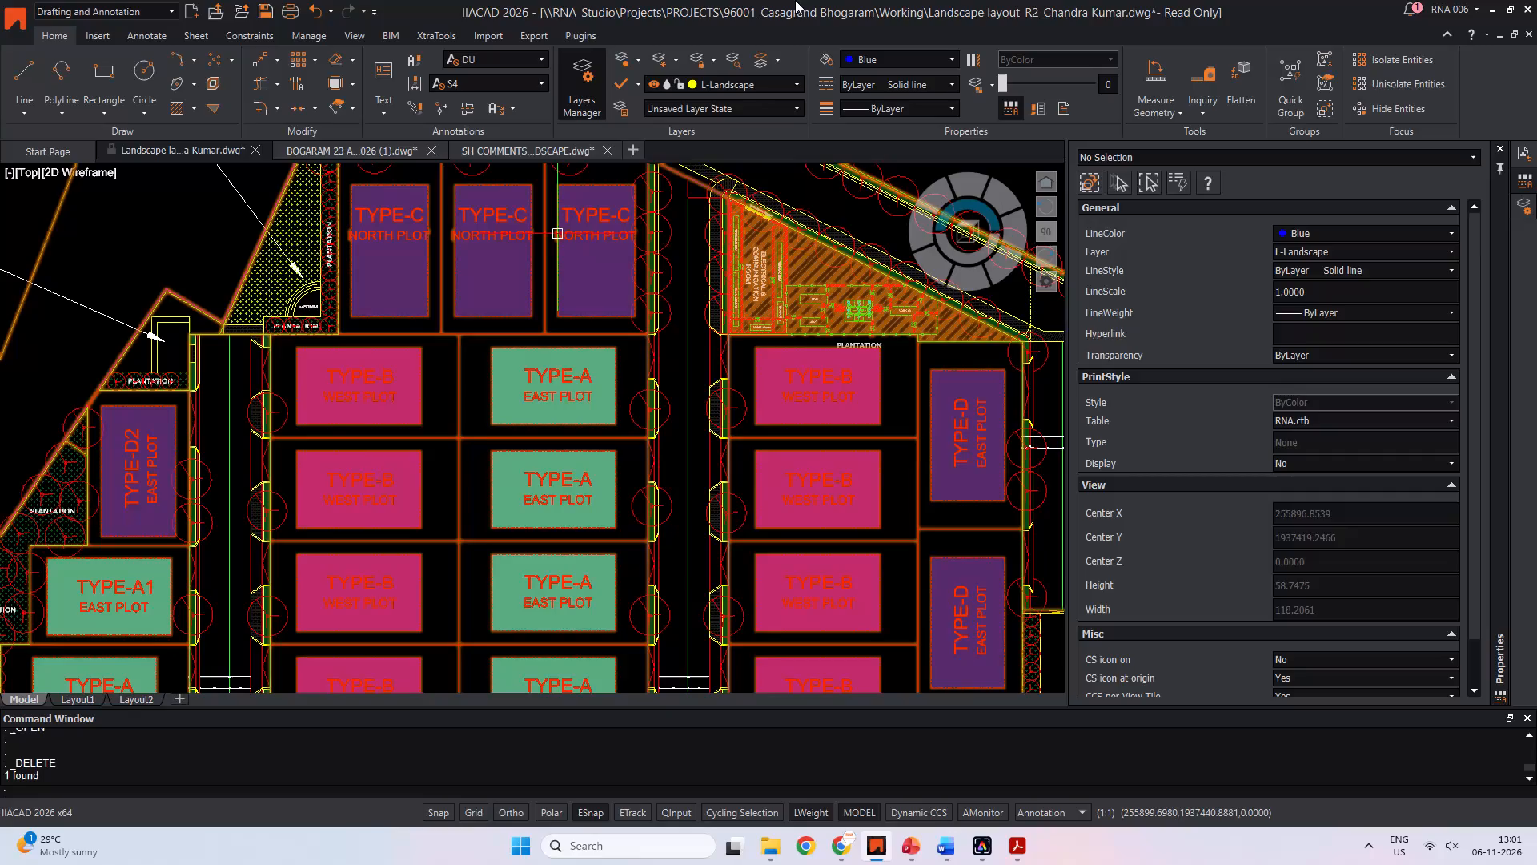
Switch to the Casa_Grand_Bhogaram20261013 presentation and review the 5. The Playfield slides, from Toddler Play Area to the Active Kids Park sketches.
key("alt+Tab")
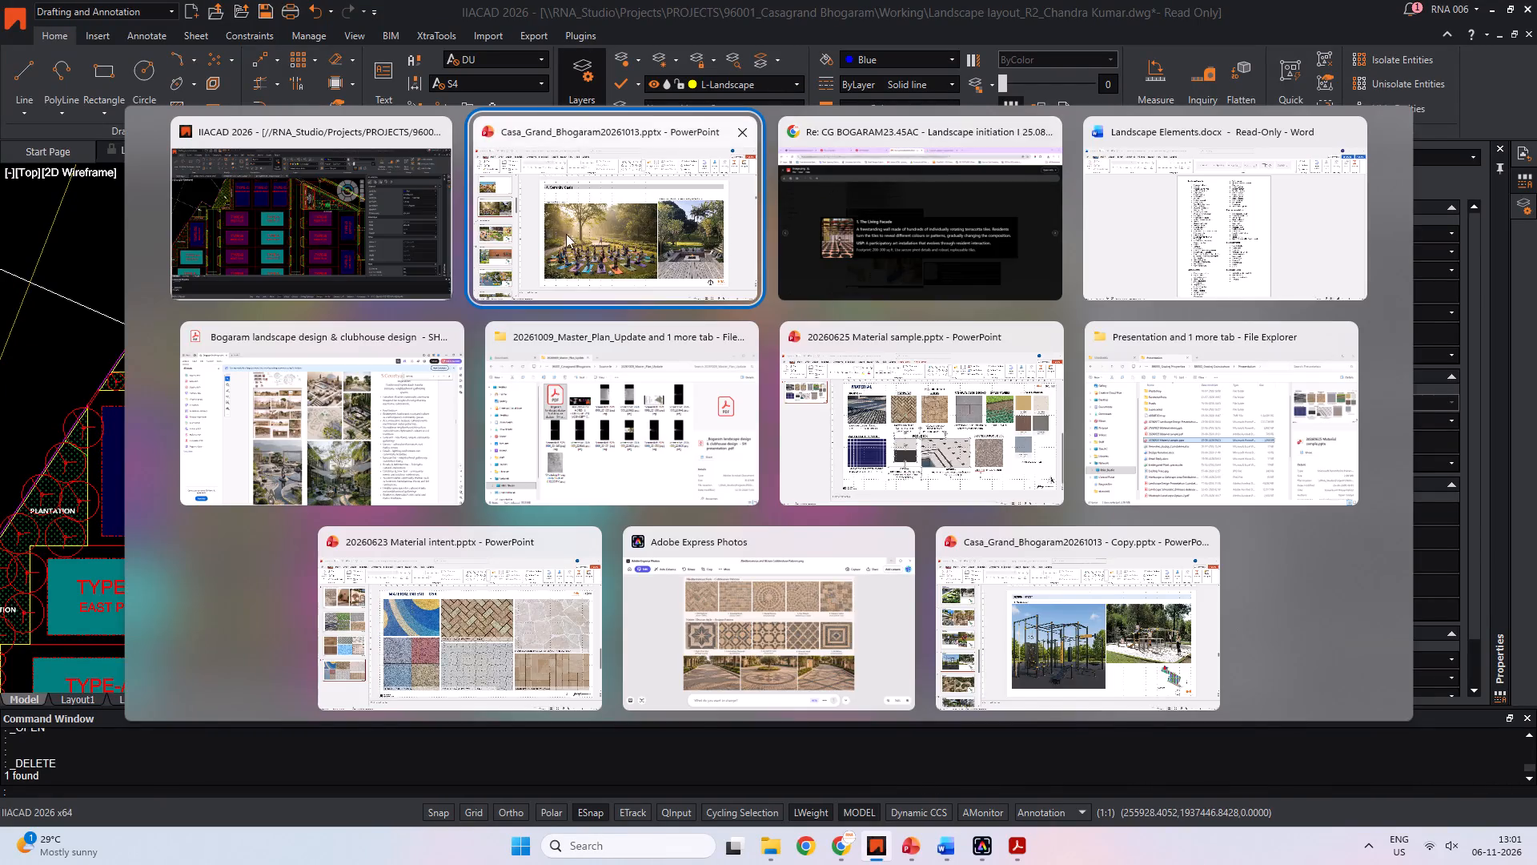
scroll(813, 427, "down", 3)
scroll(806, 431, "up", 2)
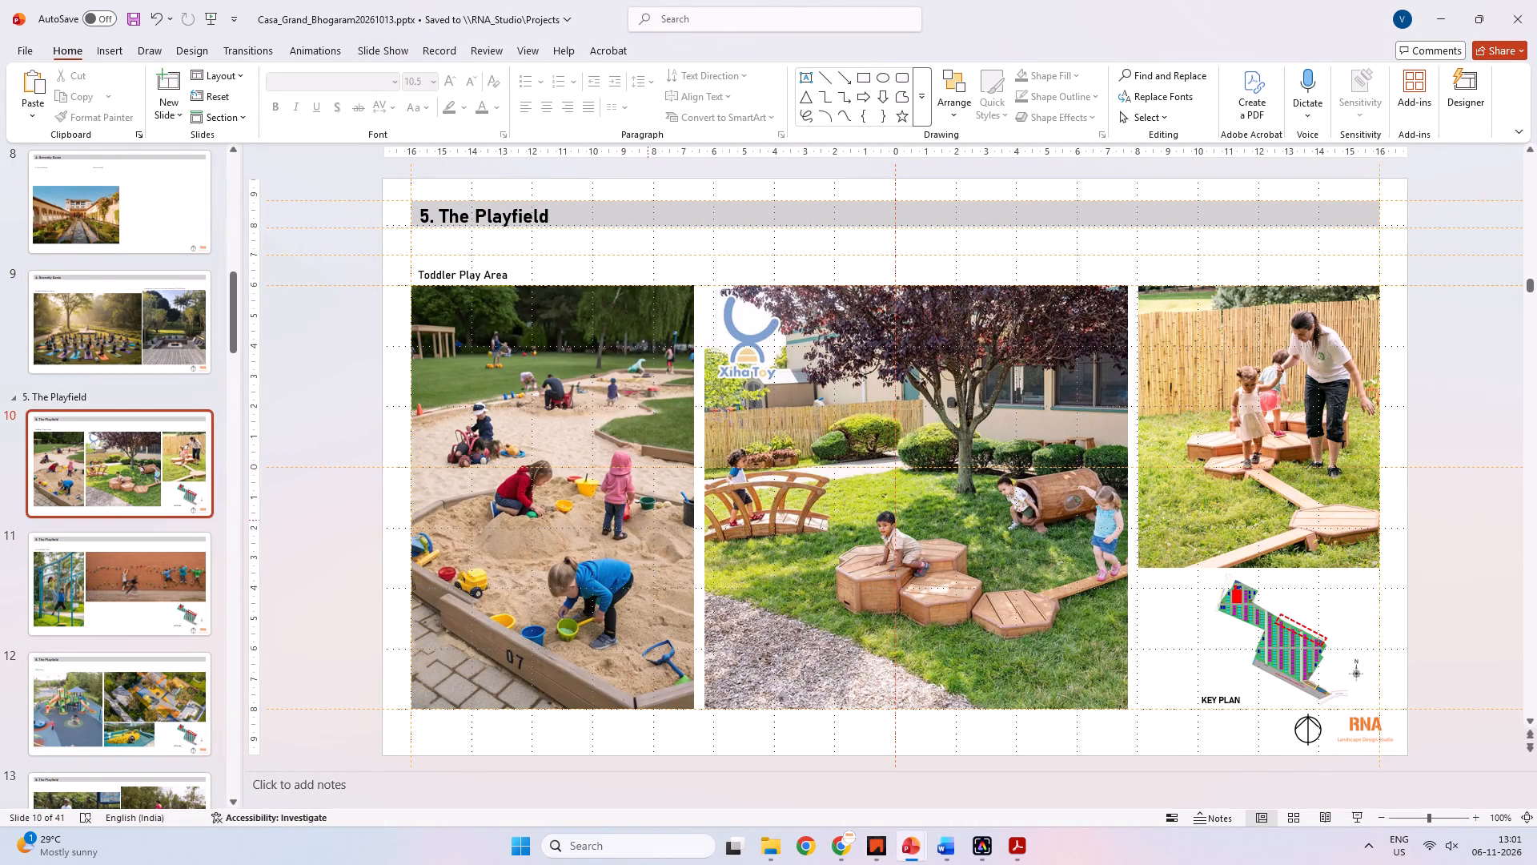
key("Down")
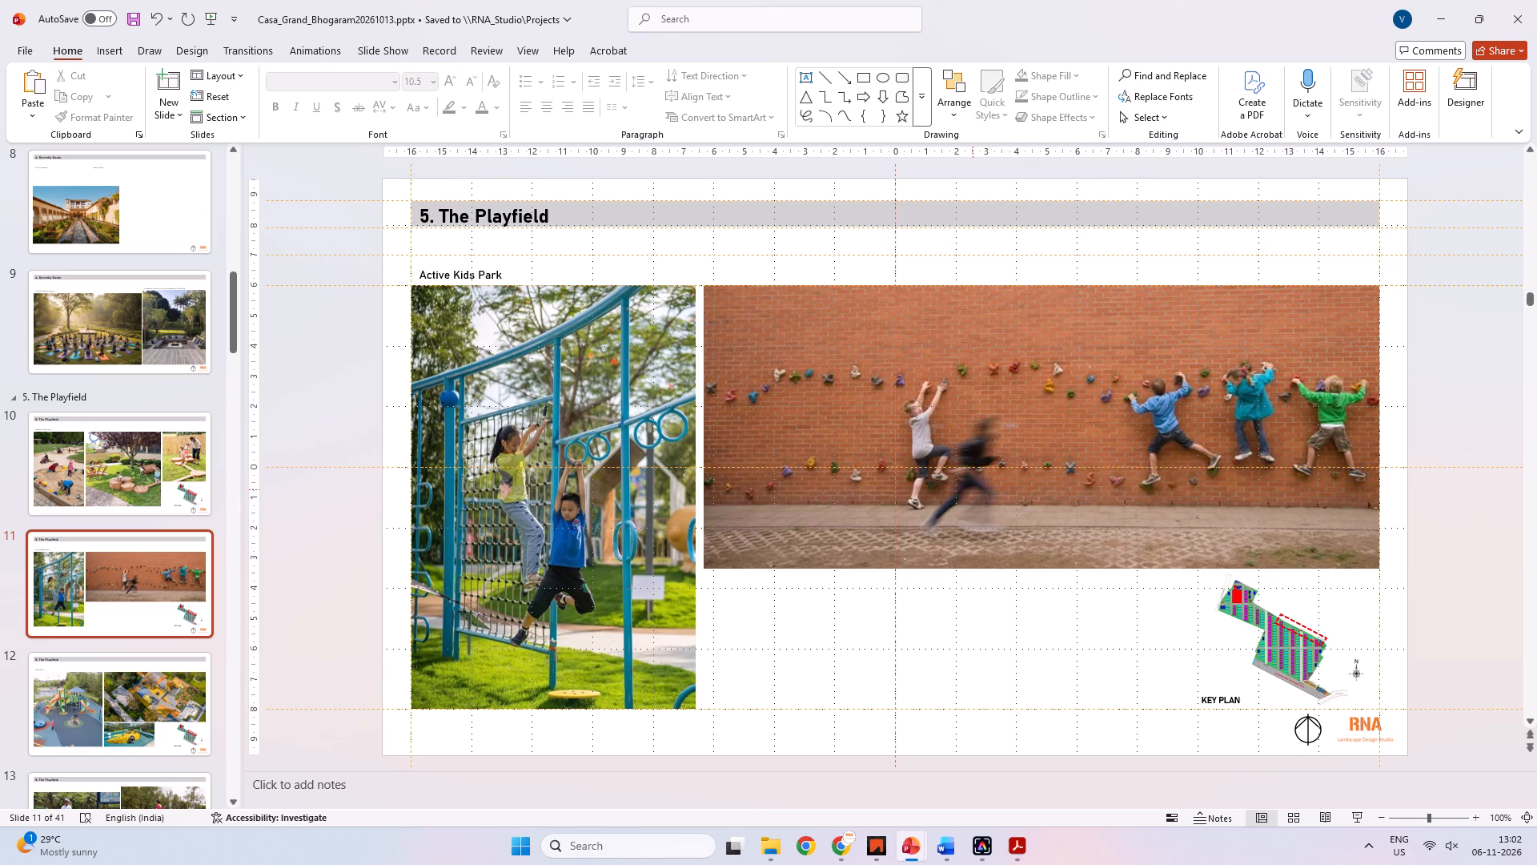
key("Down")
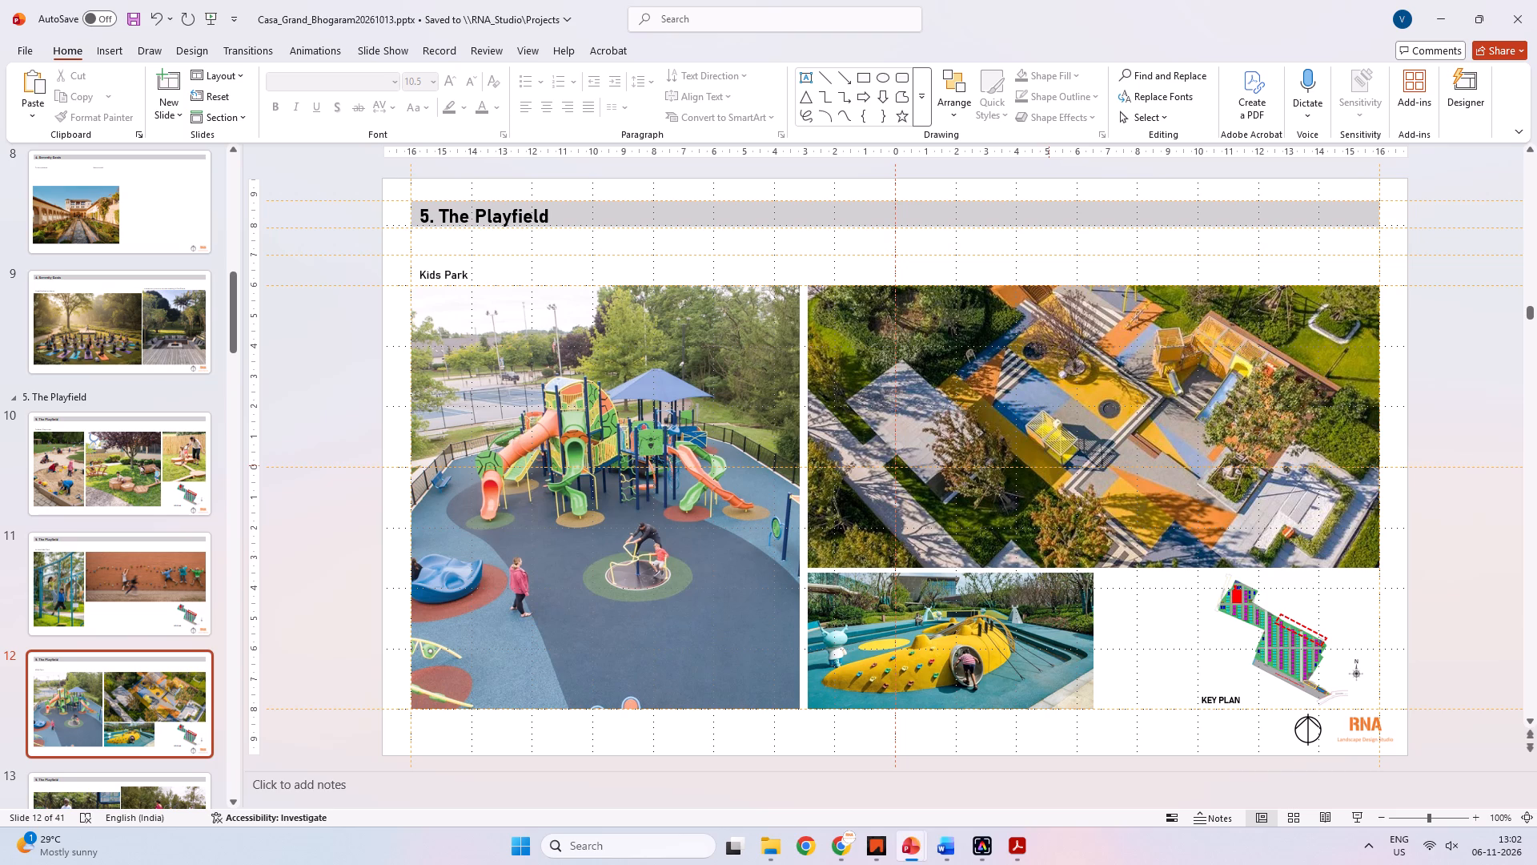
key("Down")
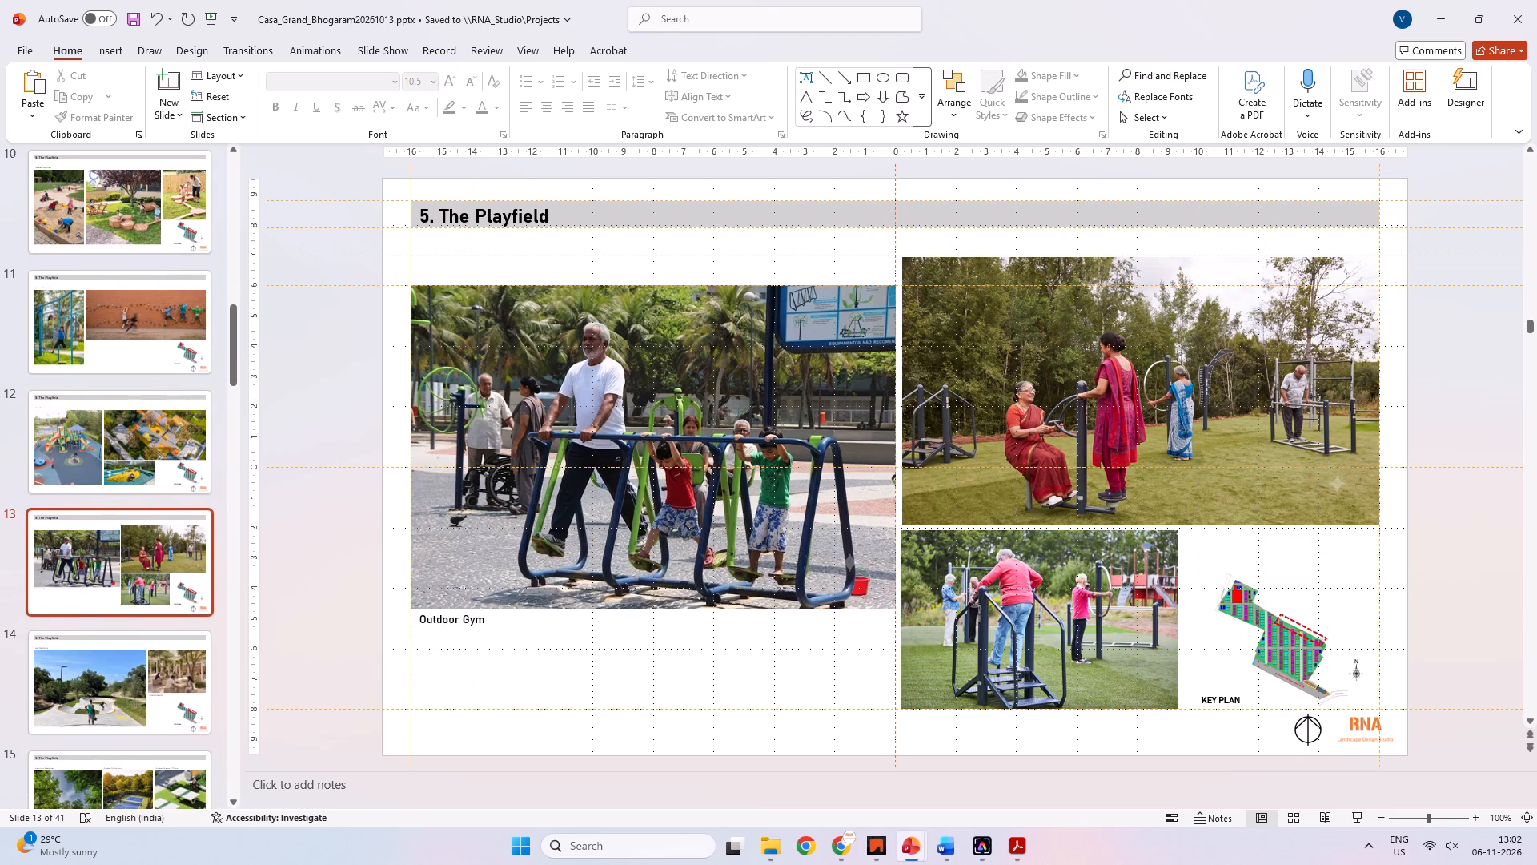
key("Down")
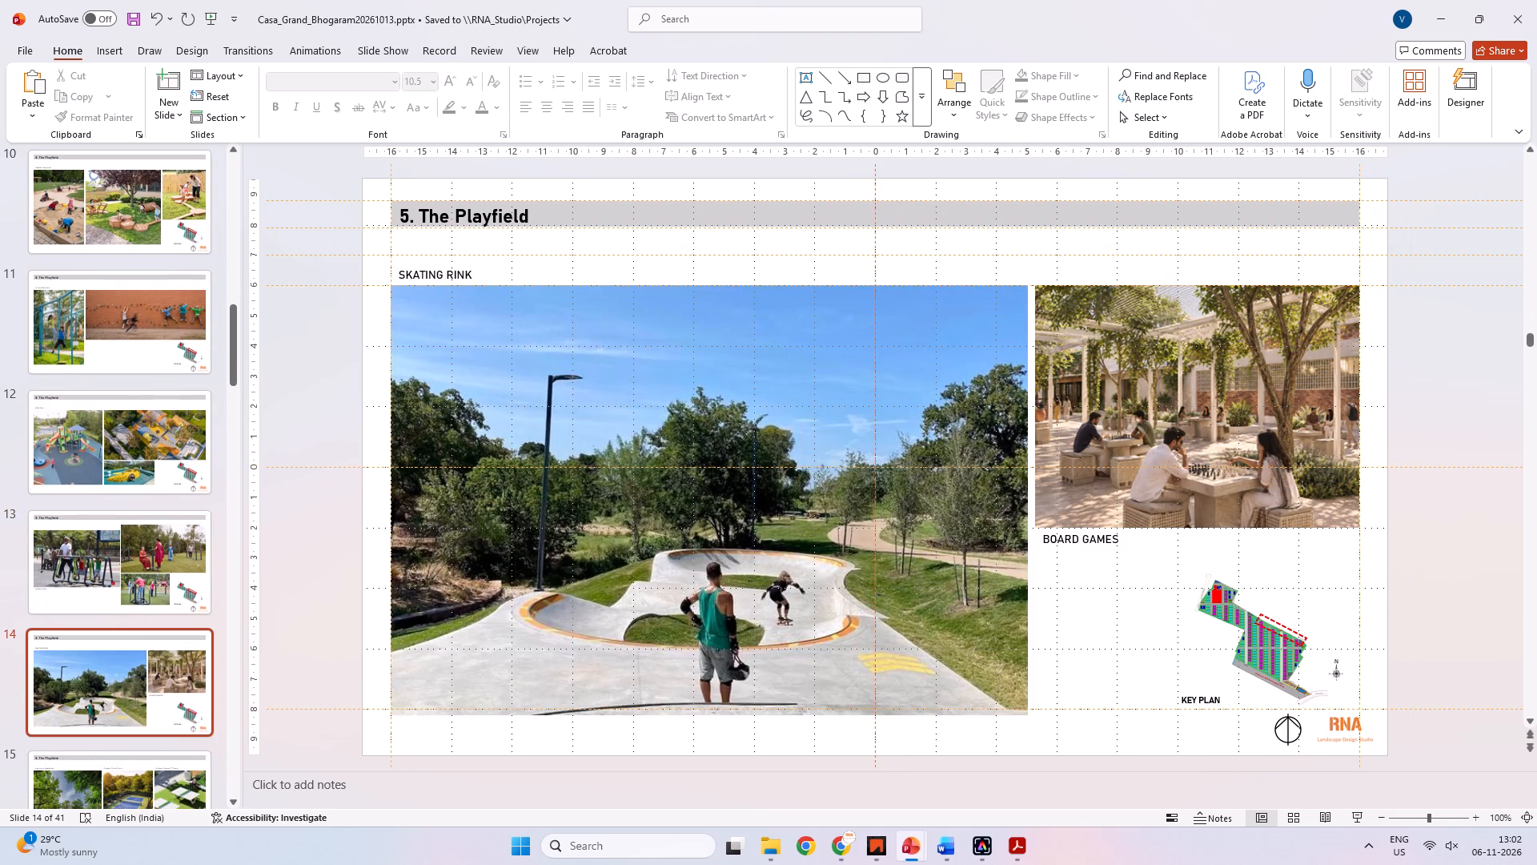
key("Down")
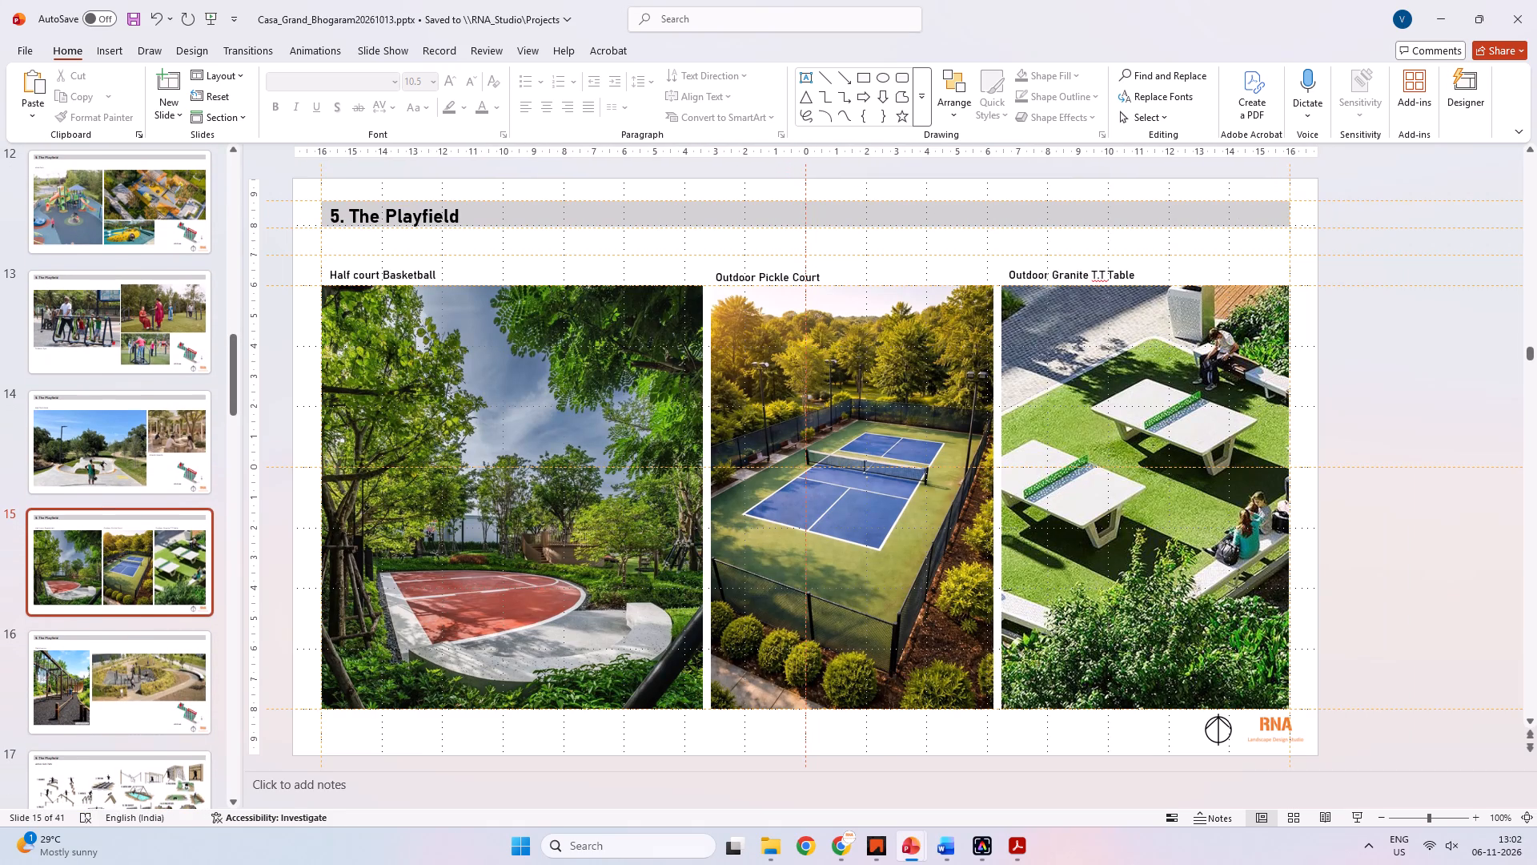
key("Down")
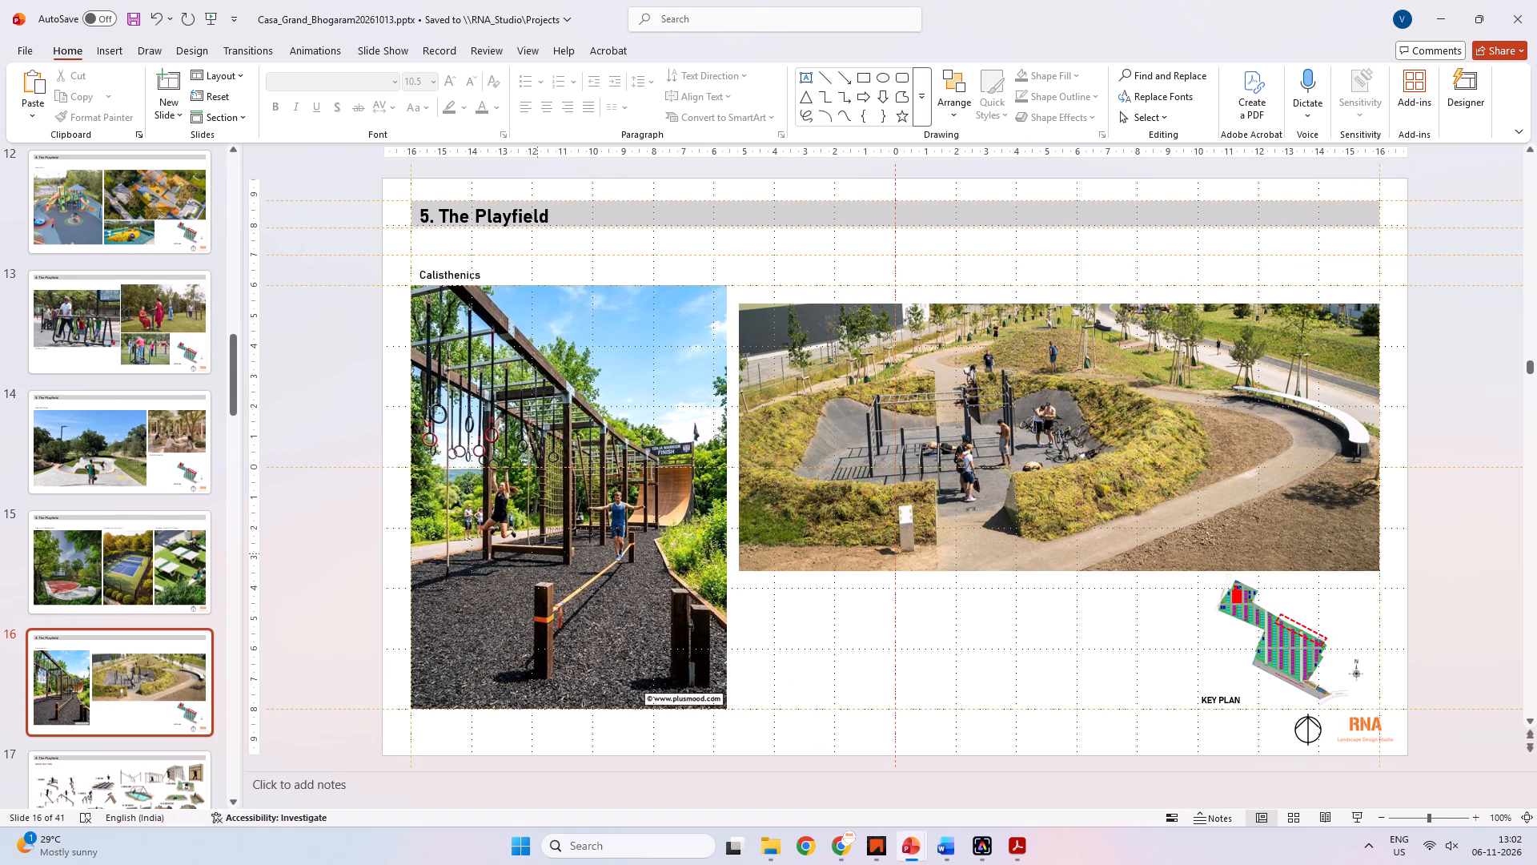
left_click(1003, 632)
key("Down")
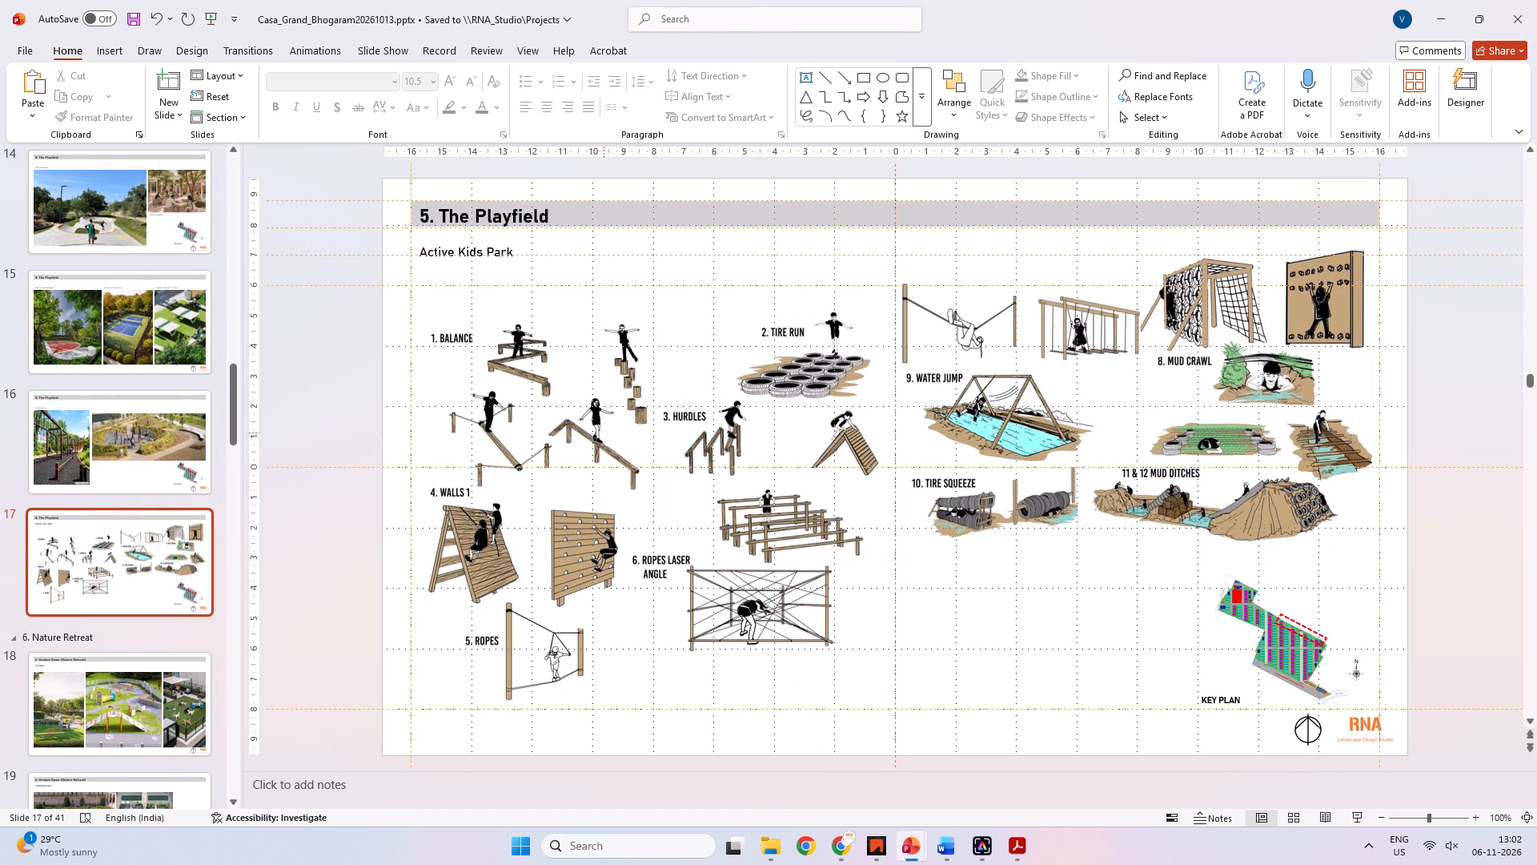
key("Up")
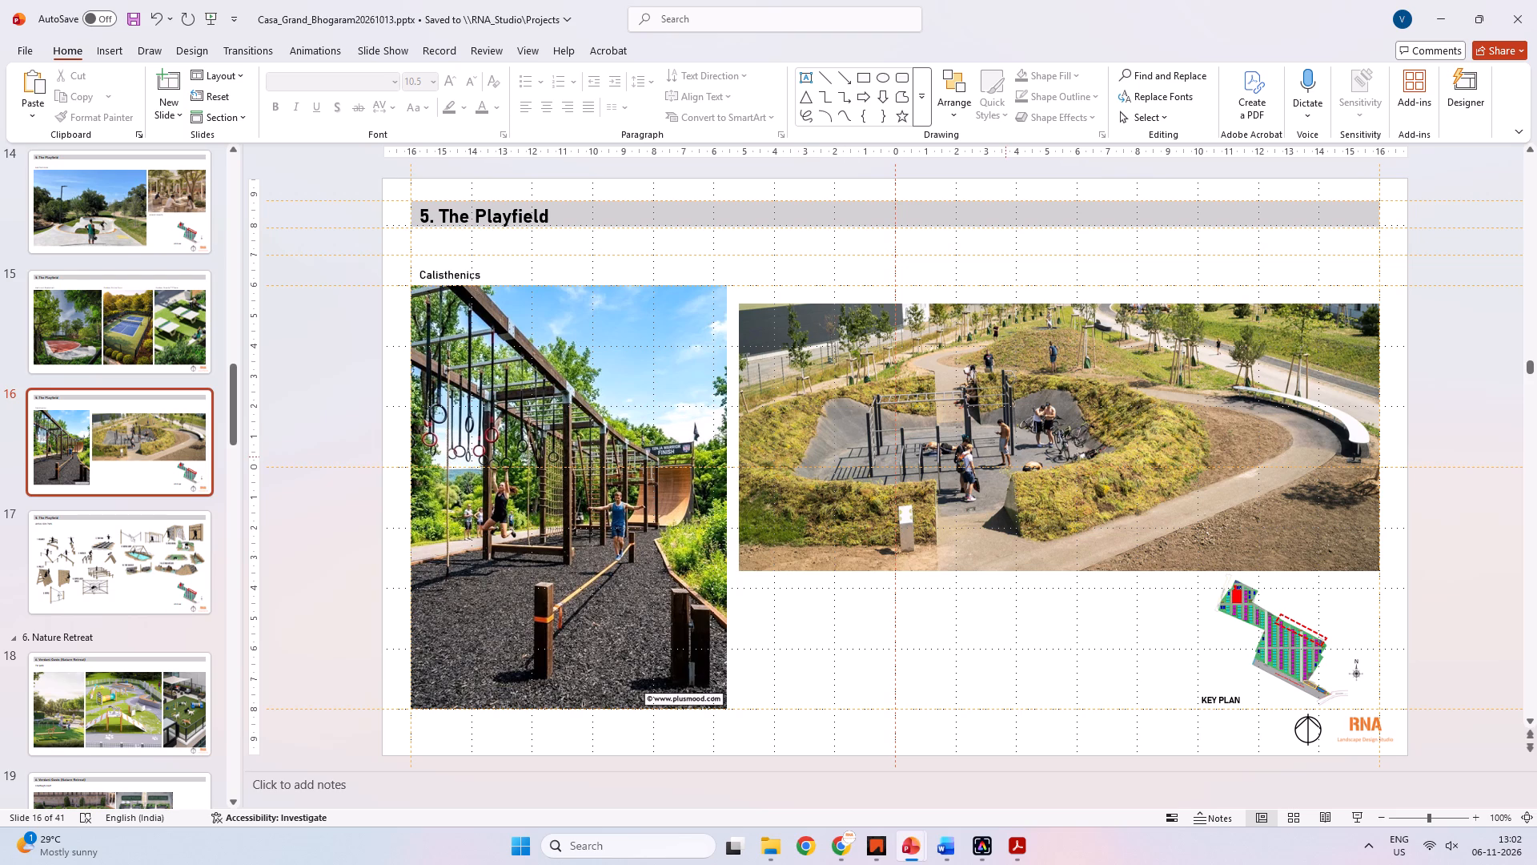
key("Down")
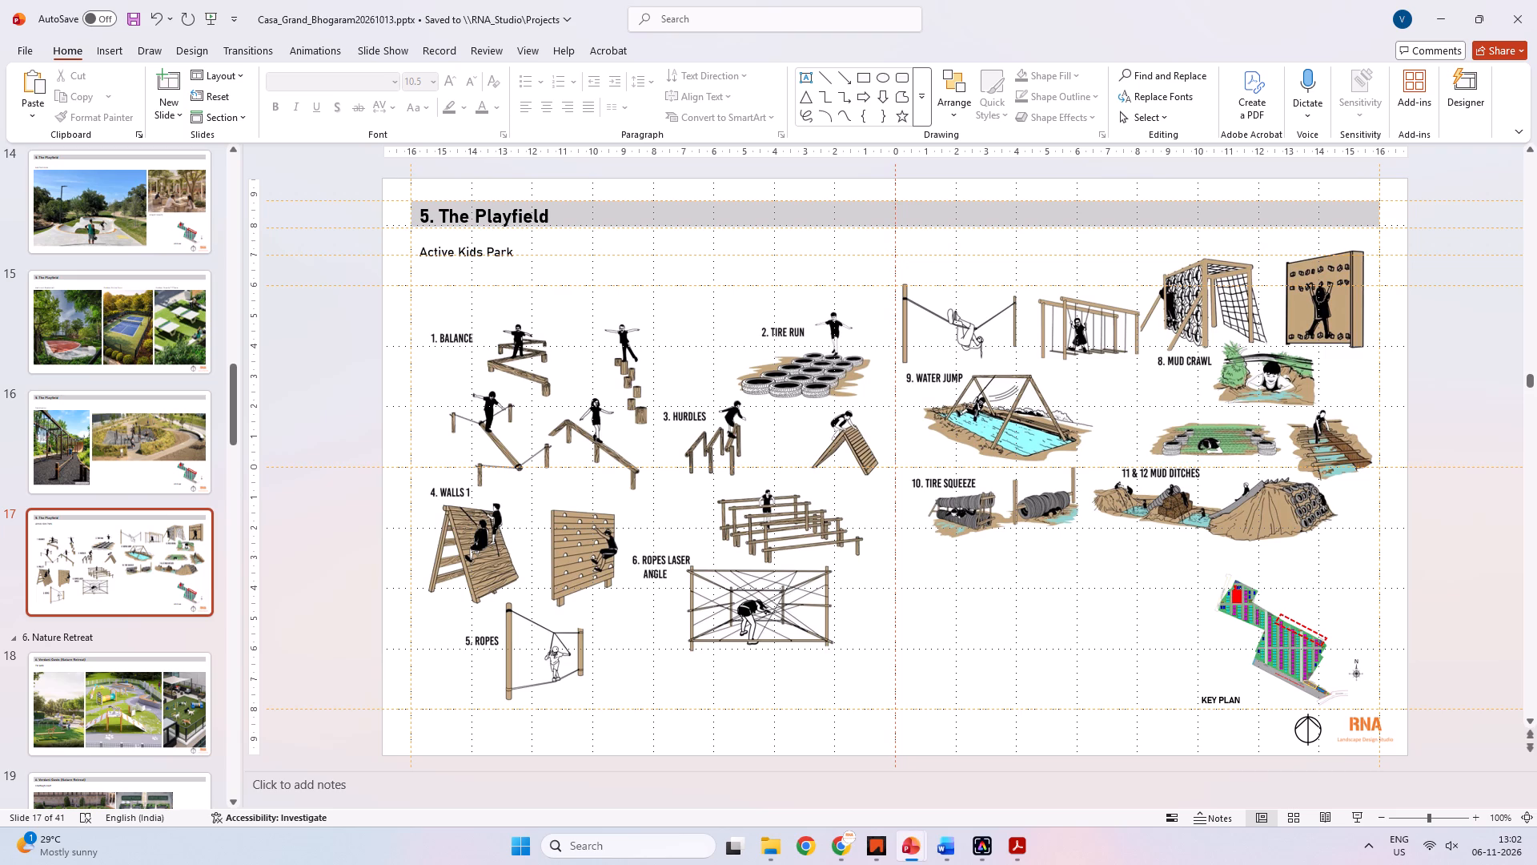
Hide slide 17, the Active Kids Park slide with the obstacle-course sketches.
right_click(135, 556)
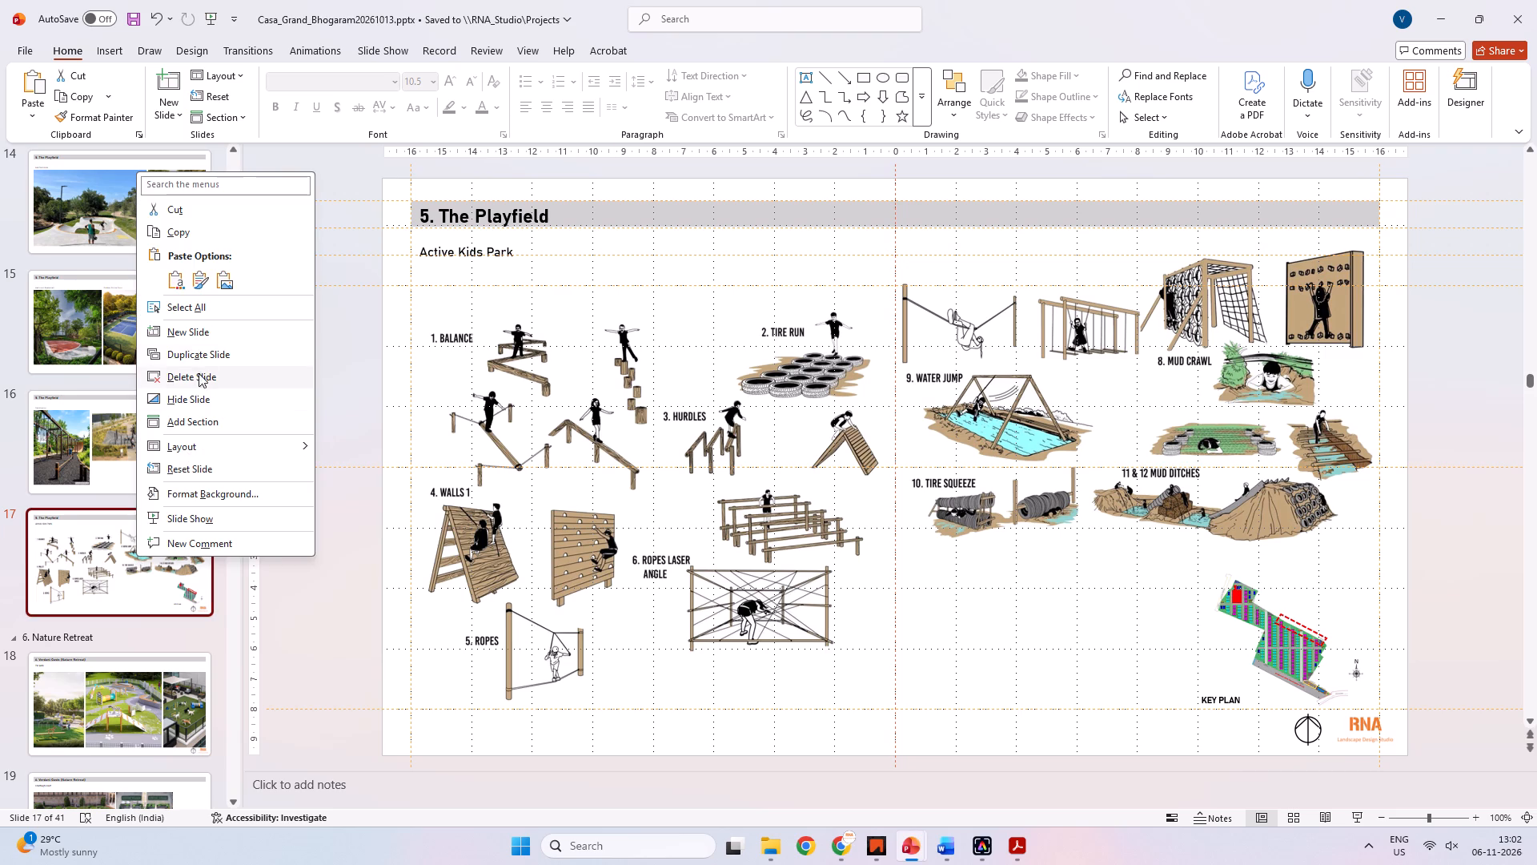
left_click(199, 397)
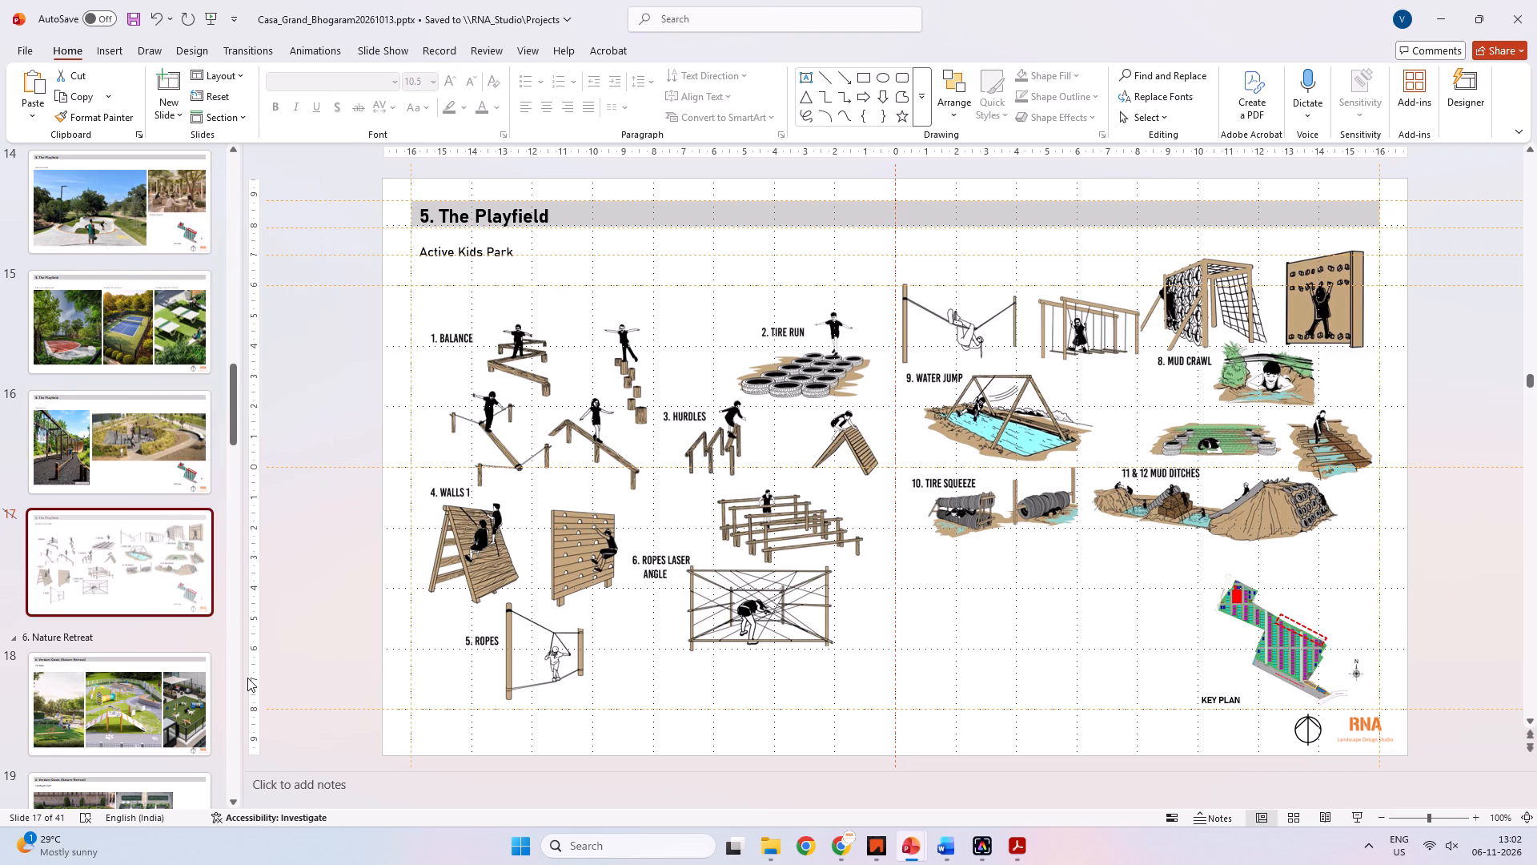
left_click(307, 562)
Review the 6. Verdant Oasis (Nature Retreat) slides for the Pet park, Charbagh Court and Baoli Garden.
left_click(150, 492)
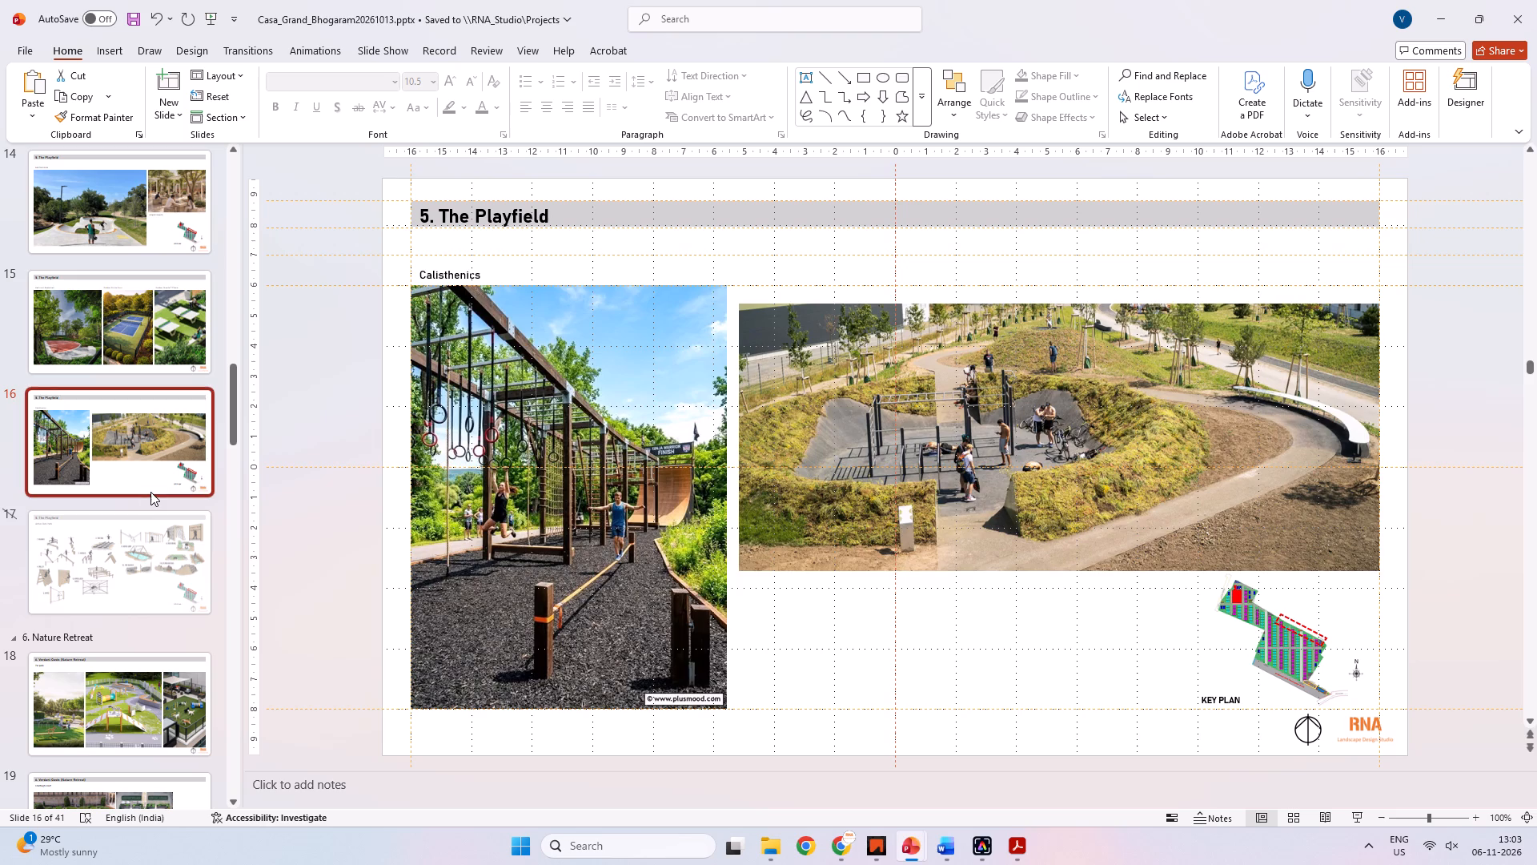
left_click(146, 573)
key("Down")
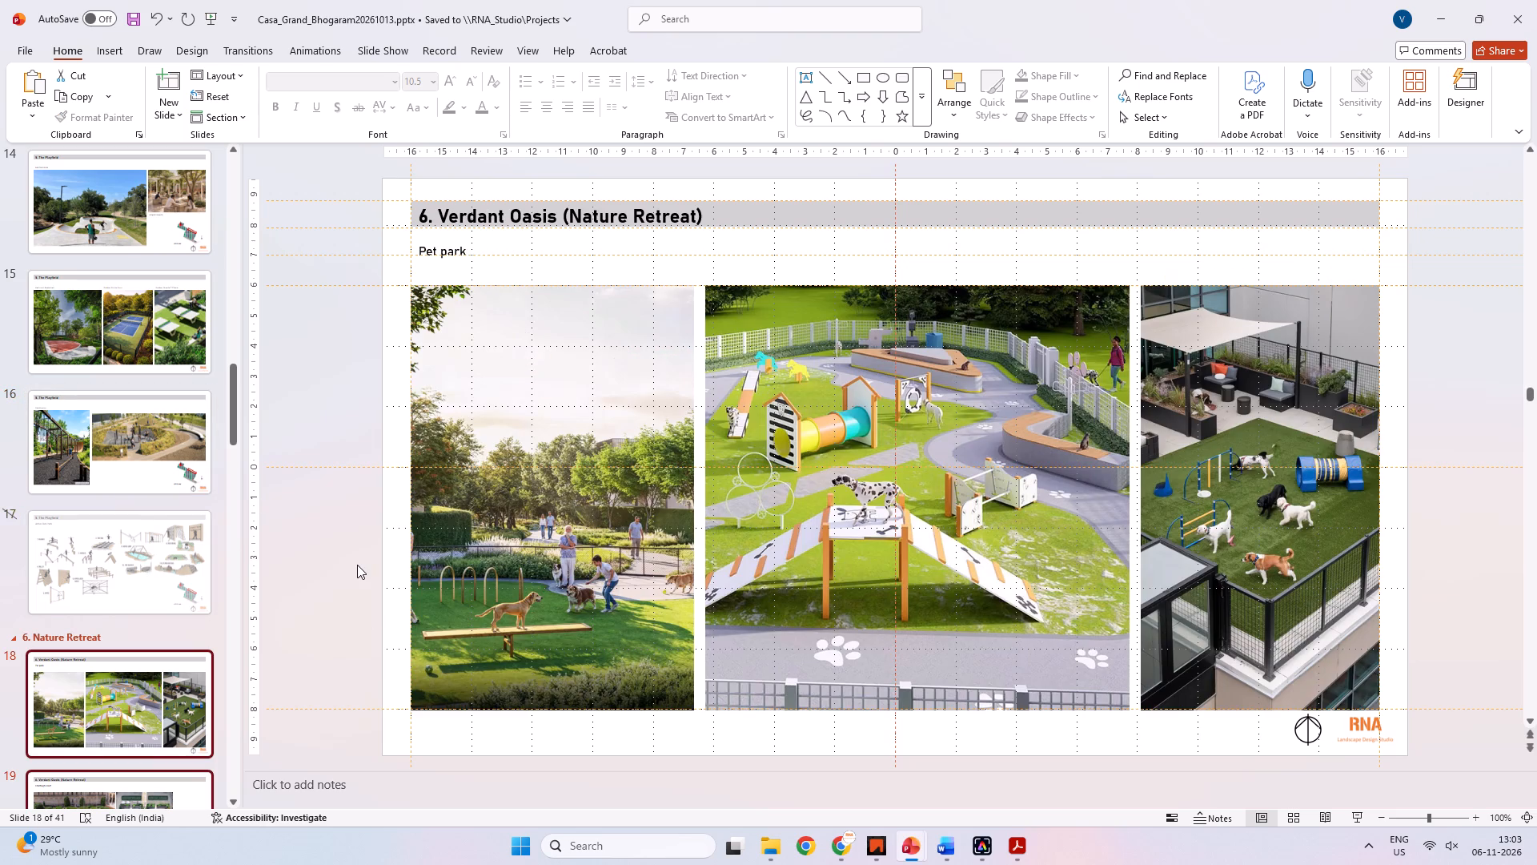
key("Down")
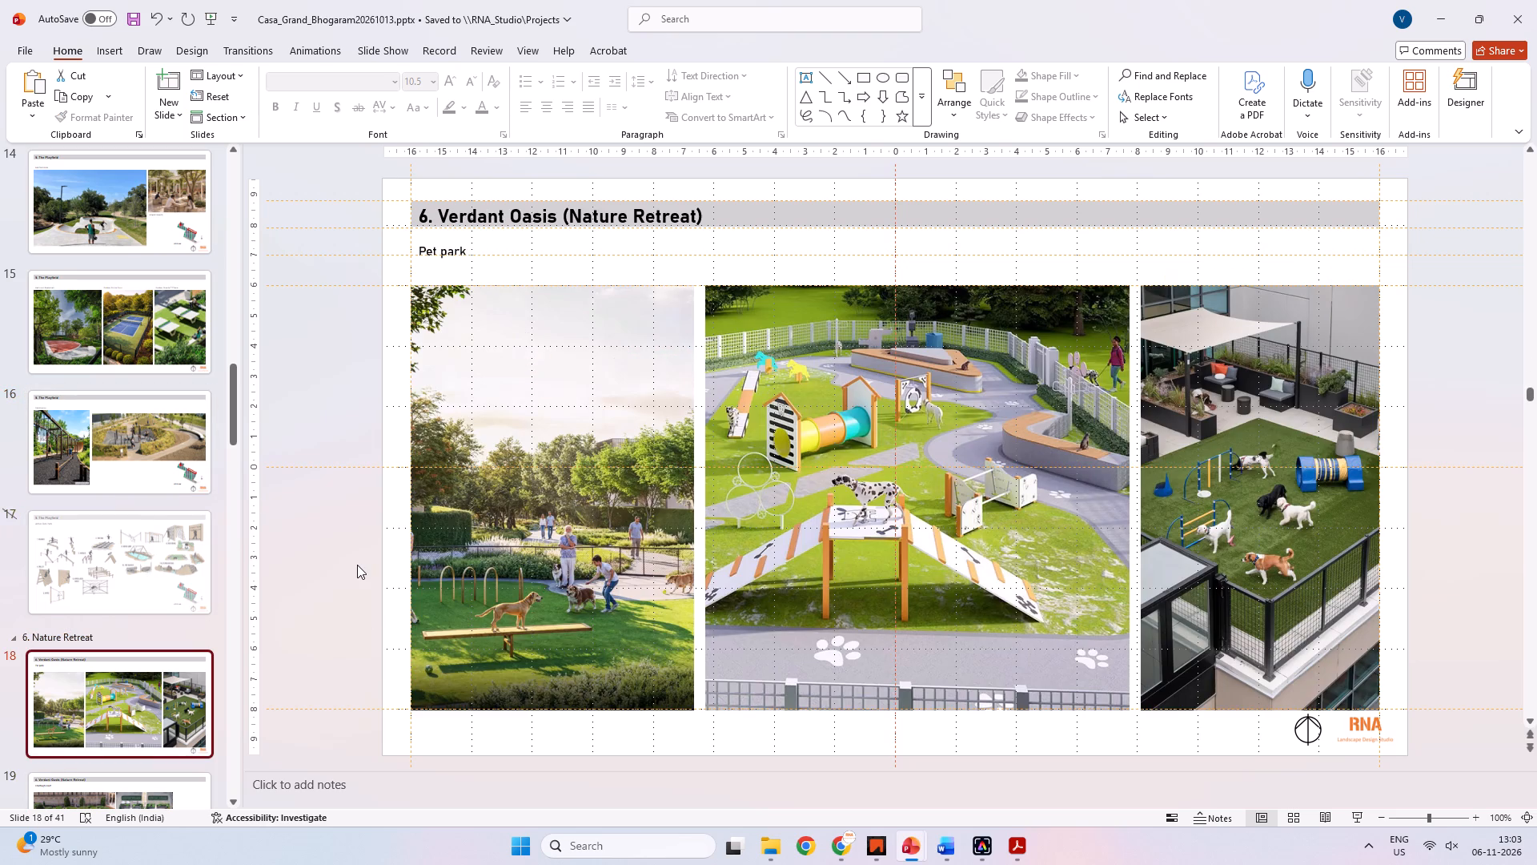
scroll(0, 473, "down", 4)
left_click(179, 553)
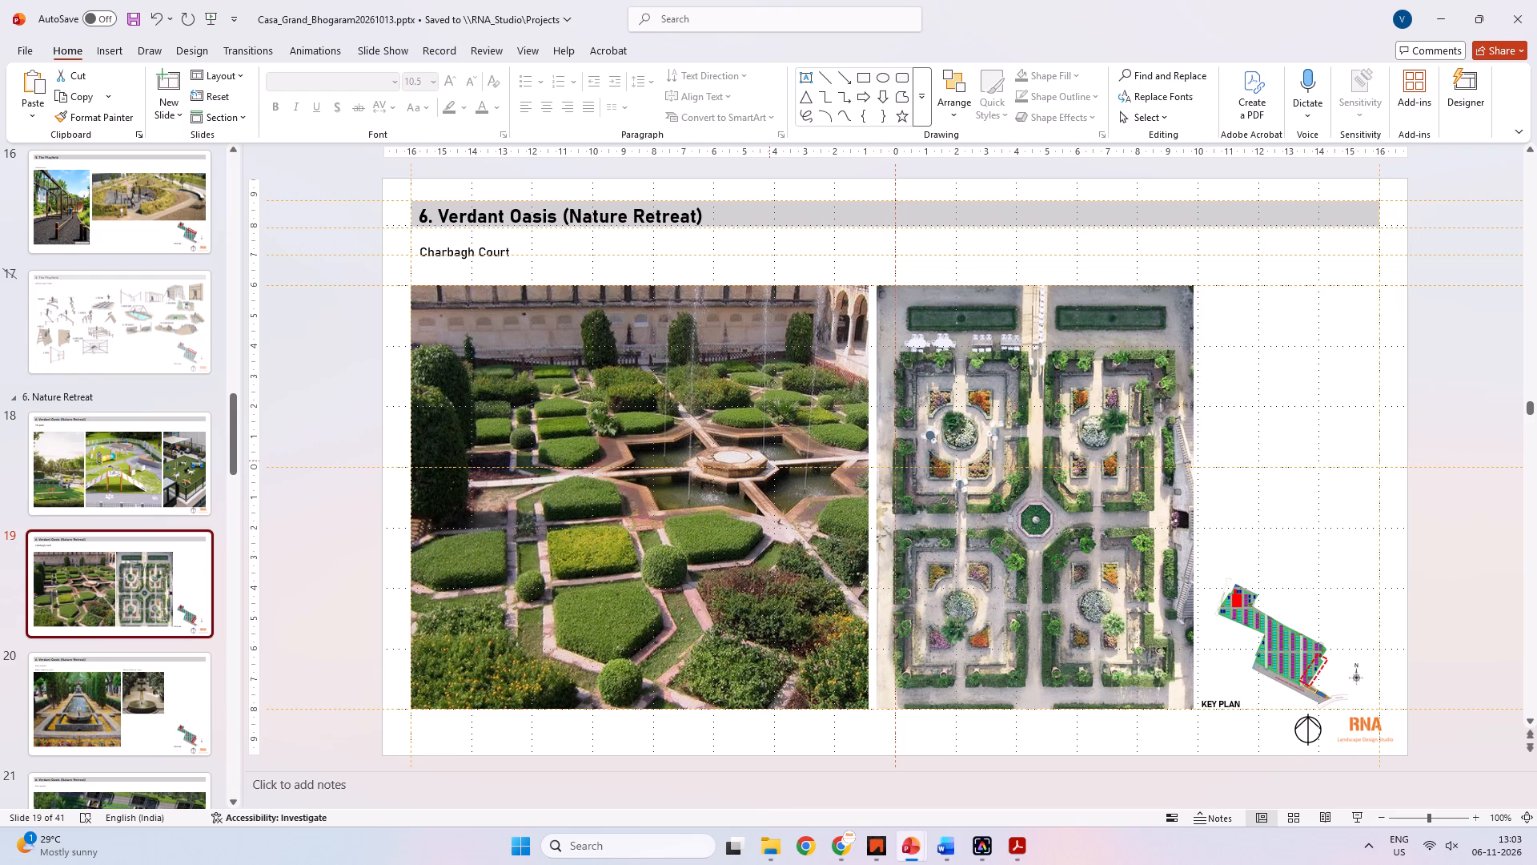
key("Down")
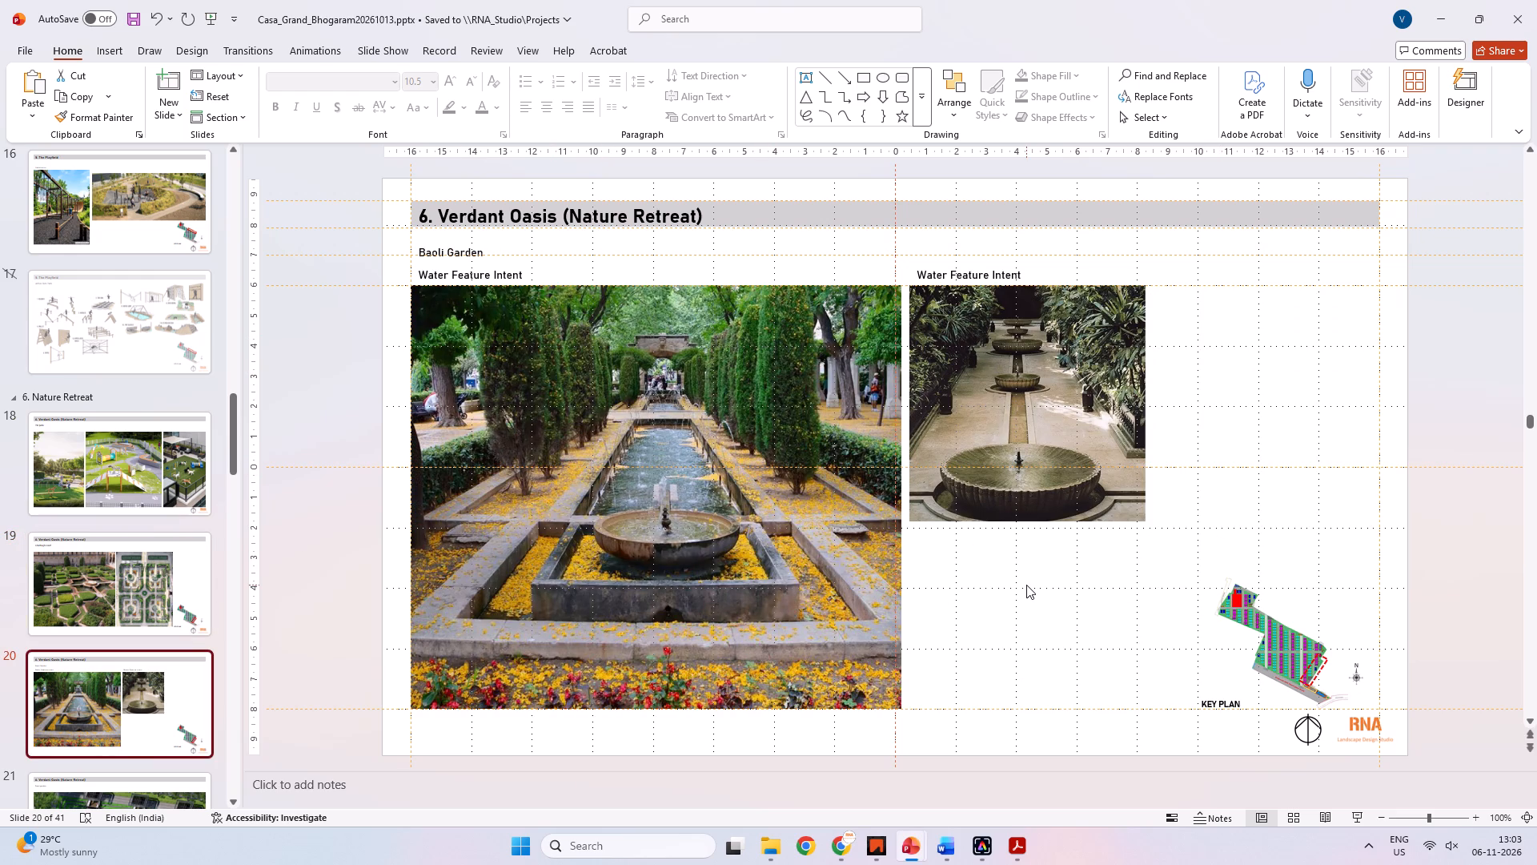
key("Down")
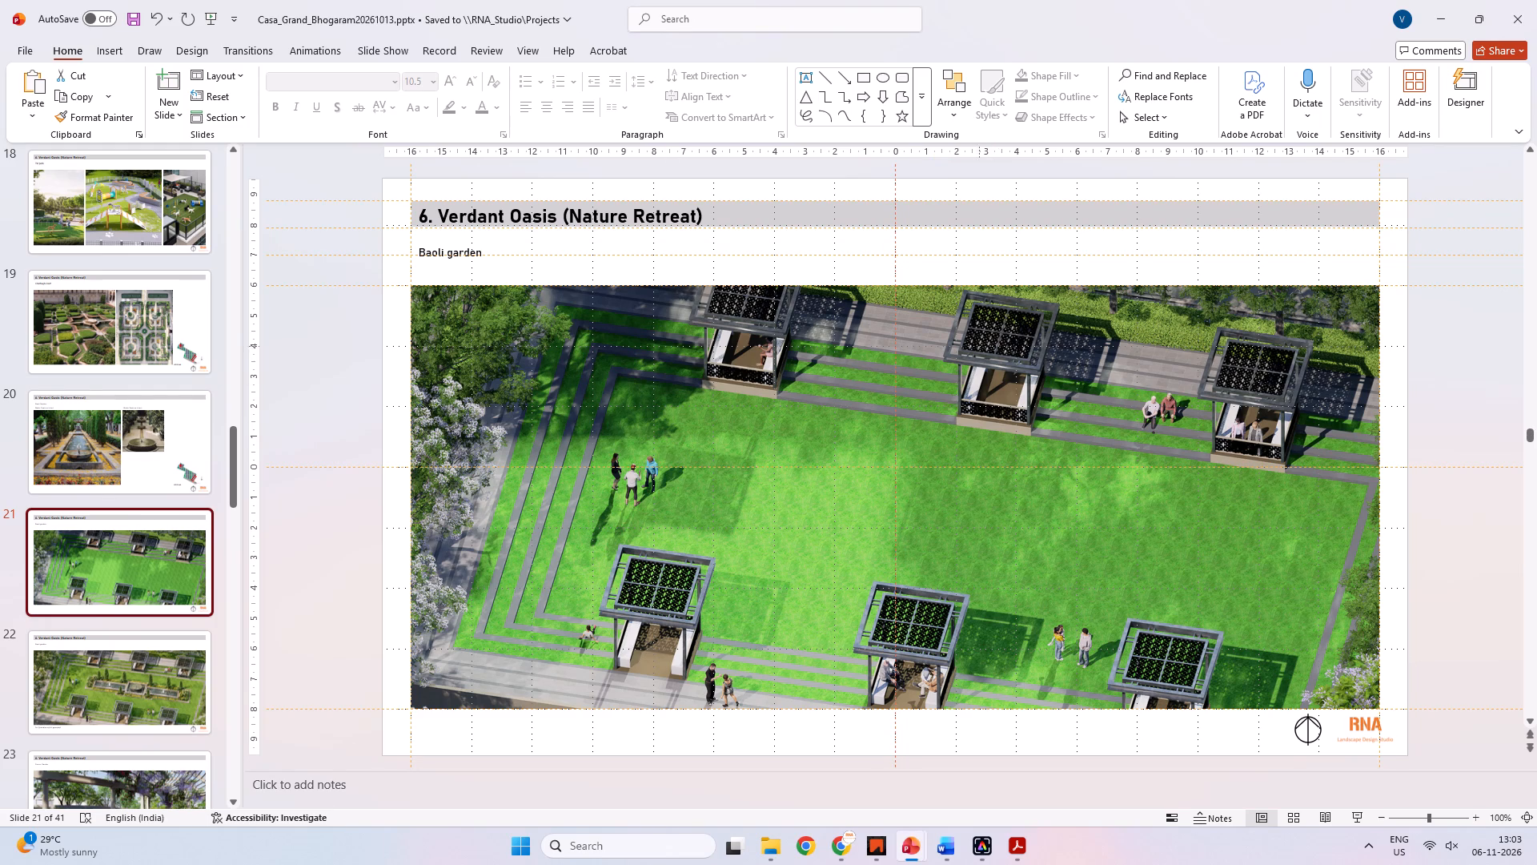
Delete the Baoli garden slide marked "For Illustration only AI generated" and return to the preceding Baoli garden slide.
key("Down")
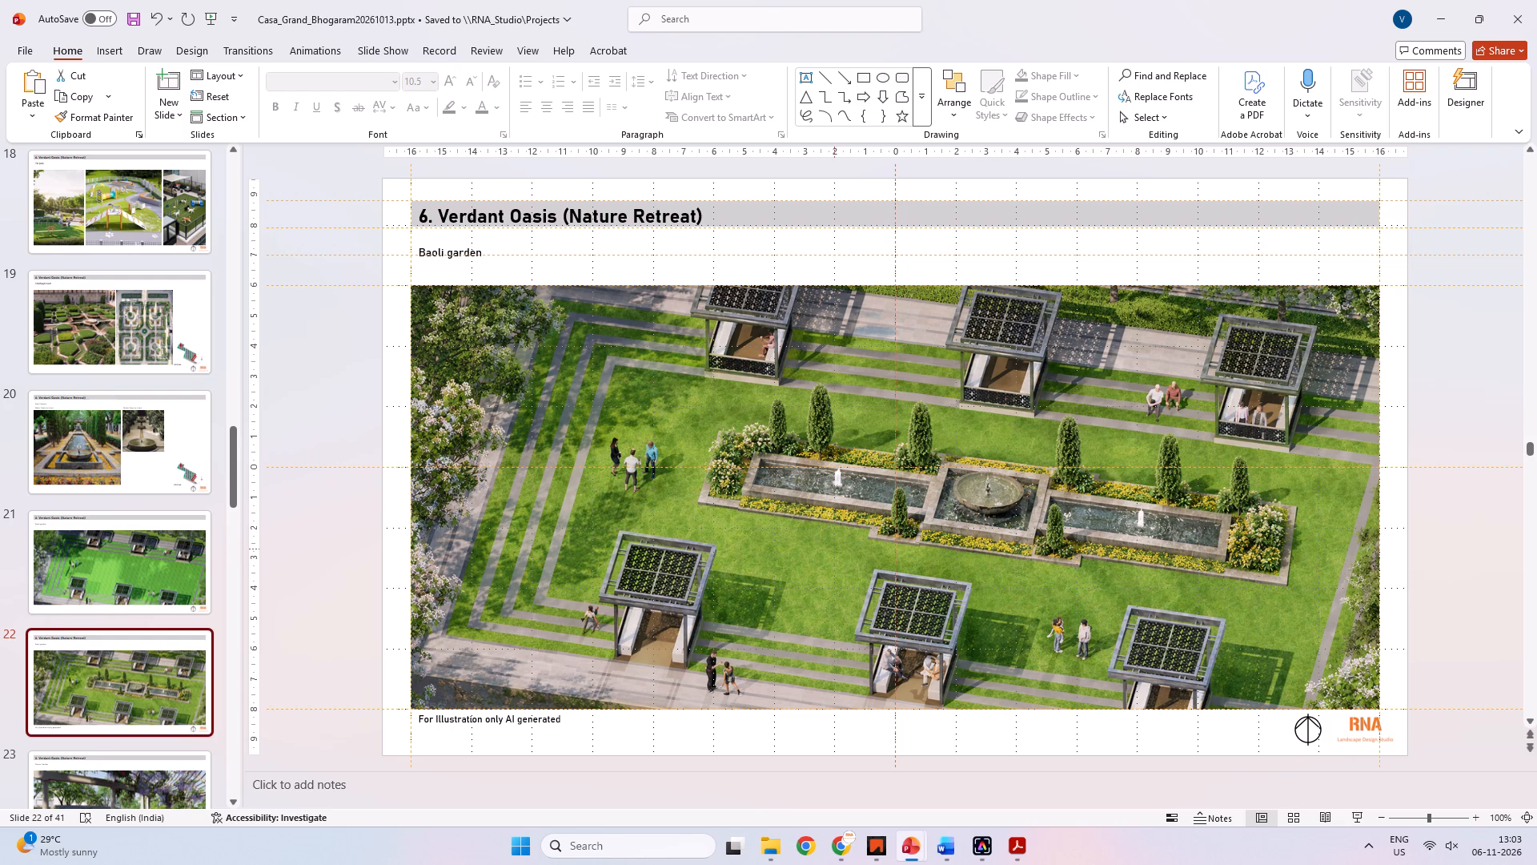
key("Delete")
key("Up")
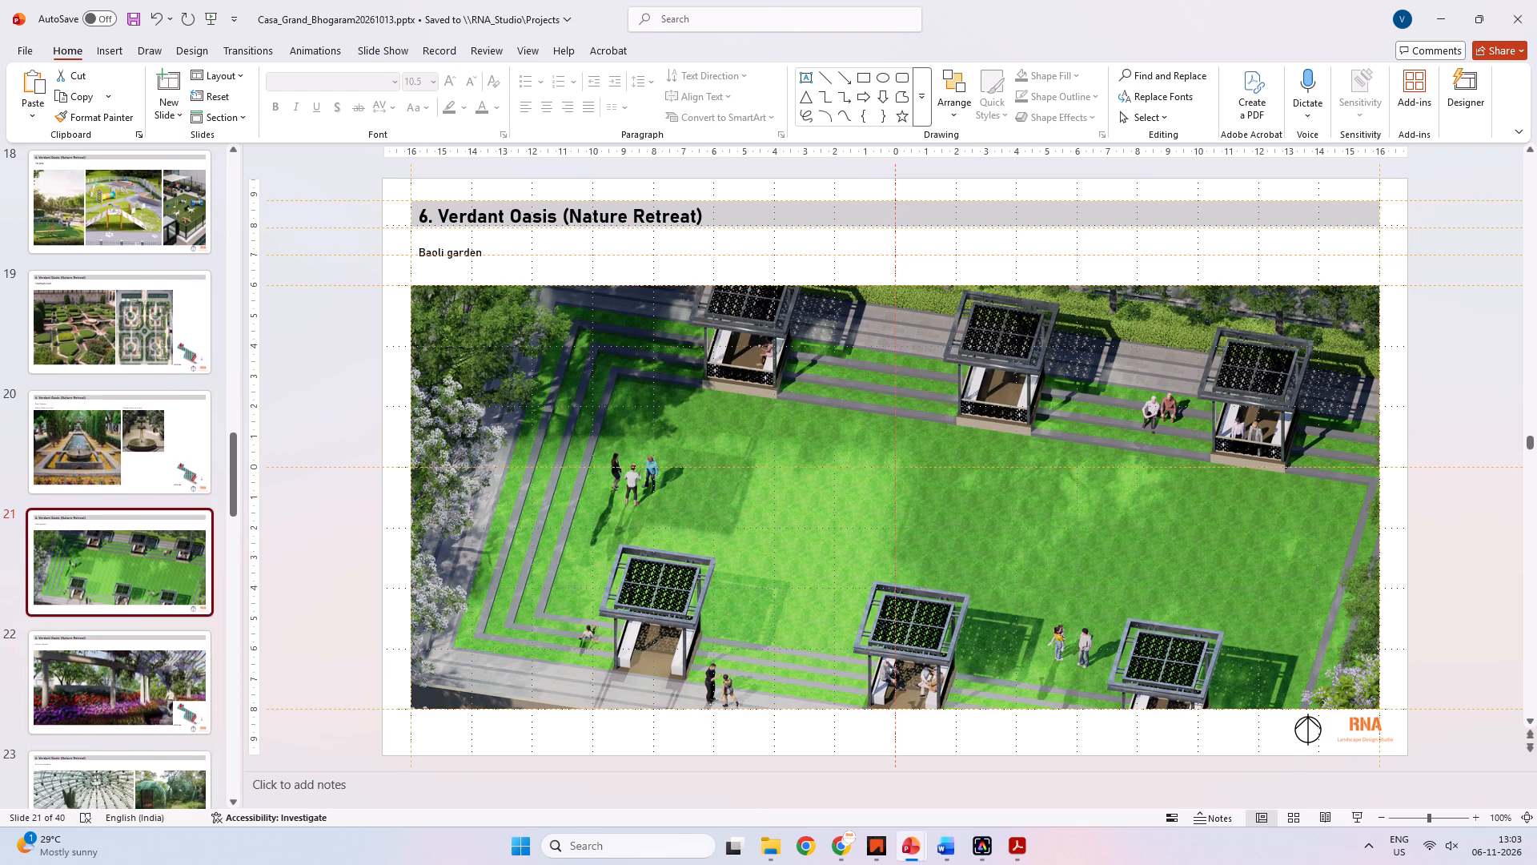
key("Up")
key("Down")
left_click(142, 543)
Switch to the IIACAD landscape layout and examine the stepped garden court and its pergola with seating beside the TYPE-B west plots.
key("alt+Tab")
scroll(788, 416, "down", 3)
middle_click_drag(958, 491, 449, 369)
middle_click_drag(830, 559, 685, 314)
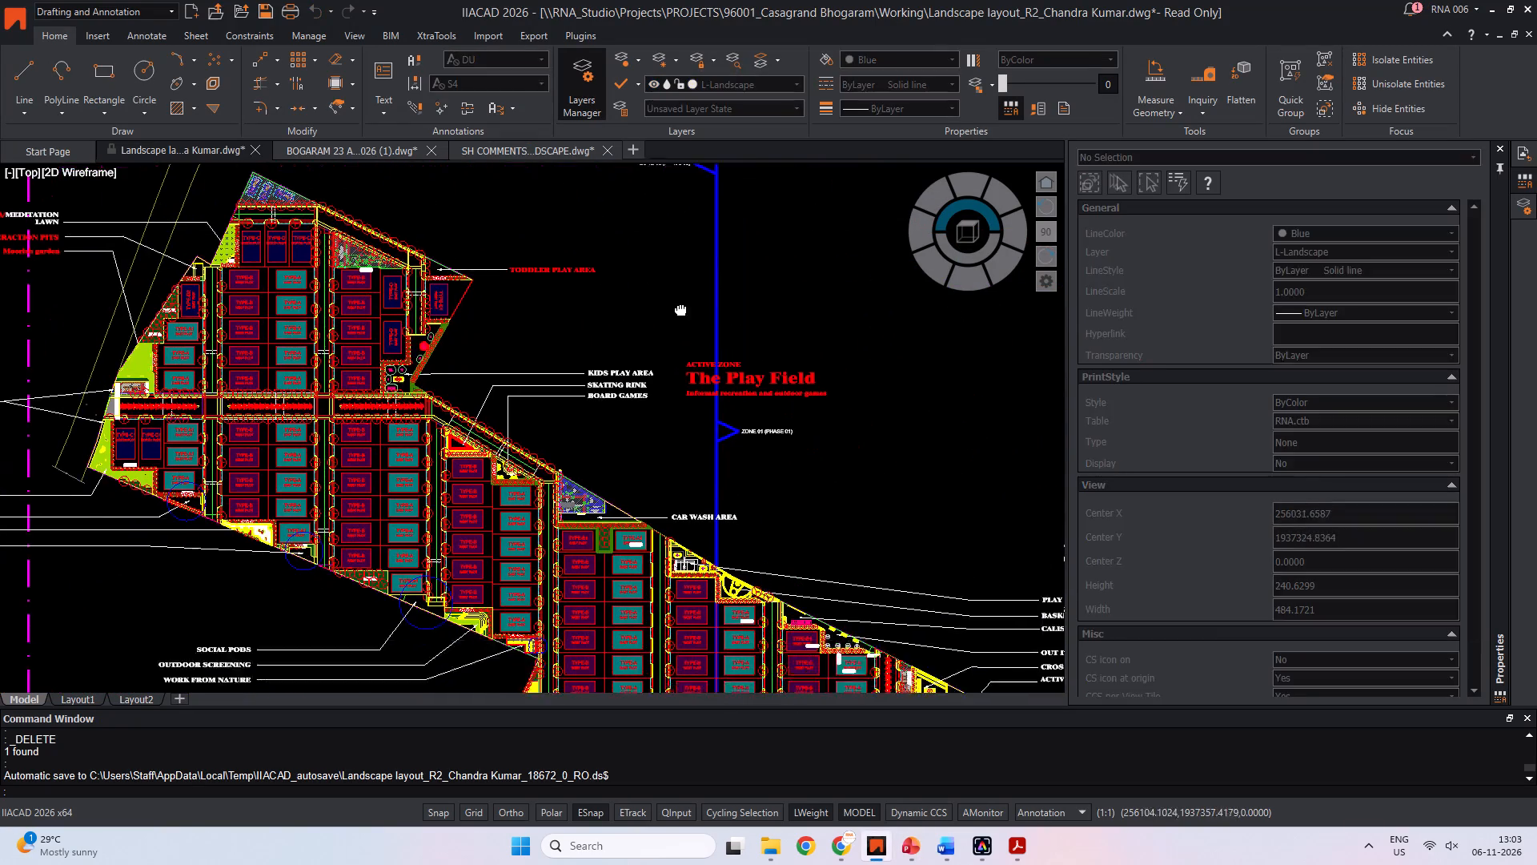
middle_click_drag(685, 314, 682, 291)
middle_click_drag(781, 522, 487, 253)
scroll(680, 460, "up", 4)
middle_click_drag(672, 379, 645, 292)
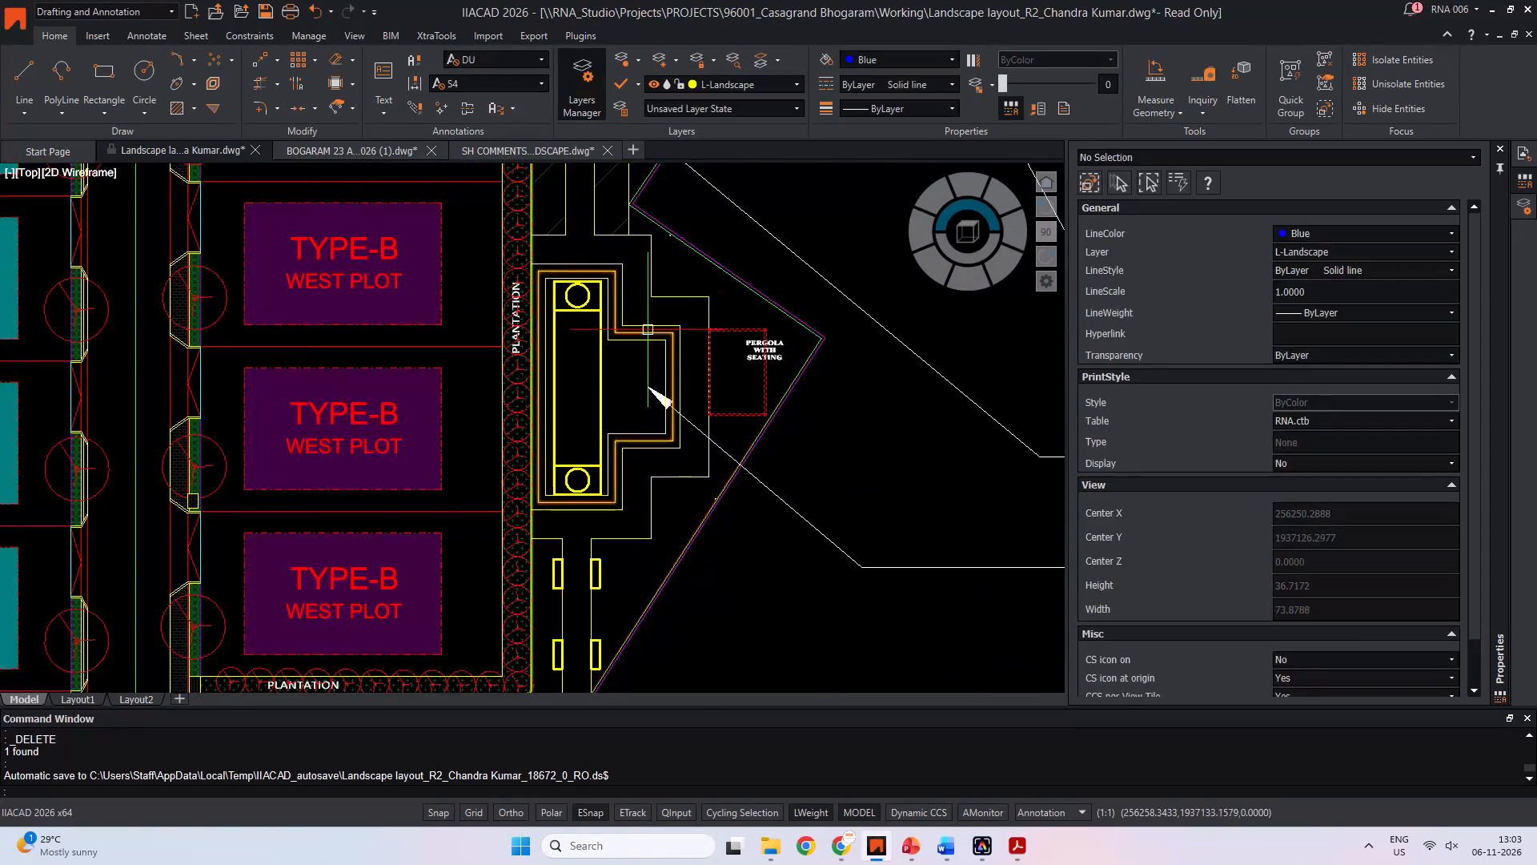
scroll(653, 340, "down", 2)
middle_click_drag(653, 341, 652, 414)
scroll(645, 404, "up", 2)
scroll(764, 420, "up", 1)
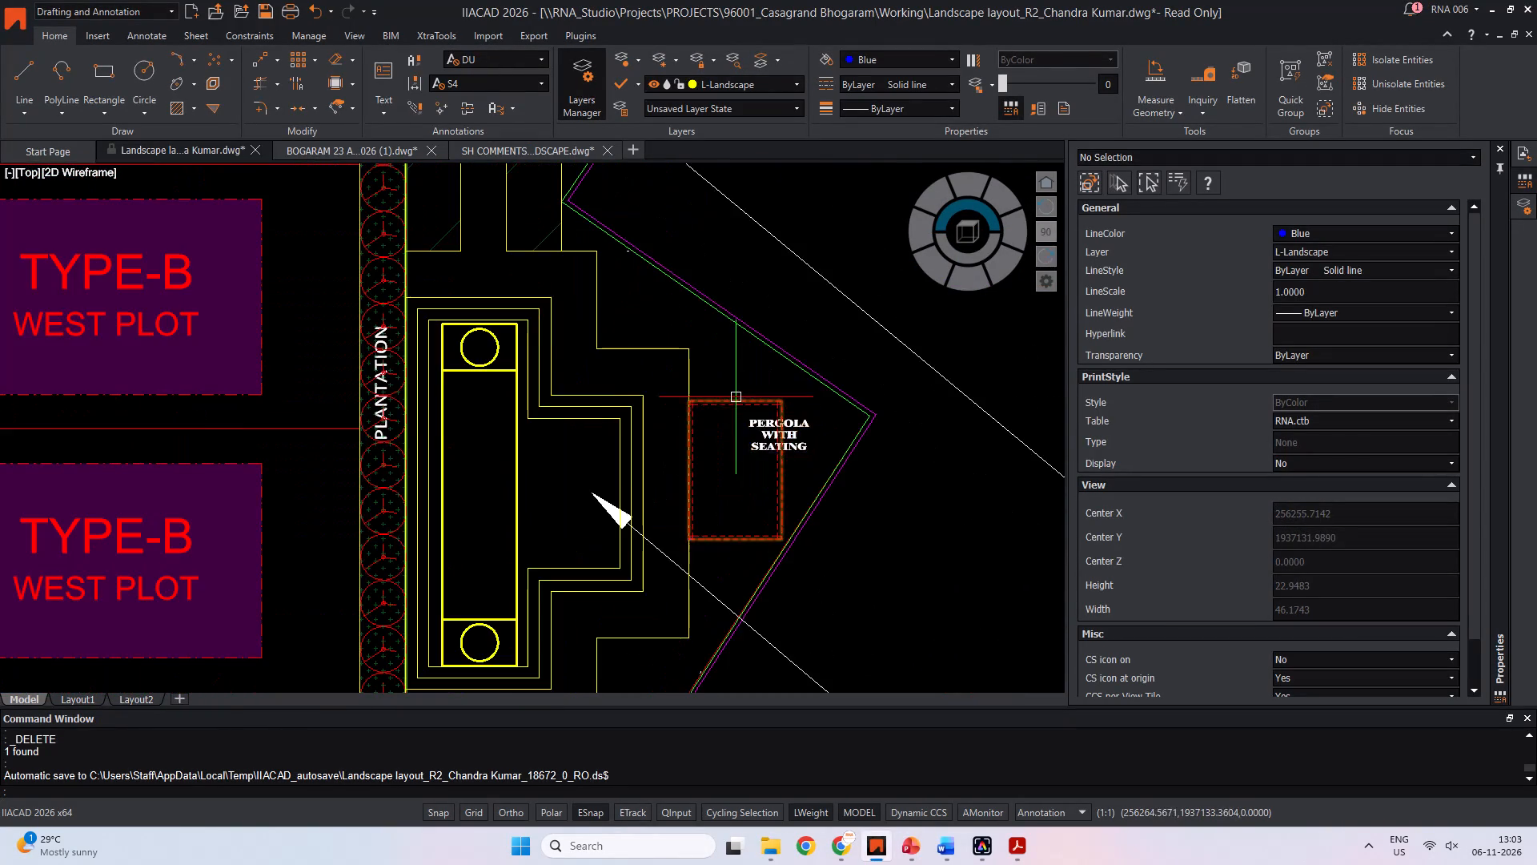
scroll(736, 397, "down", 1)
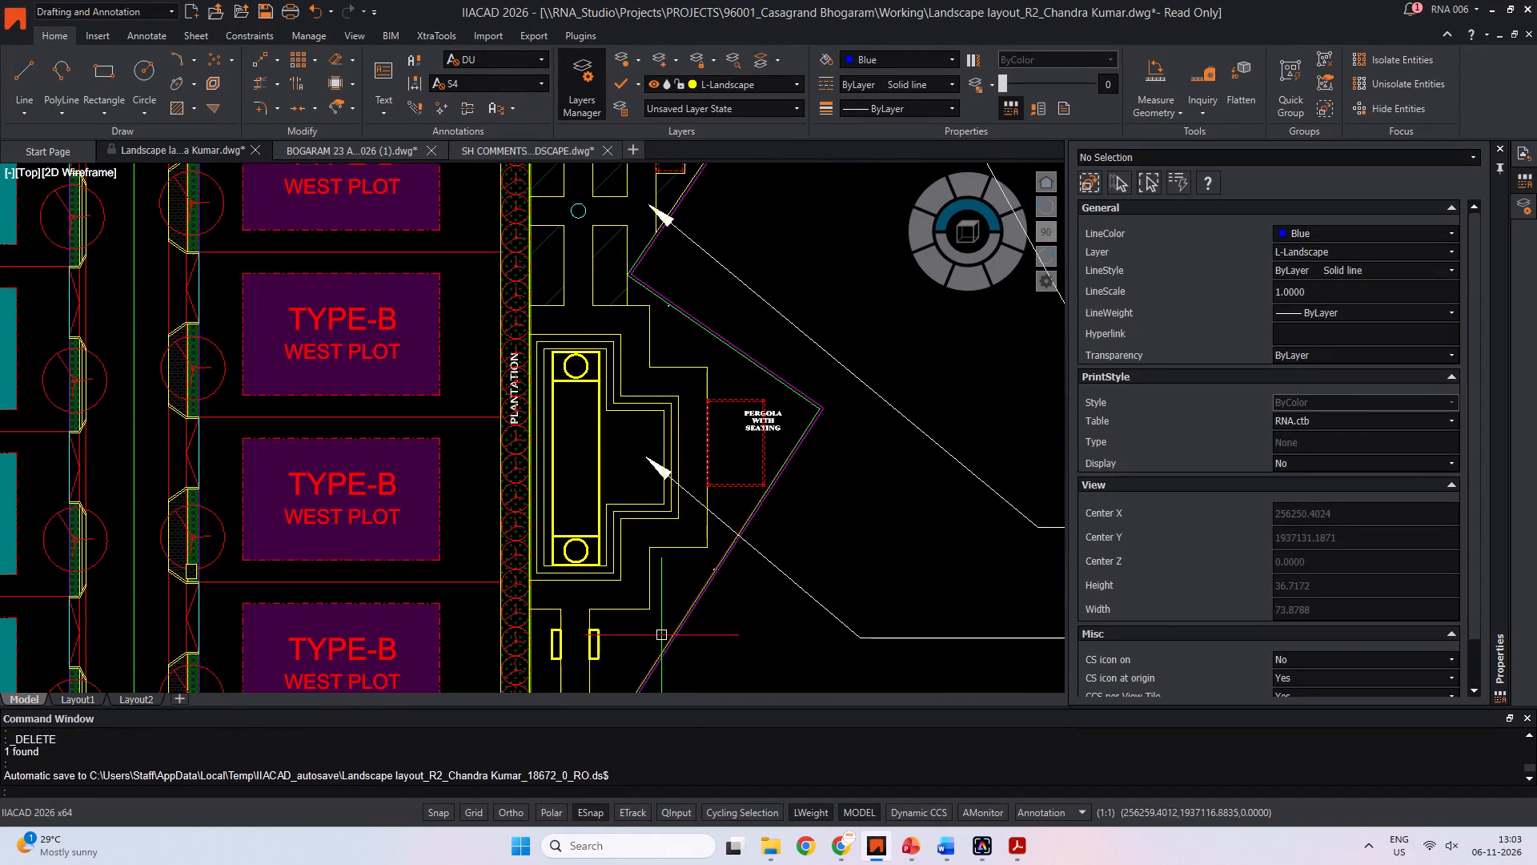
middle_click_drag(656, 640, 665, 558)
middle_click_drag(674, 509, 671, 548)
scroll(743, 397, "up", 1)
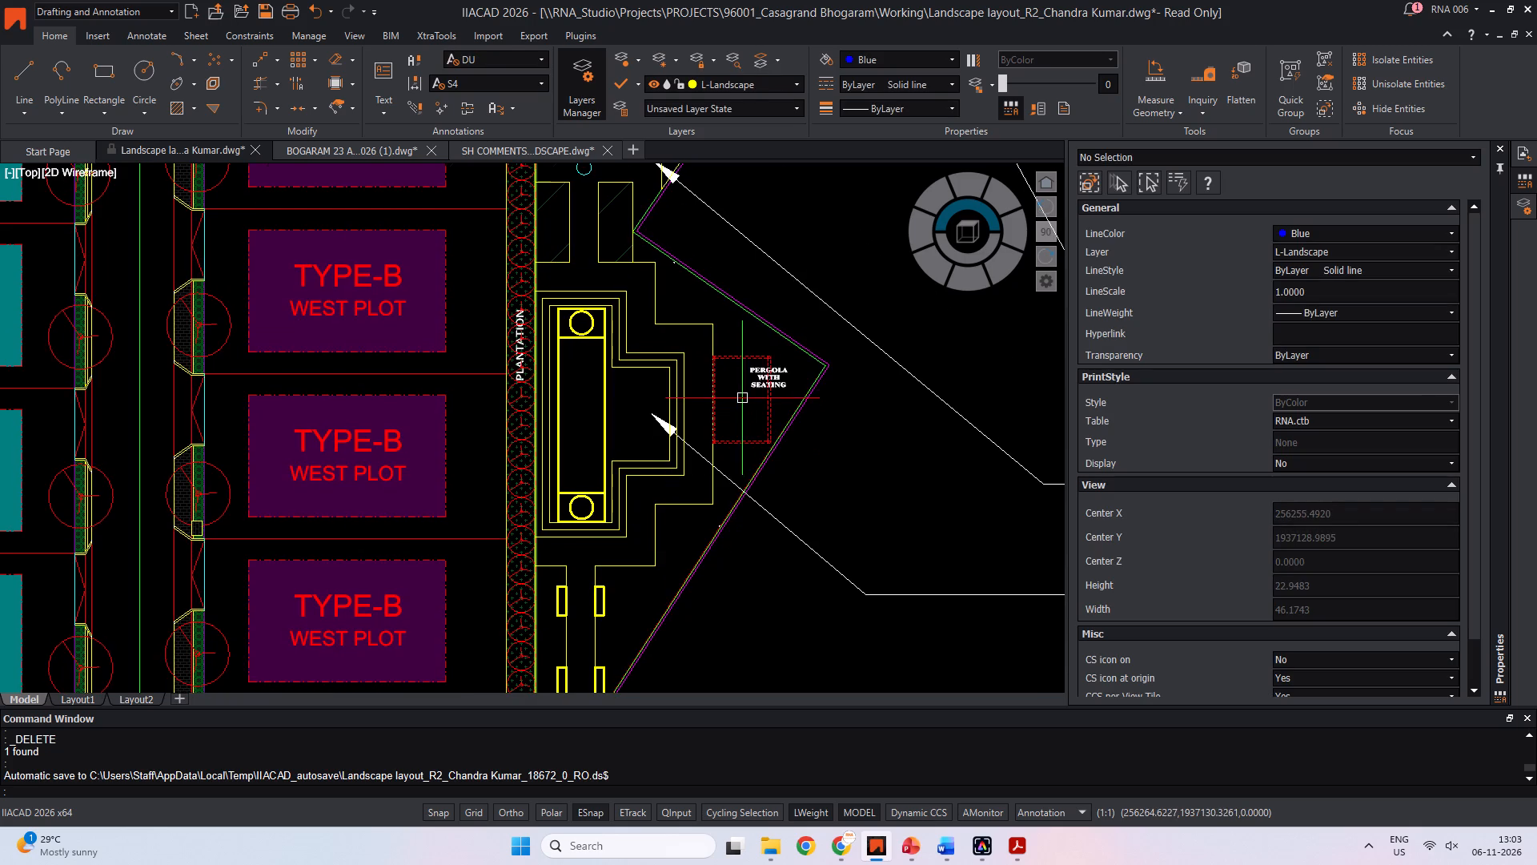
Select the outlines of the pergola with seating to inspect them, and clear the selection.
left_click(753, 441)
left_click(726, 505)
middle_click_drag(748, 468, 717, 486)
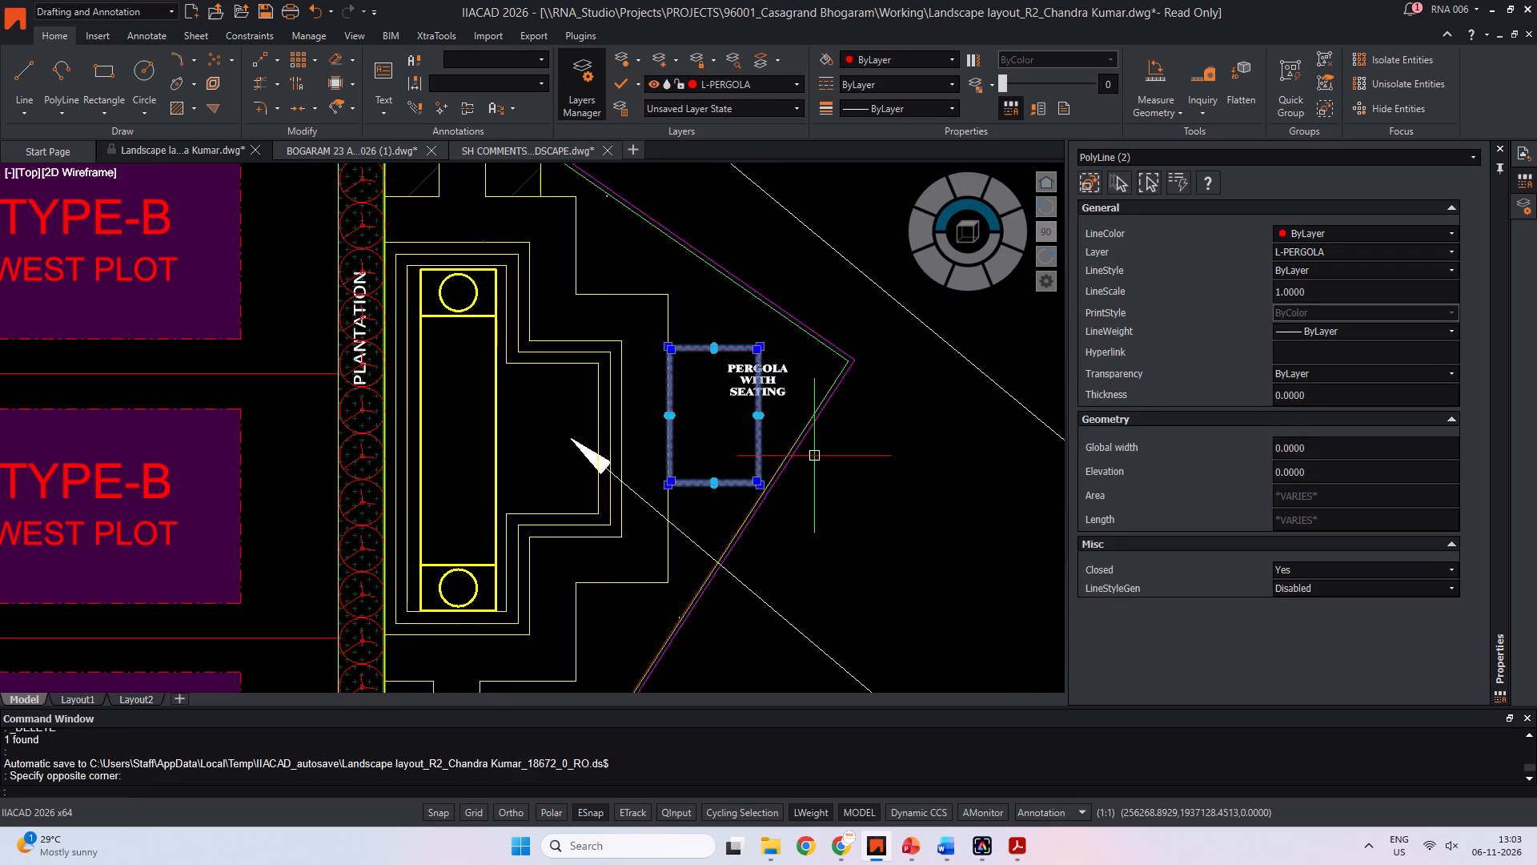
key("Escape")
key("Escape")
scroll(826, 449, "down", 2)
middle_click_drag(819, 452, 721, 459)
key("Escape")
key("Escape")
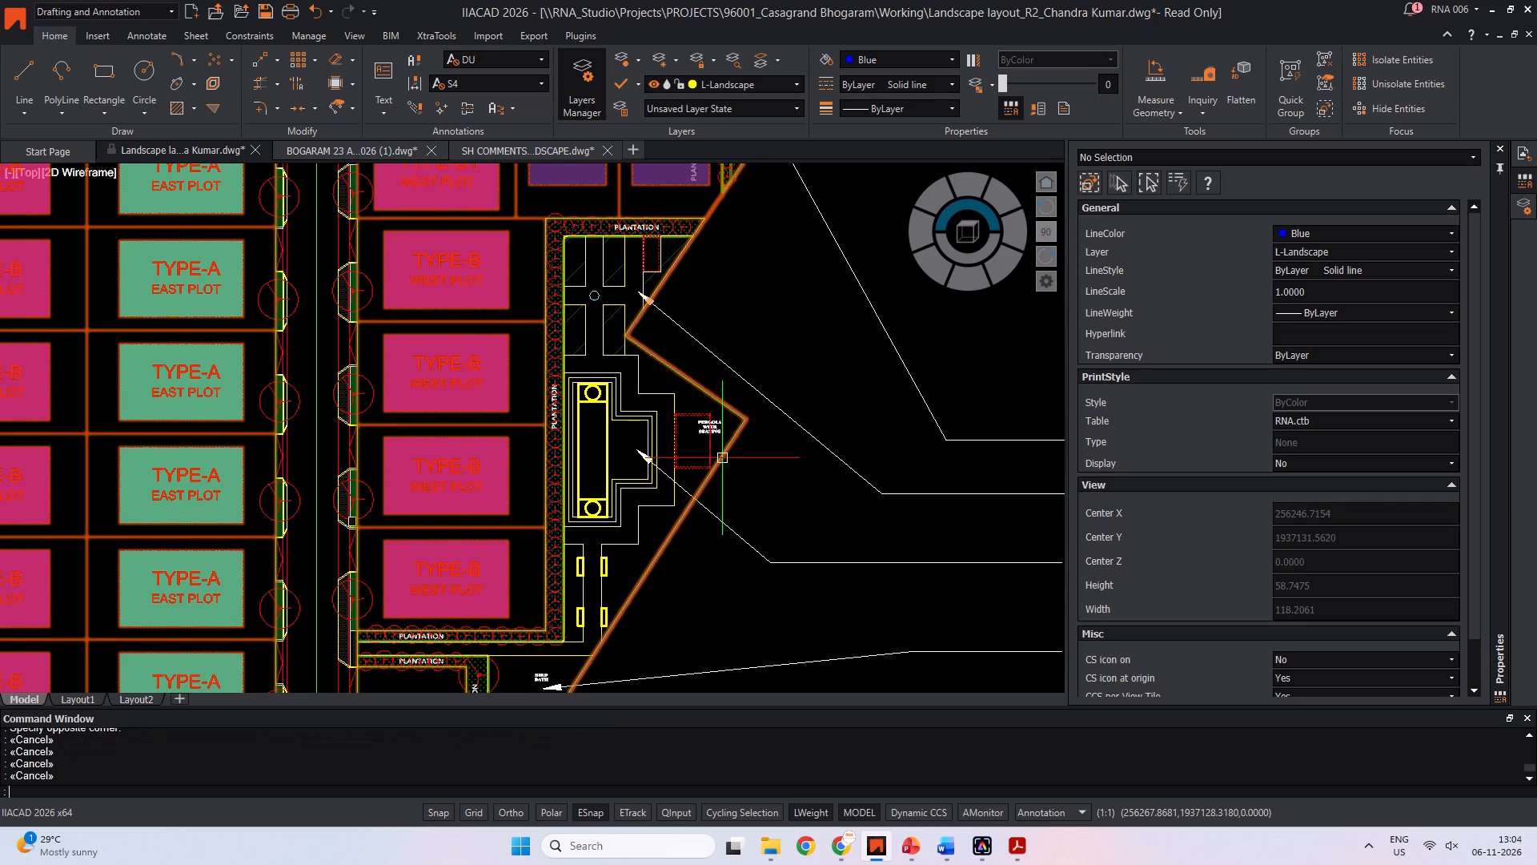
Switch back to the presentation and review the Flower Garden and Butterfly Meadow slides.
key("alt+Tab")
scroll(477, 295, "down", 2)
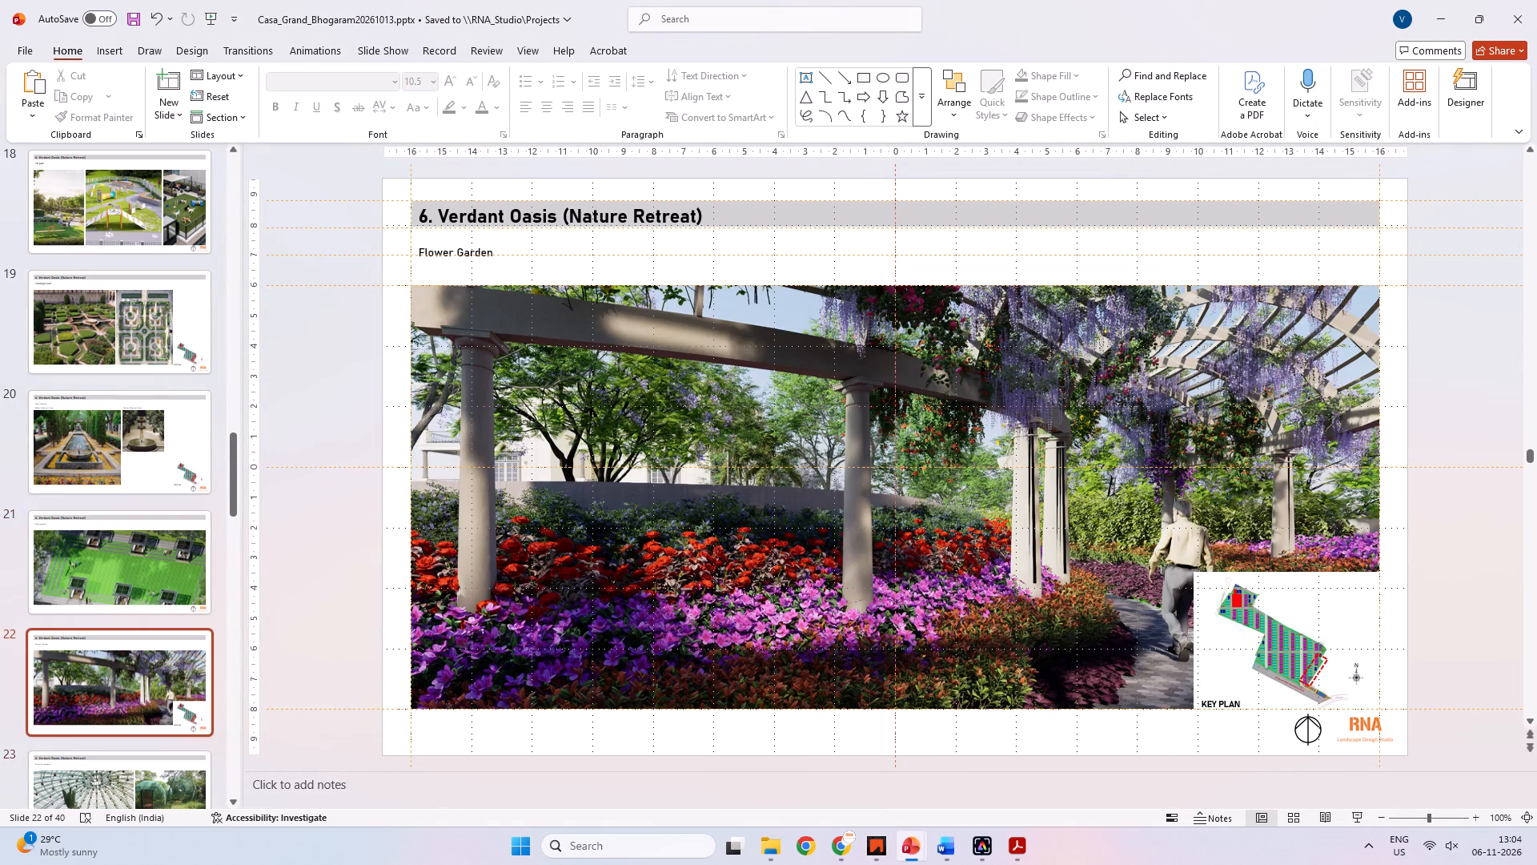
scroll(477, 300, "up", 1)
scroll(708, 395, "down", 1)
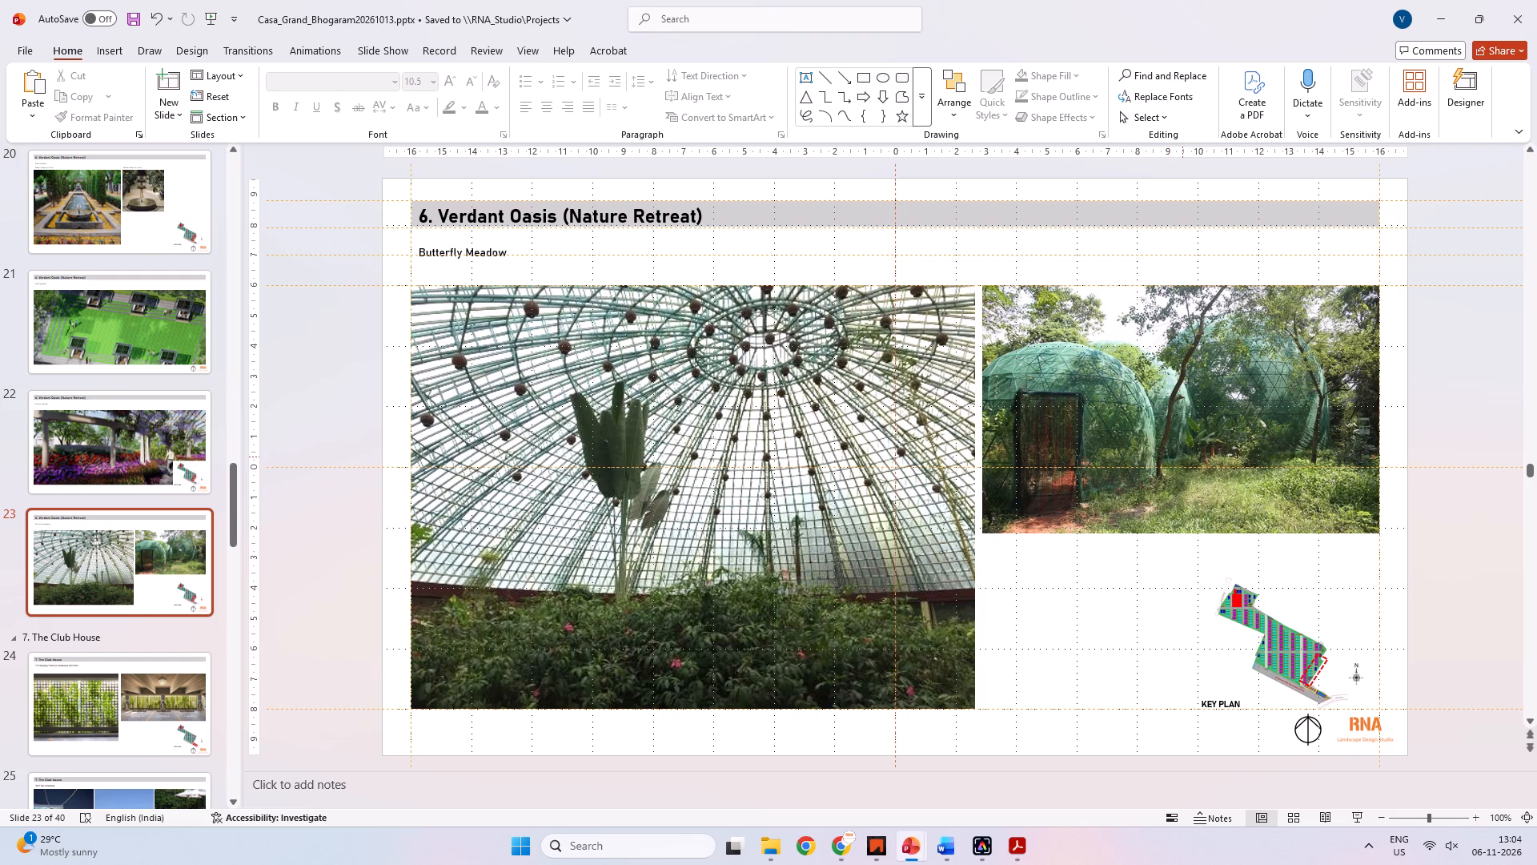
Replace the "Butterfly Meadow" subtitle on the Verdant Oasis slide with "Nectar Gardan".
left_click(468, 251)
key("ctrl+a")
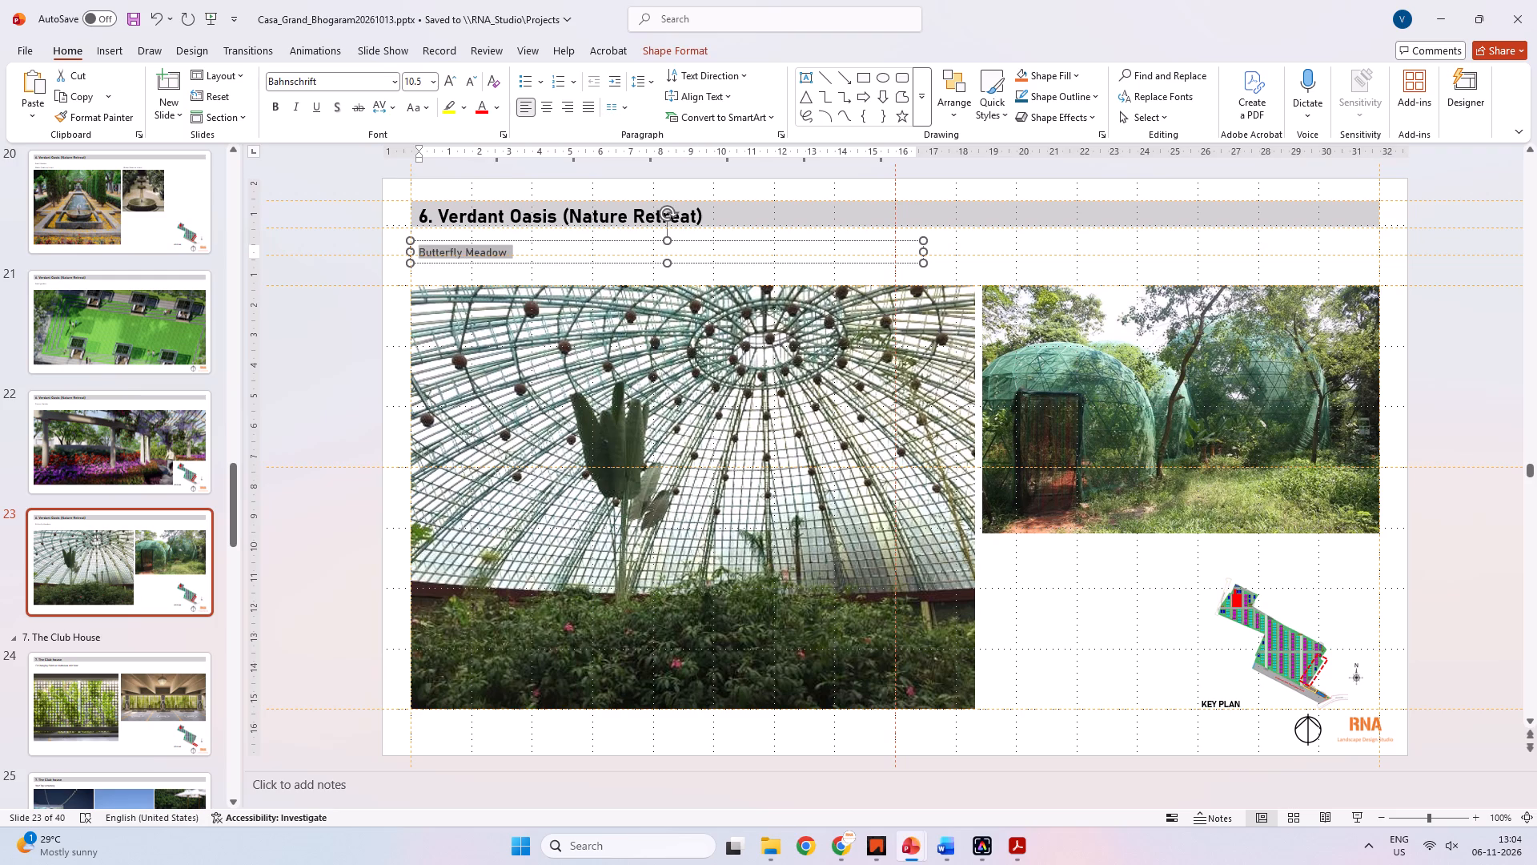
type("nectar")
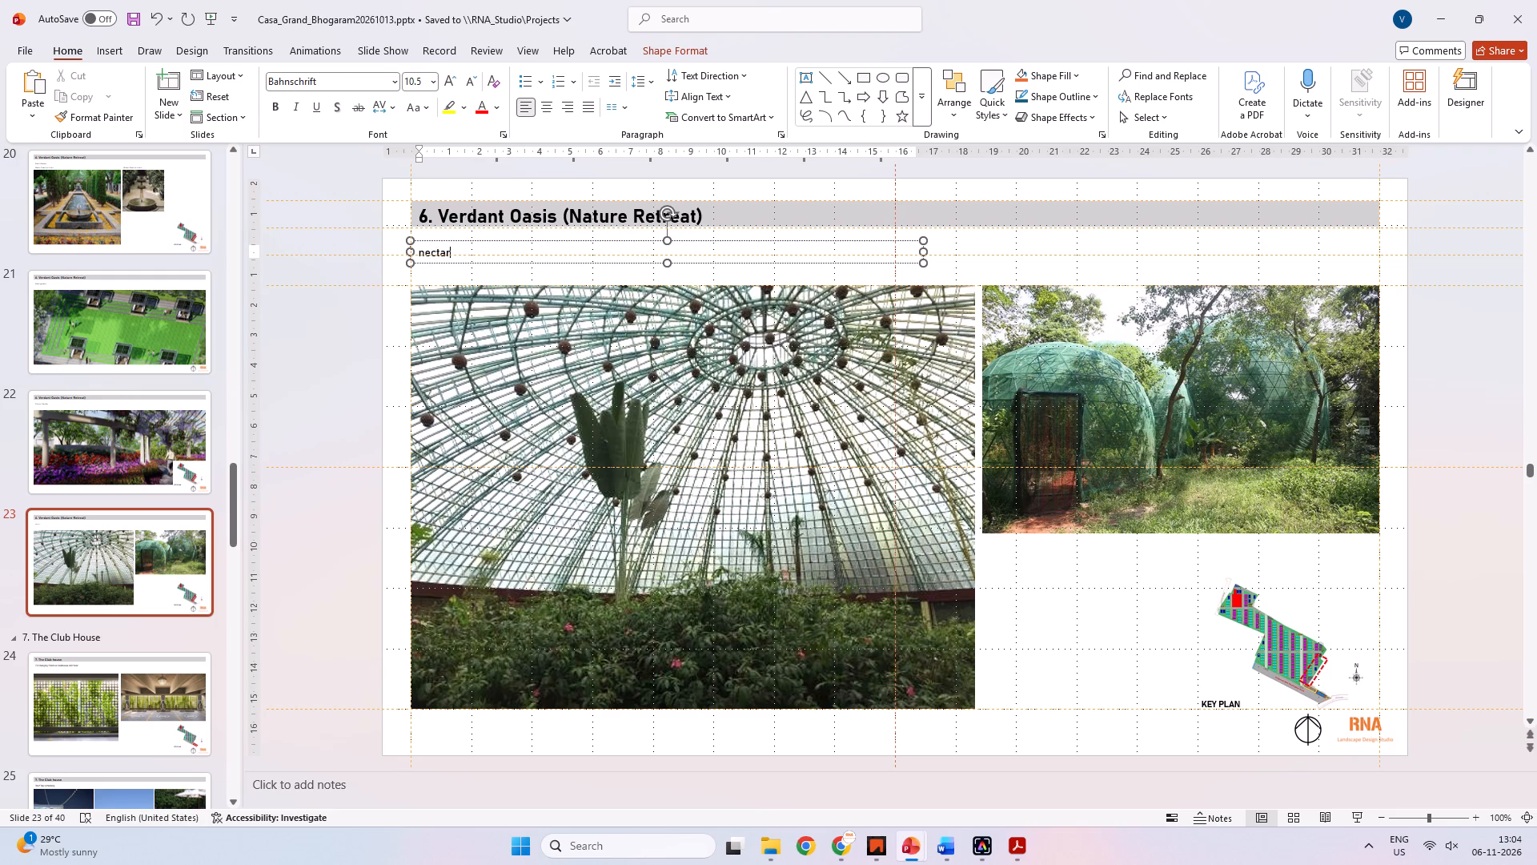
key("space")
type("Gardan")
key("space")
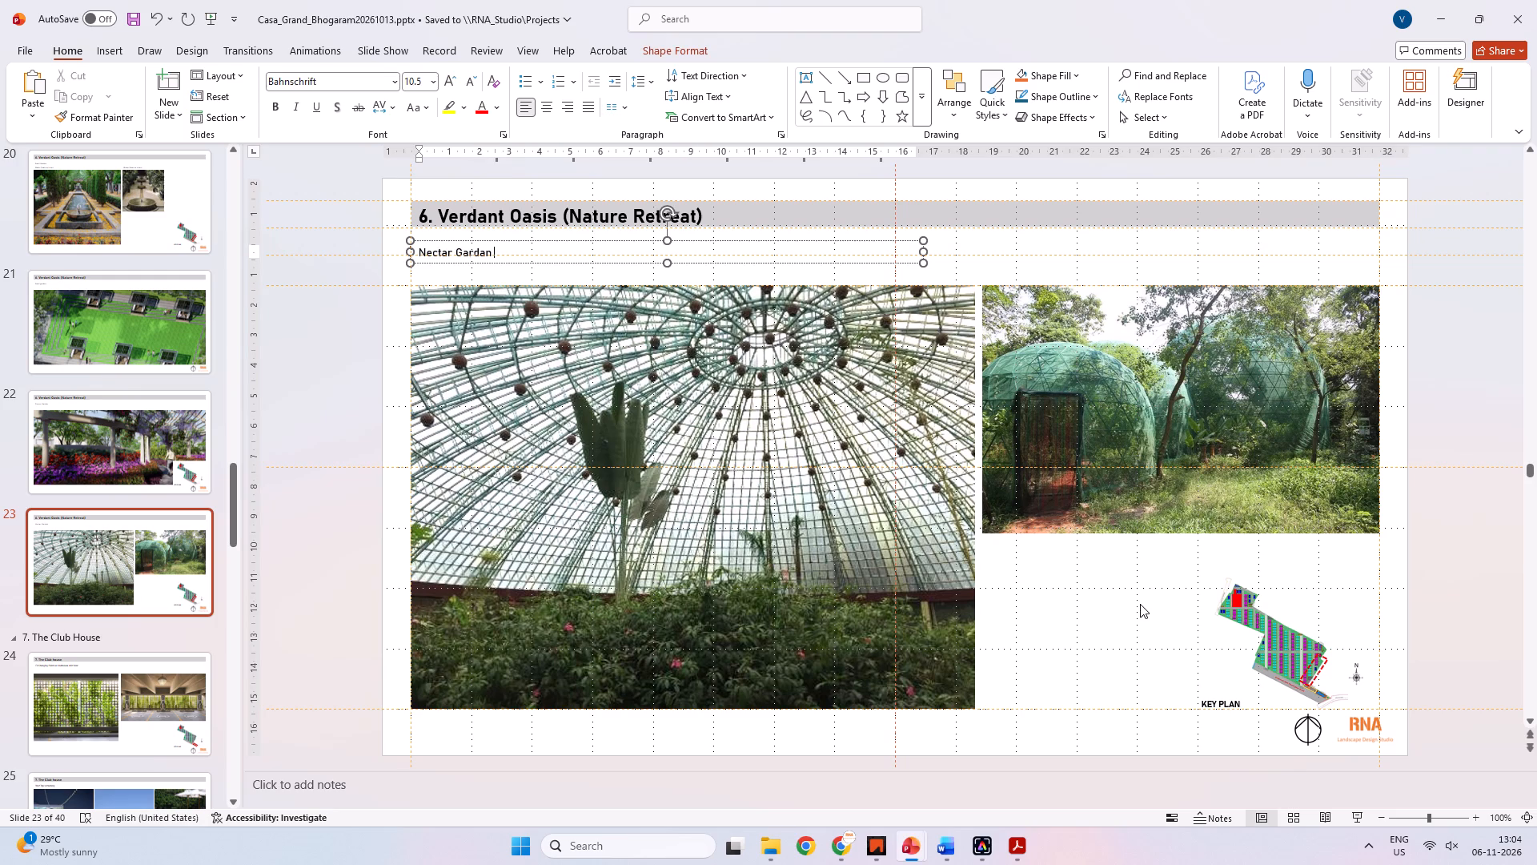
left_click(1137, 605)
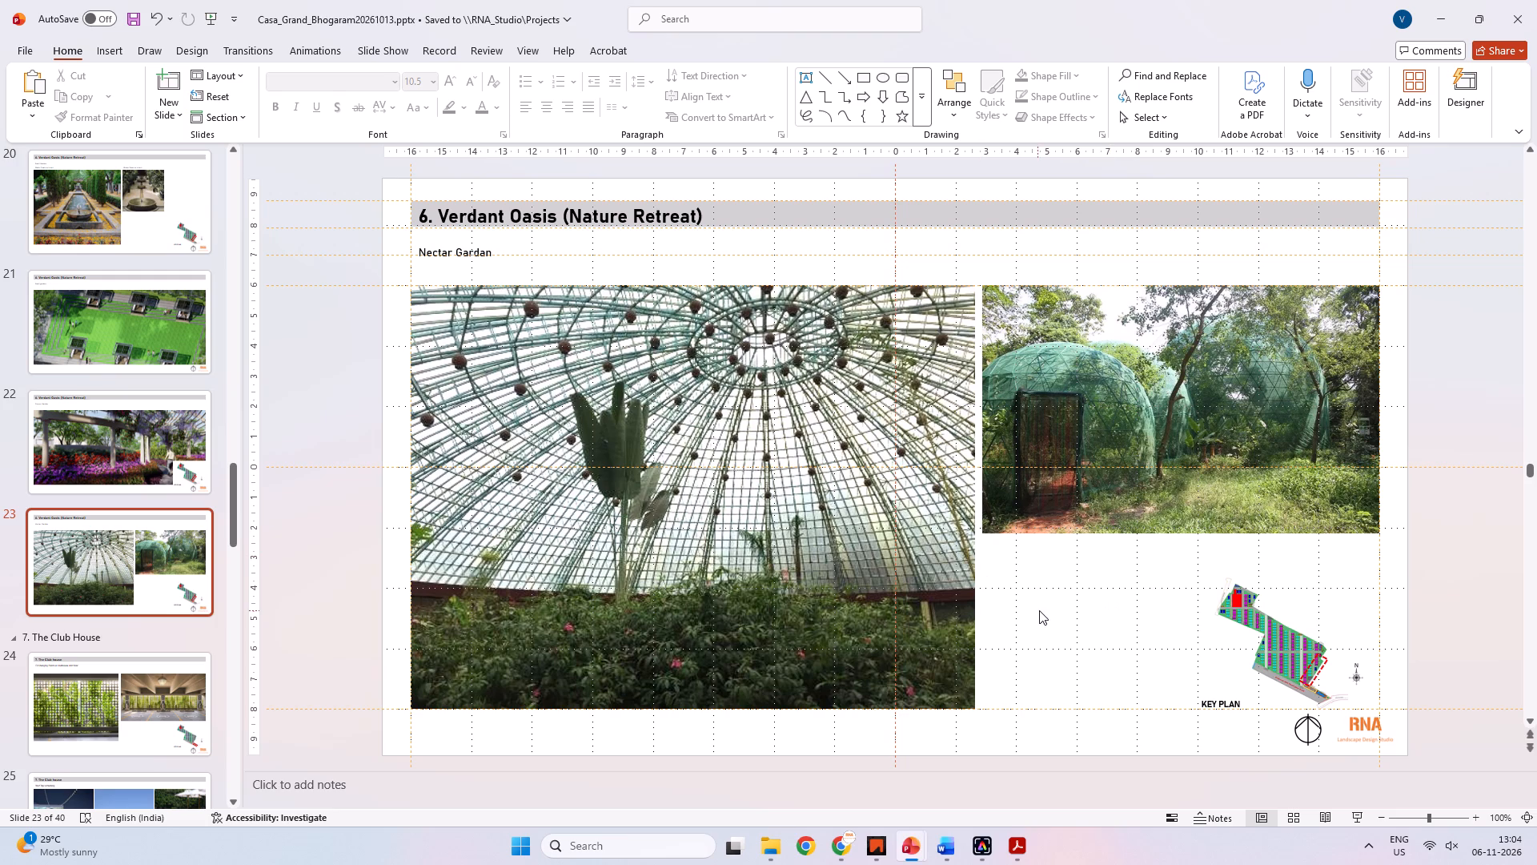
Delete both dome greenhouse pictures from the Nectar Gardan slide.
left_click(1039, 610)
left_click(856, 502)
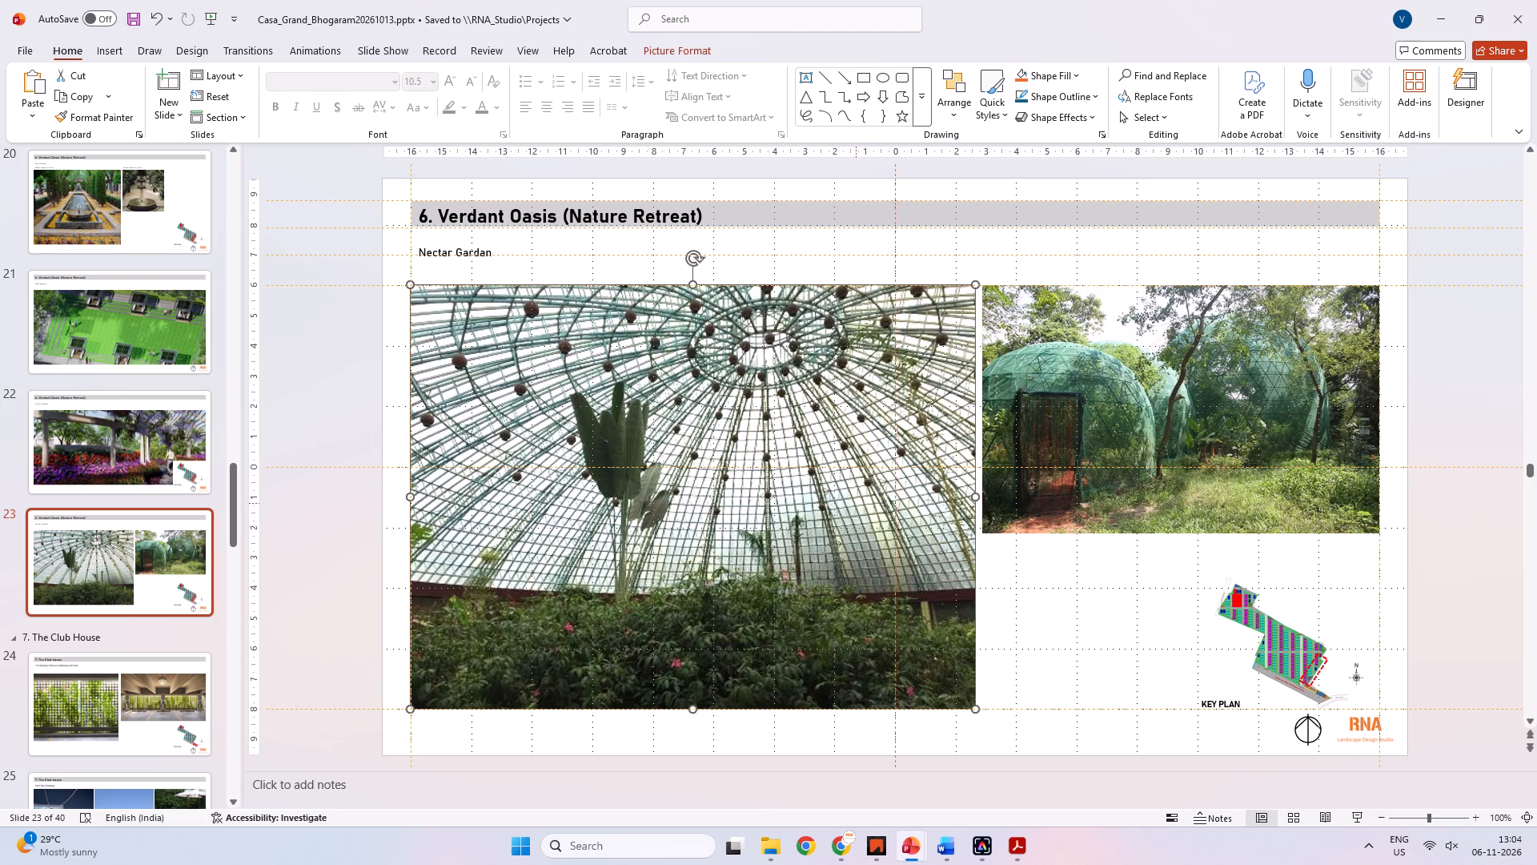
left_click(1077, 458, "ctrl")
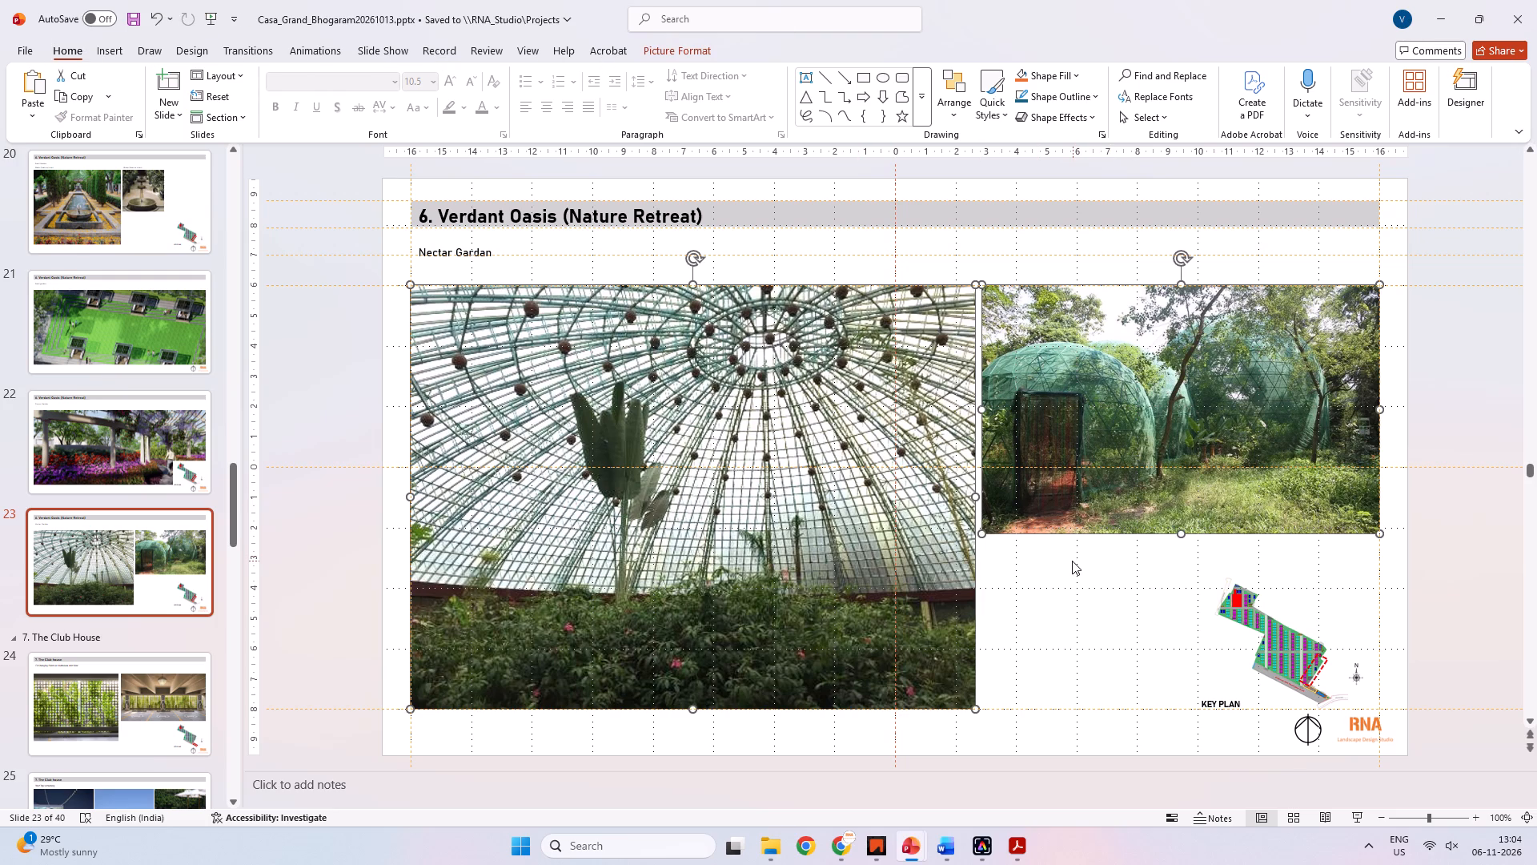
key("Delete")
Open the clubhouse EV charging slide, and examine the clubhouse area with its paths and planting in the IIACAD landscape layout.
scroll(307, 605, "down", 3)
left_click(105, 362)
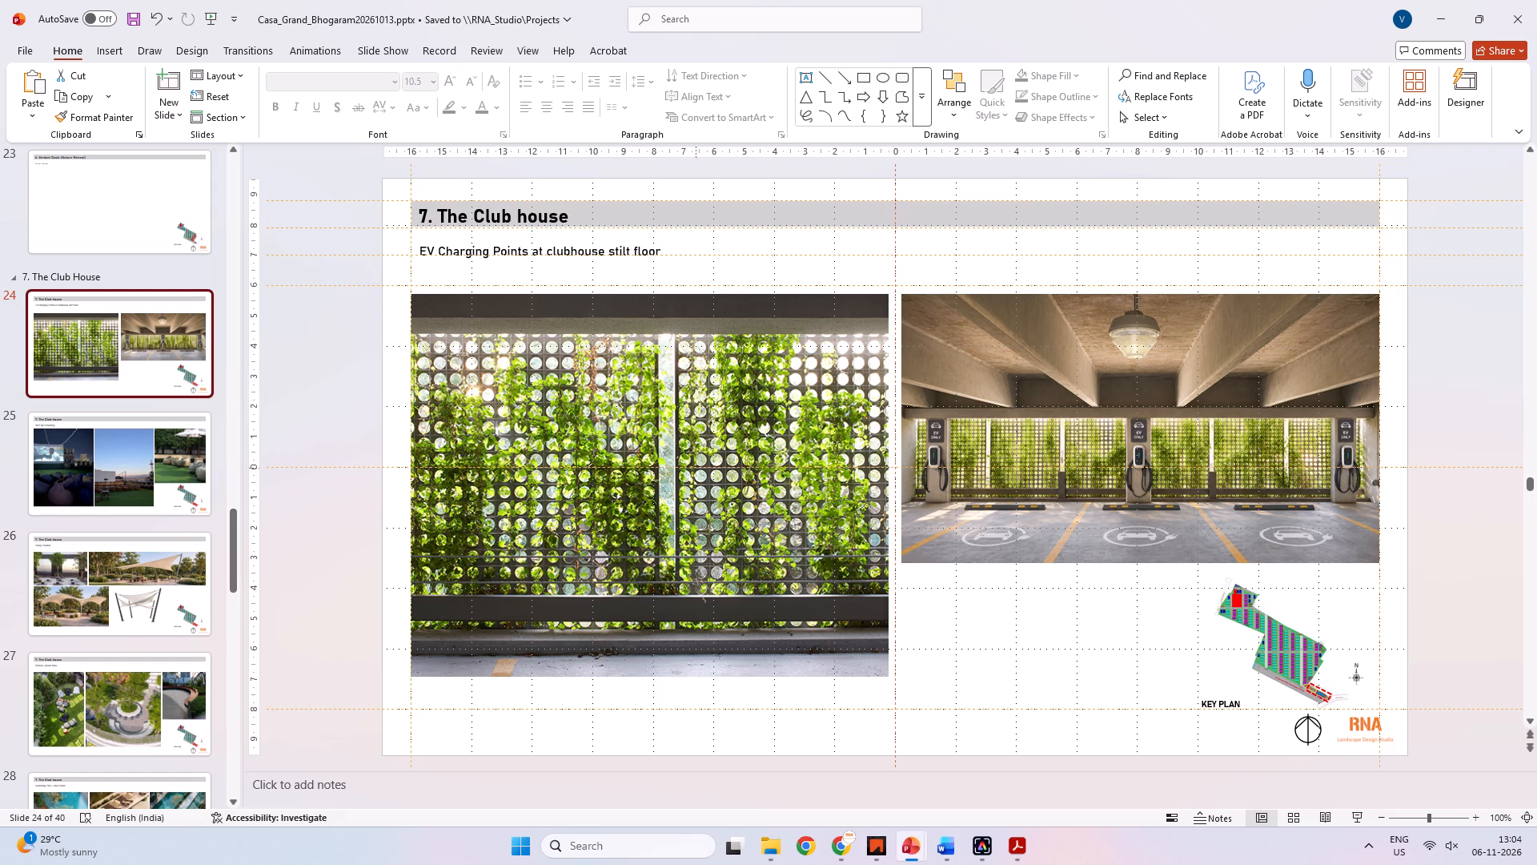
key("alt+Tab")
scroll(630, 338, "down", 2)
middle_click_drag(636, 350, 439, 194)
scroll(628, 493, "down", 1)
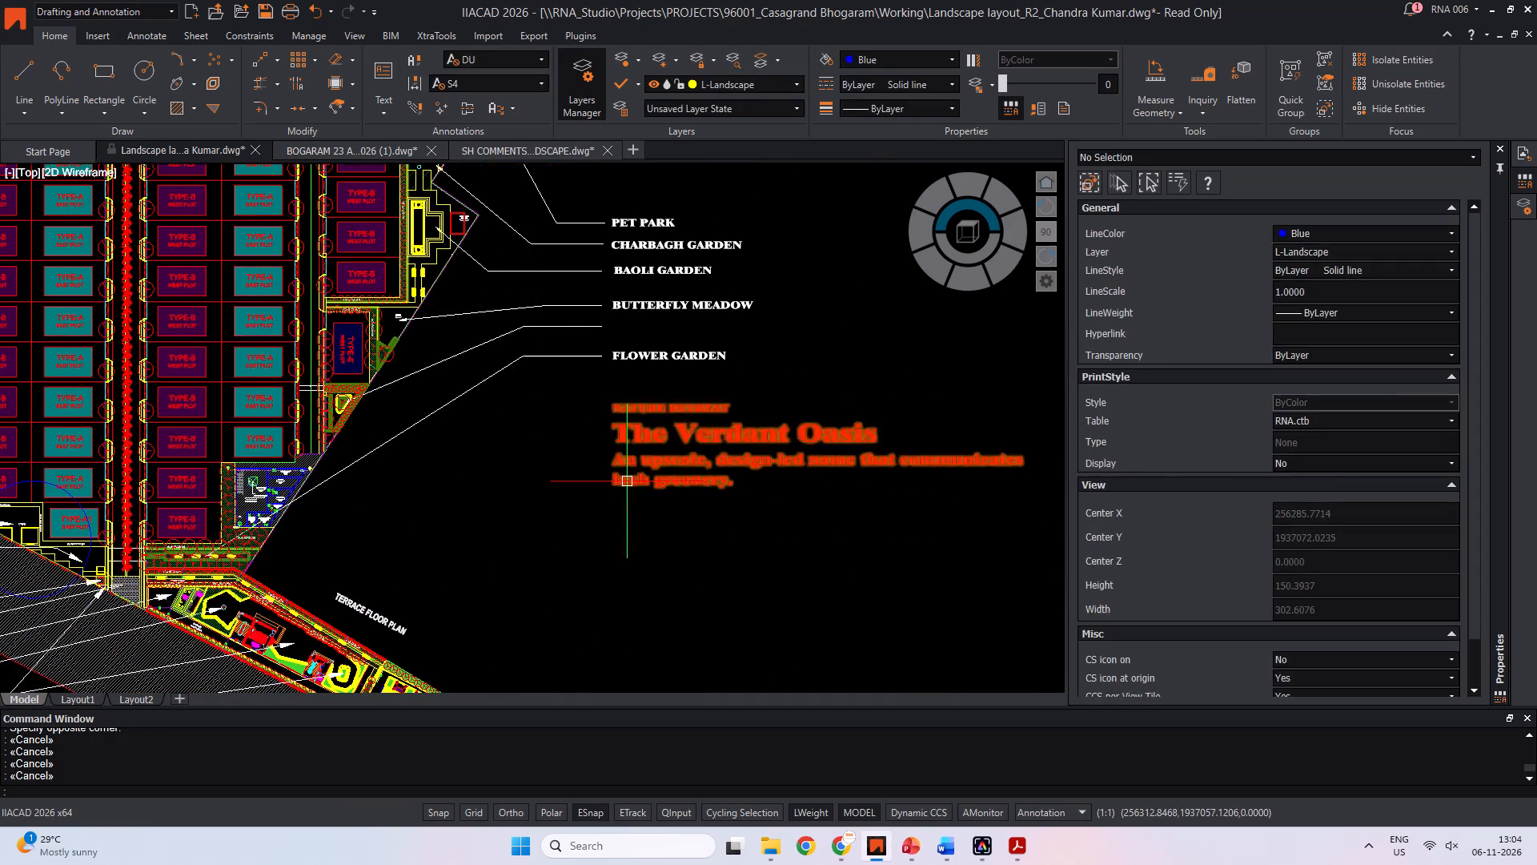
middle_click_drag(628, 497, 673, 304)
scroll(440, 364, "up", 5)
middle_click_drag(424, 378, 765, 378)
middle_click_drag(642, 391, 596, 397)
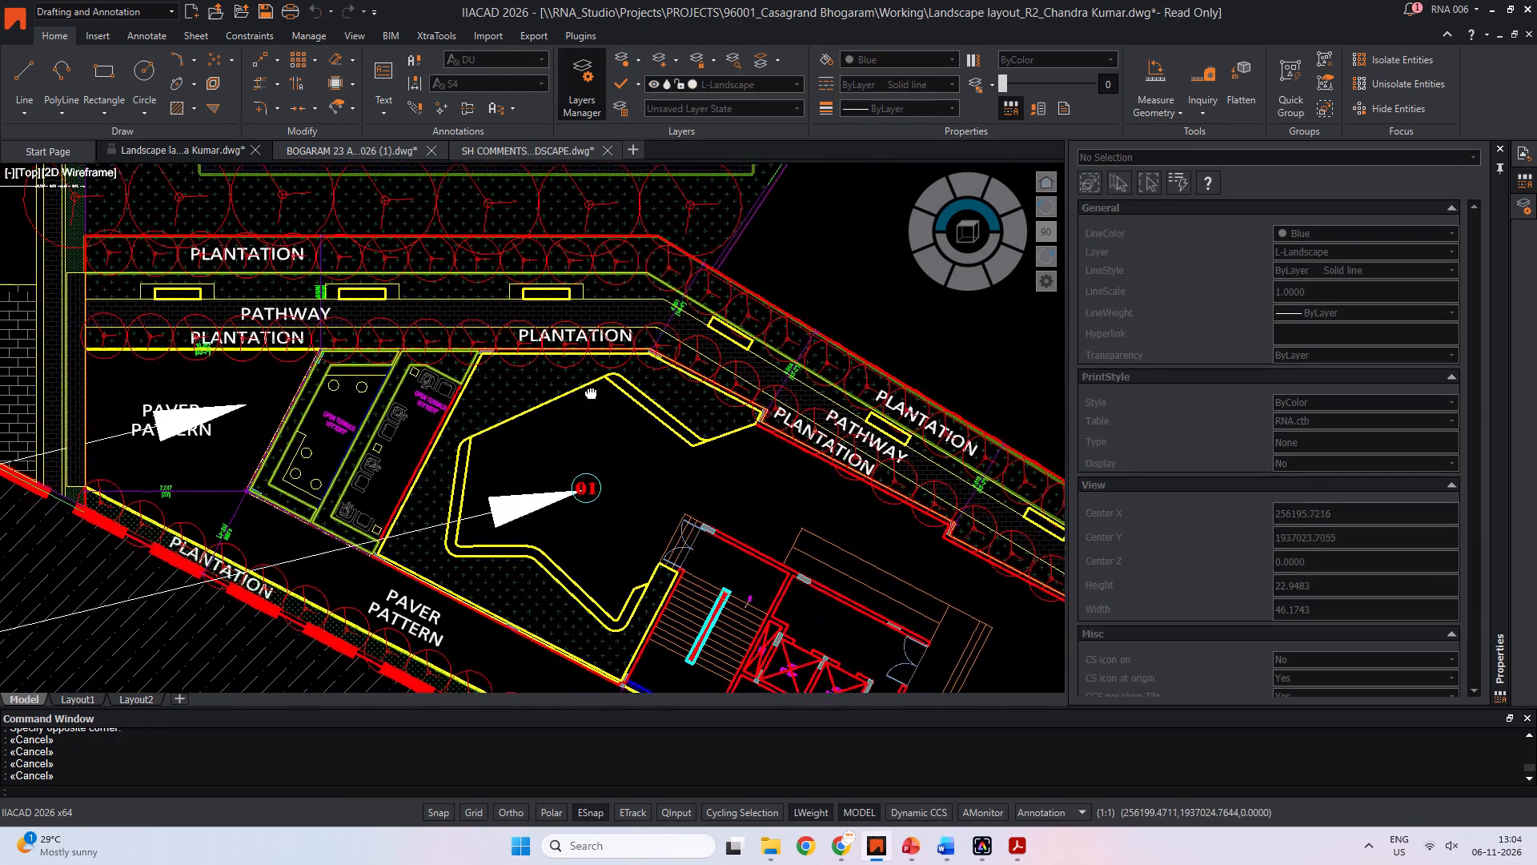
middle_click_drag(596, 397, 586, 396)
middle_click_drag(564, 406, 429, 311)
scroll(627, 367, "down", 1)
middle_click_drag(627, 367, 642, 418)
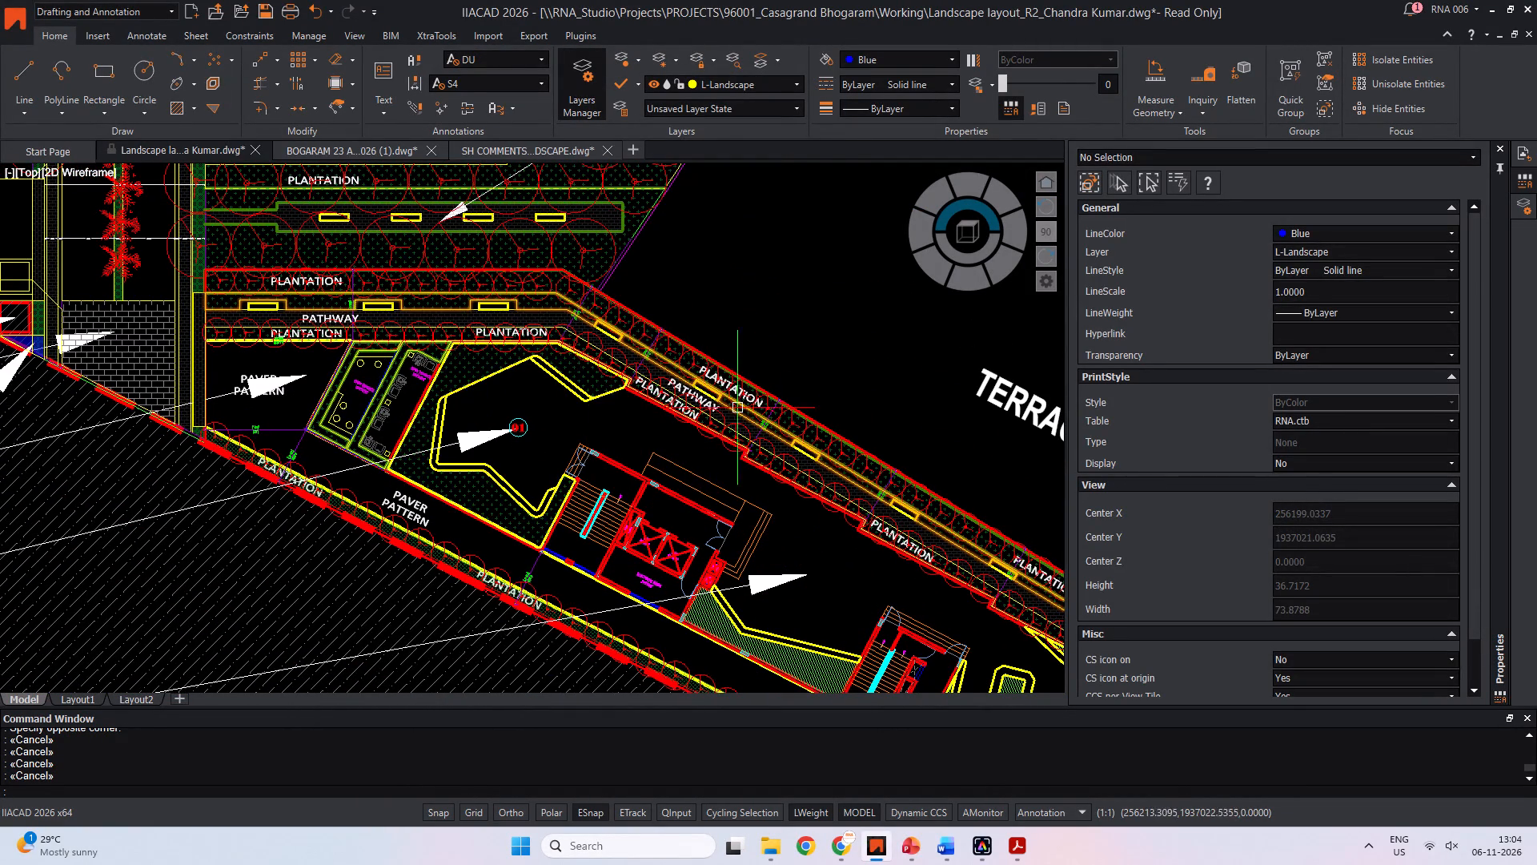
Examine the CLUBHOUSE-1 stilt floor plan in the BOGARAM 23 ACRES concept drawing, and return to the presentation.
left_click(493, 161)
left_click(332, 147)
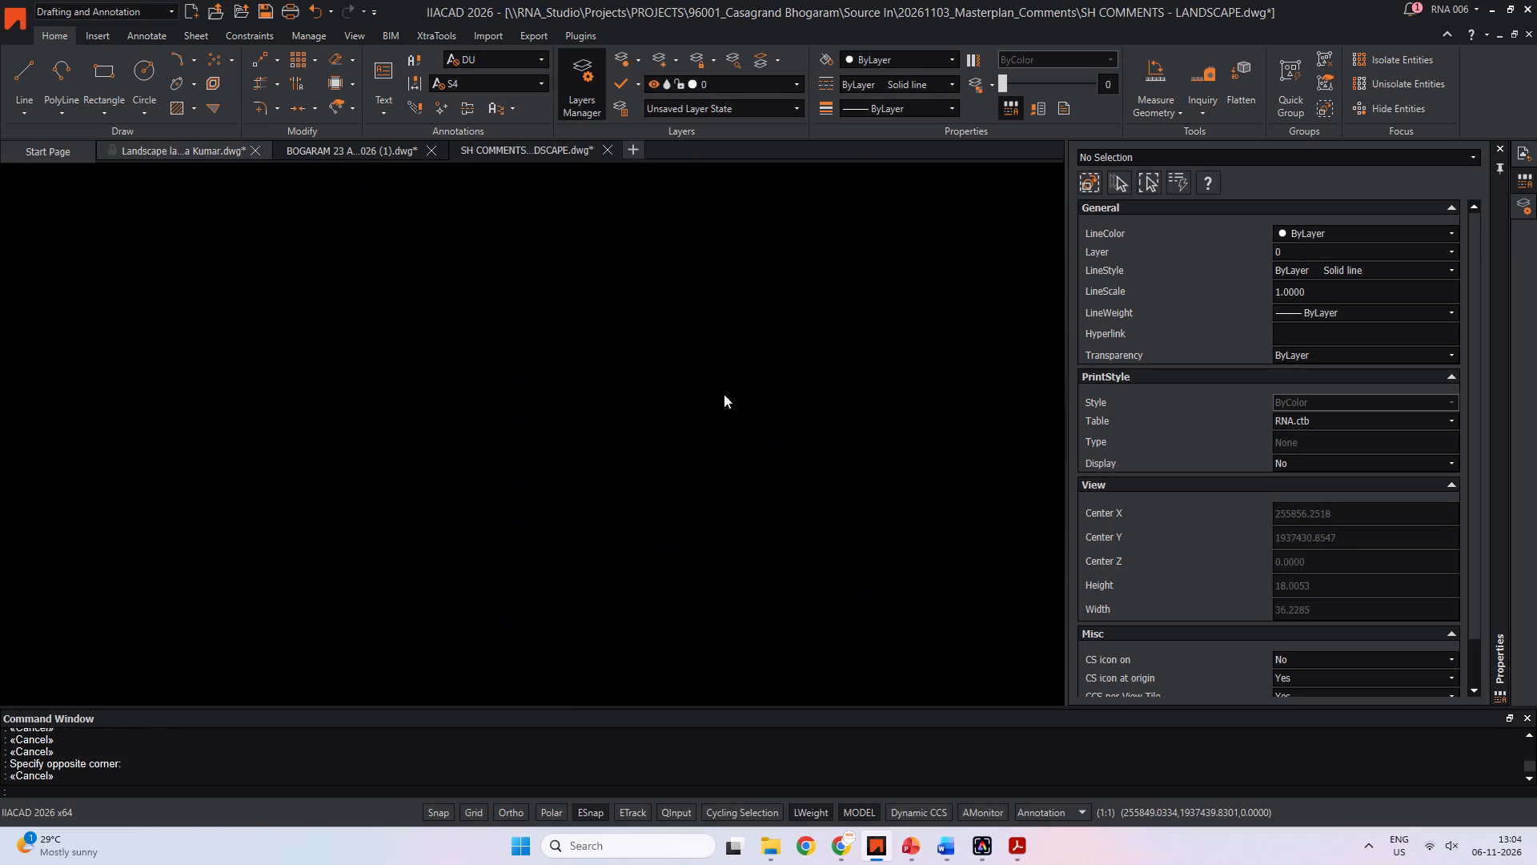
scroll(744, 416, "down", 3)
middle_click_drag(727, 421, 393, 298)
scroll(643, 304, "up", 3)
scroll(567, 416, "up", 3)
middle_click_drag(558, 477, 577, 441)
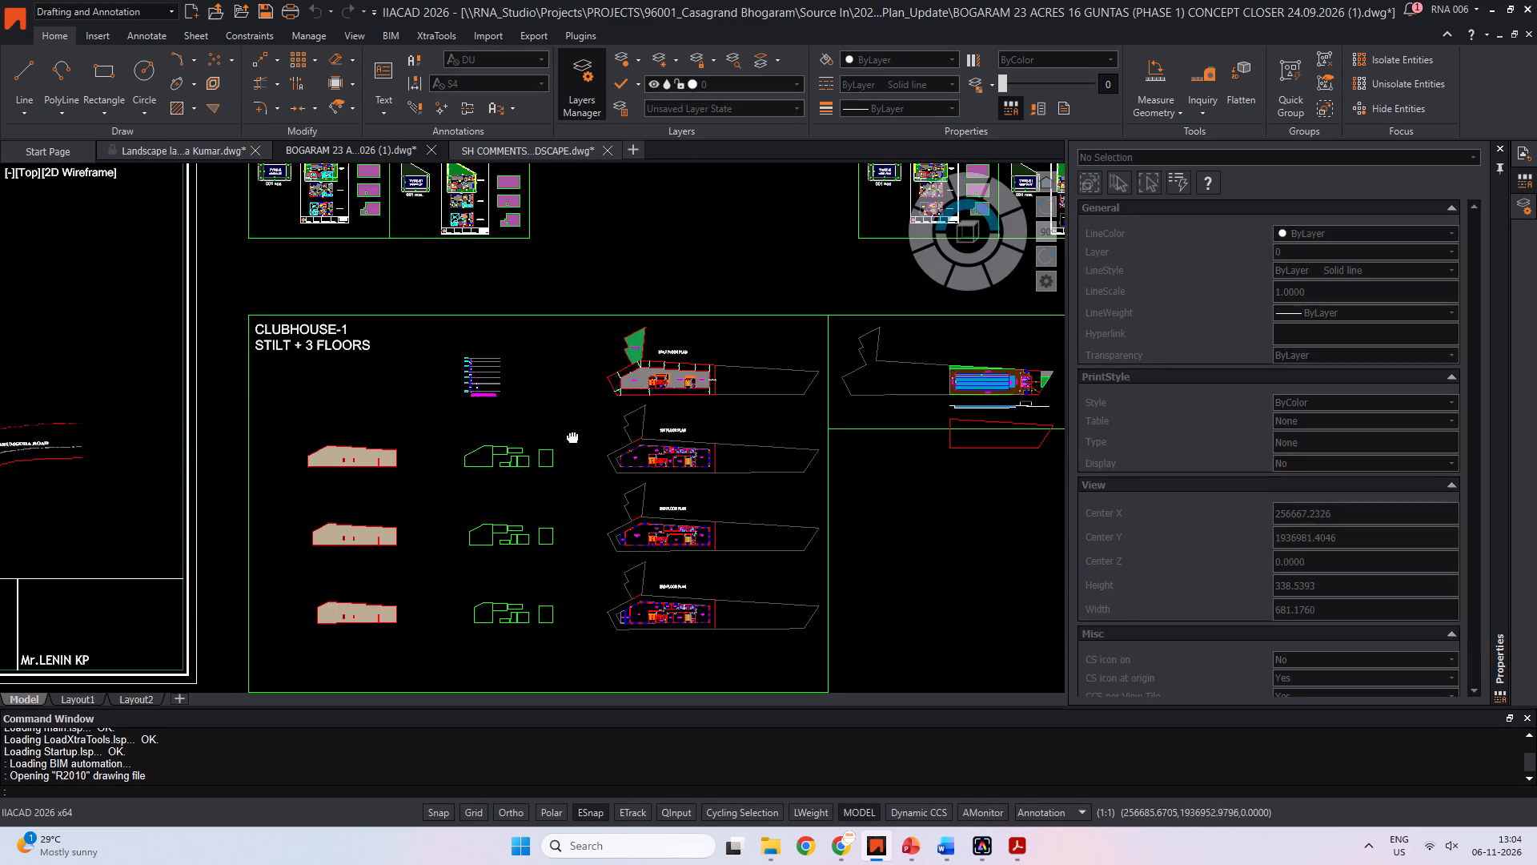
middle_click_drag(577, 441, 631, 384)
scroll(728, 485, "up", 3)
middle_click_drag(779, 577, 697, 703)
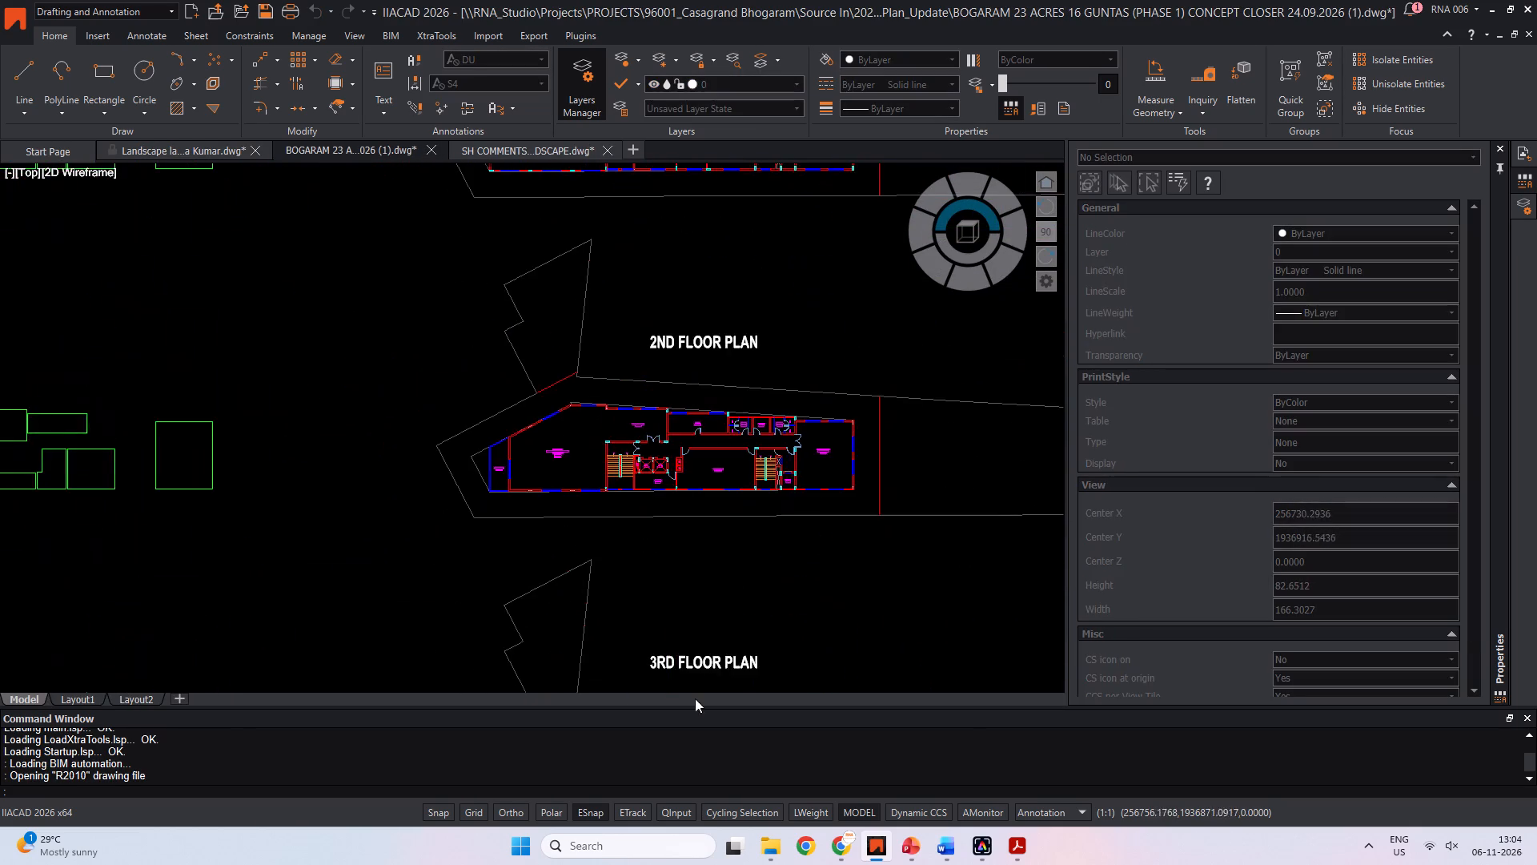
middle_click_drag(634, 386, 640, 646)
middle_click_drag(627, 448, 625, 503)
scroll(719, 466, "down", 3)
middle_click_drag(719, 466, 689, 525)
scroll(680, 459, "up", 6)
middle_click_drag(669, 342, 672, 448)
scroll(672, 449, "down", 1)
middle_click_drag(612, 455, 463, 457)
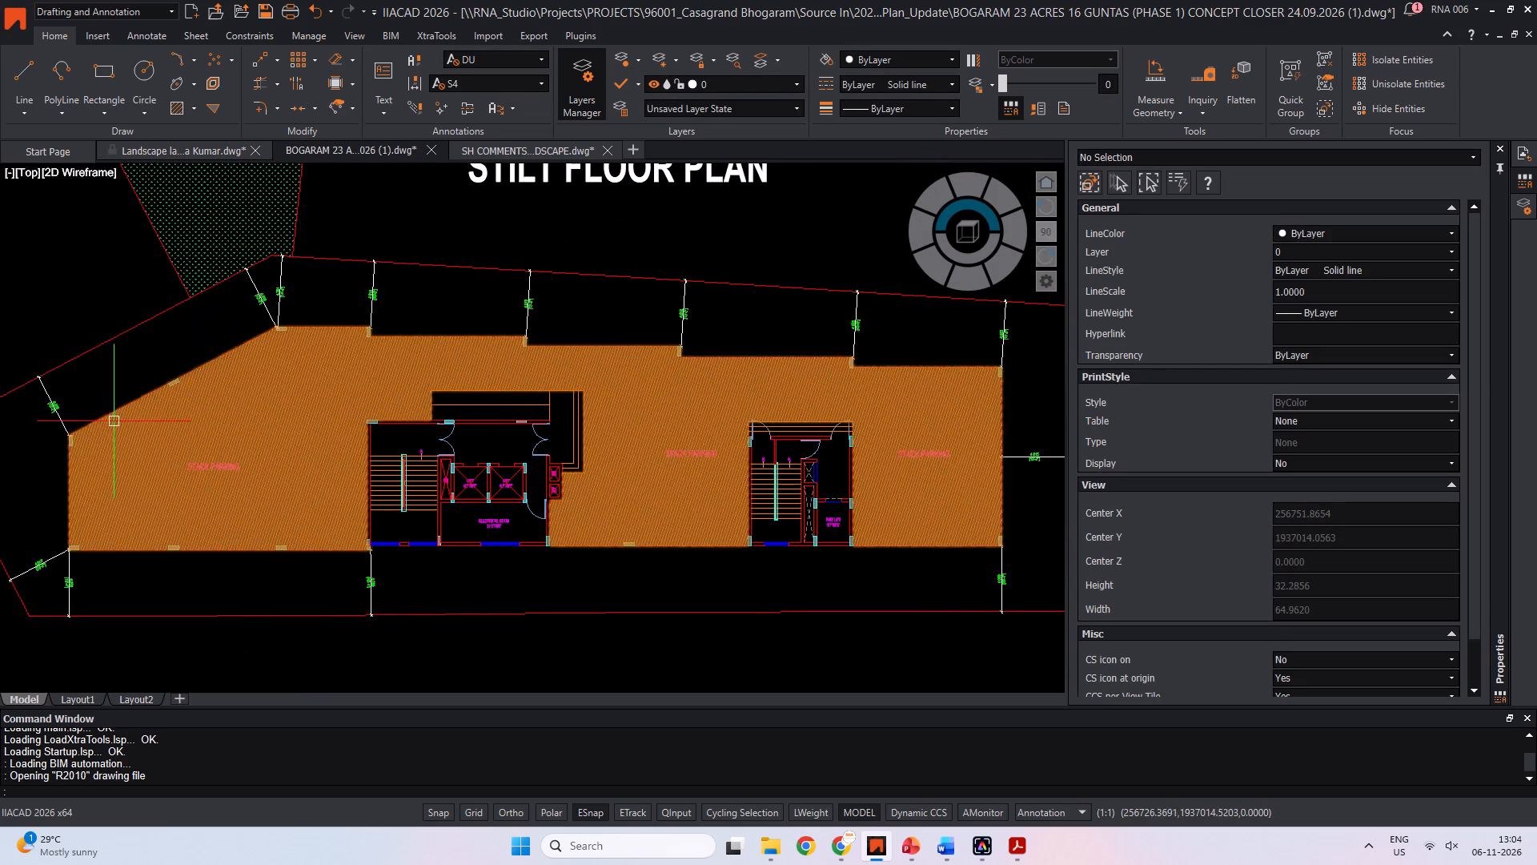
middle_click_drag(243, 420, 274, 431)
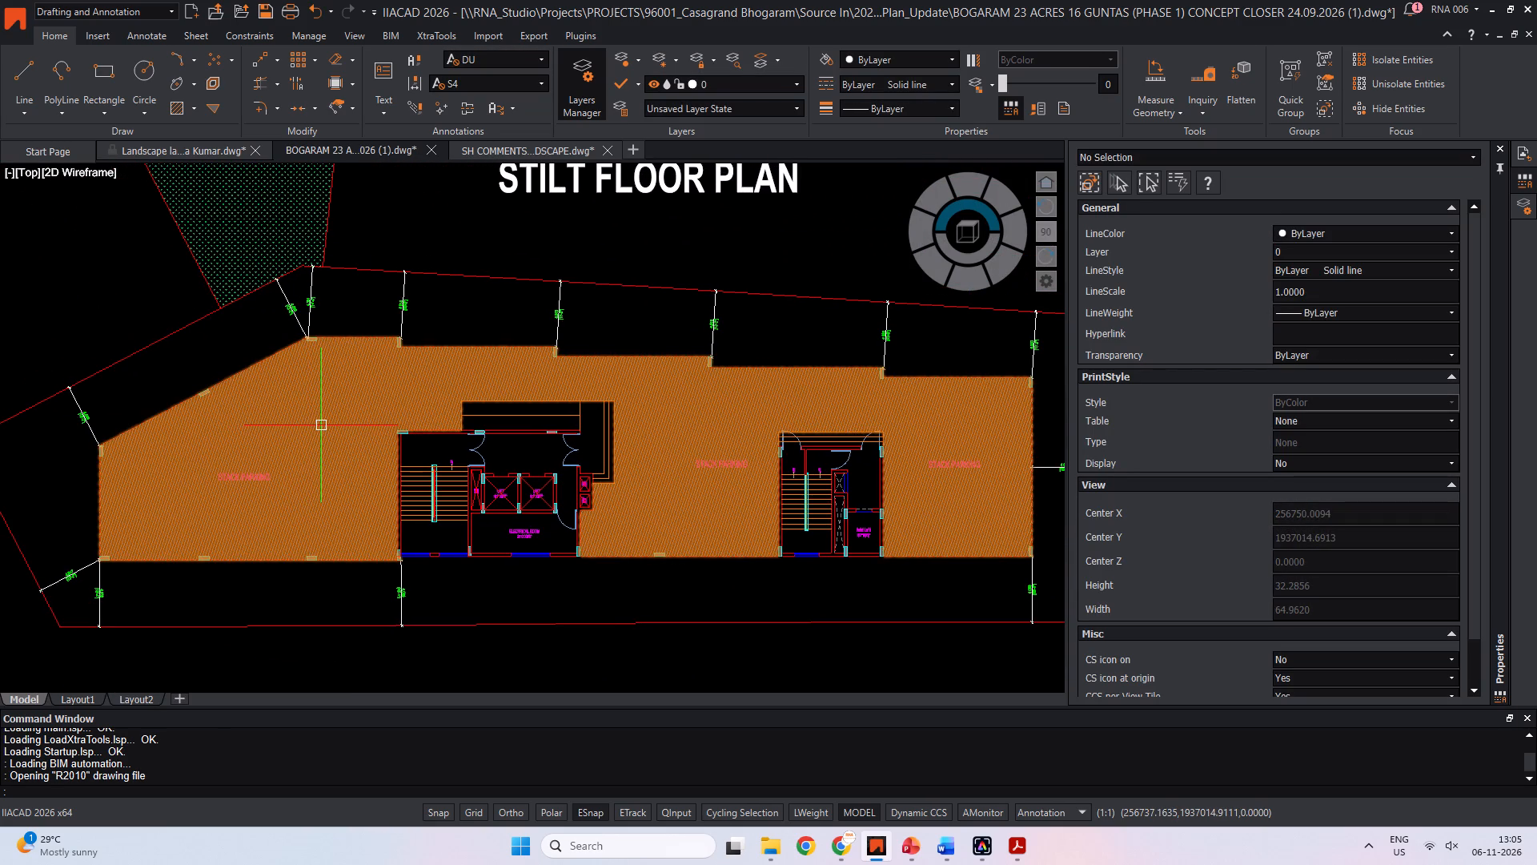
key("alt+Tab")
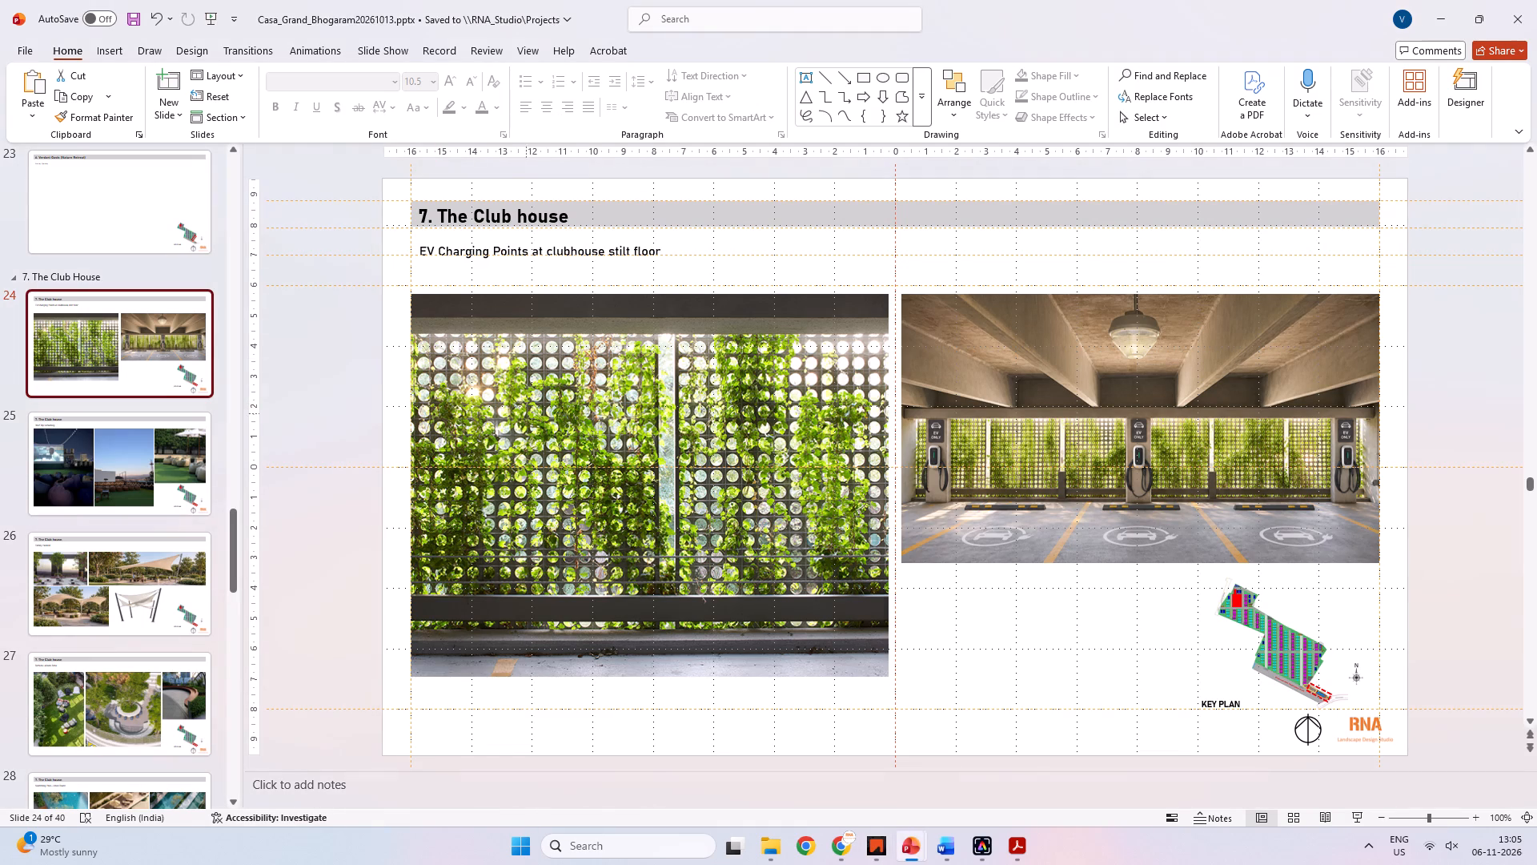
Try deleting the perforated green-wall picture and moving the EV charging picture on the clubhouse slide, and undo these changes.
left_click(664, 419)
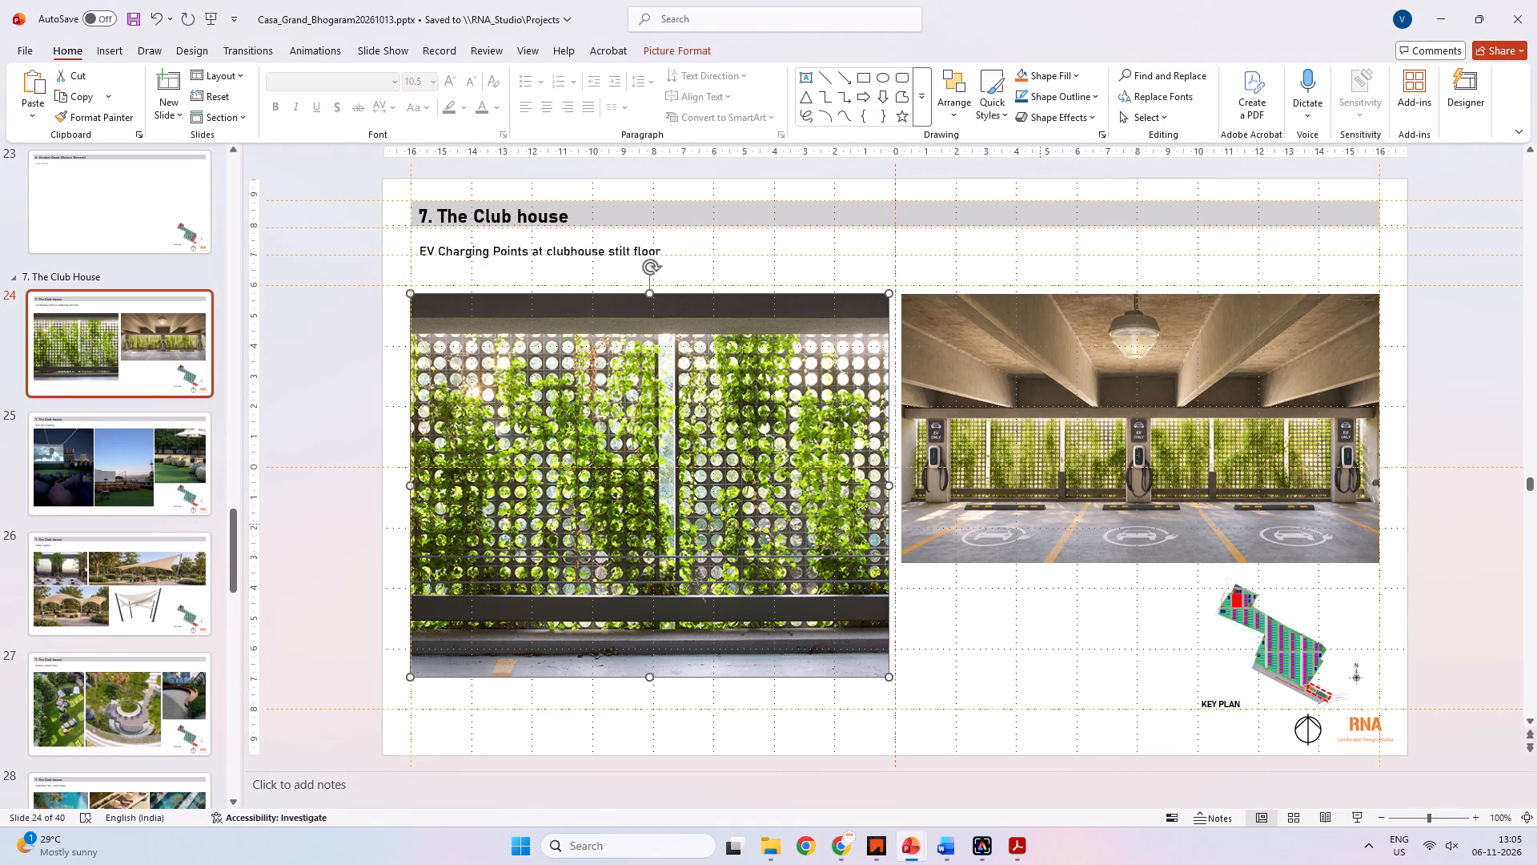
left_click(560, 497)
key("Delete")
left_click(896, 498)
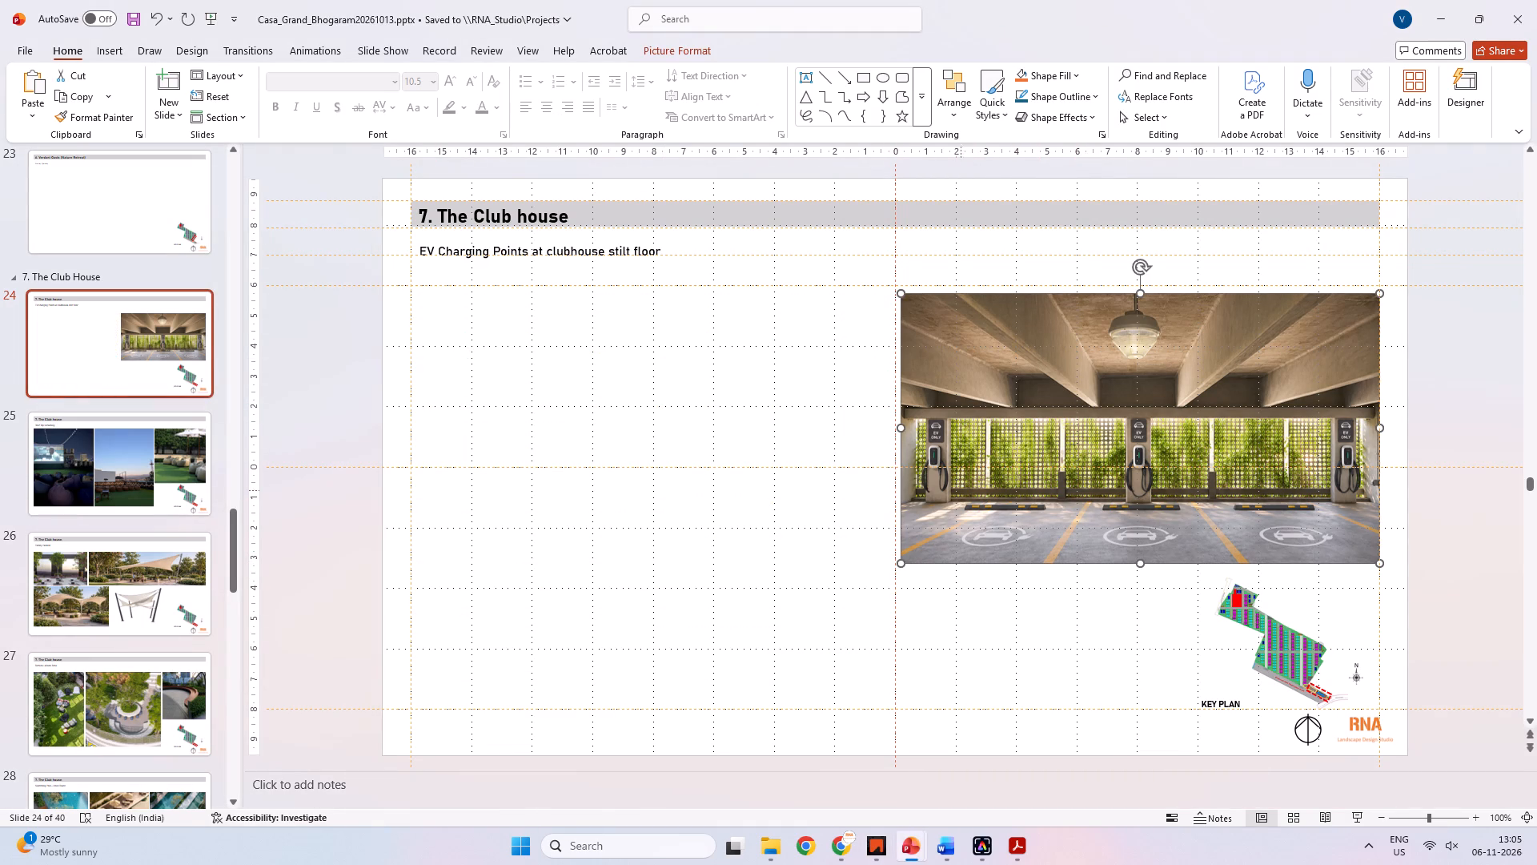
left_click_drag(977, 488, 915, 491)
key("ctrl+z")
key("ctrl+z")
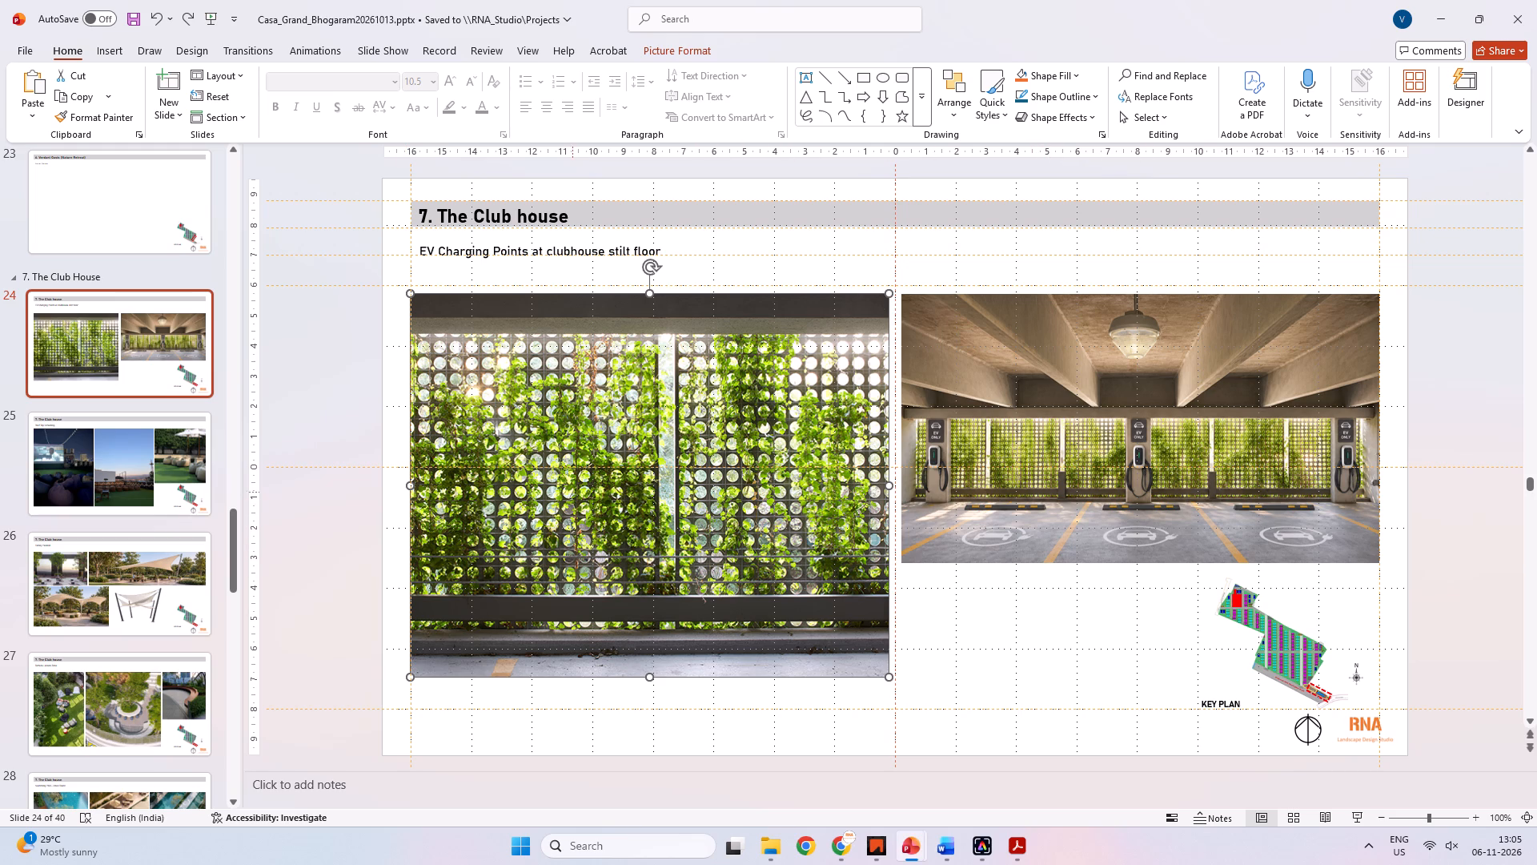
Delete the perforated green-wall picture from the EV Charging Points slide.
left_click(1080, 658)
left_click(724, 562)
key("Delete")
Enlarge the EV charging picture to about 25 cm wide, aligned with the slide's side and top guides and clear of the key plan.
left_click(953, 499)
left_click_drag(904, 562, 447, 622, "shift")
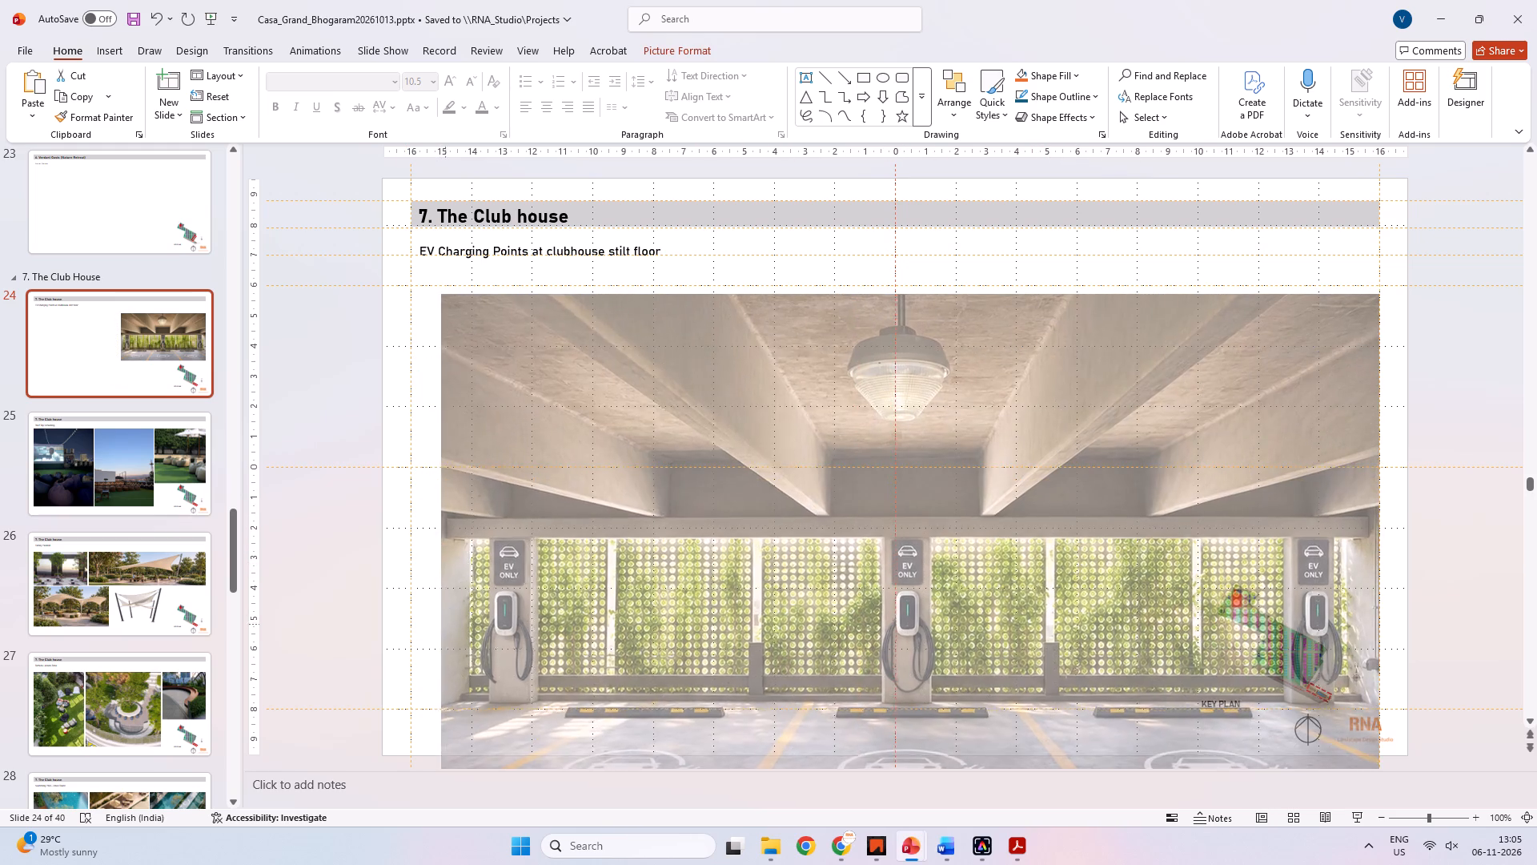
left_click_drag(447, 622, 407, 601, "shift")
left_click_drag(685, 627, 678, 591)
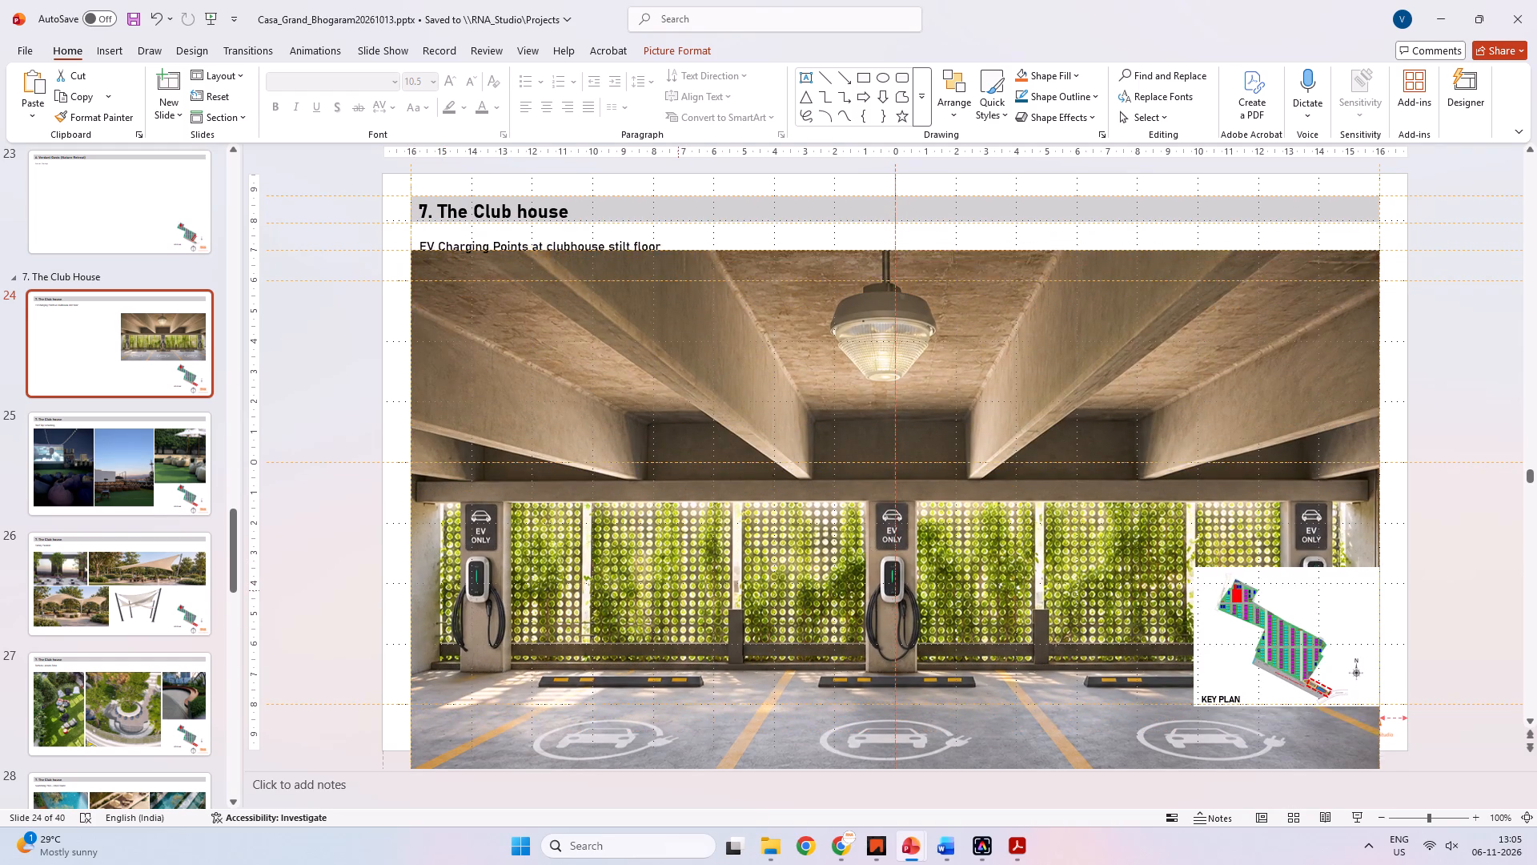
left_click_drag(678, 591, 677, 614)
scroll(665, 508, "down", 2, "ctrl")
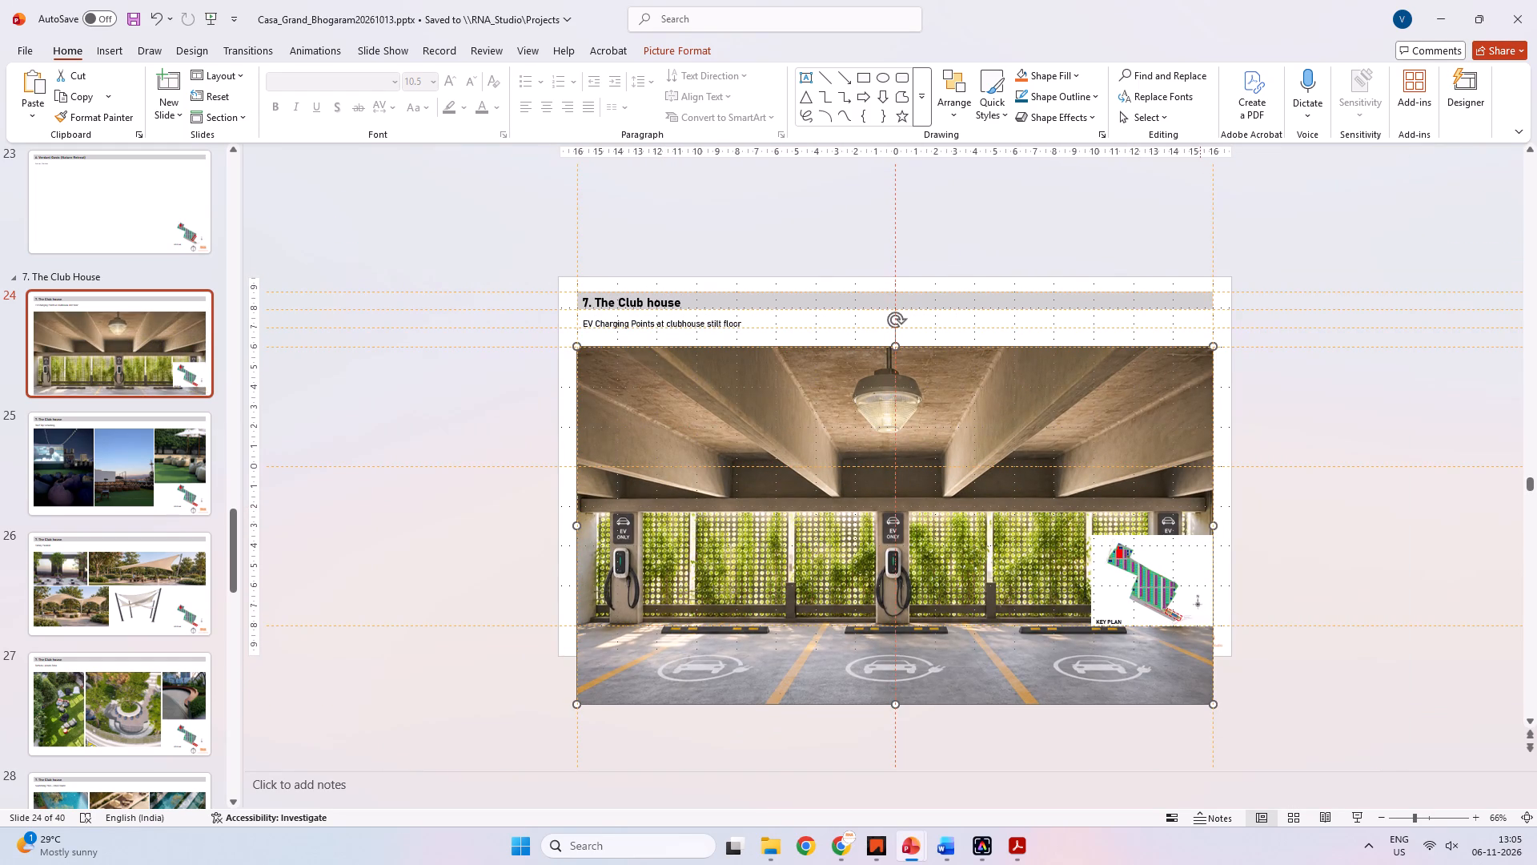
left_click_drag(1212, 705, 1067, 628, "shift")
left_click(370, 501)
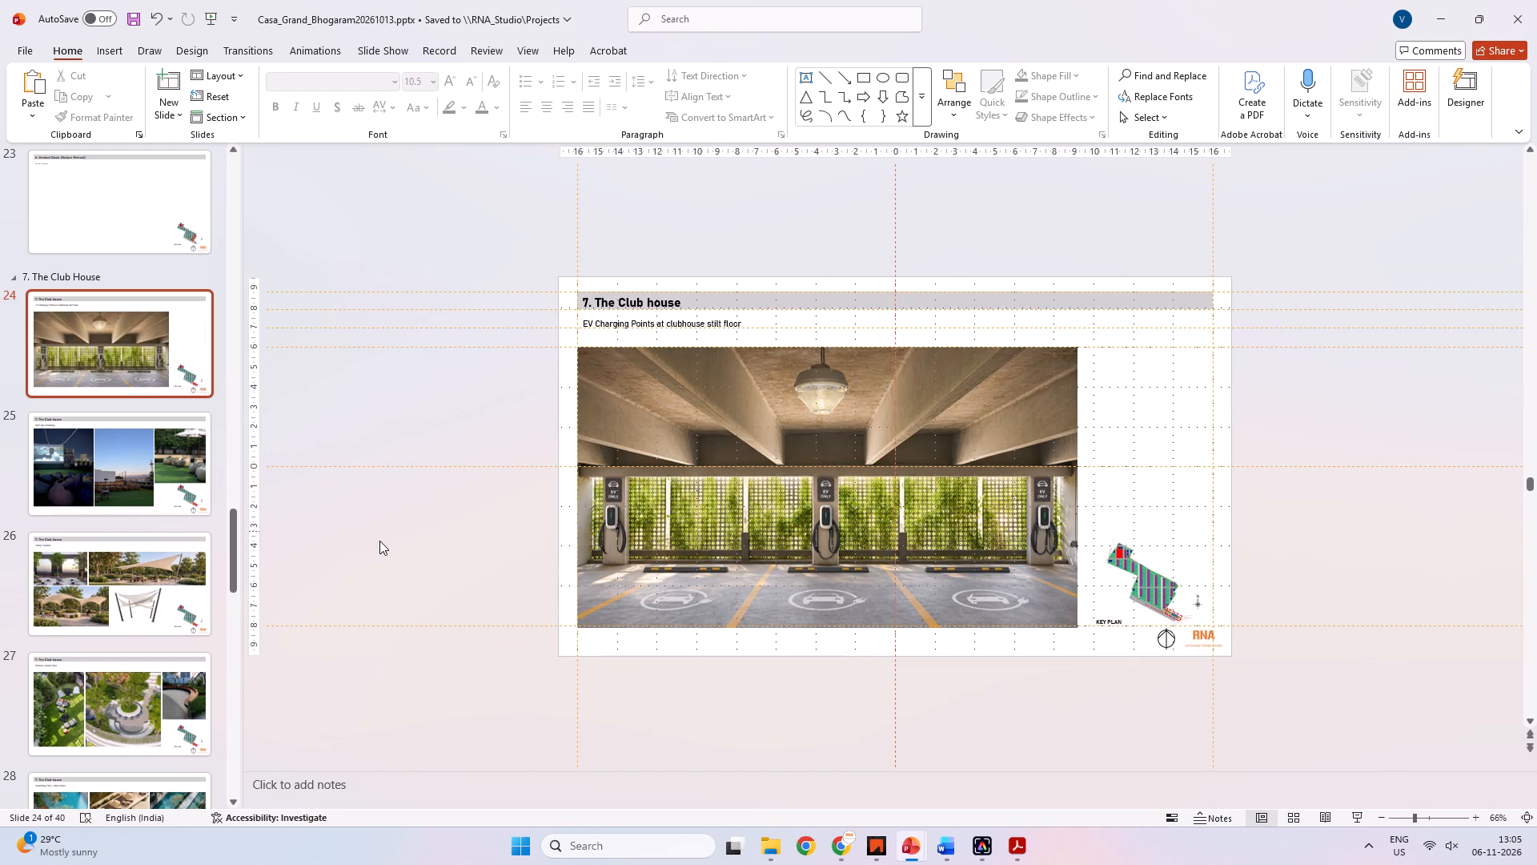
Review the clubhouse slides for EV Charging Points, Roof Top Screening, Family Pavilion and Terrace Leisure Zone.
left_click(160, 462)
scroll(804, 487, "up", 2, "ctrl")
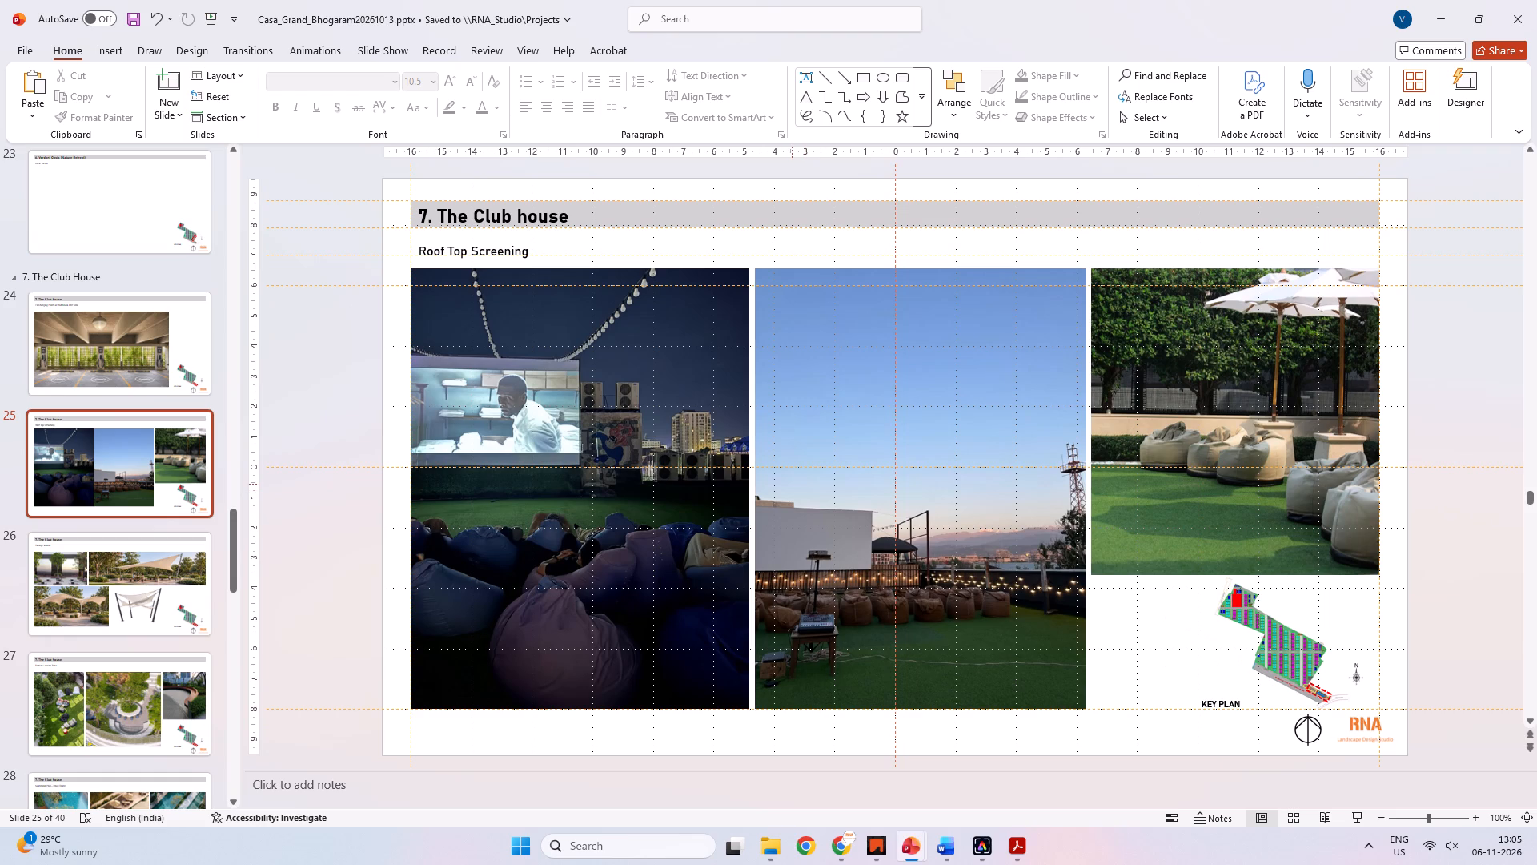
left_click(101, 336)
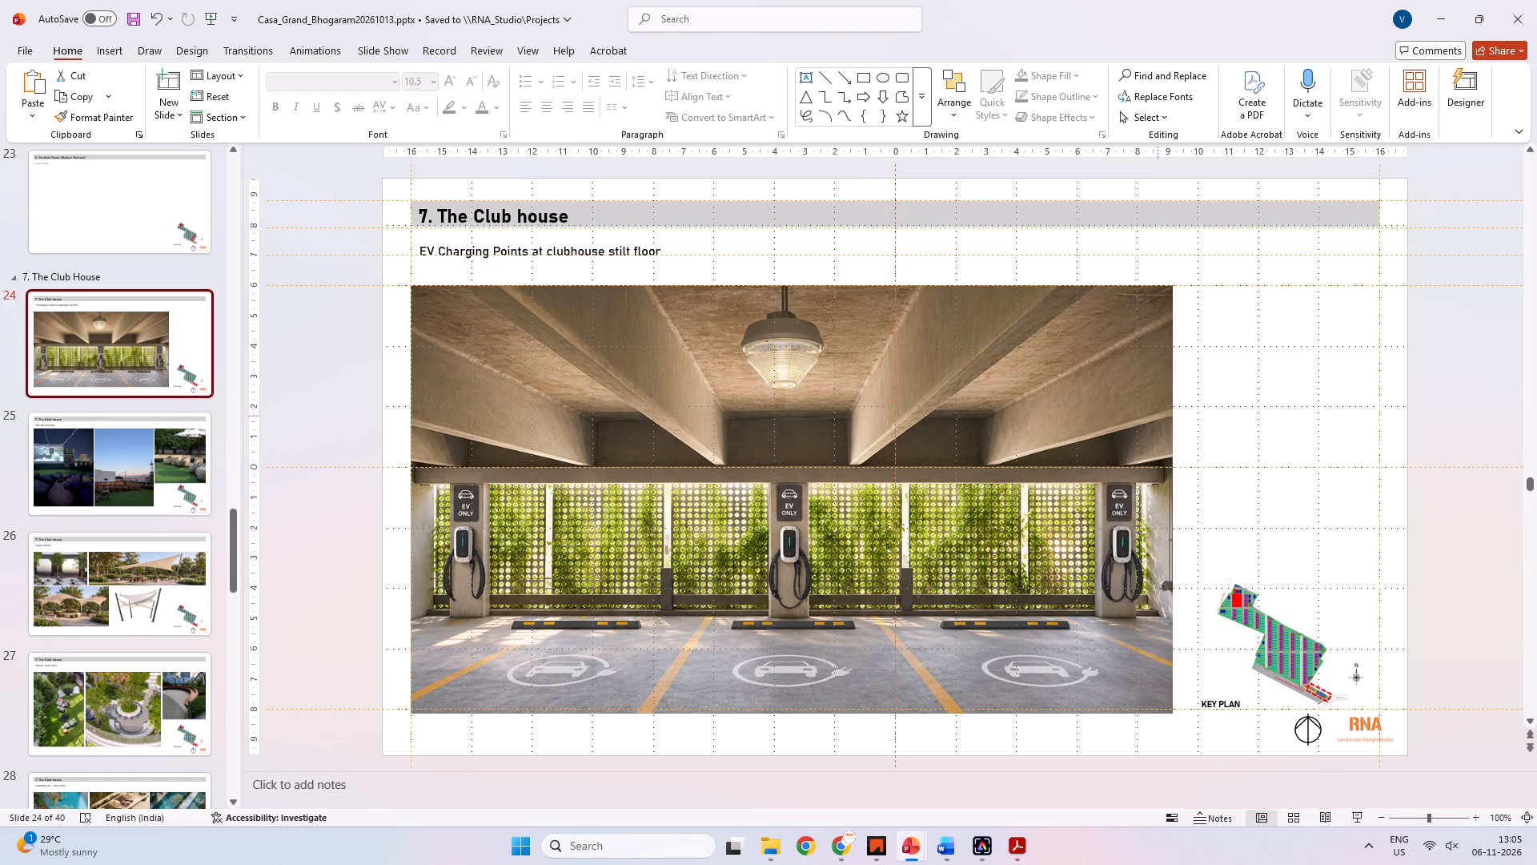
left_click(155, 471)
left_click(335, 399)
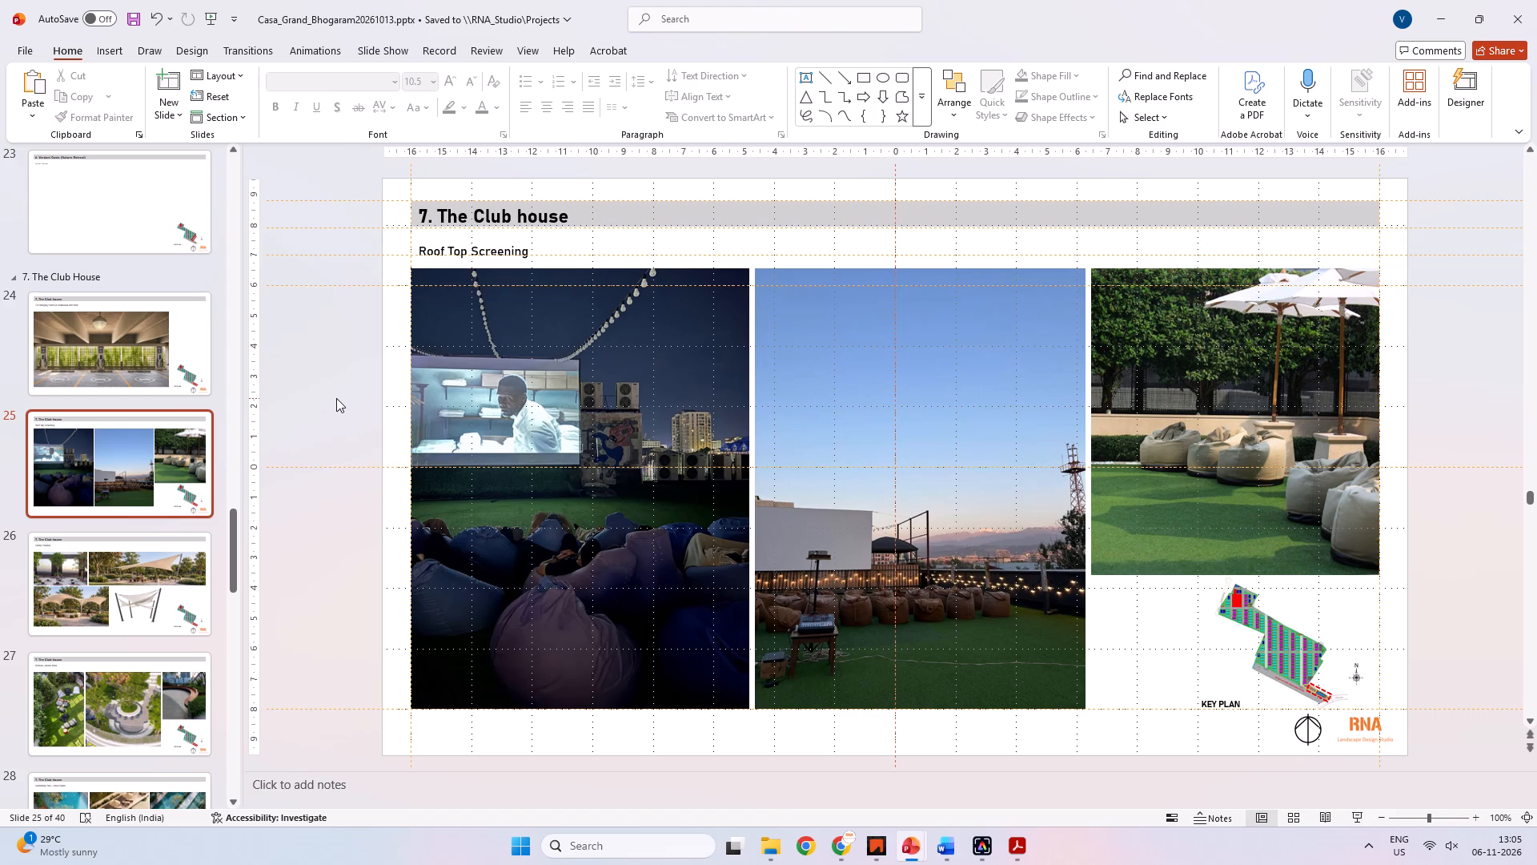
key("Down")
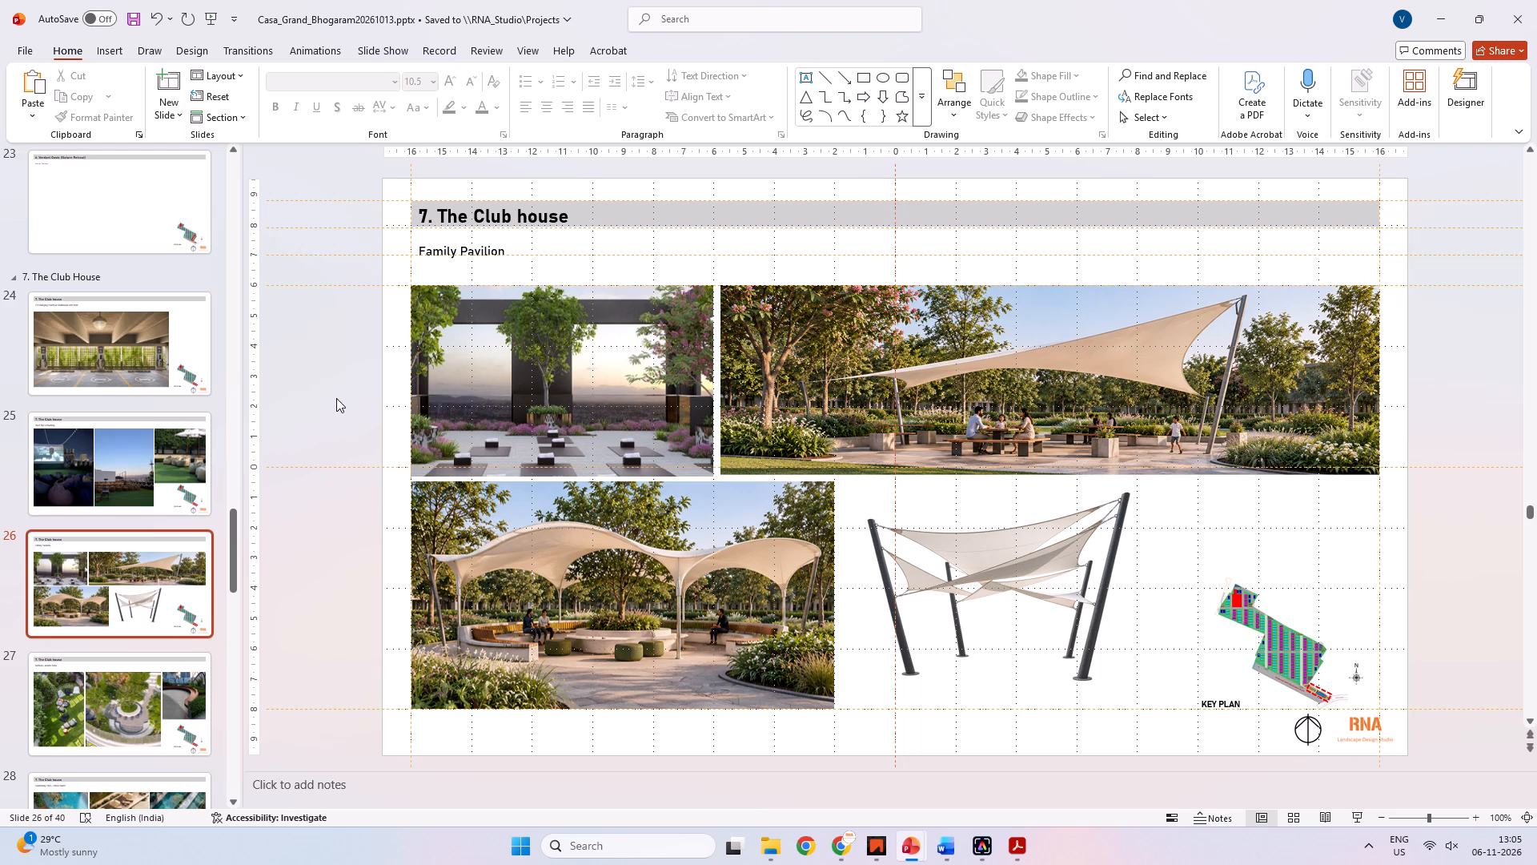
key("Down")
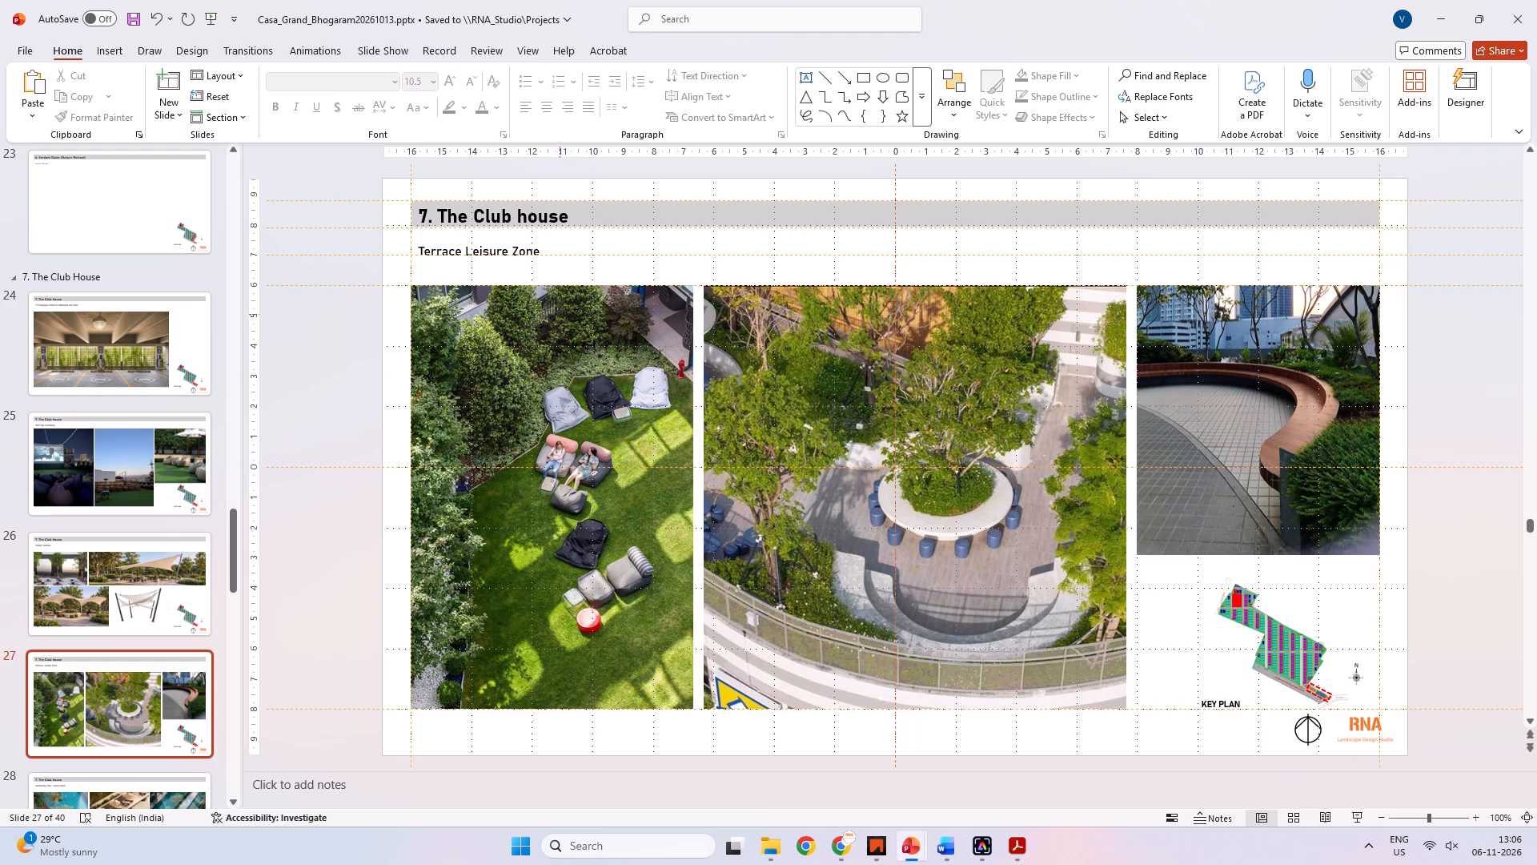
Switch to IIACAD and look over the clubhouse plans in the BOGARAM drawing and the marked-up master plan in SH COMMENTS - LANDSCAPE.
left_click(877, 855)
scroll(757, 560, "down", 2)
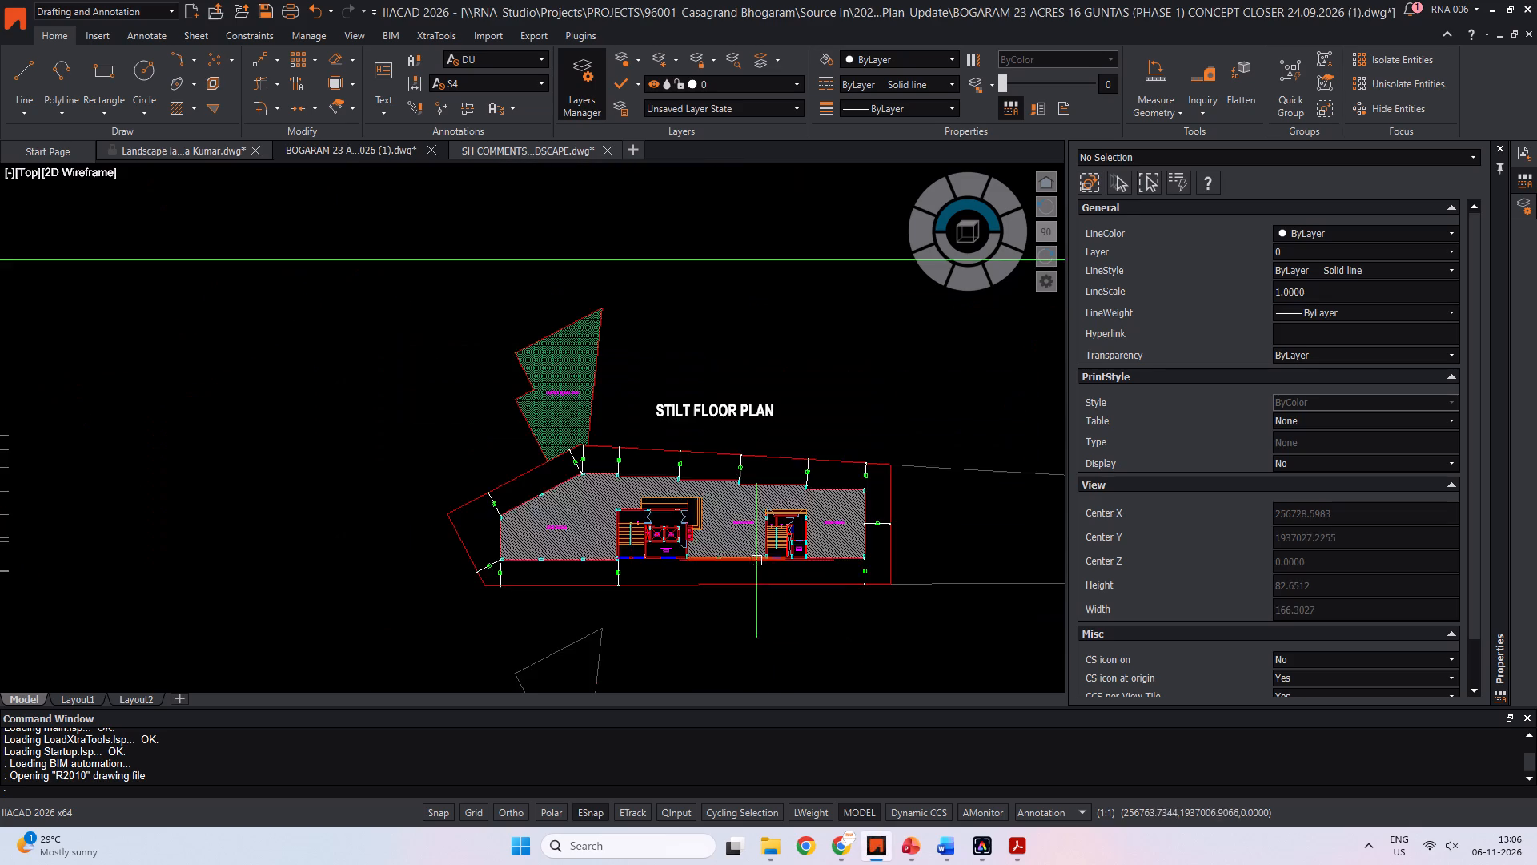
middle_click_drag(745, 547, 354, 419)
scroll(451, 426, "down", 4)
middle_click_drag(624, 575, 541, 473)
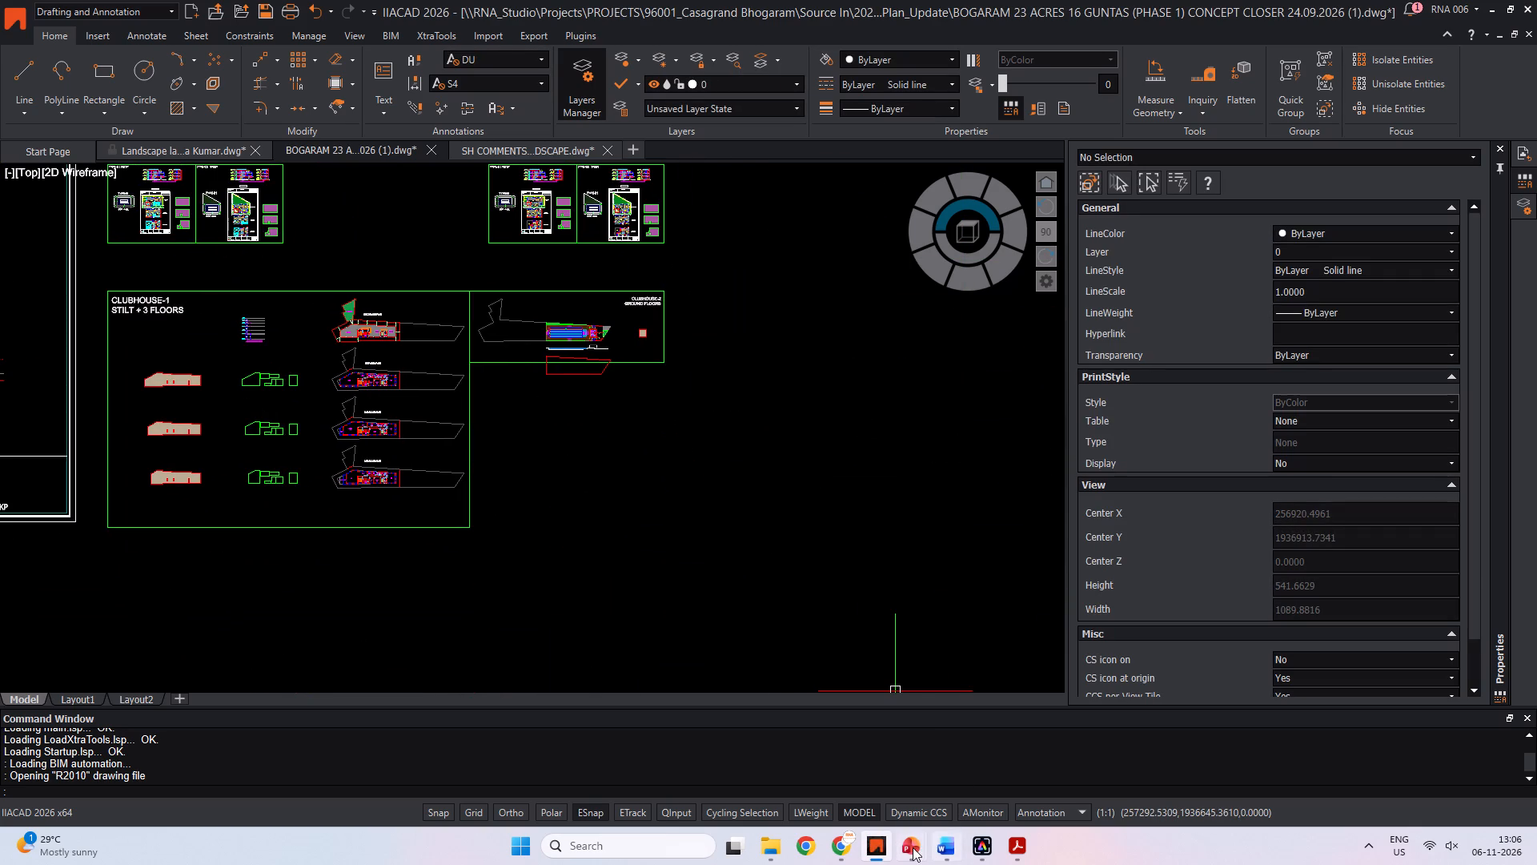
left_click(881, 848)
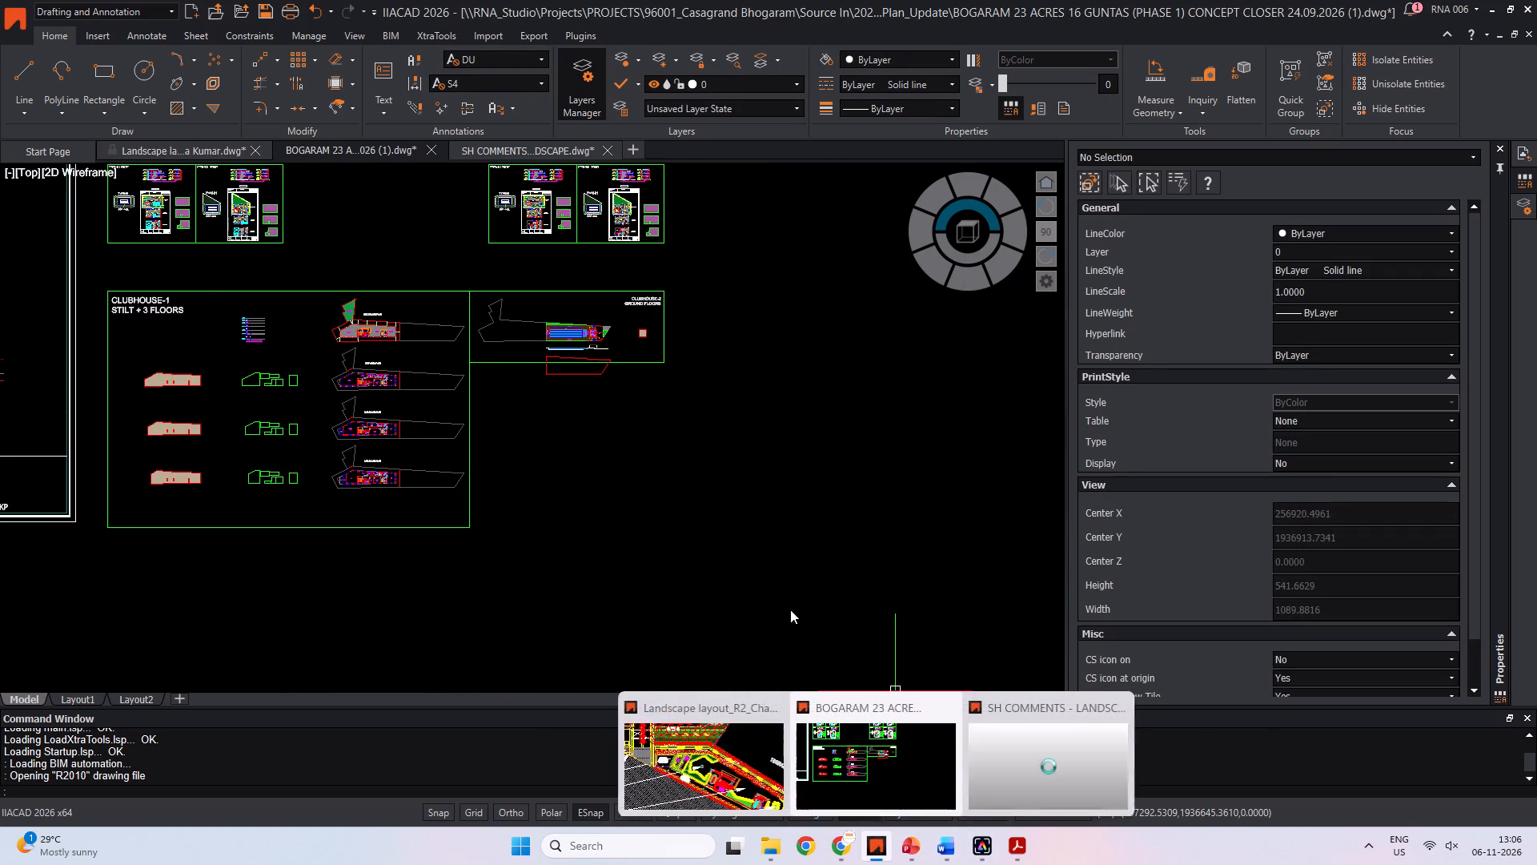
left_click(1006, 758)
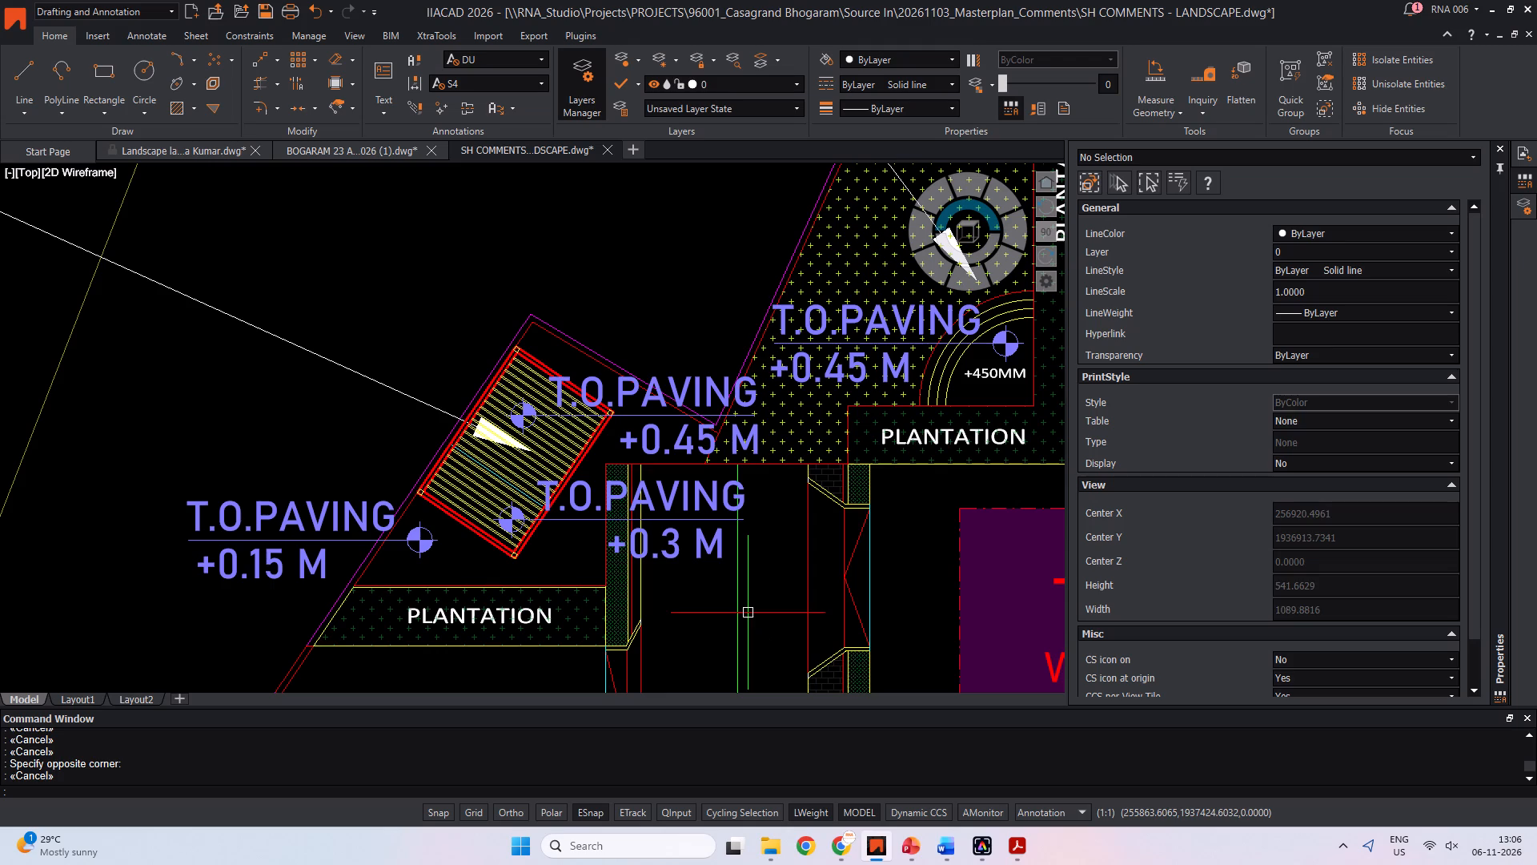
scroll(855, 534, "down", 3)
middle_click_drag(837, 514, 266, 225)
scroll(439, 364, "down", 4)
scroll(516, 382, "down", 2)
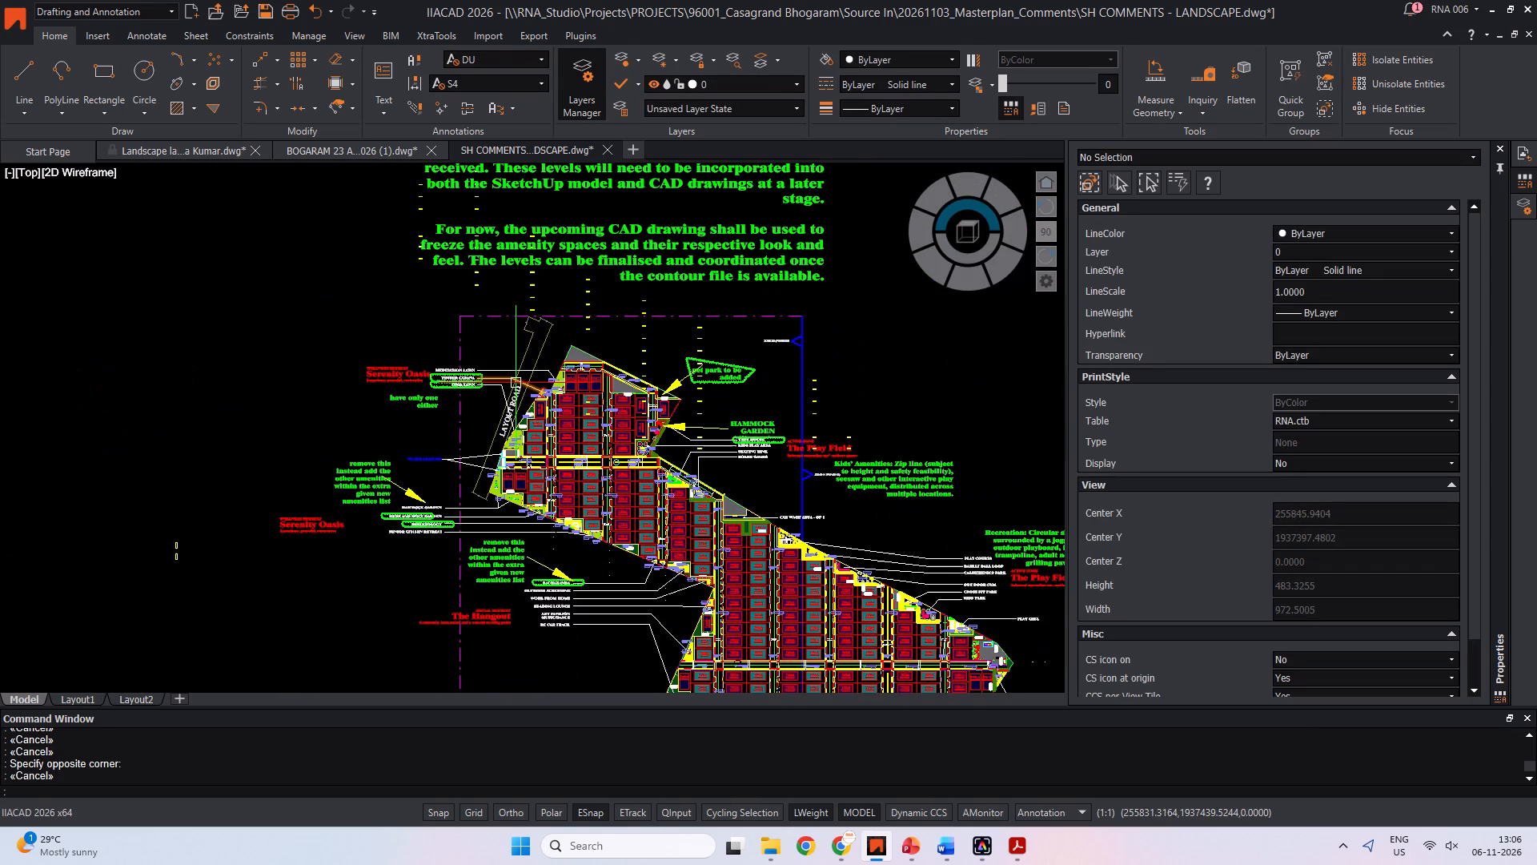
middle_click_drag(493, 348, 67, 249)
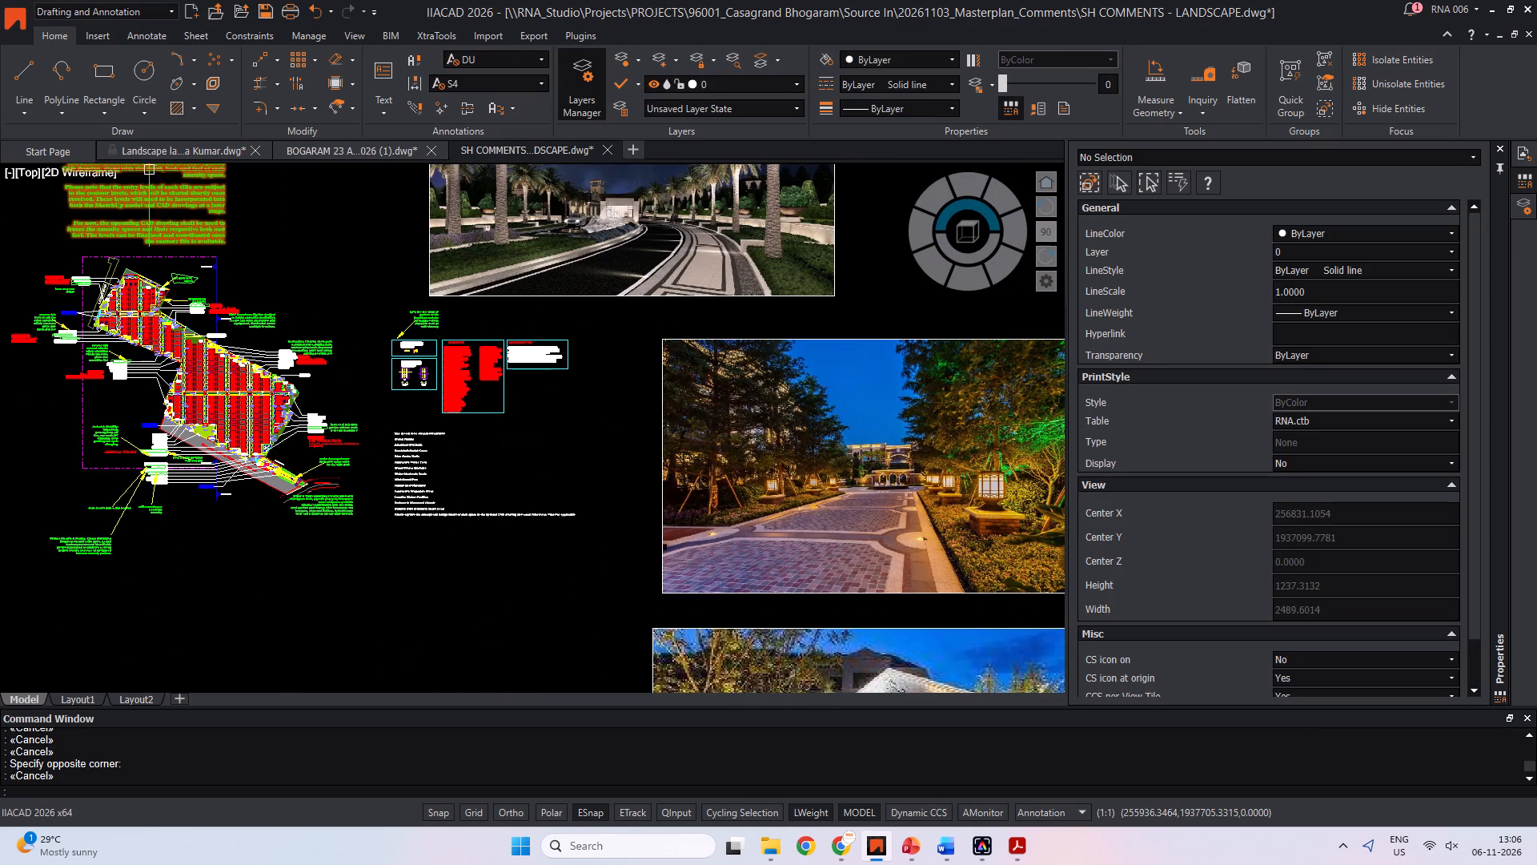
Return to the Landscape layout_R2 drawing and examine the clubhouse terrace floor plan.
left_click(182, 151)
middle_click_drag(722, 511, 164, 195)
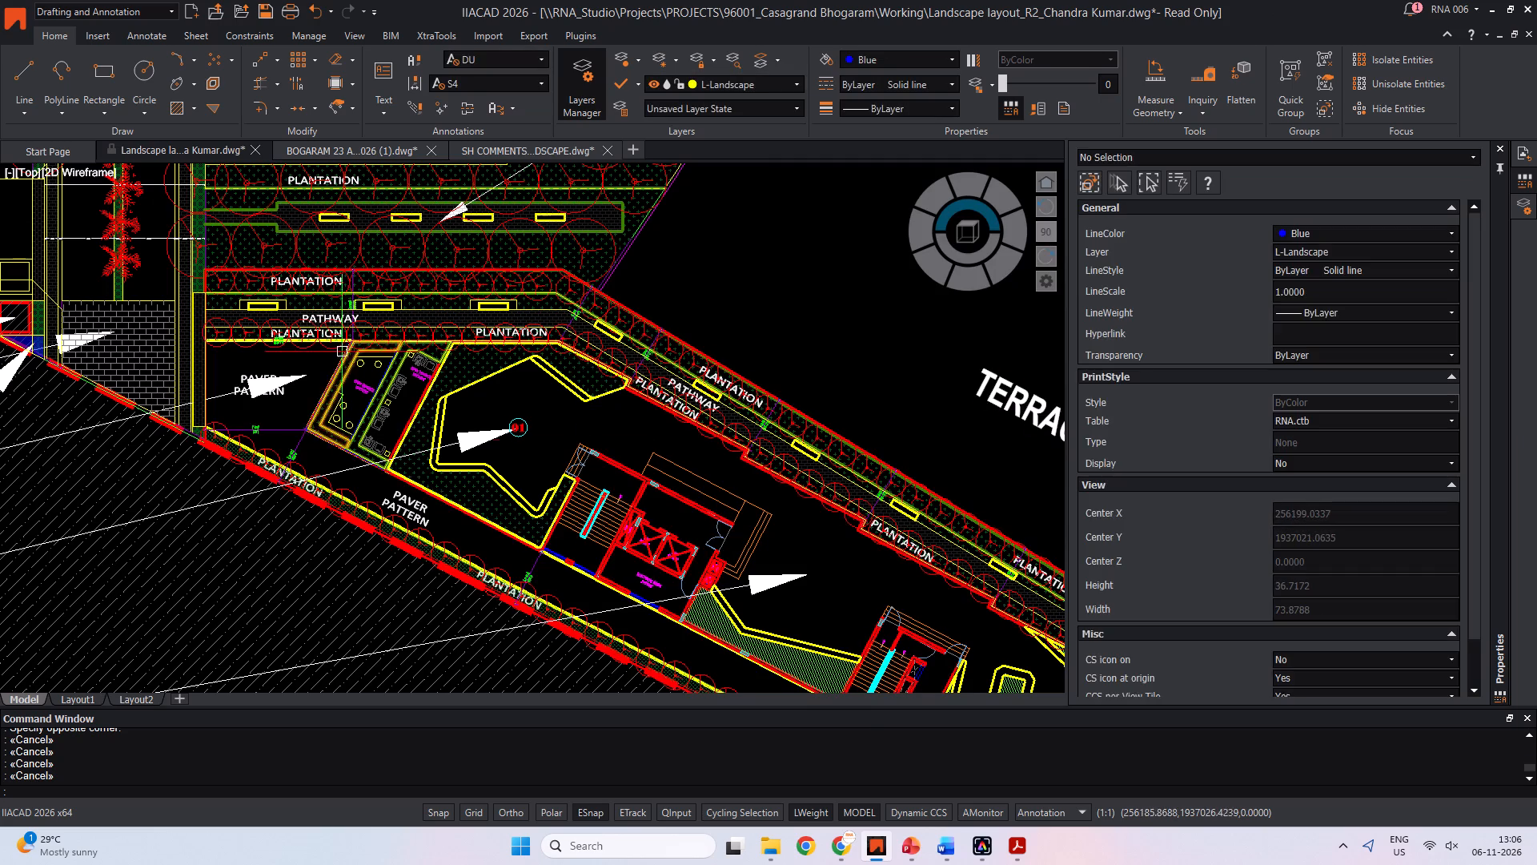
middle_click_drag(584, 444, 299, 280)
scroll(468, 382, "down", 1)
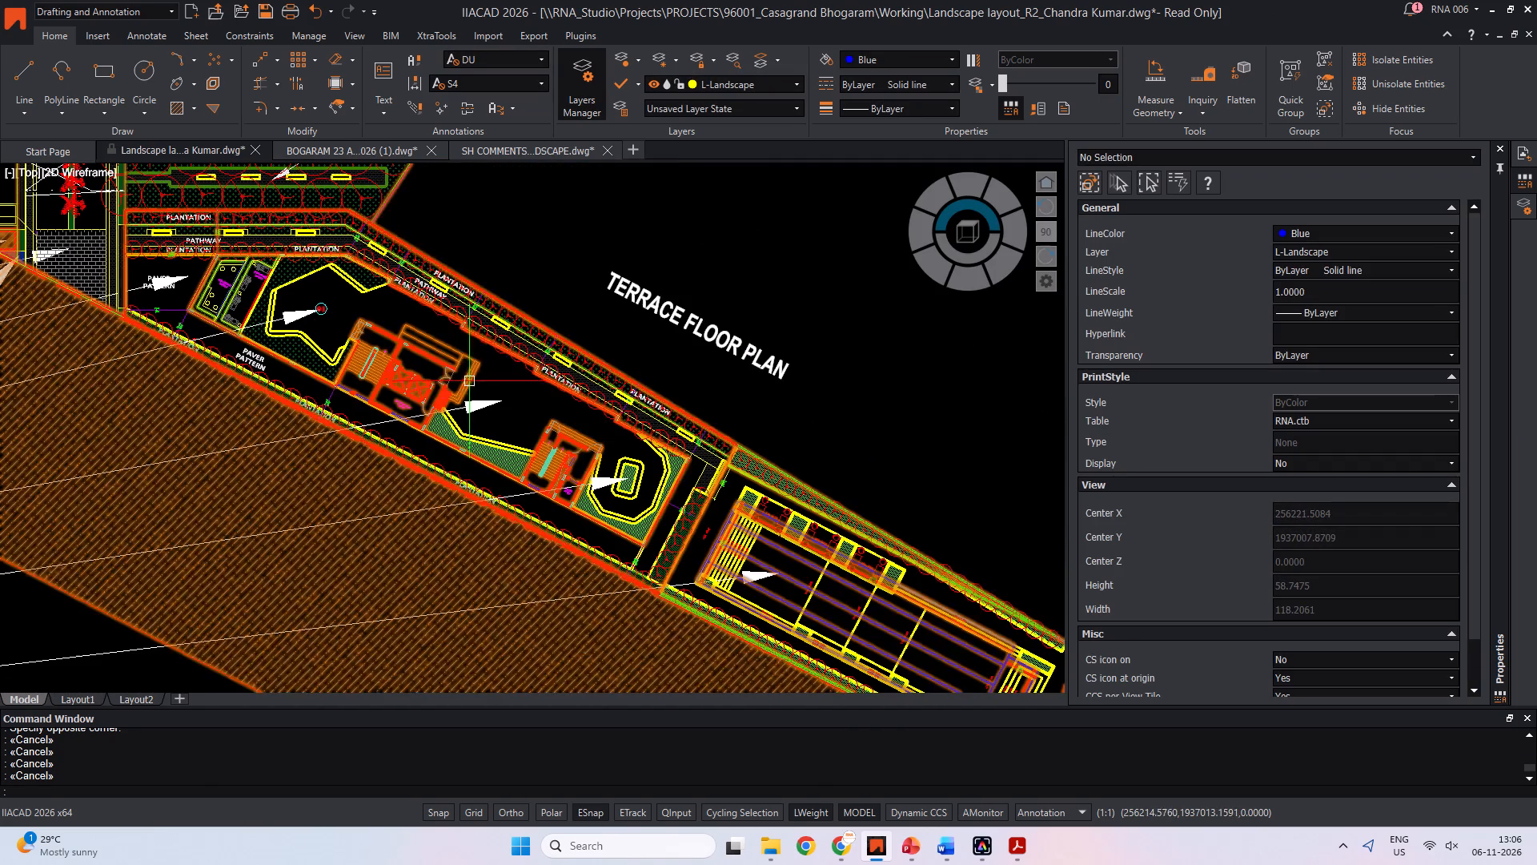
middle_click_drag(491, 356, 517, 404)
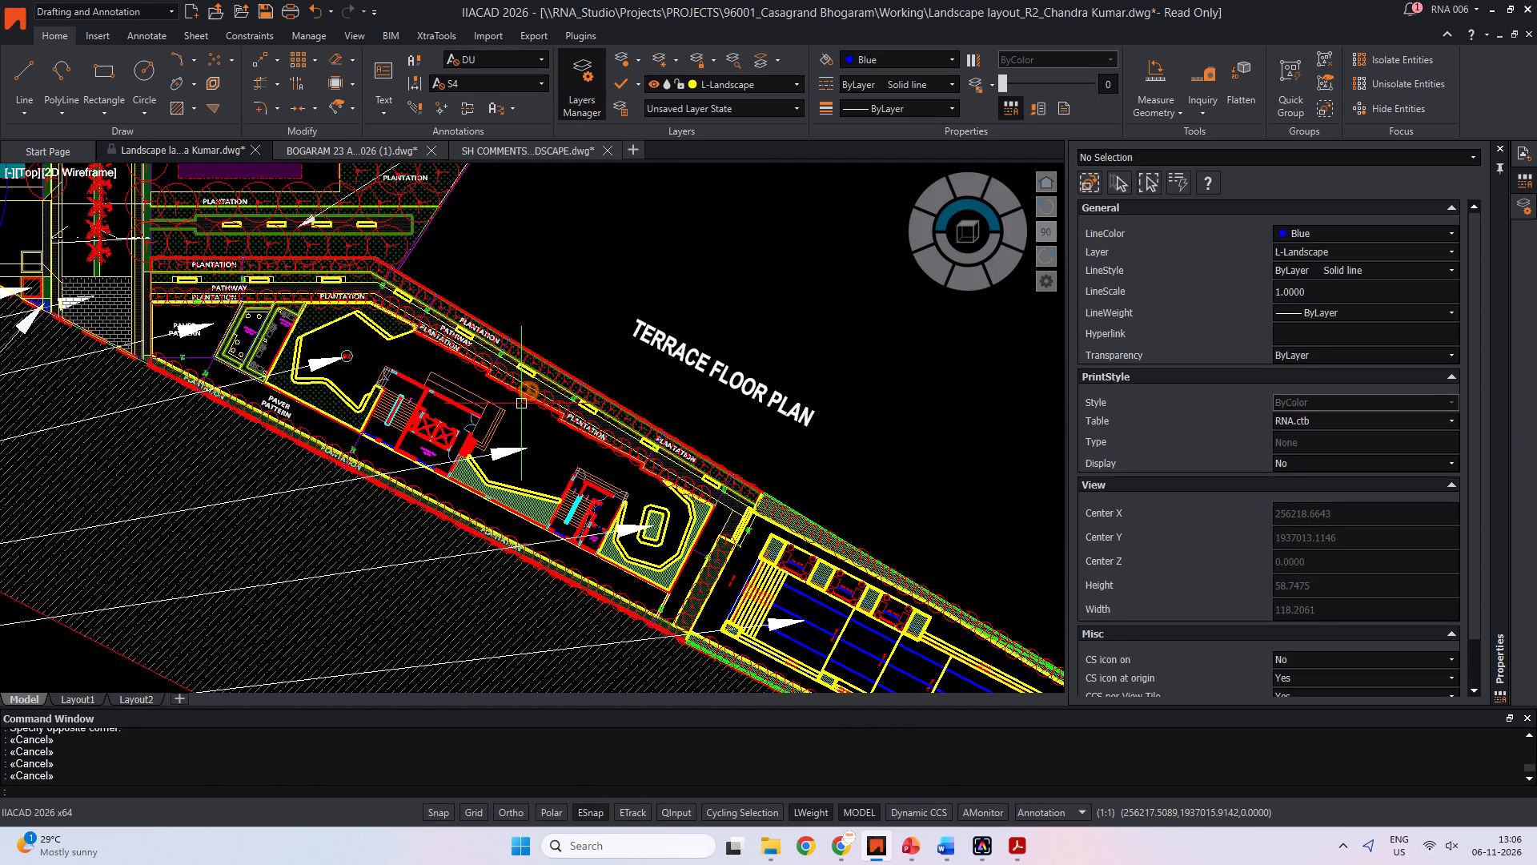
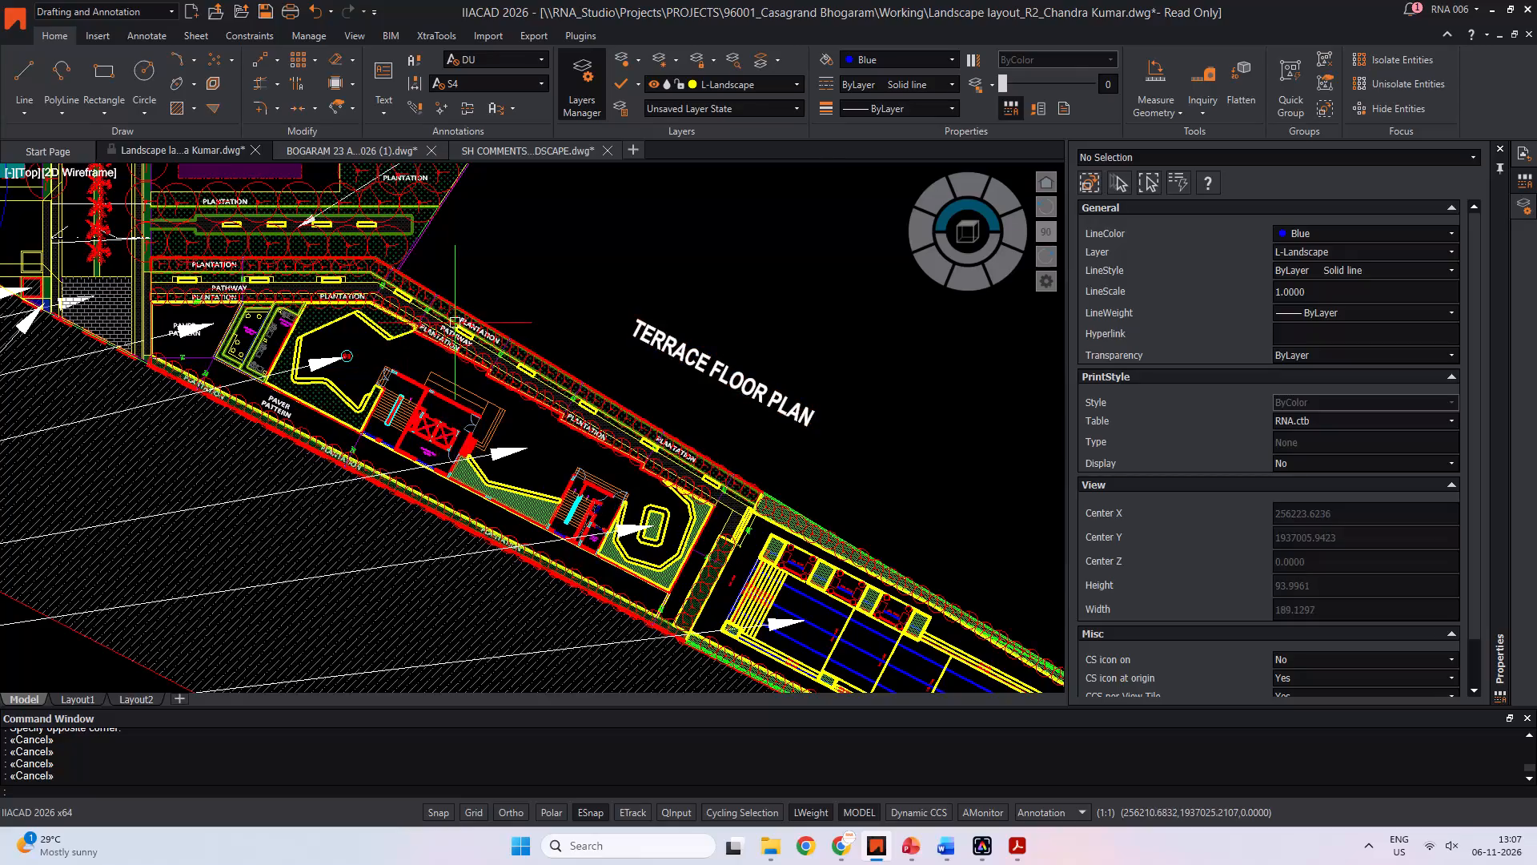
Look over the whole landscape master plan and its zone labels in the Landscape layout_R2 drawing.
scroll(449, 272, "down", 1)
middle_click_drag(546, 255, 547, 401)
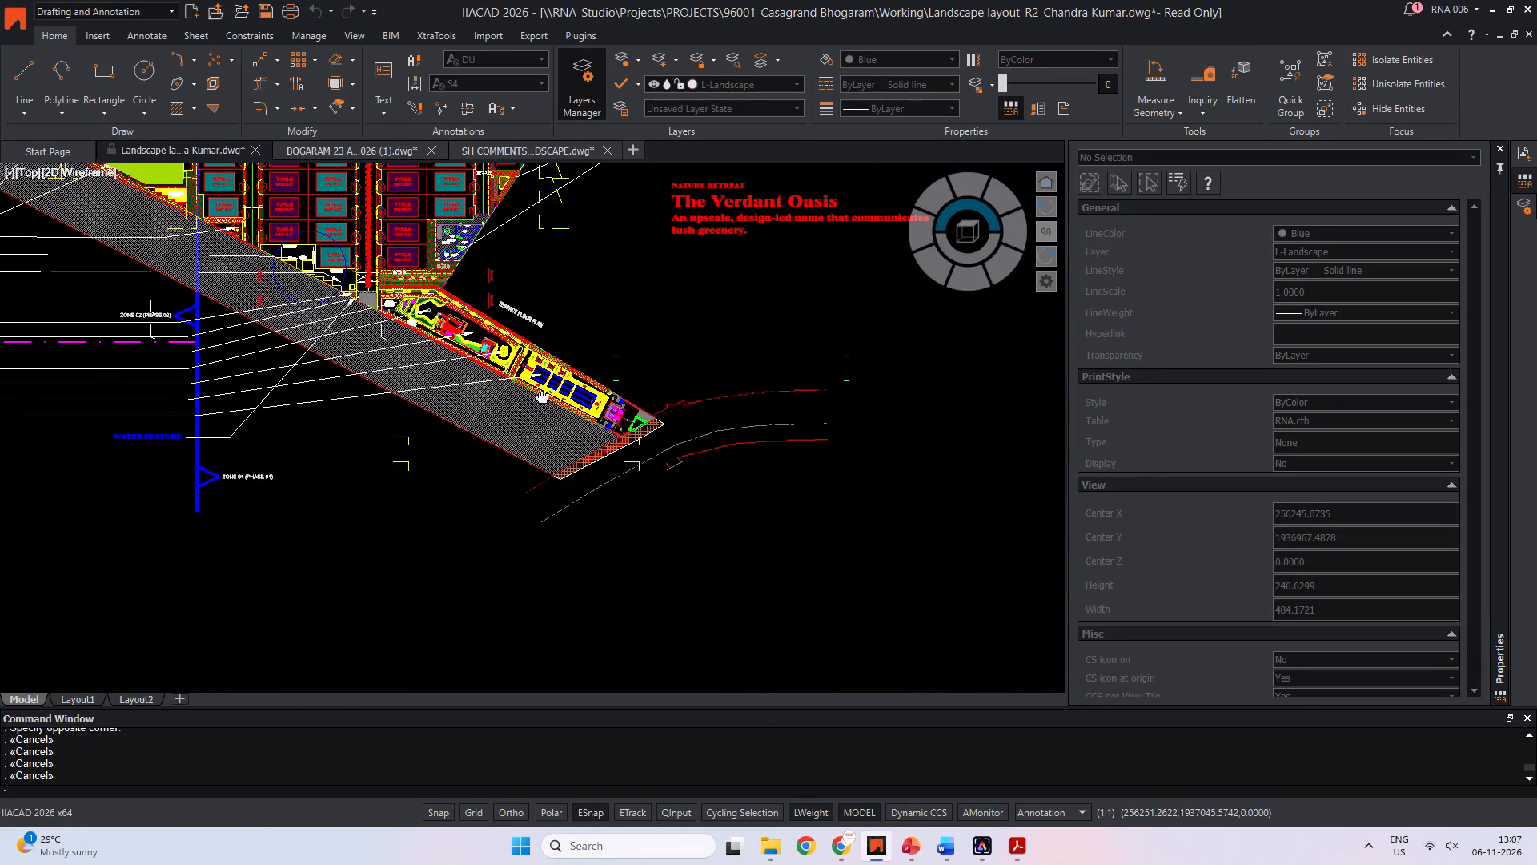
middle_click_drag(547, 401, 556, 496)
scroll(580, 441, "down", 1)
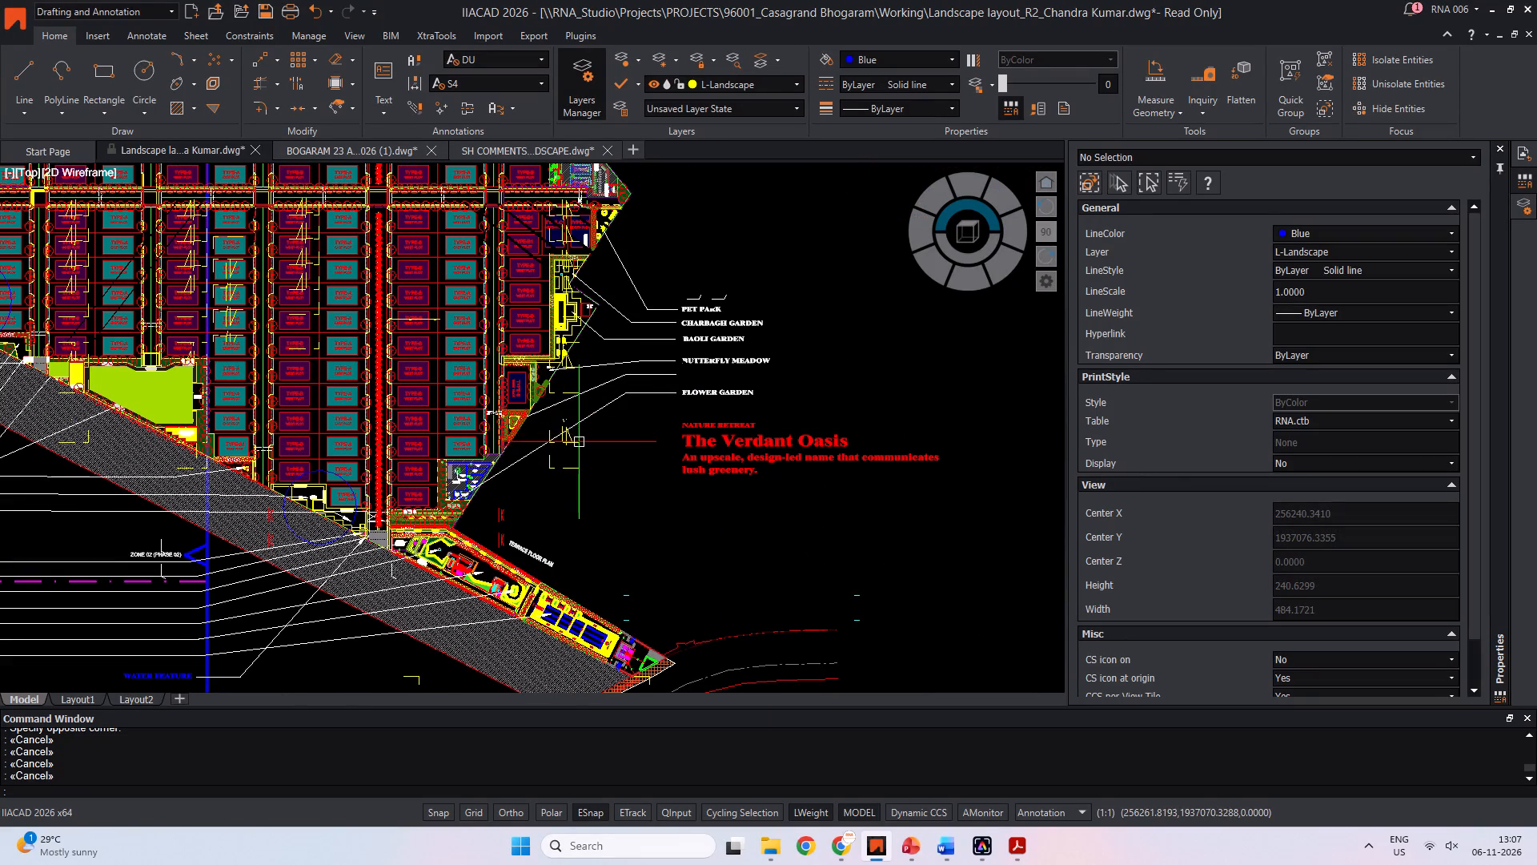
middle_click_drag(600, 472, 631, 546)
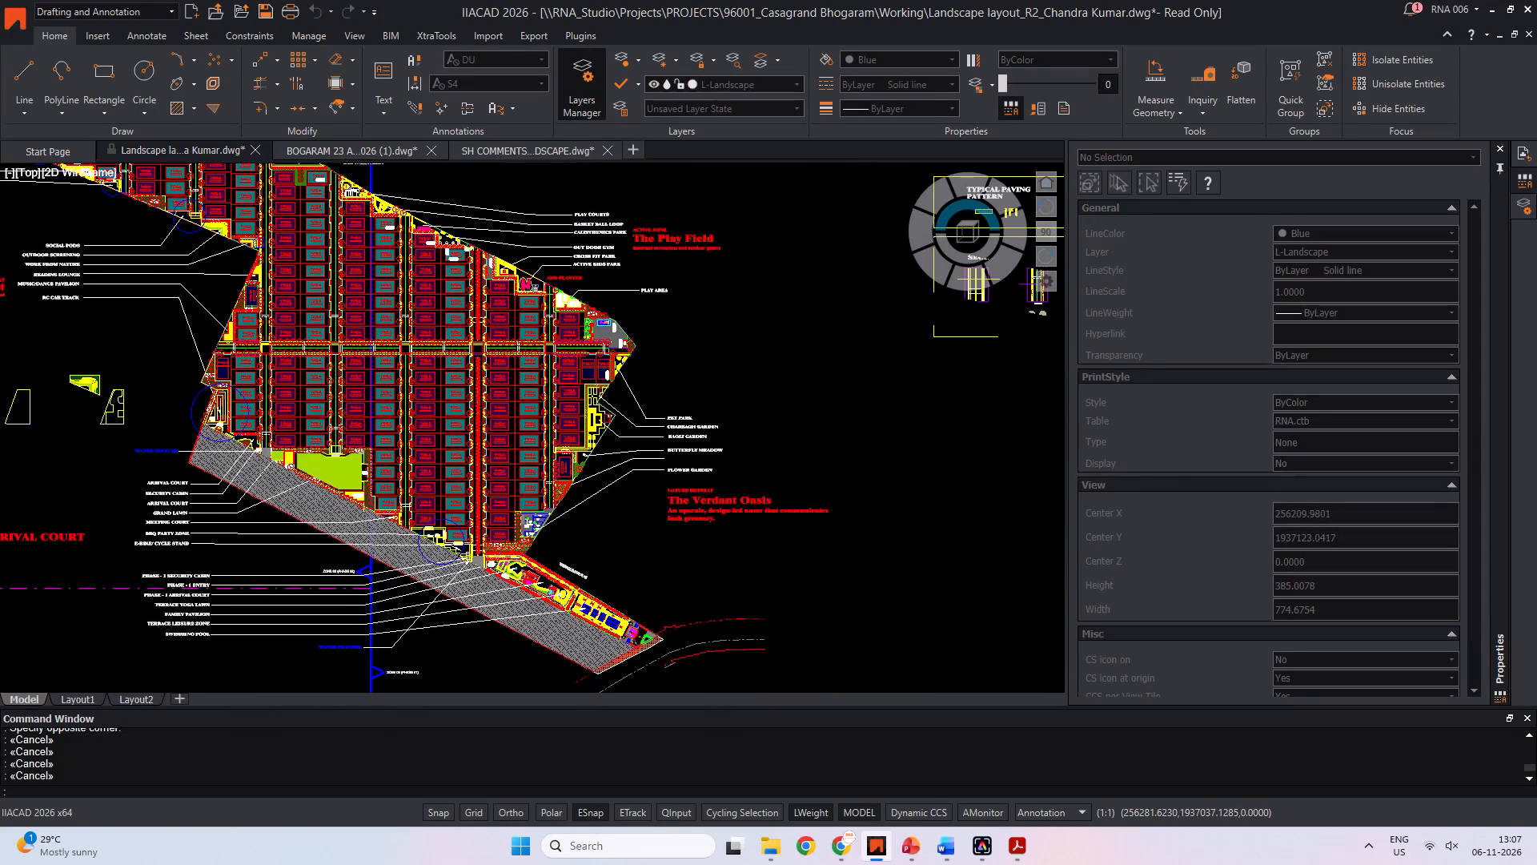
middle_click_drag(633, 534, 671, 569)
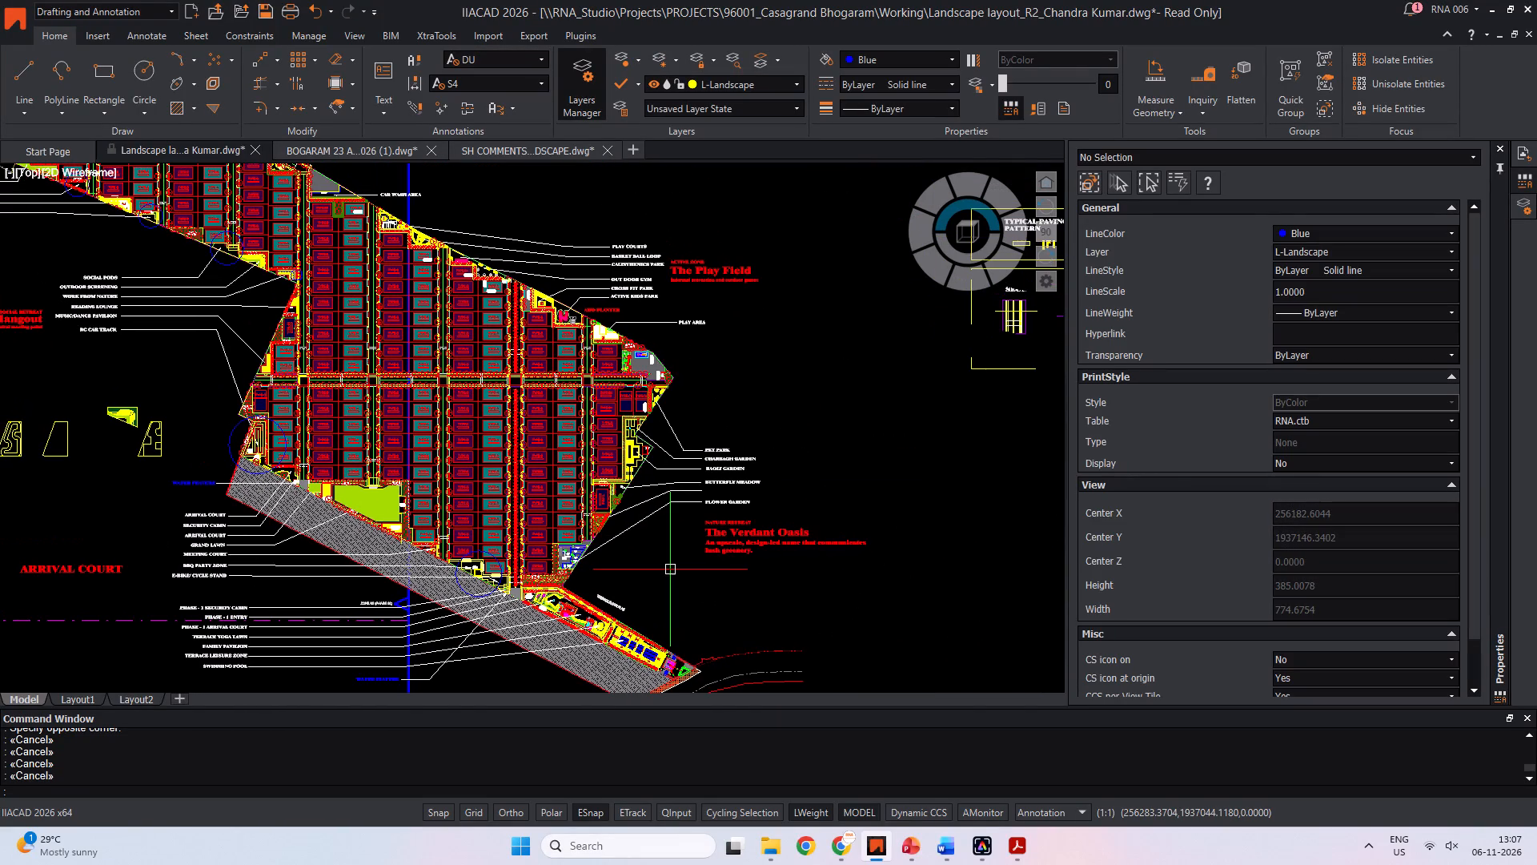
scroll(672, 569, "down", 1)
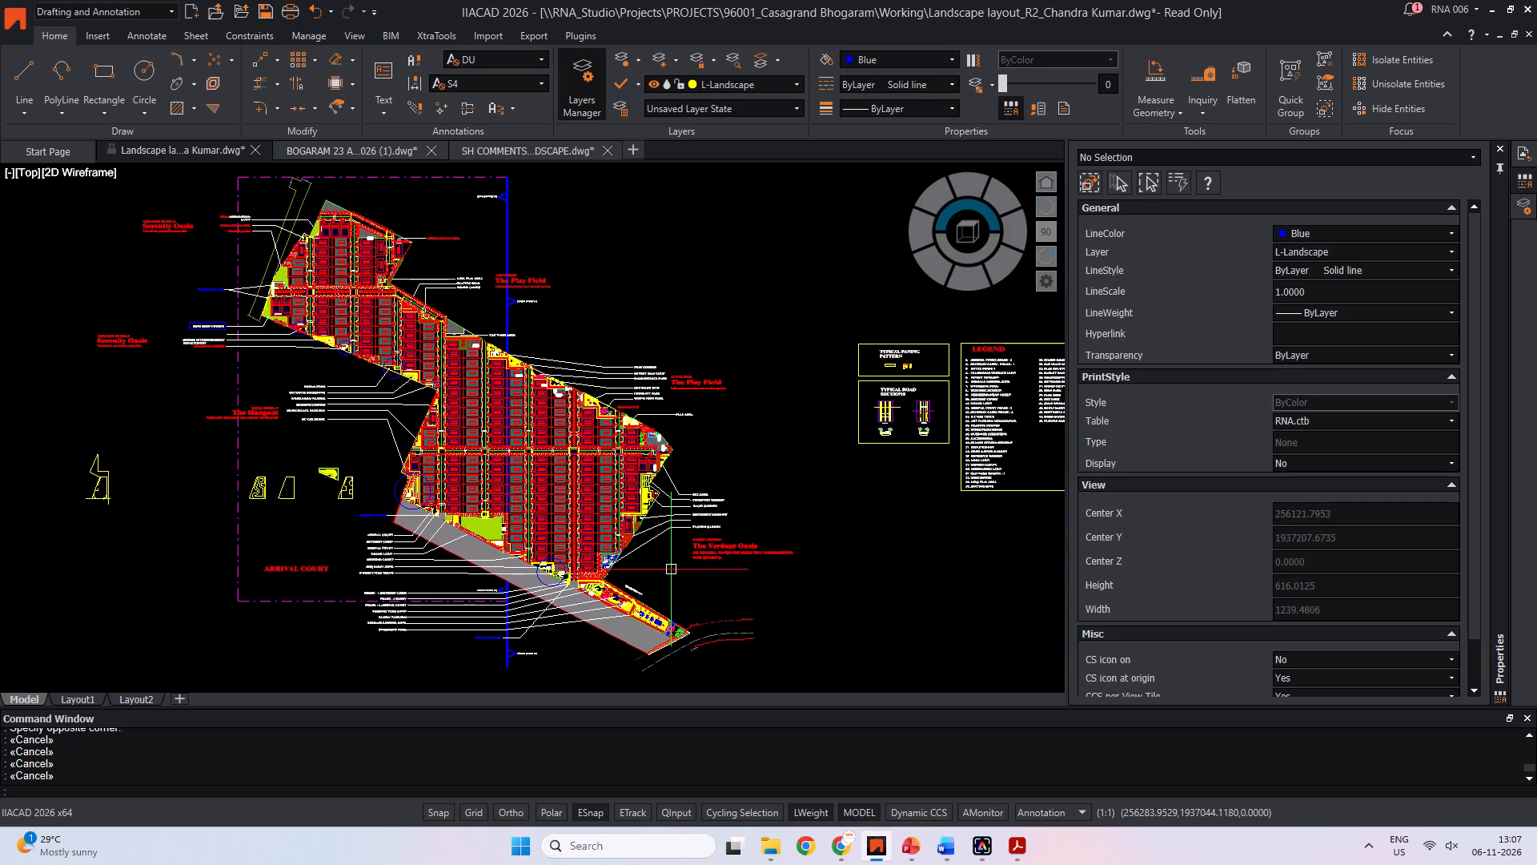
Try to save the Landscape layout_R2 drawing and close it.
key("ctrl+s")
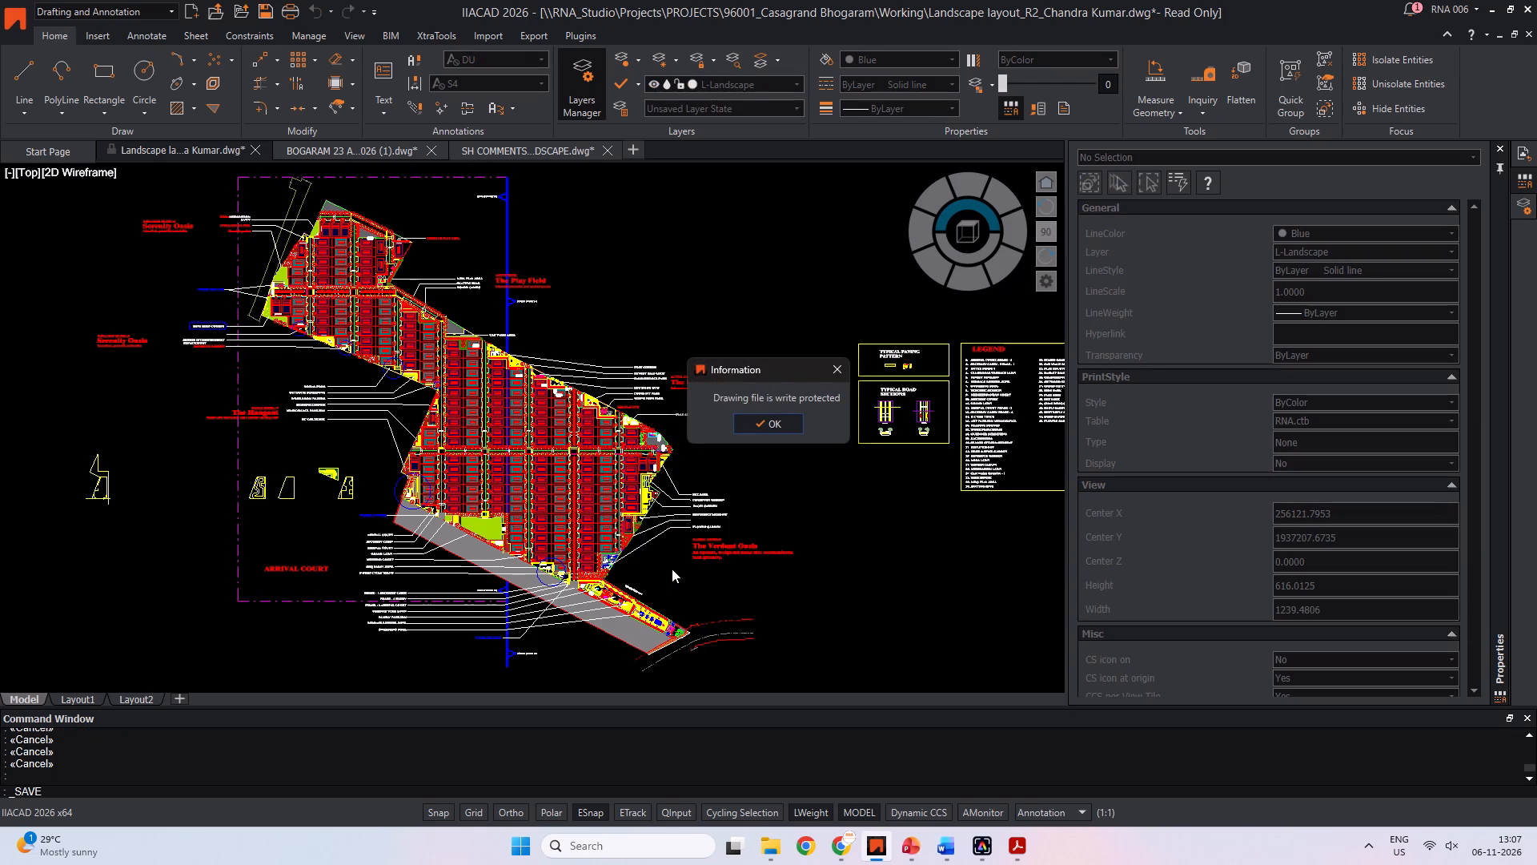
key("Escape")
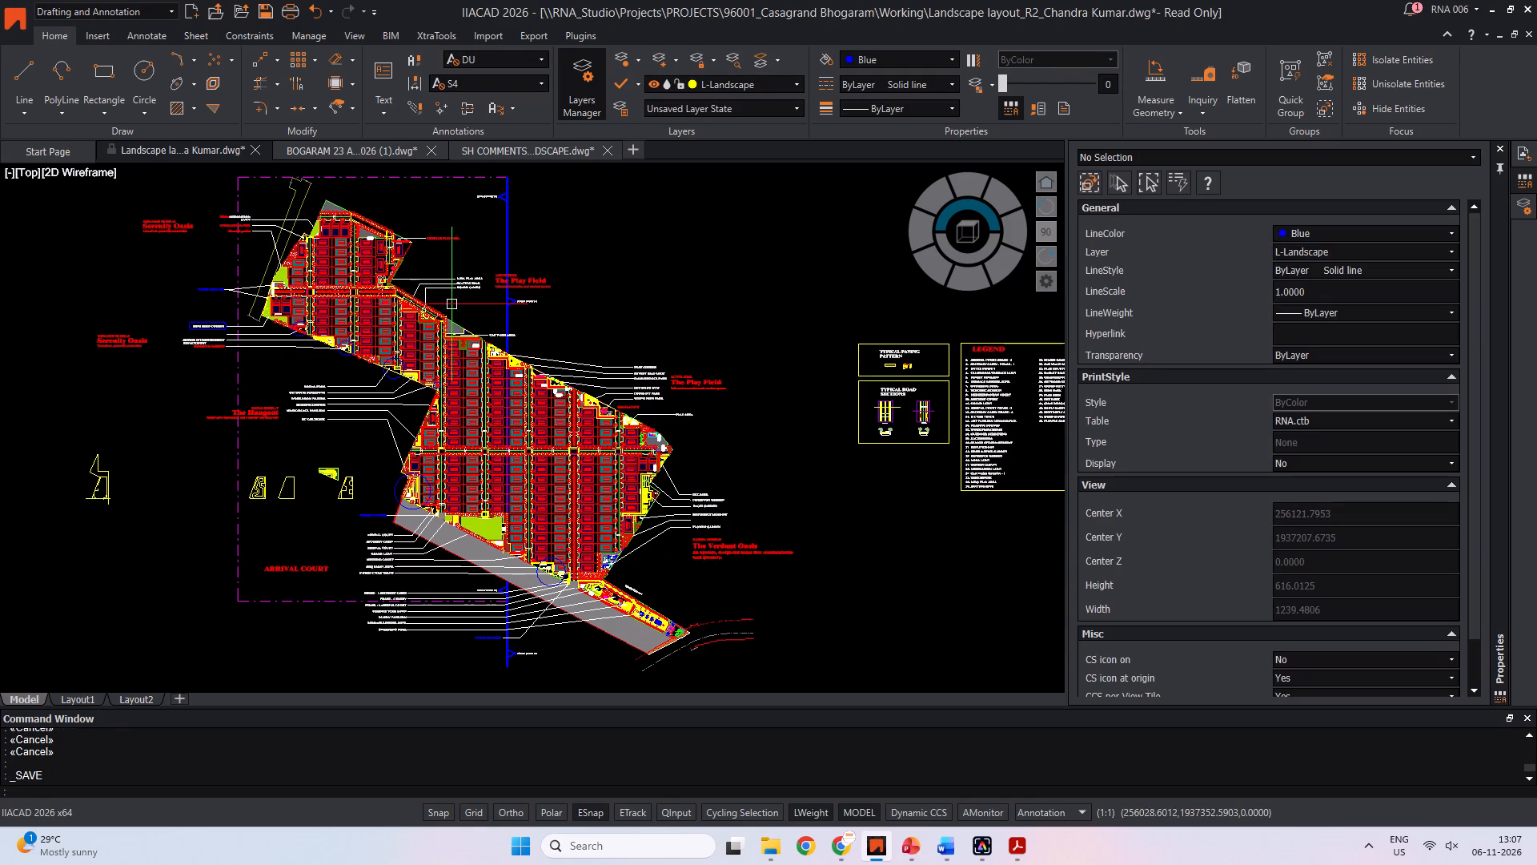
left_click(257, 151)
left_click(751, 452)
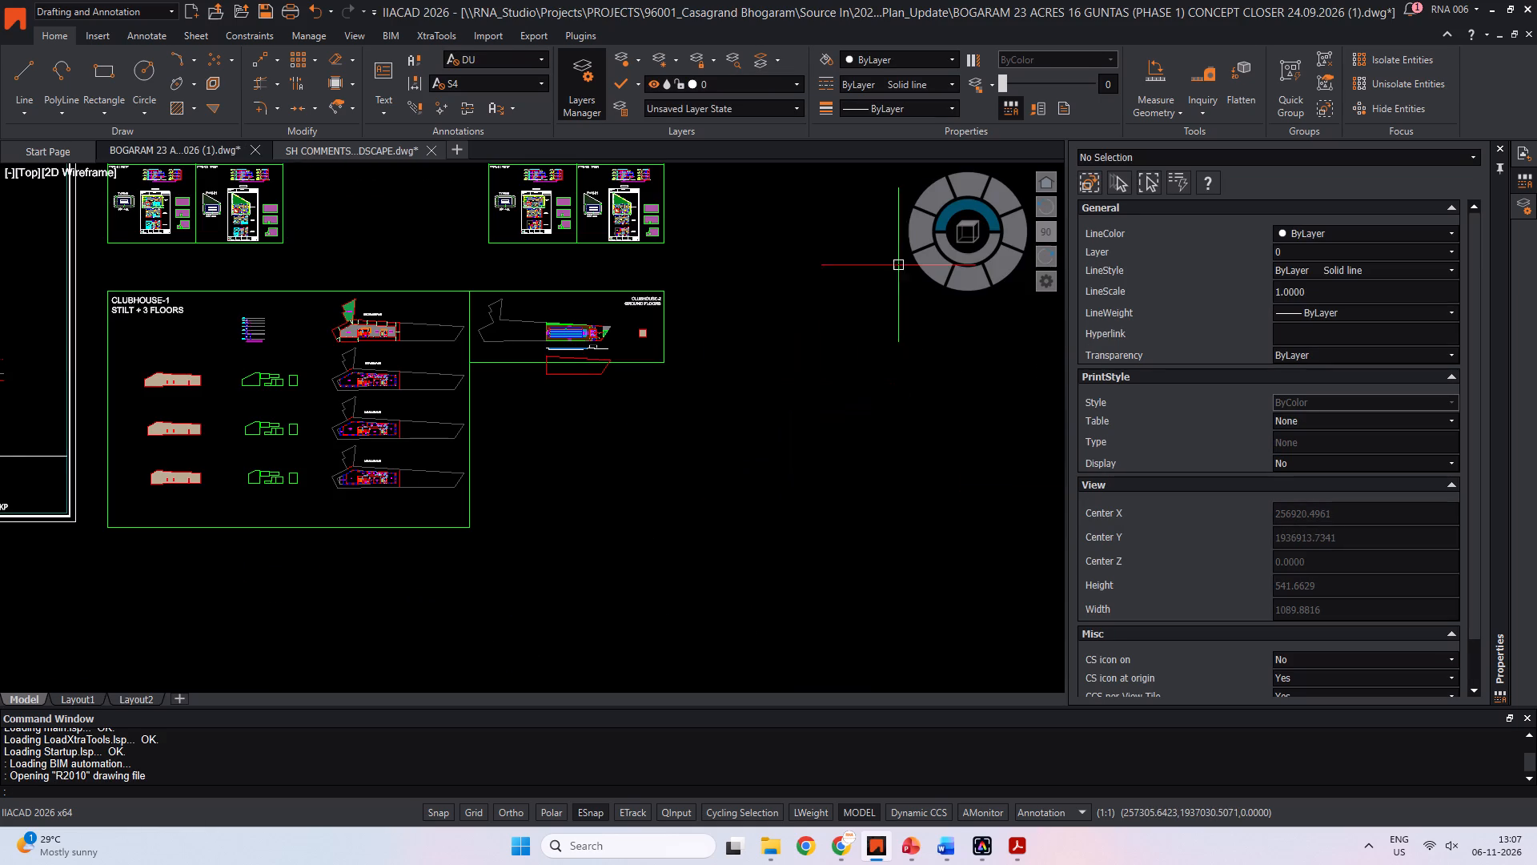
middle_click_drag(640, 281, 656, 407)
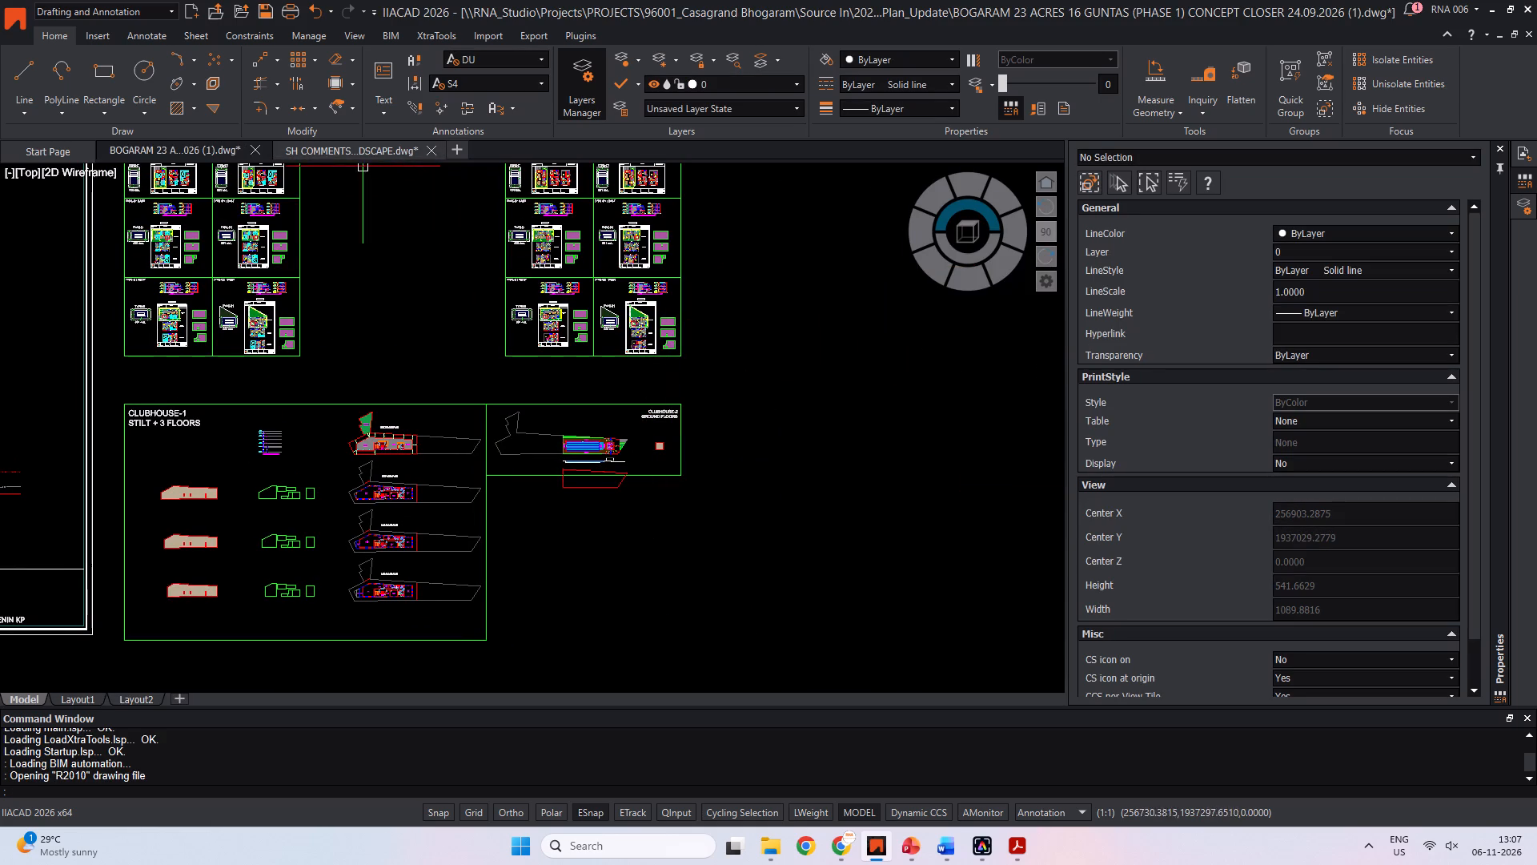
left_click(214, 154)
Switch to the Casa_Grand_Bhogaram presentation in PowerPoint and look through its slides from the cover to the paving patterns section.
key("alt+Tab")
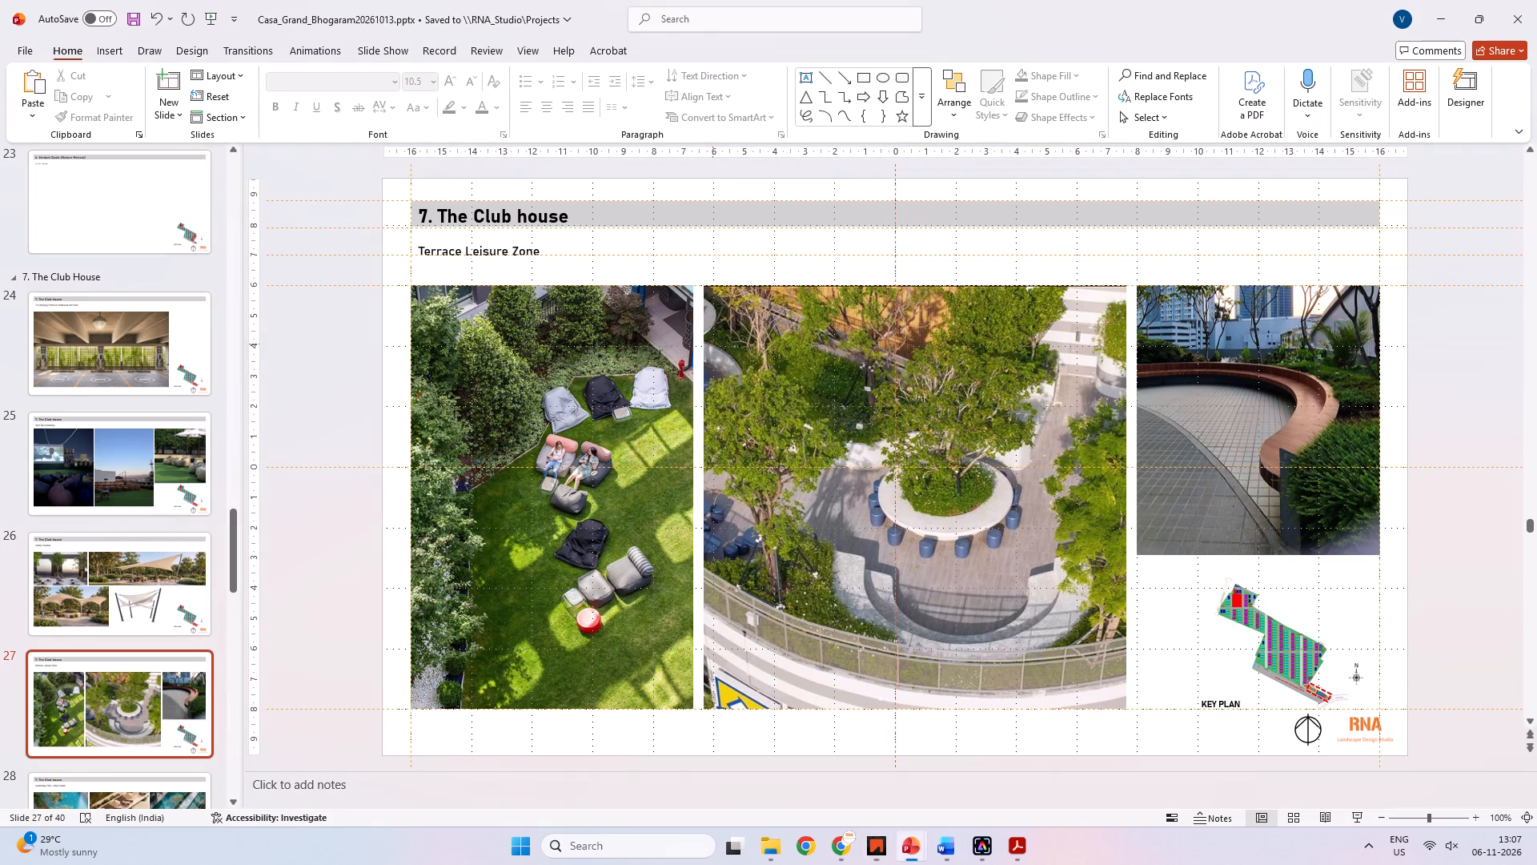
scroll(126, 379, "up", 20)
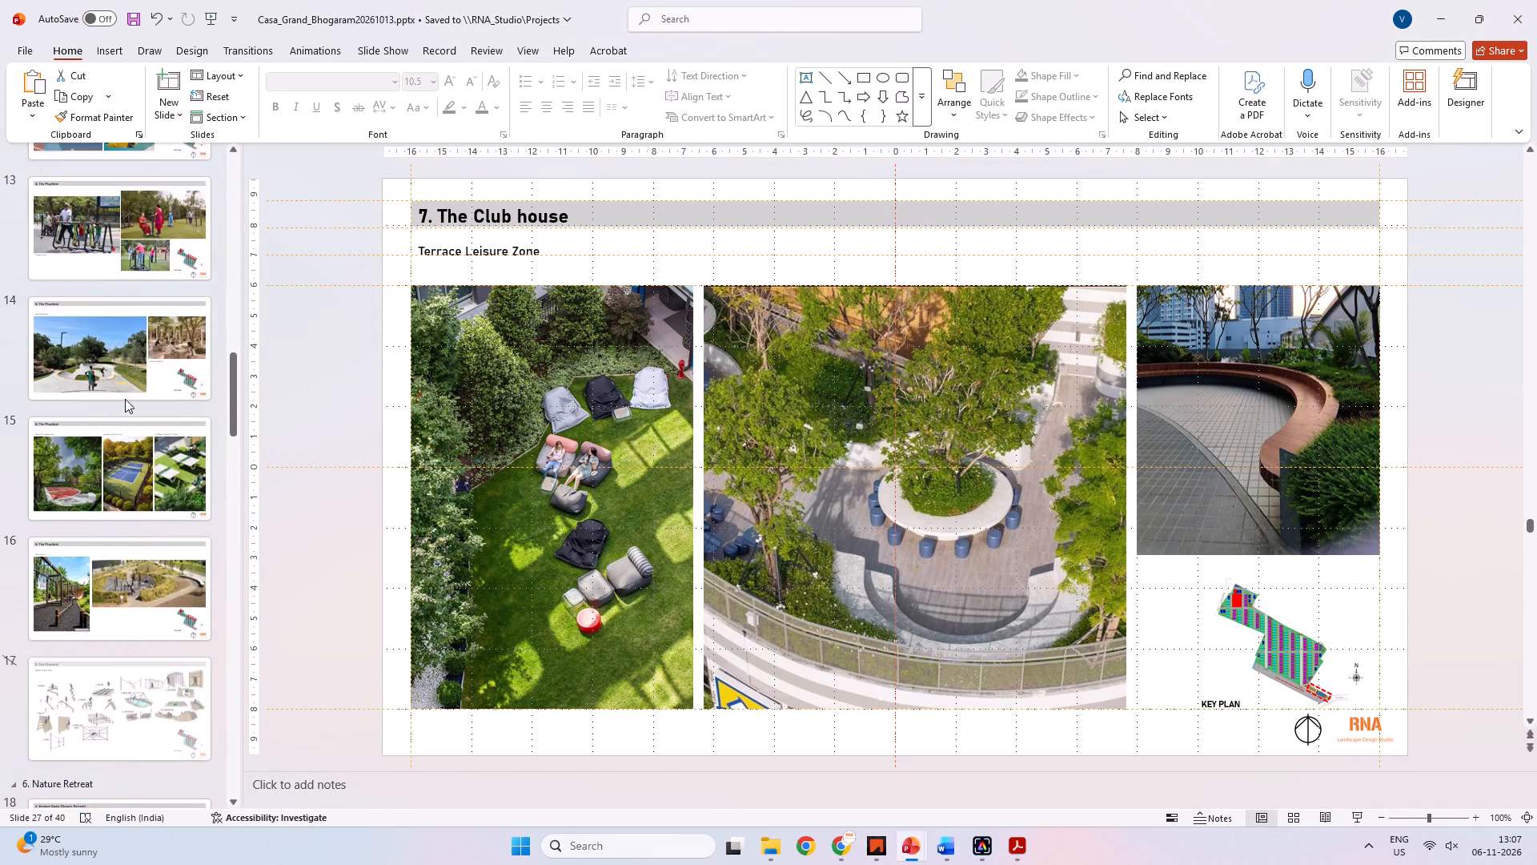
scroll(125, 399, "up", 20)
scroll(125, 399, "up", 16)
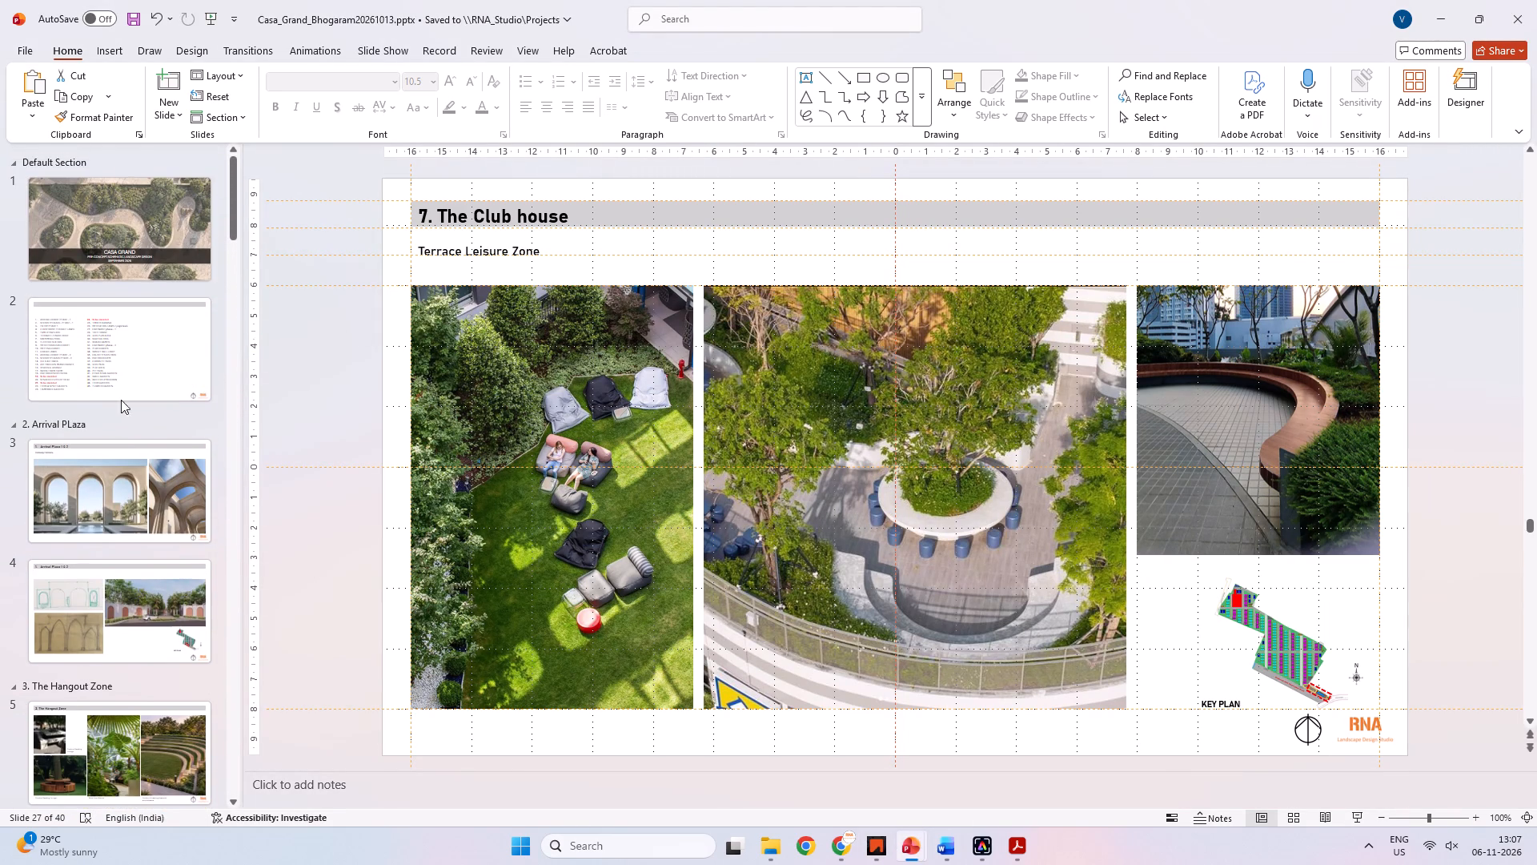
left_click(84, 195)
left_click(157, 238)
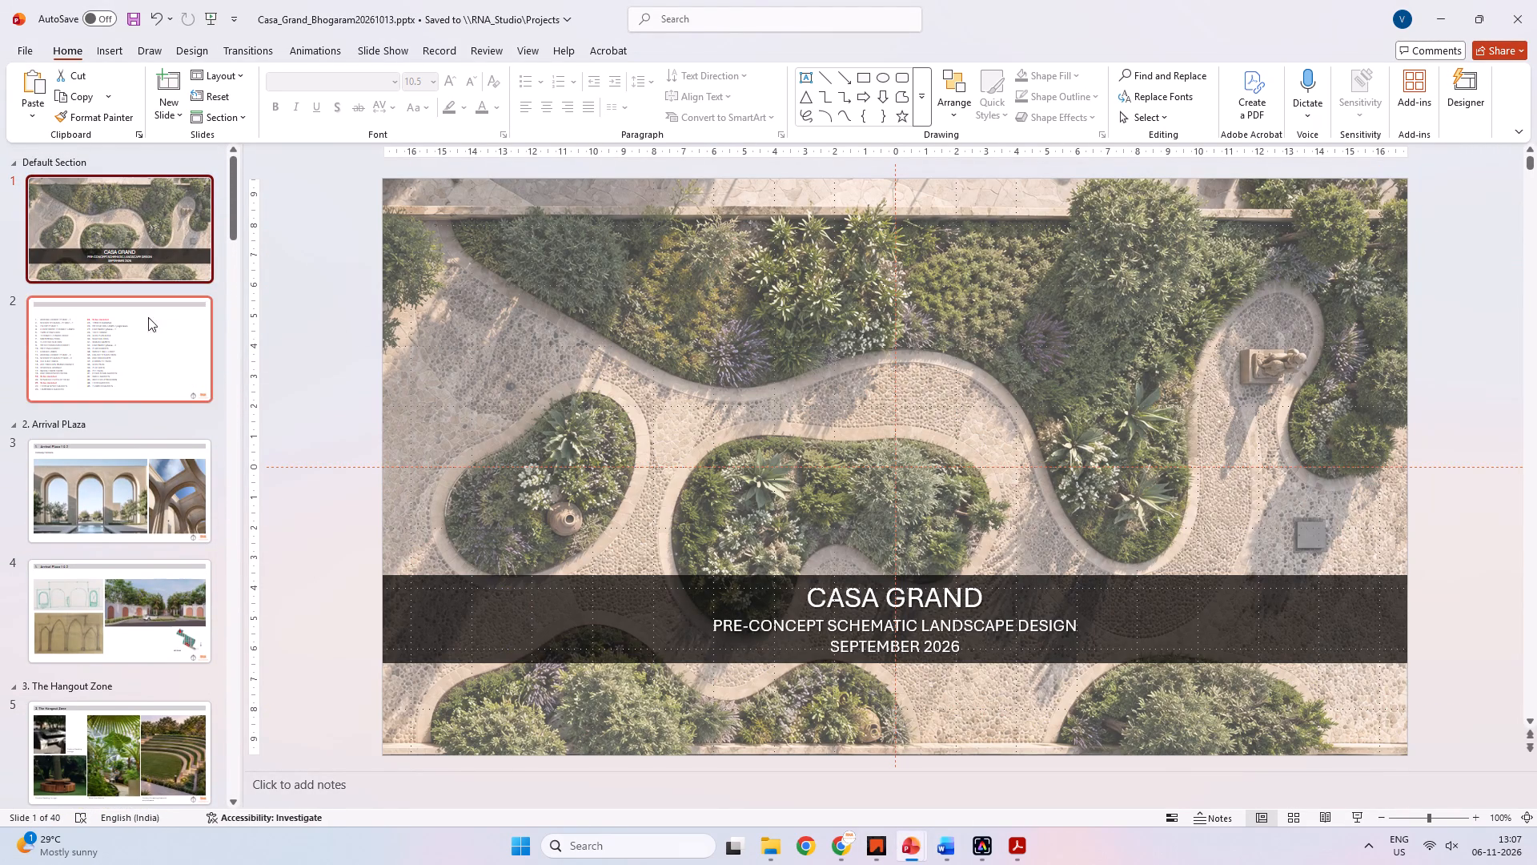
scroll(55, 499, "down", 4)
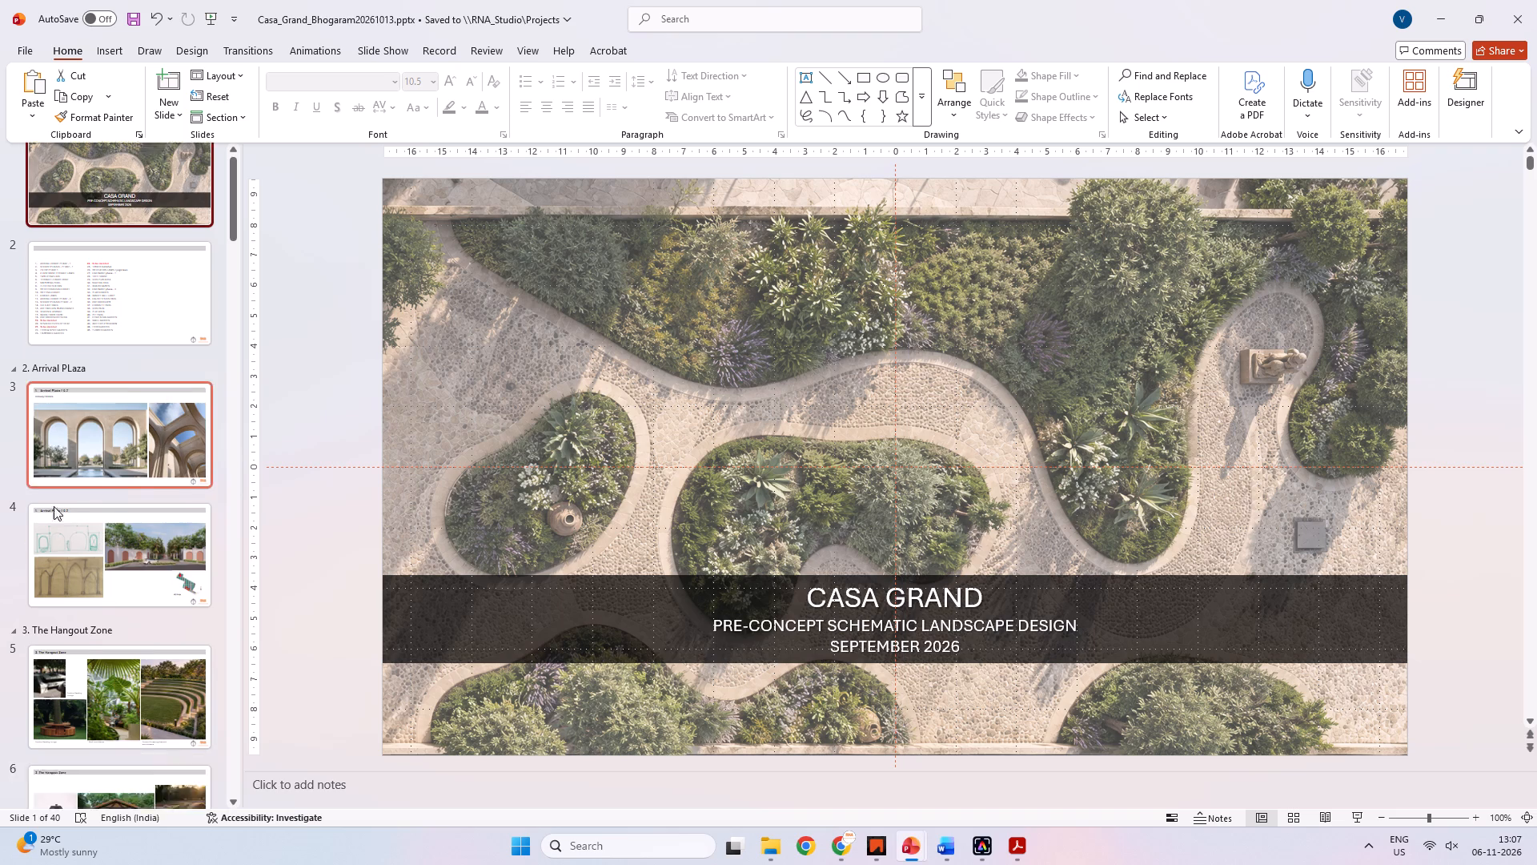
scroll(54, 506, "down", 5)
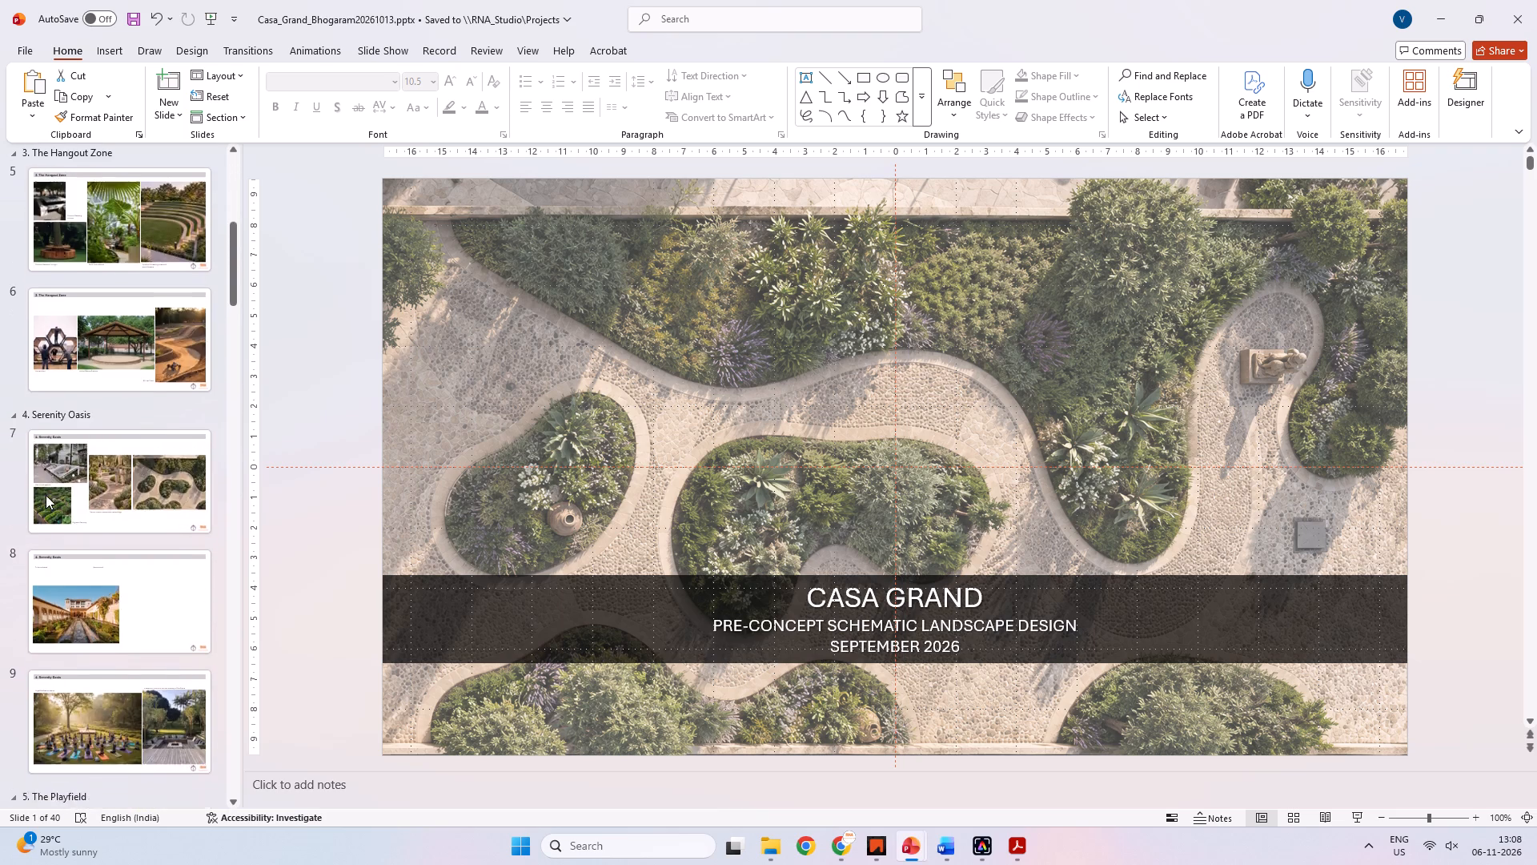
scroll(46, 495, "down", 11)
scroll(50, 469, "down", 18)
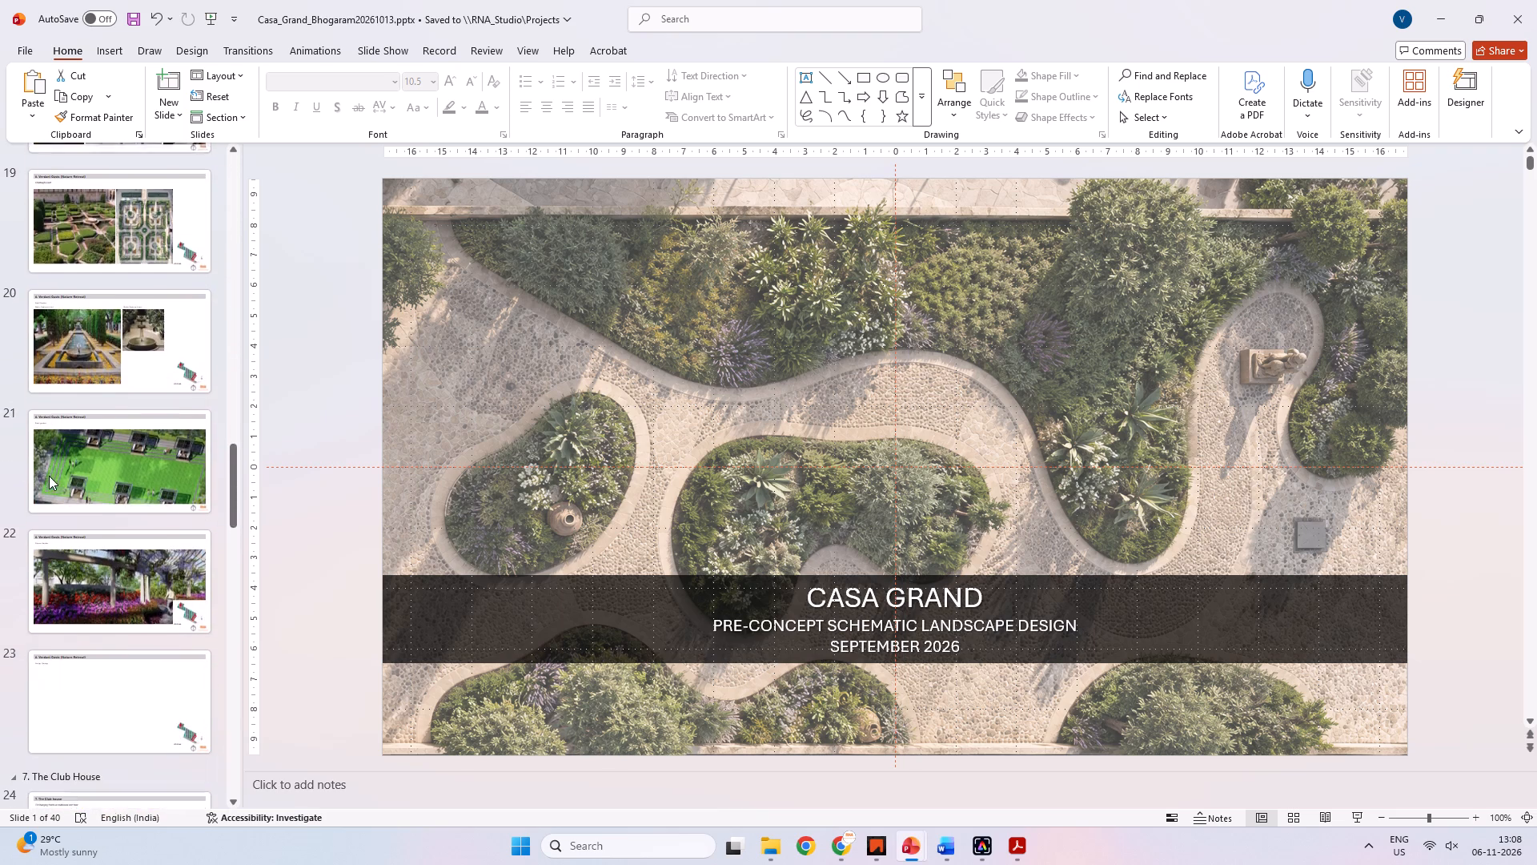
scroll(49, 476, "down", 16)
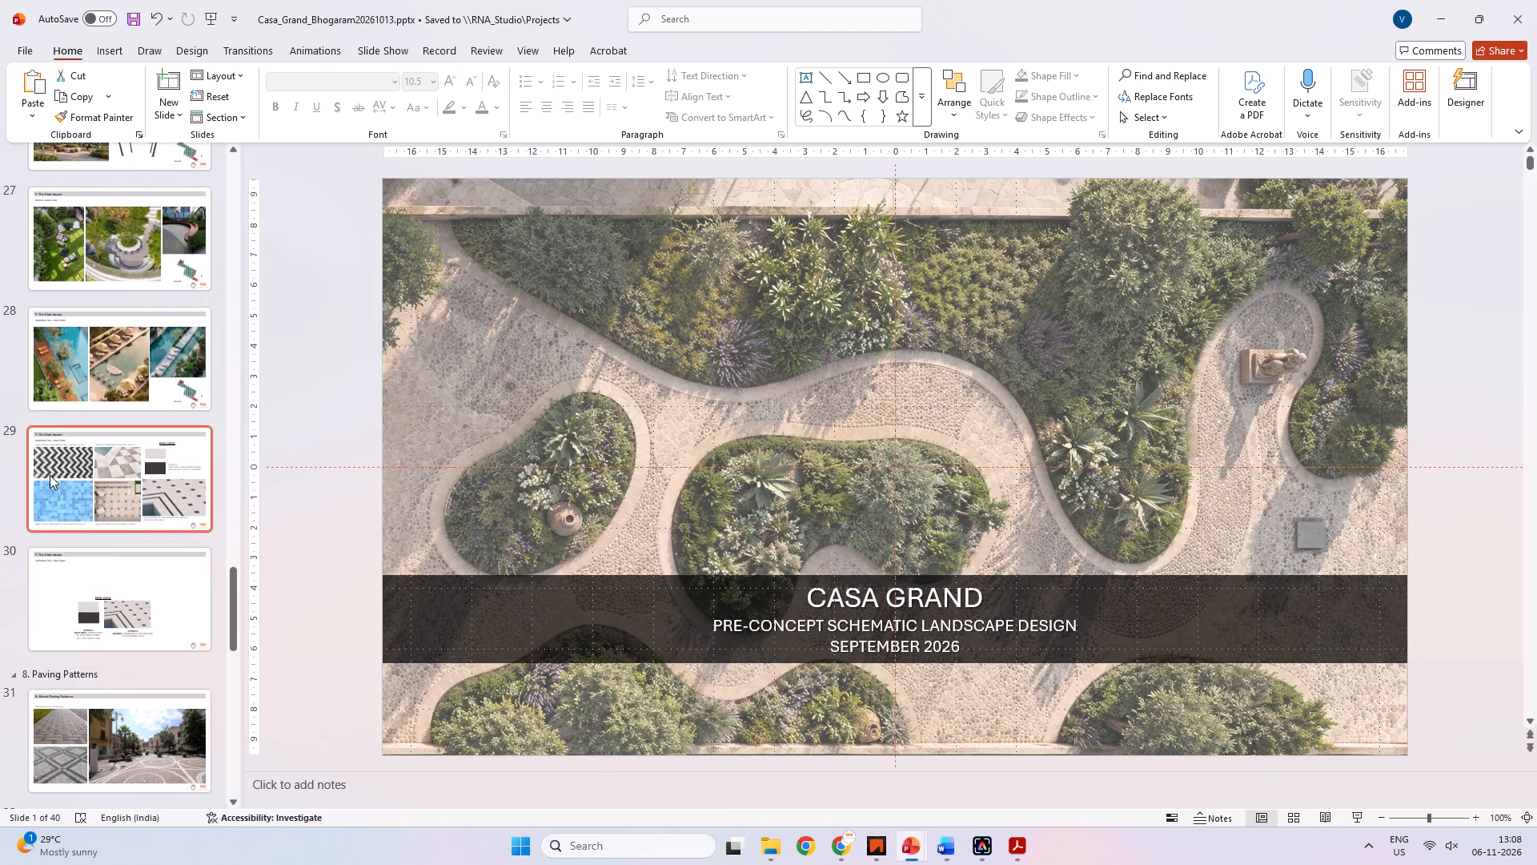
scroll(50, 477, "down", 5)
scroll(50, 481, "up", 5)
Delete the Swimming Pool - Mood Board slide that holds only the two pool deck options.
left_click(89, 593)
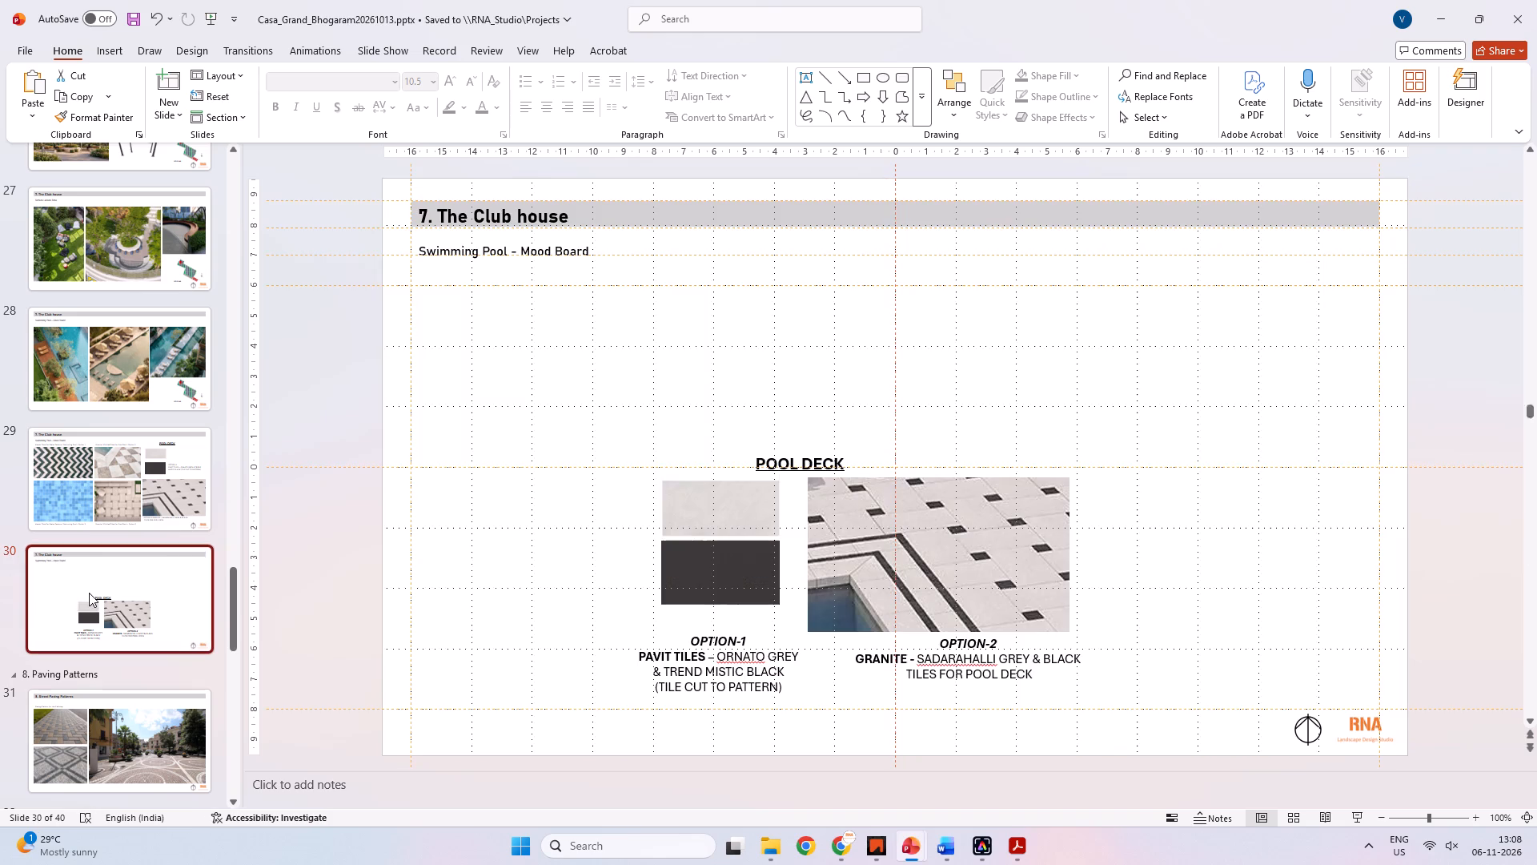
key("Delete")
Move the 8. Paving Patterns section so that it directly follows the 2. Arrival PLaza section.
scroll(86, 557, "up", 2)
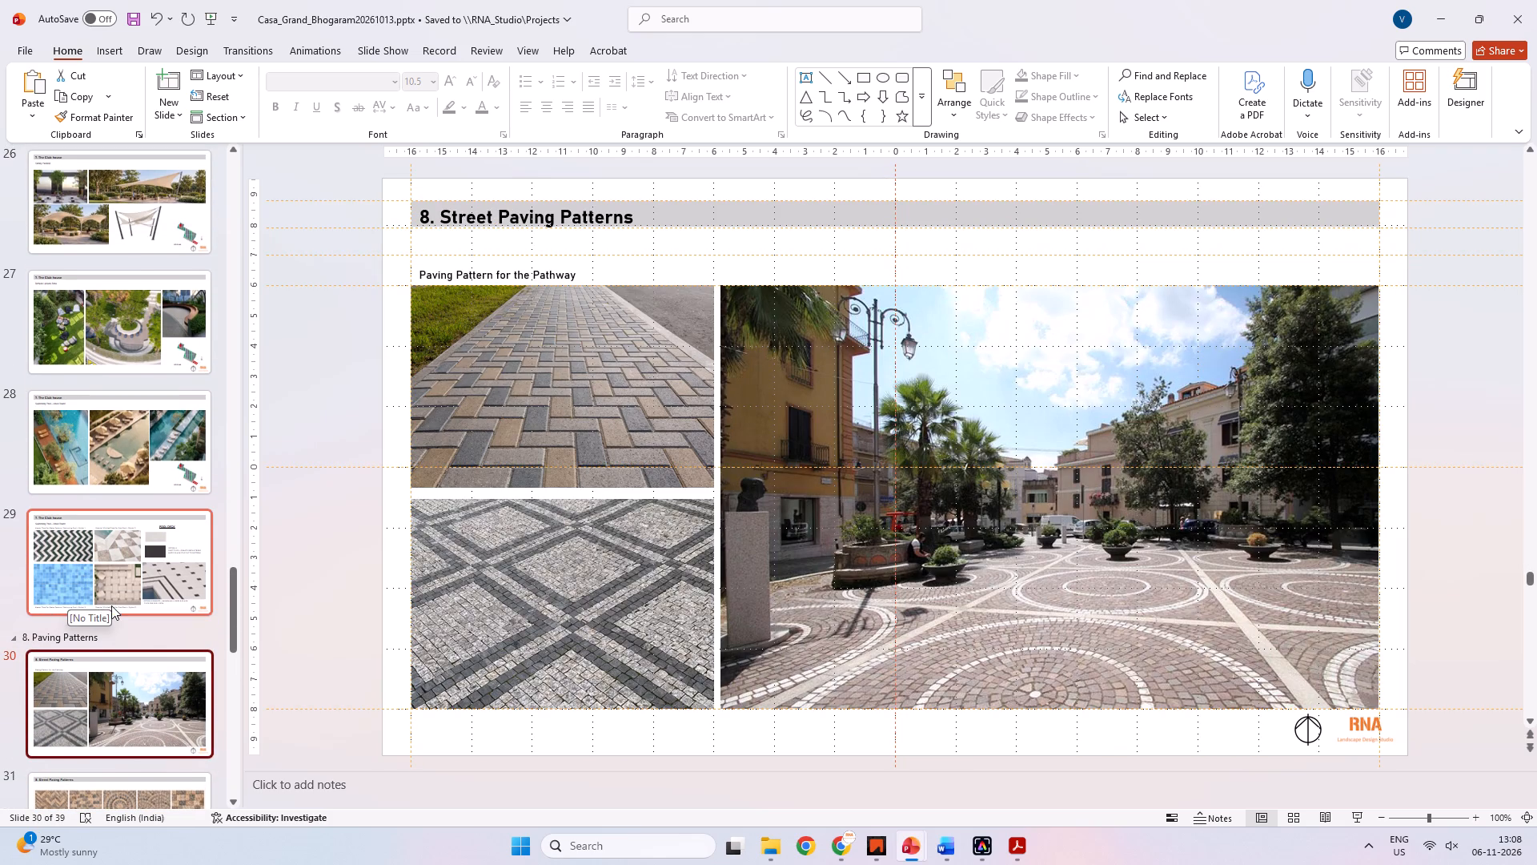
left_click(55, 639)
left_click_drag(72, 640, 49, 153)
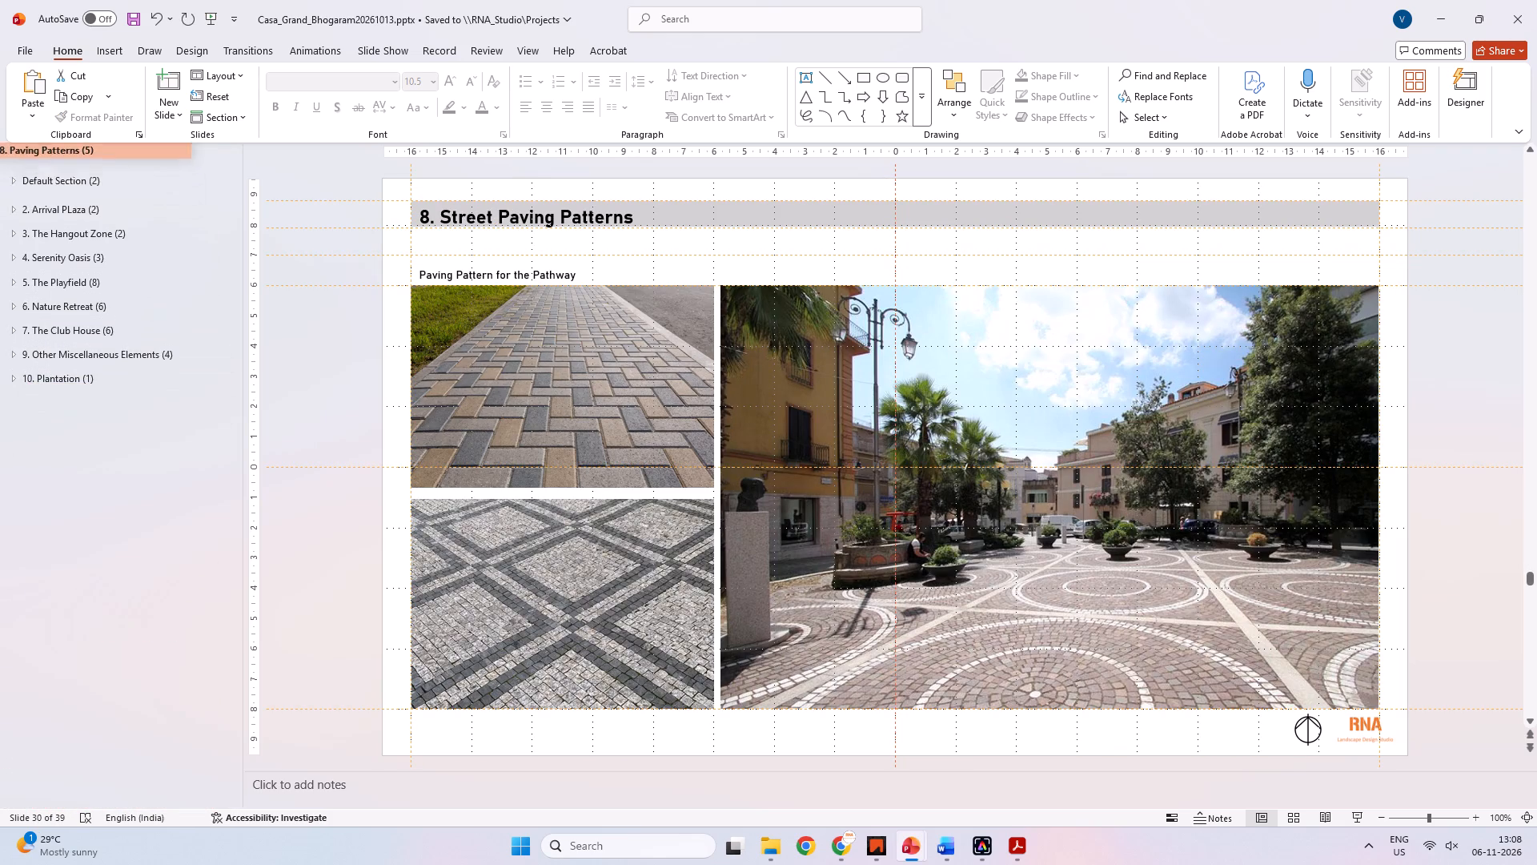
left_click_drag(49, 153, 78, 211)
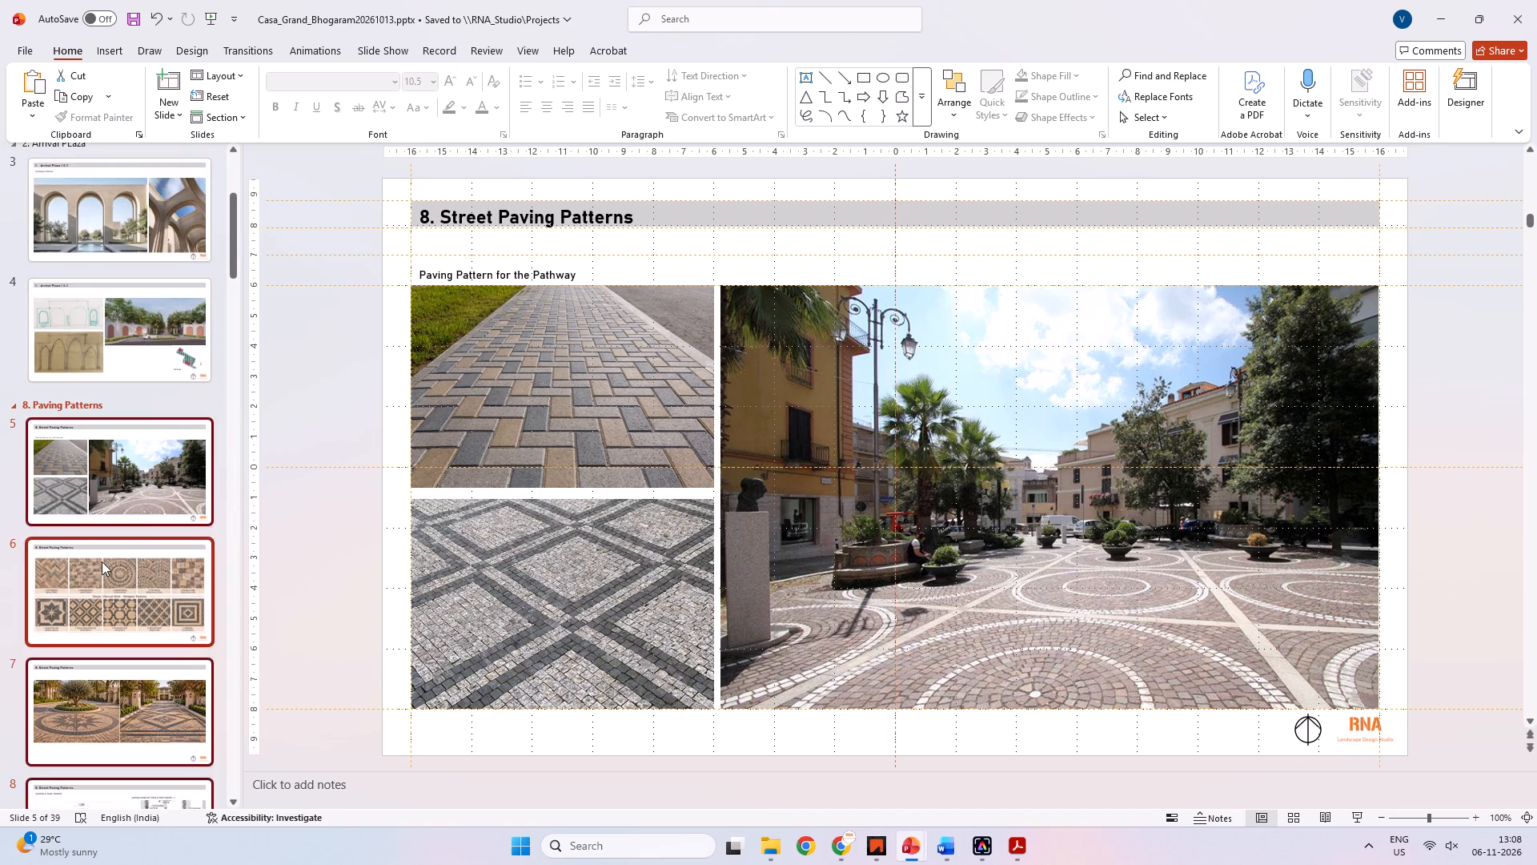
scroll(97, 549, "up", 9)
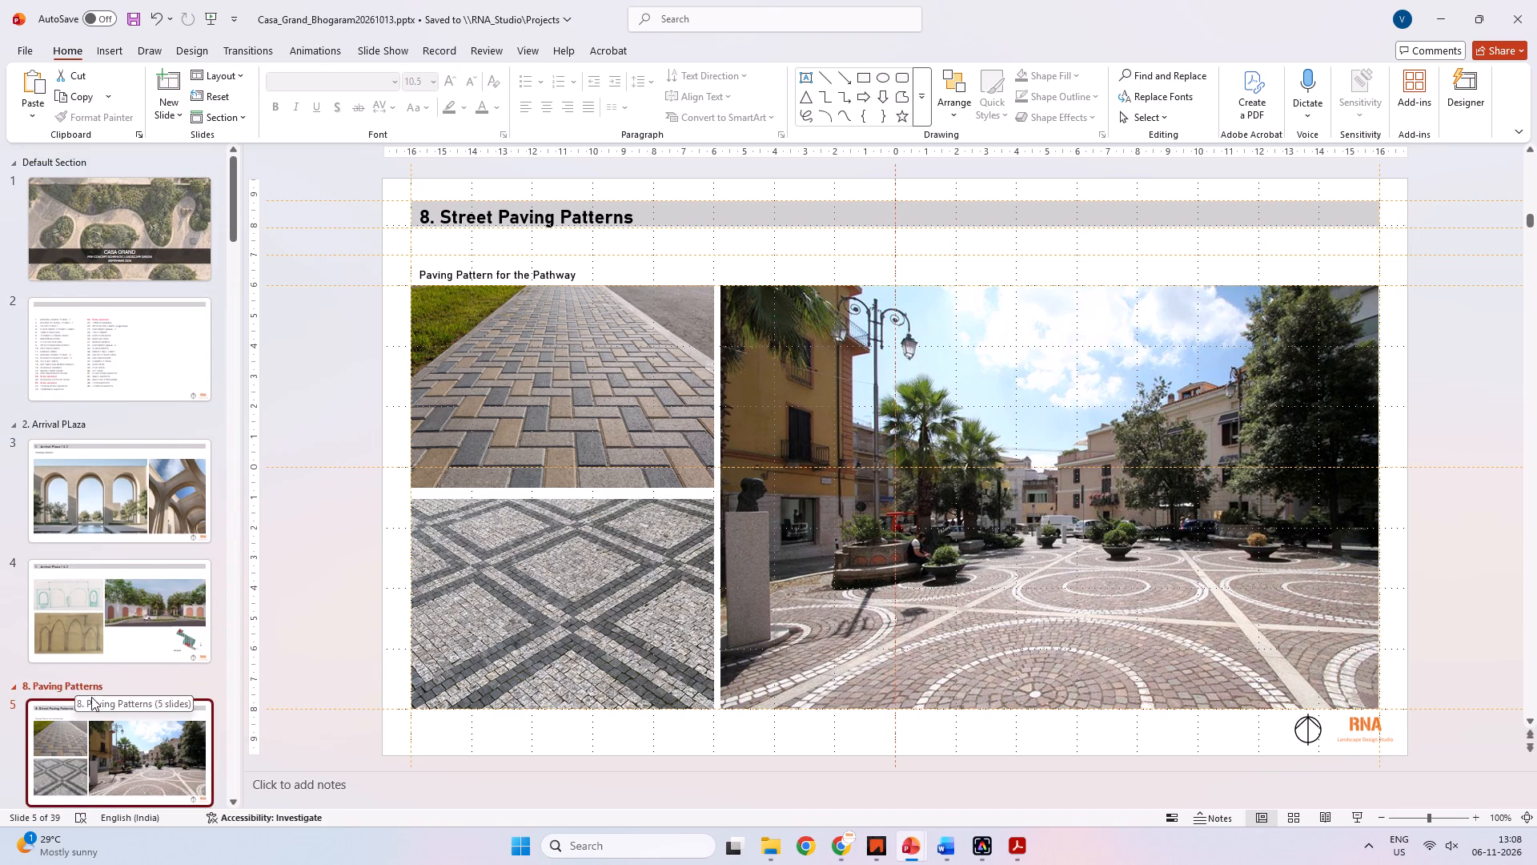
Review the moved street paving pattern slides and the start of the Hangout Zone section that follows them.
scroll(94, 706, "down", 4)
left_click(104, 518)
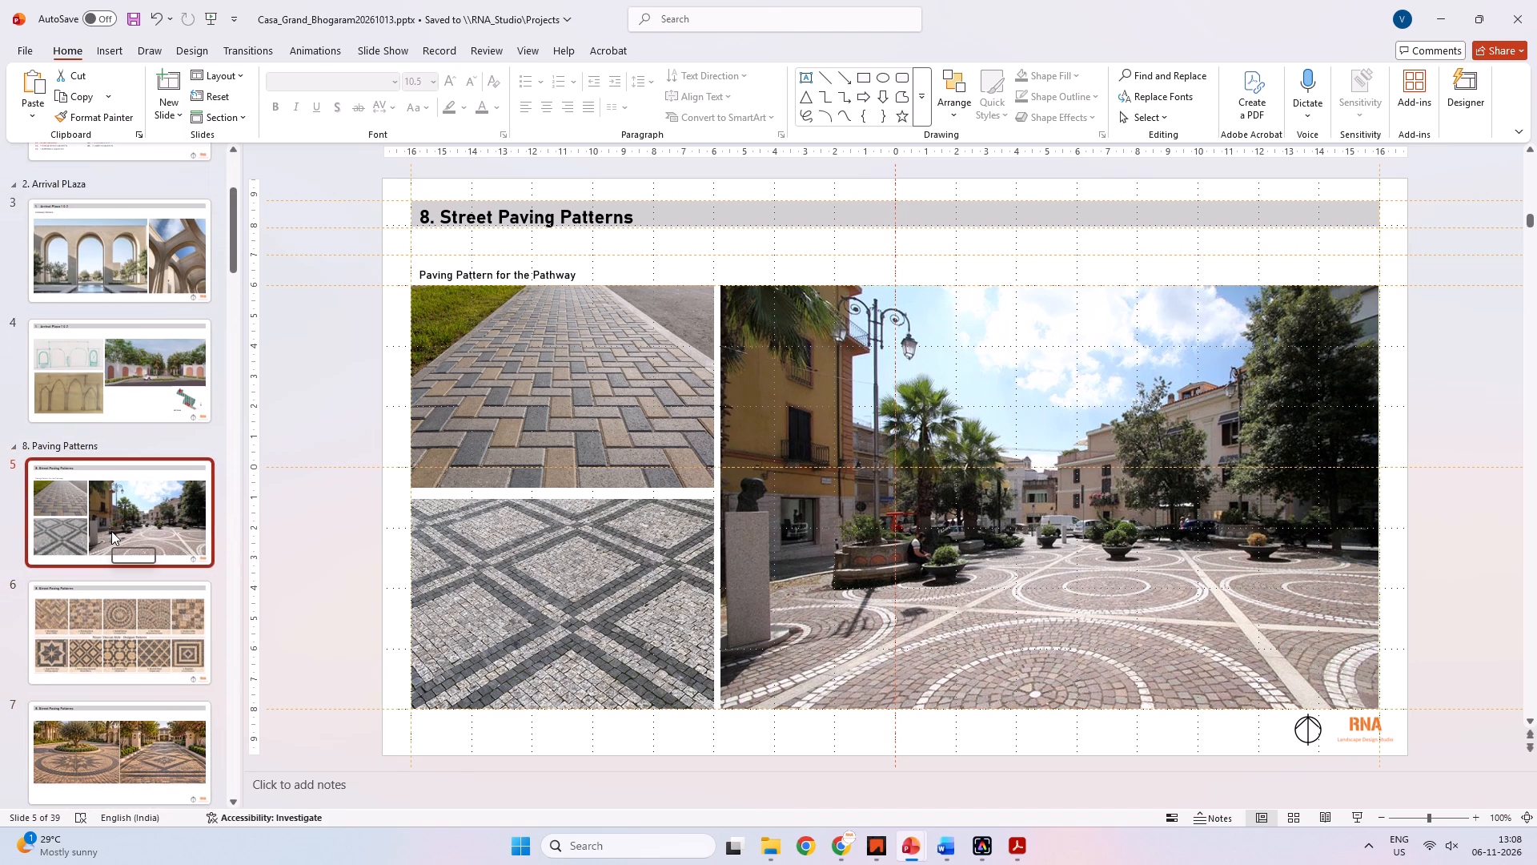
left_click(152, 614)
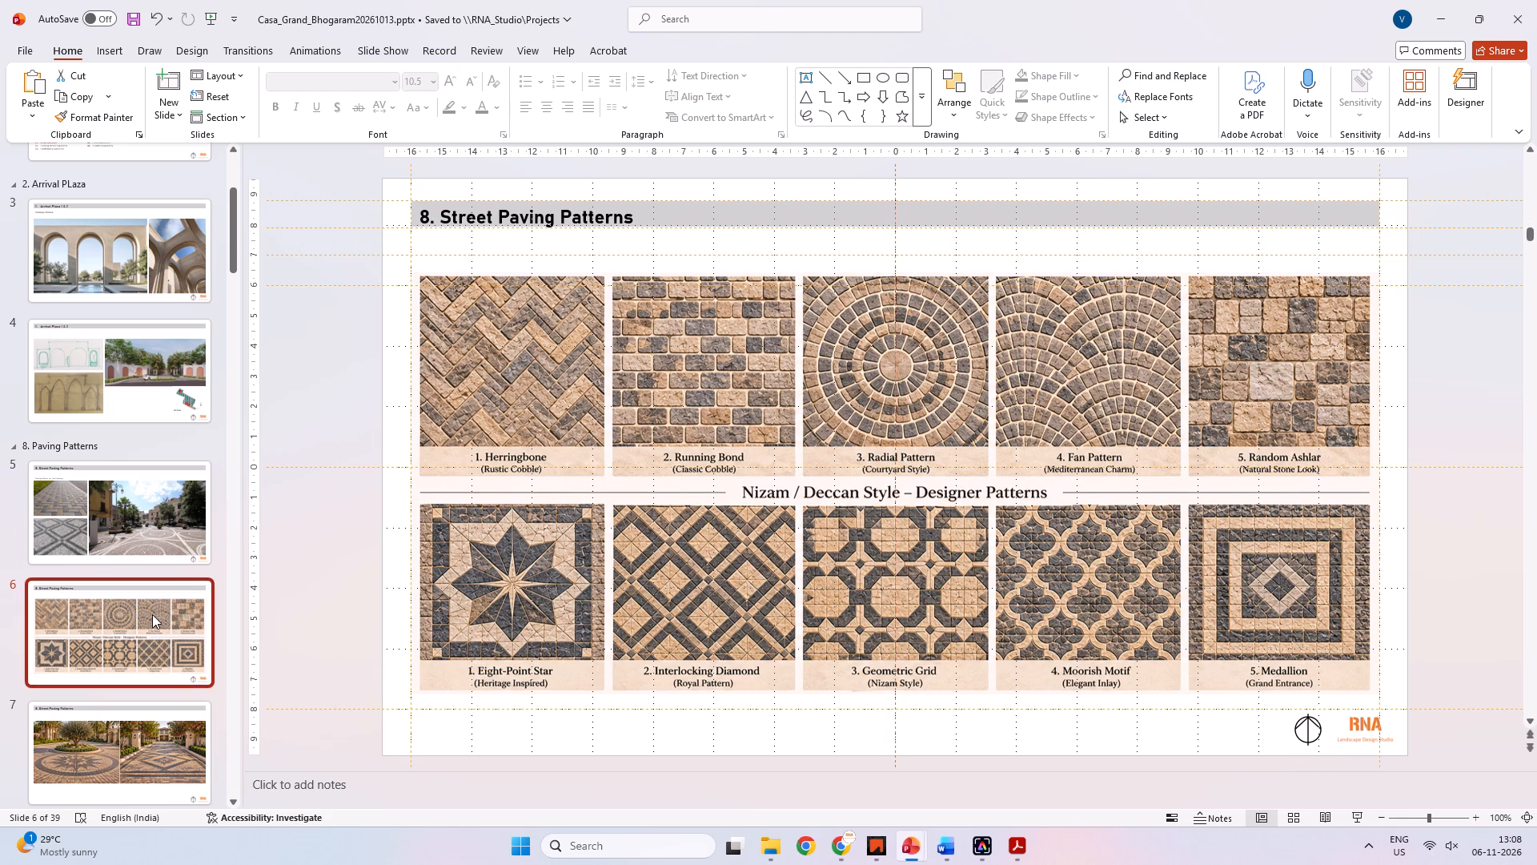
left_click(130, 708)
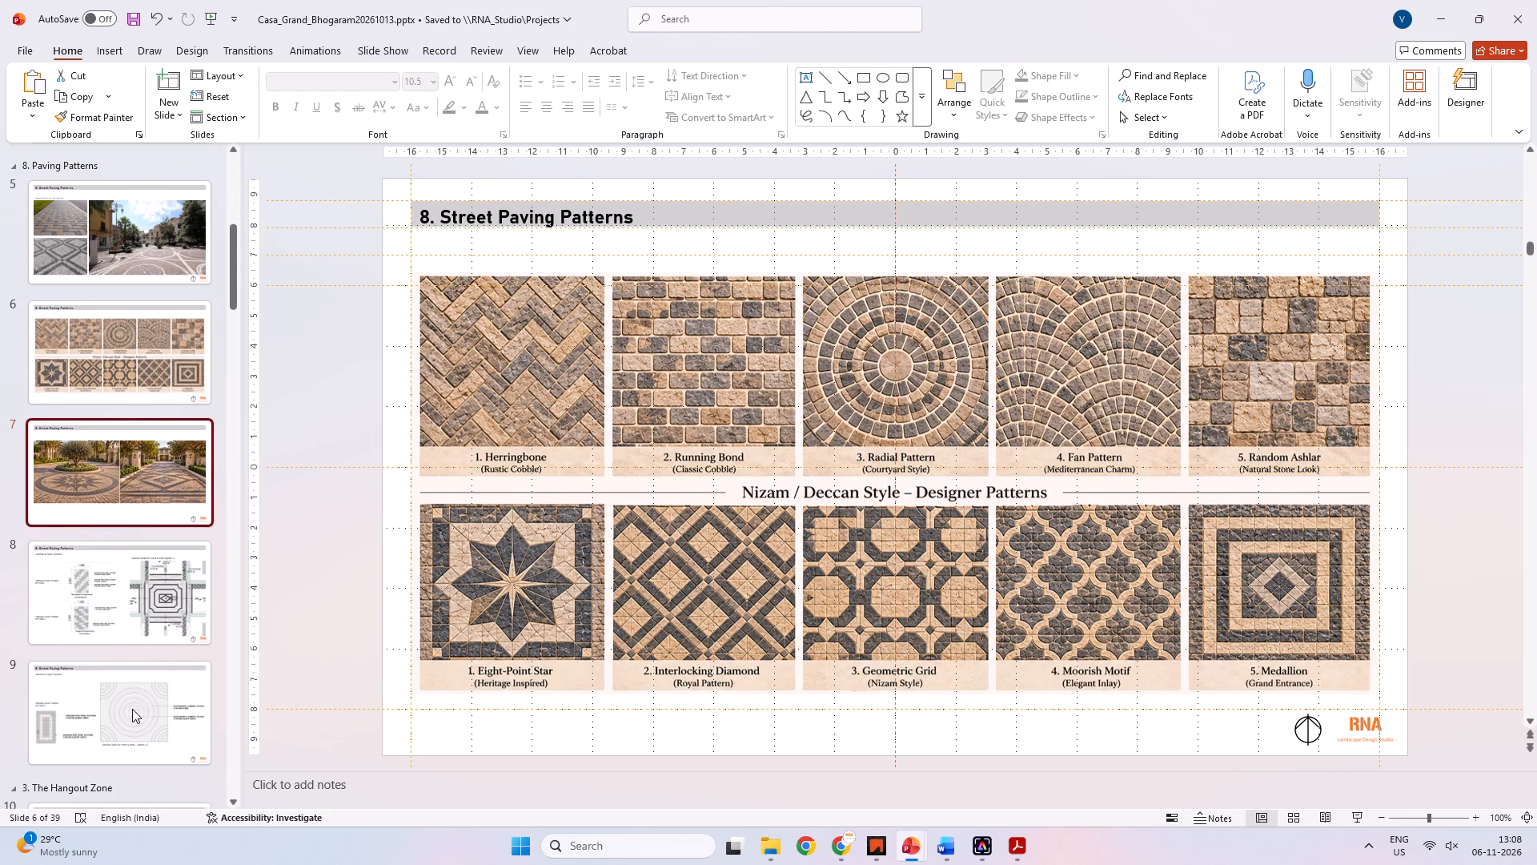
left_click(134, 599)
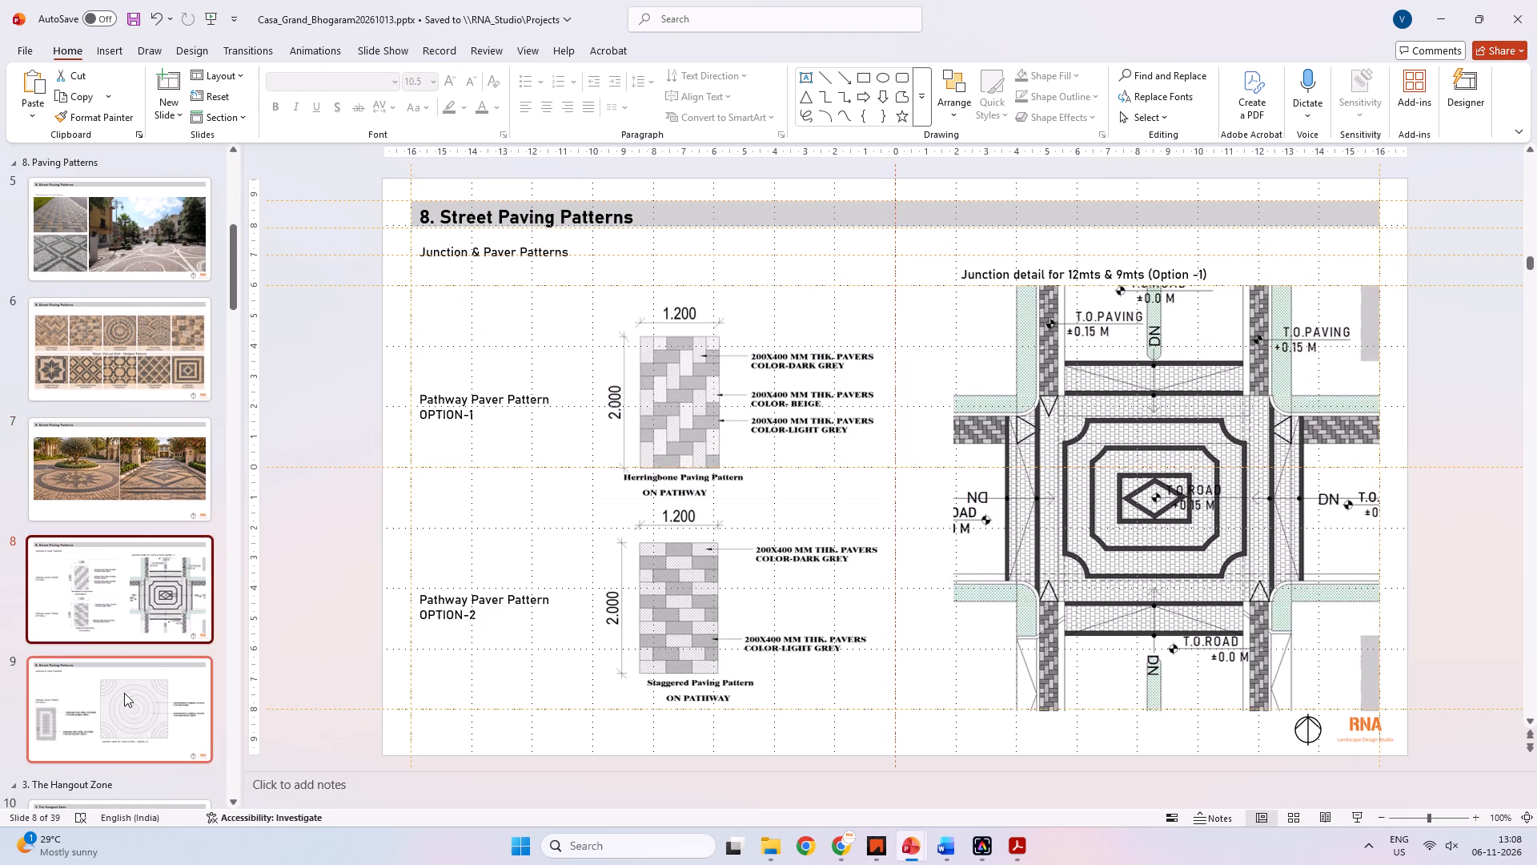
left_click(126, 701)
scroll(126, 690, "down", 2)
left_click(114, 705)
scroll(107, 658, "up", 2)
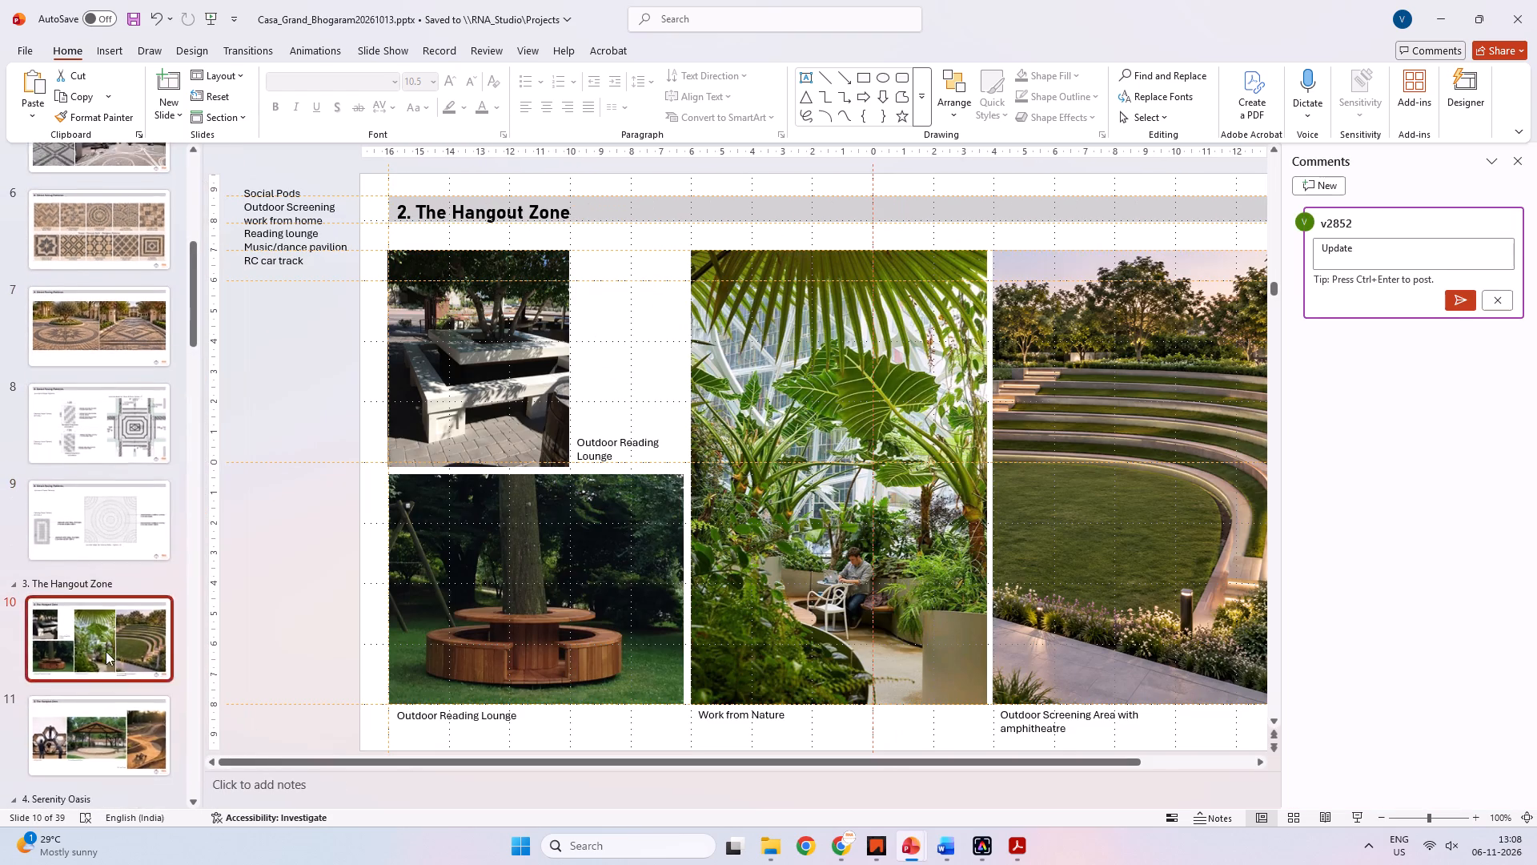
scroll(106, 651, "up", 8)
left_click(30, 518)
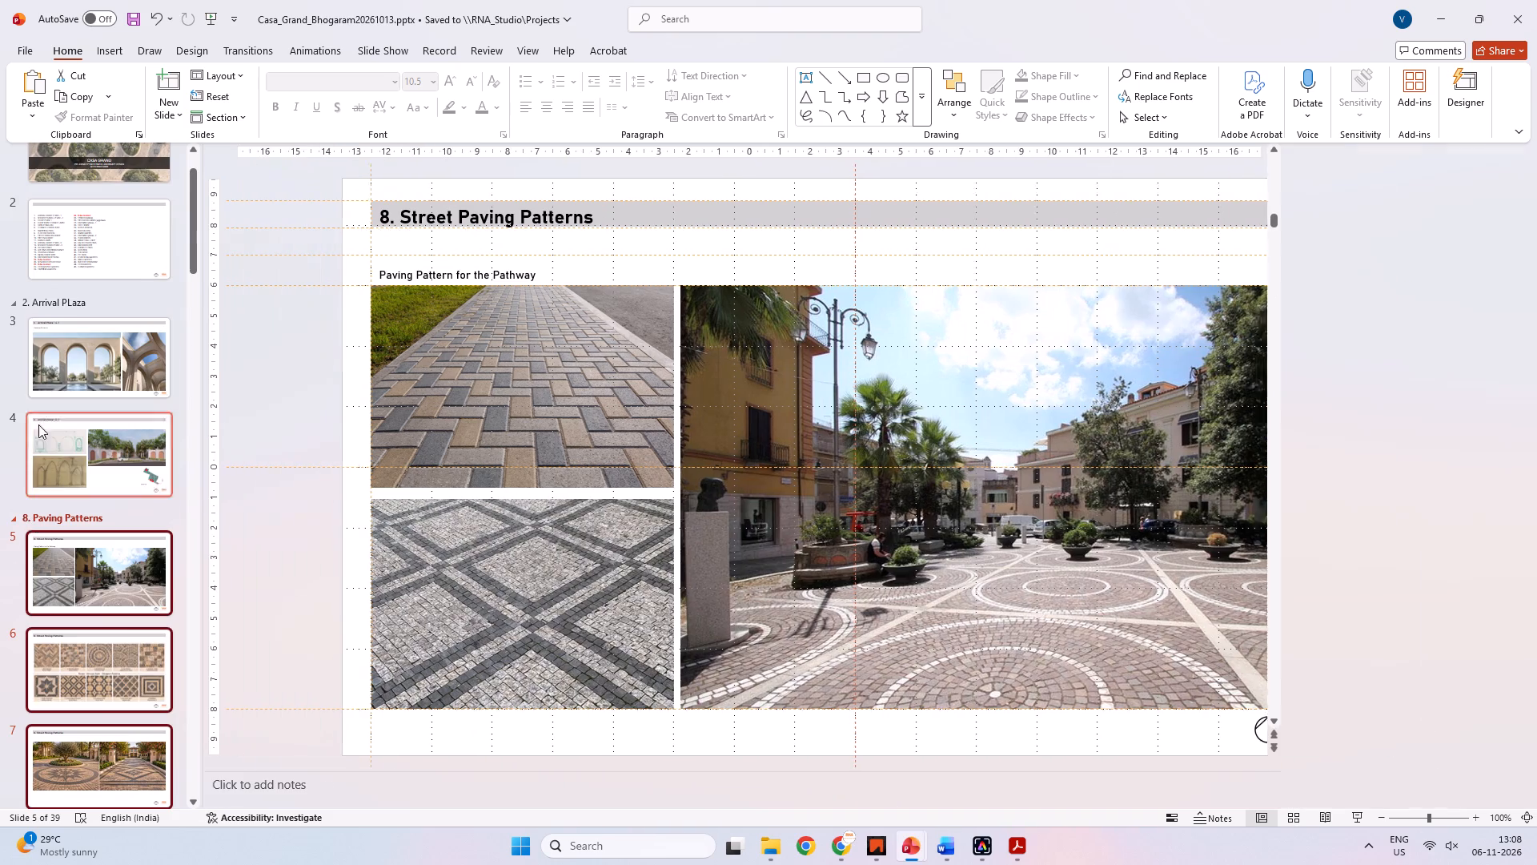
scroll(45, 378, "up", 6)
Duplicate the Gateway Entrance slide at the start of the 2. Arrival PLaza section.
left_click(31, 424)
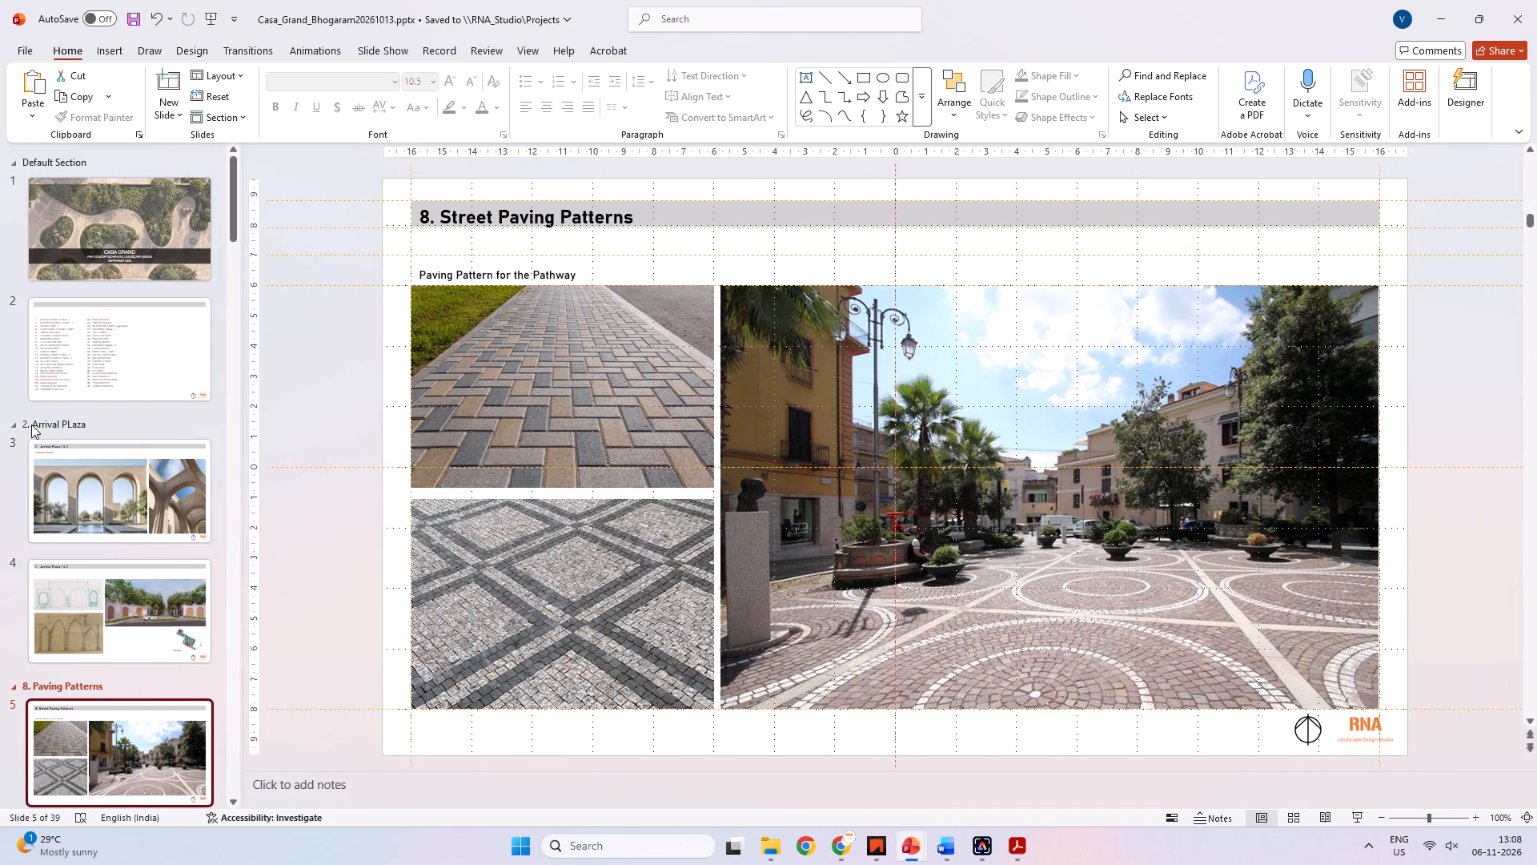
left_click(175, 424)
double_click(167, 423)
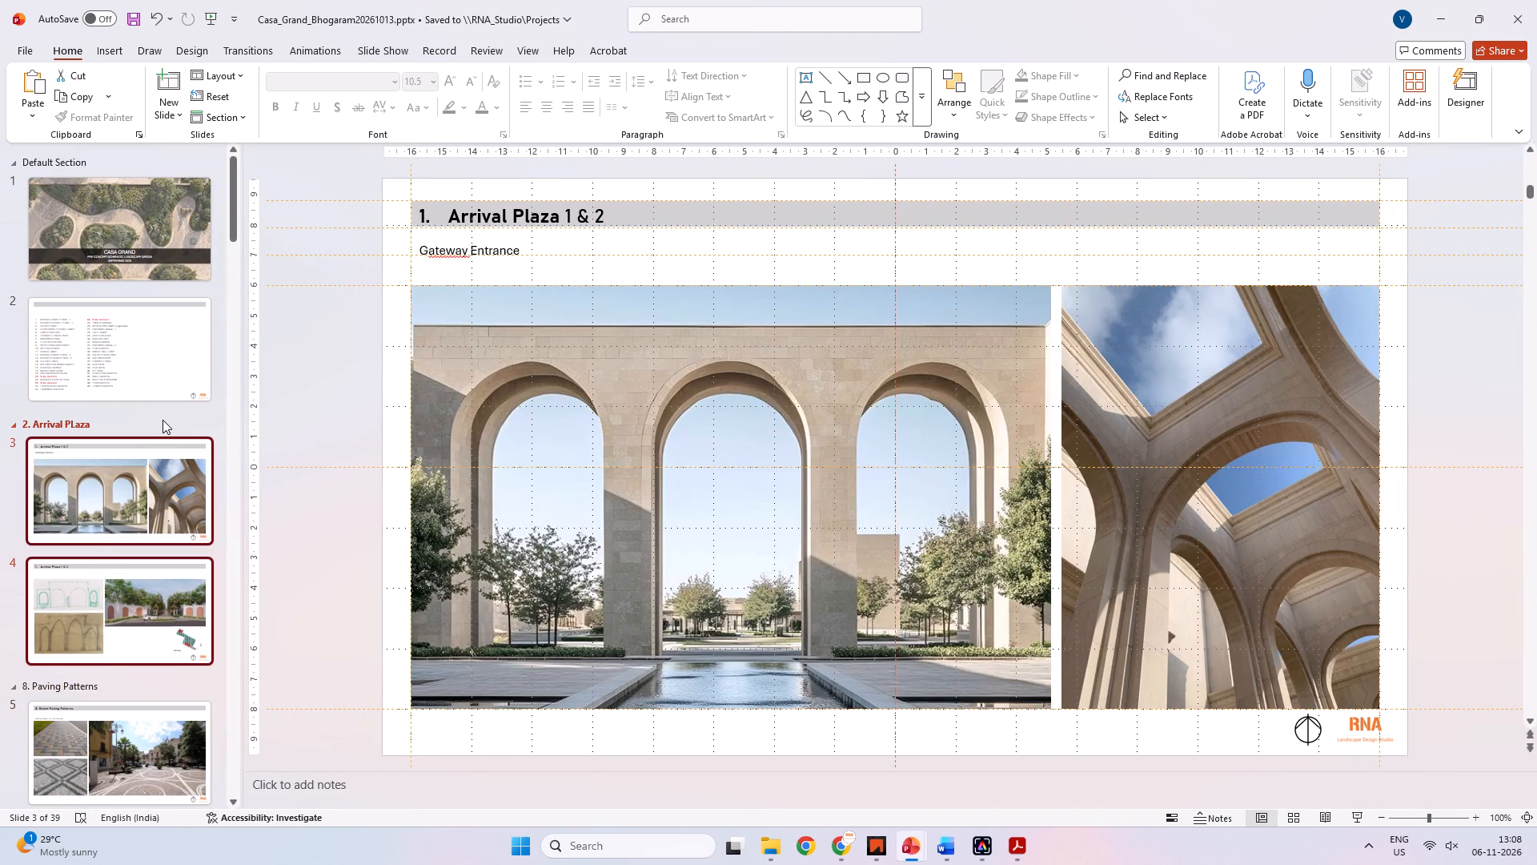
left_click(221, 415)
left_click(78, 422)
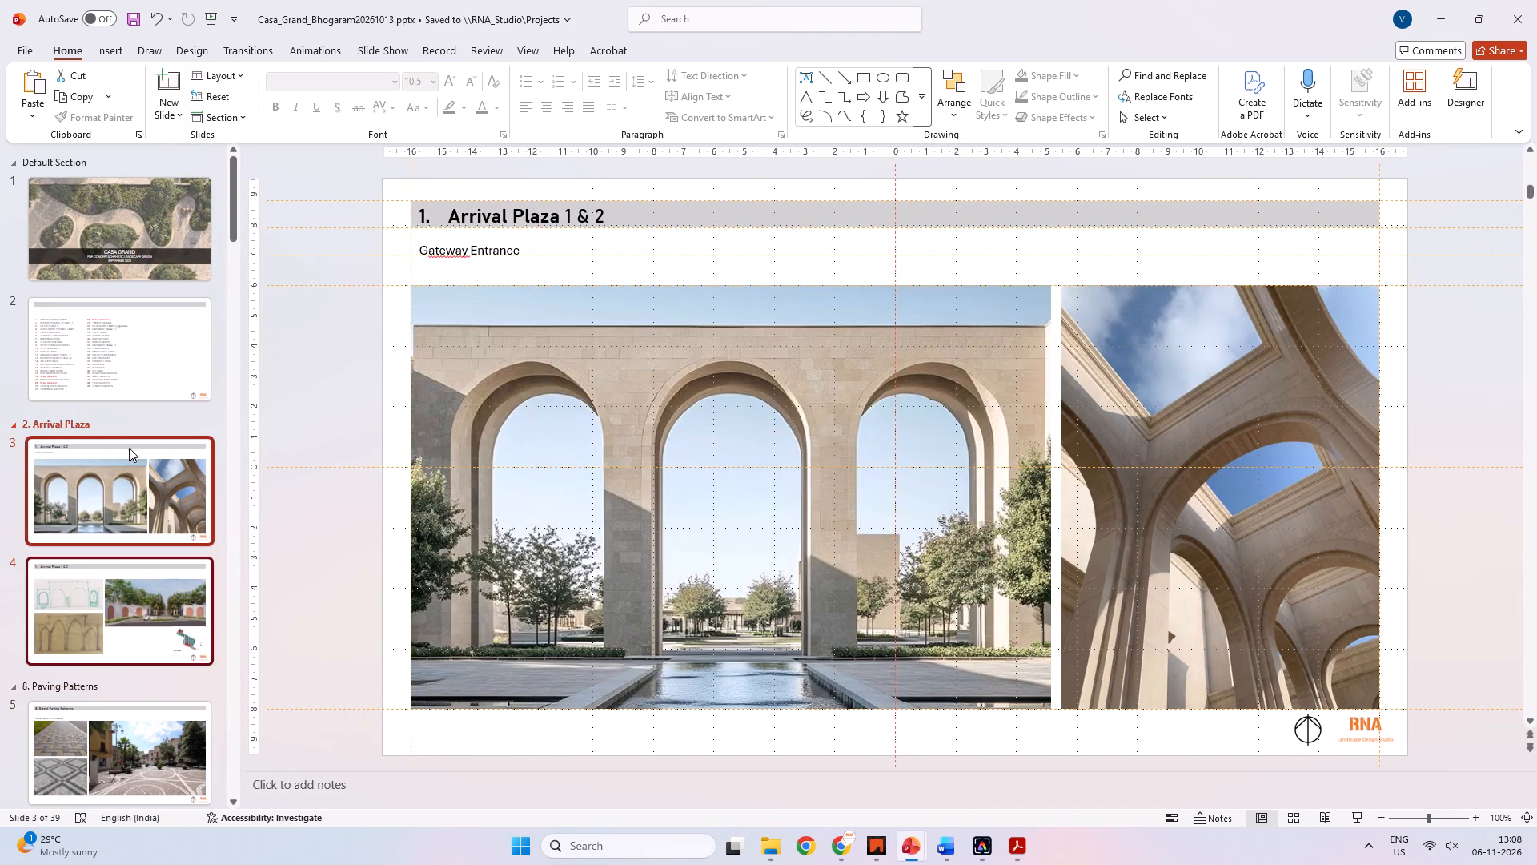
left_click(122, 467)
right_click(124, 469)
left_click(175, 272)
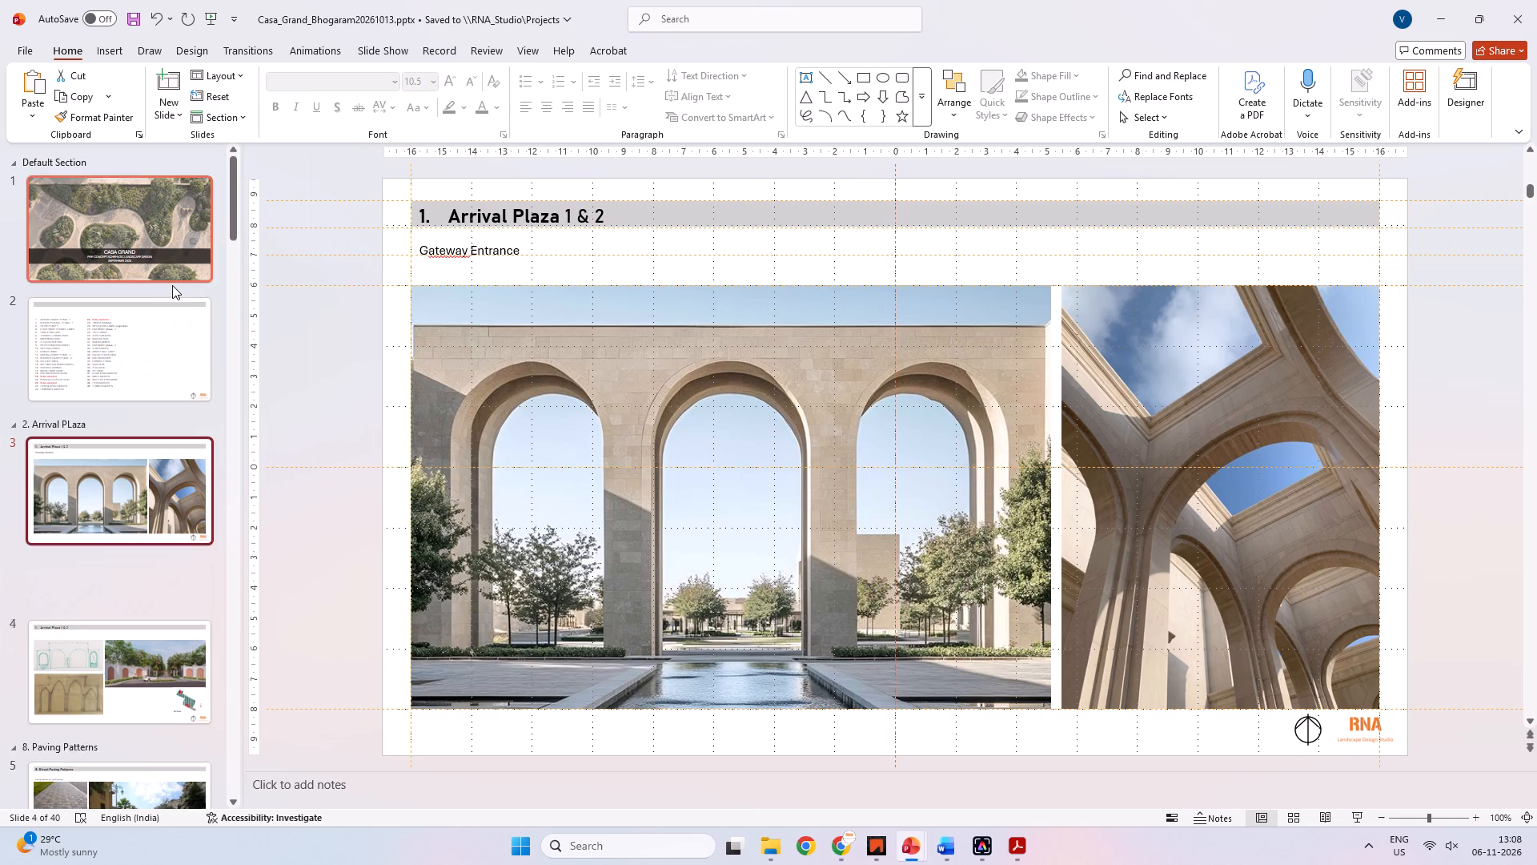
Delete both arch pictures and the Gateway Entrance subtitle from the first of the two identical Arrival Plaza slides.
left_click(114, 499)
left_click(545, 453)
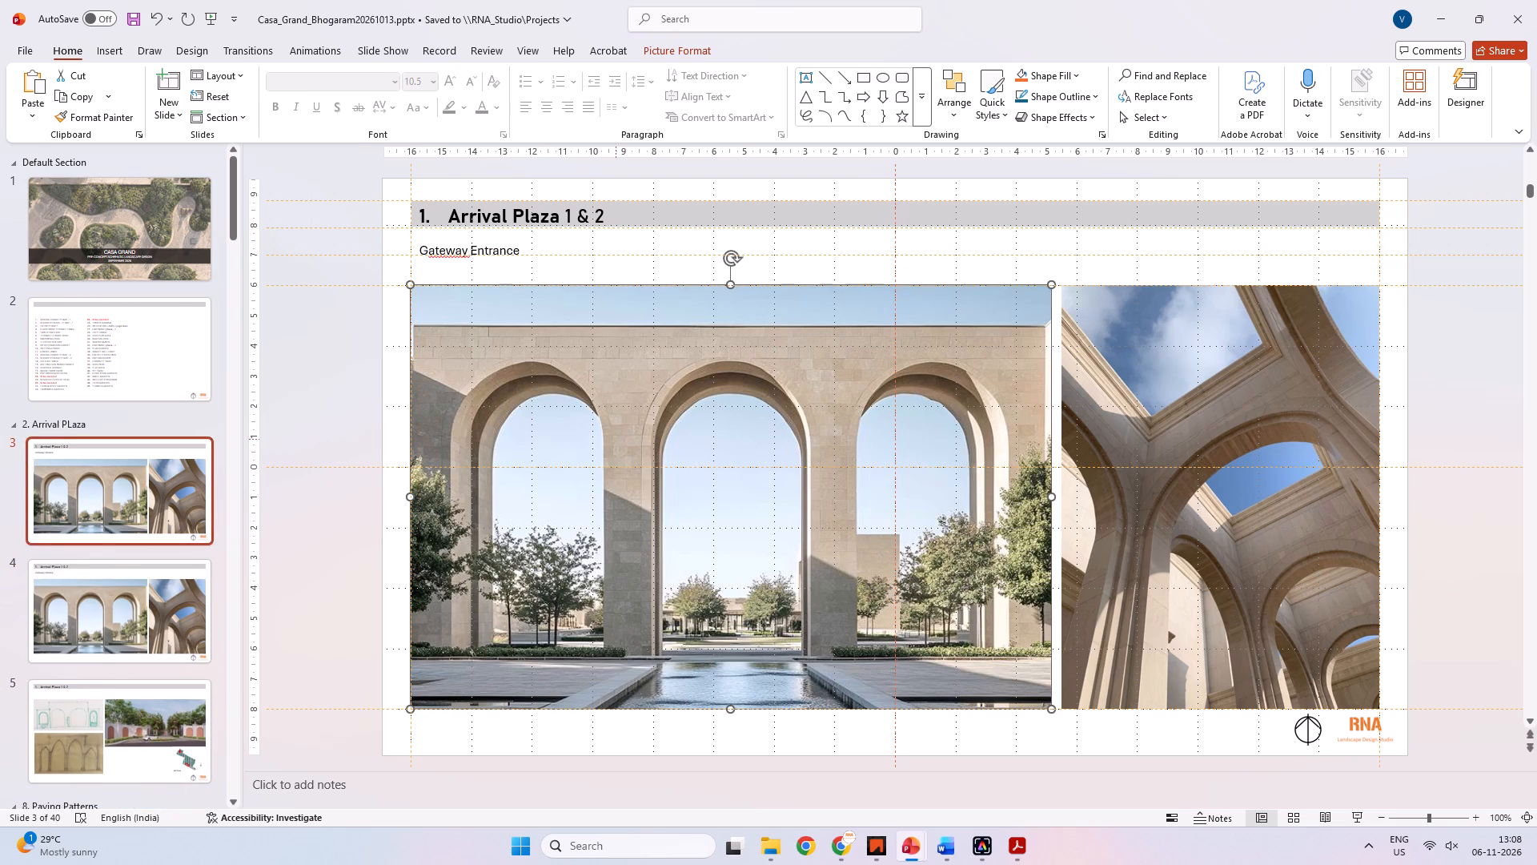
key("Delete")
left_click(1206, 396)
key("Delete")
left_click(492, 246)
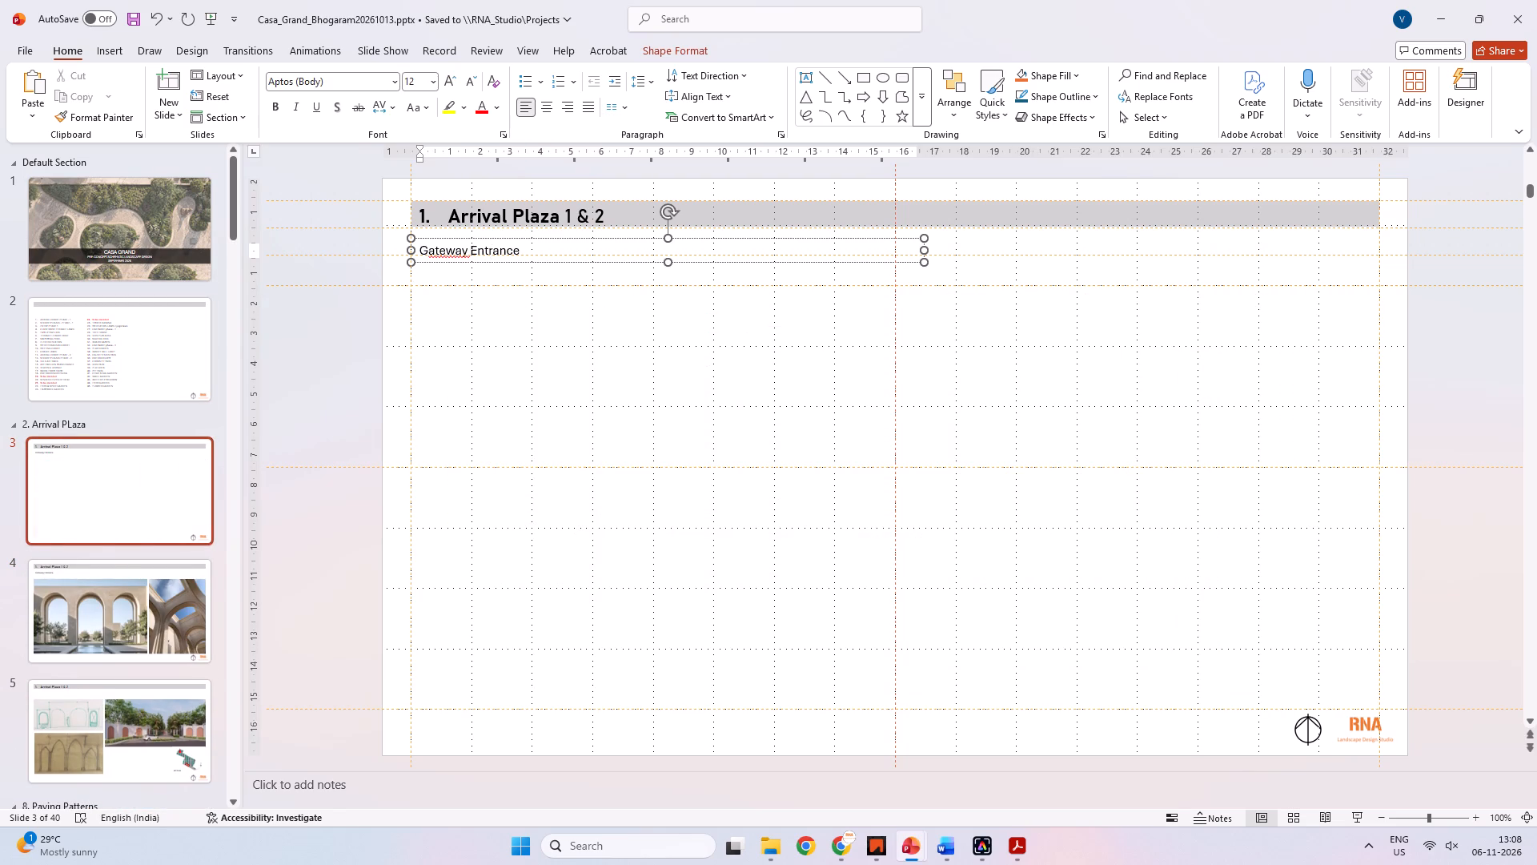
left_click(520, 262)
key("Delete")
Apply the Blank layout to the first slide of the 2. Arrival PLaza section.
left_click(235, 72)
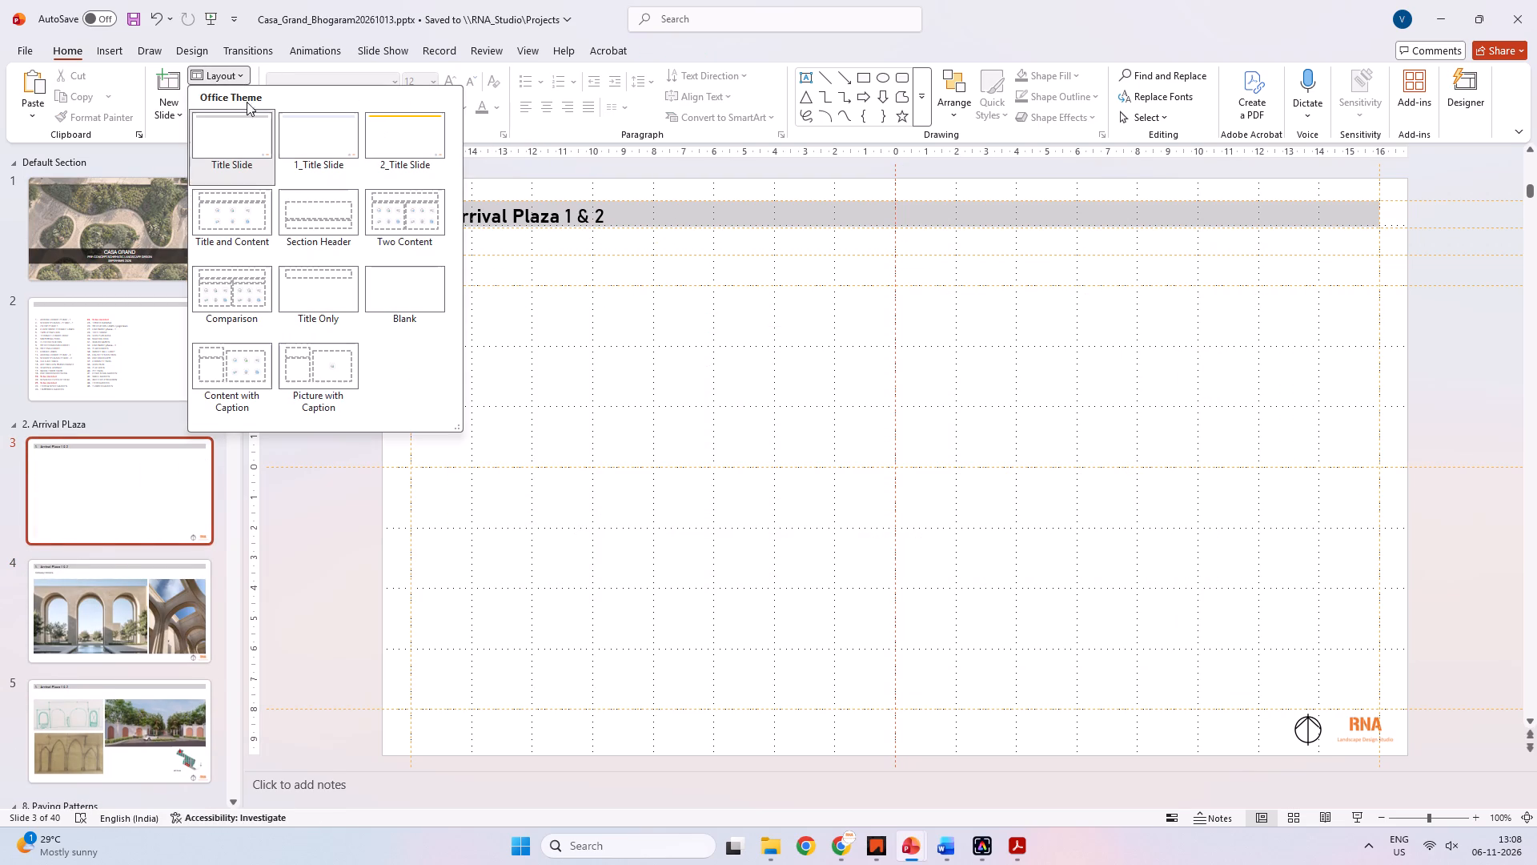
left_click(412, 303)
left_click(541, 330)
Replace the blank slide's heading with a copy of the Arrival Plaza 1 & 2 heading from the Gateway Entrance slide.
left_click(508, 196)
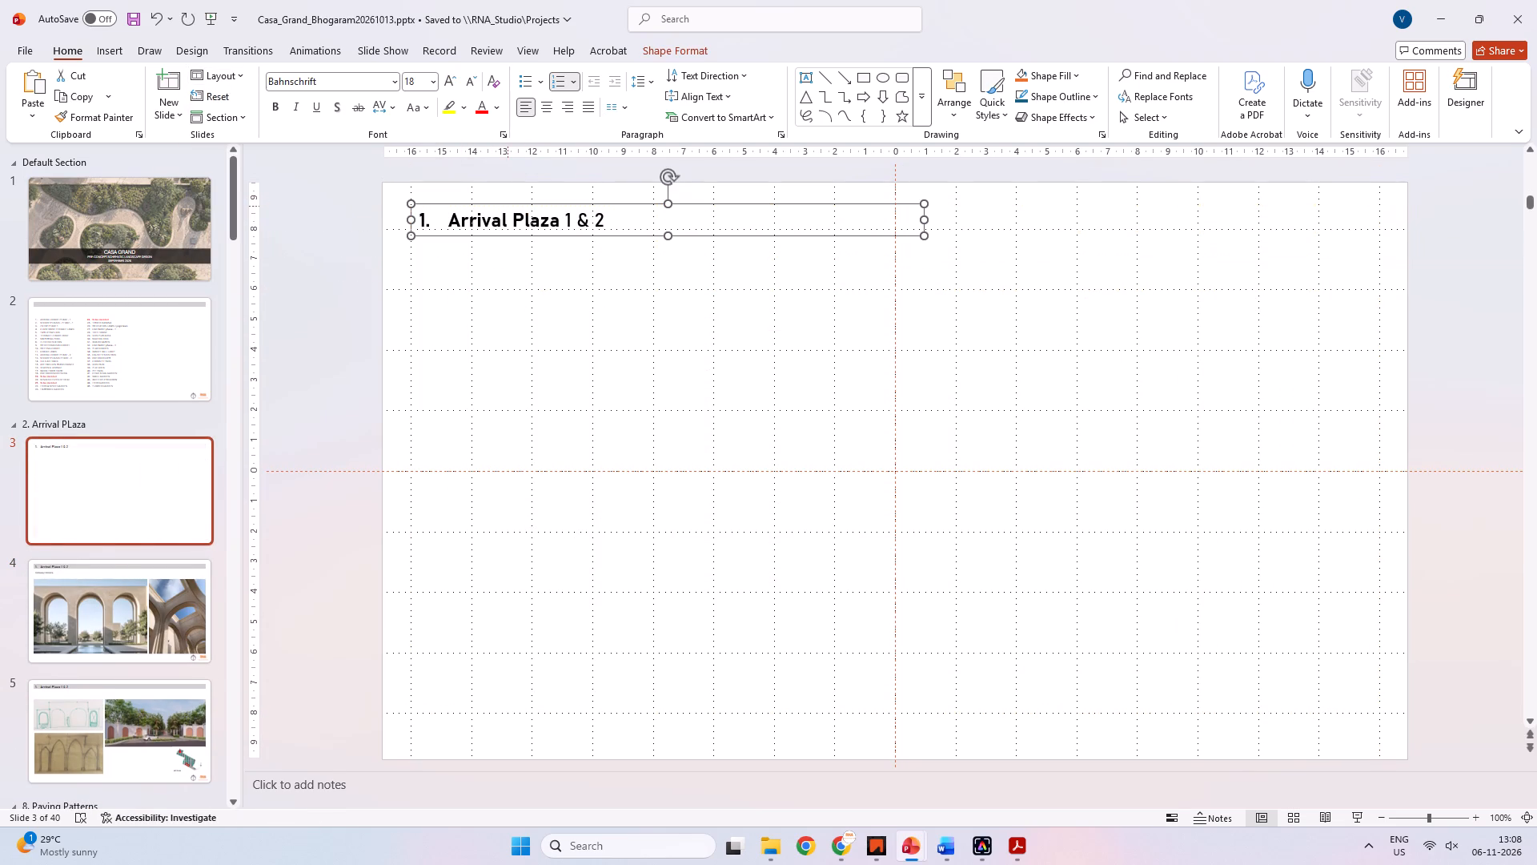
left_click(510, 236)
key("Delete")
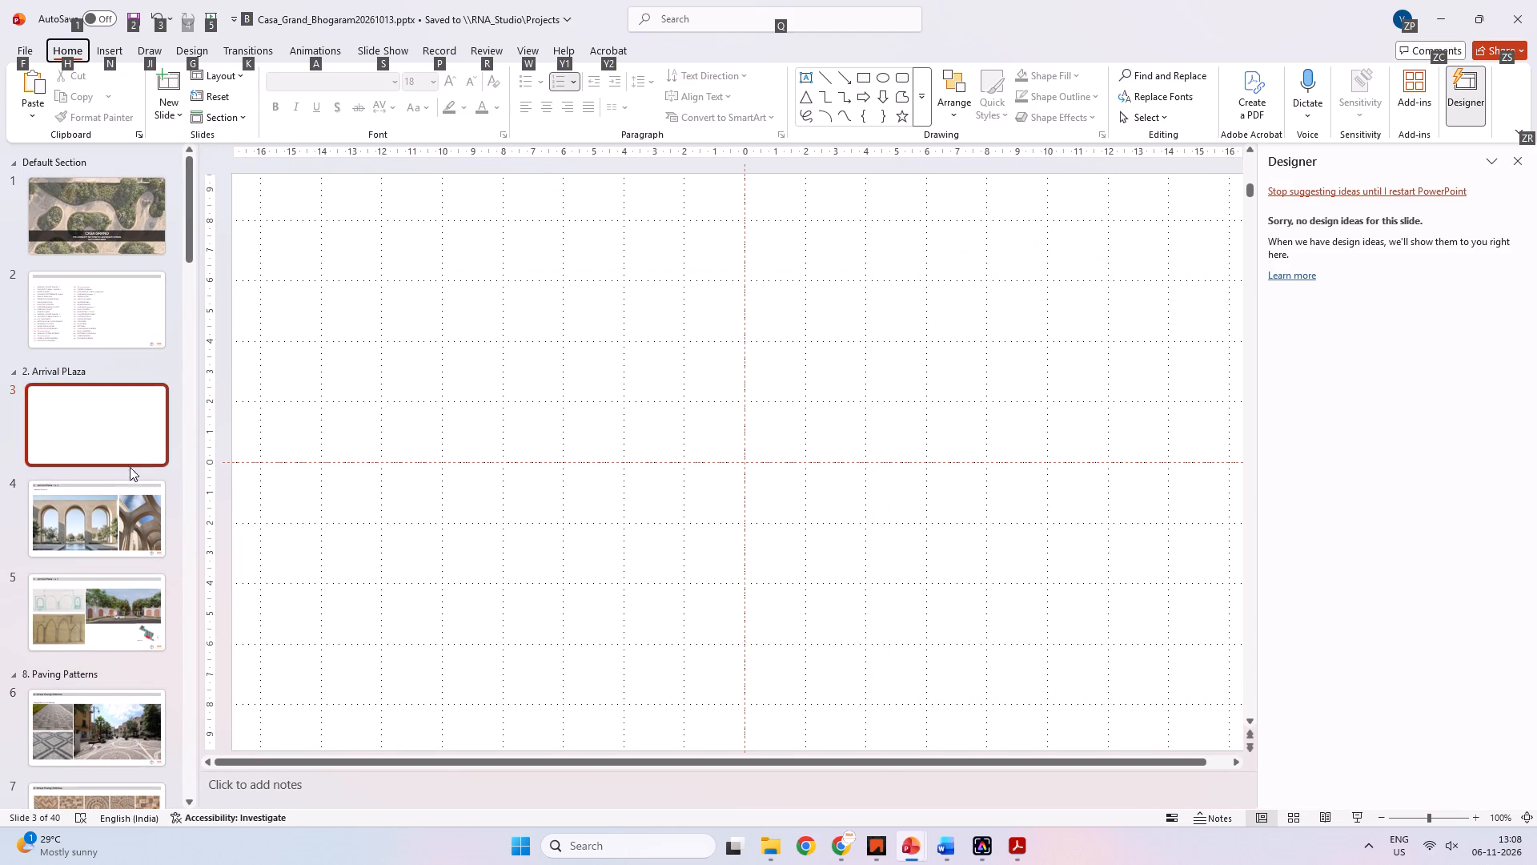
left_click(60, 421)
left_click(103, 524)
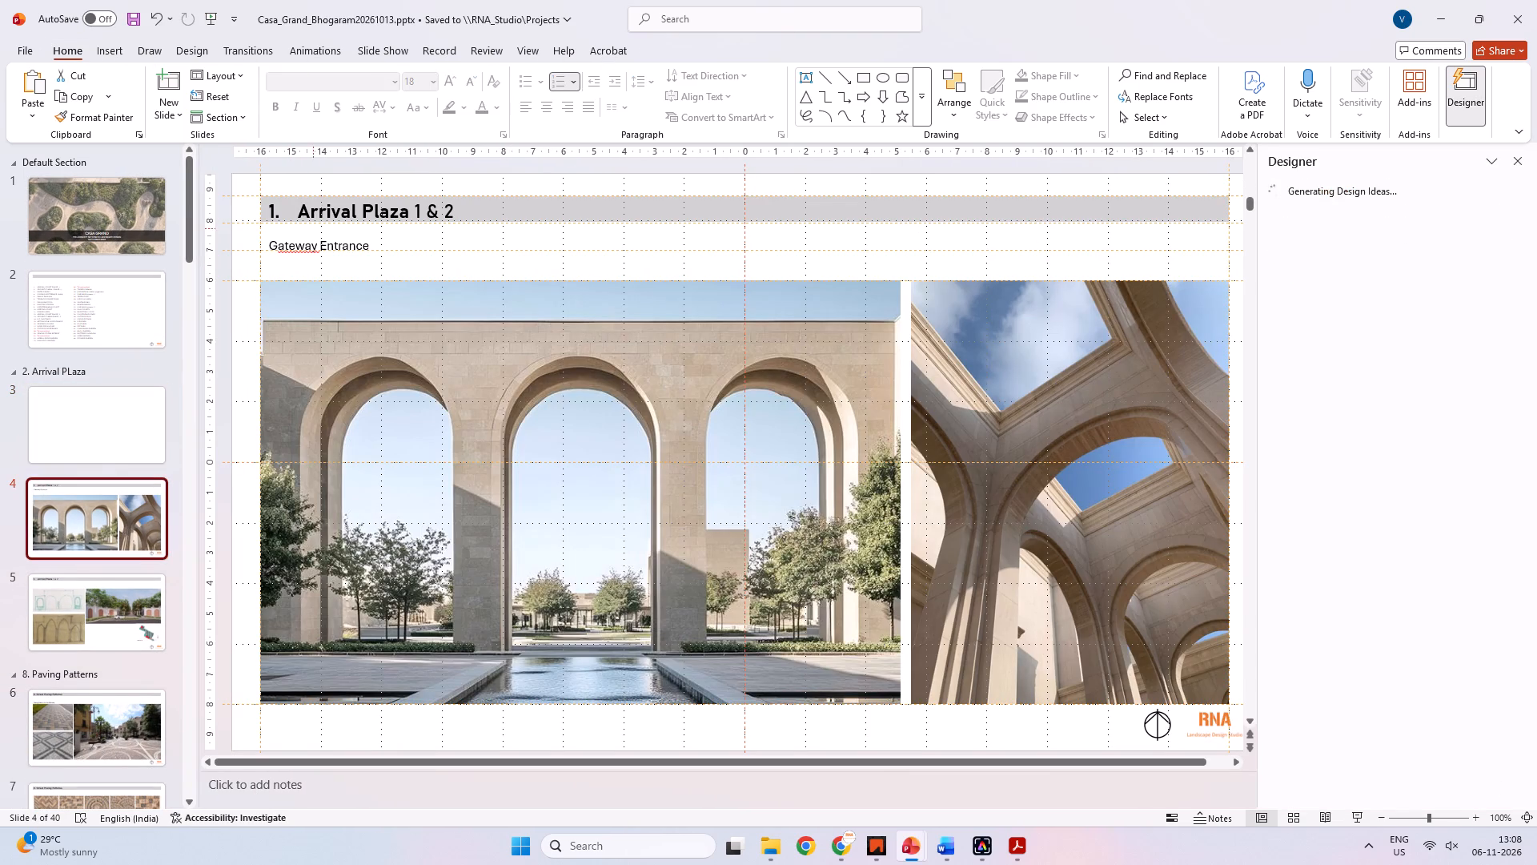
left_click(333, 223)
key("ctrl+c")
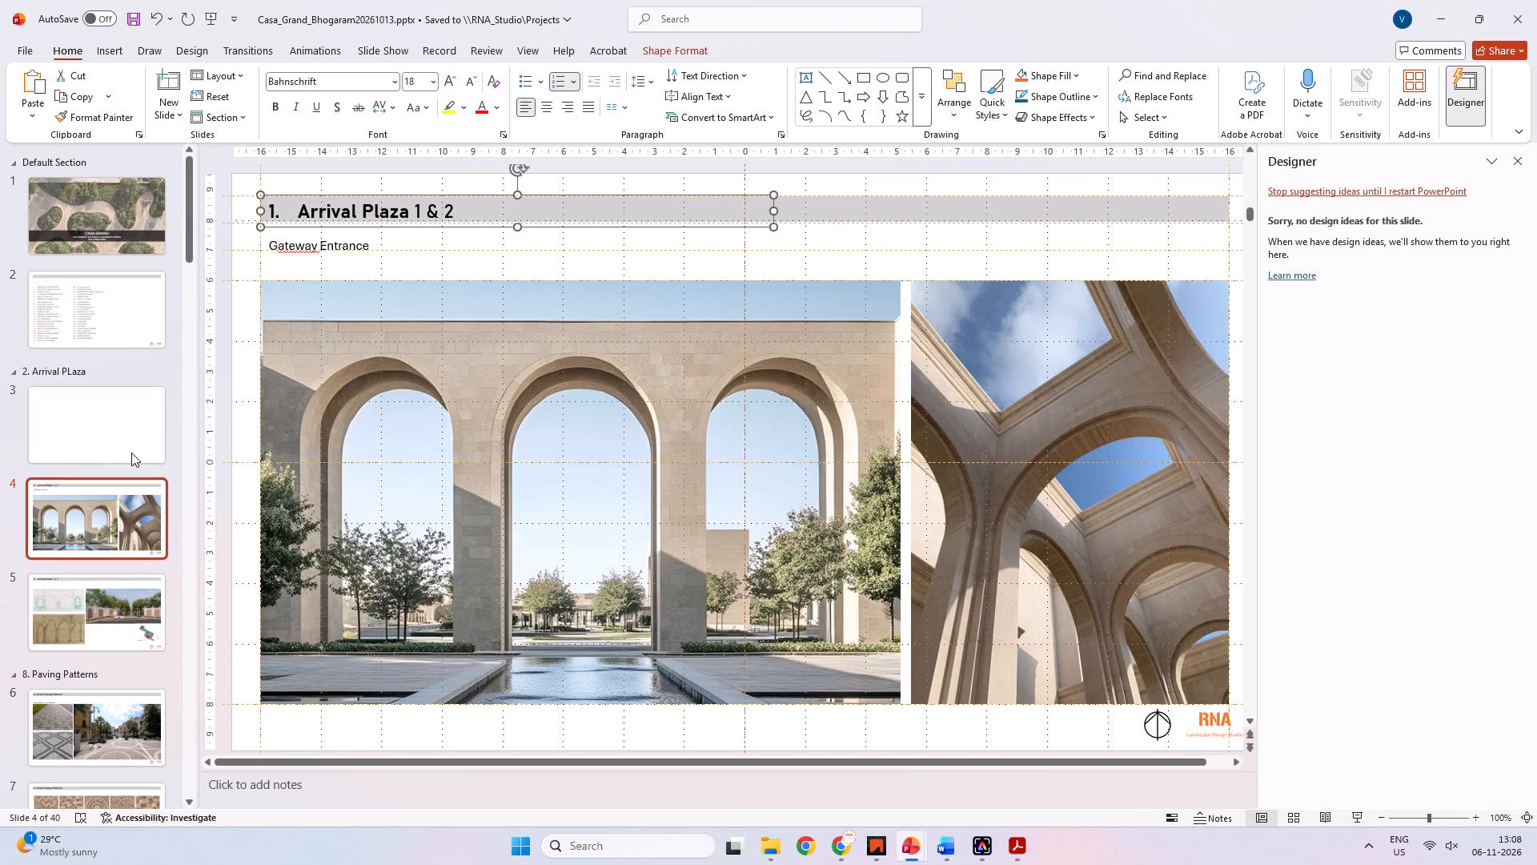
left_click(111, 435)
key("ctrl+v")
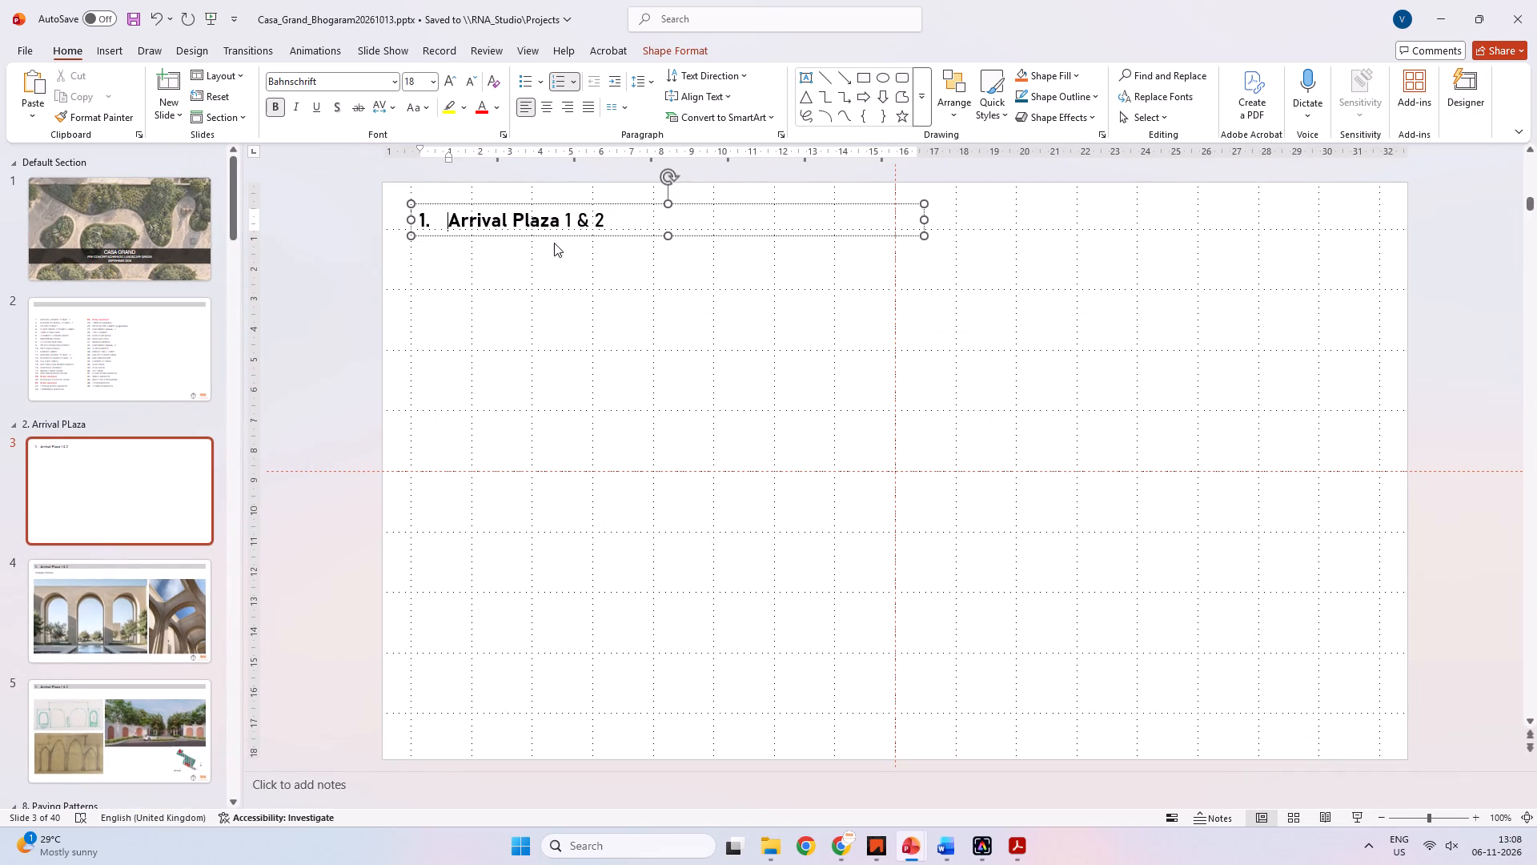
Move the Arrival Plaza 1 & 2 heading down to about mid-height of the blank slide.
left_click_drag(554, 236, 548, 474)
left_click(535, 493)
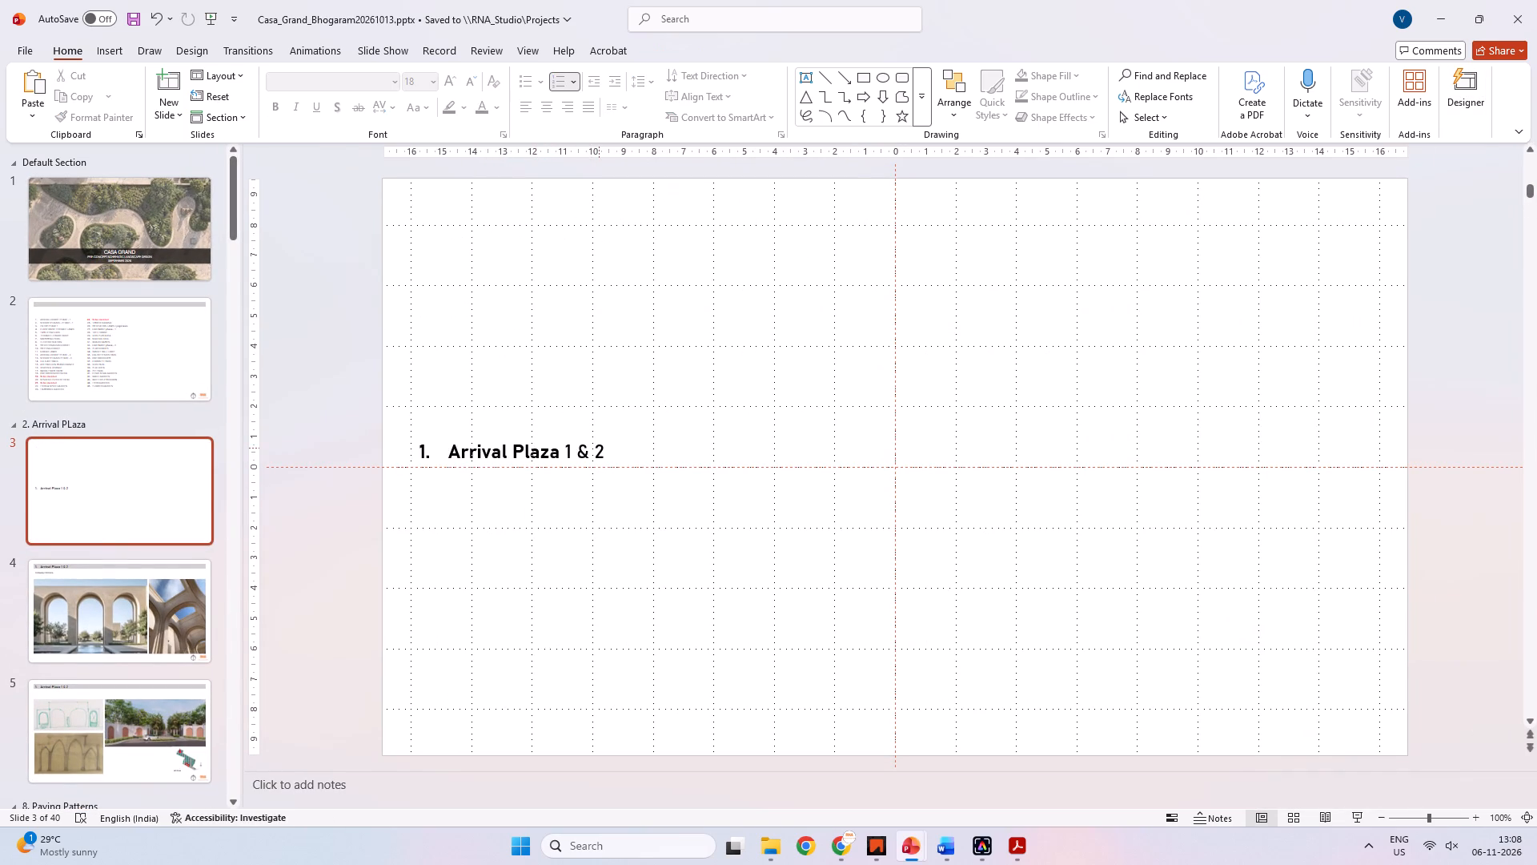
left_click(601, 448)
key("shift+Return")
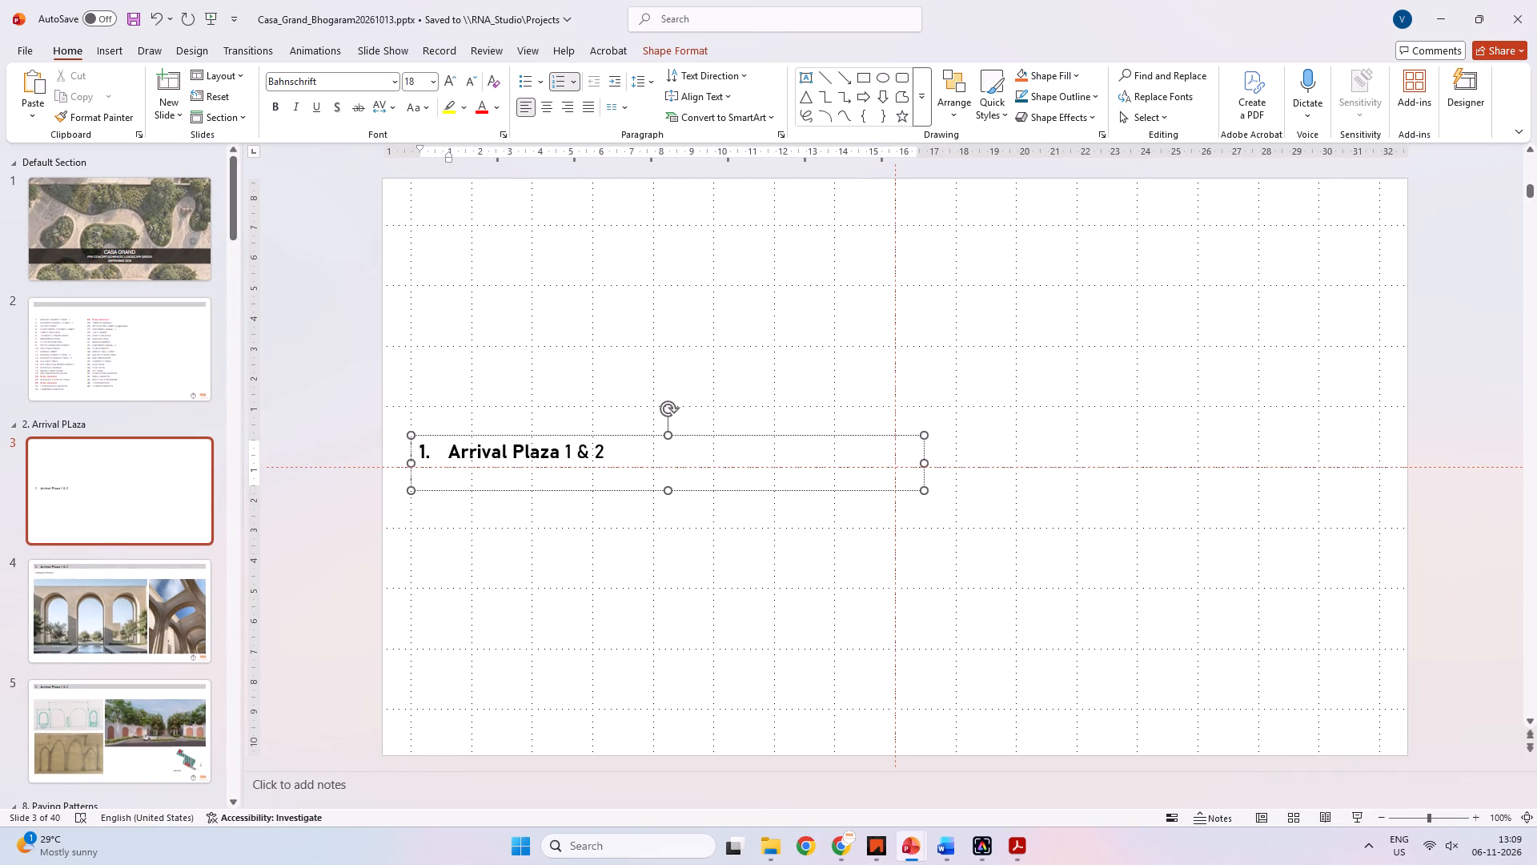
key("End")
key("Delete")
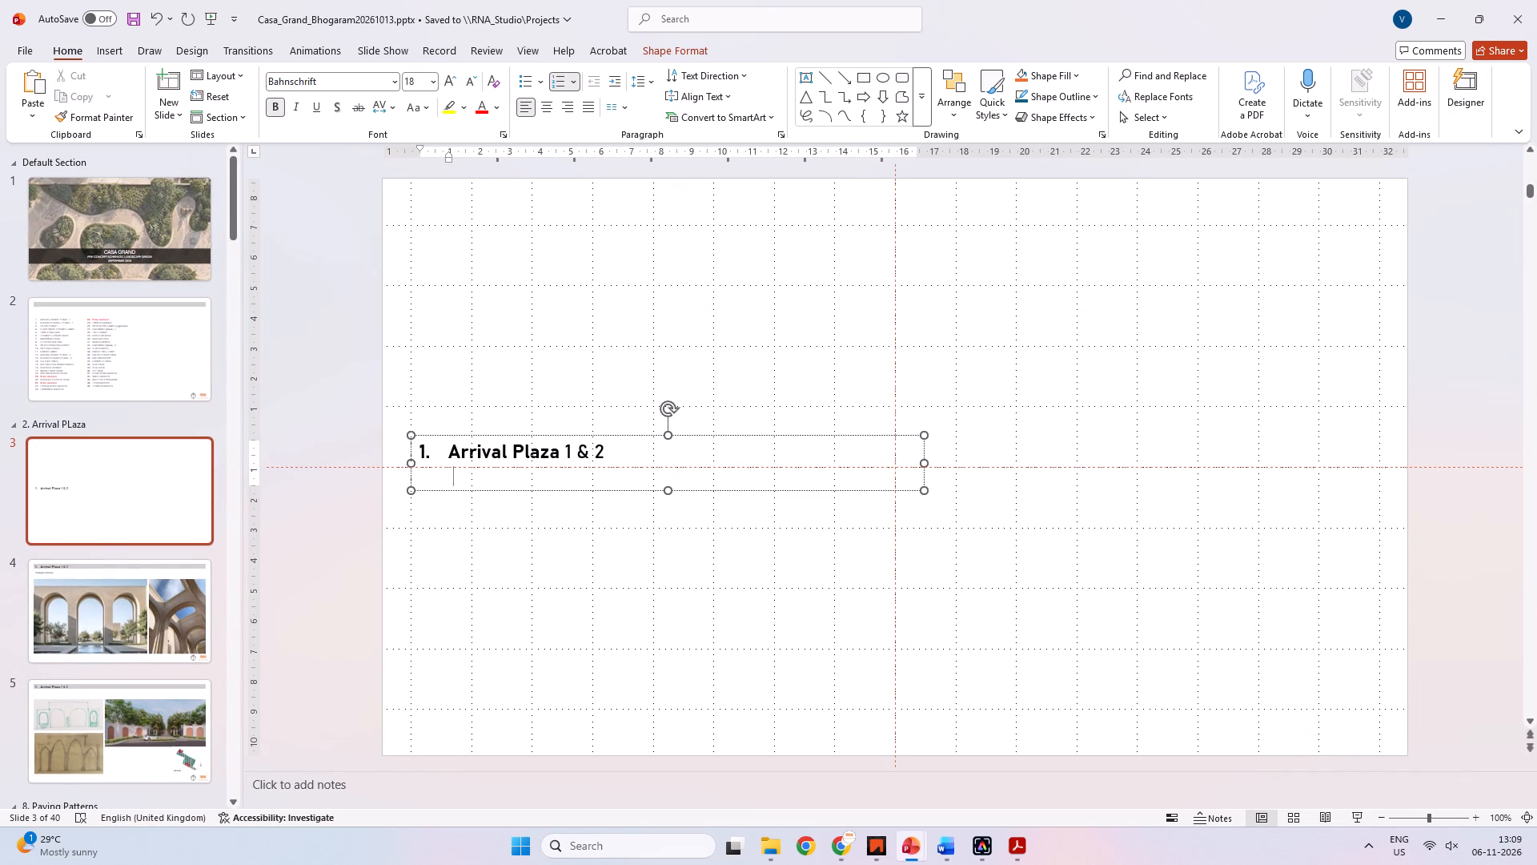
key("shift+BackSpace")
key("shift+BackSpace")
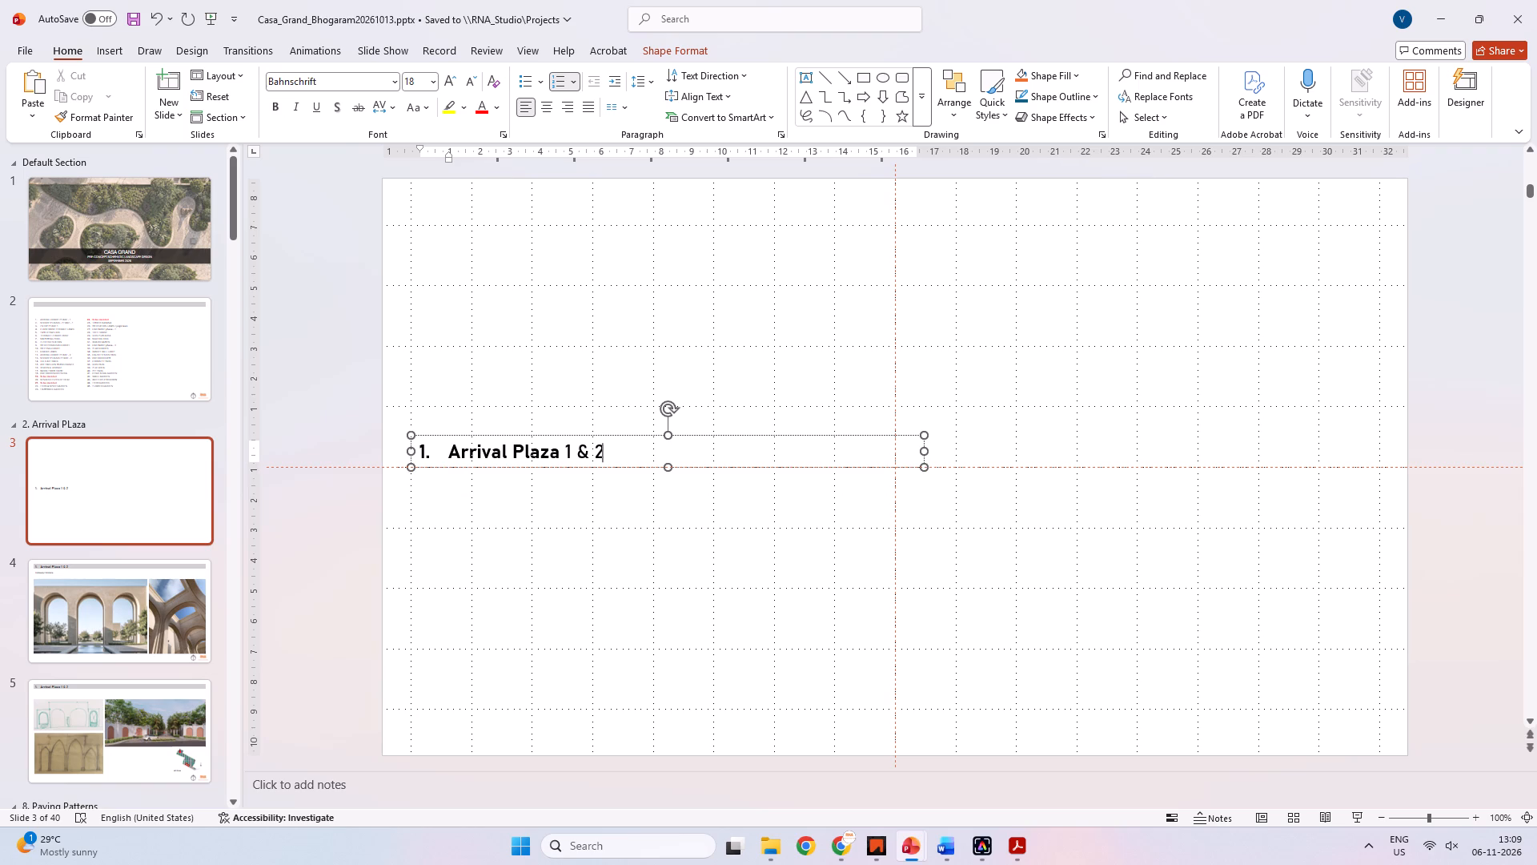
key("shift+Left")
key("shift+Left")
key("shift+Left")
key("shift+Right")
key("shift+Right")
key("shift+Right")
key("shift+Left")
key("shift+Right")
Remove the list number in front of the Arrival Plaza 1 & 2 heading.
left_click(431, 457, "shift")
left_click(451, 462, "shift")
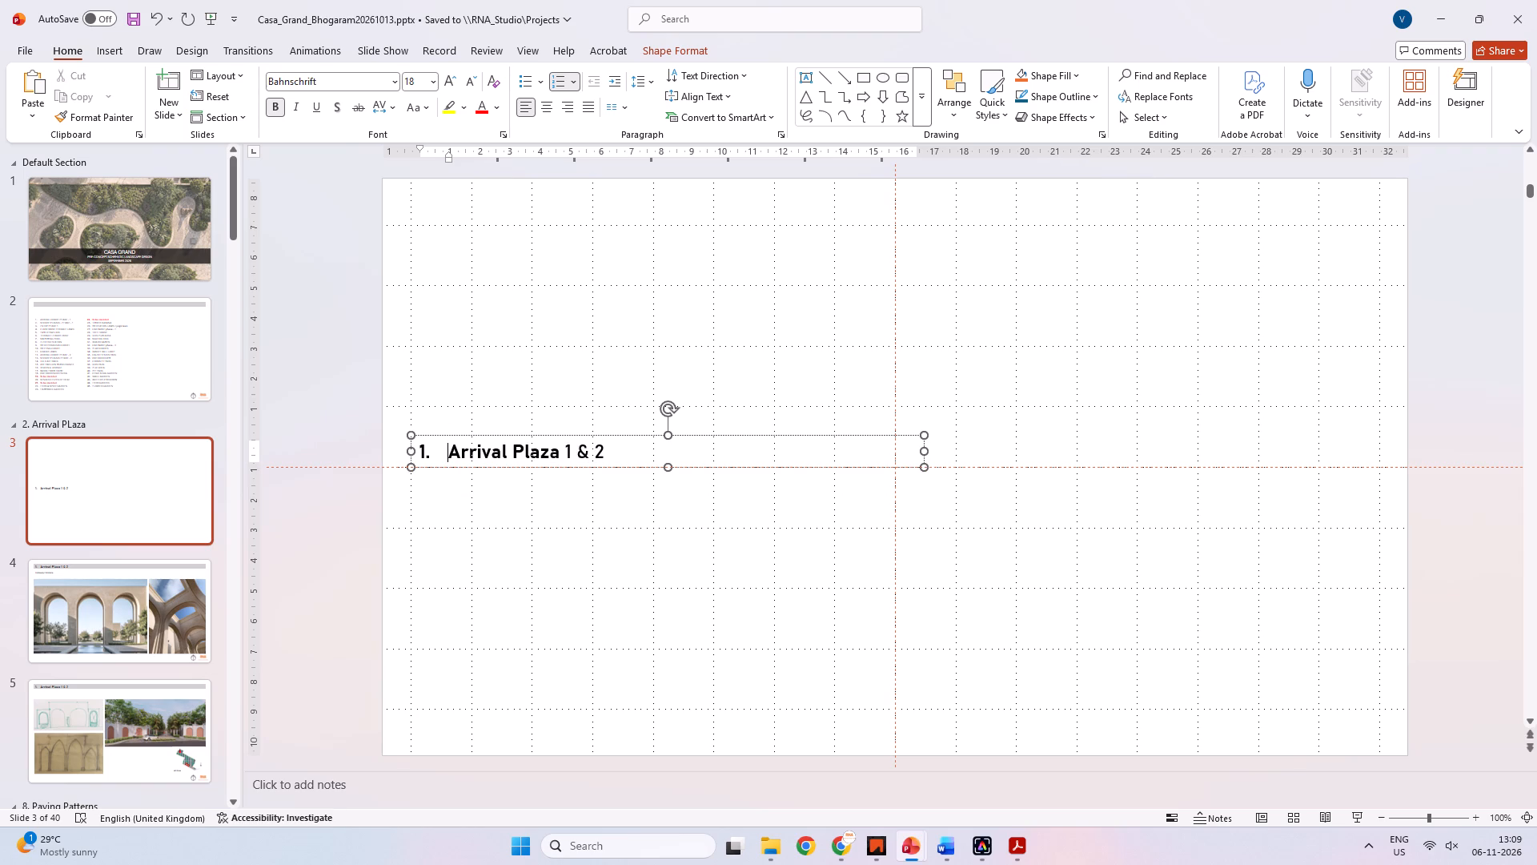
left_click(454, 446)
key("BackSpace")
Add a line reading "1." directly below the Arrival Plaza 1 & 2 heading and set its font size to 12.
left_click(584, 450)
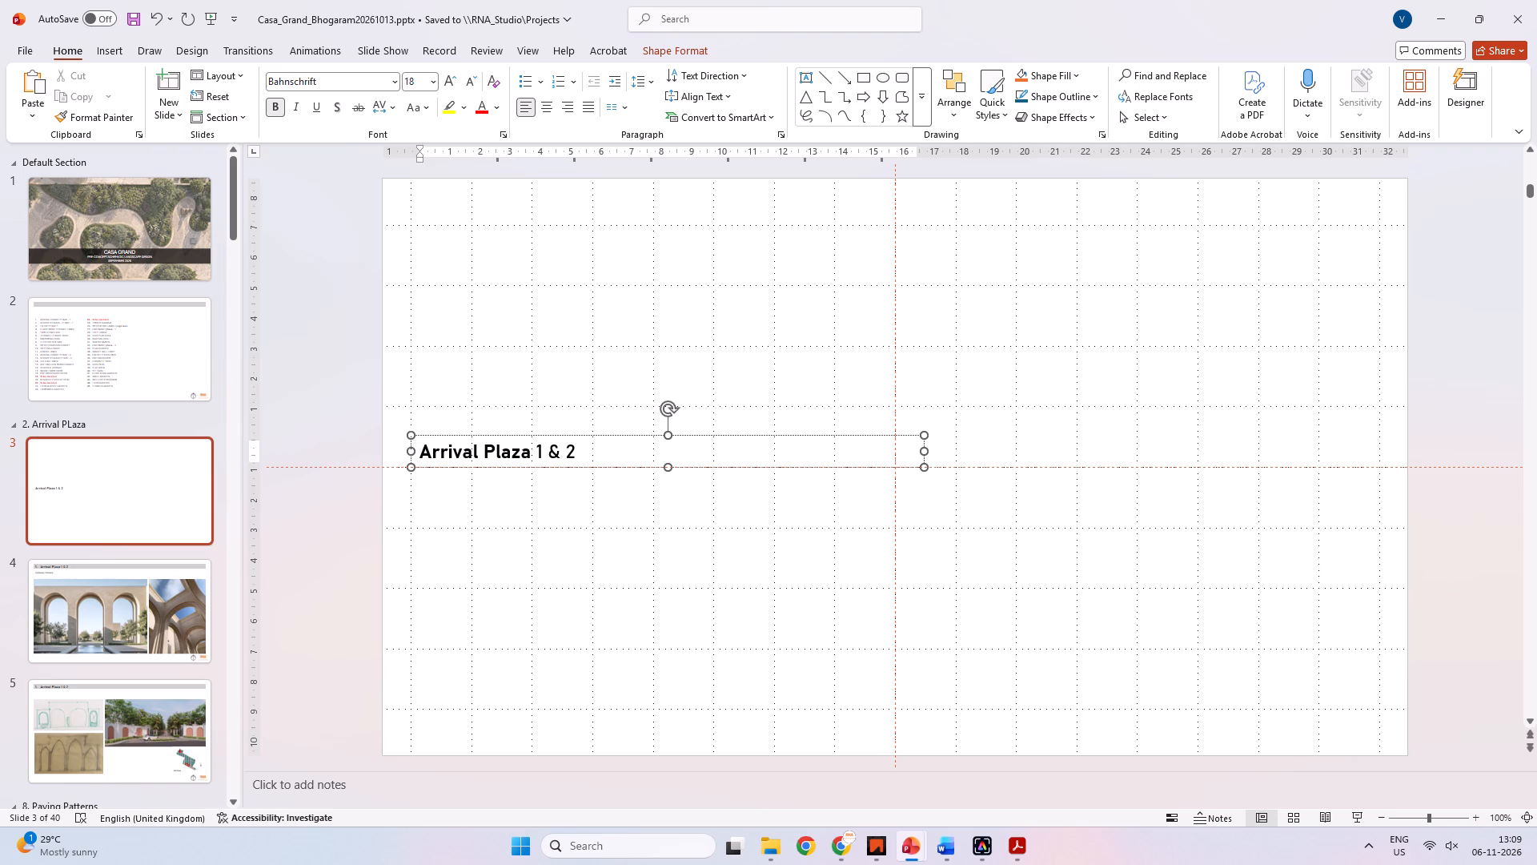
left_click(578, 455)
key("Return")
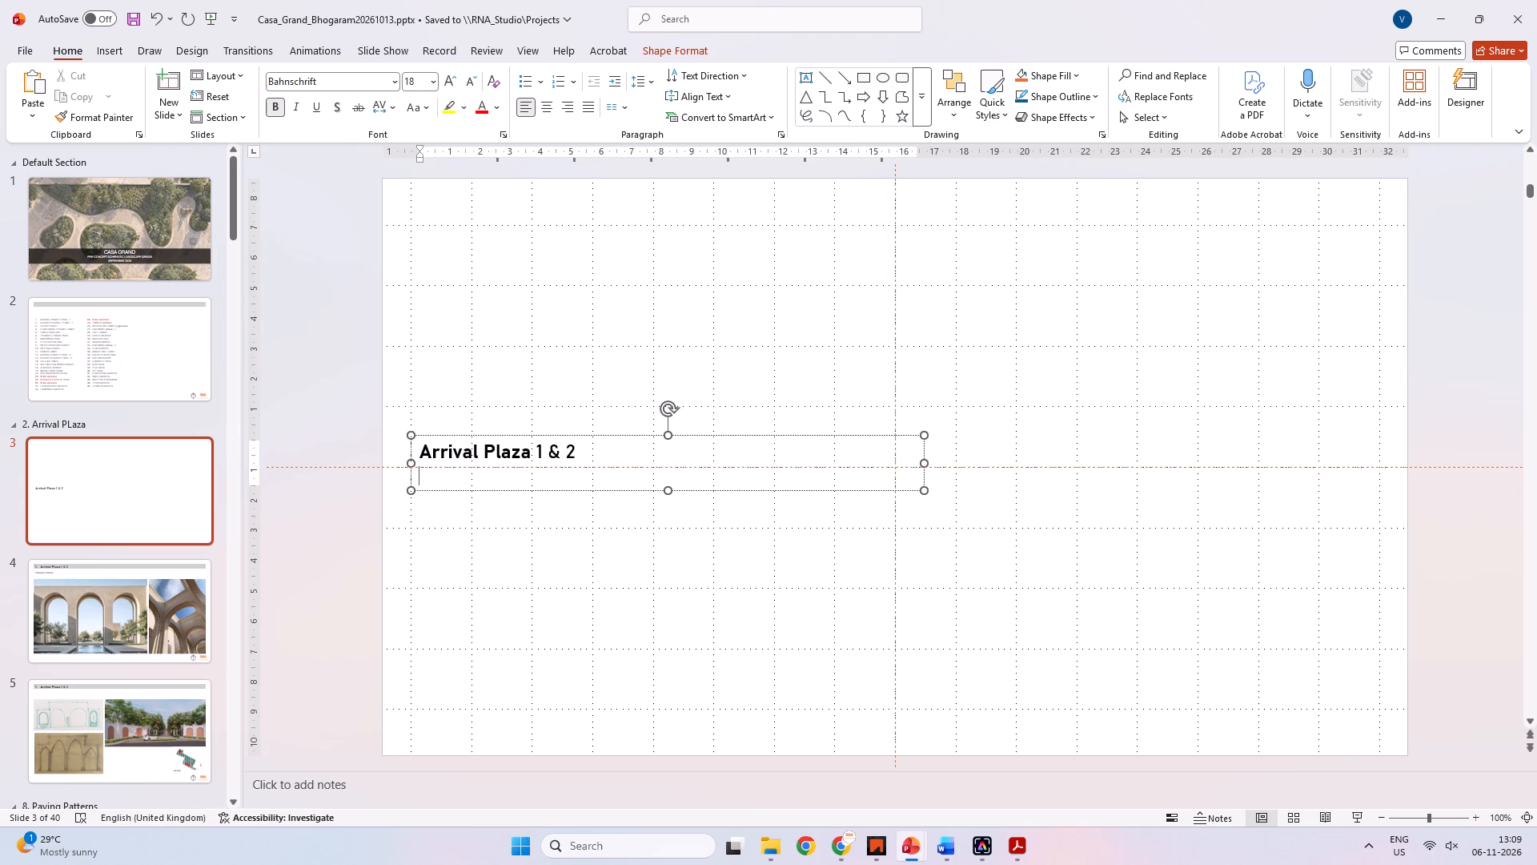
type("1.")
key("space")
left_click_drag(484, 485, 405, 483)
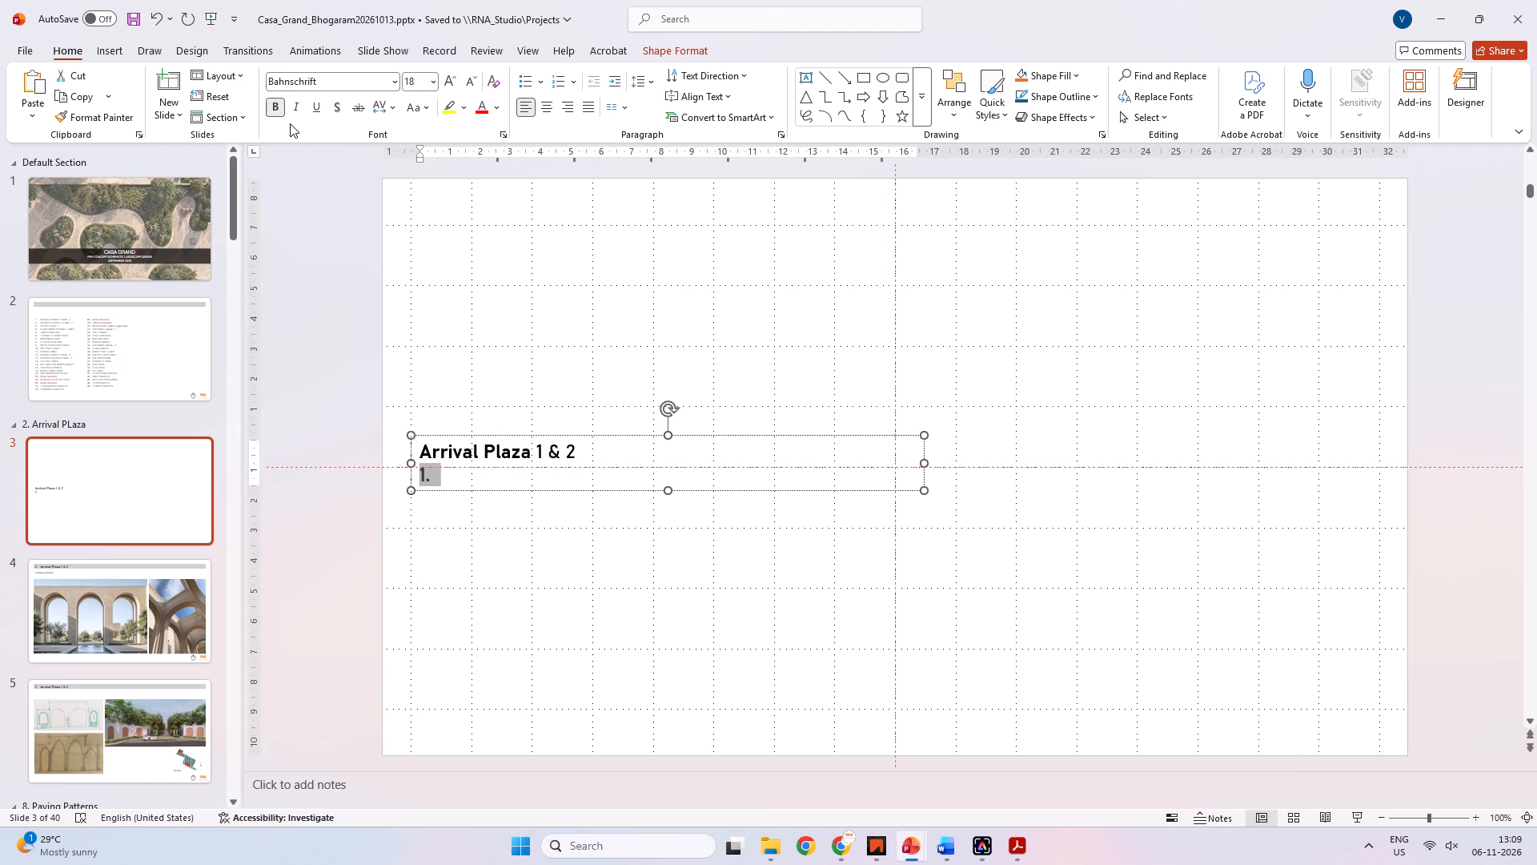
left_click(434, 82)
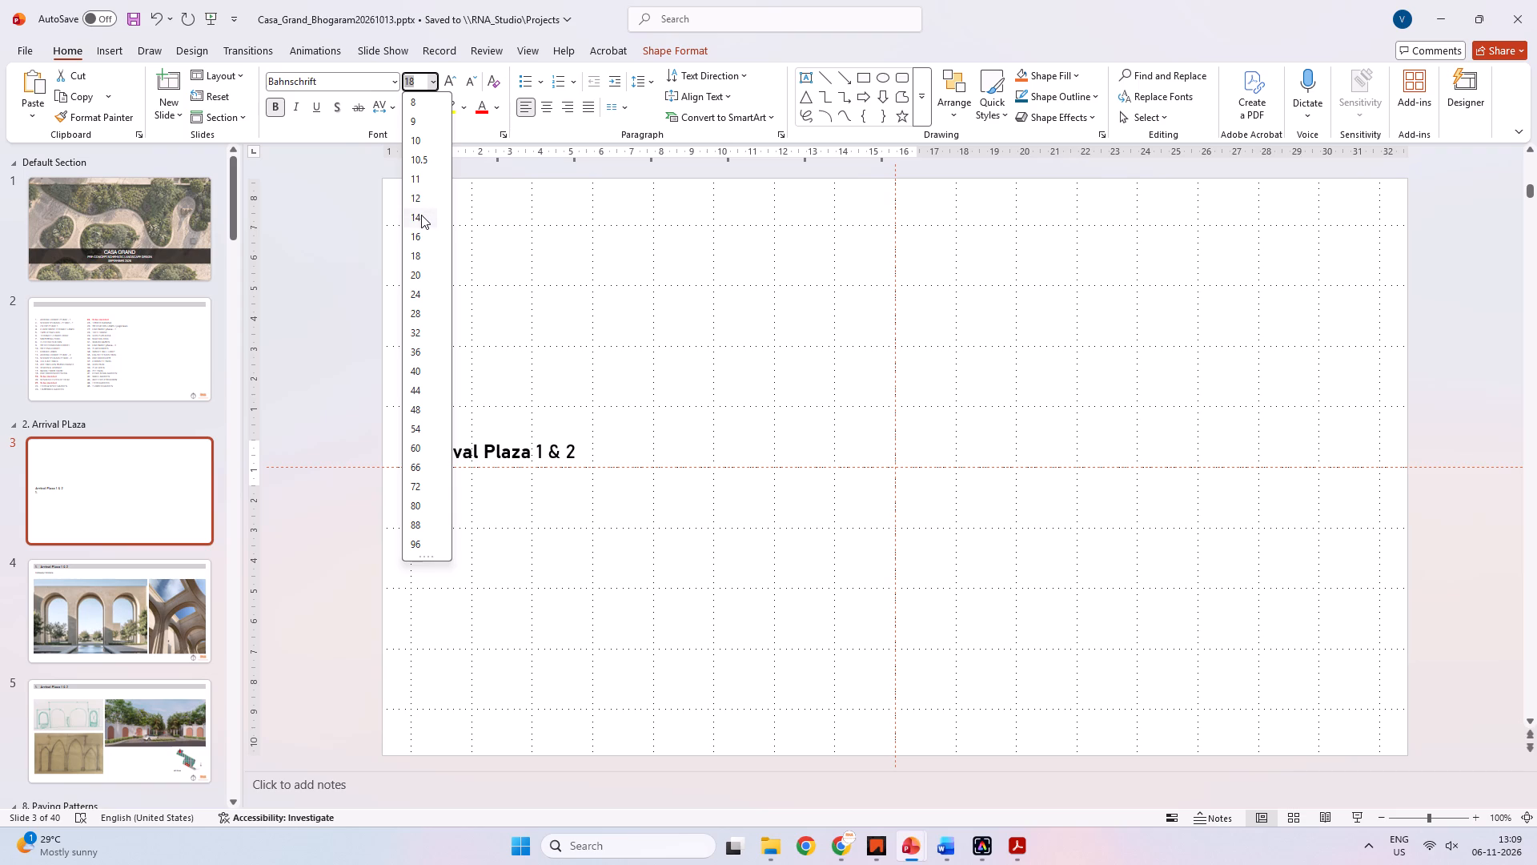
left_click(419, 199)
left_click(532, 547)
Insert an empty line between the Arrival Plaza 1 & 2 heading and the "1." line.
left_click(439, 462)
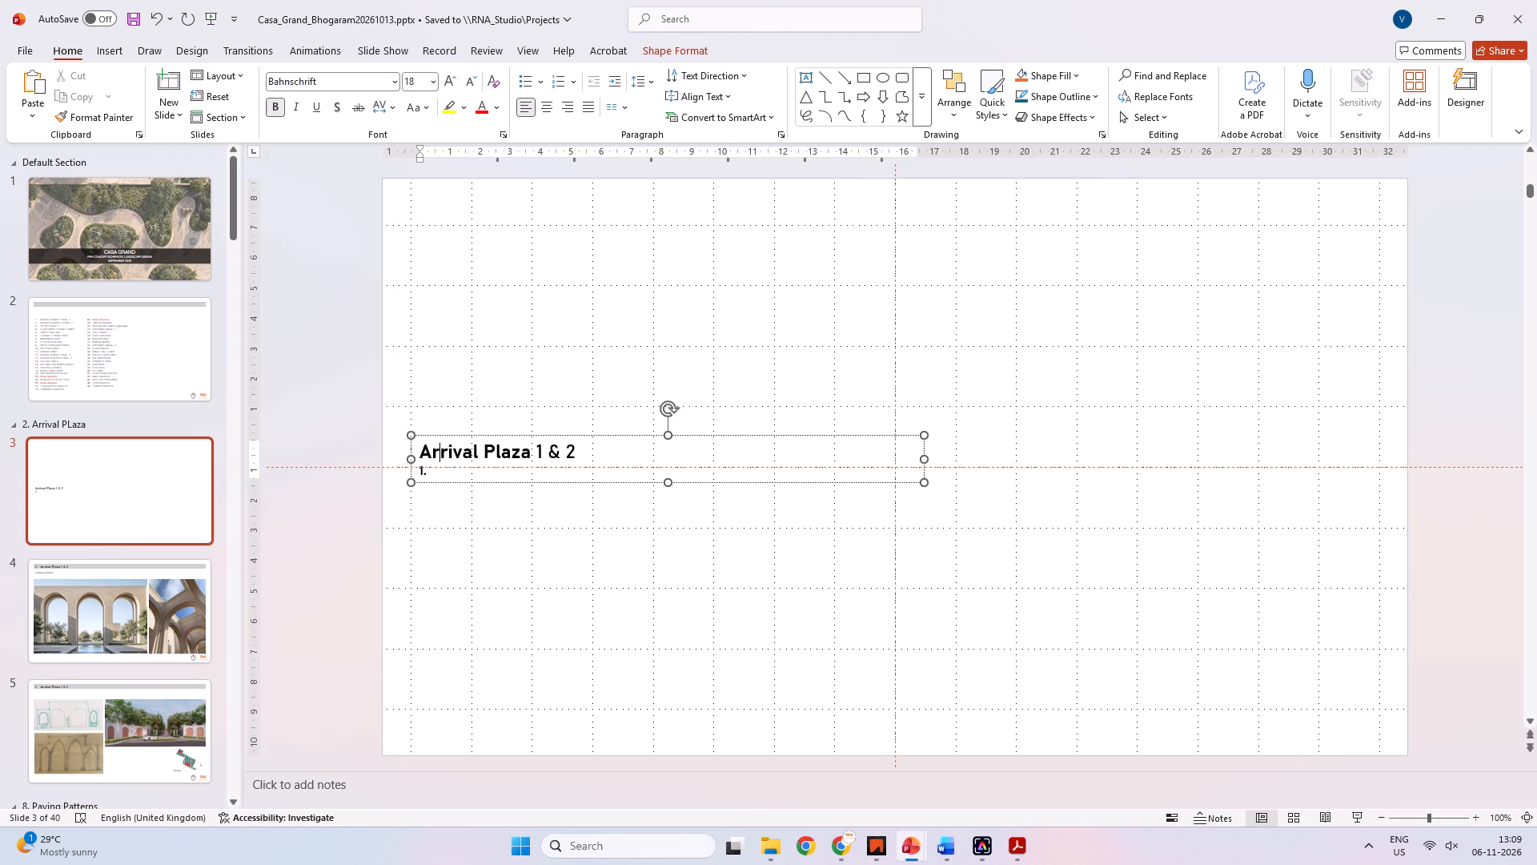
left_click(583, 453)
left_click(576, 453)
key("Return")
Remove the bold formatting from the "1." line below the heading.
left_click(444, 489)
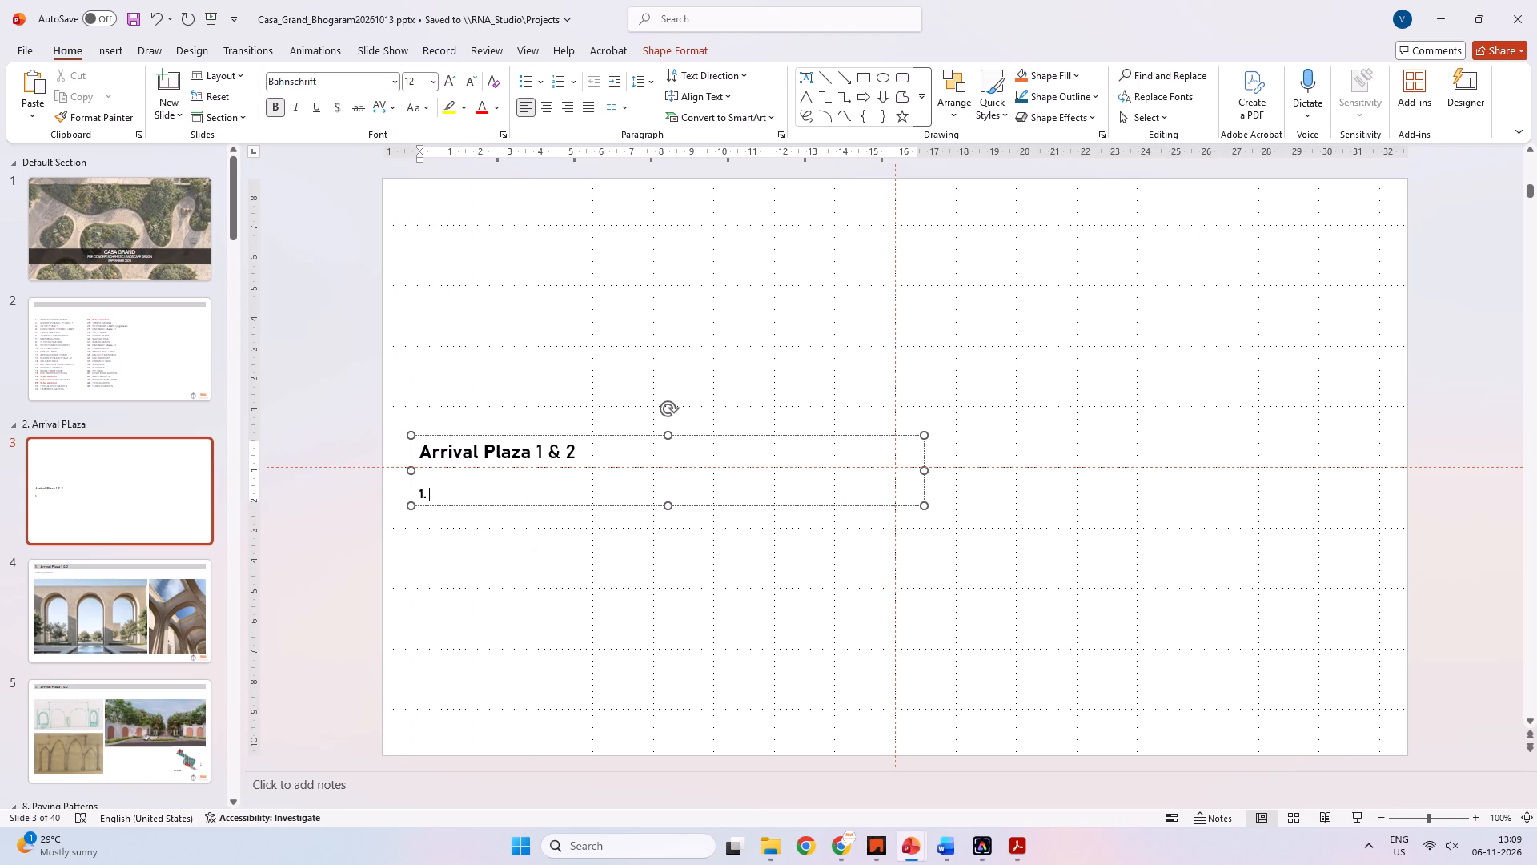
left_click_drag(428, 496, 391, 496)
left_click(406, 462)
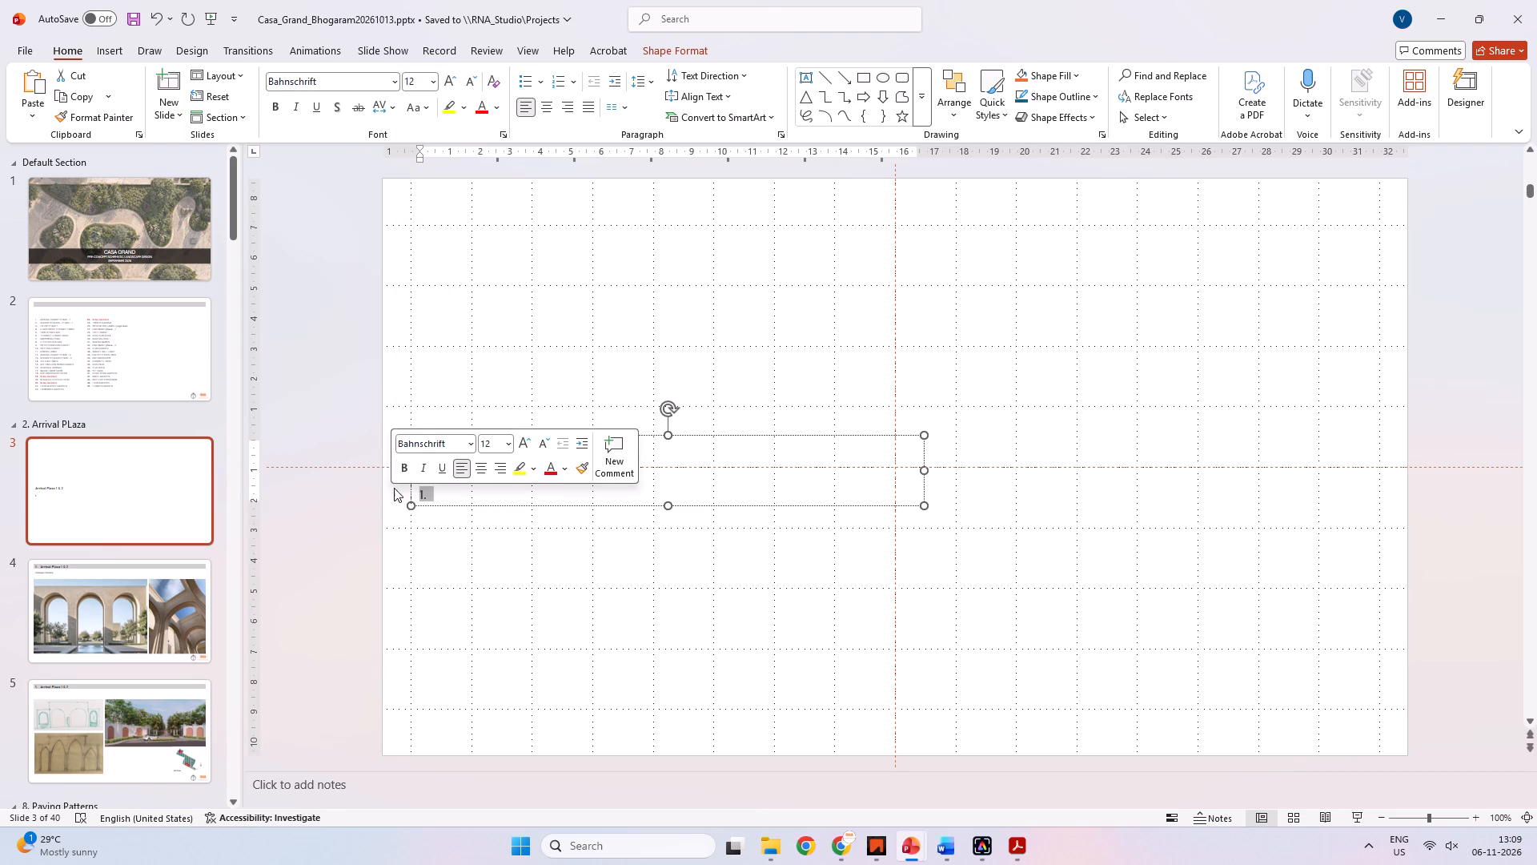
left_click(393, 504)
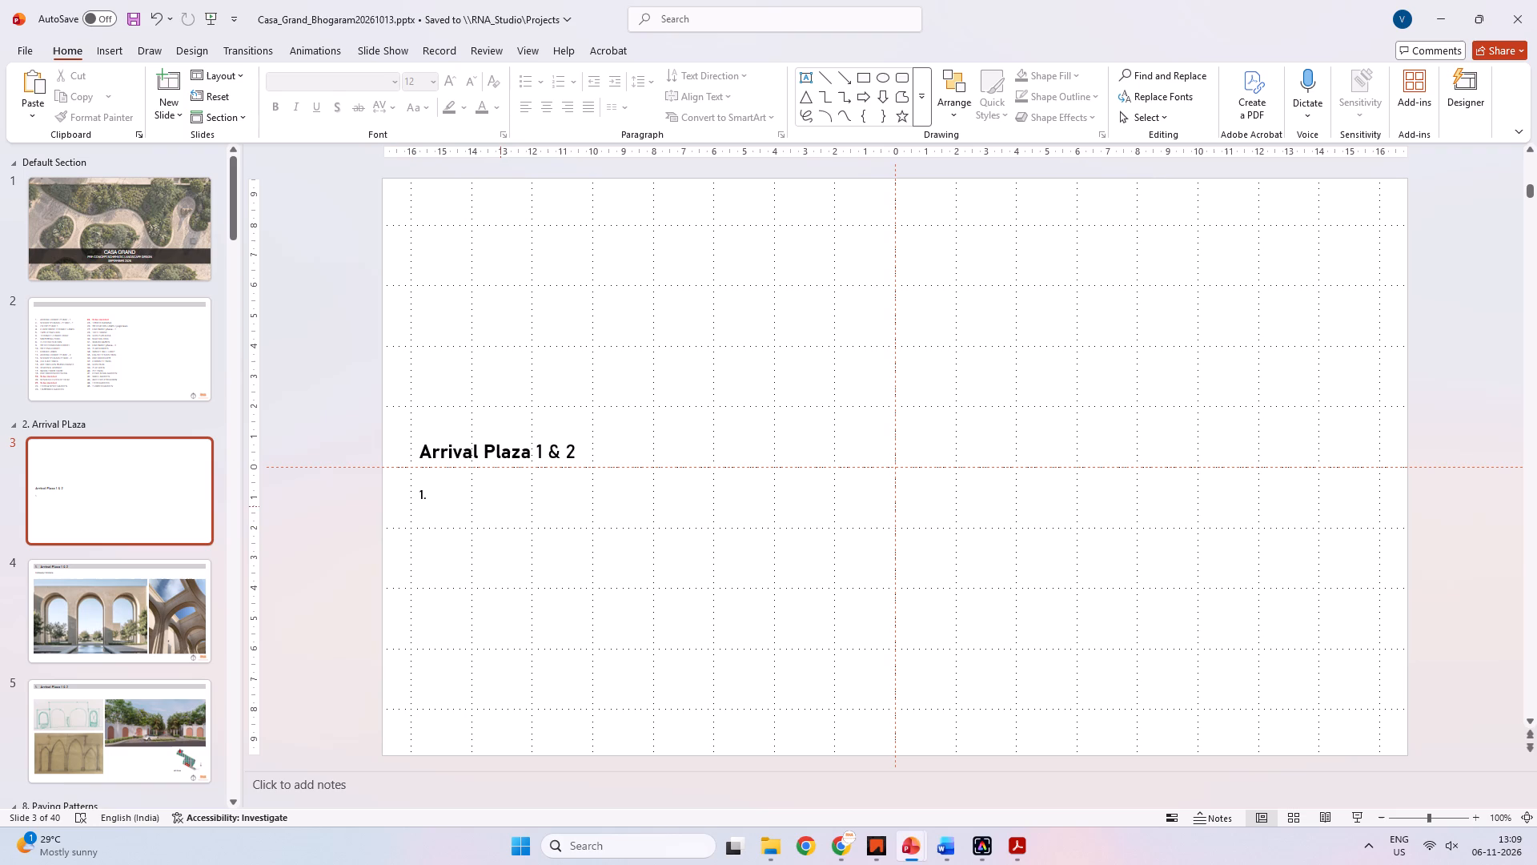
Enter "Entrance Gateway" as the first numbered item below the heading, followed by a new list line.
left_click(430, 493)
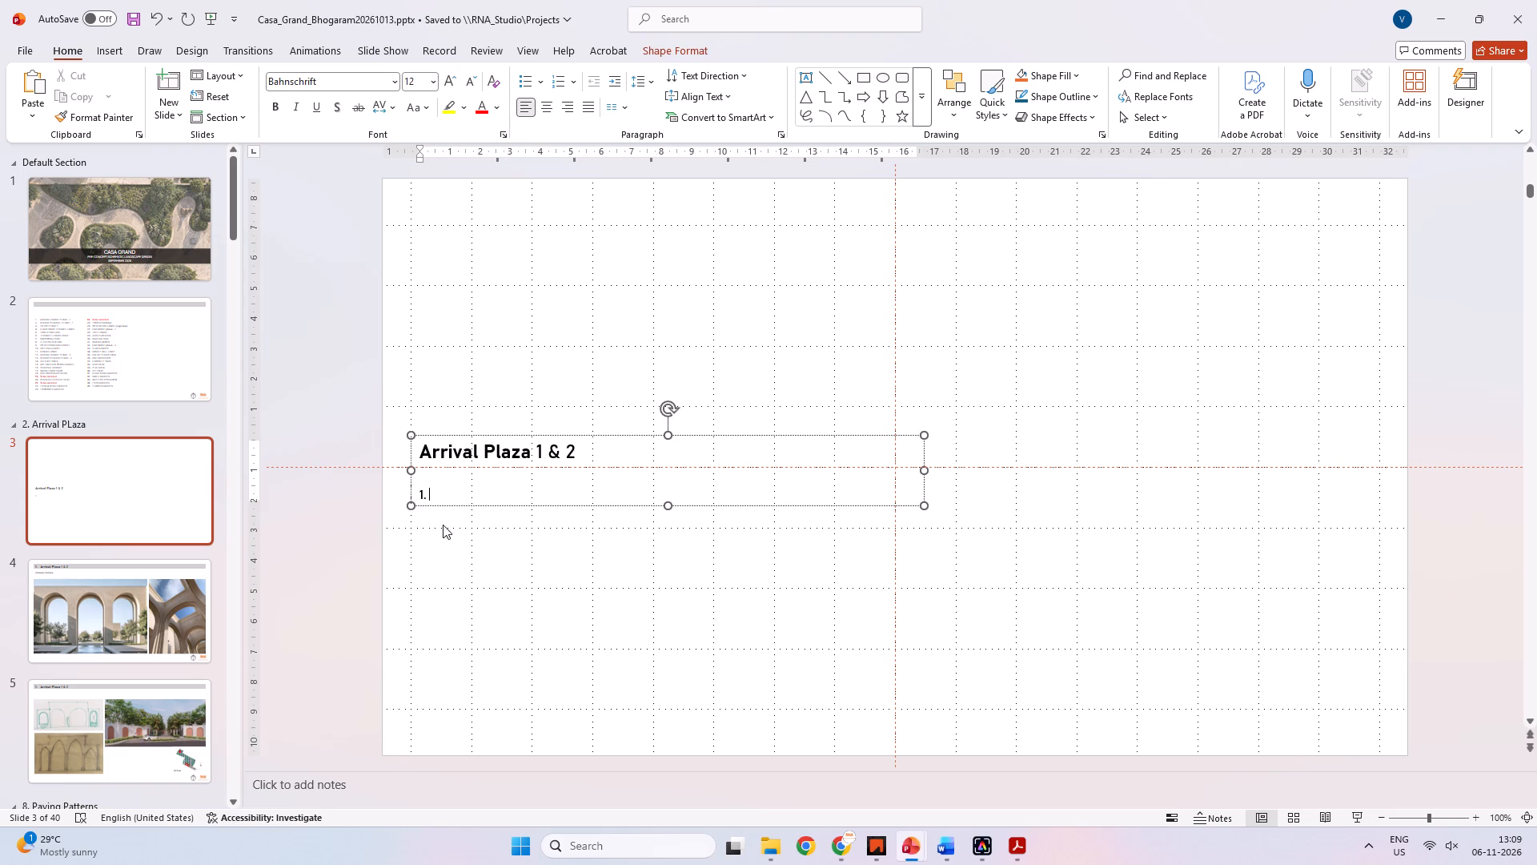
type("Entrance")
key("space")
type("Gateway")
key("space")
key("Return")
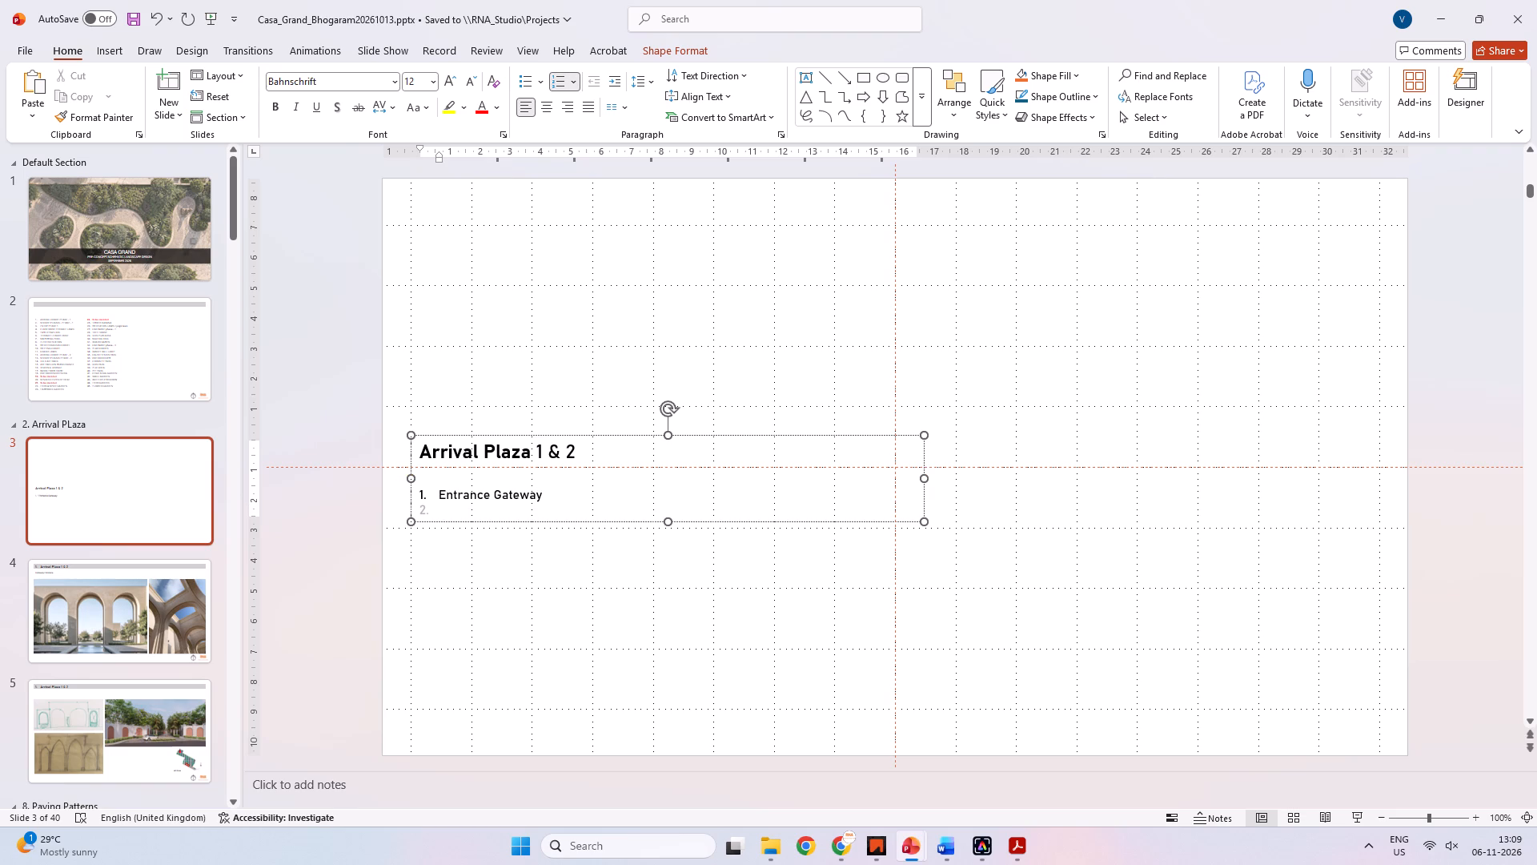
left_click(259, 501)
left_click(381, 564)
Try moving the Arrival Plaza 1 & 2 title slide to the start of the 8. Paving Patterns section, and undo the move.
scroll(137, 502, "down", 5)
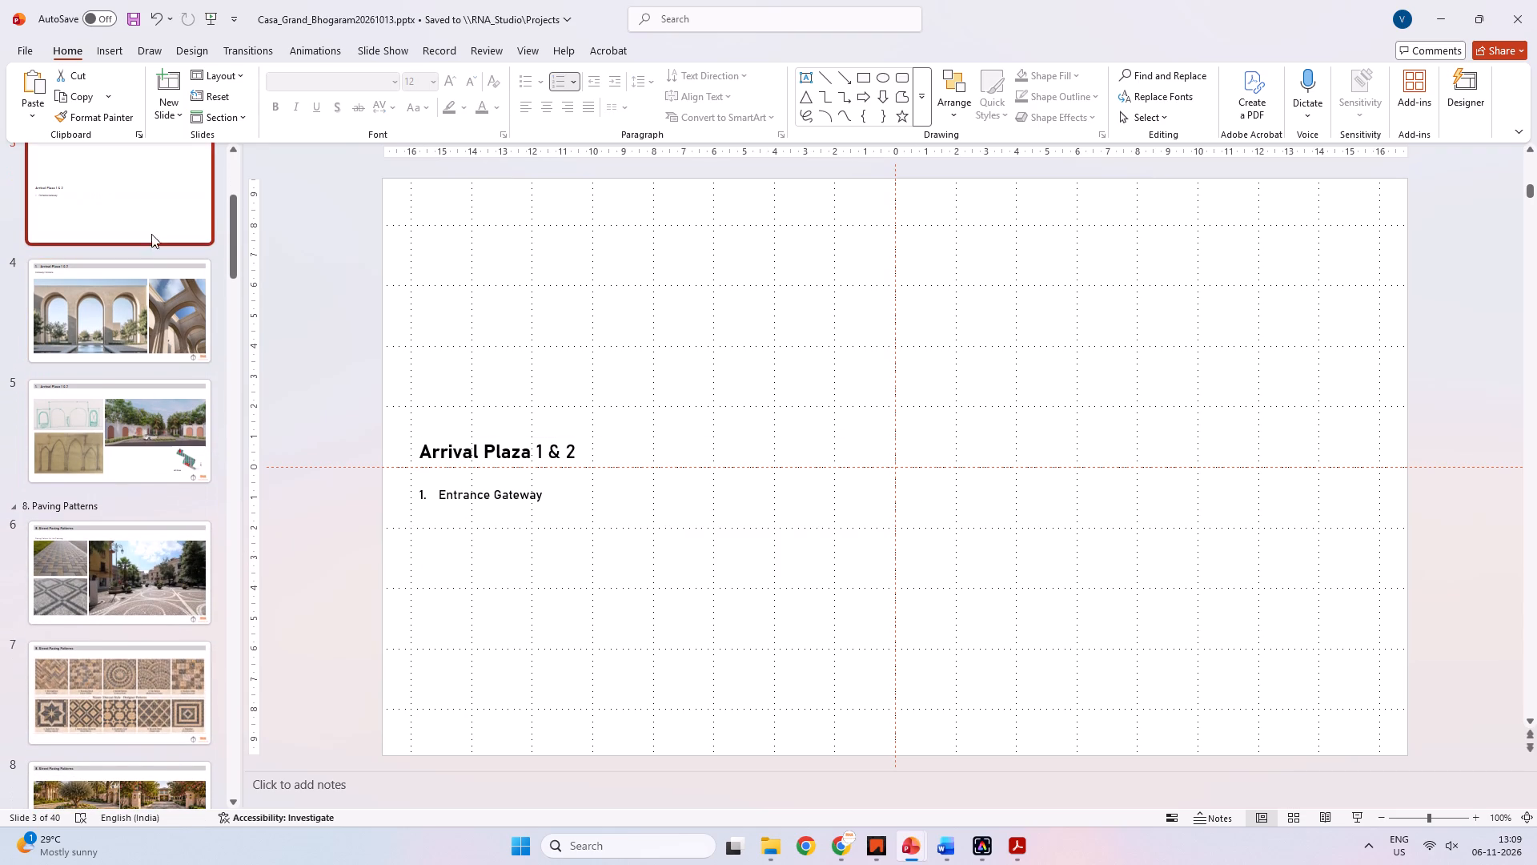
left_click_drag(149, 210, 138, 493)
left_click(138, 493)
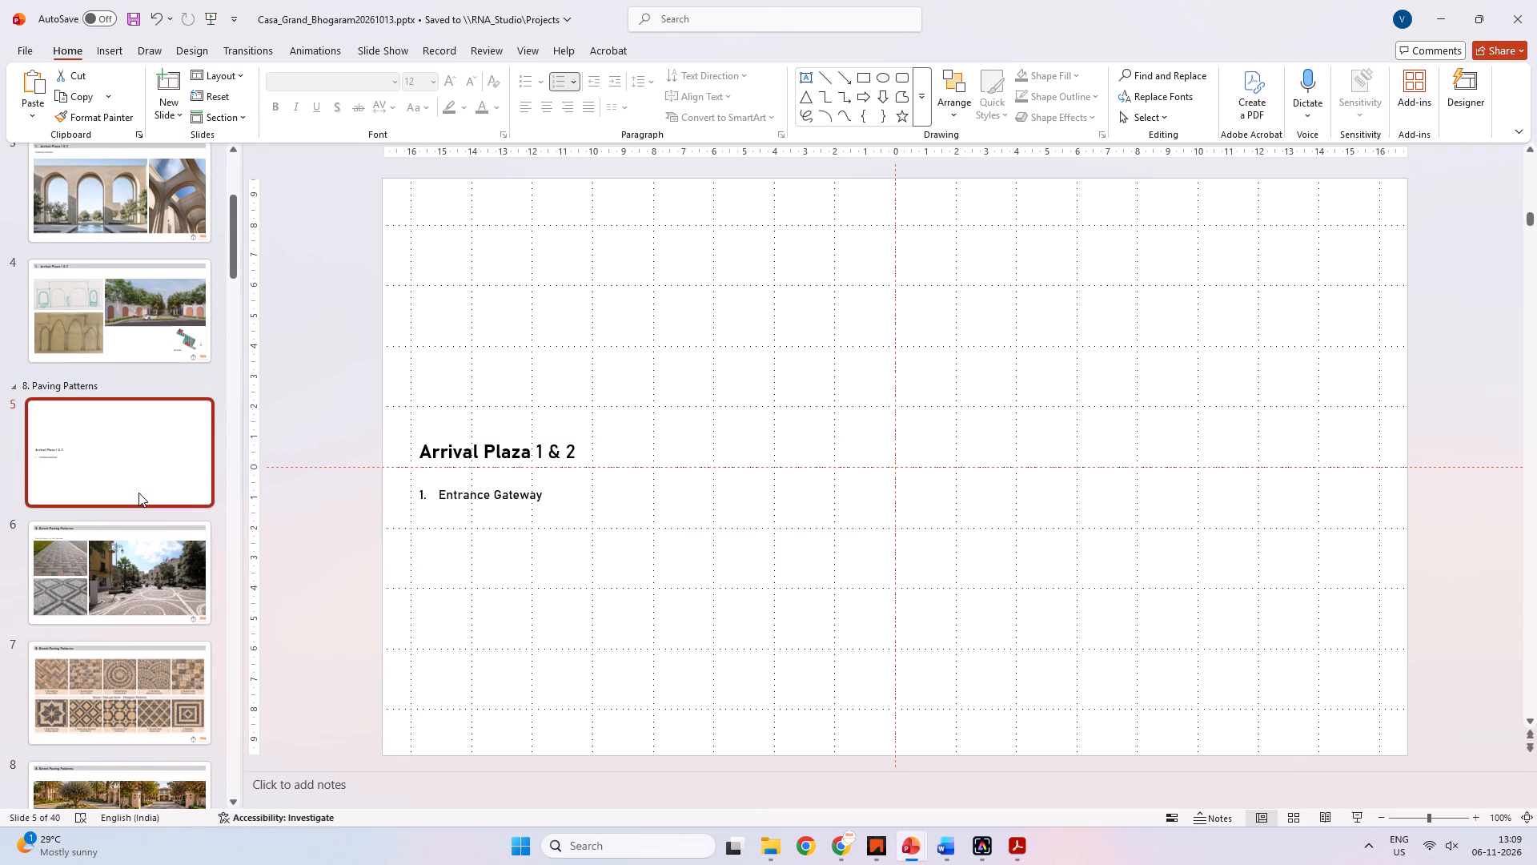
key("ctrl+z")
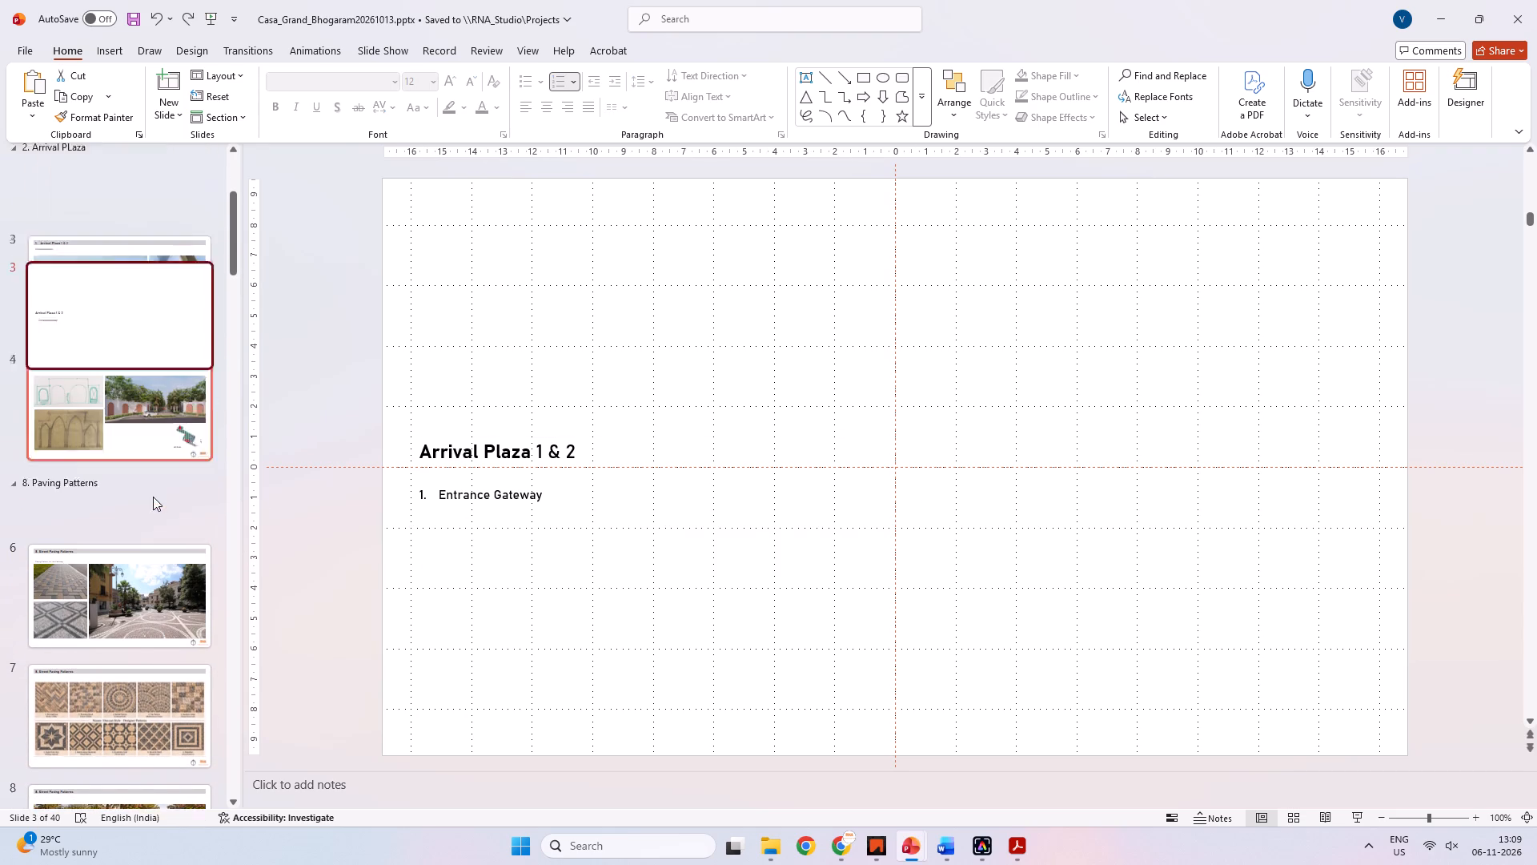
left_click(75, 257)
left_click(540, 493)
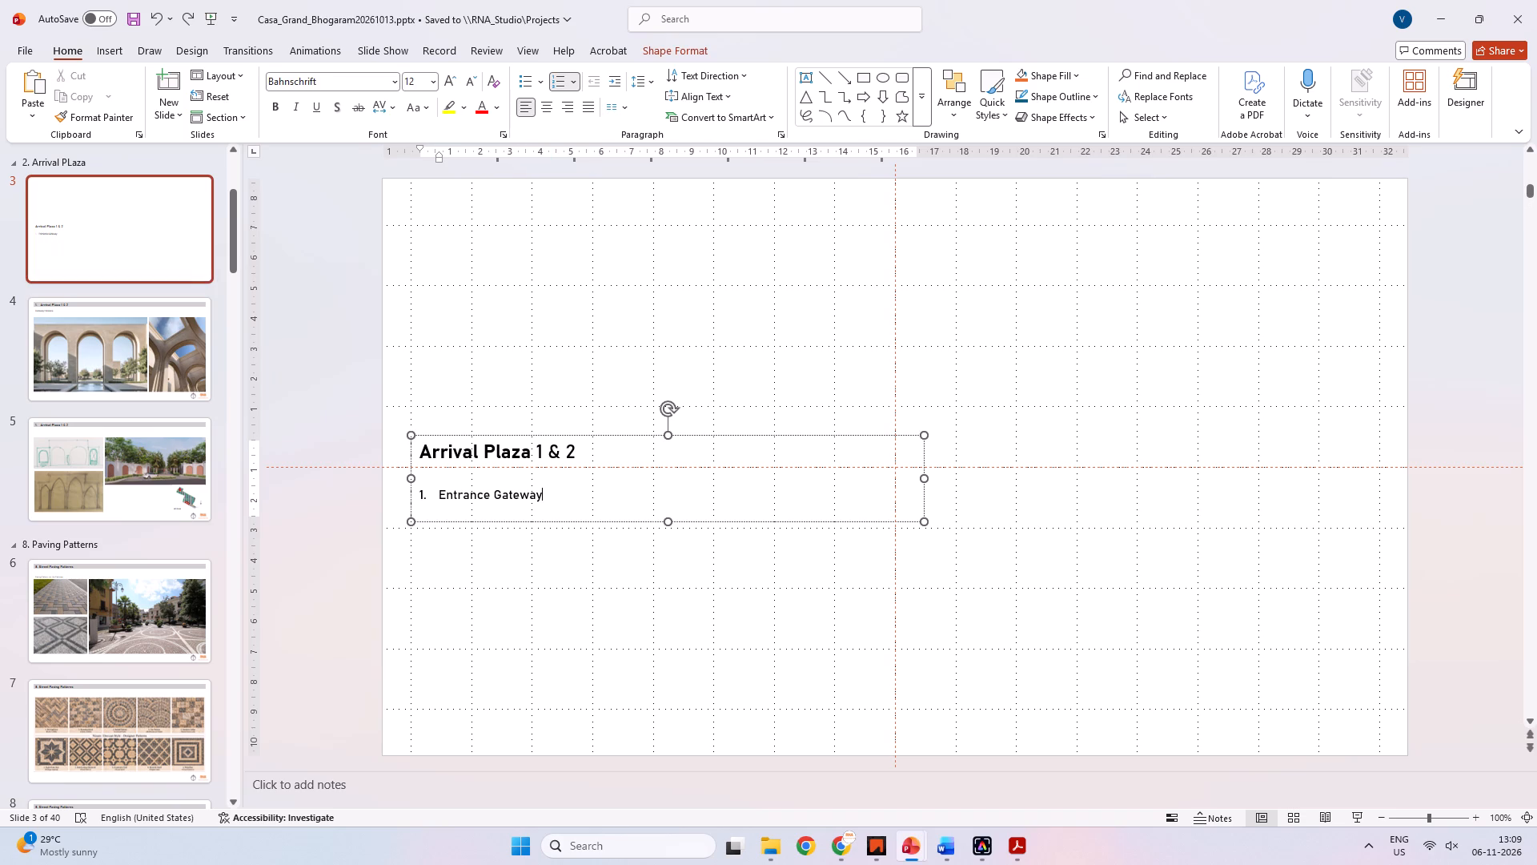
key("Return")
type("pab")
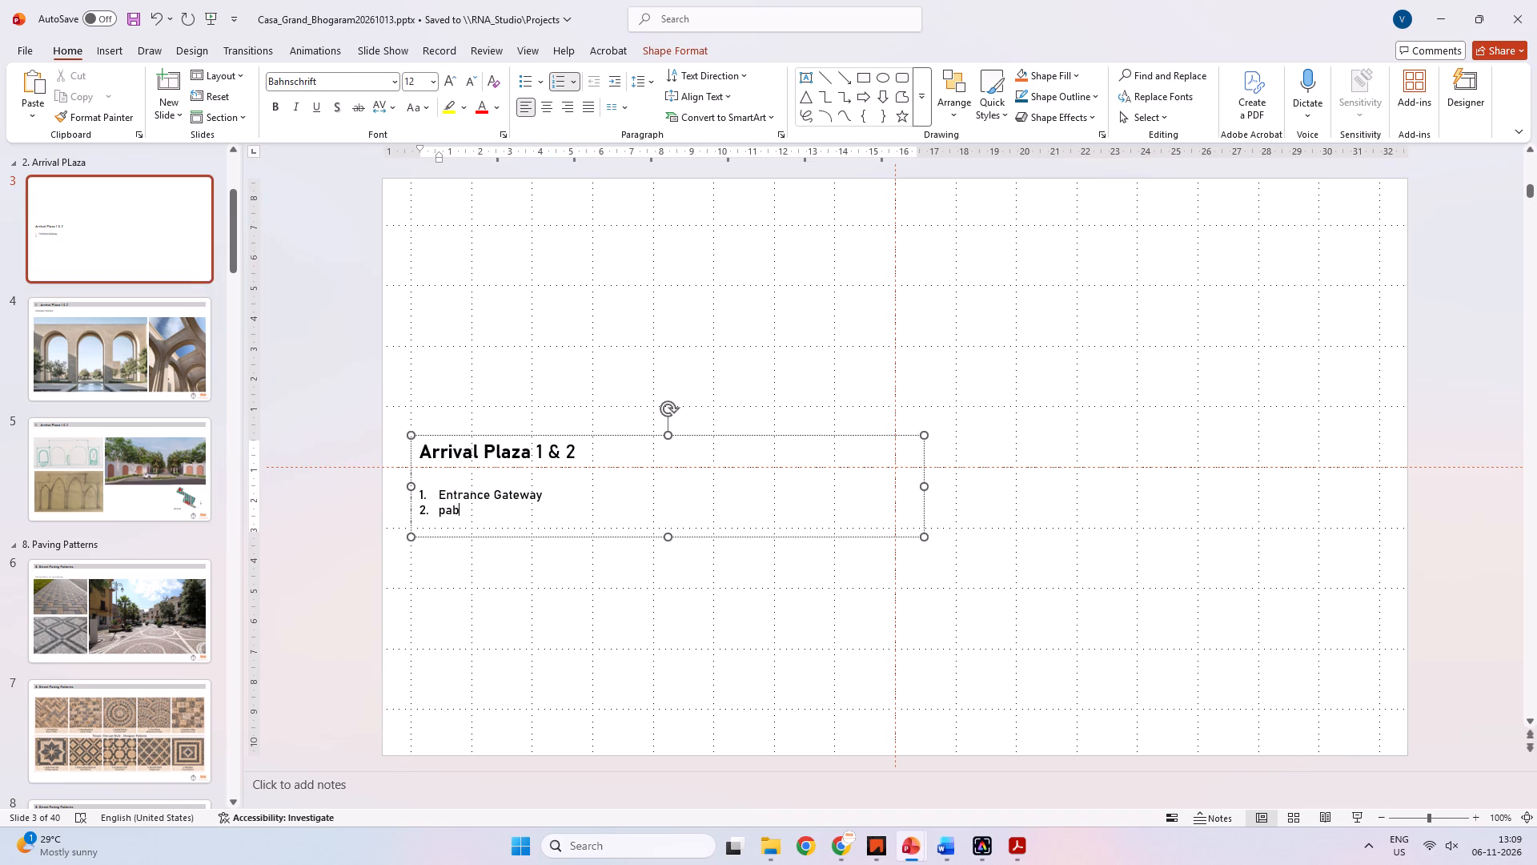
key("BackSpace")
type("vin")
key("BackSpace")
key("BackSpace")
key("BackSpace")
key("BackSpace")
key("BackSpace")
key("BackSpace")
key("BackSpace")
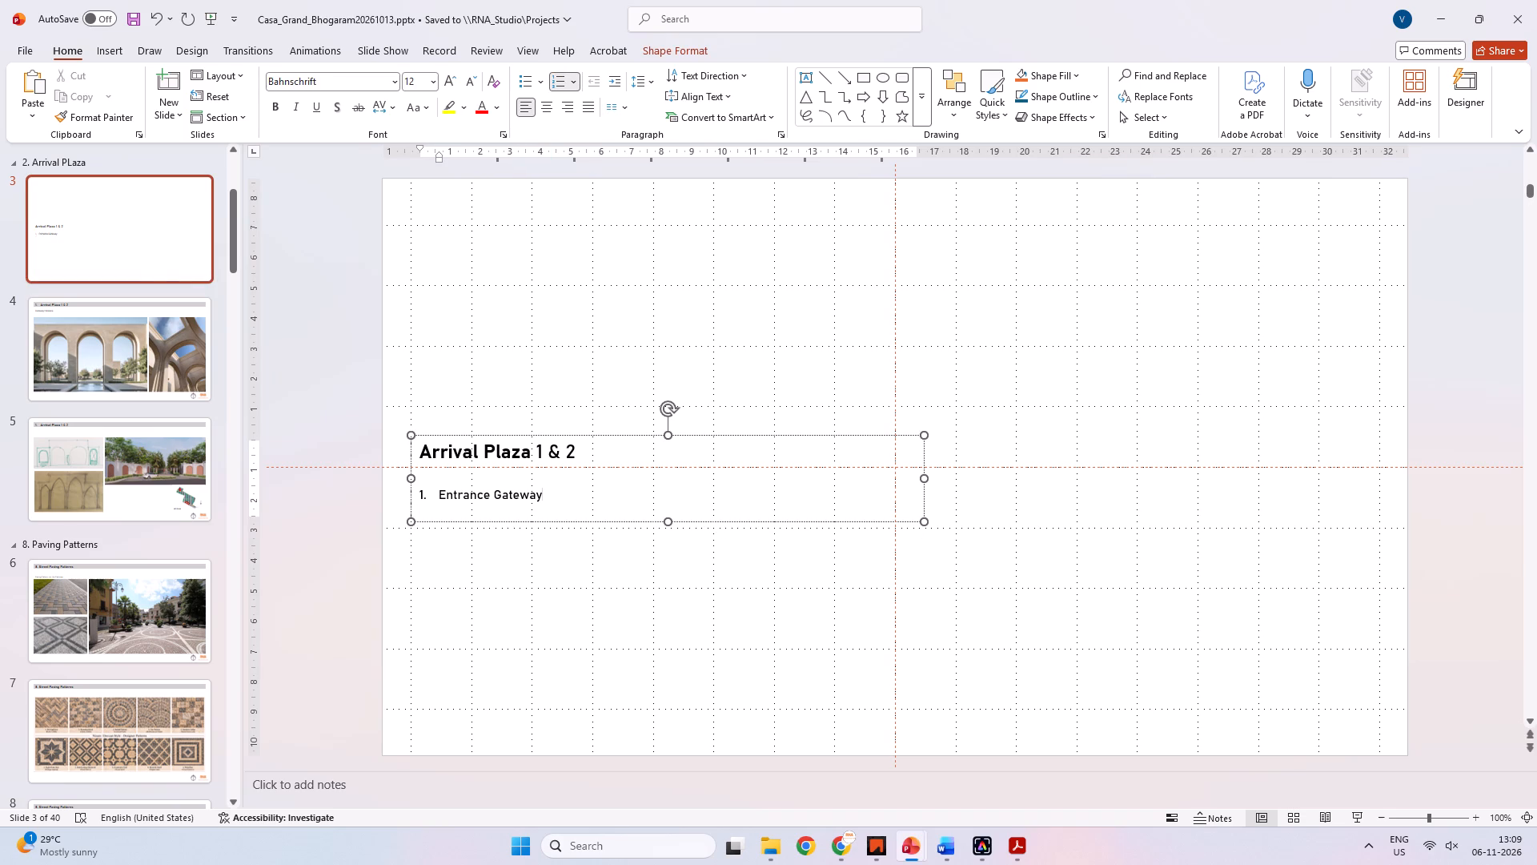
Place a copy of the Arrival Plaza 1 & 2 title slide at the start of the 8. Paving Patterns section.
left_click_drag(158, 245, 173, 512, "ctrl")
left_click(114, 200)
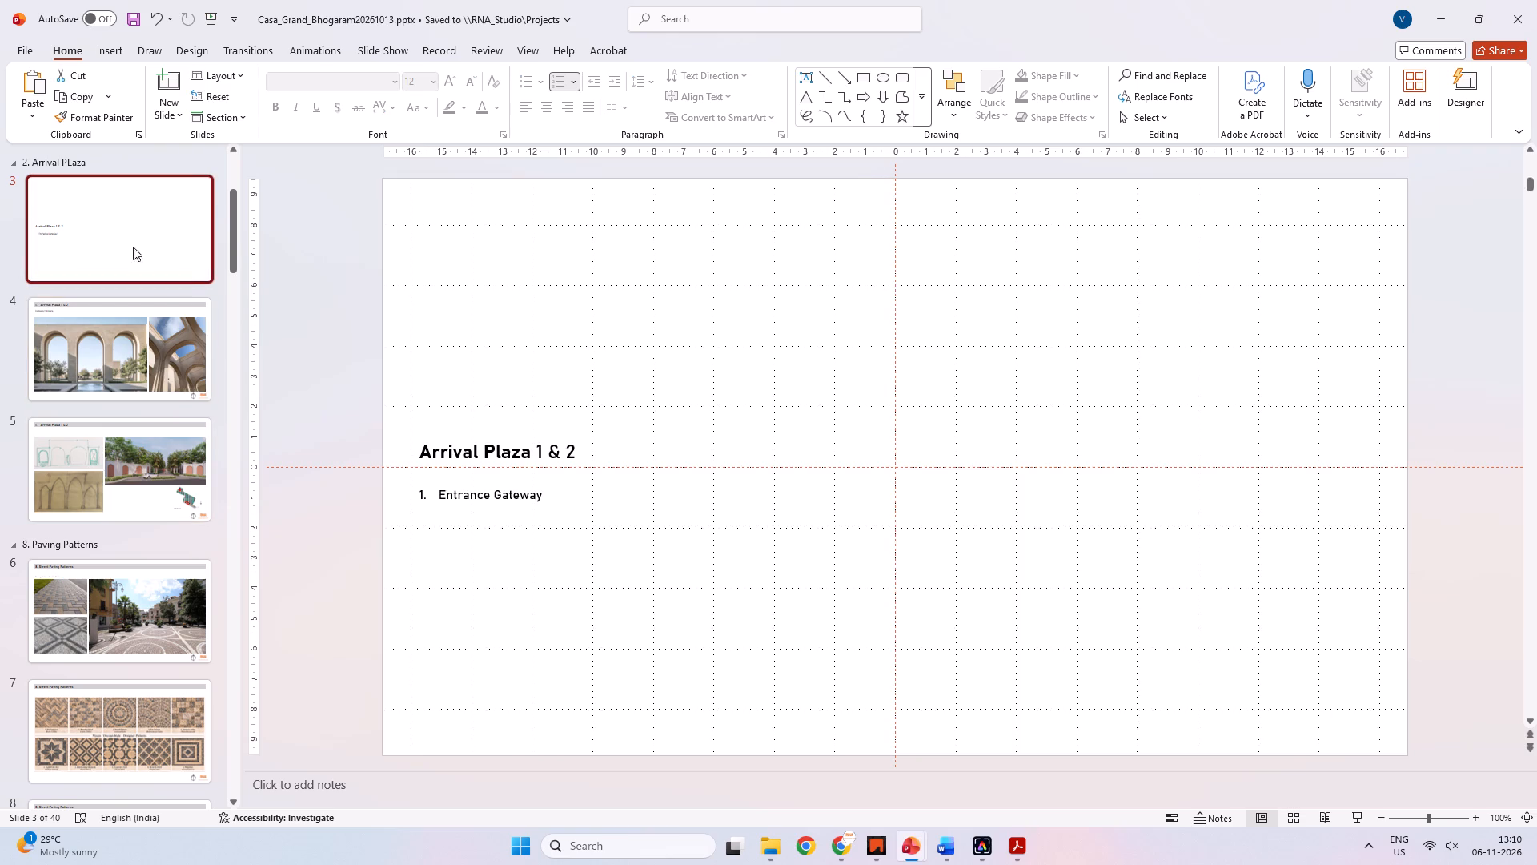
left_click_drag(138, 215, 137, 476, "ctrl")
left_click(99, 202)
left_click_drag(134, 218, 134, 268, "ctrl")
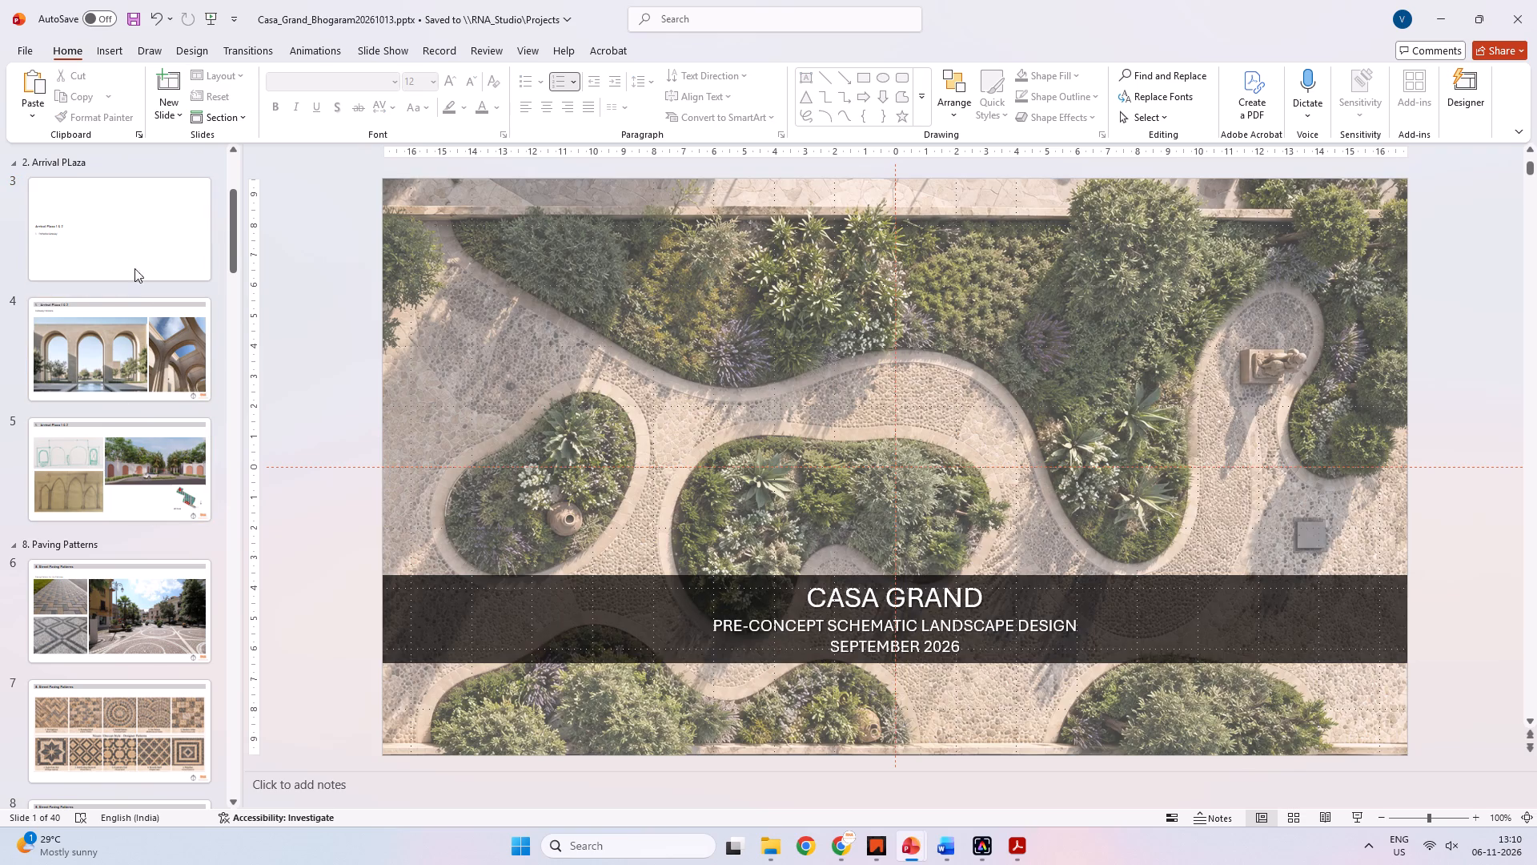
left_click_drag(134, 268, 123, 377, "ctrl")
left_click(159, 235)
left_click_drag(123, 234, 123, 249)
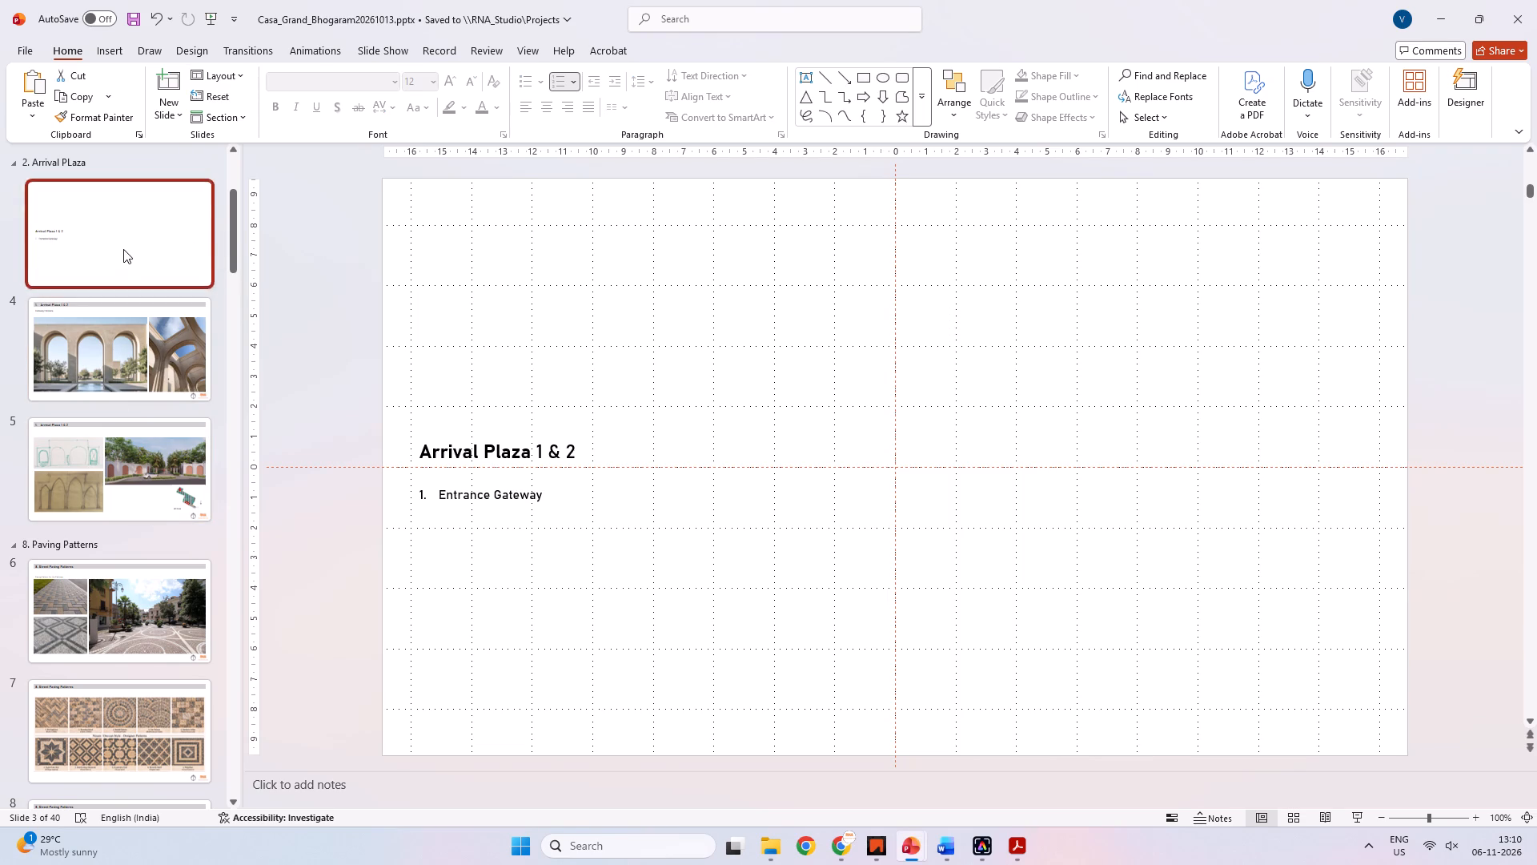
left_click_drag(123, 249, 129, 663)
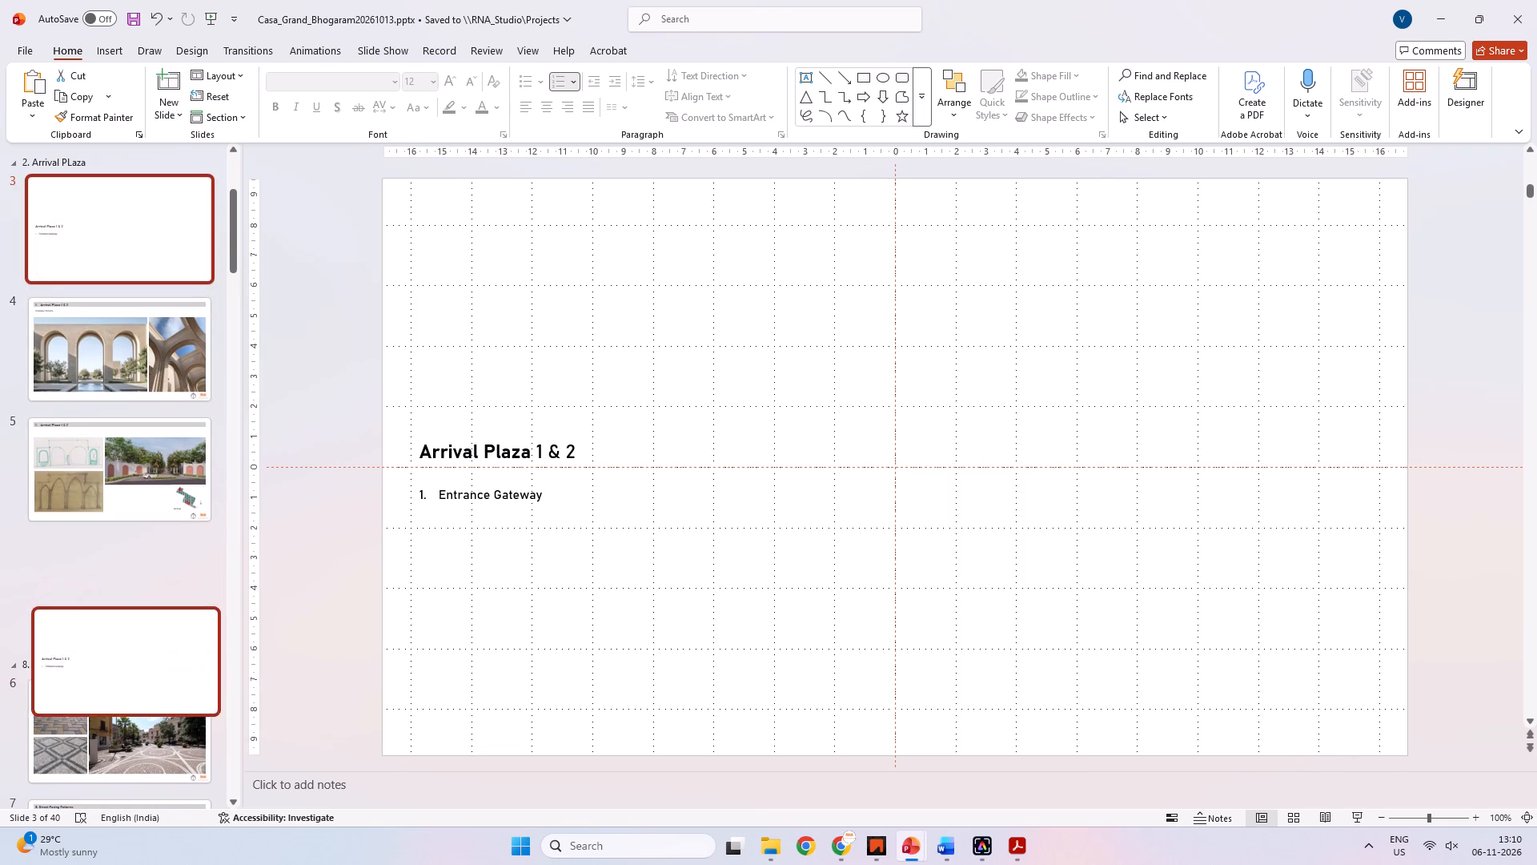
left_click_drag(129, 663, 117, 618)
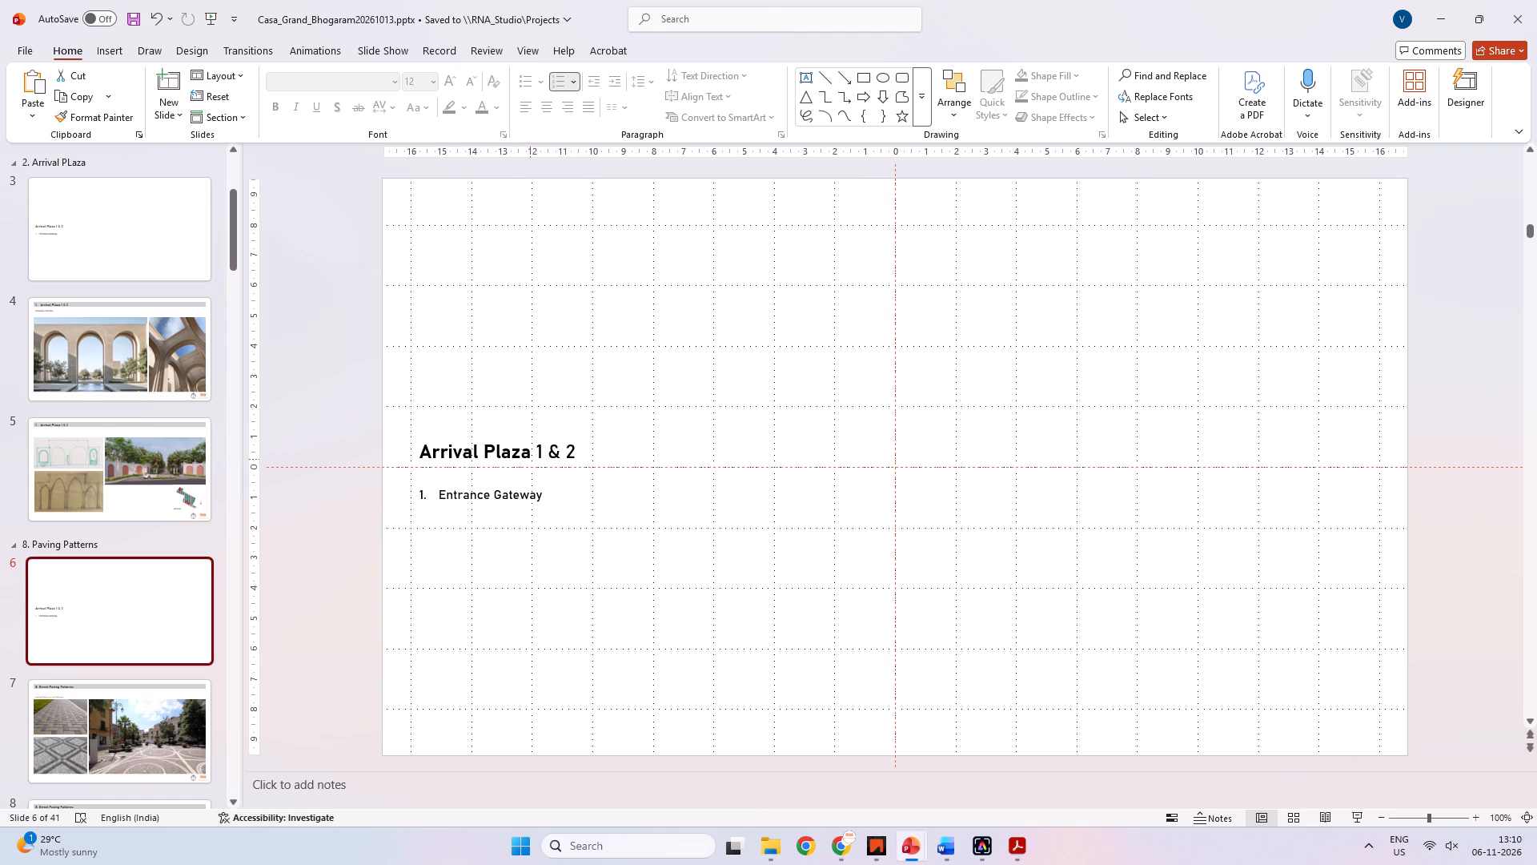
Replace all the text on the copied title slide with the heading "Roads and Pavements".
left_click(134, 625)
left_click(551, 450)
key("ctrl+a")
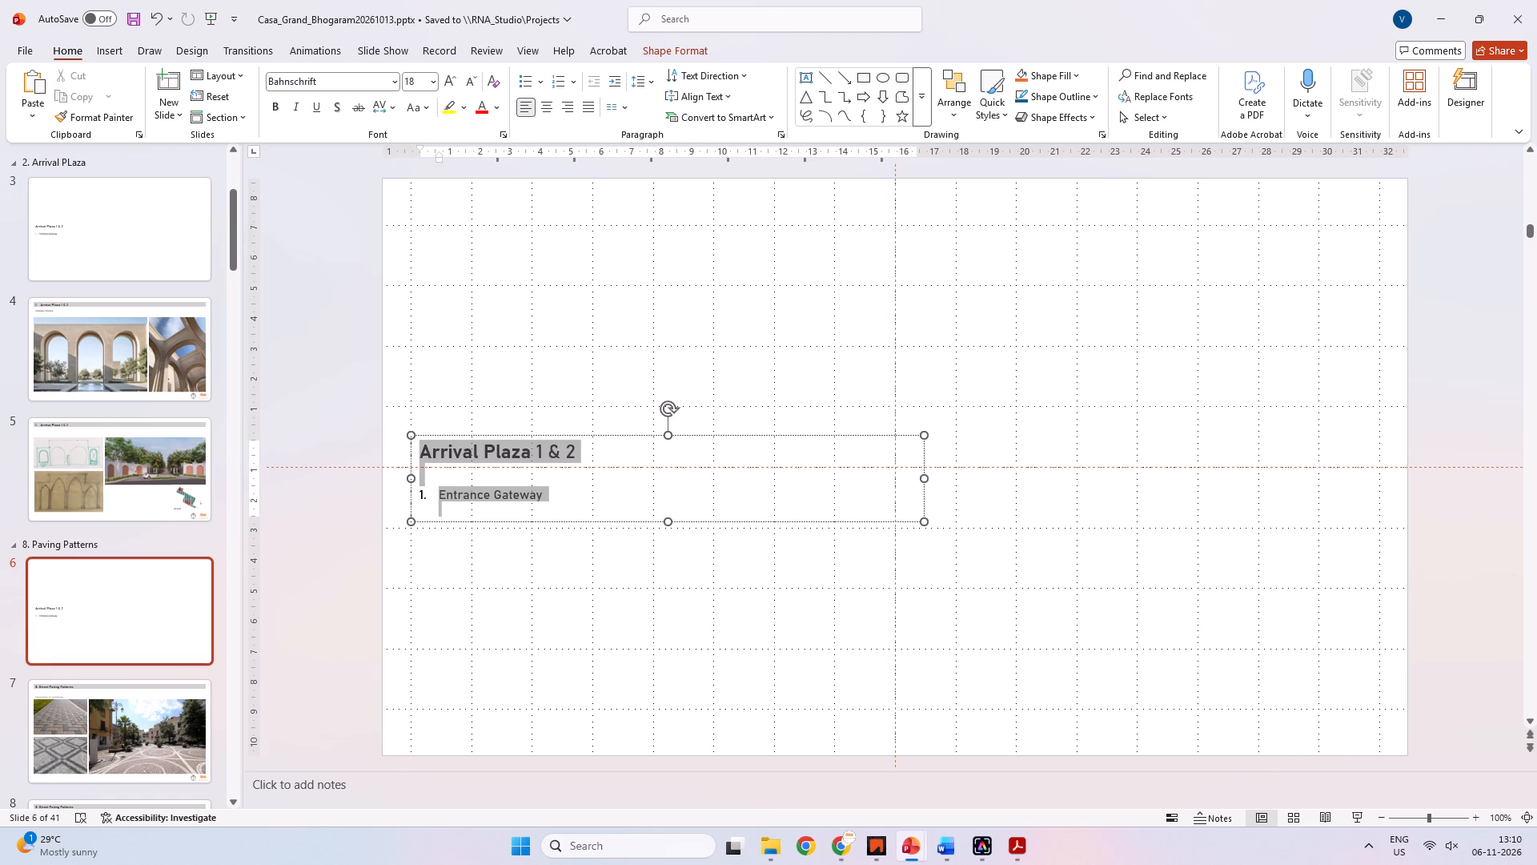
type("roads and")
key("space")
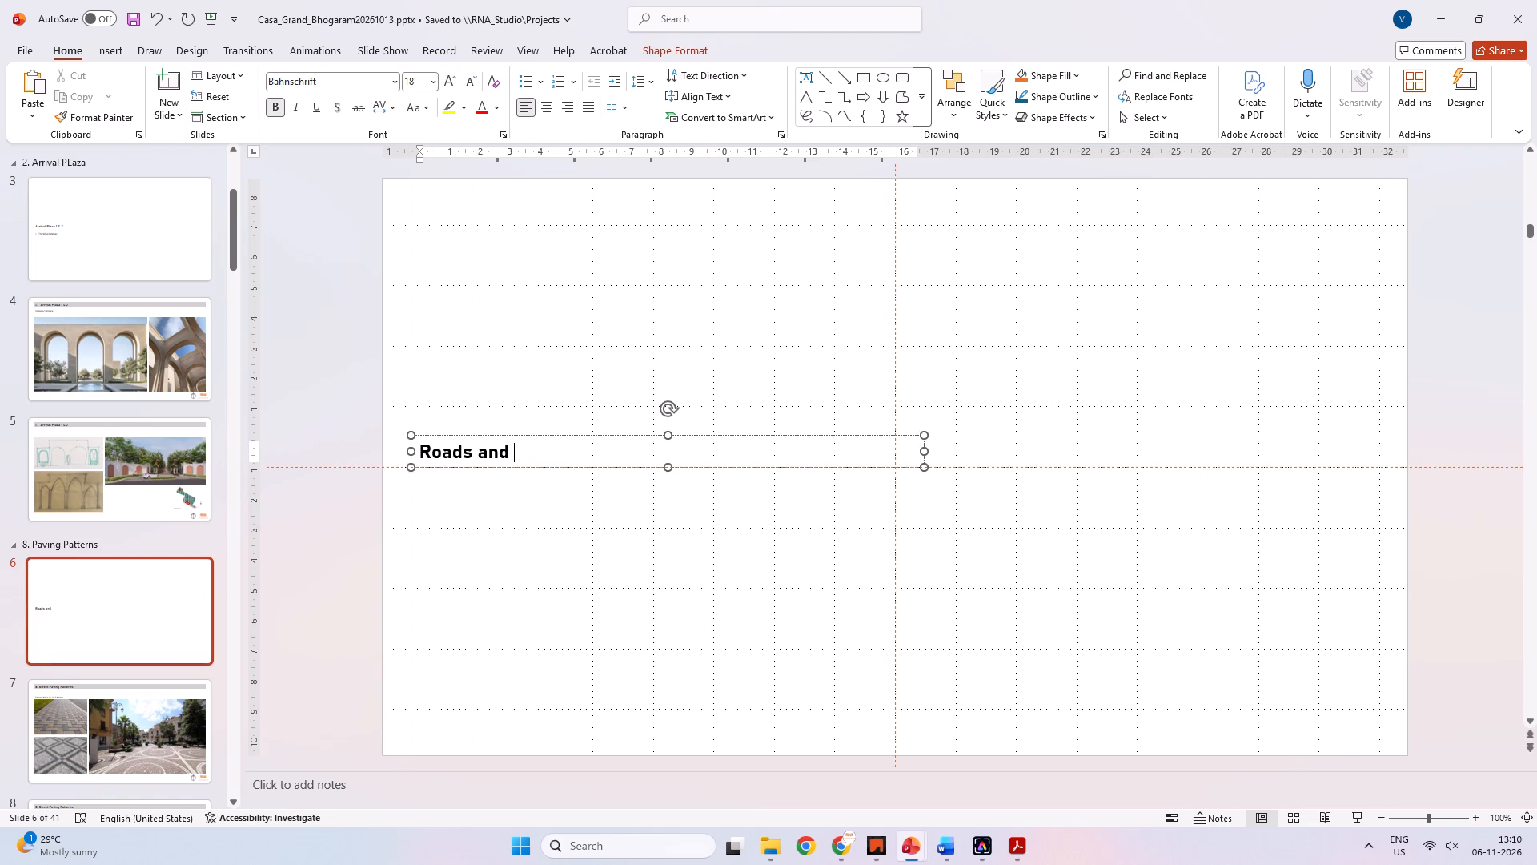
type("Pave")
type("ments")
key("space")
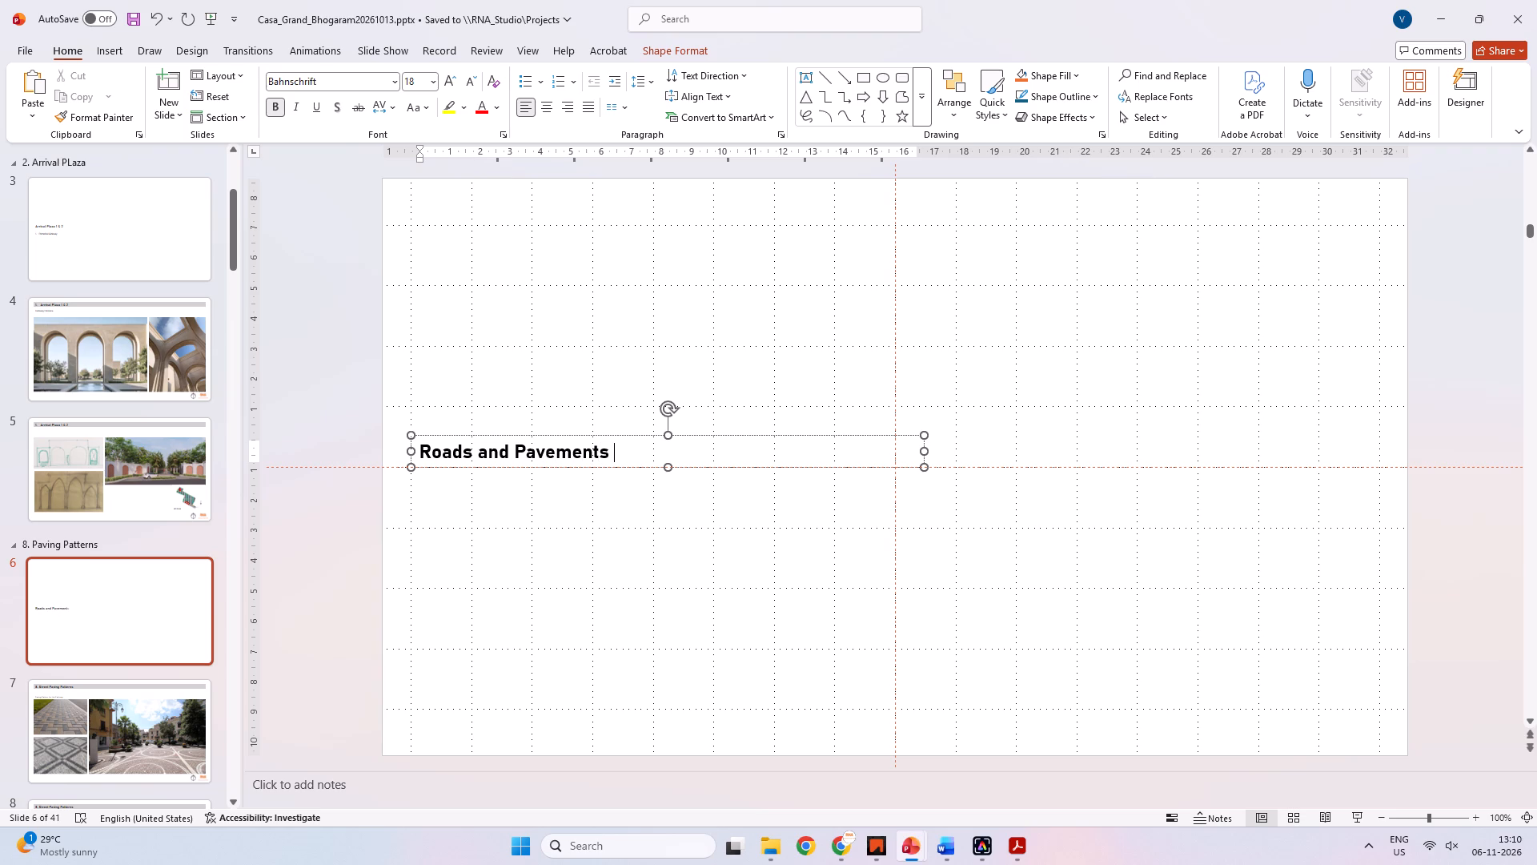
left_click(544, 537)
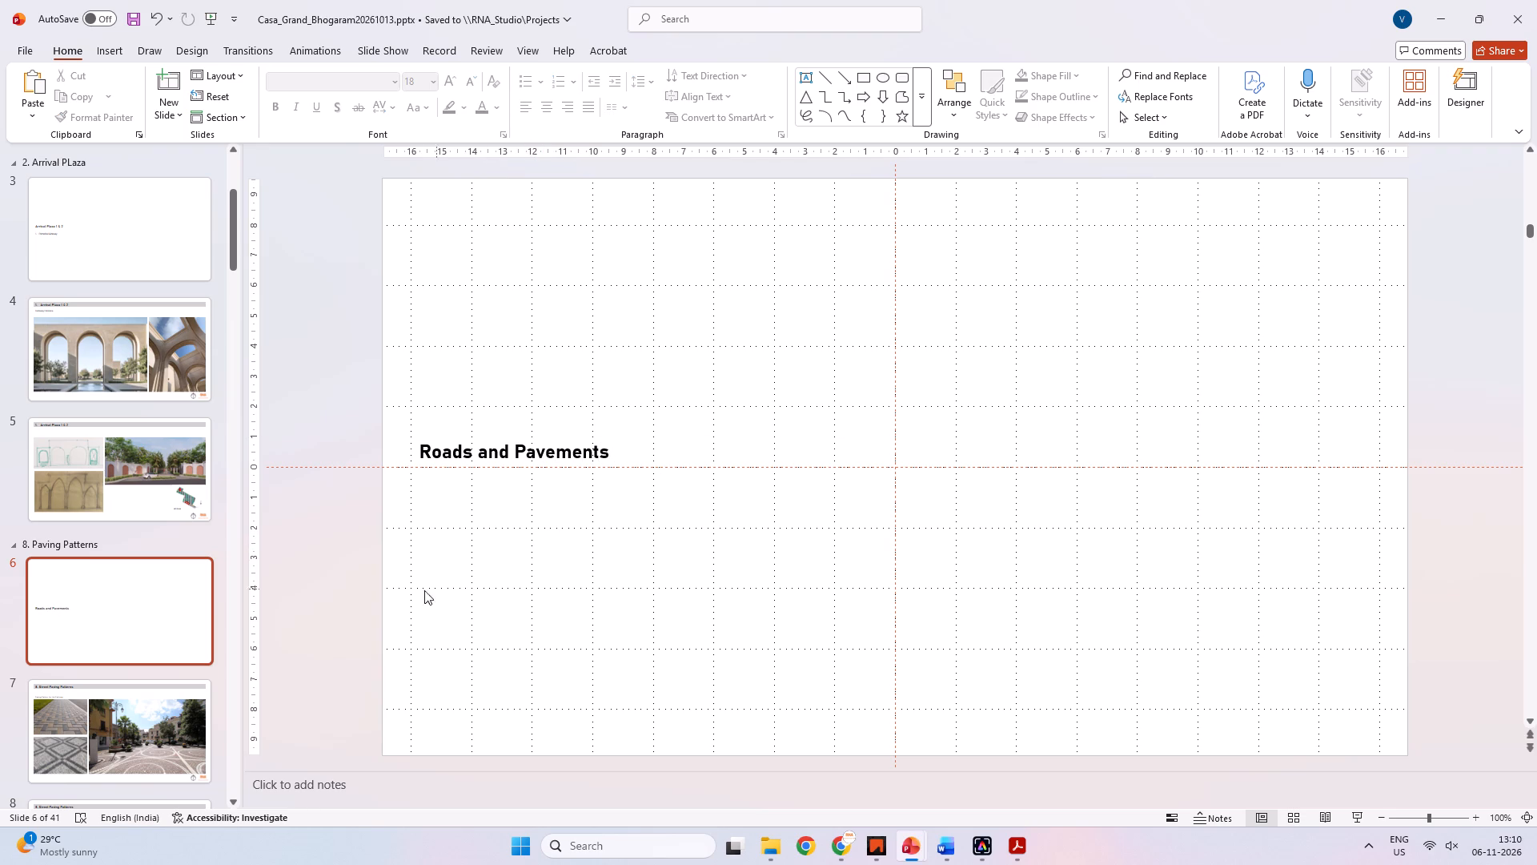
Add a numbered list below the Roads and Pavements heading with the items "Paving Patterns" and "Junction details".
scroll(189, 590, "down", 3)
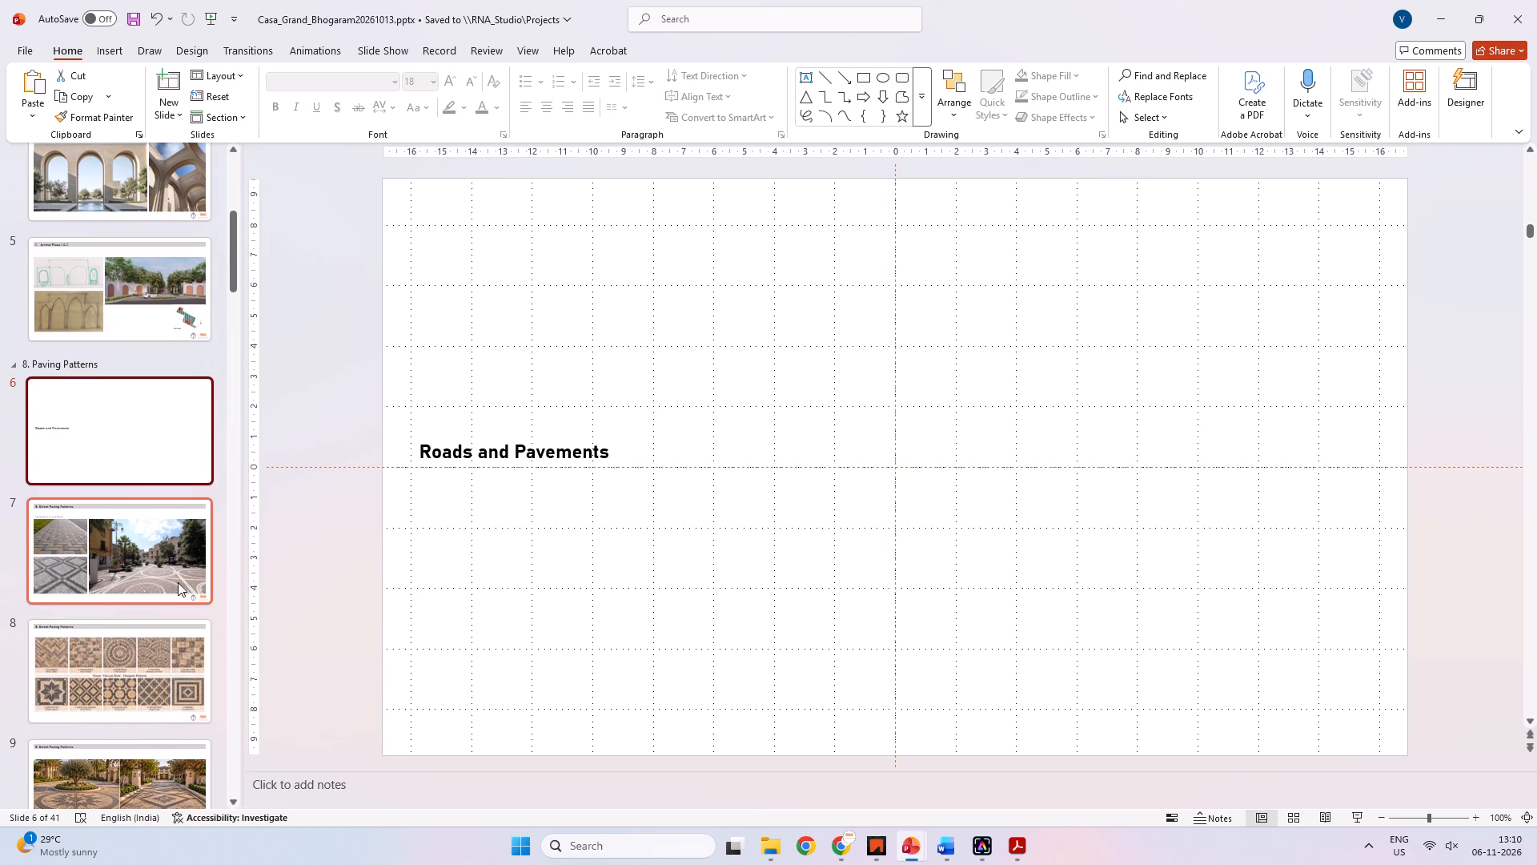
left_click(174, 583)
left_click(135, 454)
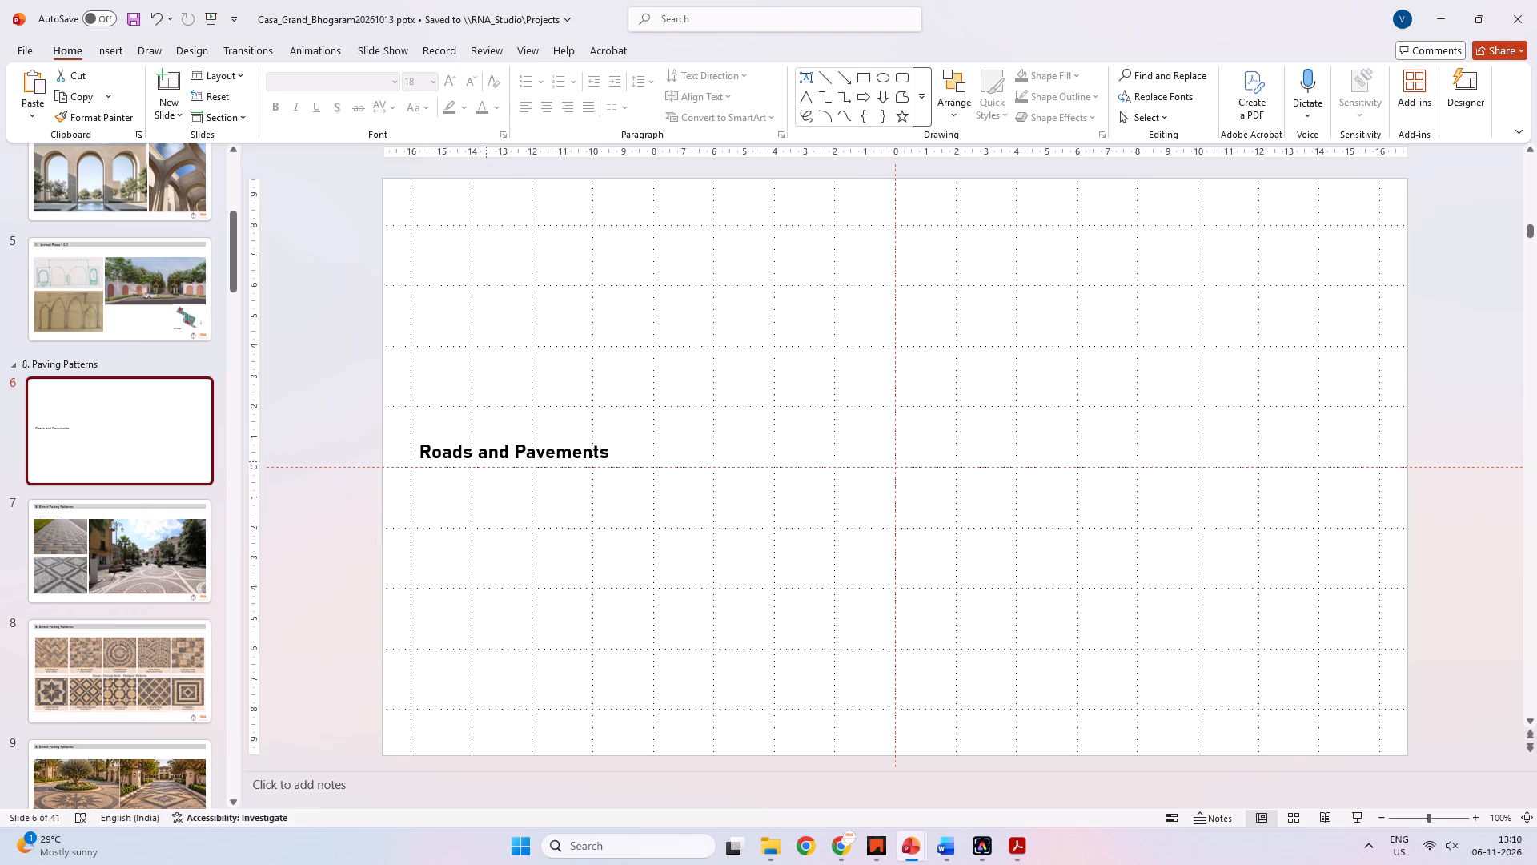
left_click(491, 459)
left_click(620, 454)
left_click(612, 454)
key("Return")
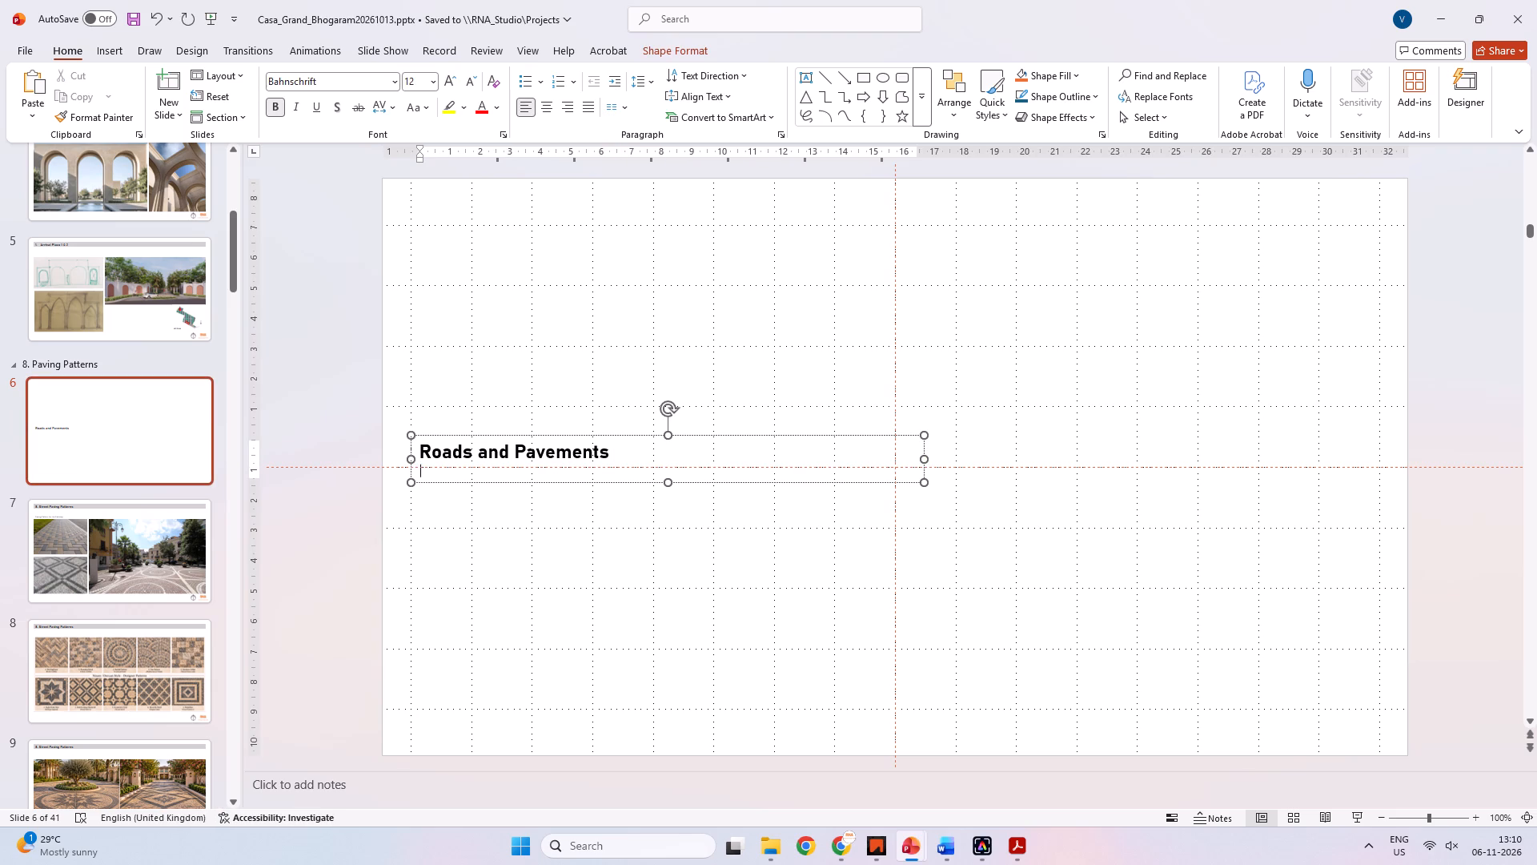
type("1.")
key("space")
type("Paving Patterns")
key("space")
key("Return")
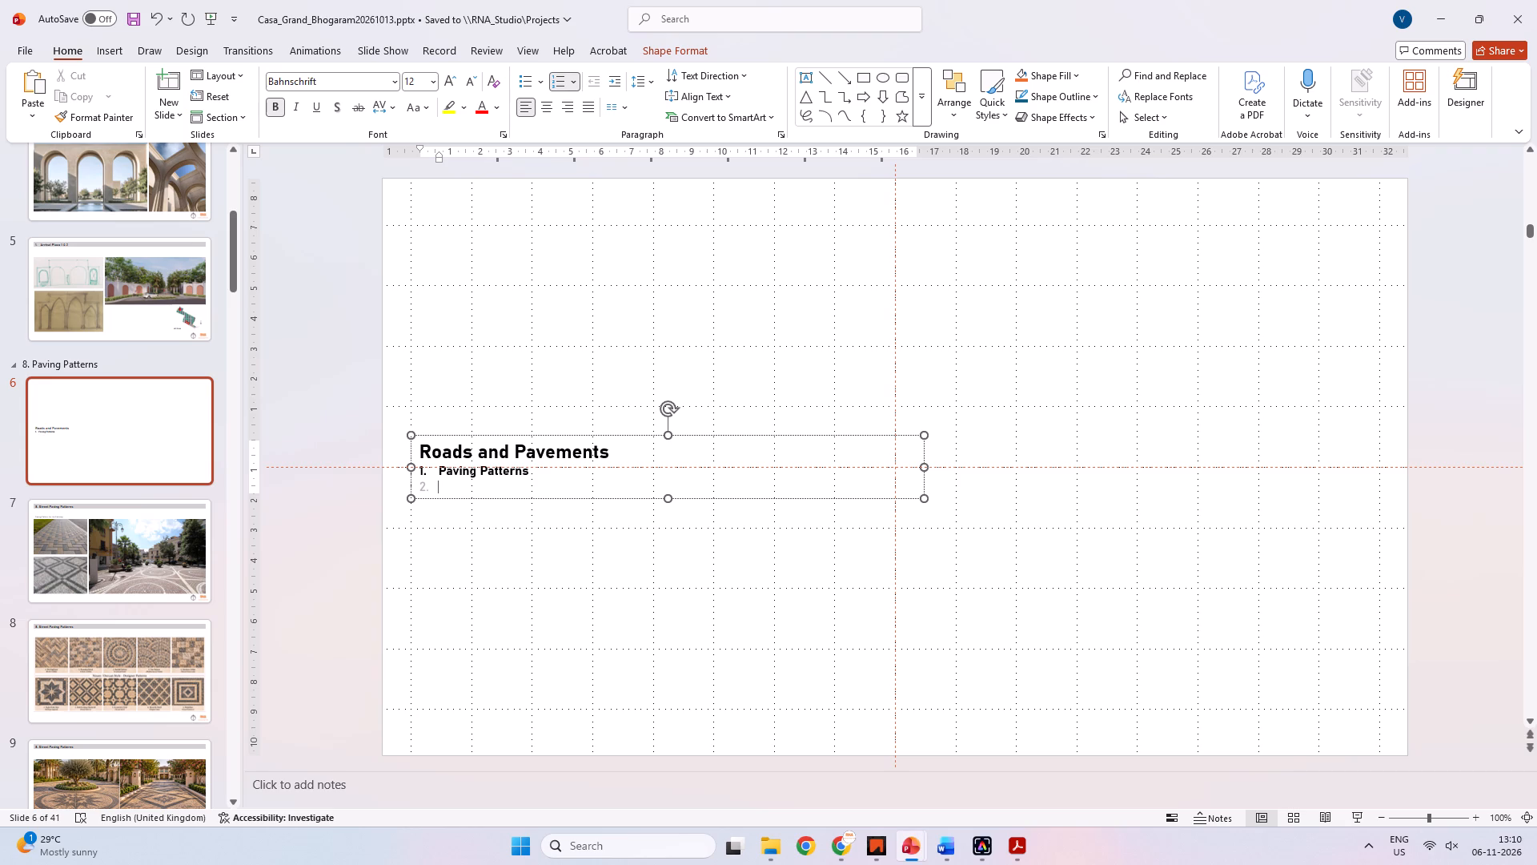
type("junction det")
type("ails")
key("space")
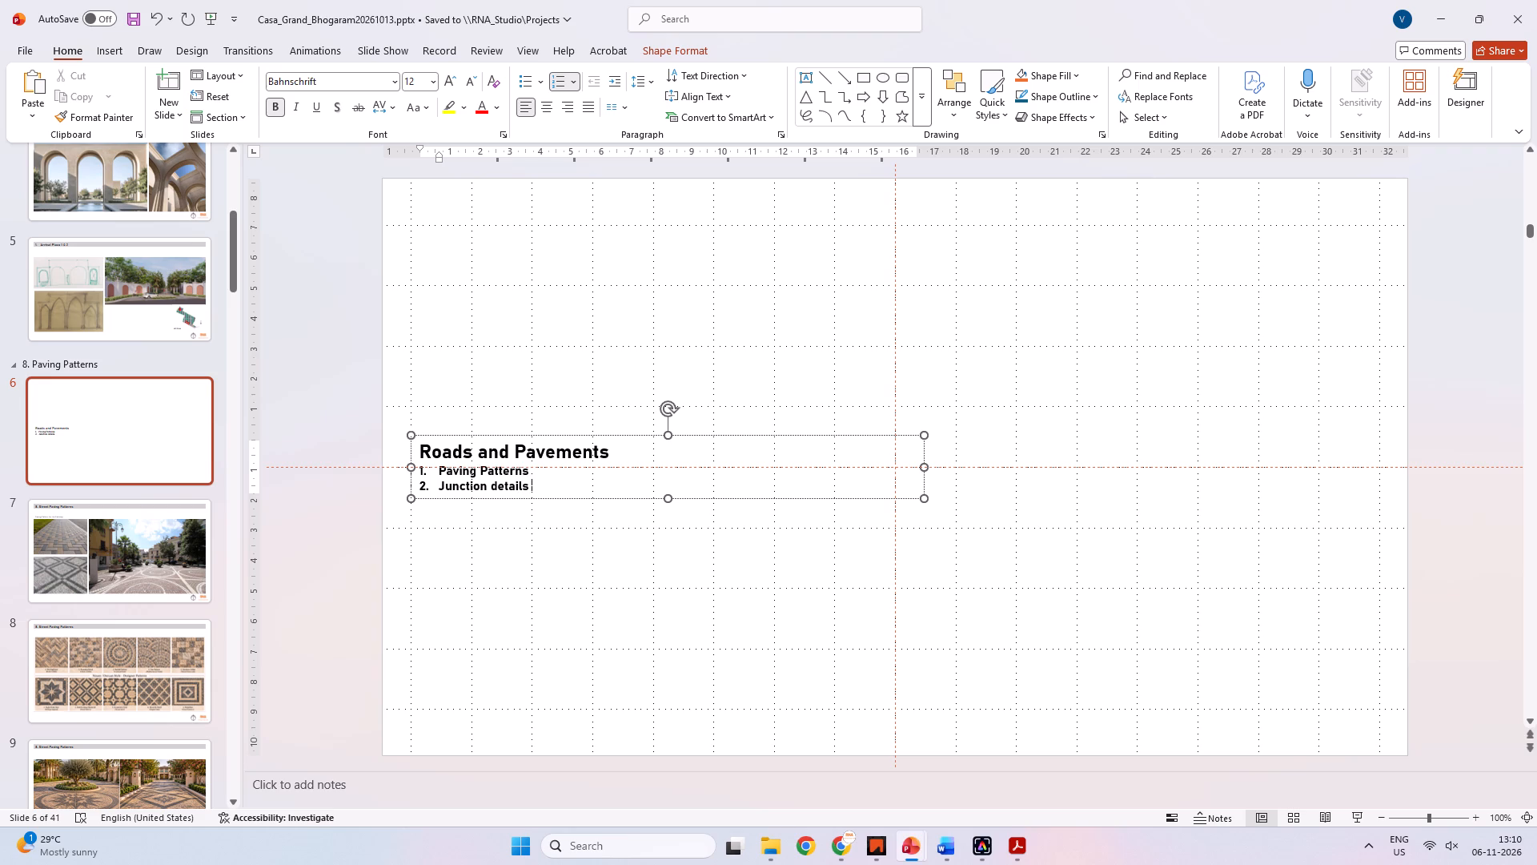
Remove the bold formatting from the two numbered items, Paving Patterns and Junction details.
left_click_drag(538, 488, 451, 473)
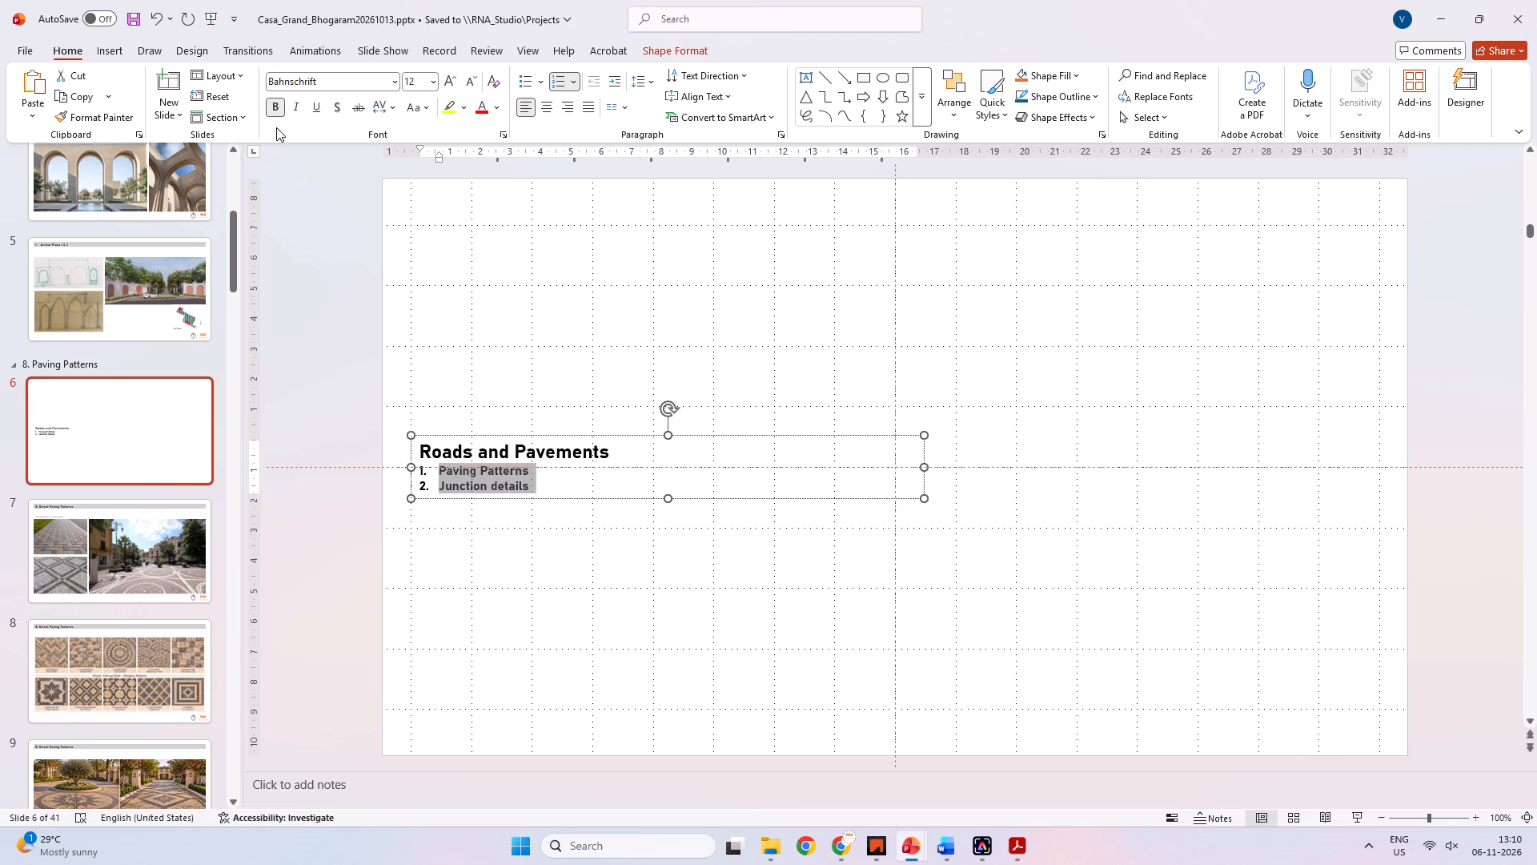
left_click(275, 105)
left_click(485, 515)
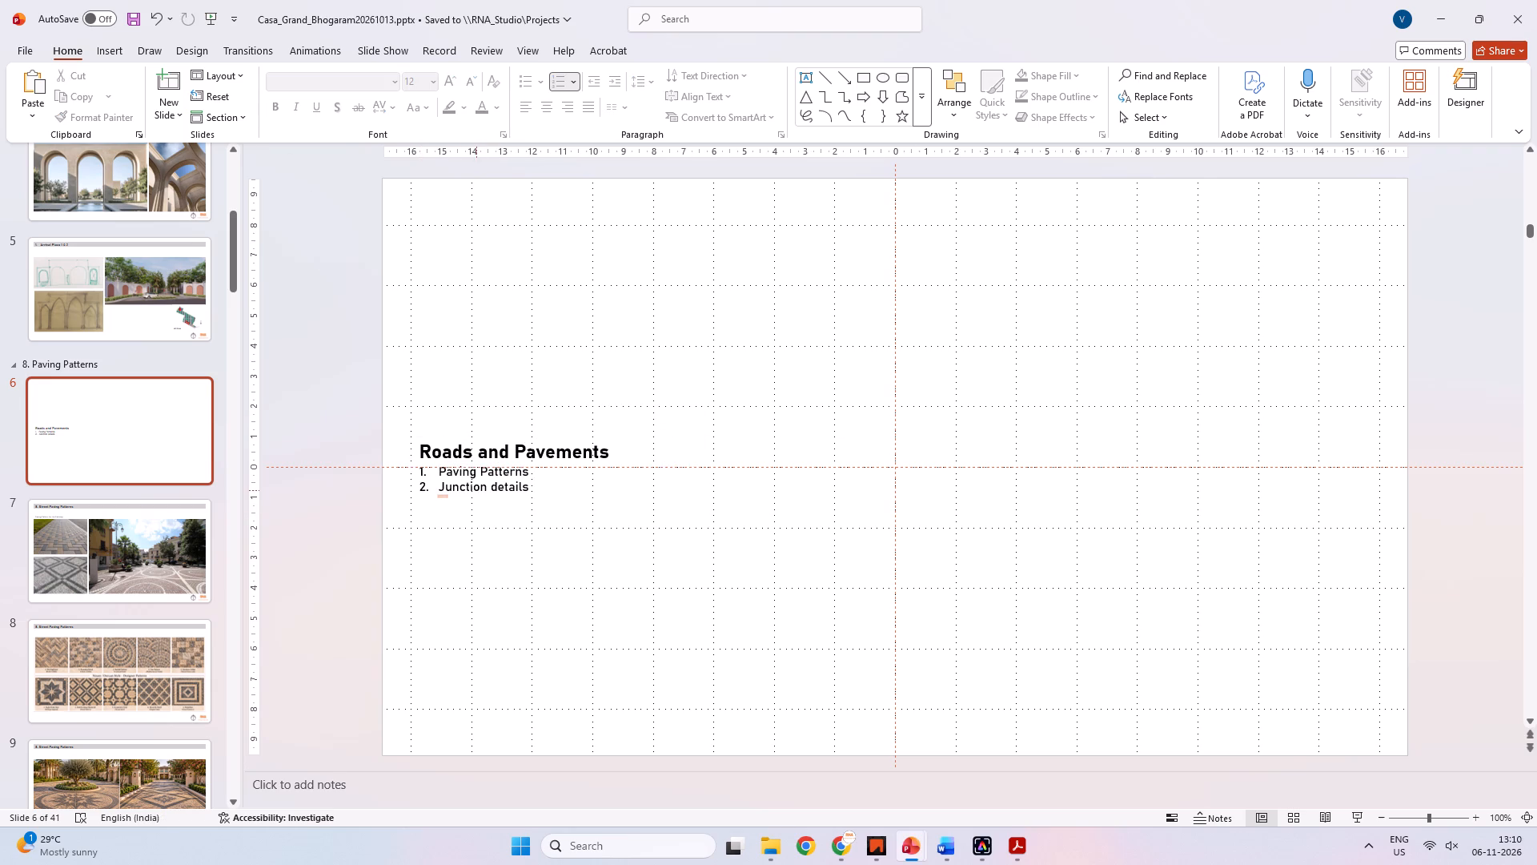
Insert an empty line between the Roads and Pavements heading and its numbered list.
left_click(616, 449)
key("Return")
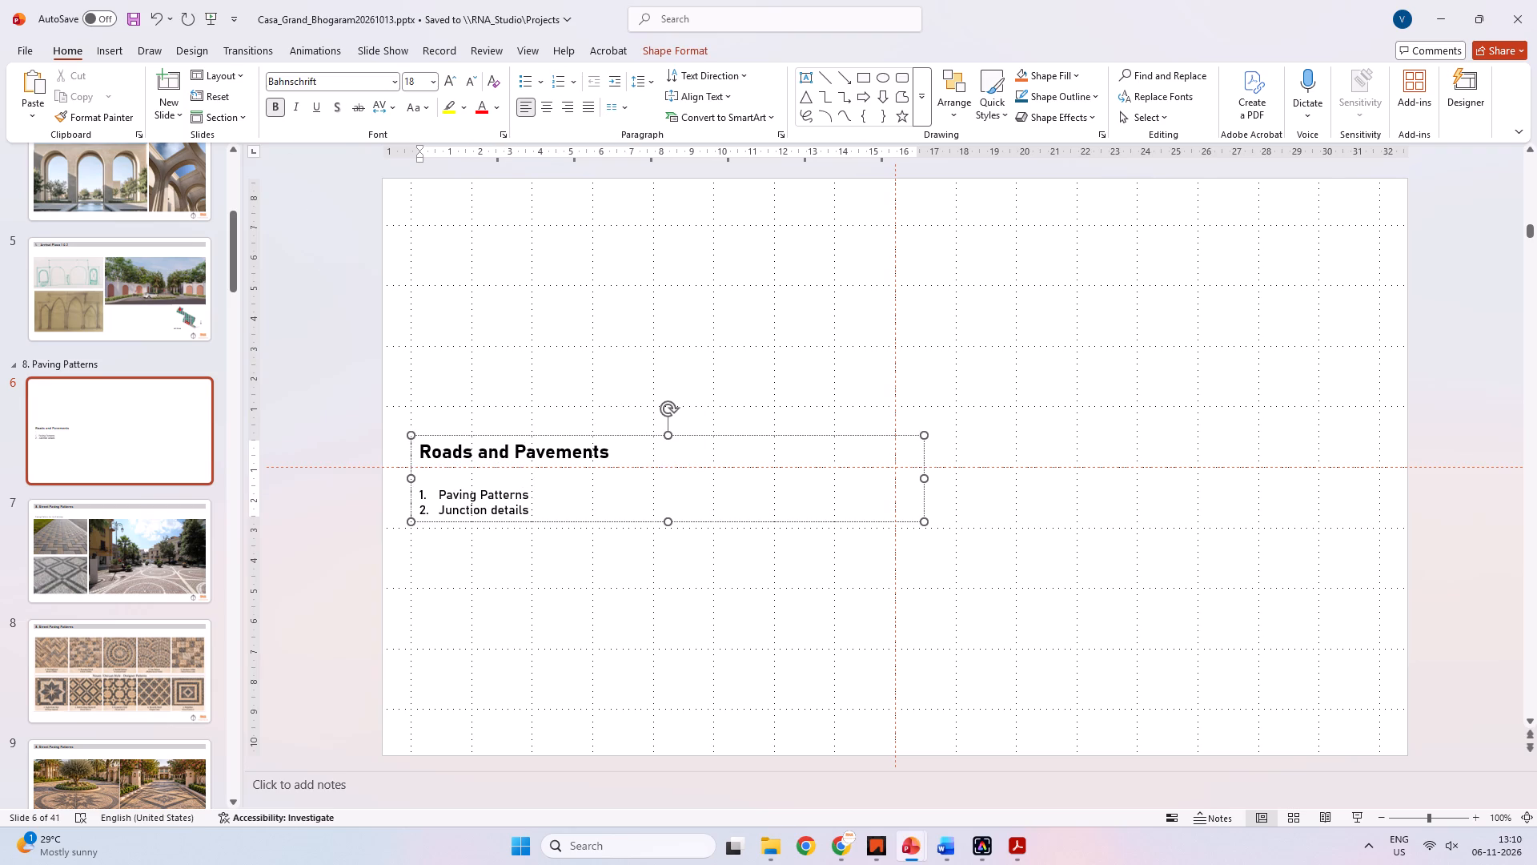
Move the 7. The Club House section directly after the 8. Paving Patterns section, before 3. The Hangout Zone.
scroll(106, 567, "down", 10)
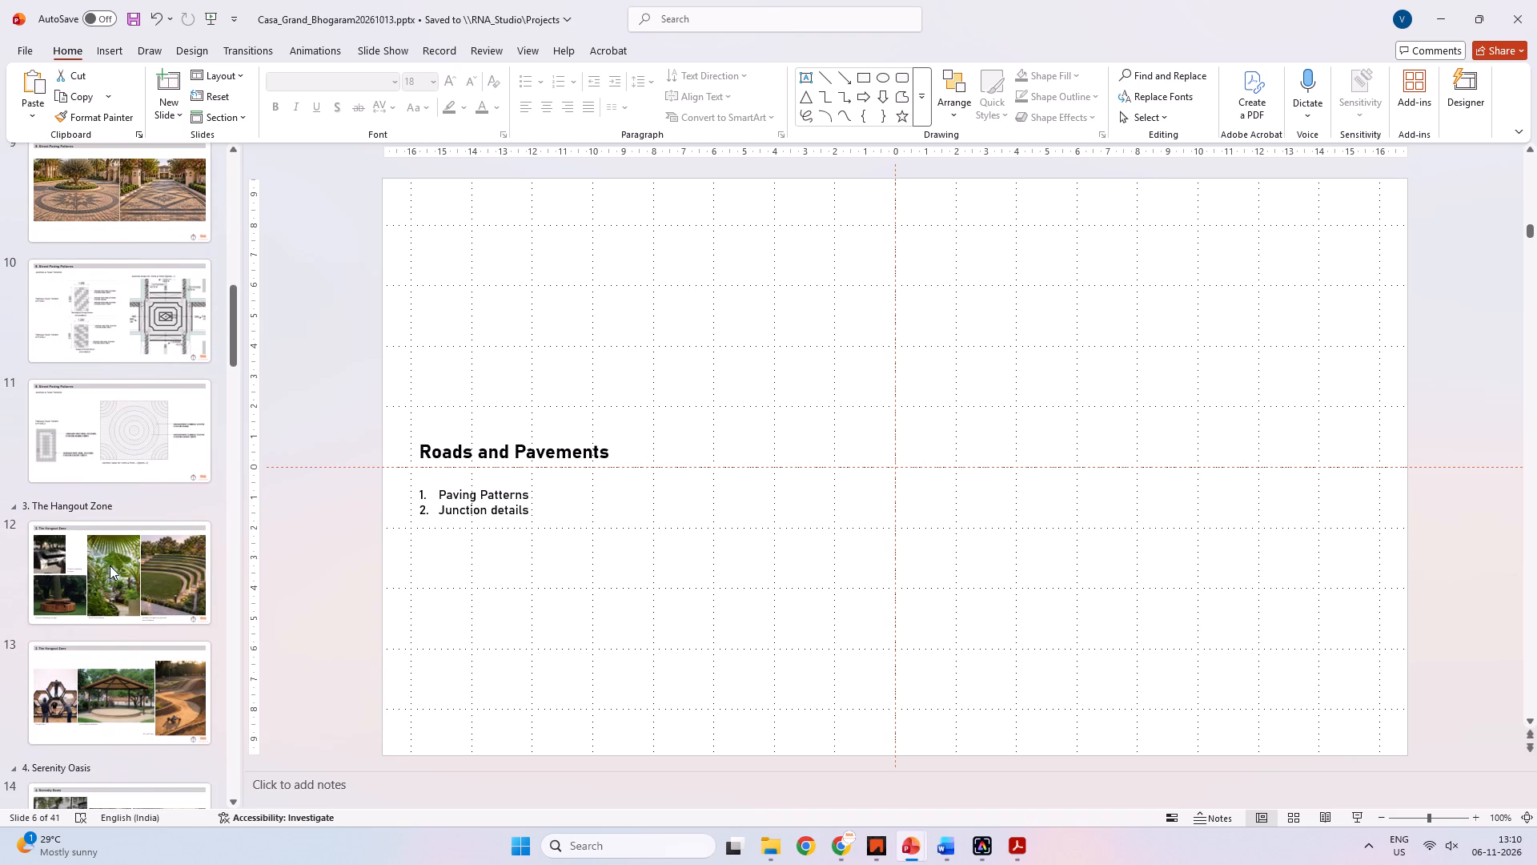
left_click(456, 502)
scroll(235, 495, "down", 3)
scroll(154, 493, "down", 3)
scroll(125, 512, "down", 20)
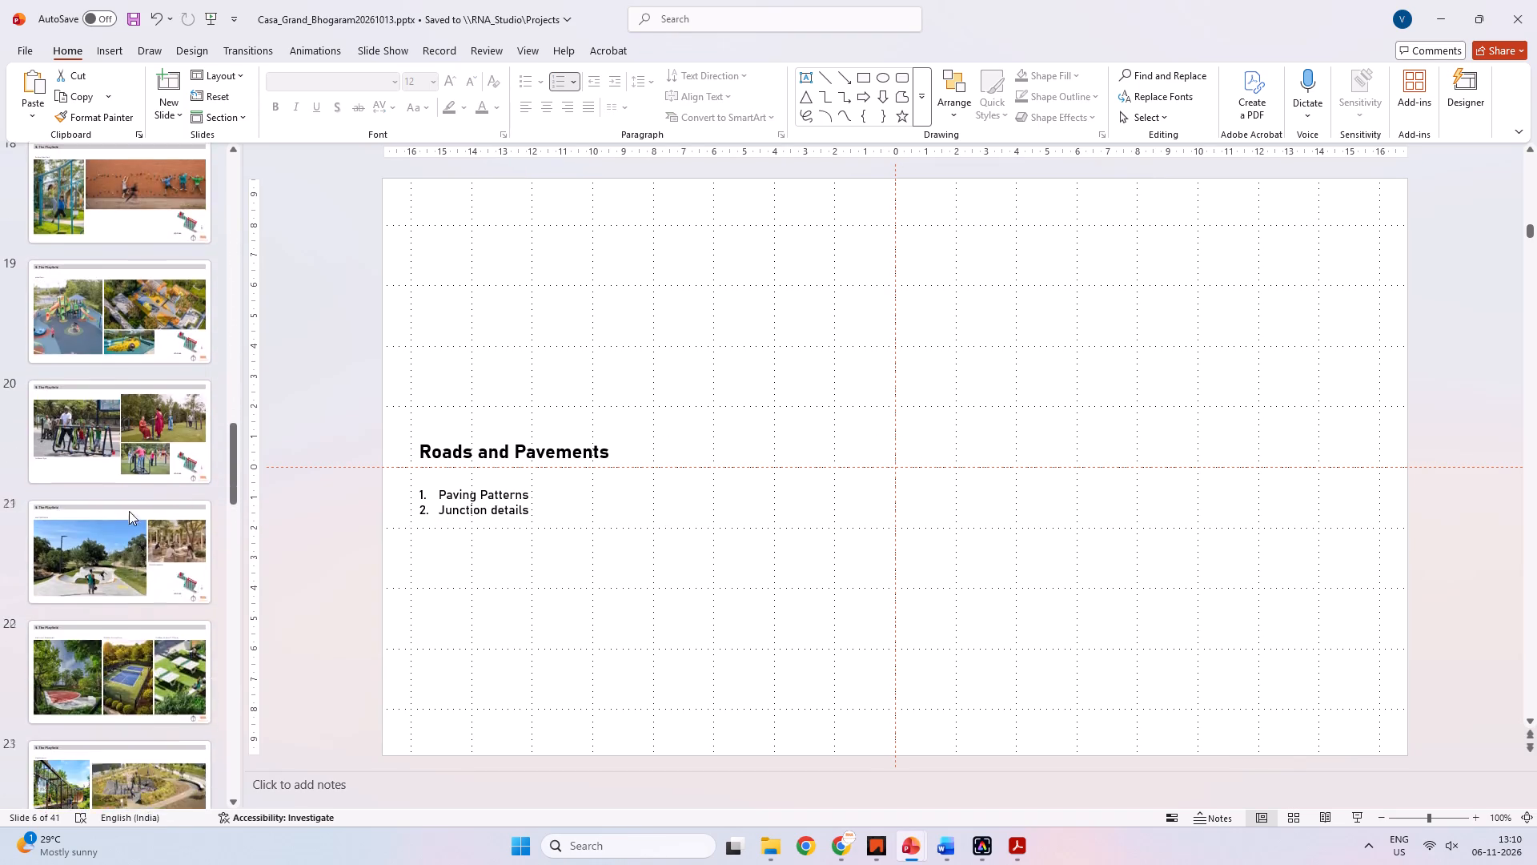
scroll(129, 511, "down", 20)
scroll(129, 511, "down", 20)
scroll(129, 511, "down", 4)
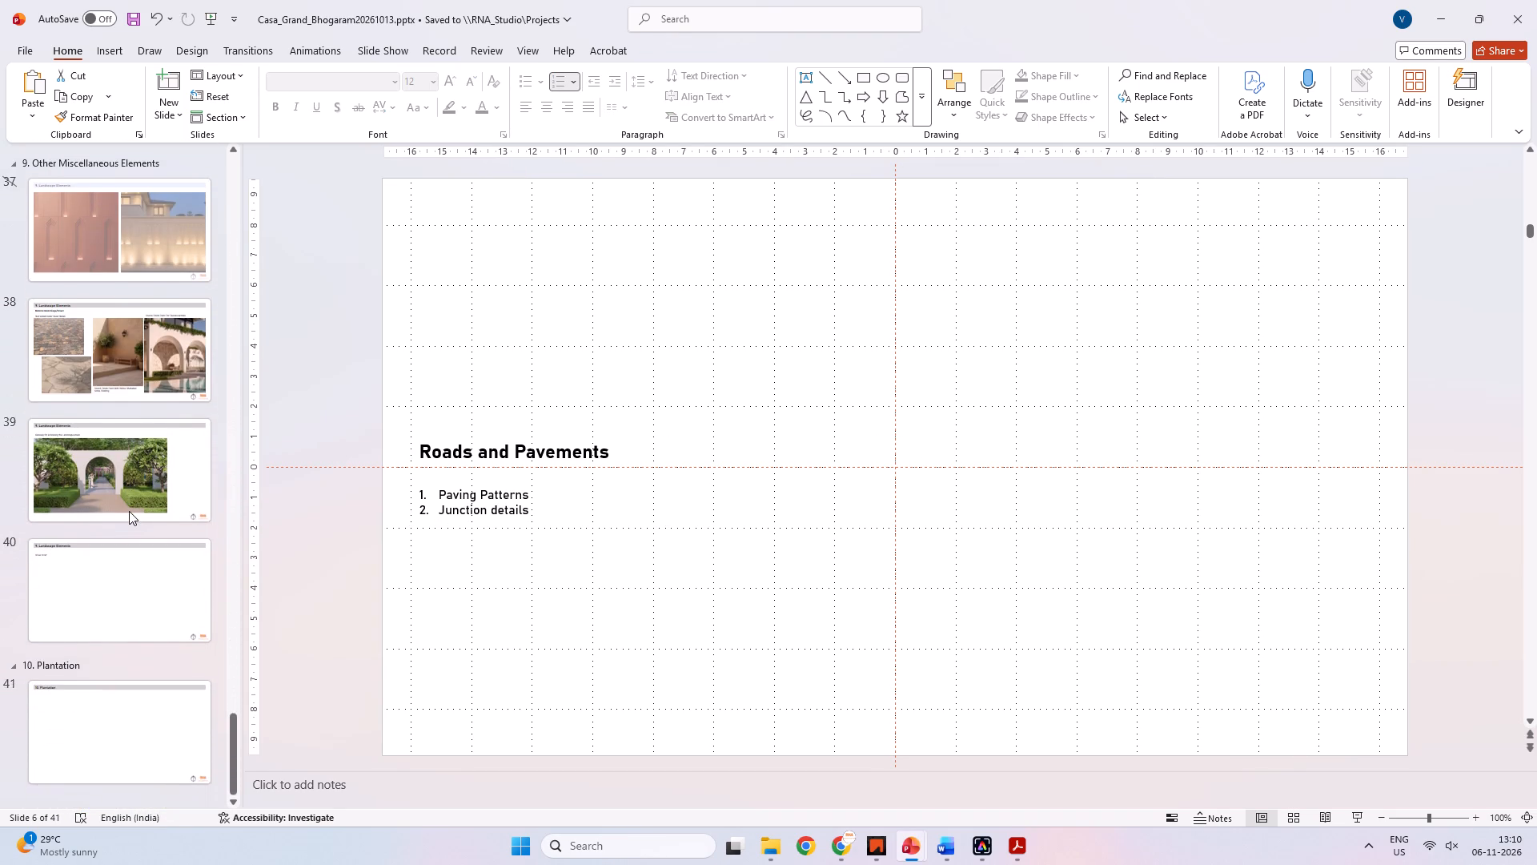
scroll(129, 511, "up", 14)
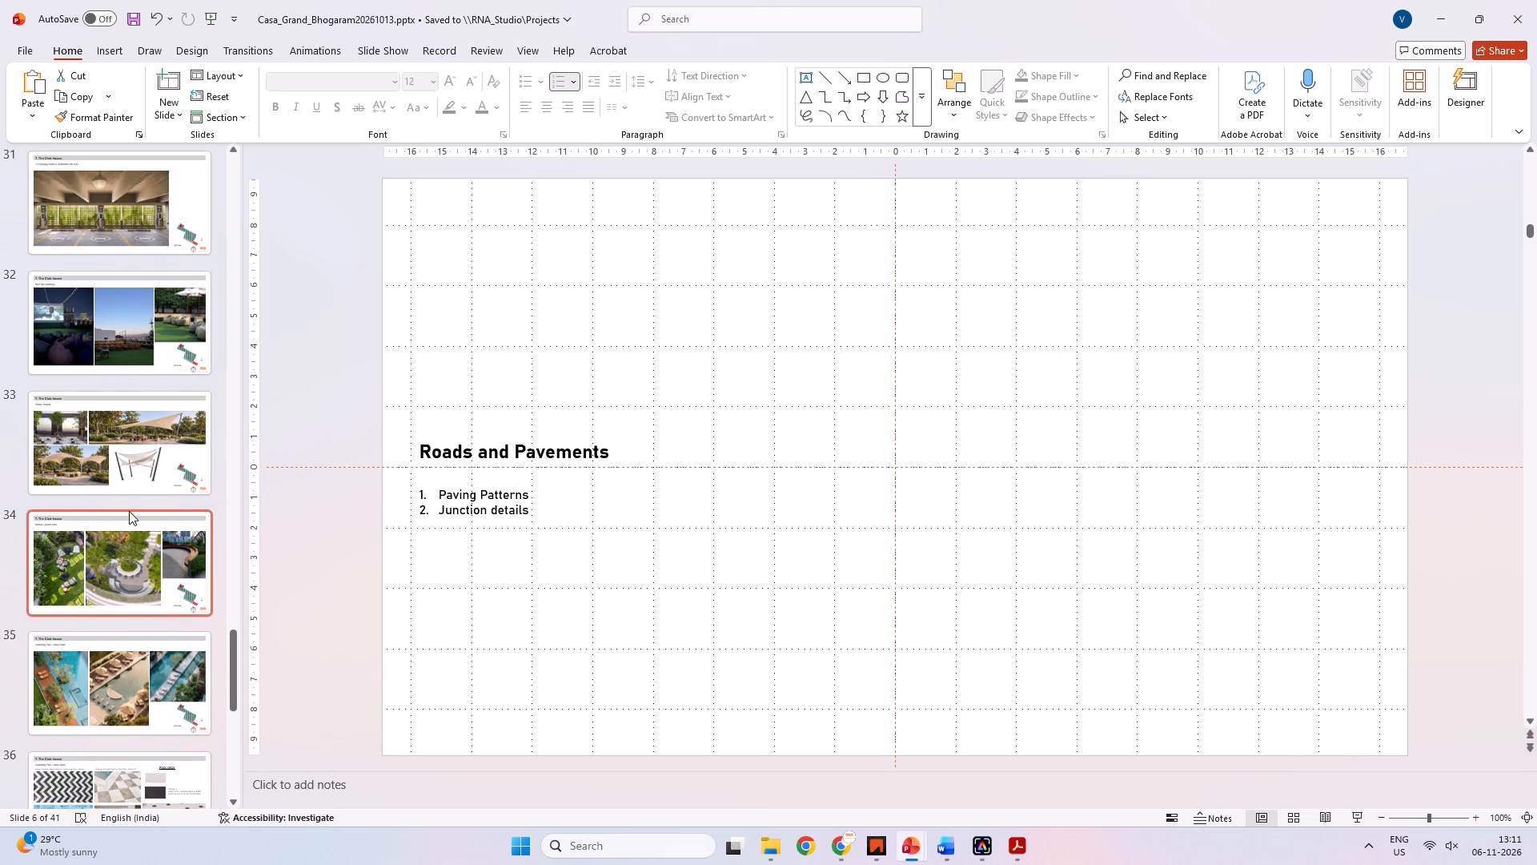
scroll(129, 511, "up", 3)
left_click(86, 439)
left_click_drag(82, 440, 95, 204)
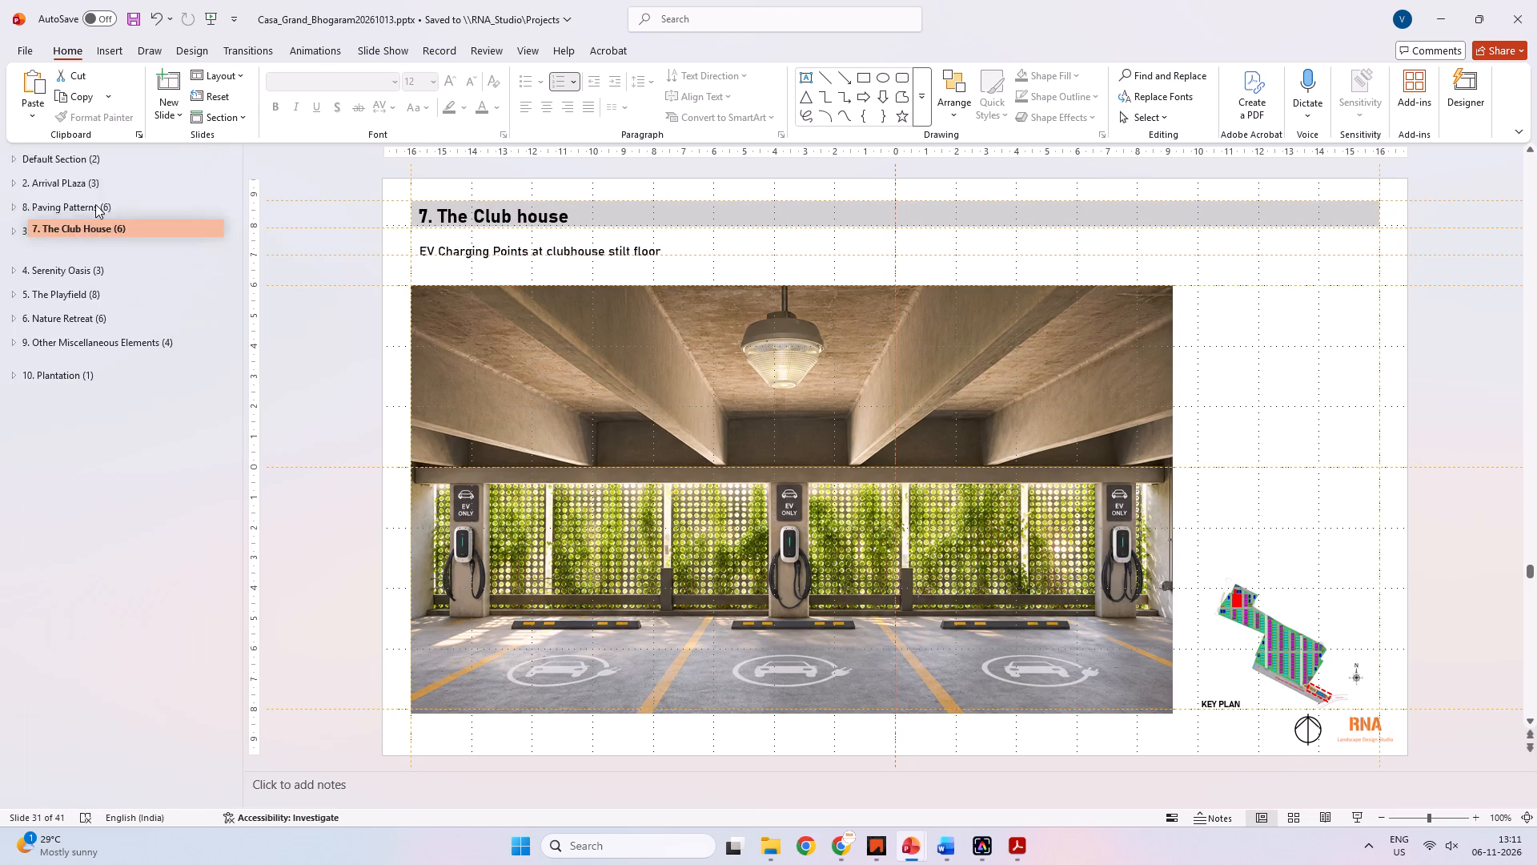
left_click_drag(95, 204, 81, 239)
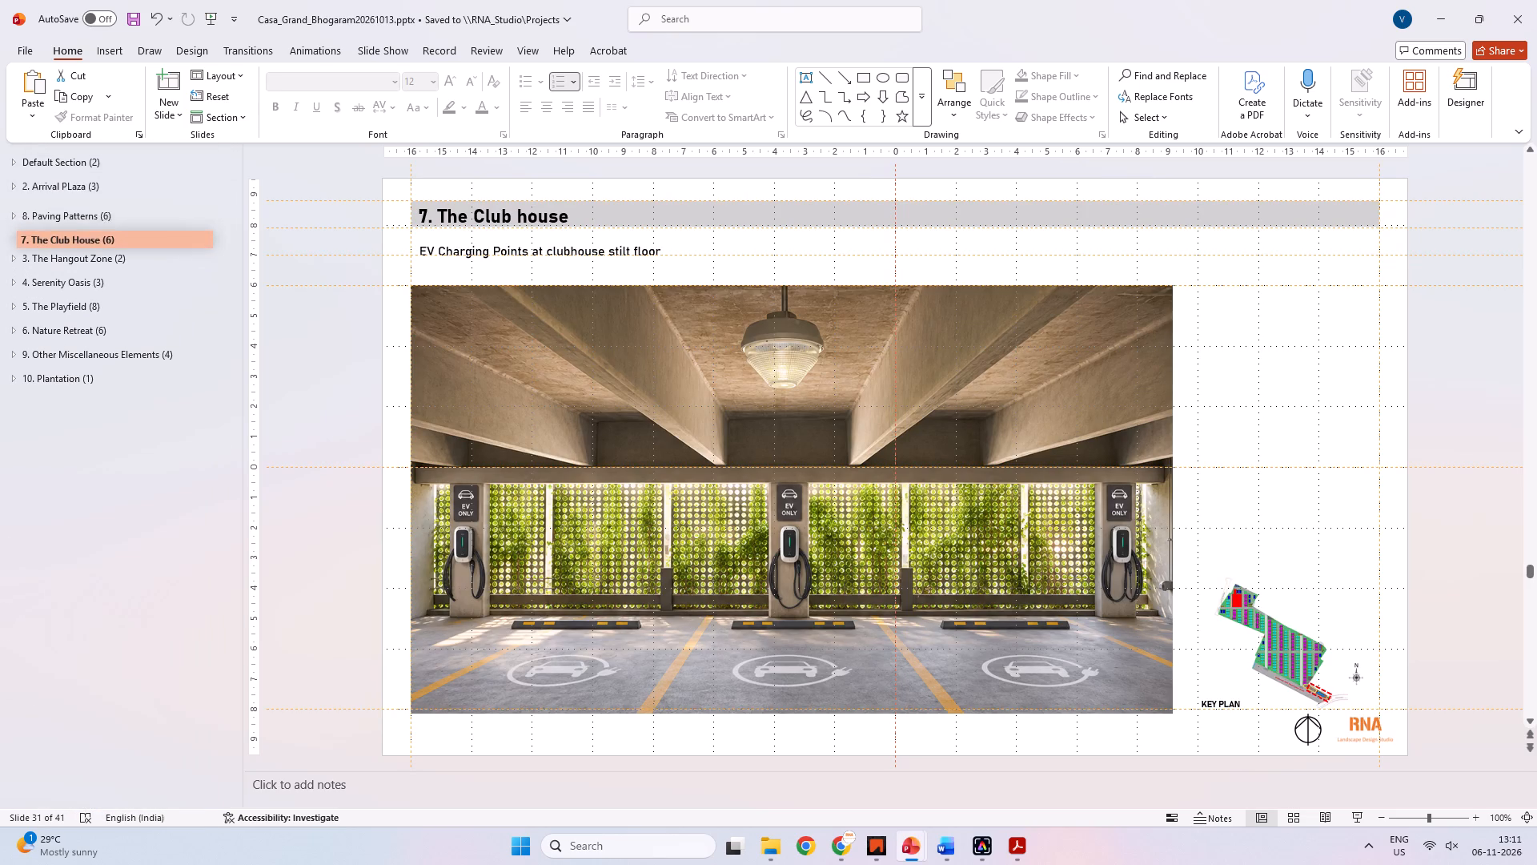
left_click_drag(81, 239, 81, 234)
Examine the slides of the 8. Paving Patterns section and the start of the 7. The Club House section.
scroll(560, 445, "up", 5)
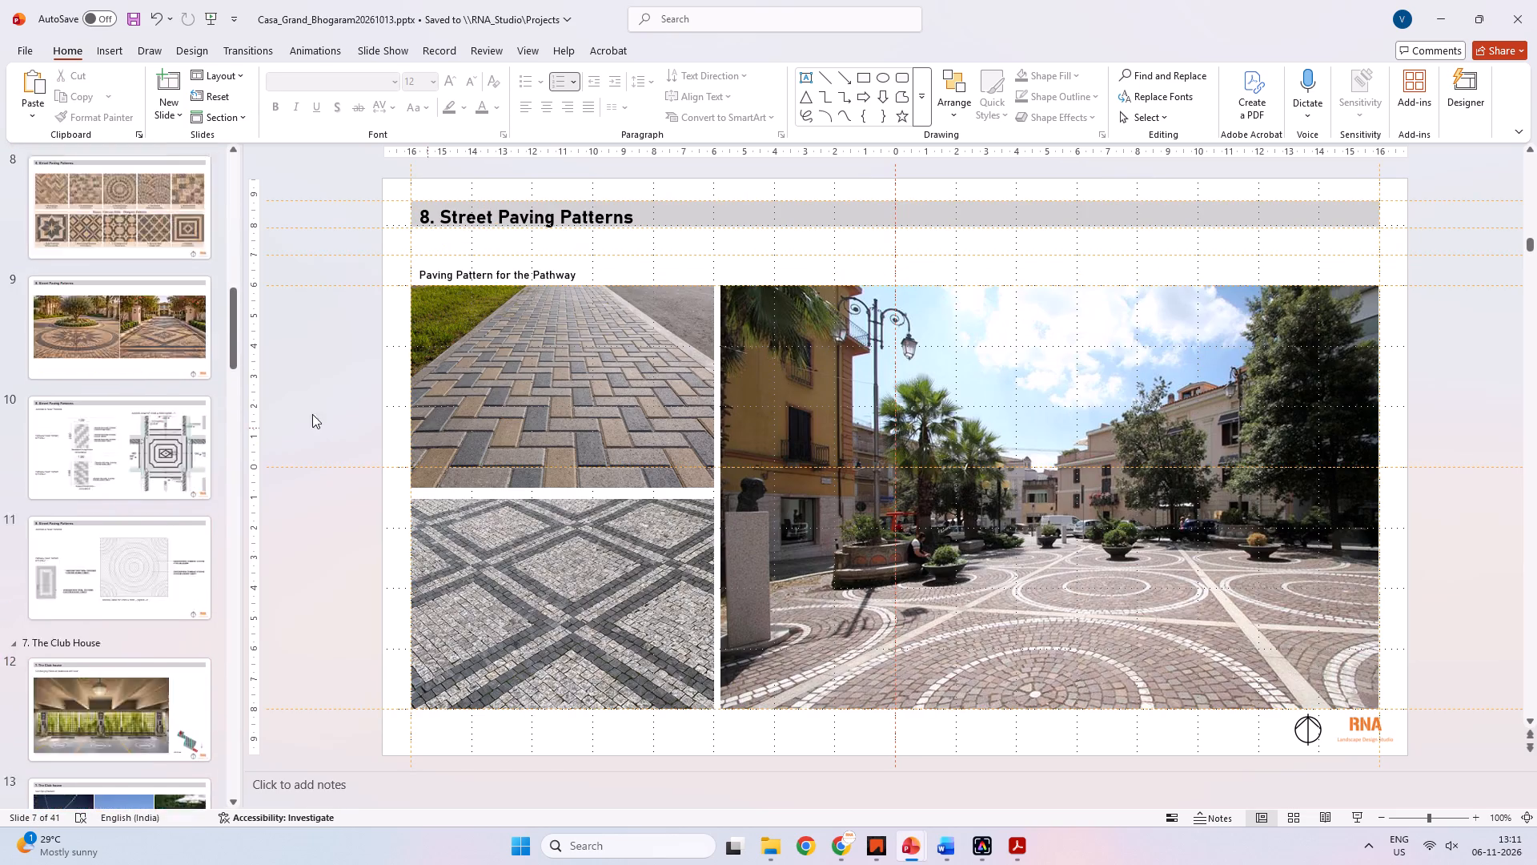
scroll(164, 384, "up", 5)
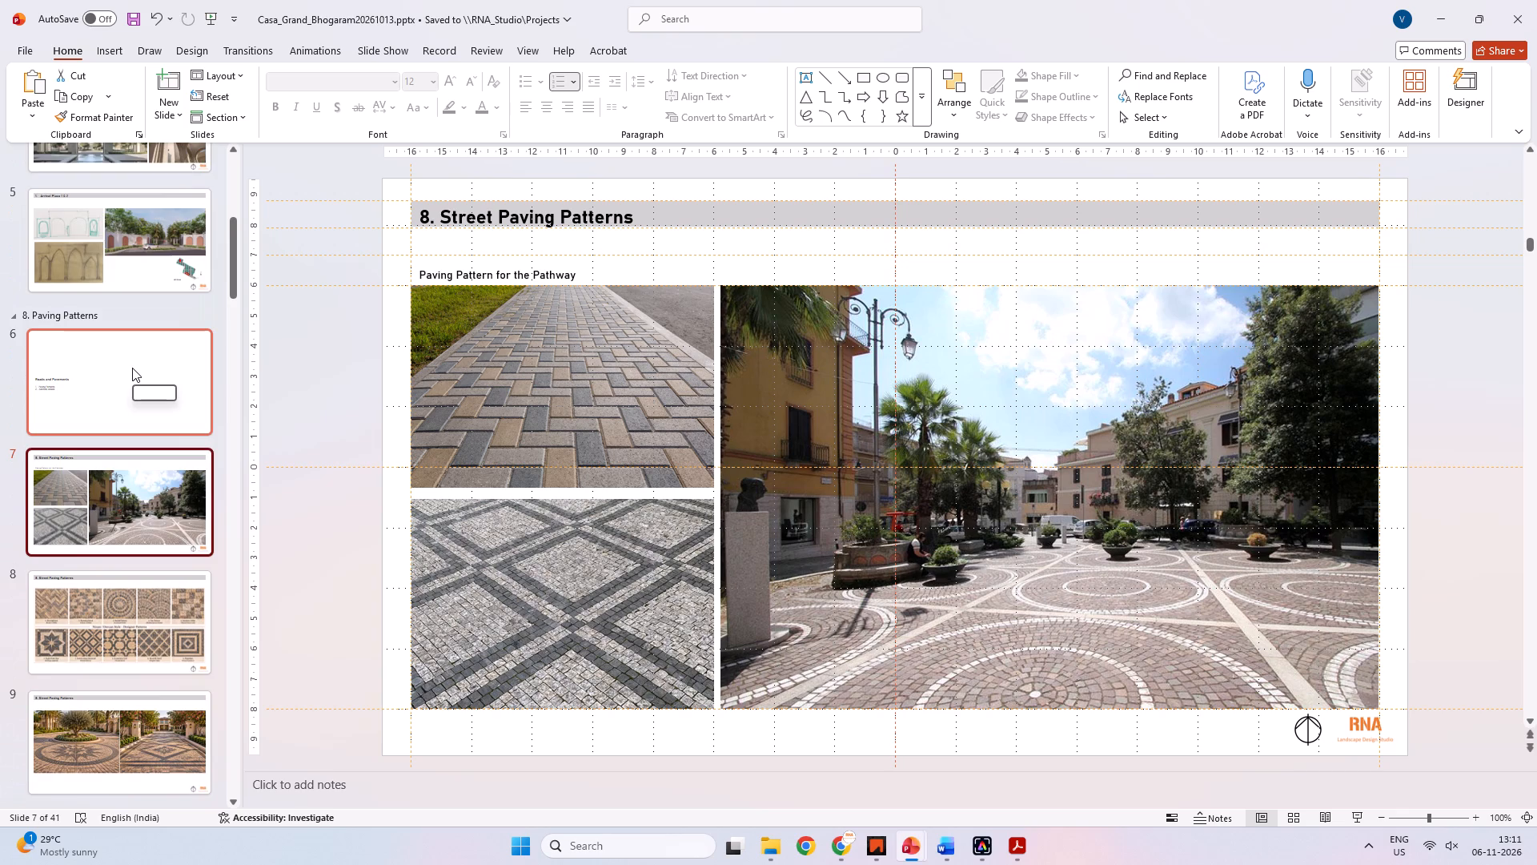
scroll(132, 378, "down", 11)
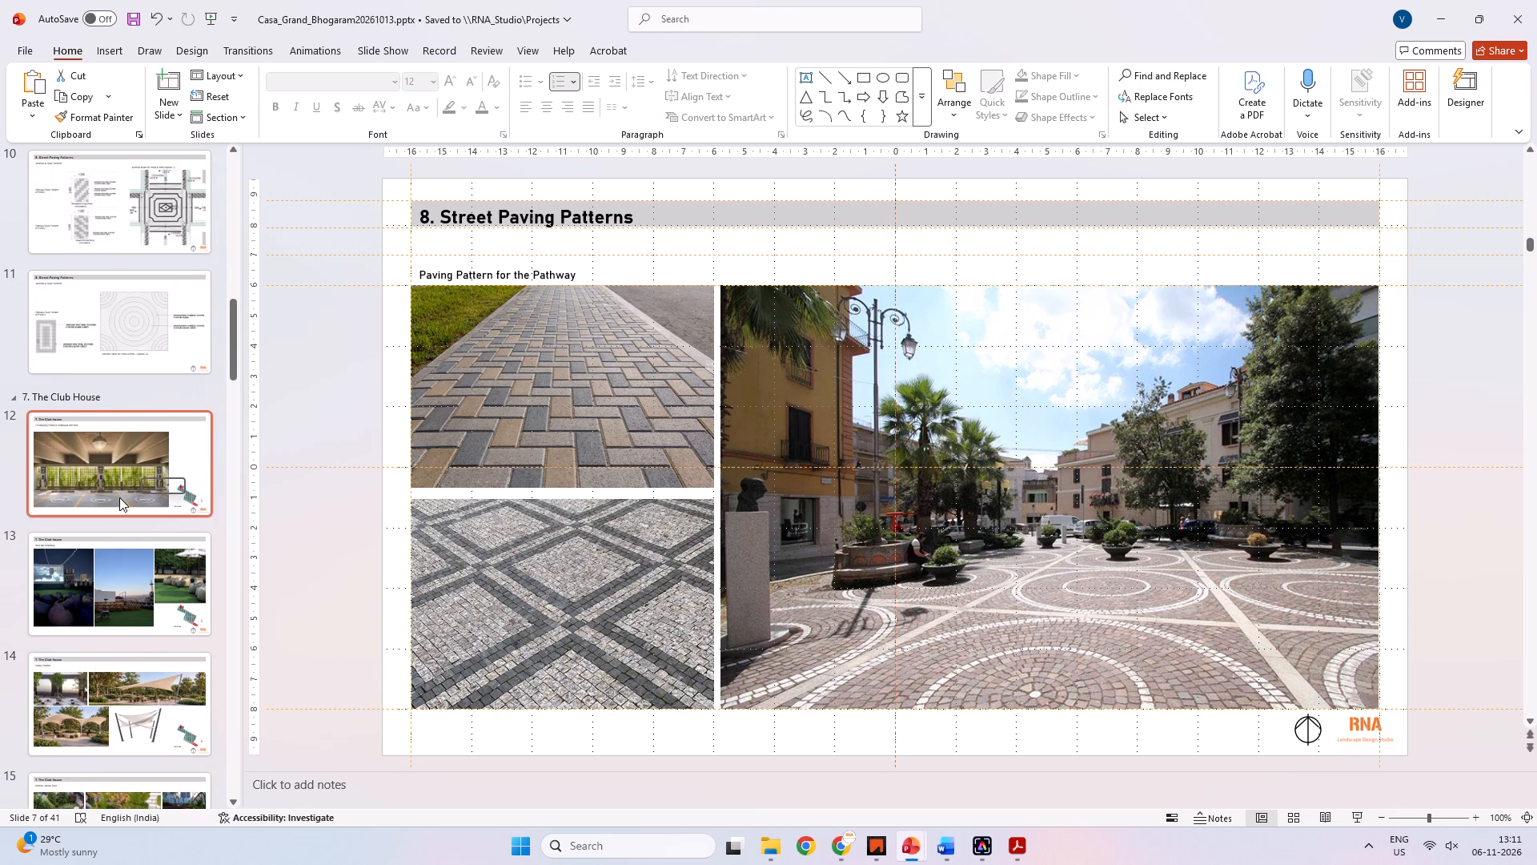
scroll(118, 498, "up", 11)
left_click(81, 374)
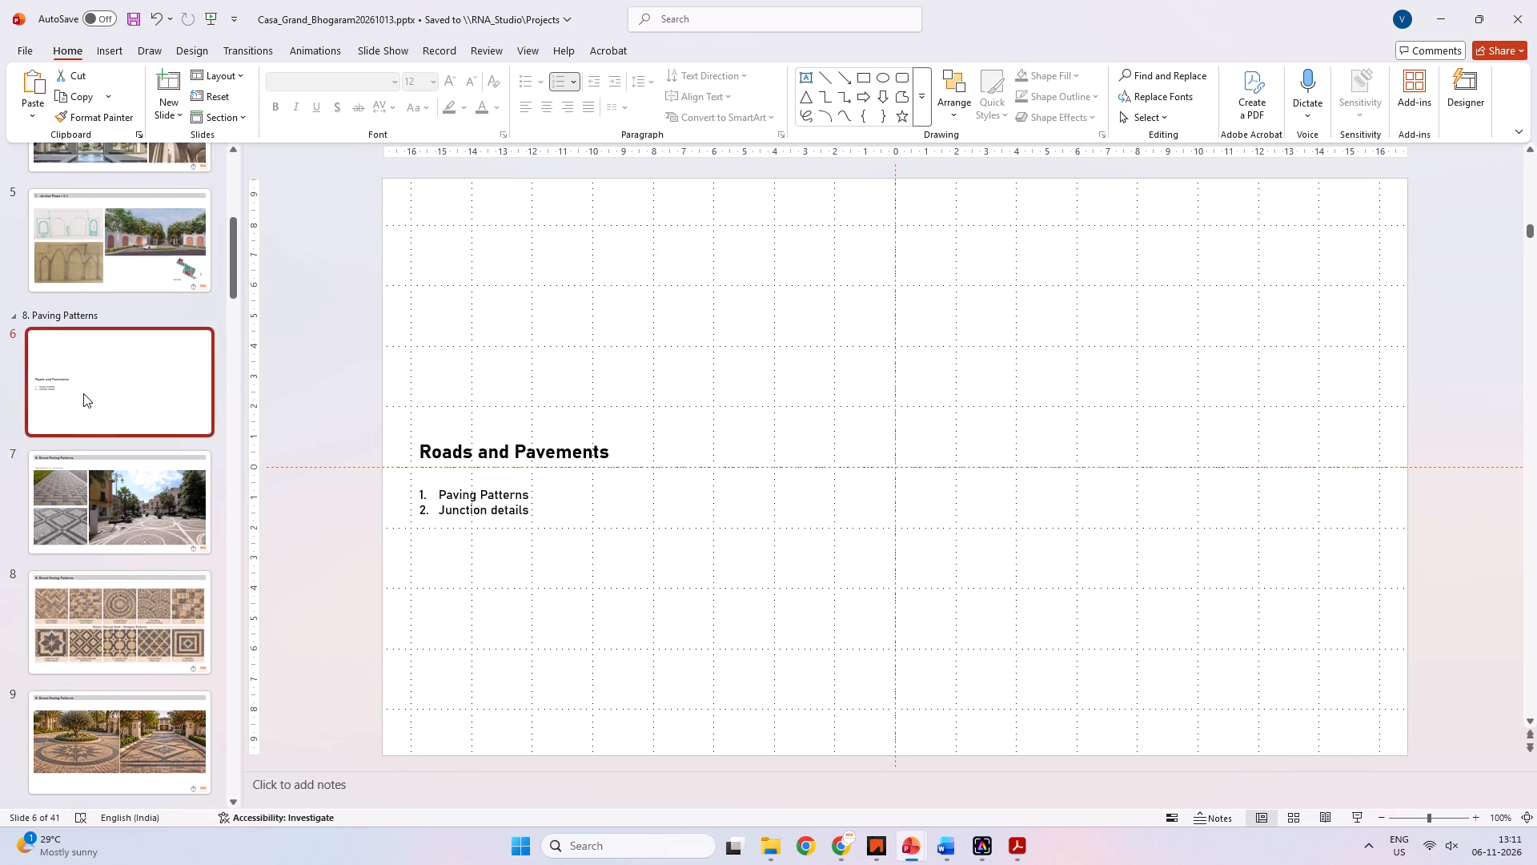
Add "Arrival zone" as the second numbered item on the Arrival Plaza 1 & 2 title slide, followed by a new list line.
scroll(88, 416, "up", 3)
left_click(95, 213)
left_click(545, 499)
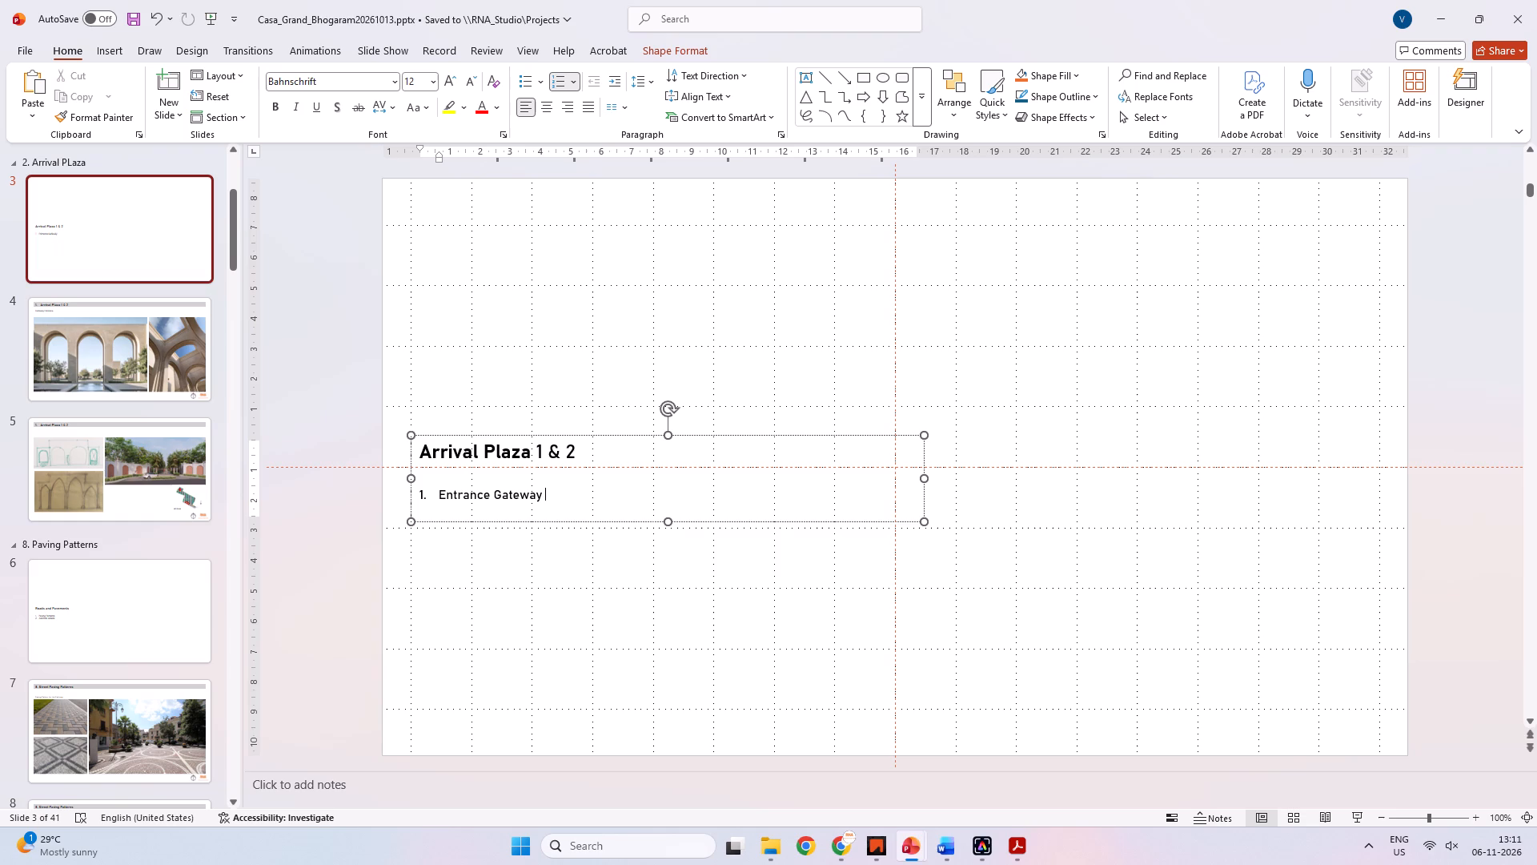
key("Return")
type("arrival zonw")
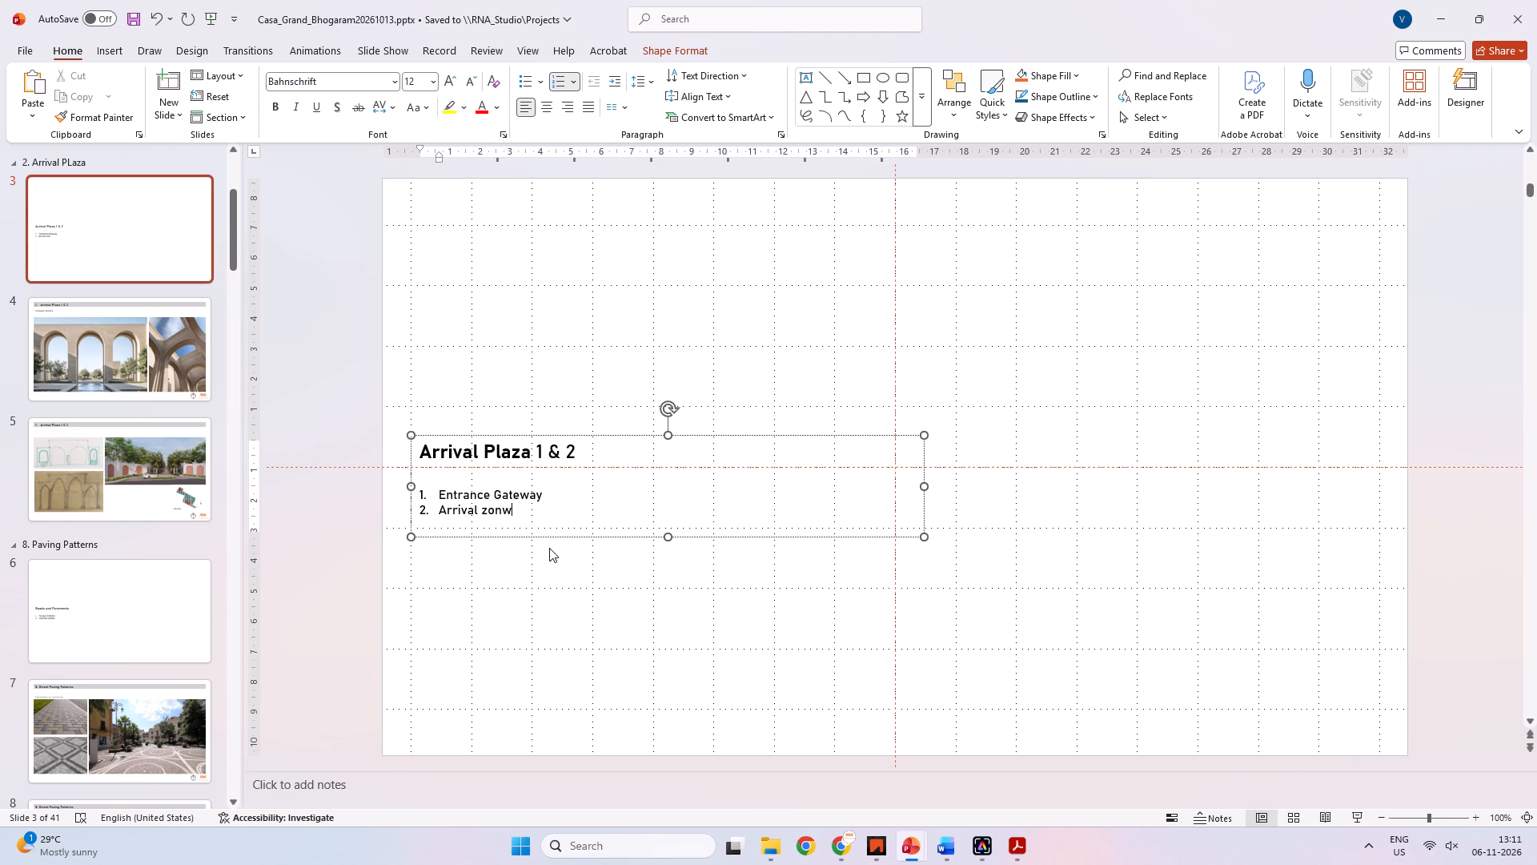
key("space")
key("BackSpace")
key("BackSpace")
key("e")
key("BackSpace")
key("space")
key("BackSpace")
type("e")
key("space")
key("Return")
Examine the Roads and Pavements title slide, the Junction & Paver Patterns slide and the first slides of the 7. The Club House section.
left_click(135, 583)
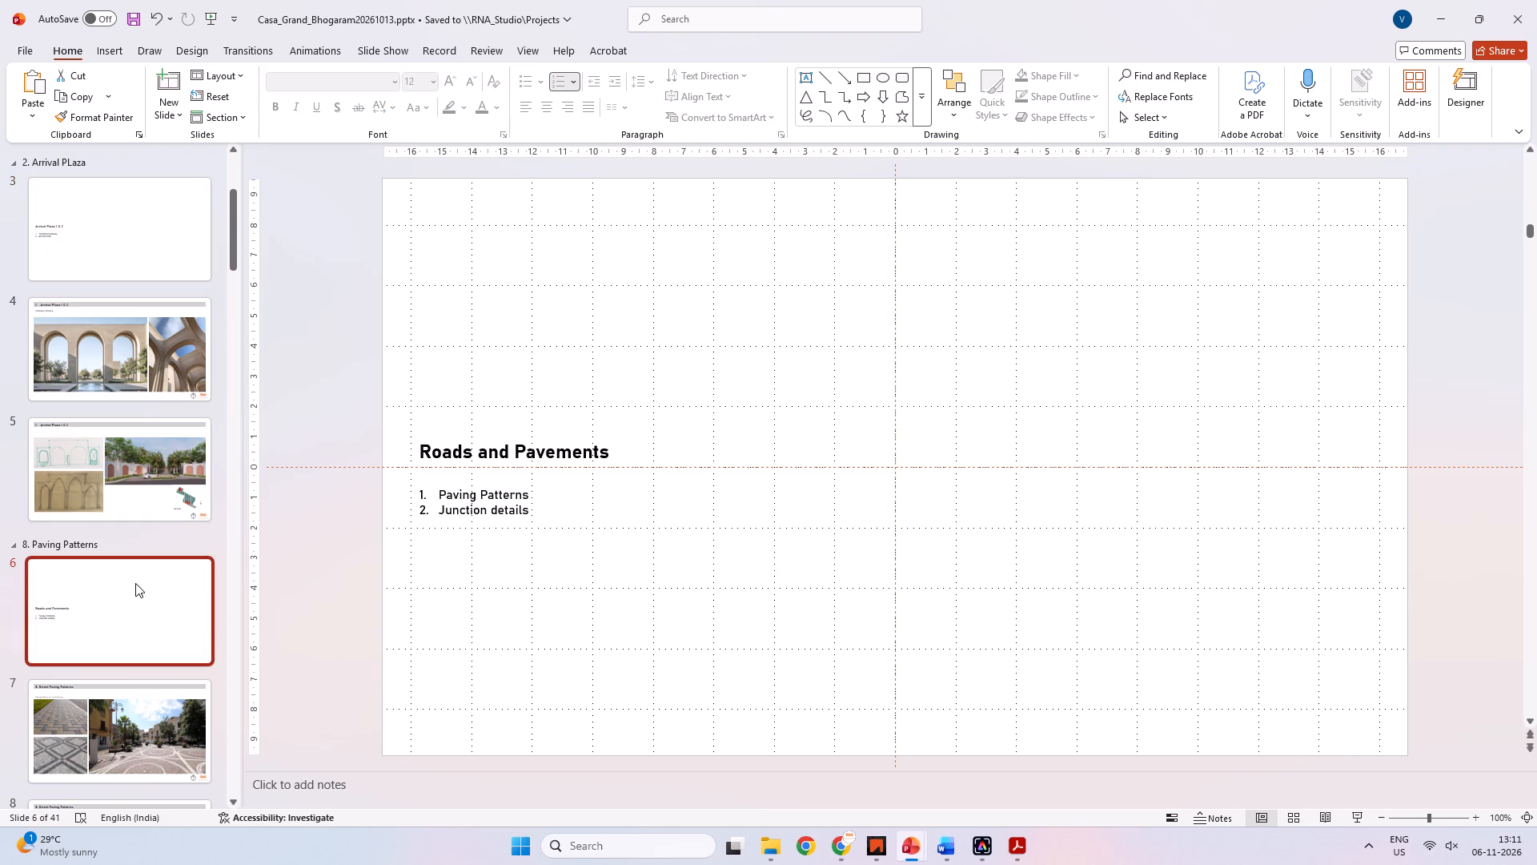
scroll(135, 547, "down", 10)
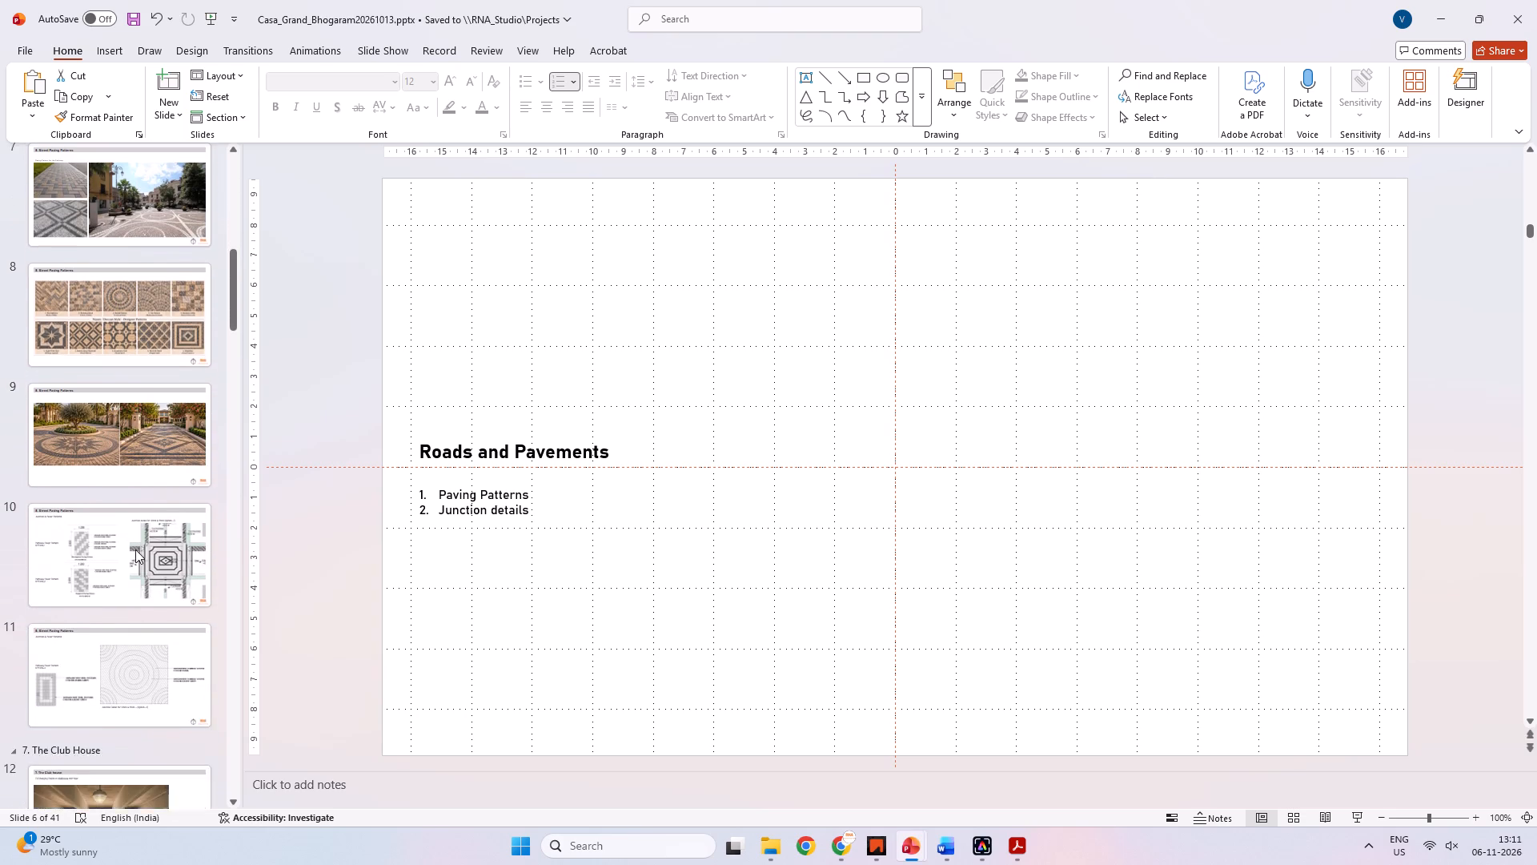
scroll(135, 549, "down", 2)
left_click(102, 385)
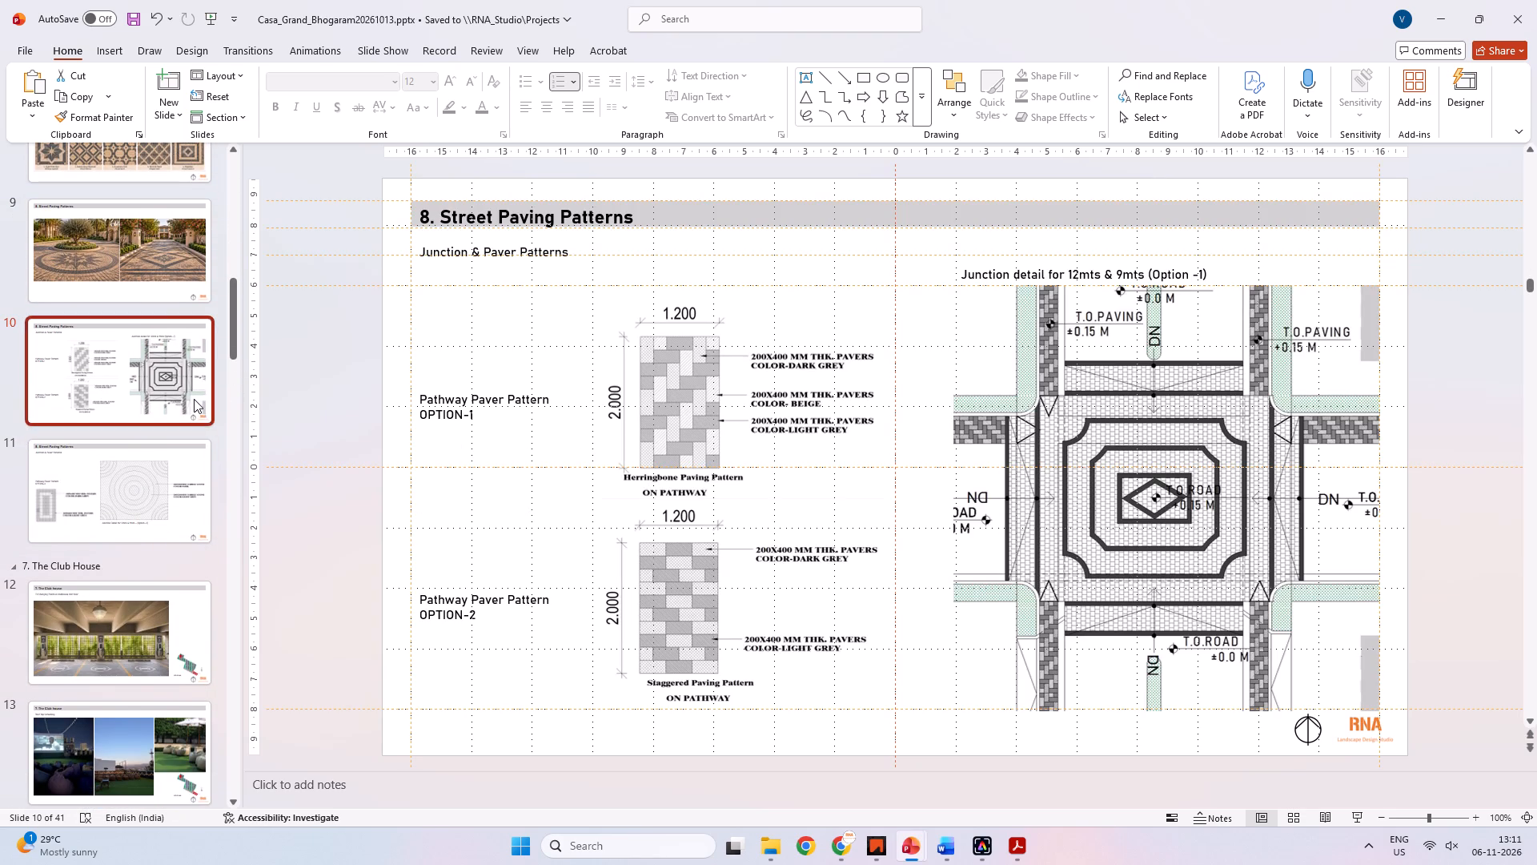
scroll(129, 452, "down", 3)
left_click(123, 332)
left_click(155, 467)
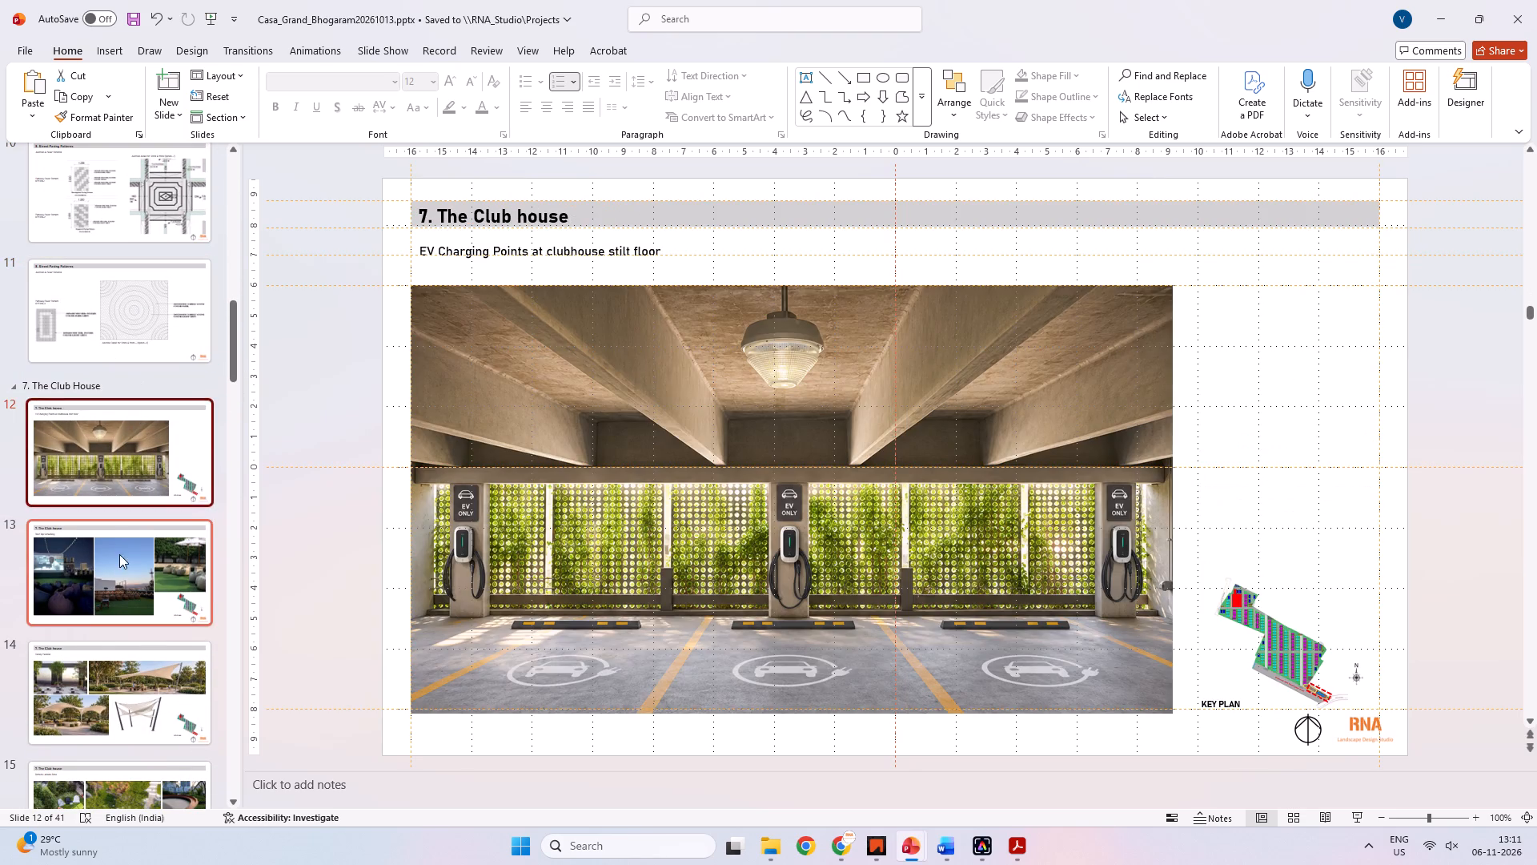
left_click(118, 570)
Delete the key plan from the "EV Charging Points at clubhouse stilt floor" slide.
left_click(111, 436)
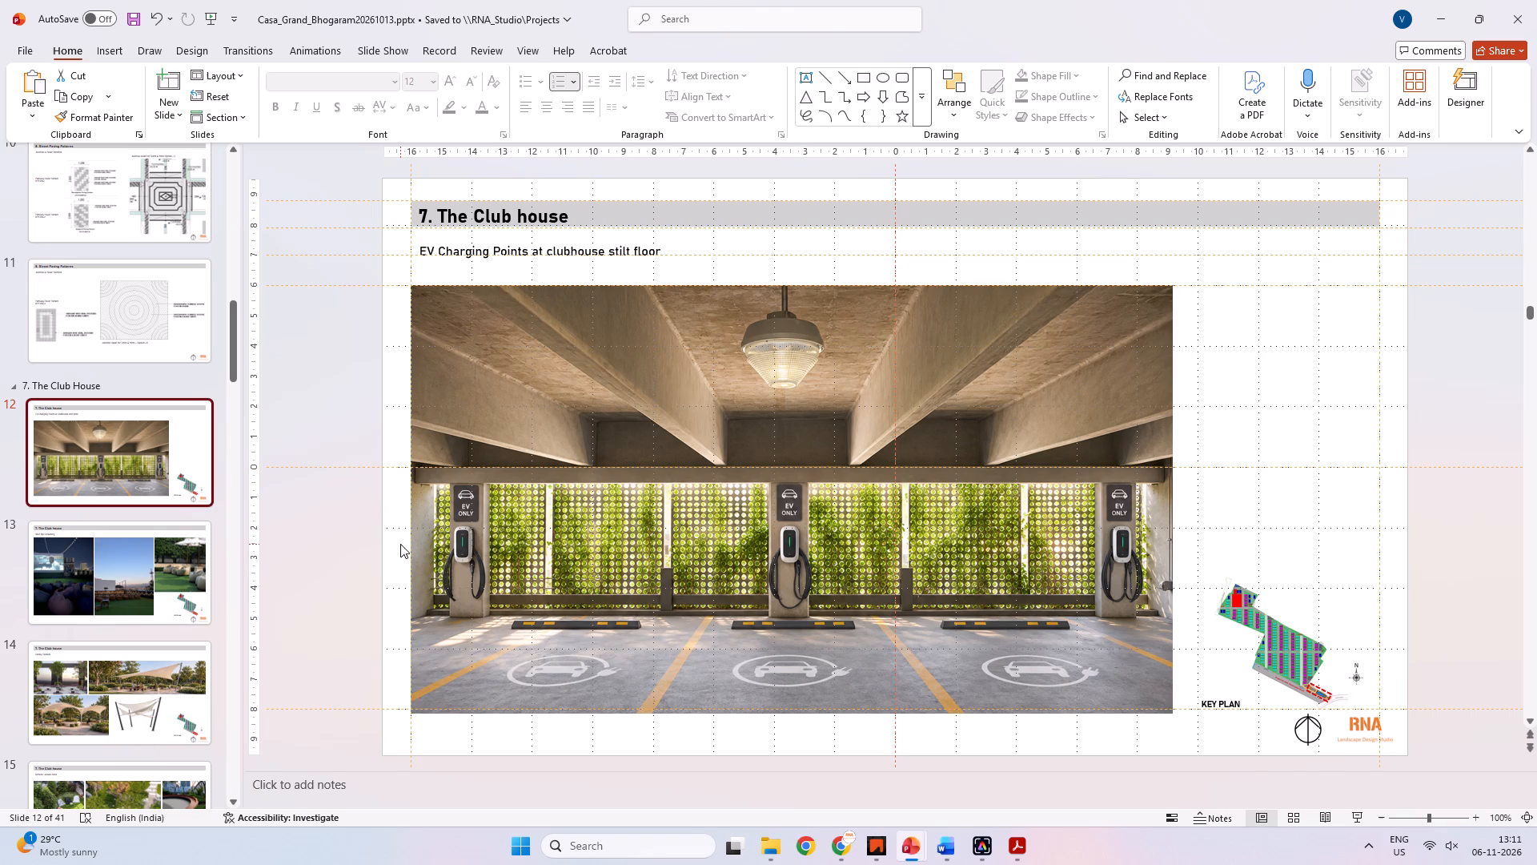
left_click(1267, 631)
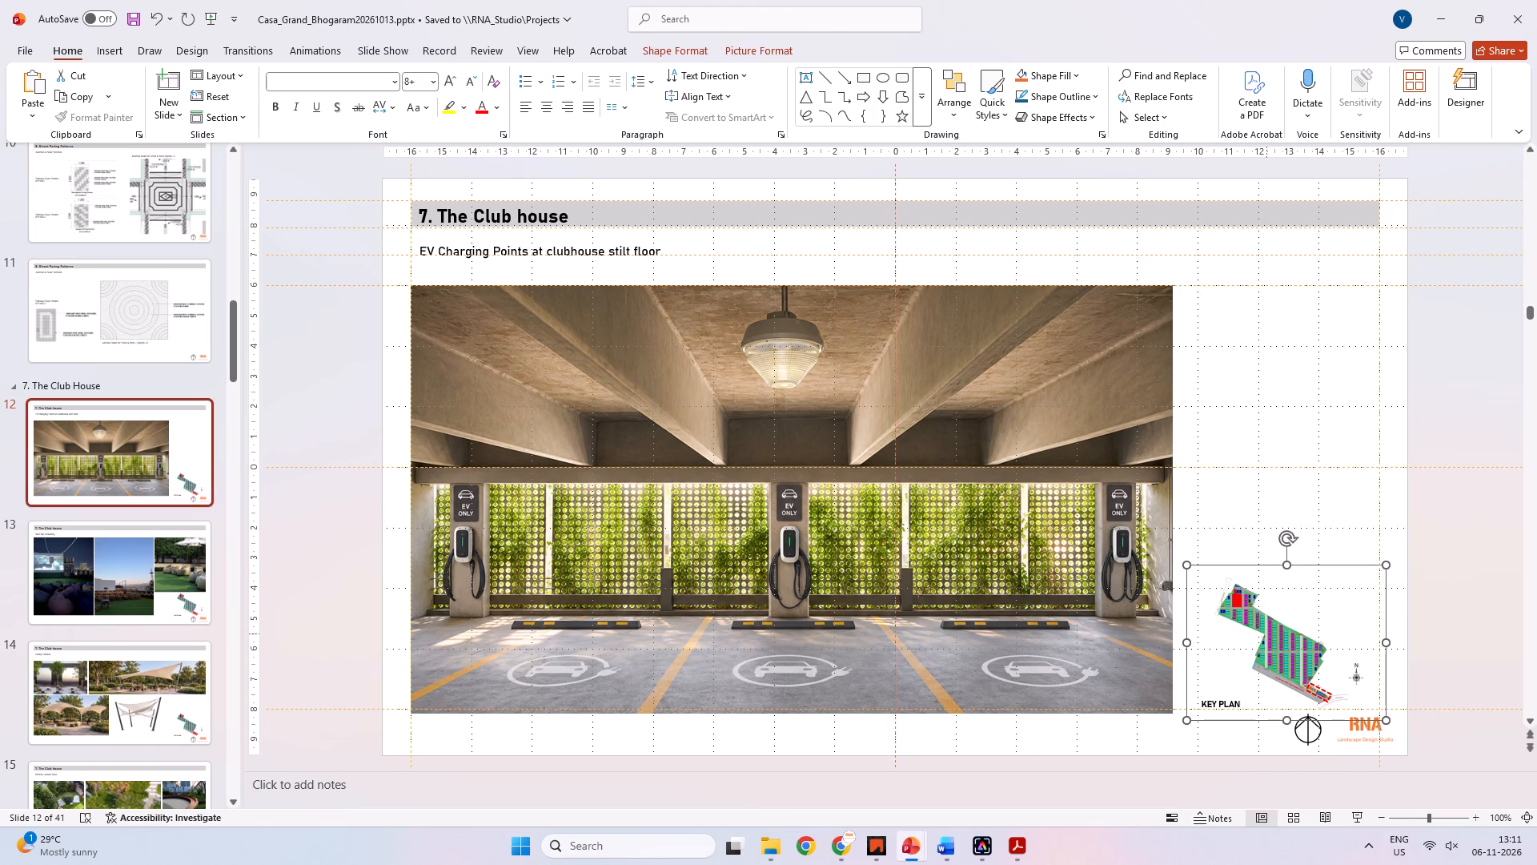
key("Delete")
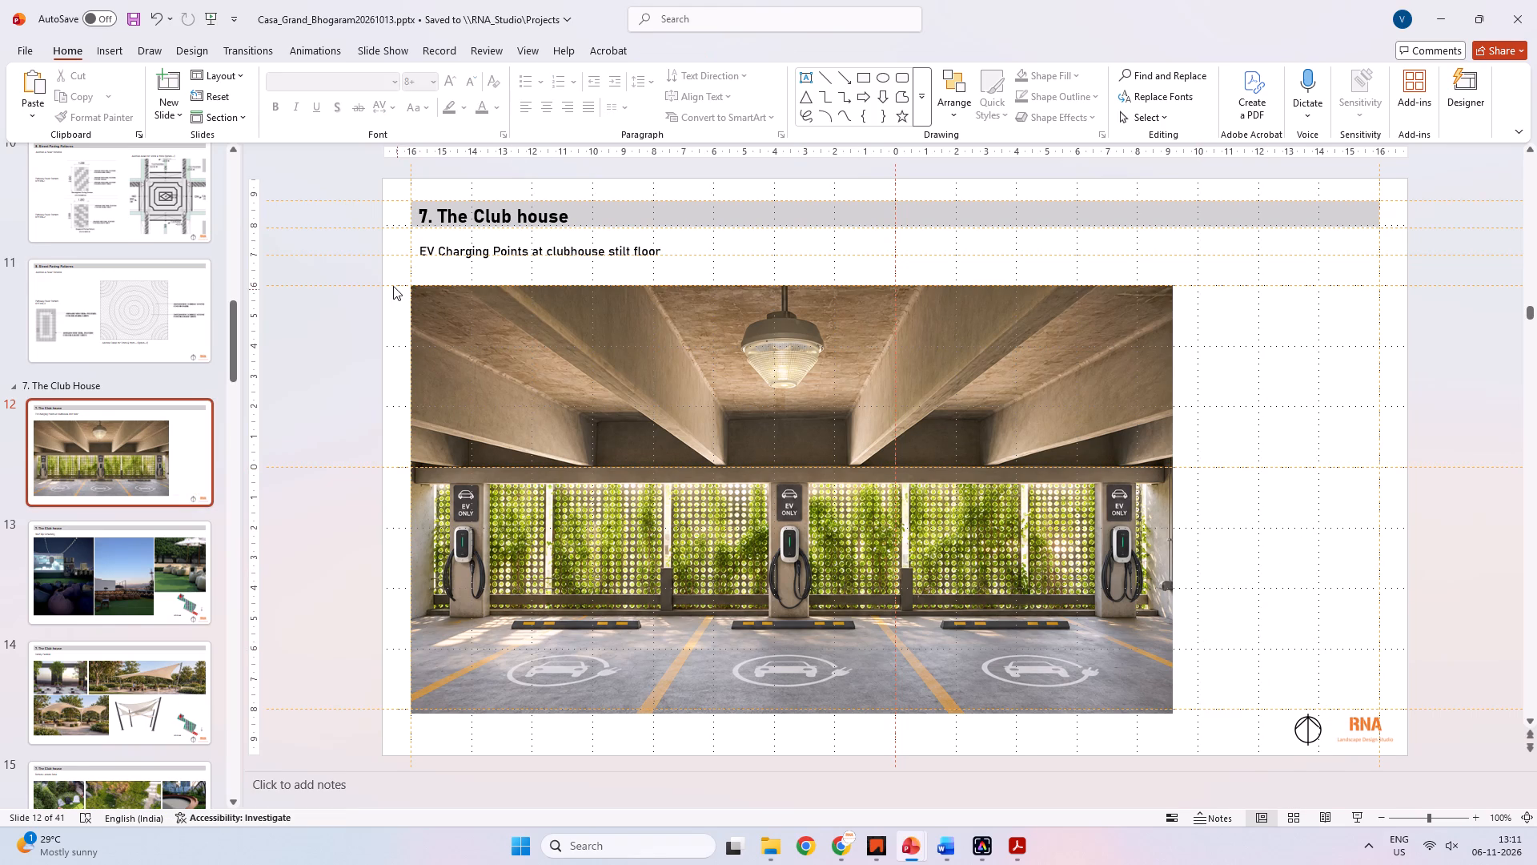
Switch to the Bogaram drawing in IIACAD and examine the Clubhouse-1 stilt floor plan.
key("alt+Tab")
scroll(502, 431, "up", 2)
middle_click_drag(443, 442, 563, 427)
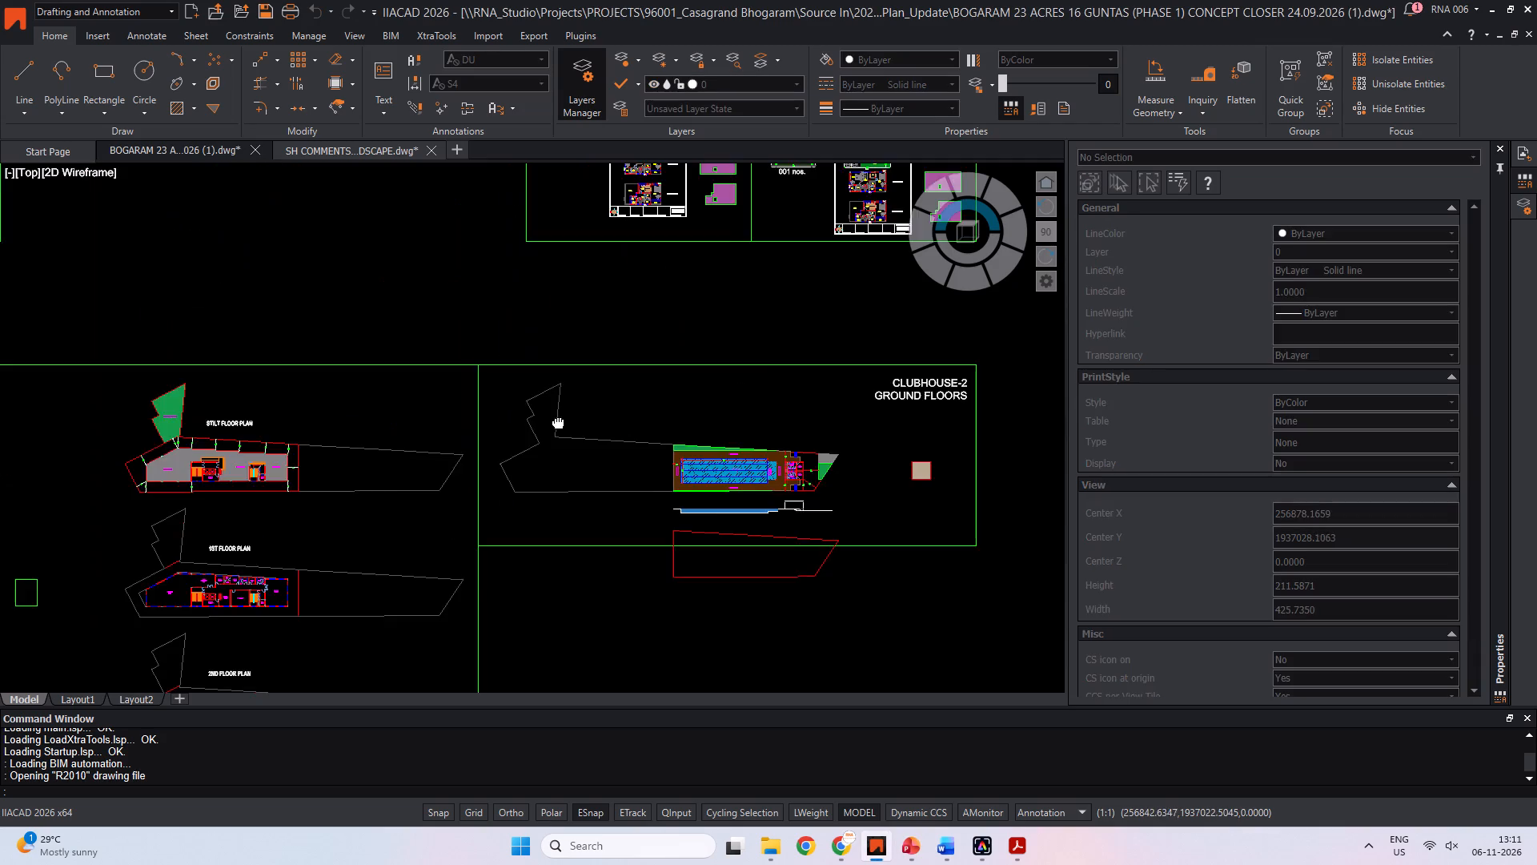
middle_click_drag(563, 427, 852, 354)
middle_click_drag(423, 419, 477, 400)
scroll(660, 343, "up", 1)
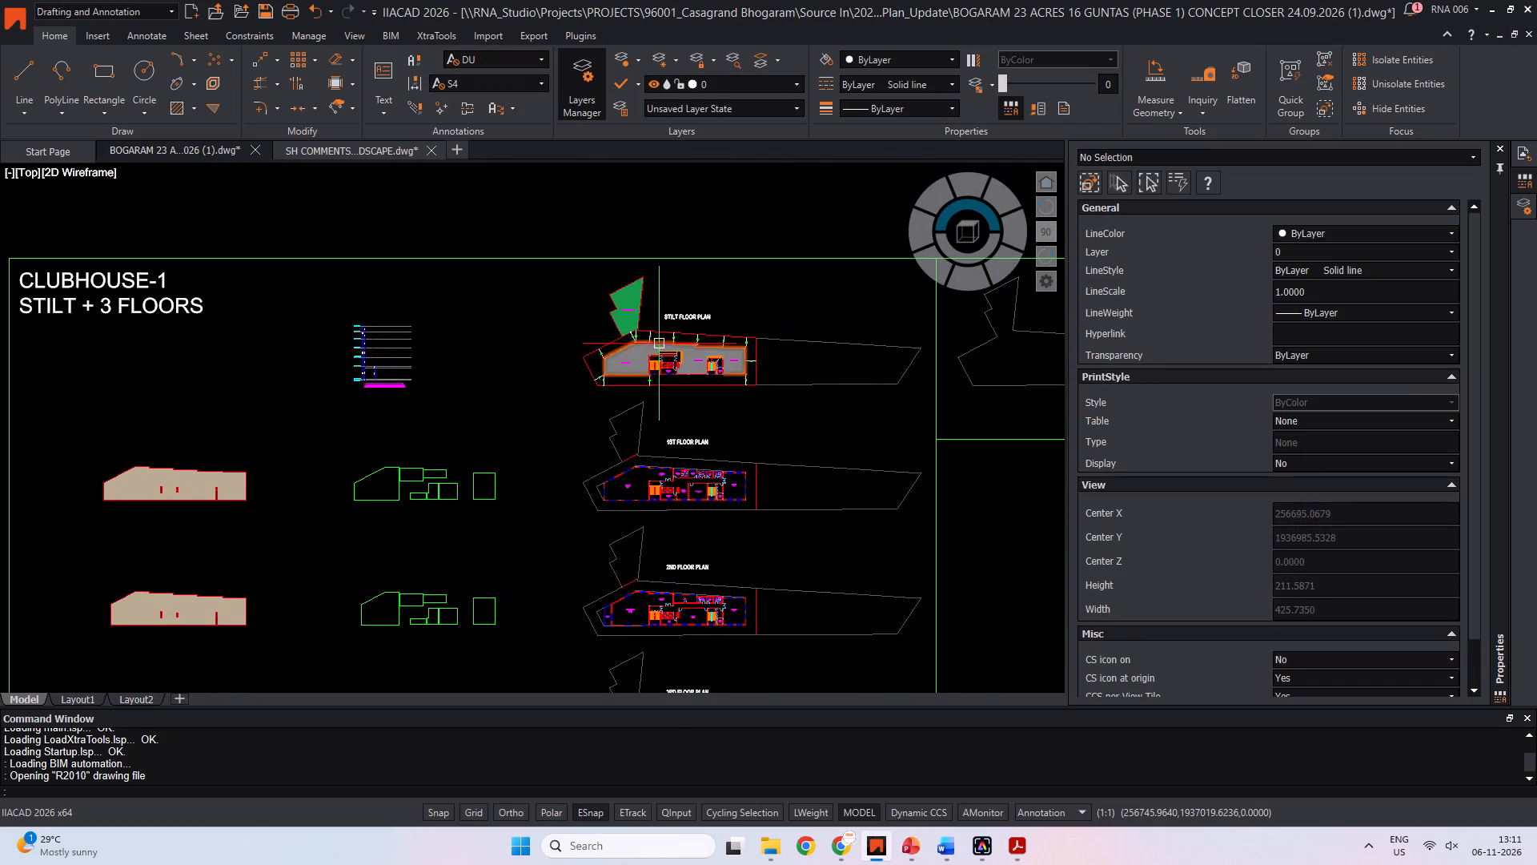
scroll(660, 342, "up", 2)
middle_click_drag(611, 284, 497, 411)
middle_click_drag(497, 409, 469, 349)
left_click_drag(454, 262, 447, 263)
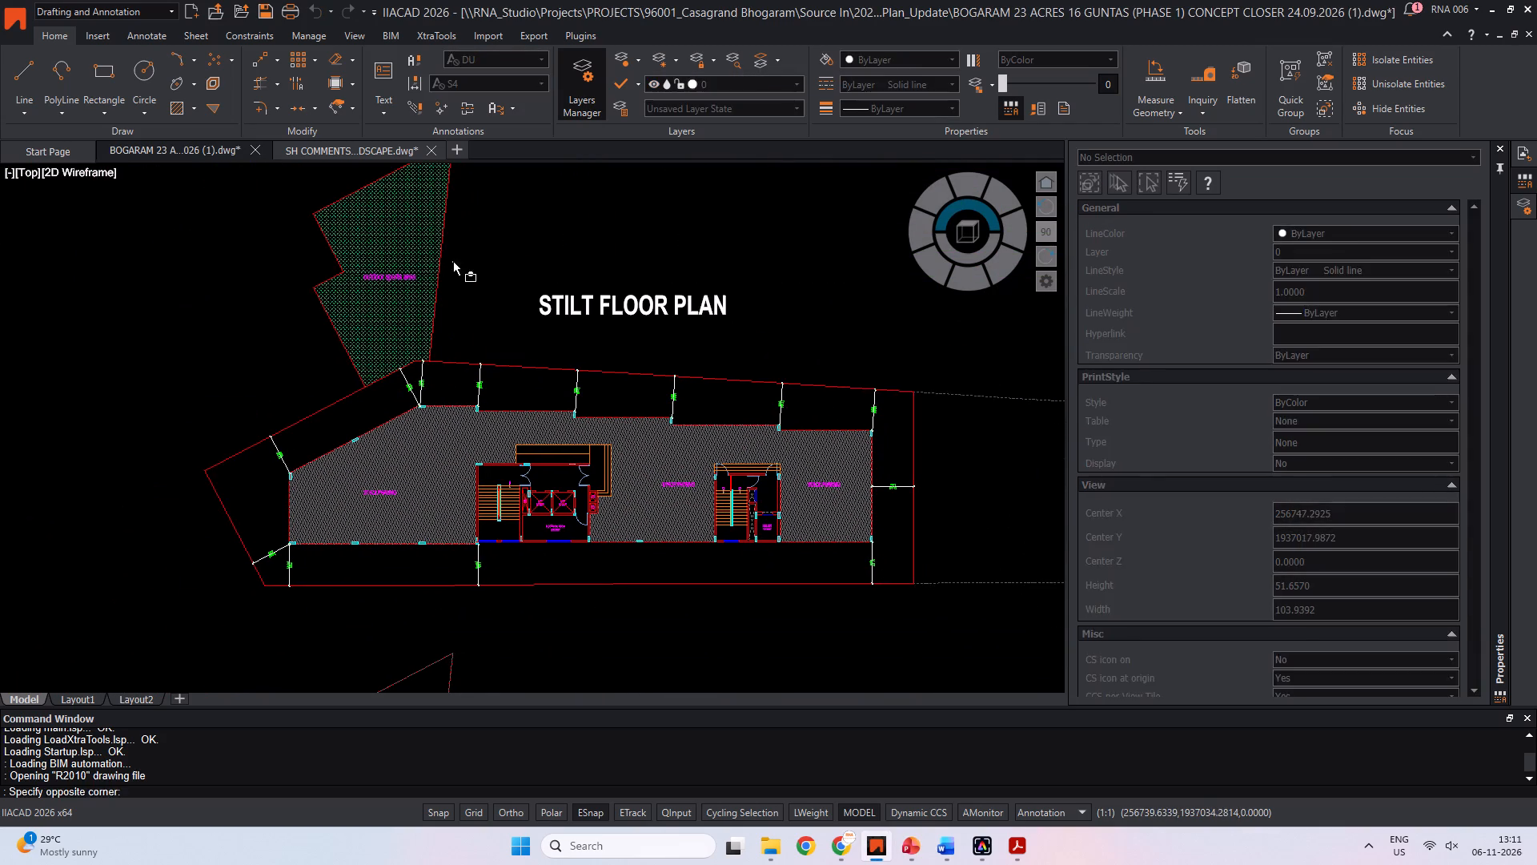
left_click_drag(447, 263, 419, 270)
left_click(315, 292)
key("Escape")
middle_click_drag(570, 427, 558, 429)
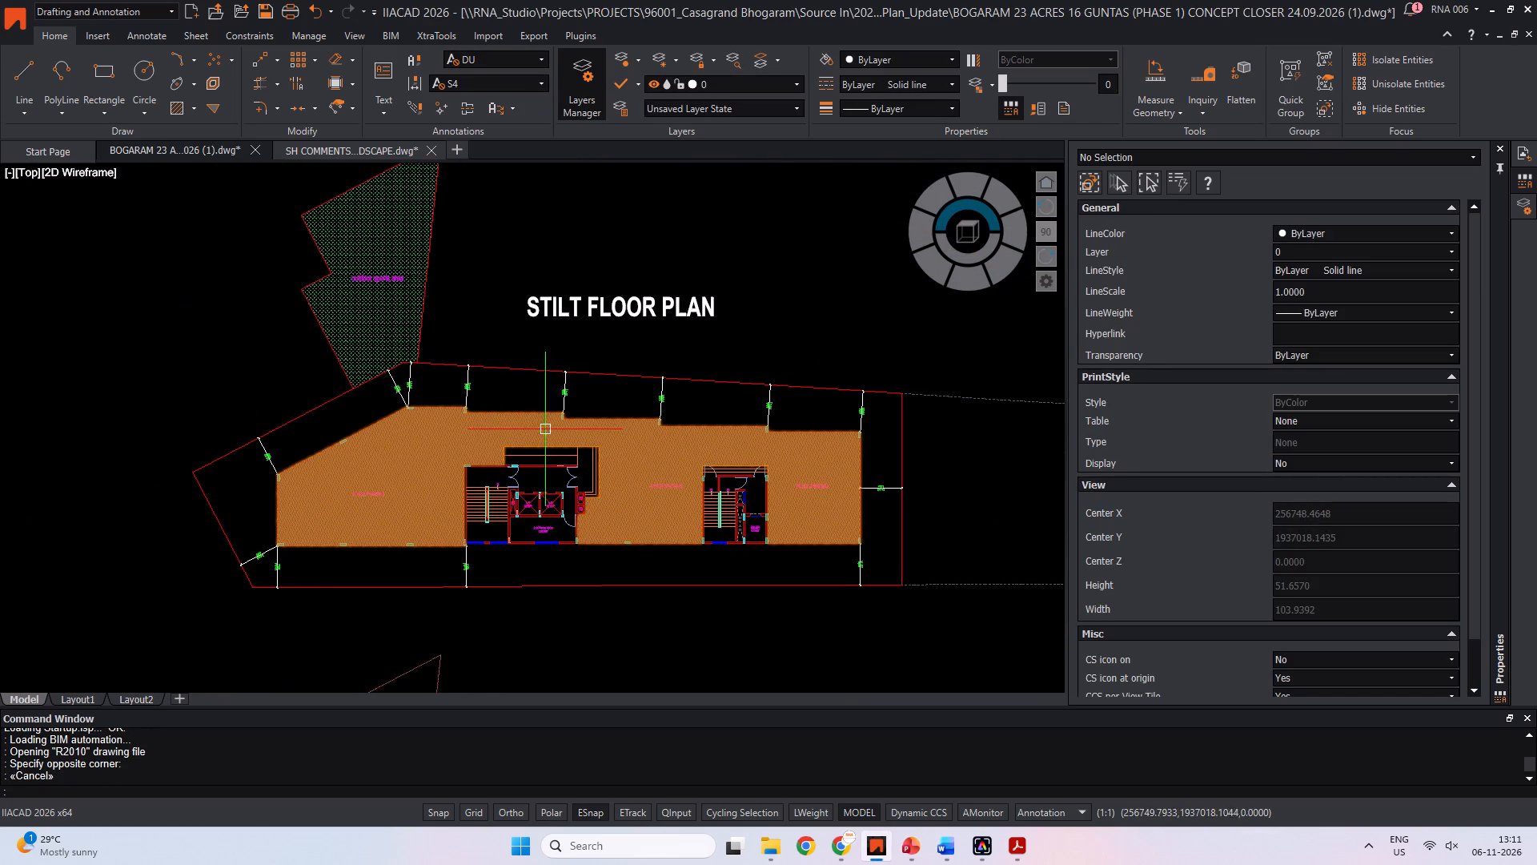
Switch back to the Casa Grand Bhogaram presentation in PowerPoint and delete the key plan from the Roof Top Screening slide.
key("alt+Tab")
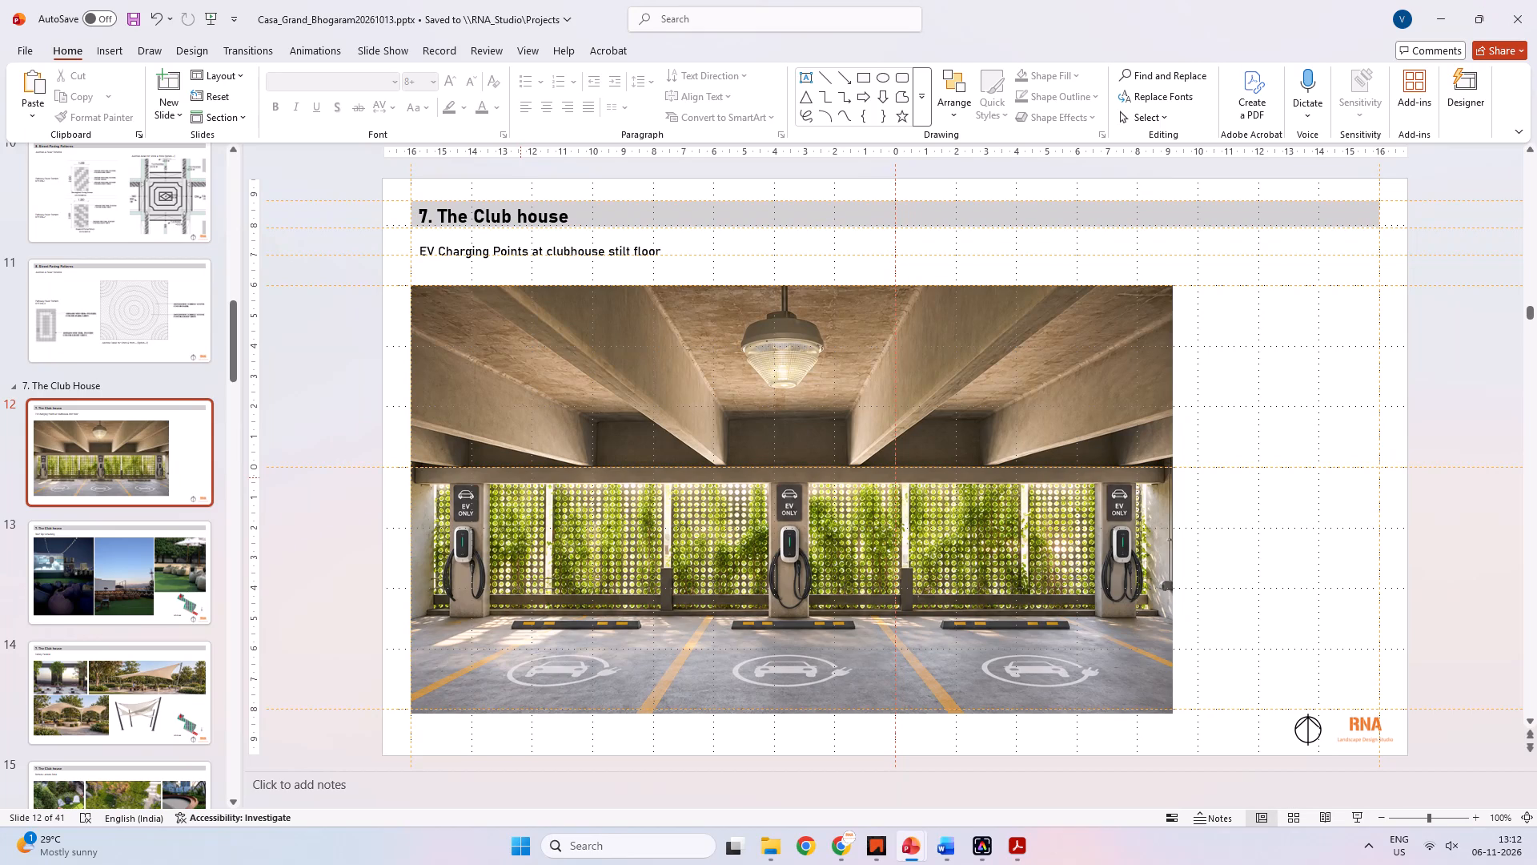
left_click(335, 493)
left_click(180, 546)
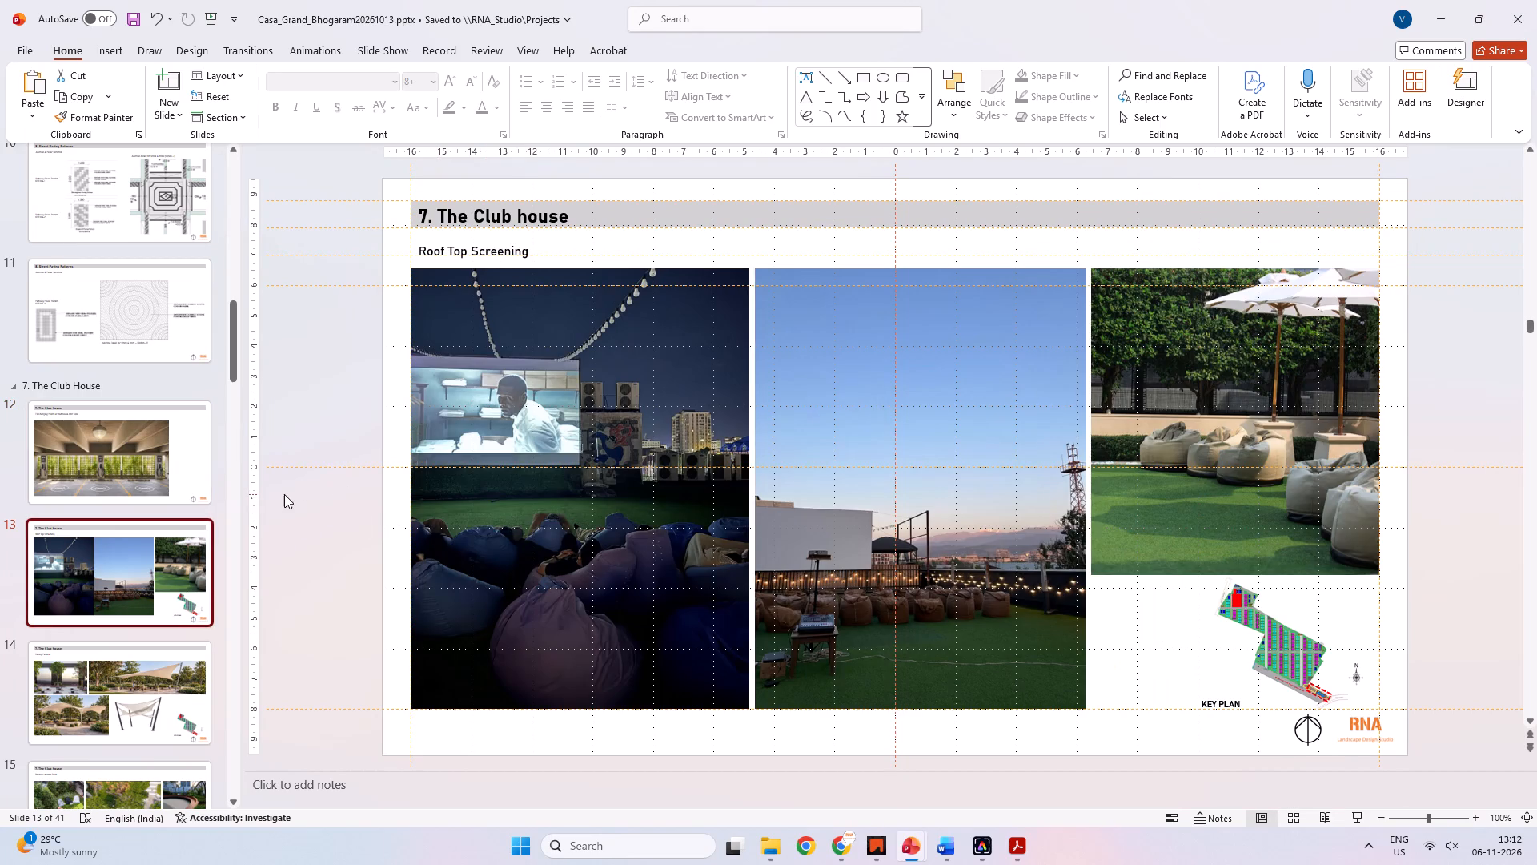
left_click(1266, 621)
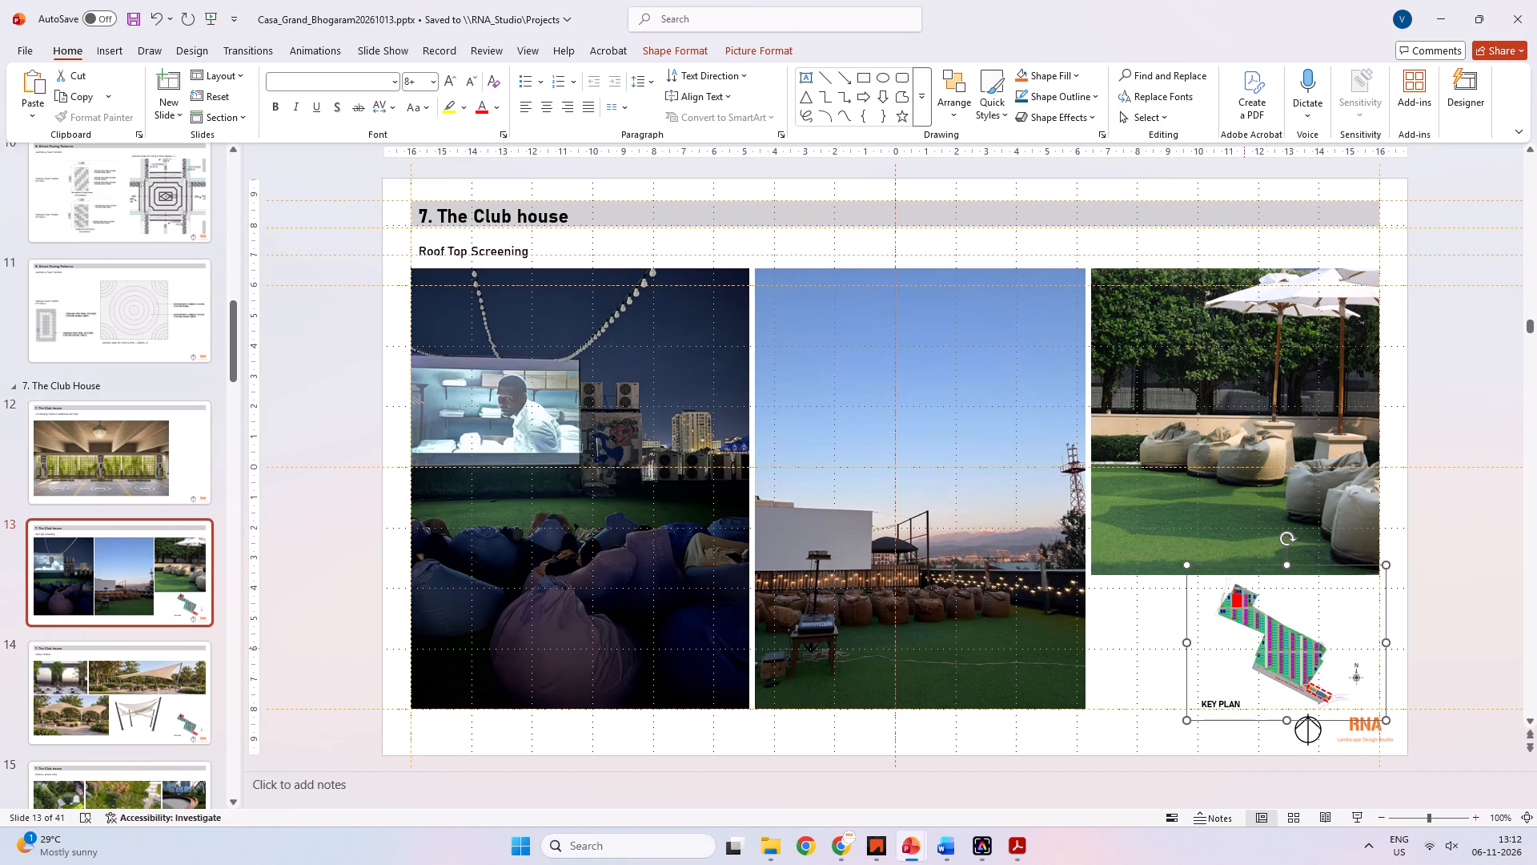
key("Delete")
Switch to the IIACAD drawing and examine the Clubhouse-1 floor plans below the stilt floor plan.
key("alt+Tab")
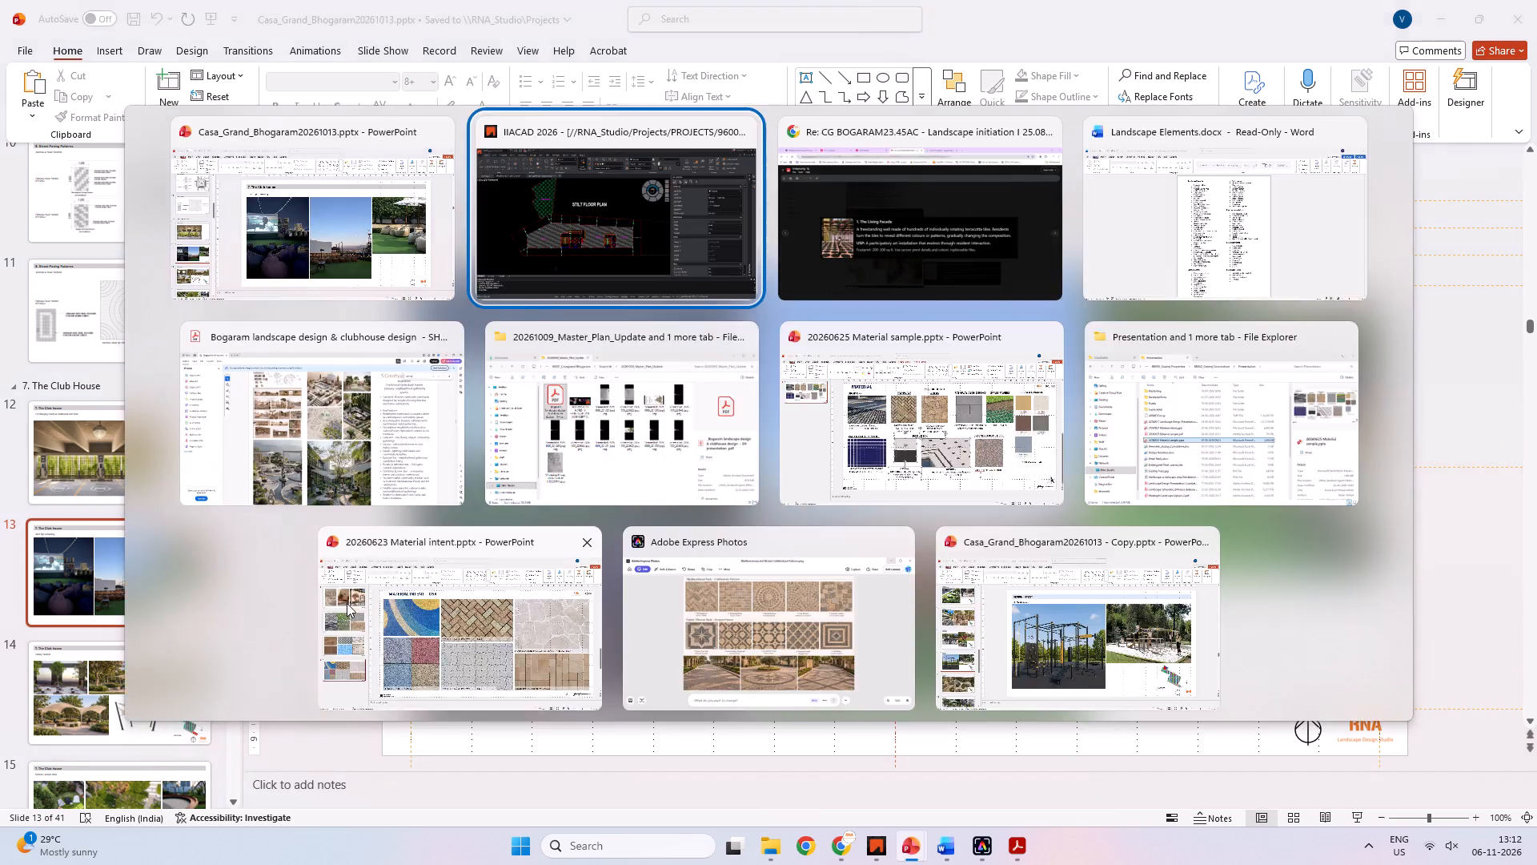
middle_click_drag(594, 578, 656, 579)
scroll(642, 576, "down", 2)
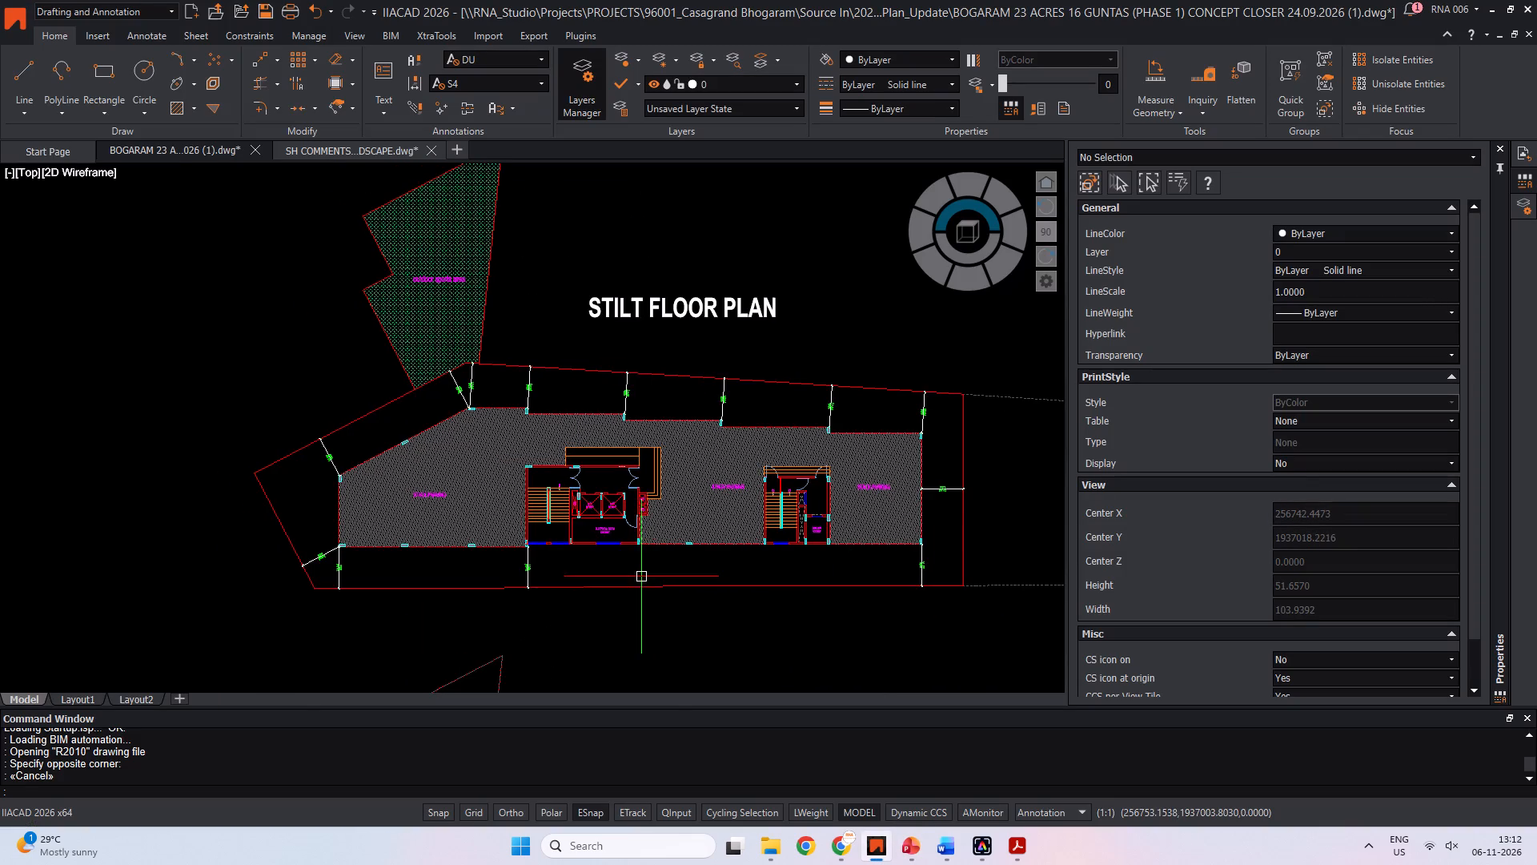
scroll(642, 577, "down", 1)
middle_click_drag(642, 577, 620, 376)
middle_click_drag(645, 564, 618, 475)
key("alt+Tab")
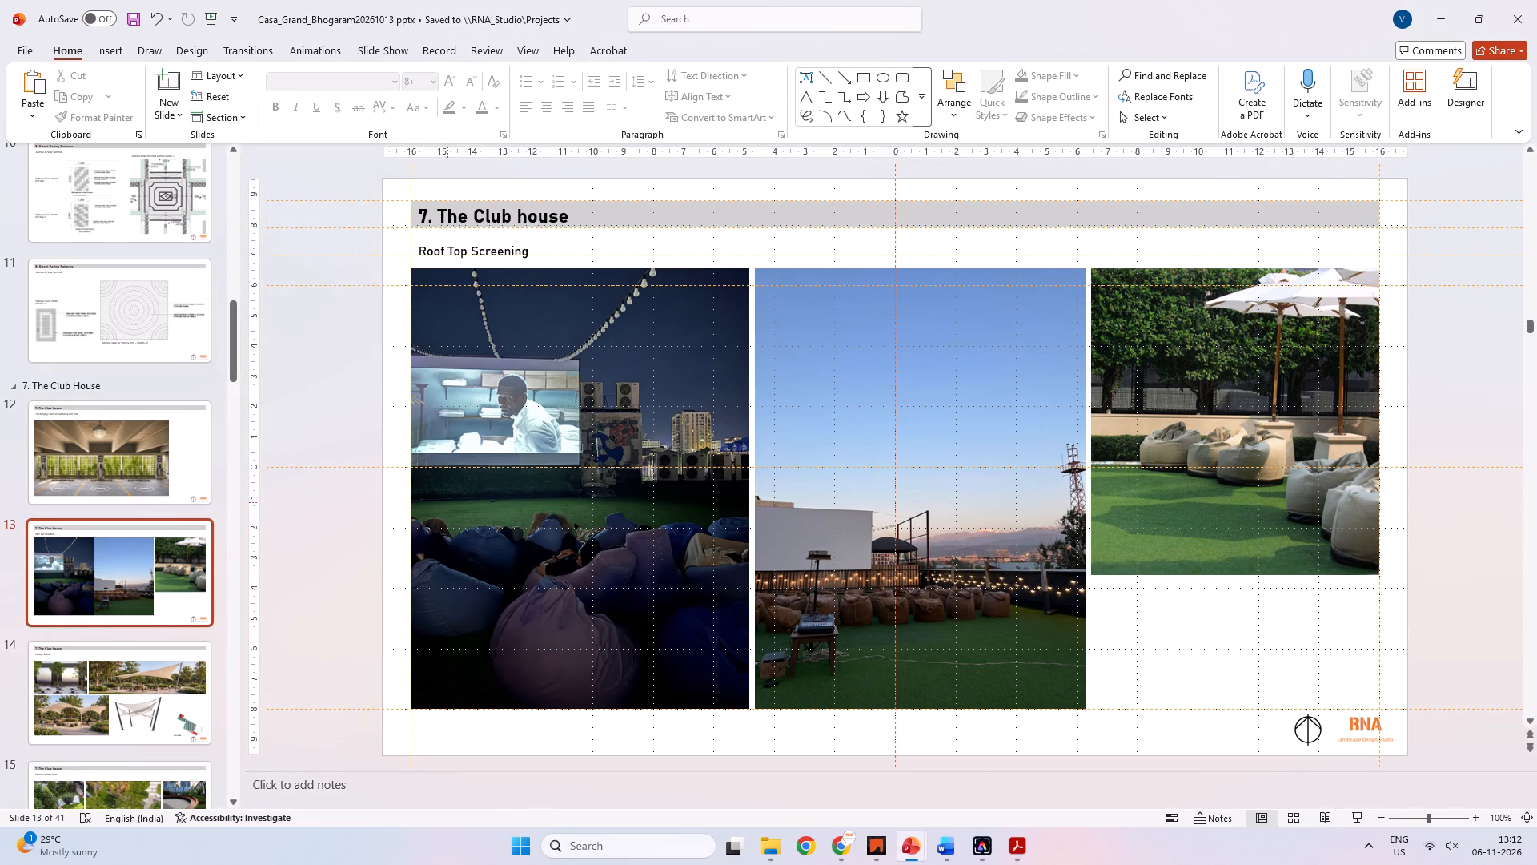
key("alt+Tab")
Switch back to the presentation in PowerPoint and open the Family Pavilion slide of the 7. The Club House section.
key("alt+Tab")
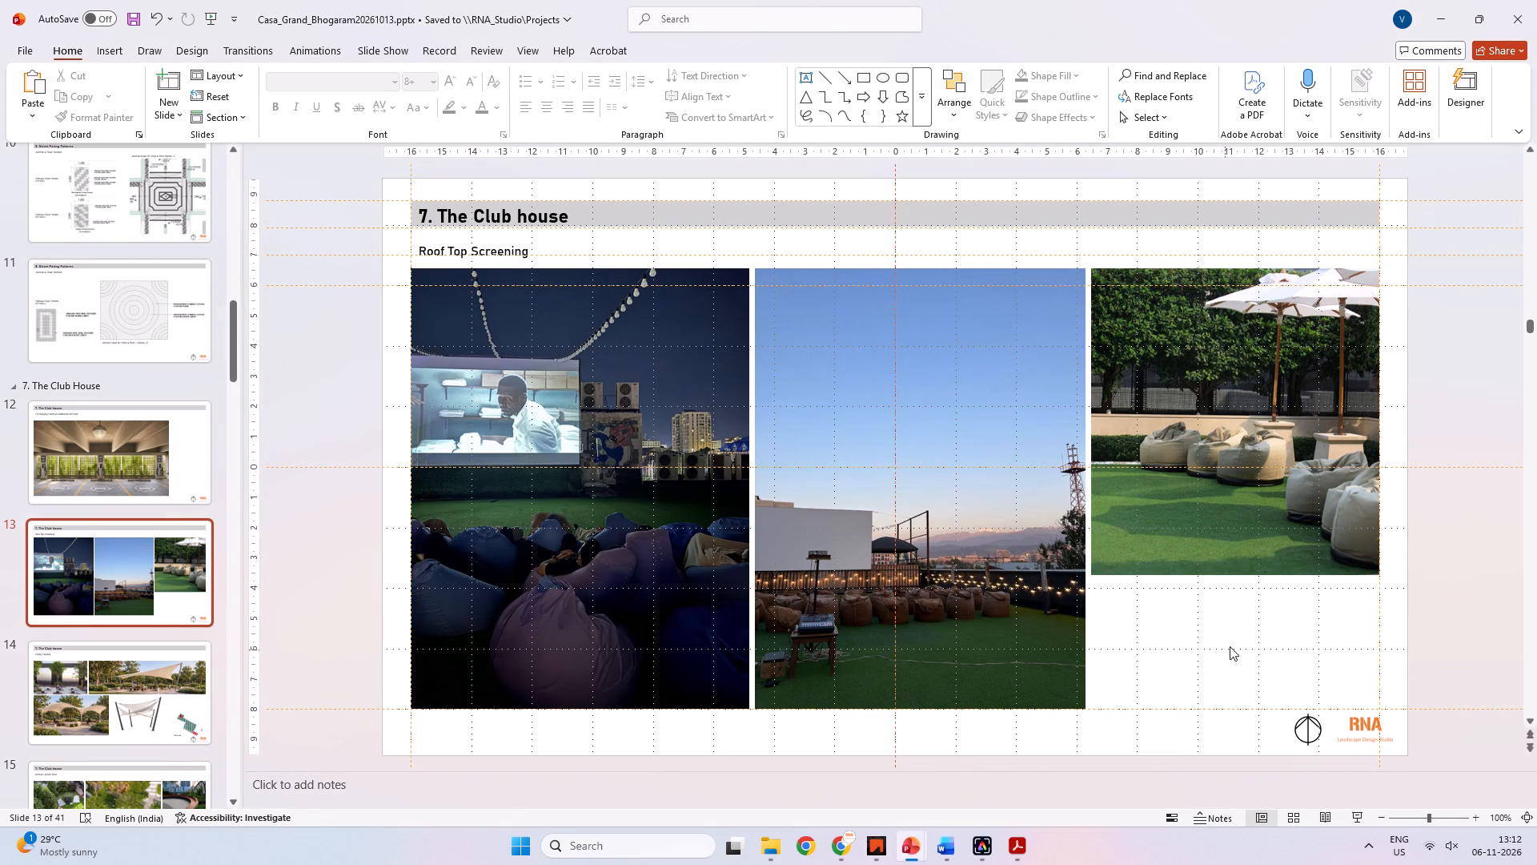
left_click(1230, 646)
scroll(306, 568, "down", 2)
left_click(117, 466)
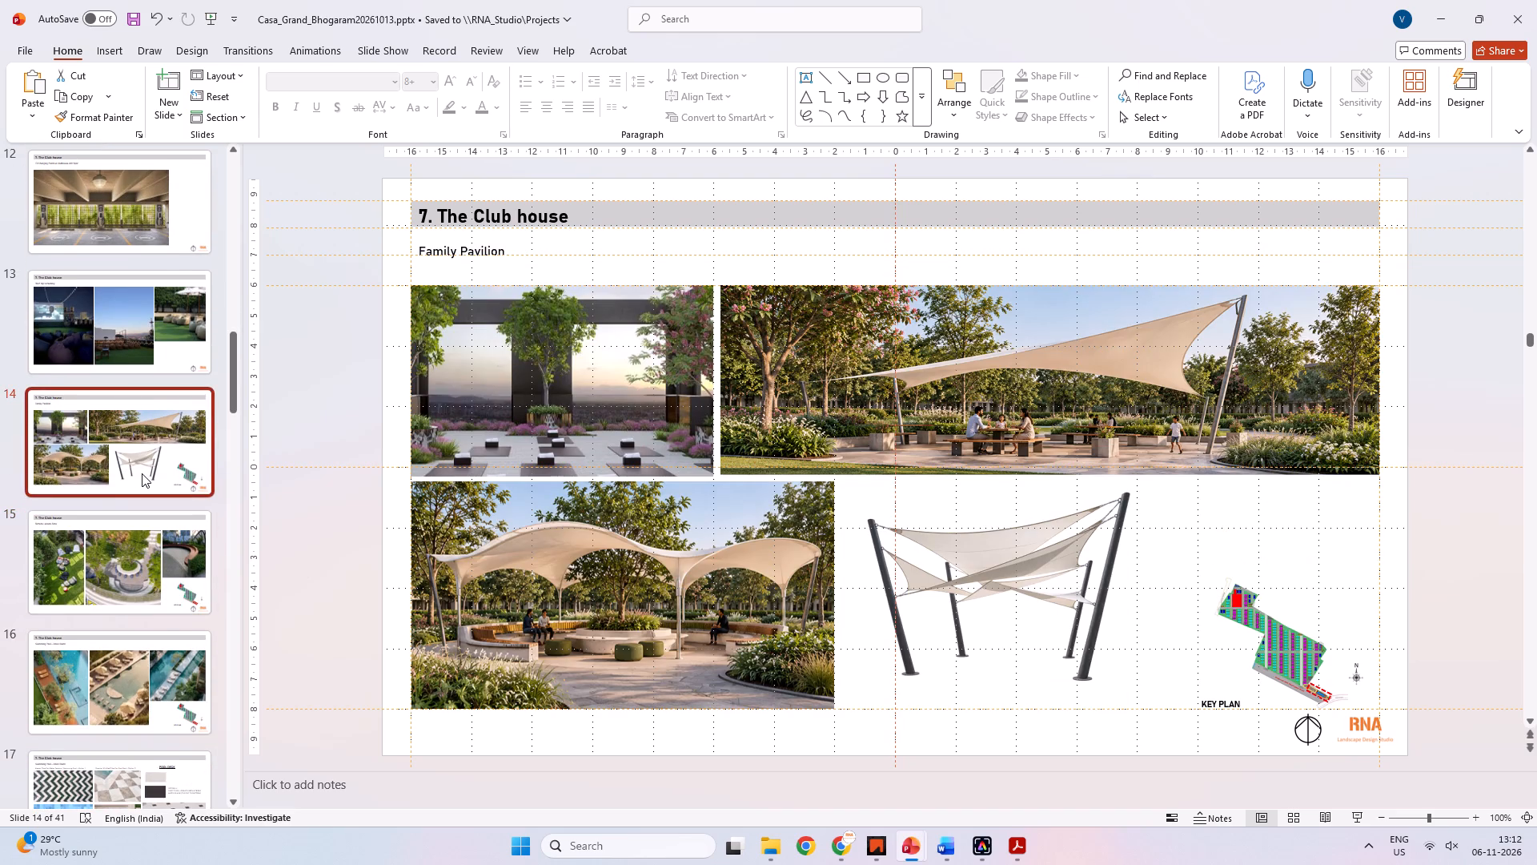
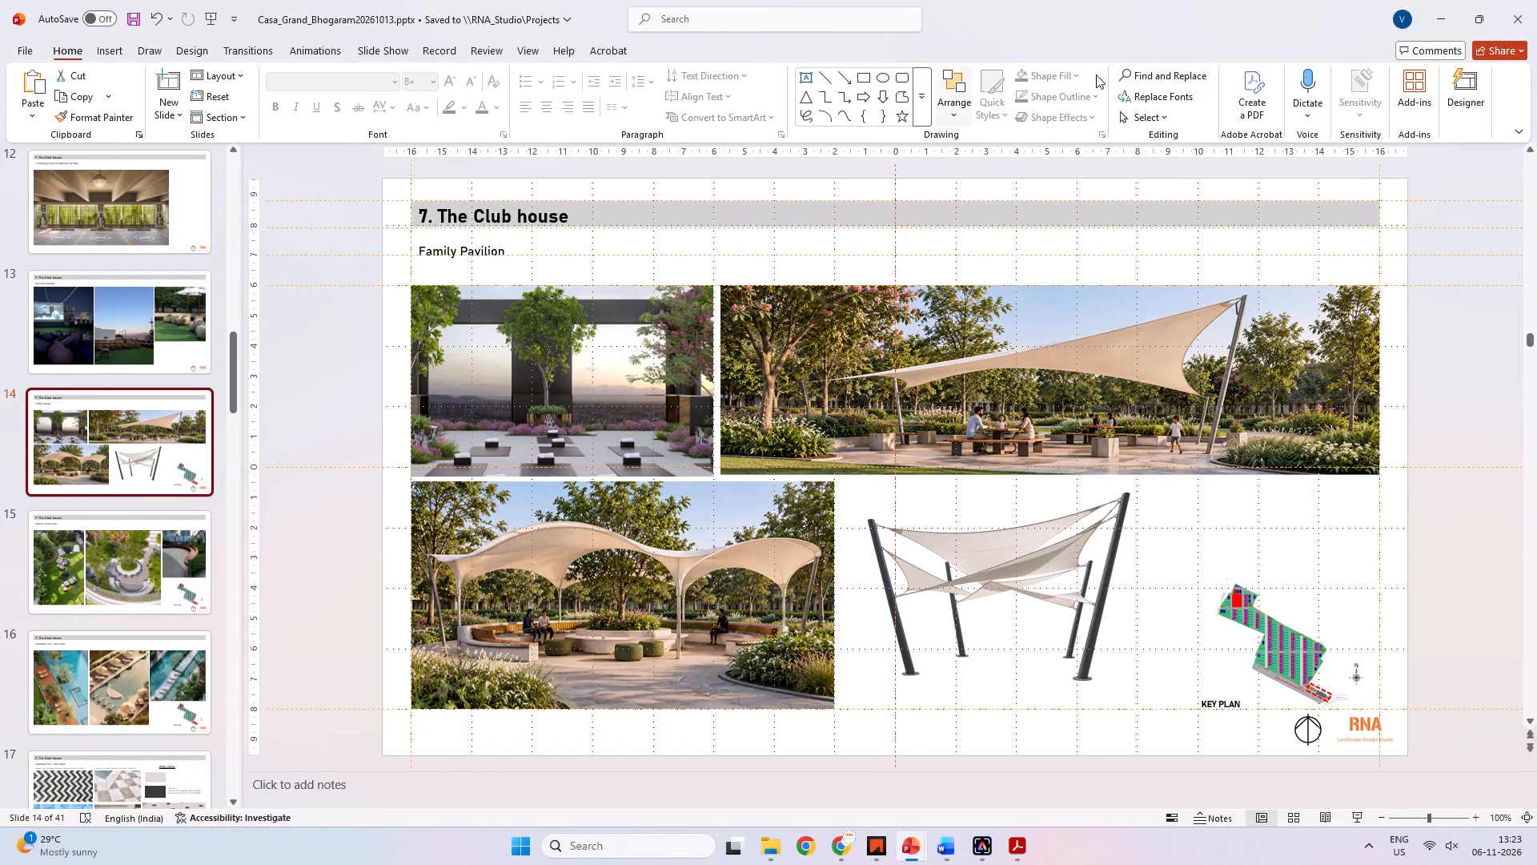
Switch to the Bogaram drawing in IIACAD and examine the Clubhouse-1 stilt and upper floor plans.
left_click(1423, 20)
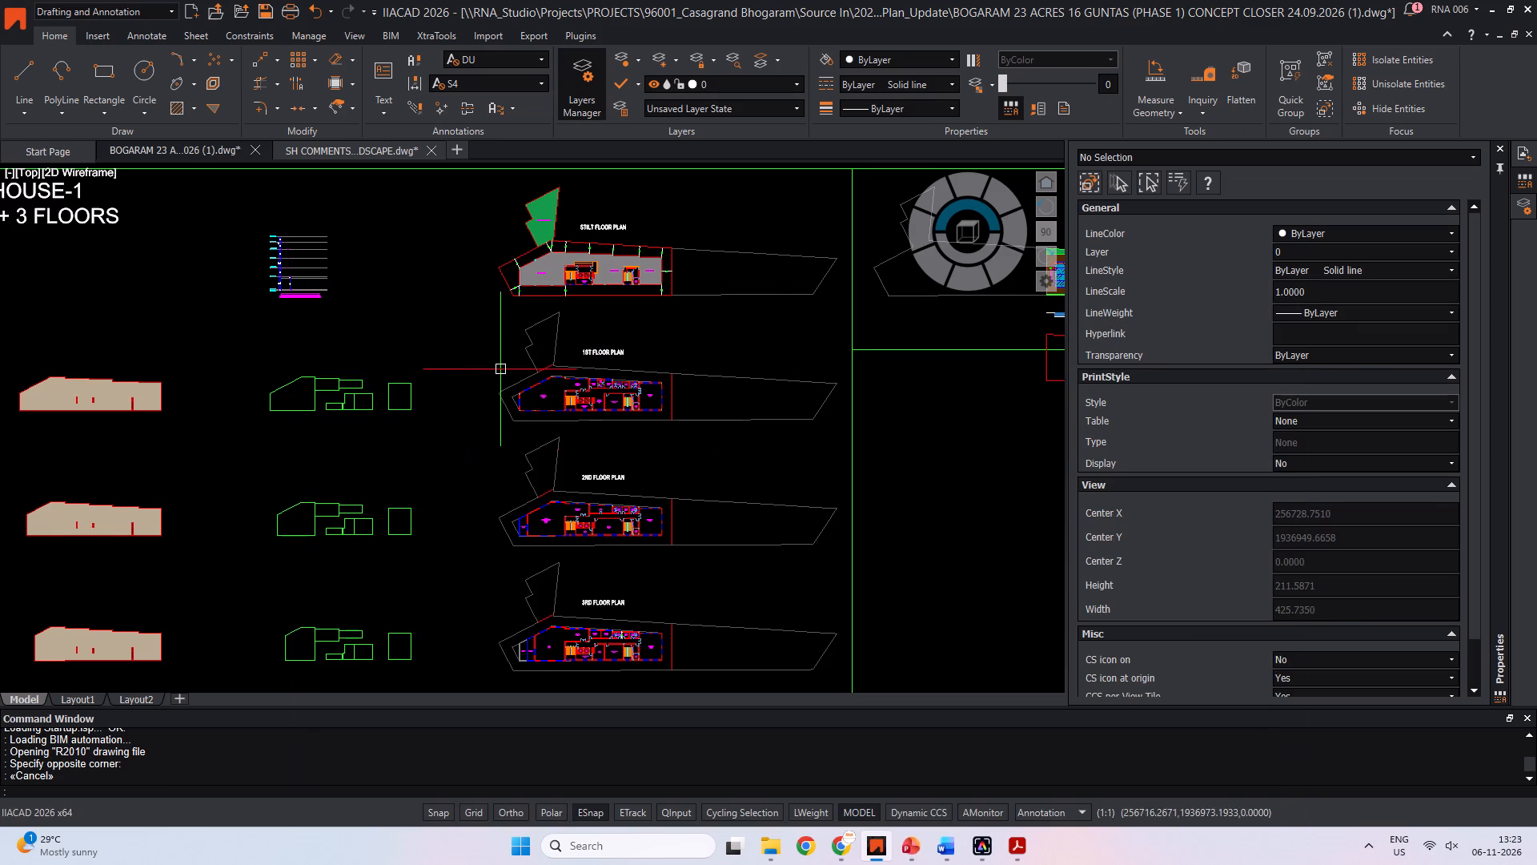
middle_click_drag(509, 364, 374, 390)
scroll(445, 357, "up", 2)
middle_click_drag(391, 323, 440, 487)
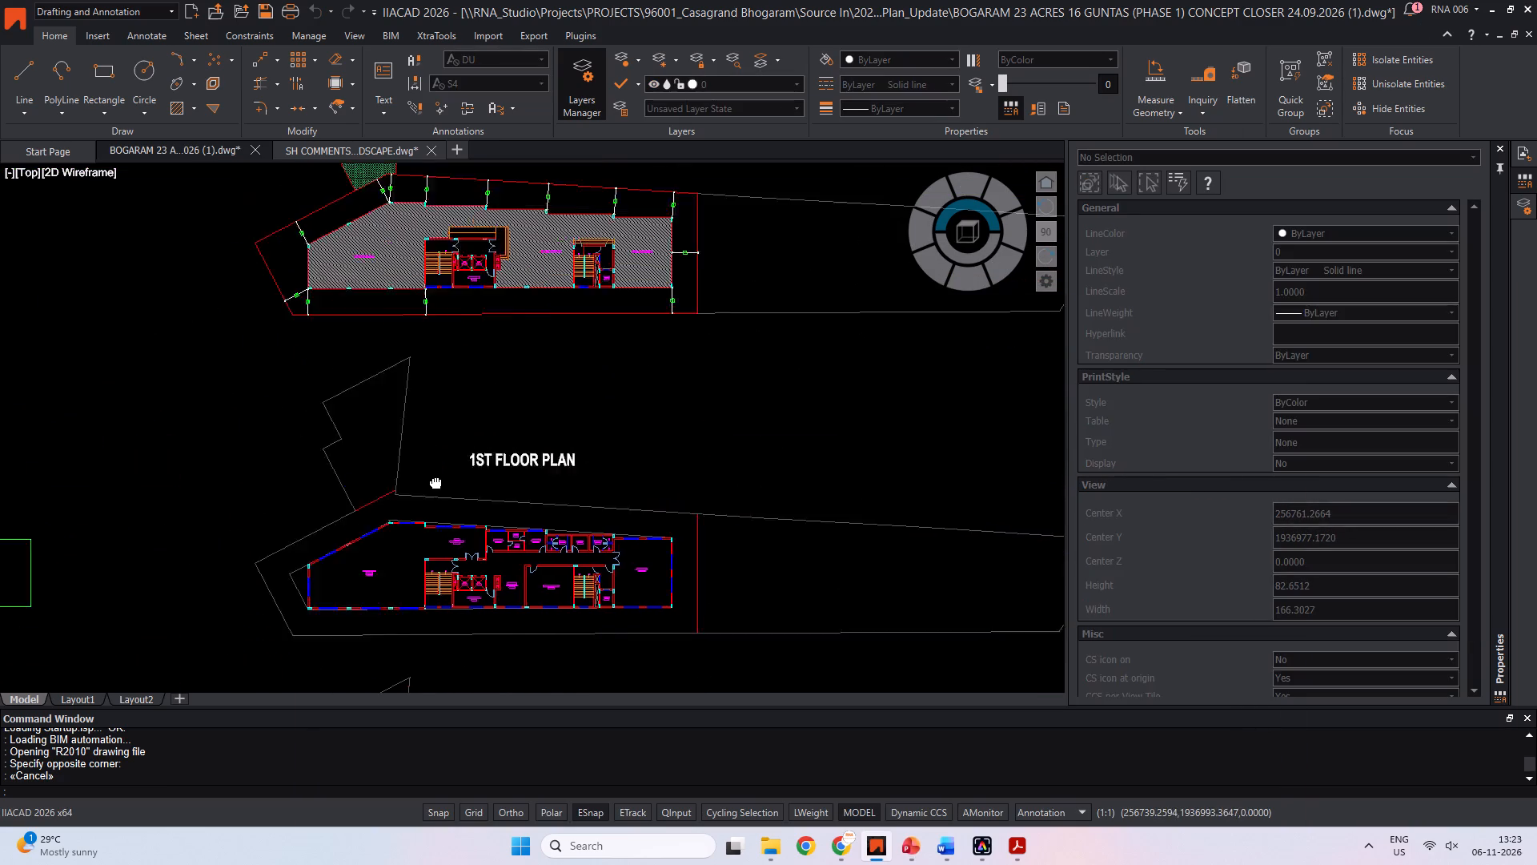
middle_click_drag(440, 487, 440, 488)
scroll(442, 475, "down", 2)
middle_click_drag(439, 465, 330, 235)
middle_click_drag(378, 422, 395, 543)
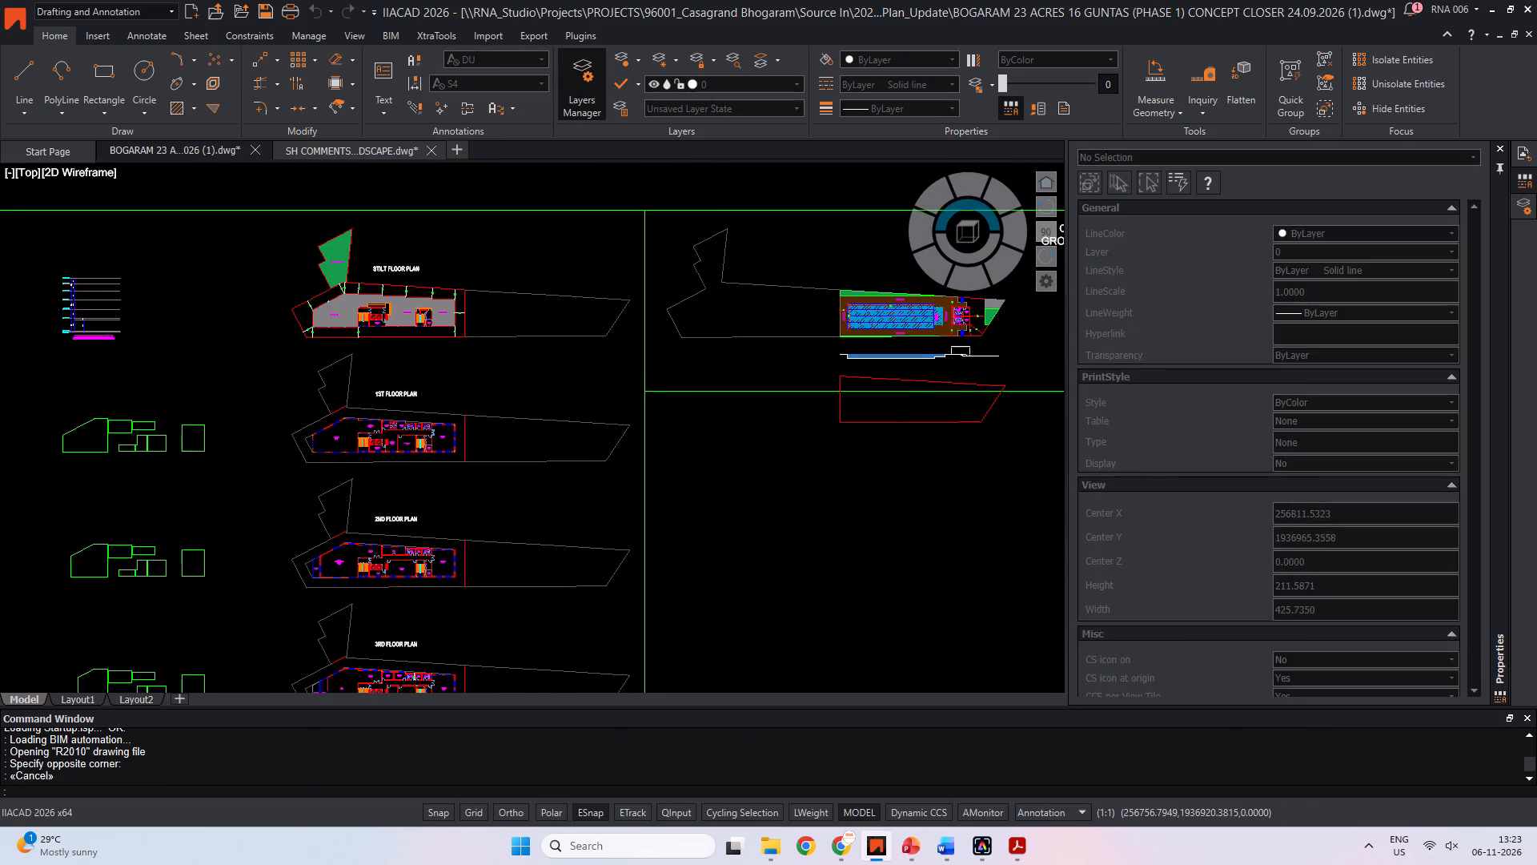
Leave the Bogaram drawing and bring up the Start Page.
left_click(207, 159)
left_click(208, 152)
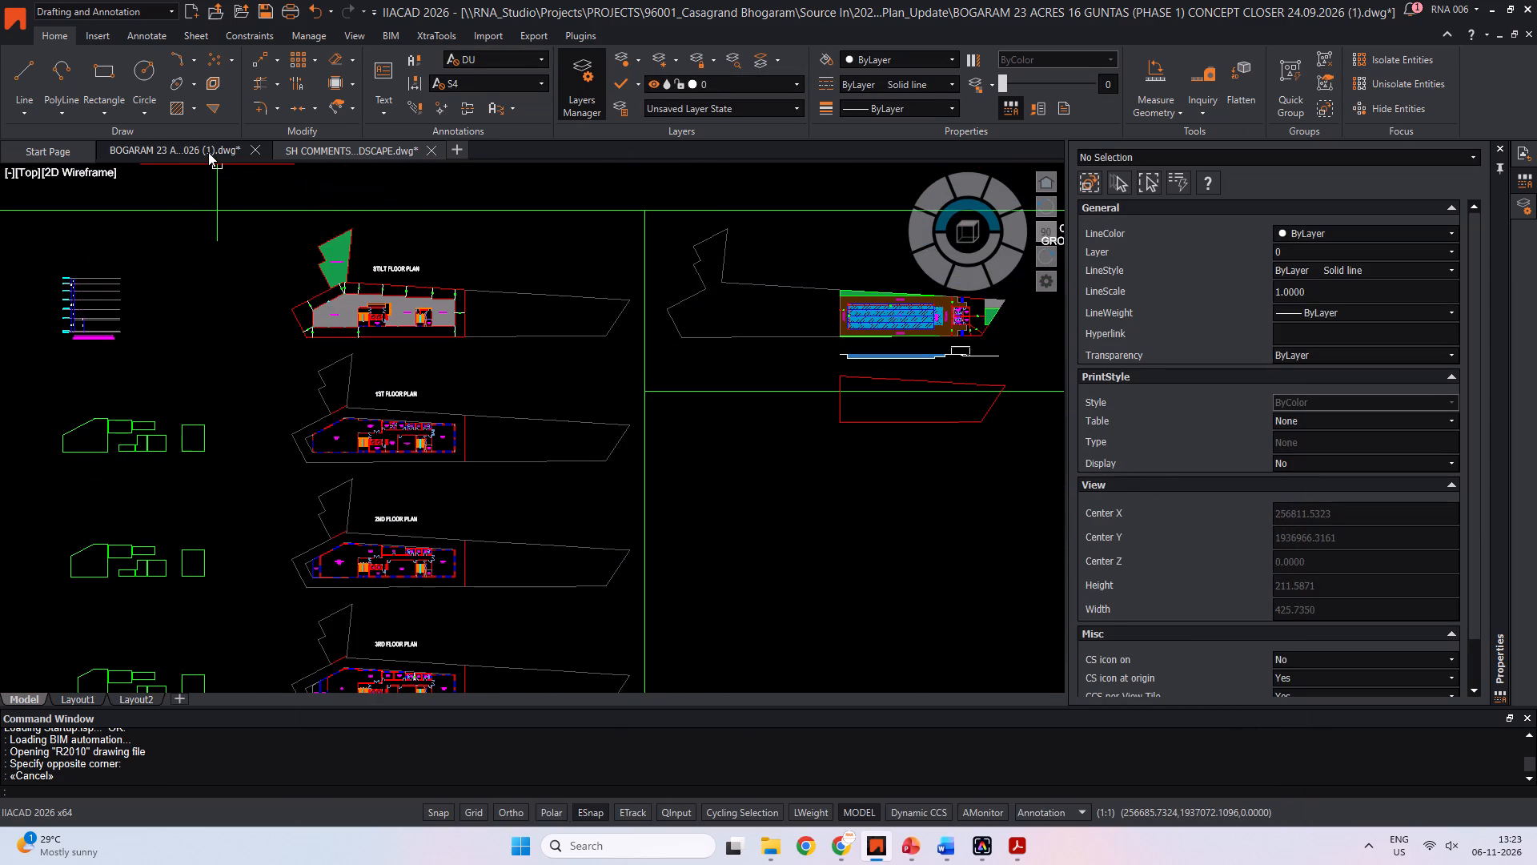
left_click(198, 149)
left_click(335, 146)
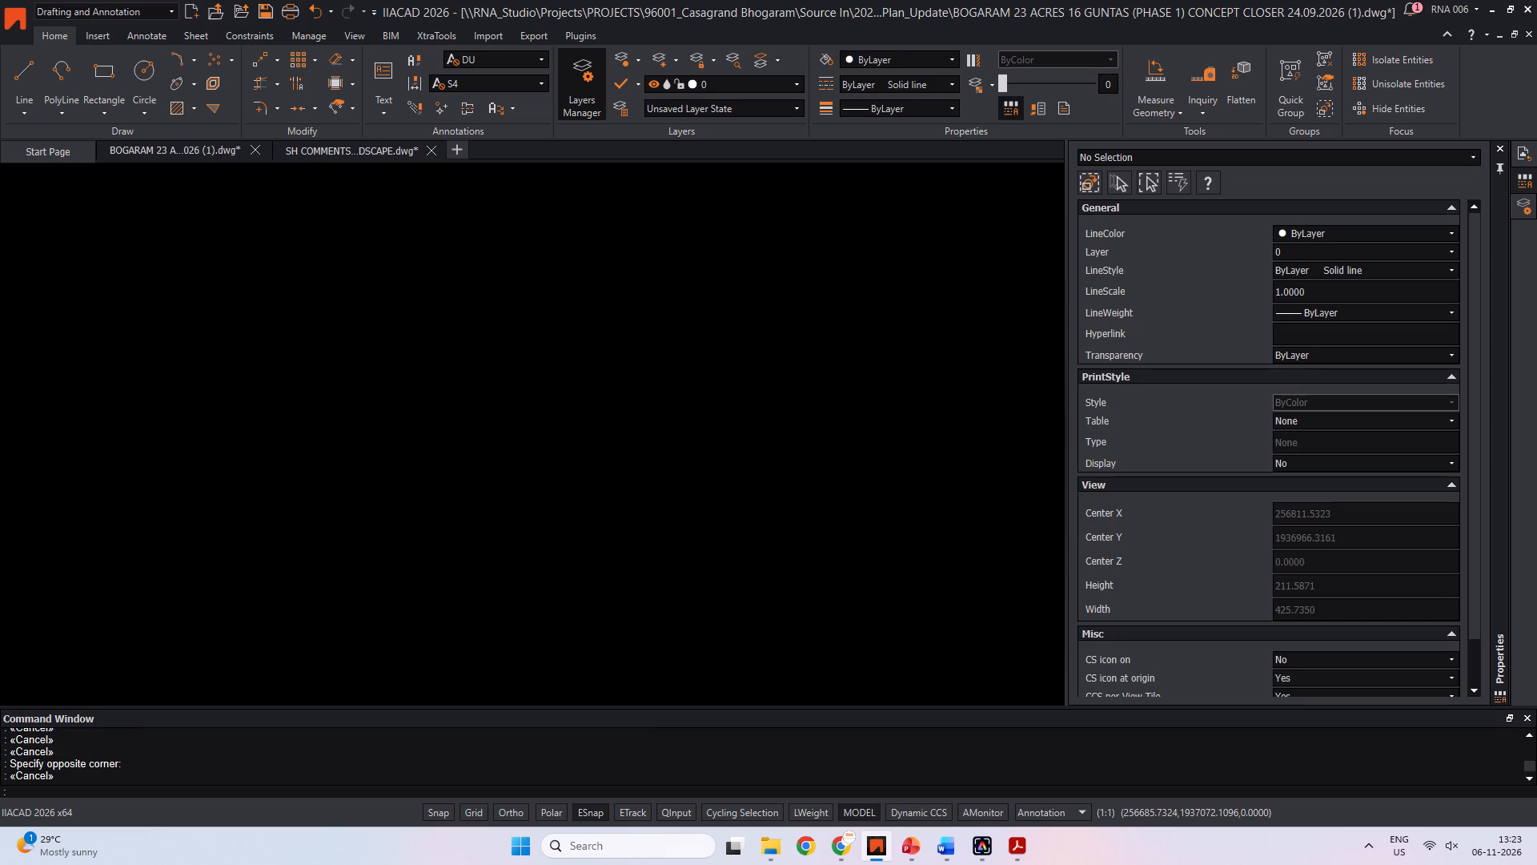
left_click(208, 159)
left_click(78, 152)
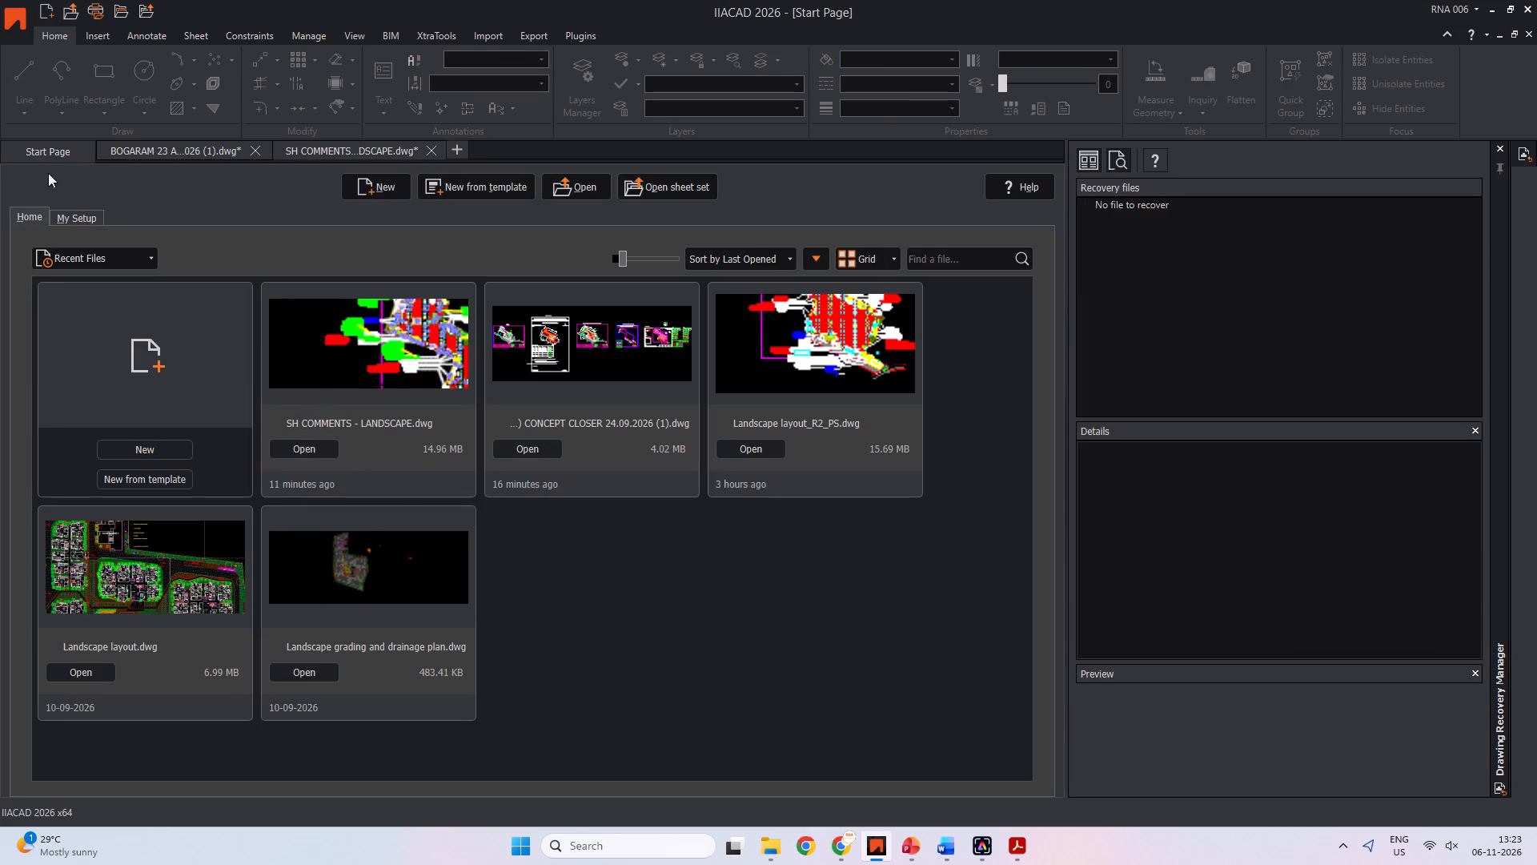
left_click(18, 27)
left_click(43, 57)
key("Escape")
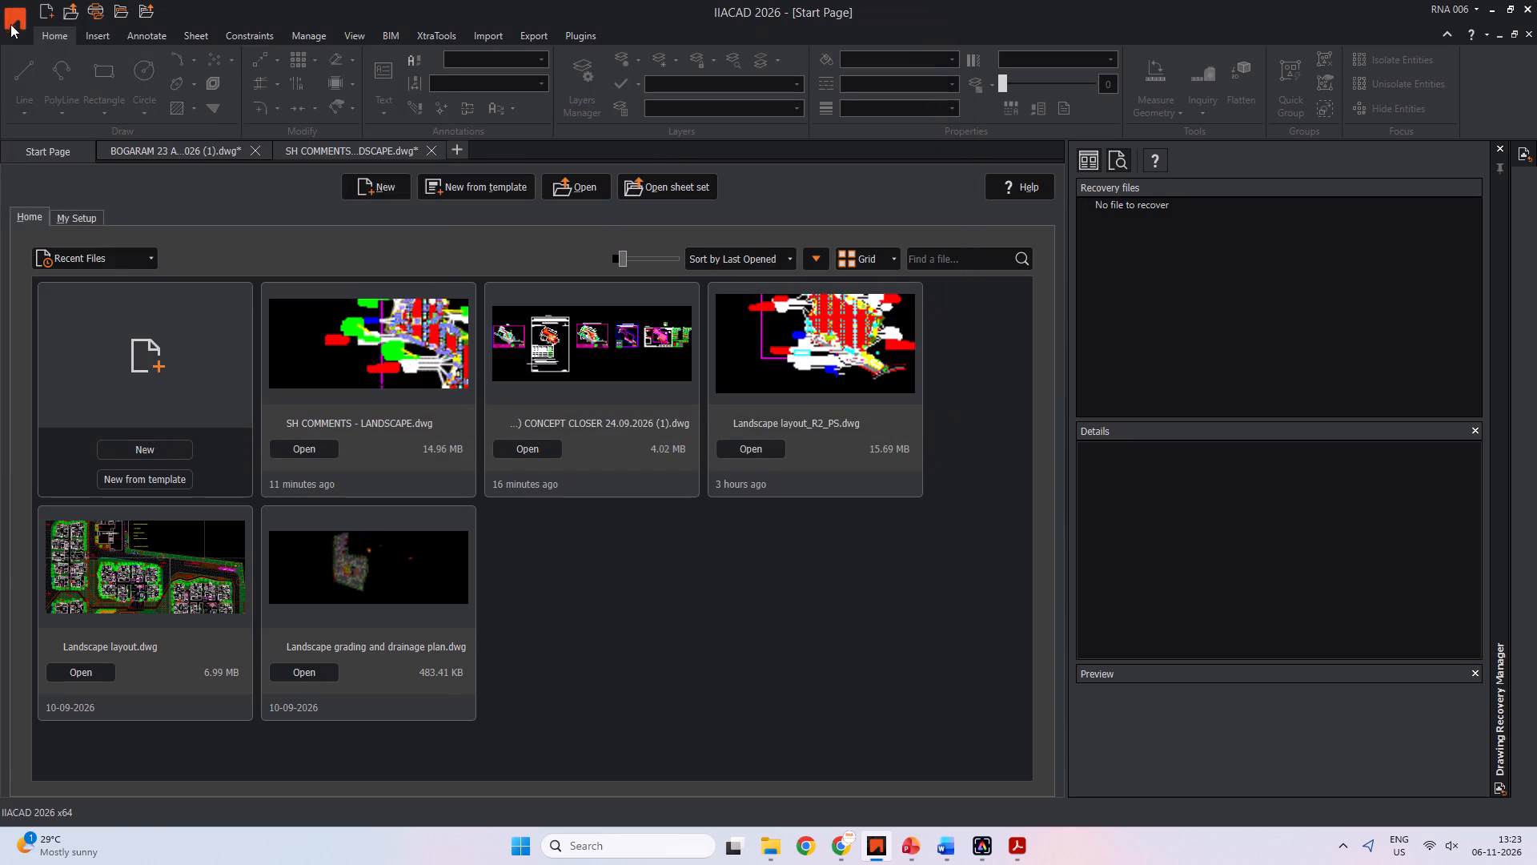
Start opening a drawing file and browse to the Working folder of the 96001_Casagrand Bhogaram project.
left_click(10, 13)
left_click(80, 78)
left_click(255, 82)
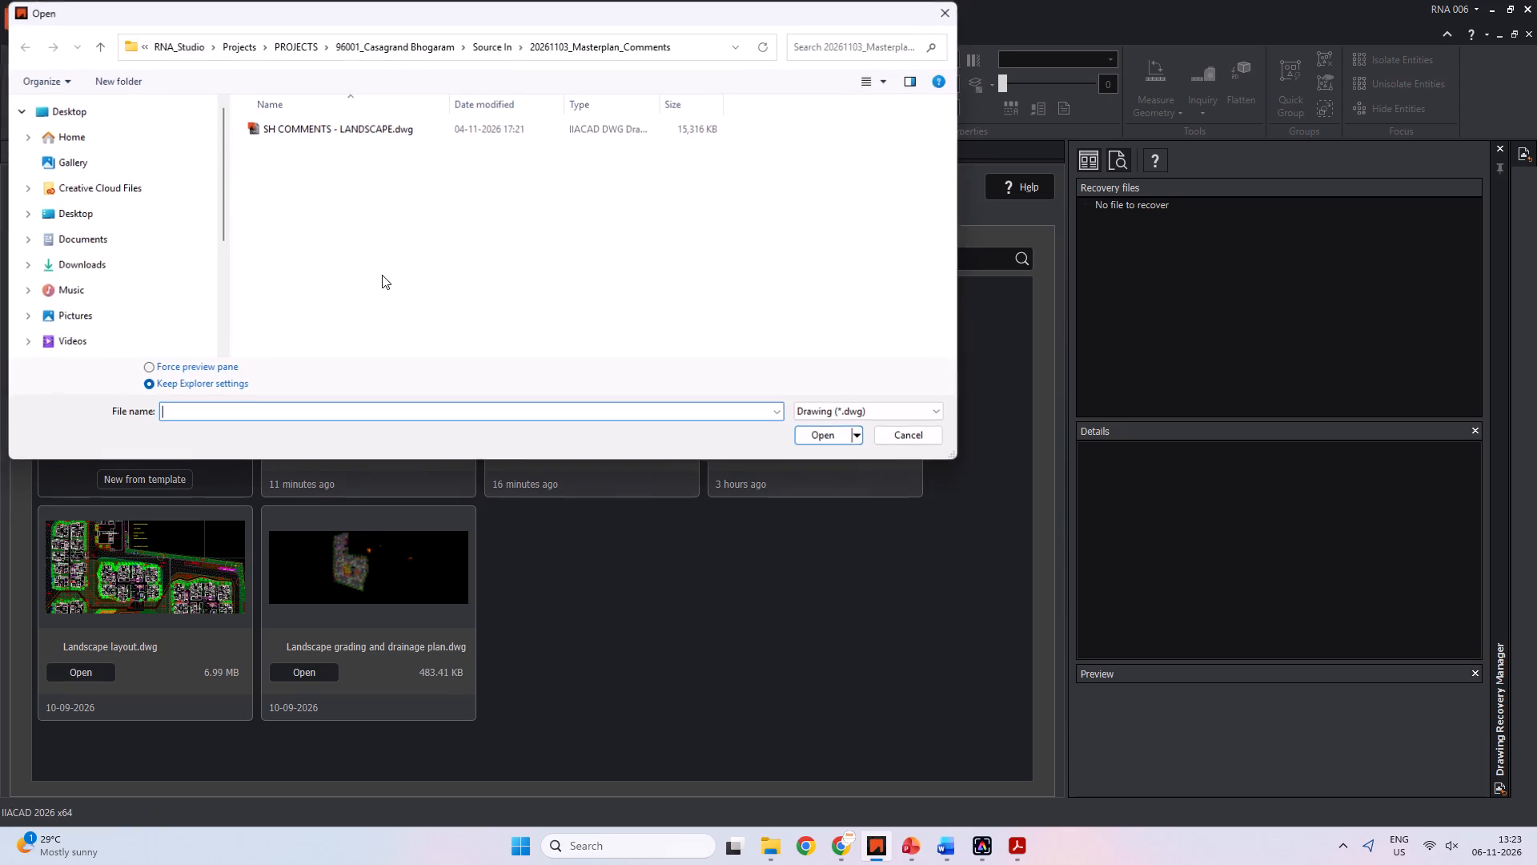
left_click(109, 55)
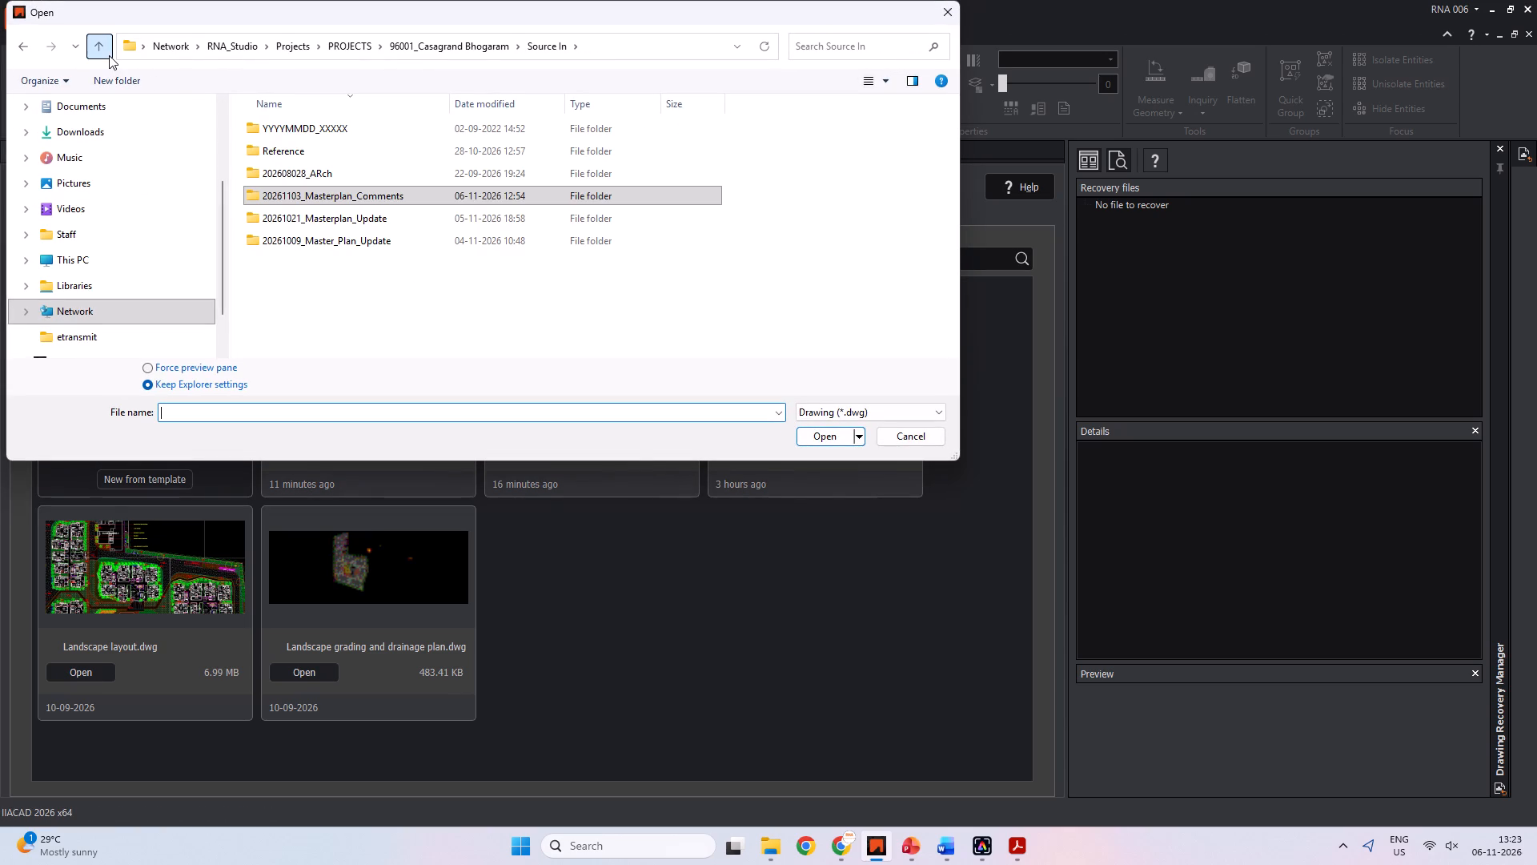
left_click(109, 55)
double_click(302, 350)
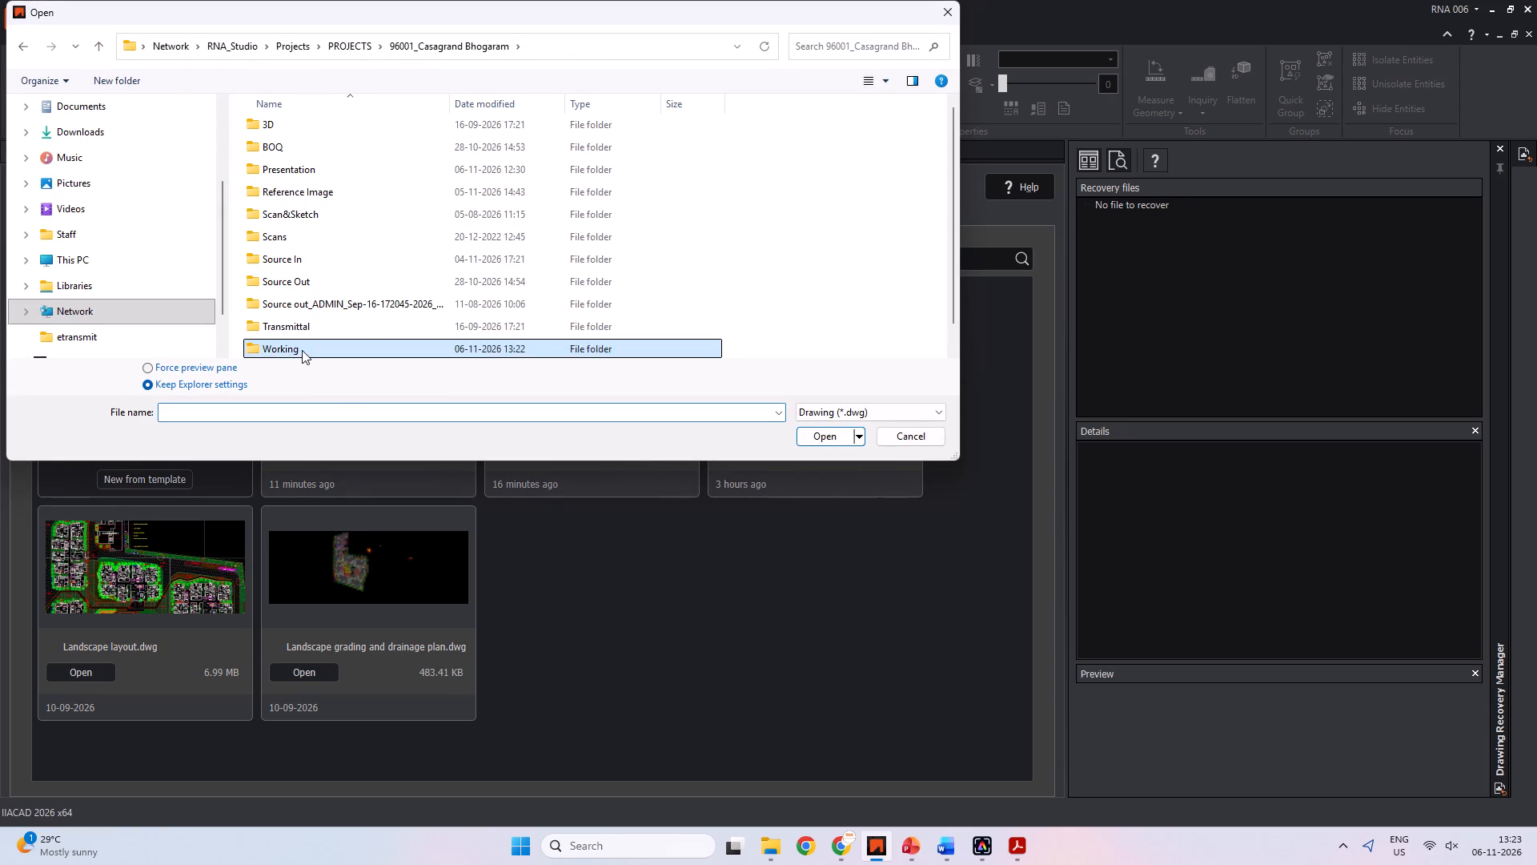
Open the drawing Landscape layout_R3_.dwg from the Working folder.
scroll(316, 243, "down", 1)
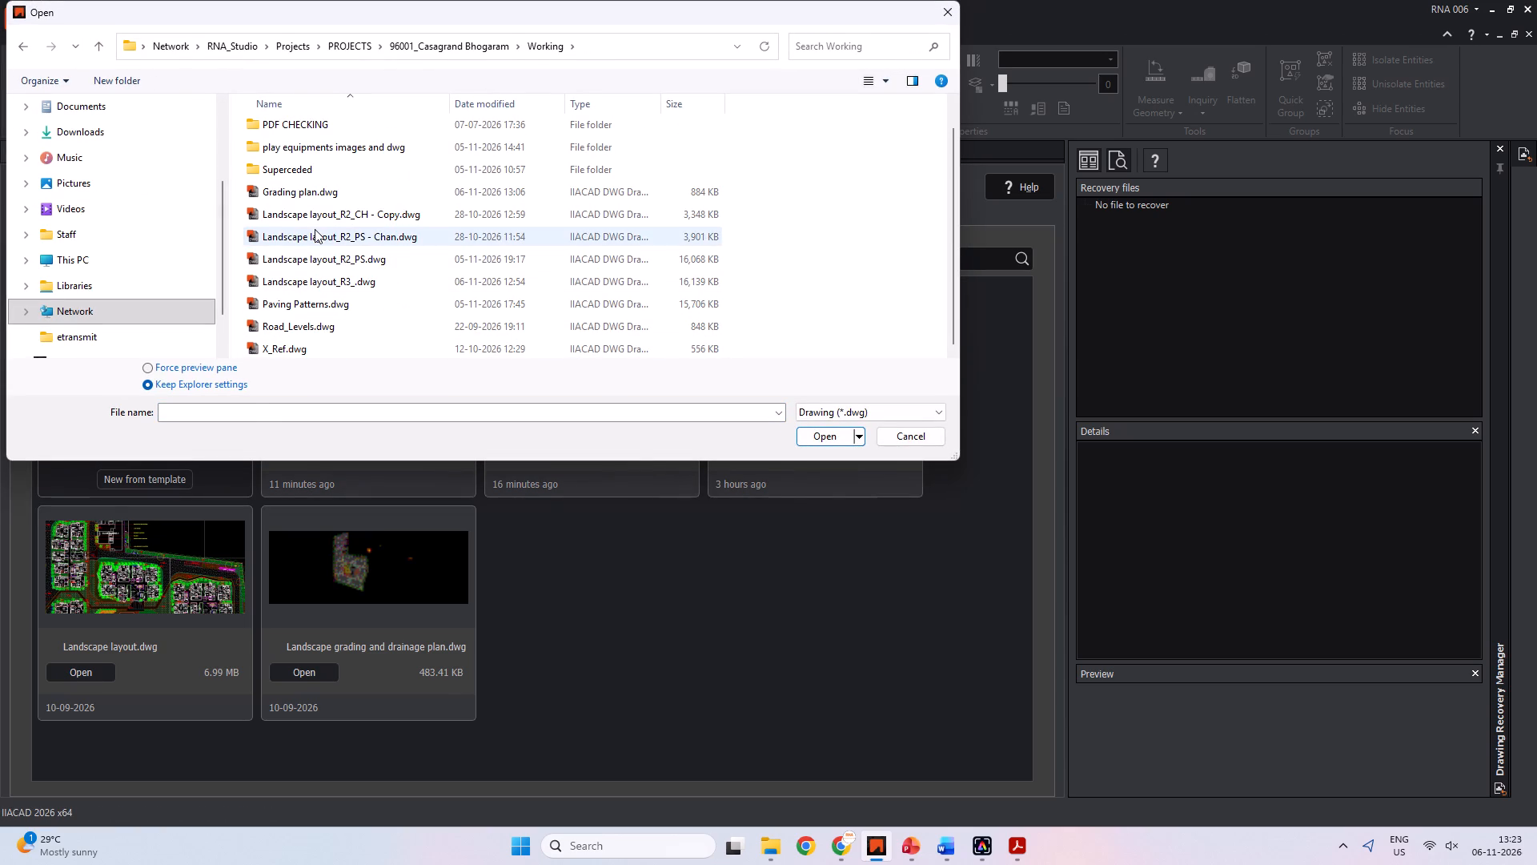
left_click(315, 229)
scroll(293, 300, "down", 2)
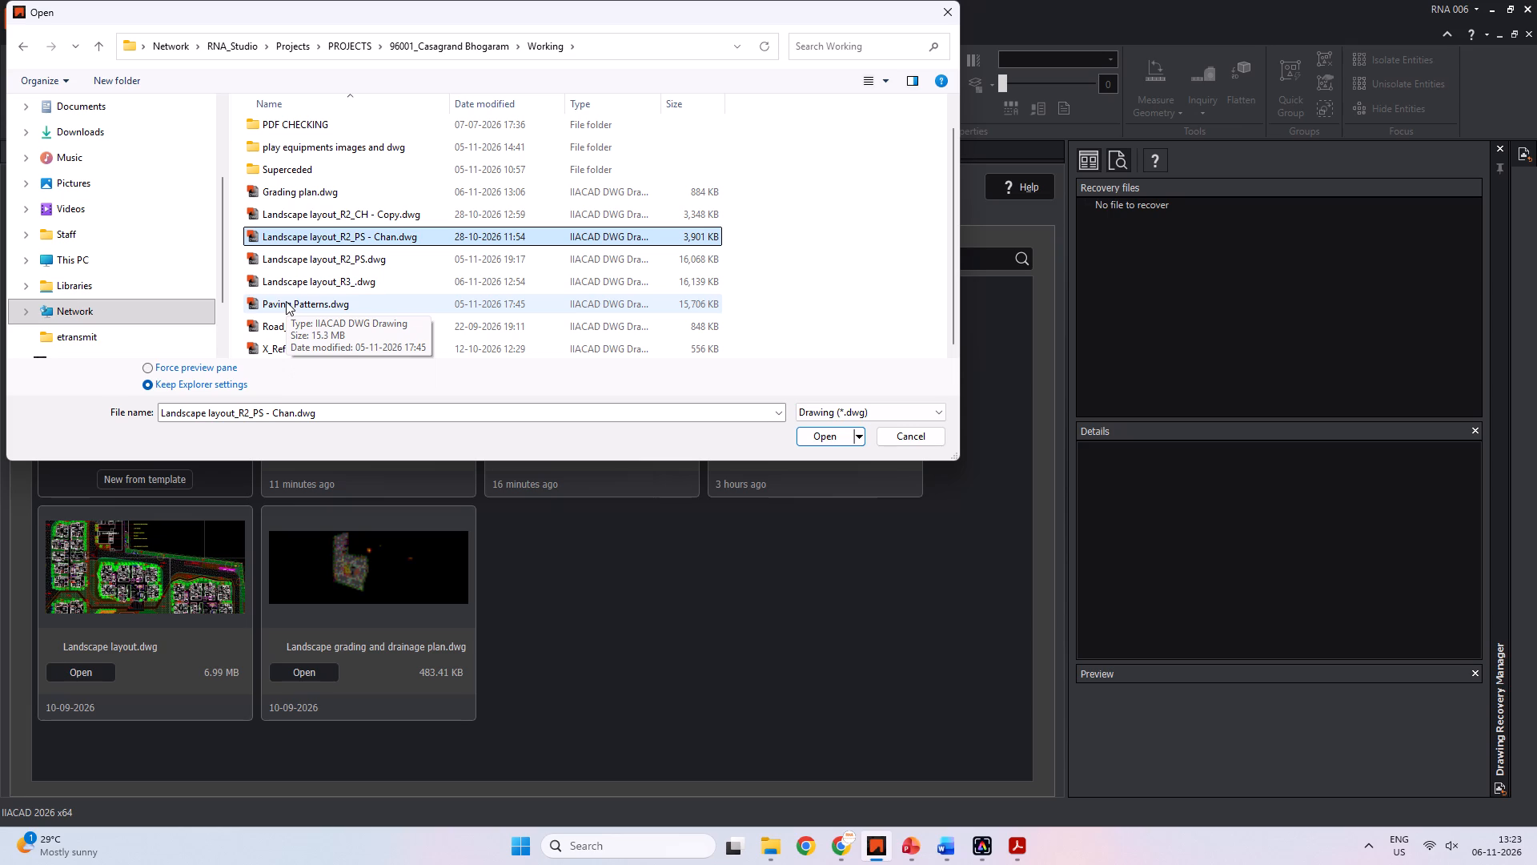
left_click(335, 280)
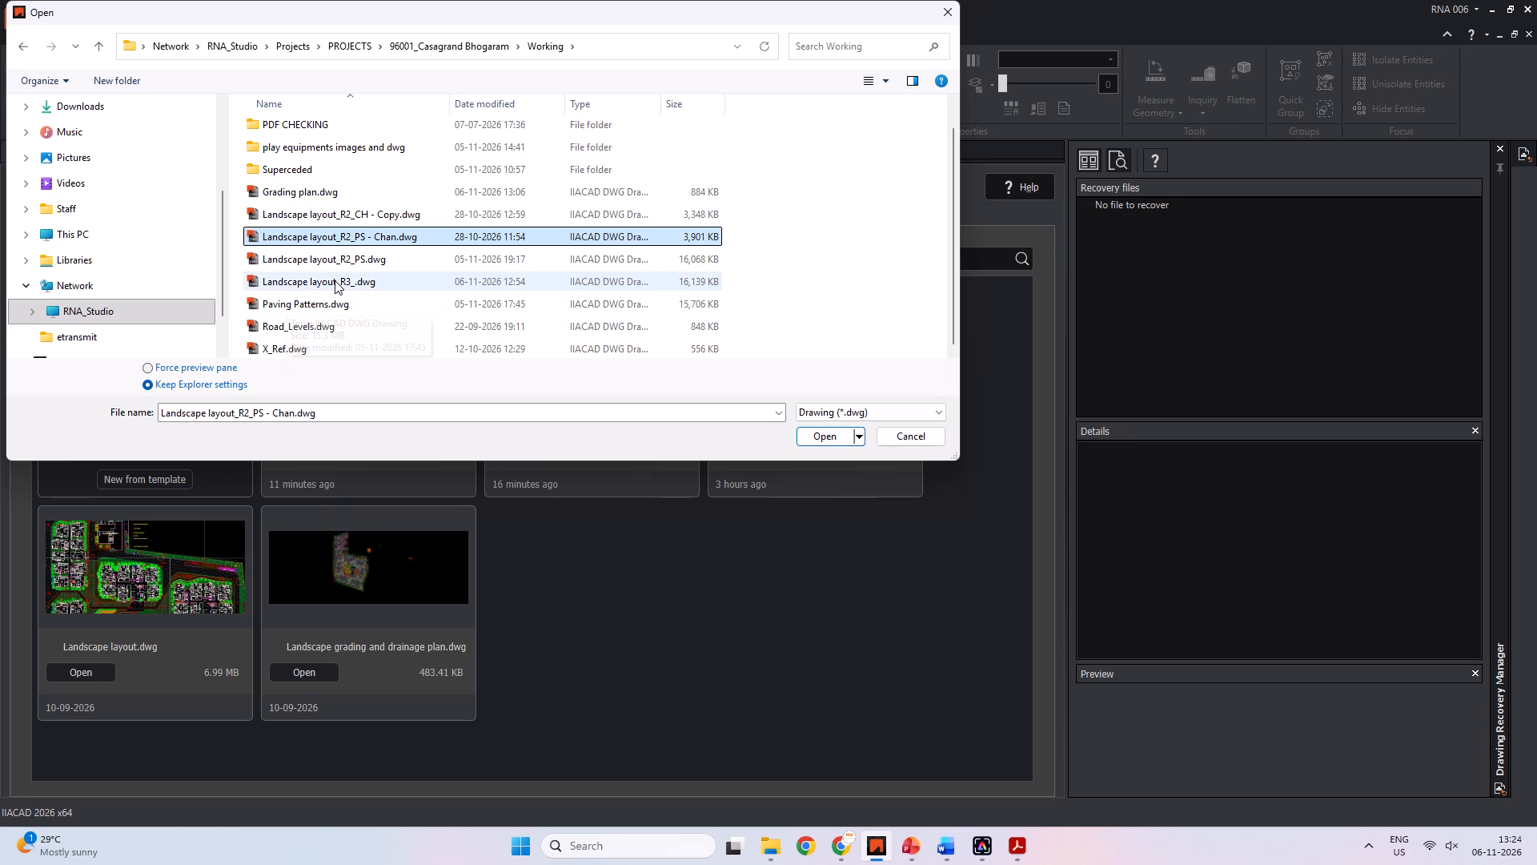
left_click(335, 280)
key("Escape")
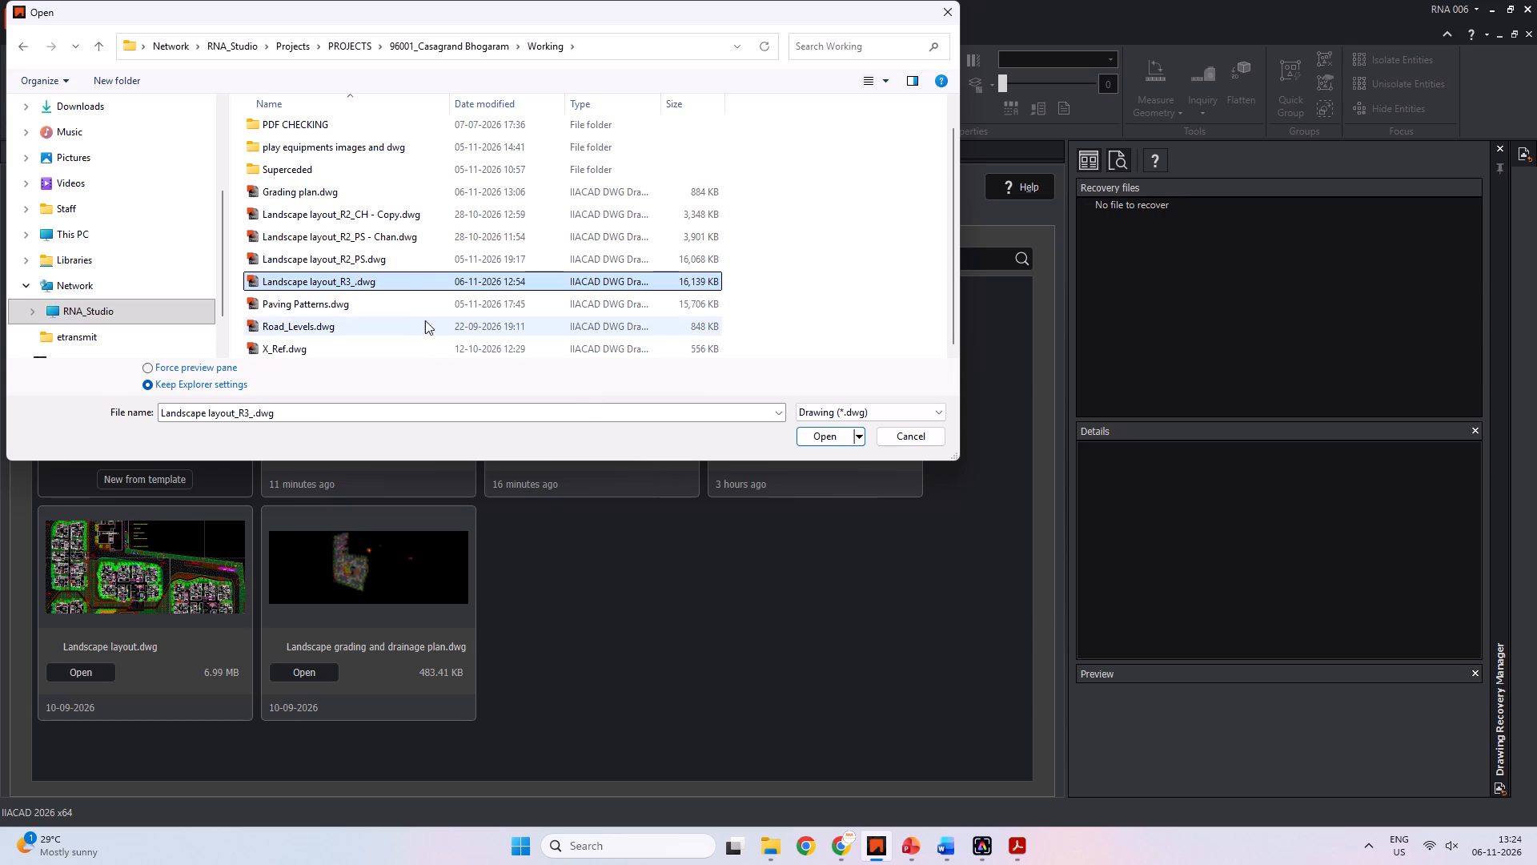
left_click(409, 288)
left_click(825, 436)
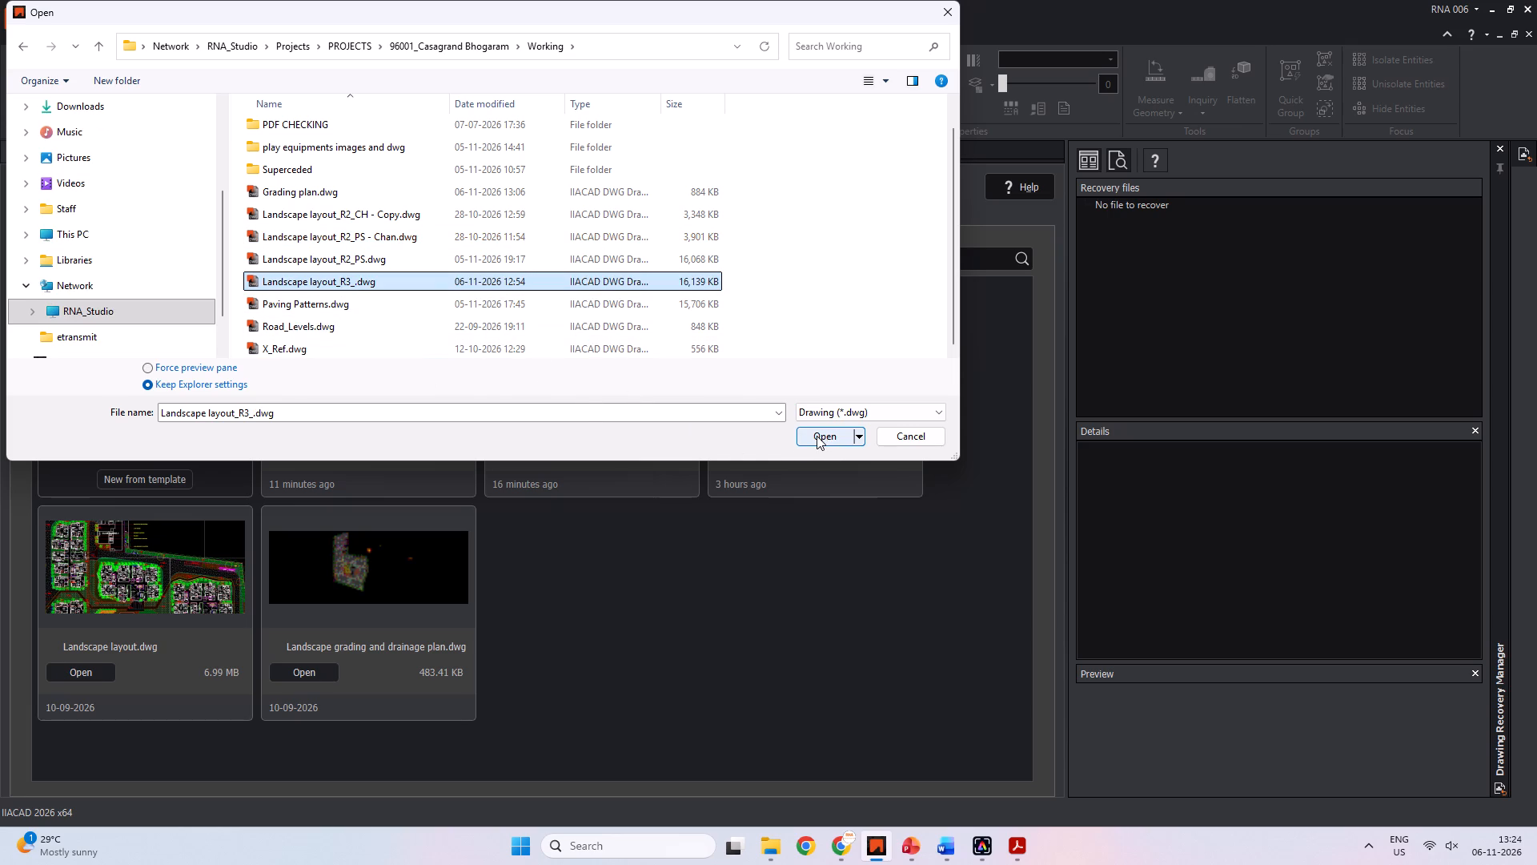
left_click(817, 436)
left_click(692, 464)
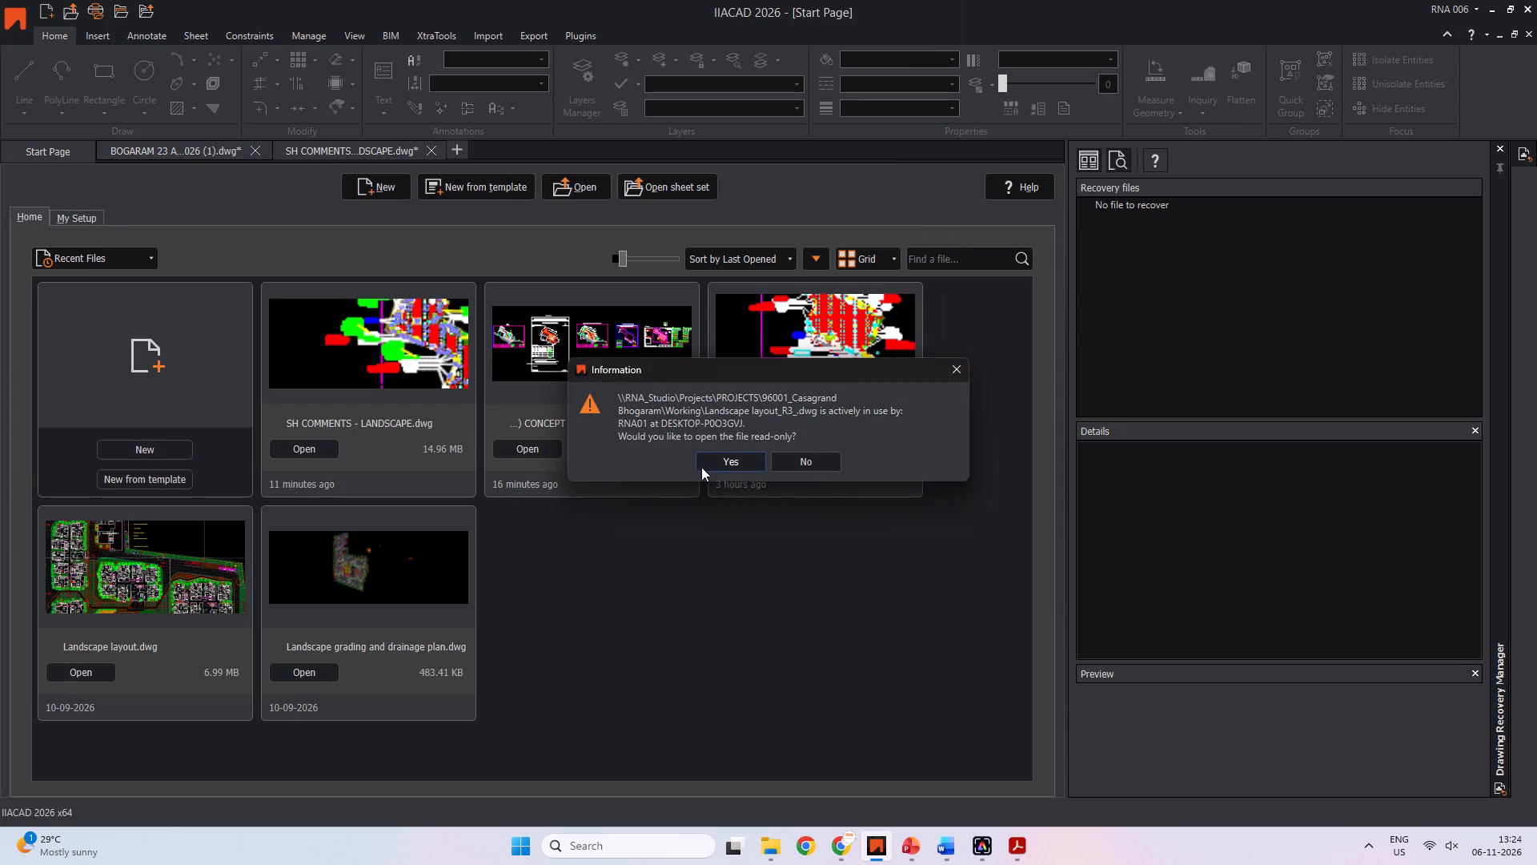
Open Landscape layout_R3_.dwg as read-only and dismiss the missing external references notice.
left_click(707, 468)
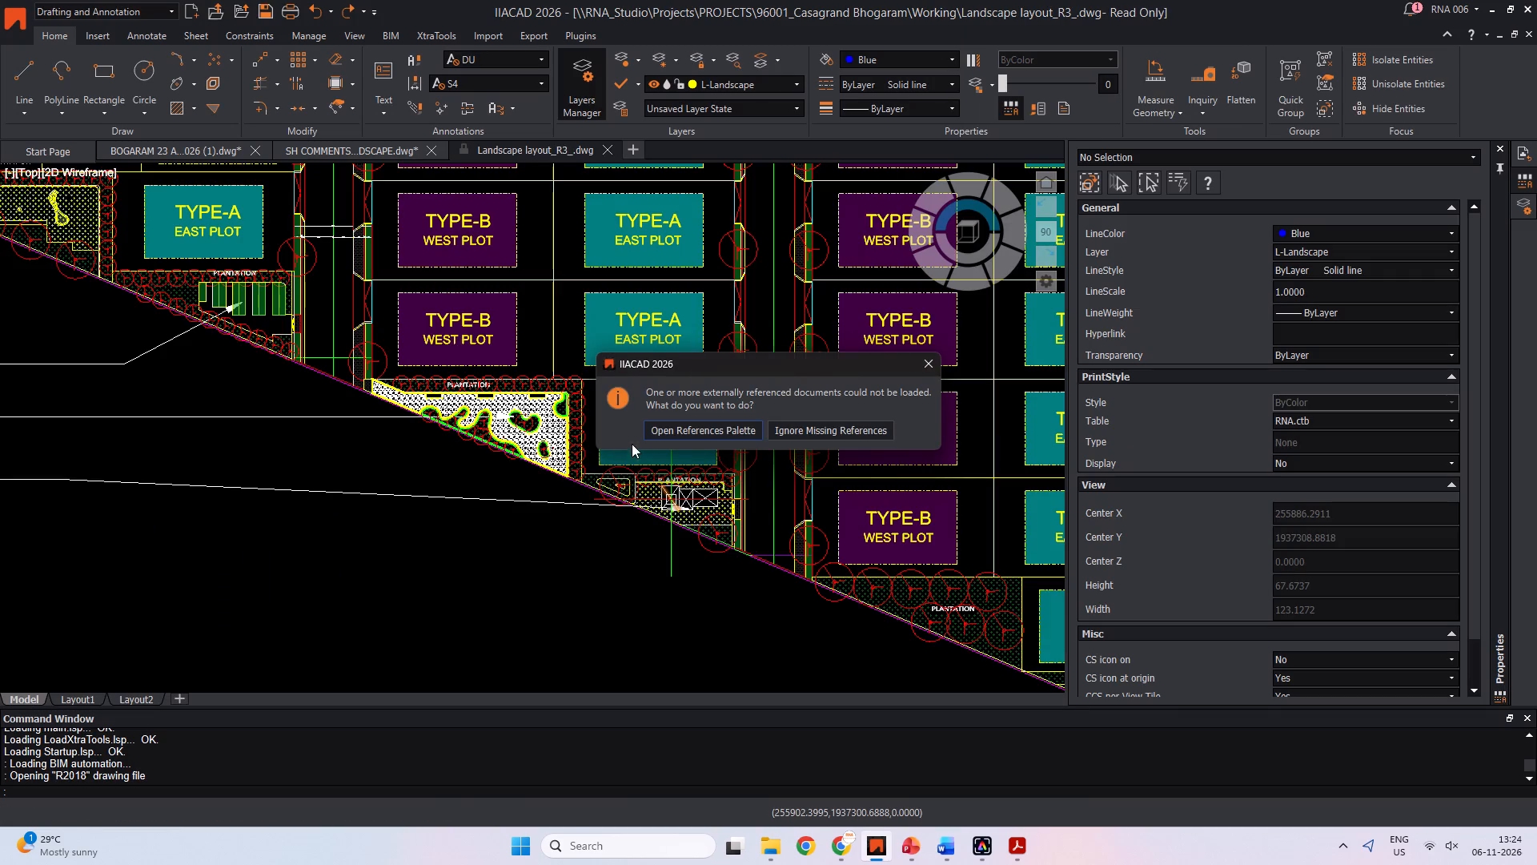
key("Escape")
Examine the landscape layout's plot plan, its feature labels such as Mini Golf Course and Organic Farming, and the boxed lists beside it.
scroll(416, 439, "down", 2)
middle_click_drag(416, 439, 773, 477)
middle_click_drag(292, 499, 459, 481)
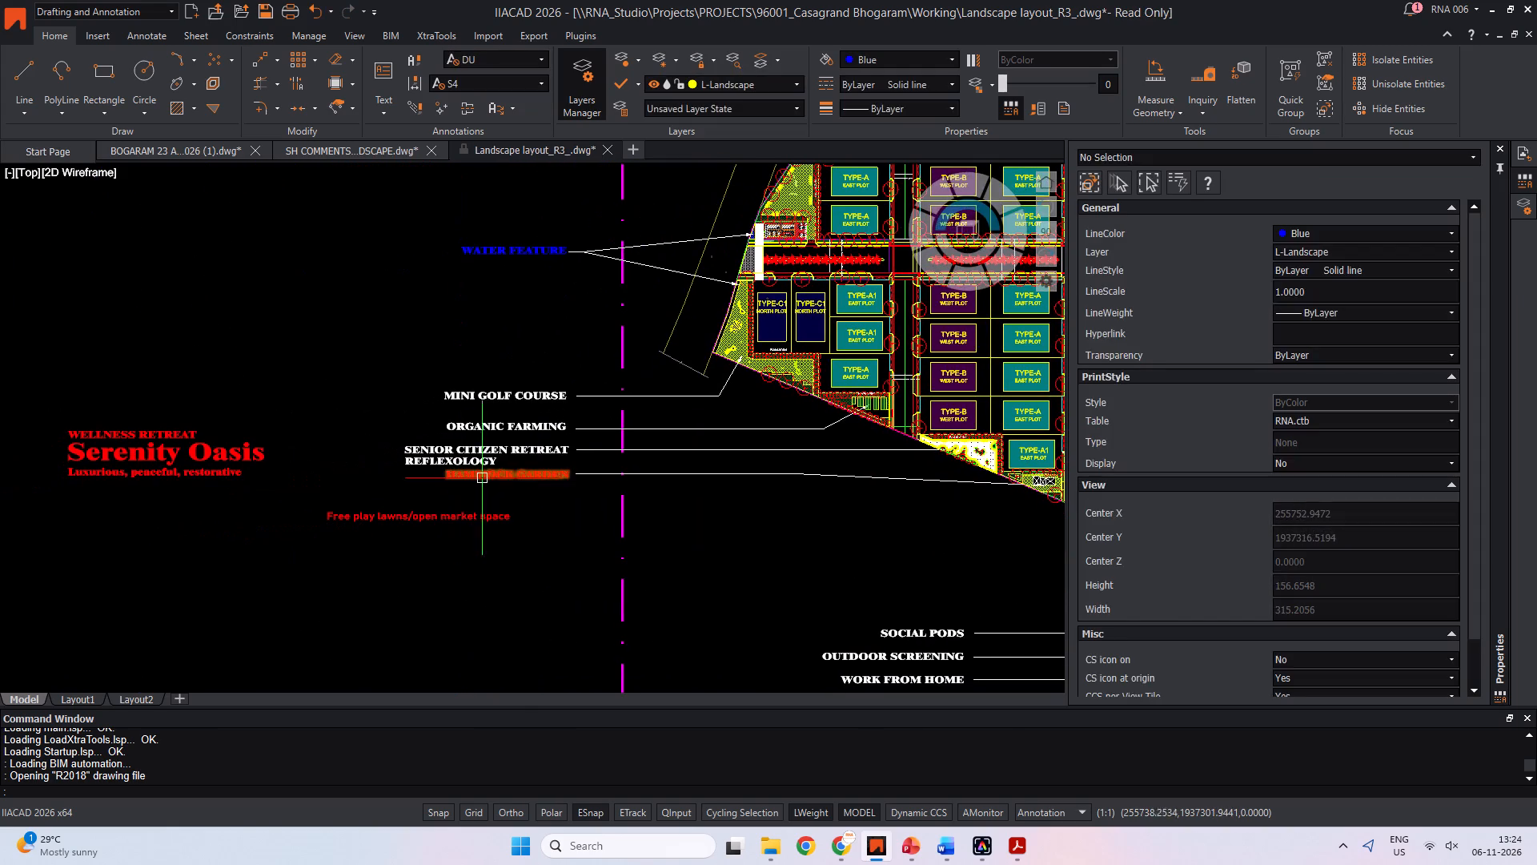
middle_click_drag(484, 477, 464, 487)
scroll(464, 487, "up", 1)
scroll(472, 484, "down", 5)
middle_click_drag(486, 477, 199, 475)
middle_click_drag(489, 546, 472, 415)
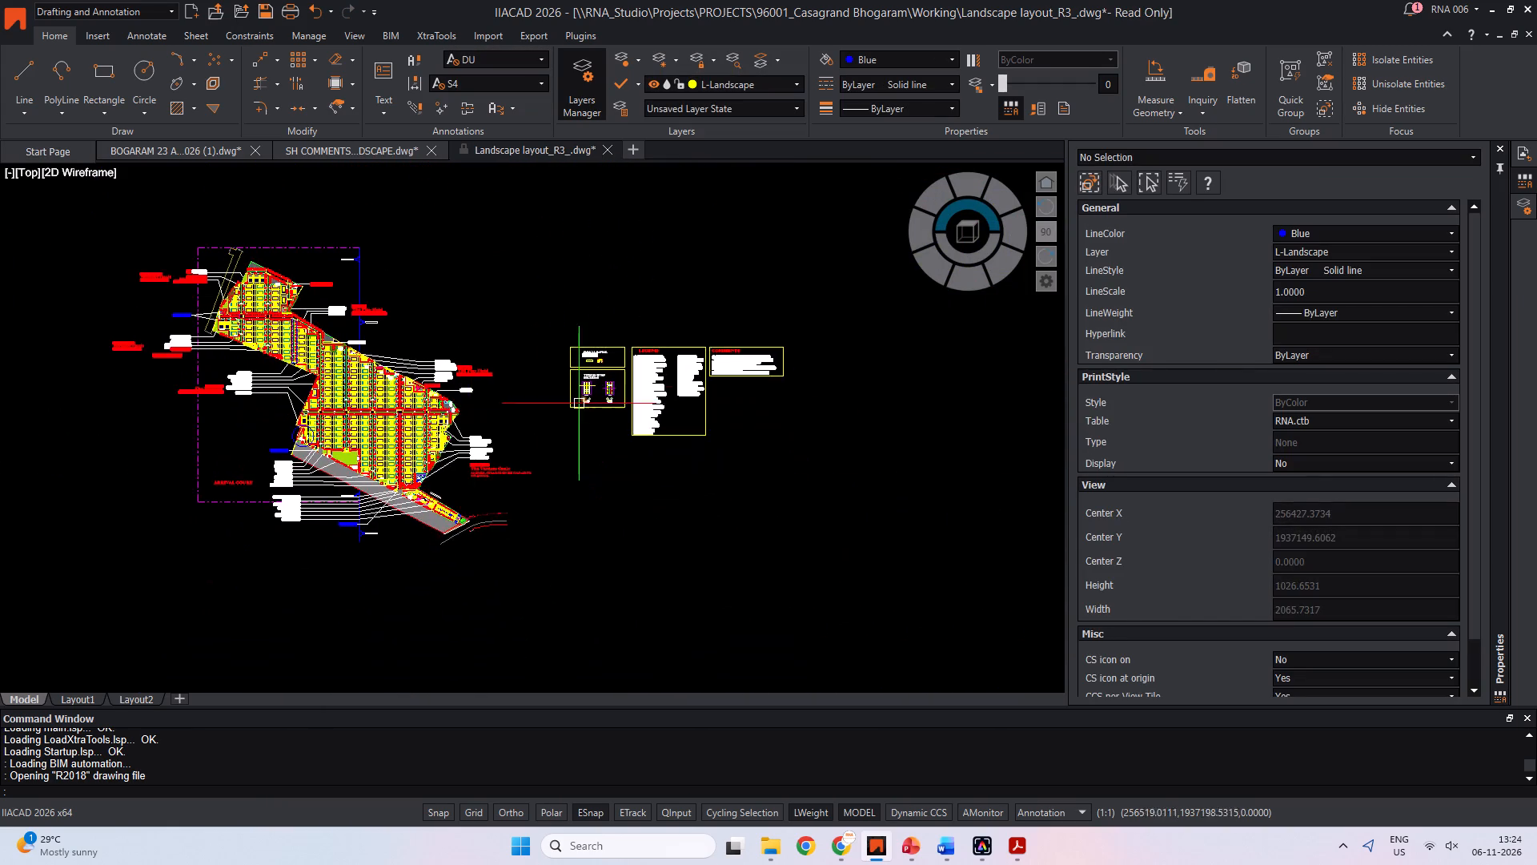
scroll(596, 383, "up", 4)
middle_click_drag(789, 361, 423, 362)
scroll(425, 363, "down", 3)
middle_click_drag(435, 372, 465, 404)
Switch from the landscape layout drawing to another open window.
key("alt+Tab")
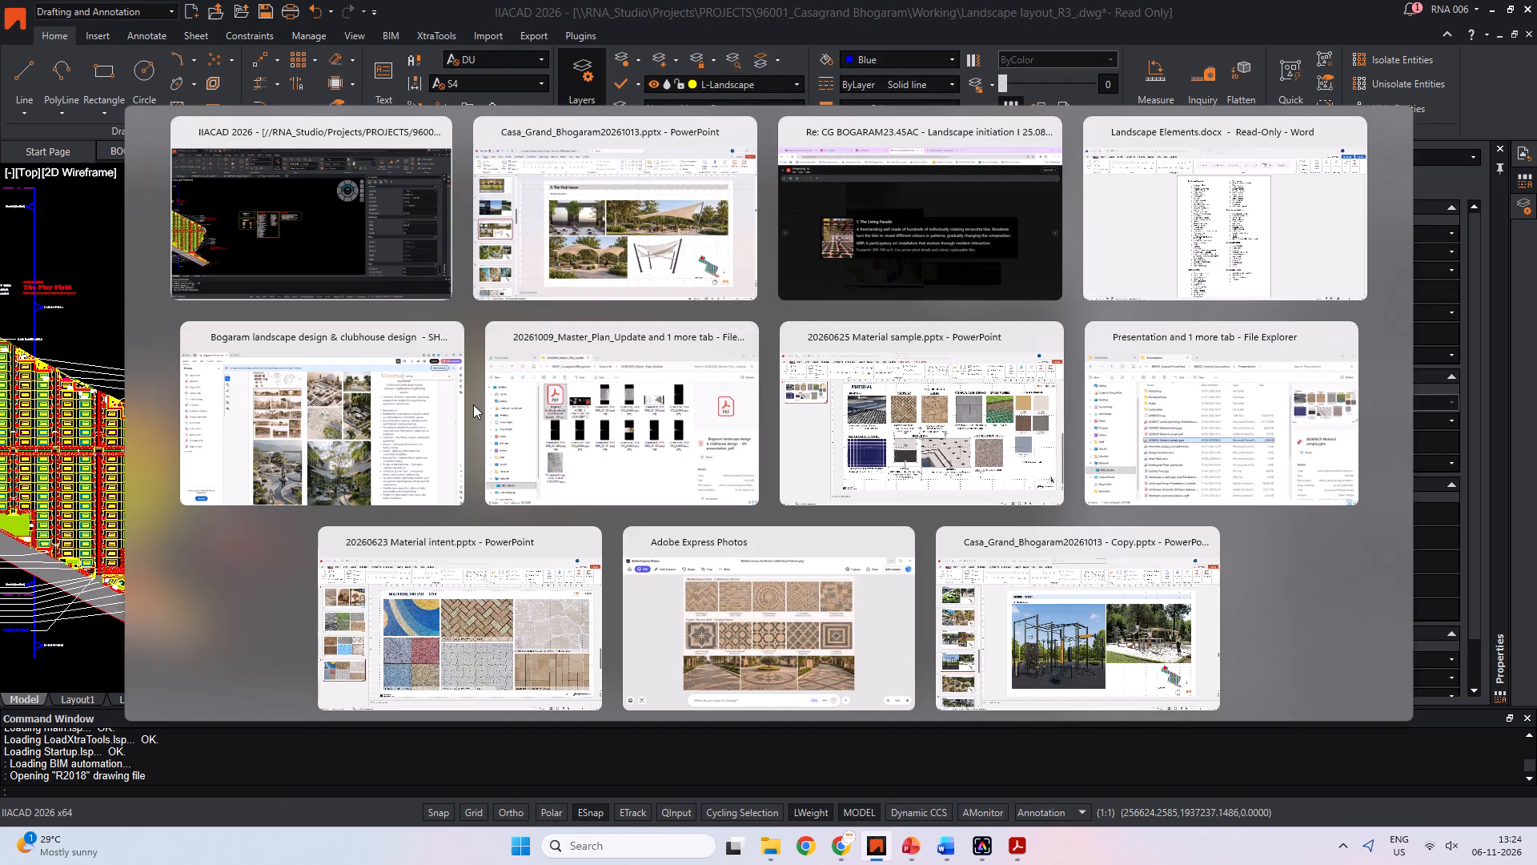
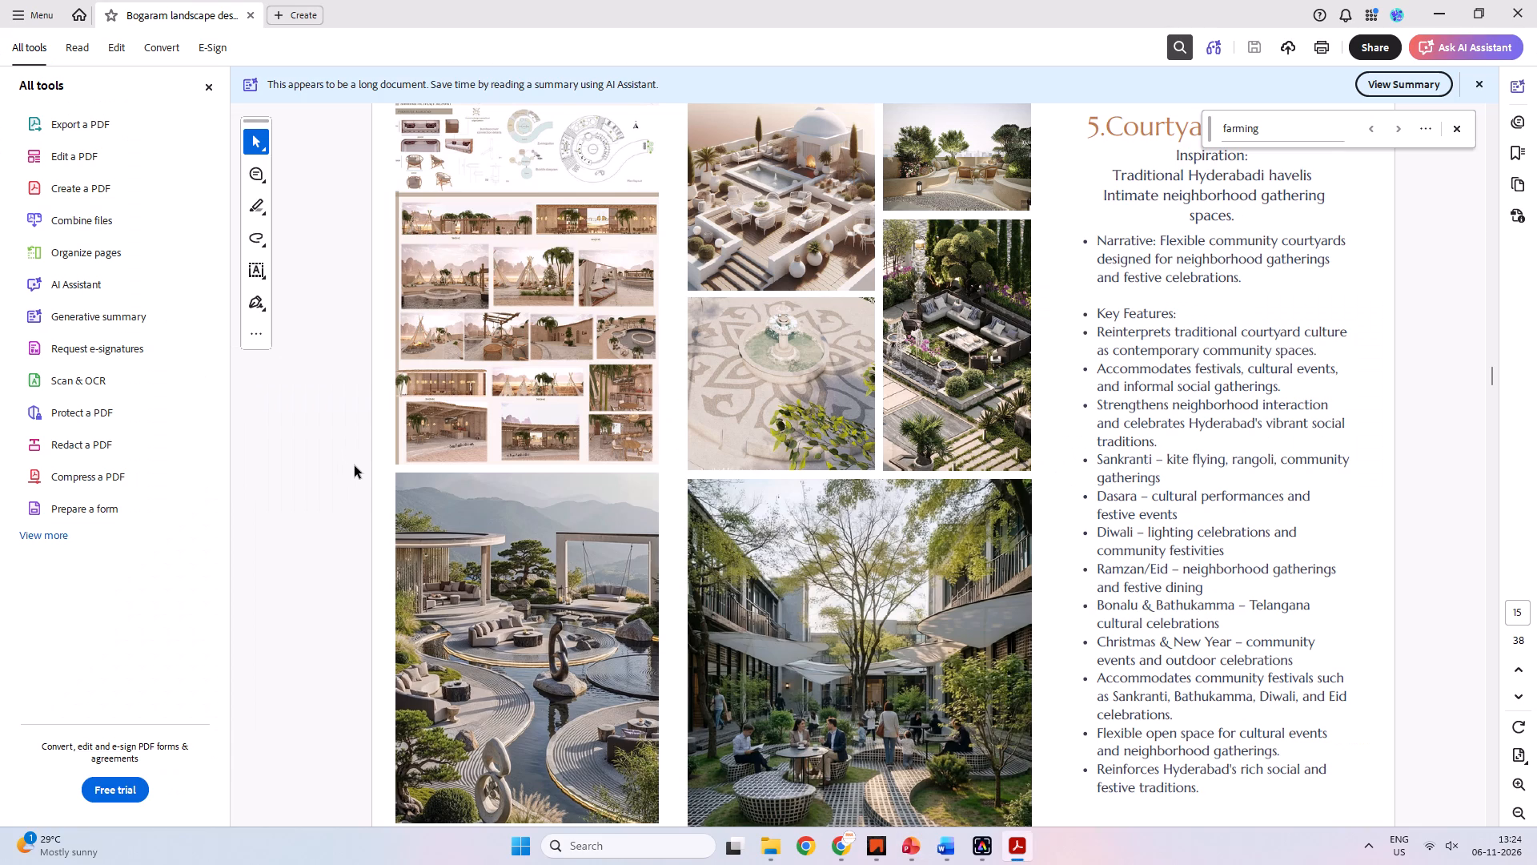
Examine the Bogaram landscape design PDF from the Courtyard page through Senior Retreat Court to the Pet Social Park page.
scroll(355, 466, "down", 4)
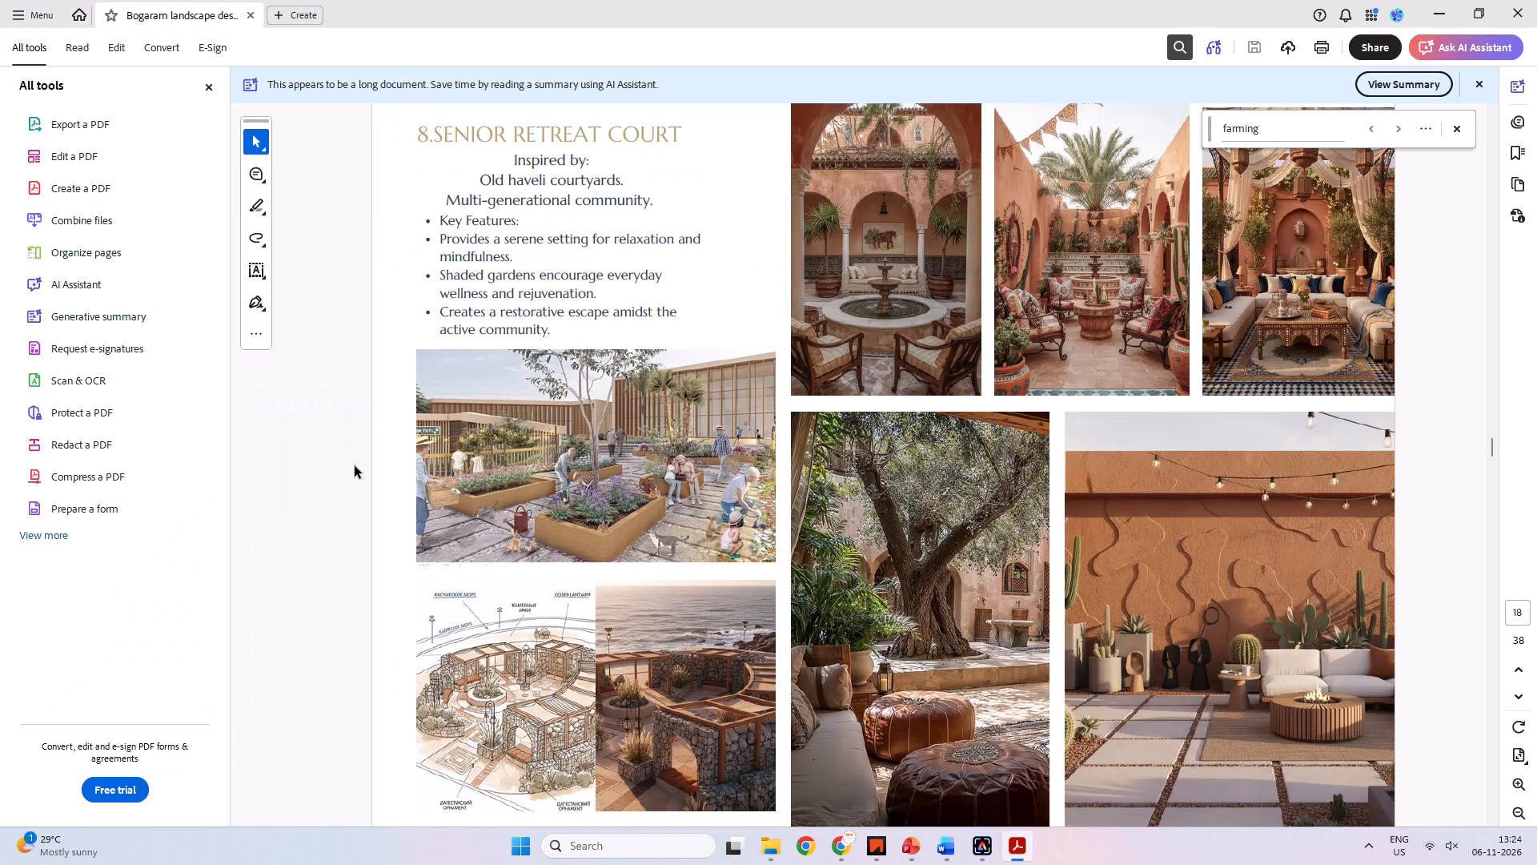
scroll(355, 466, "down", 1)
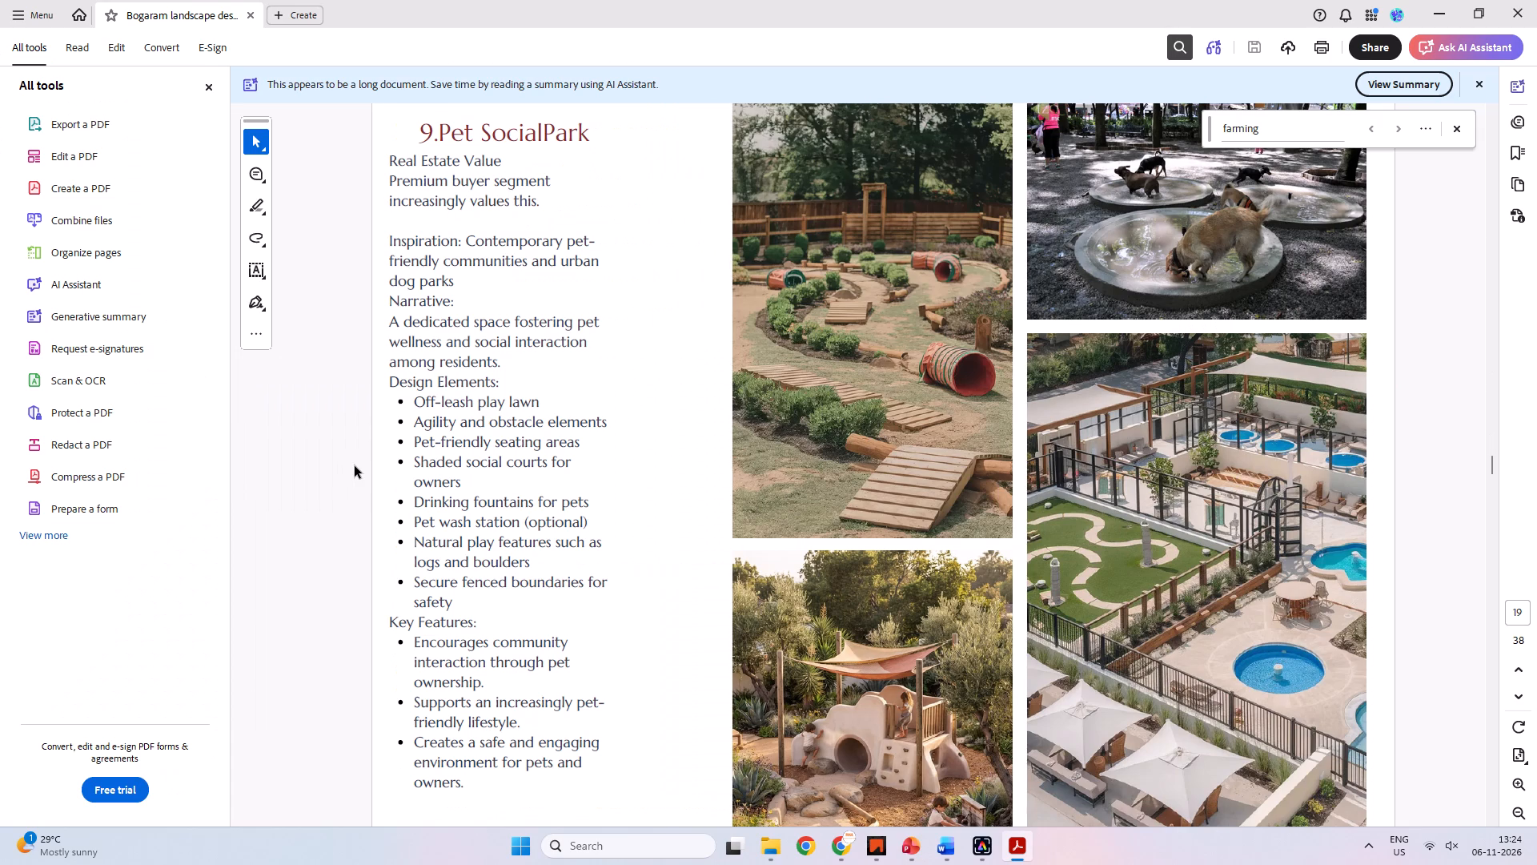
Examine the Bogaram landscape design PDF pages from Pet Social Park through the outdoor amenities and Mediterranean Oasis pool deck to the Casa Piazza clubhouse.
scroll(355, 466, "down", 1)
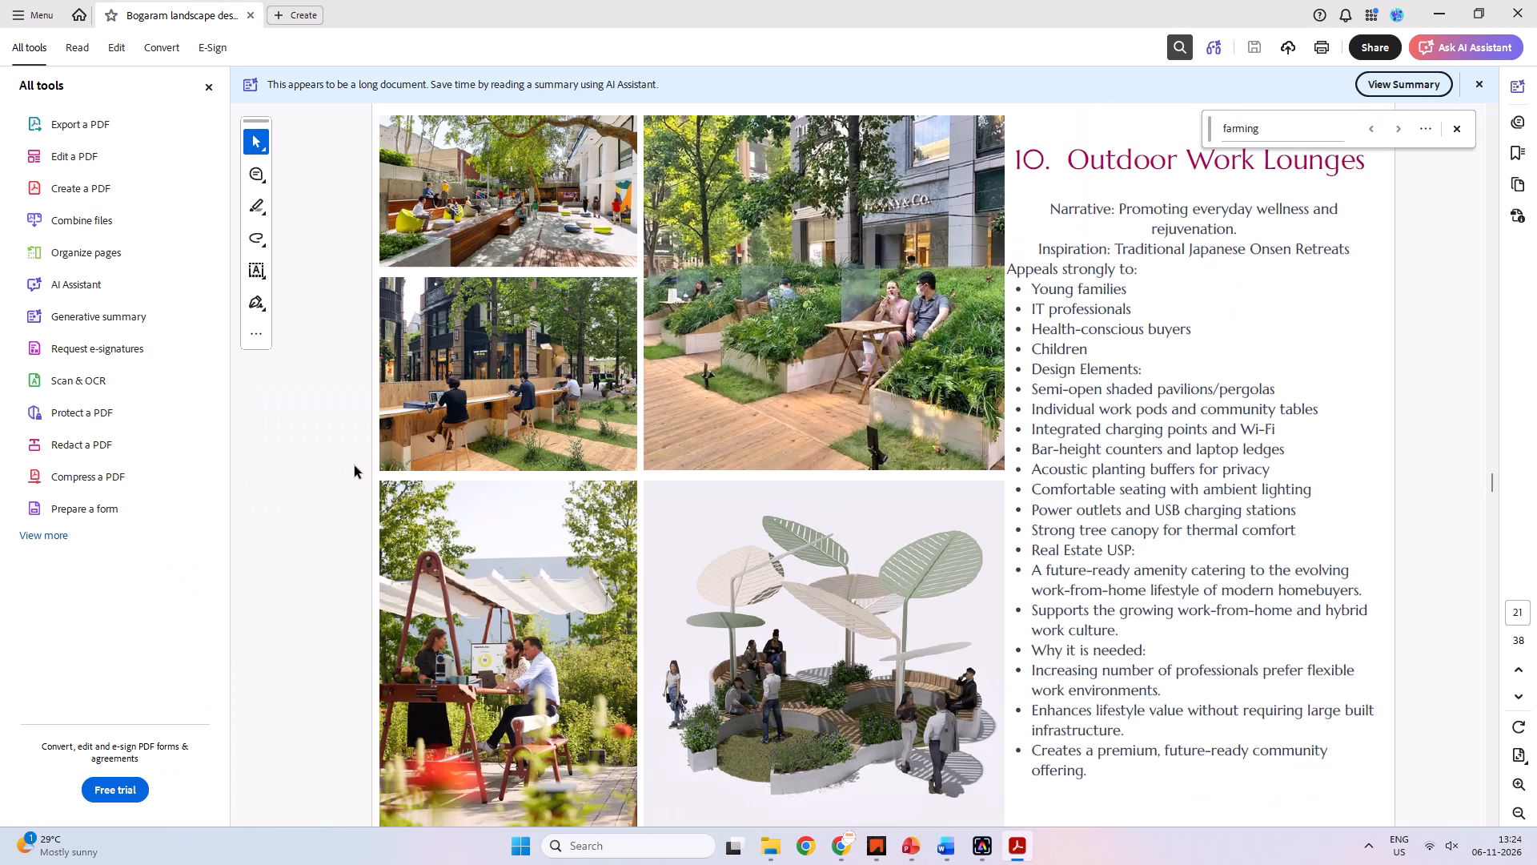
scroll(355, 466, "down", 1)
scroll(355, 466, "up", 1)
scroll(355, 466, "down", 2)
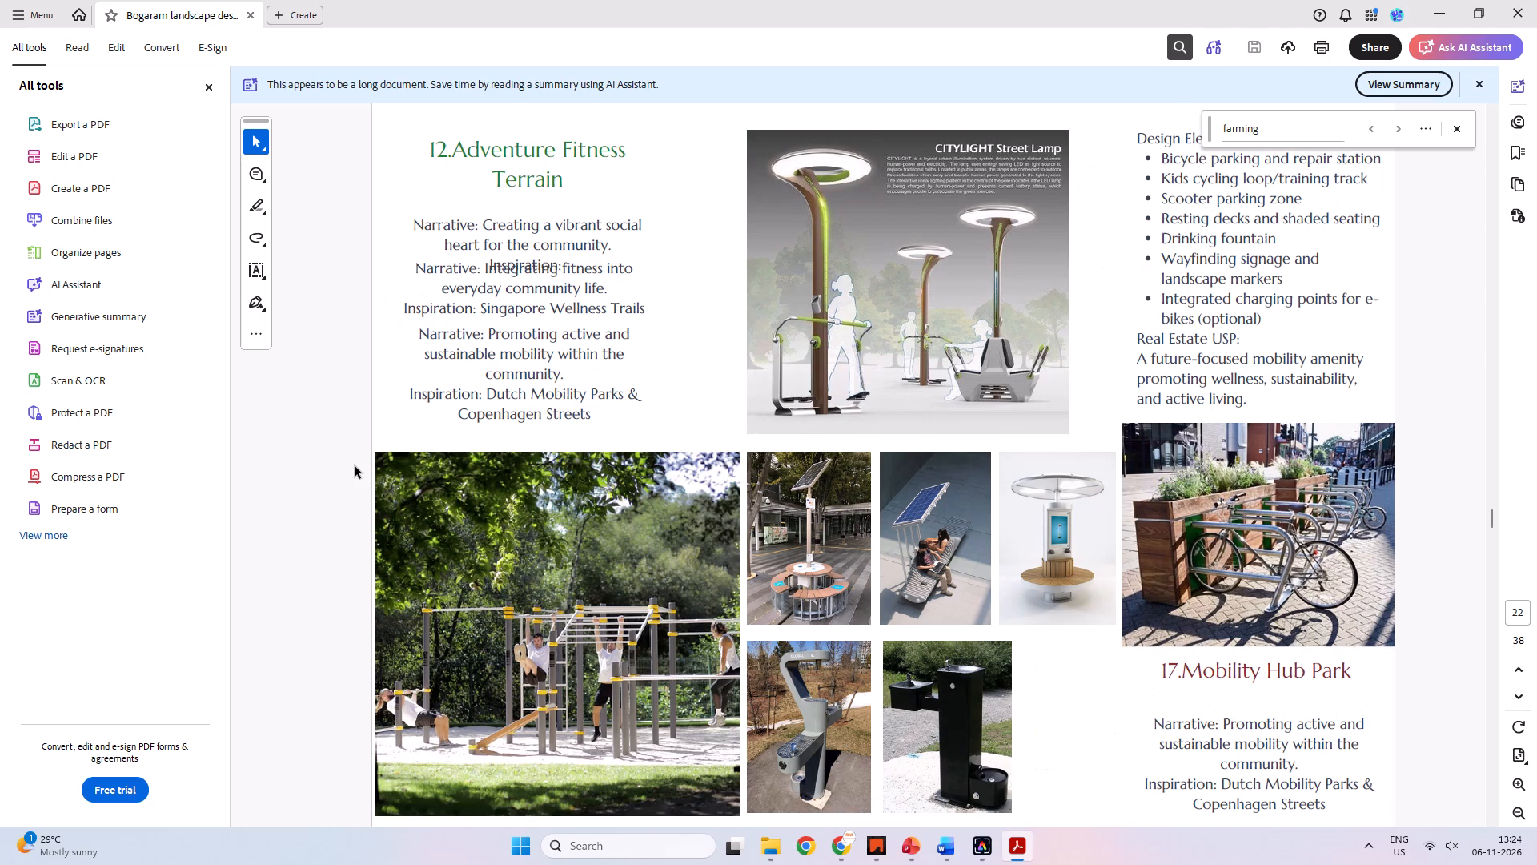
scroll(355, 466, "up", 2)
scroll(355, 466, "down", 1)
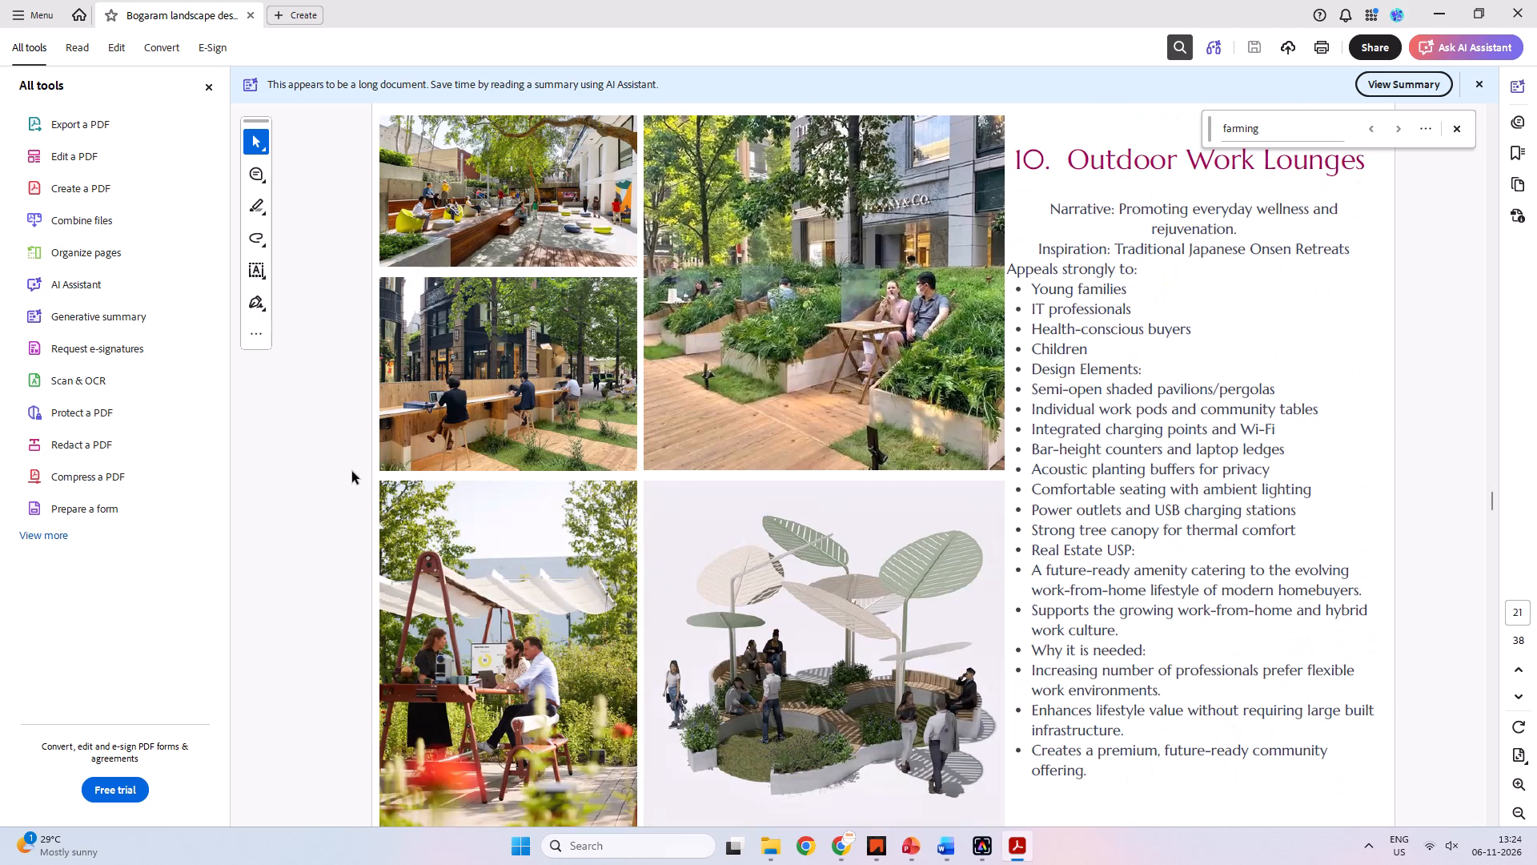
scroll(352, 472, "down", 1)
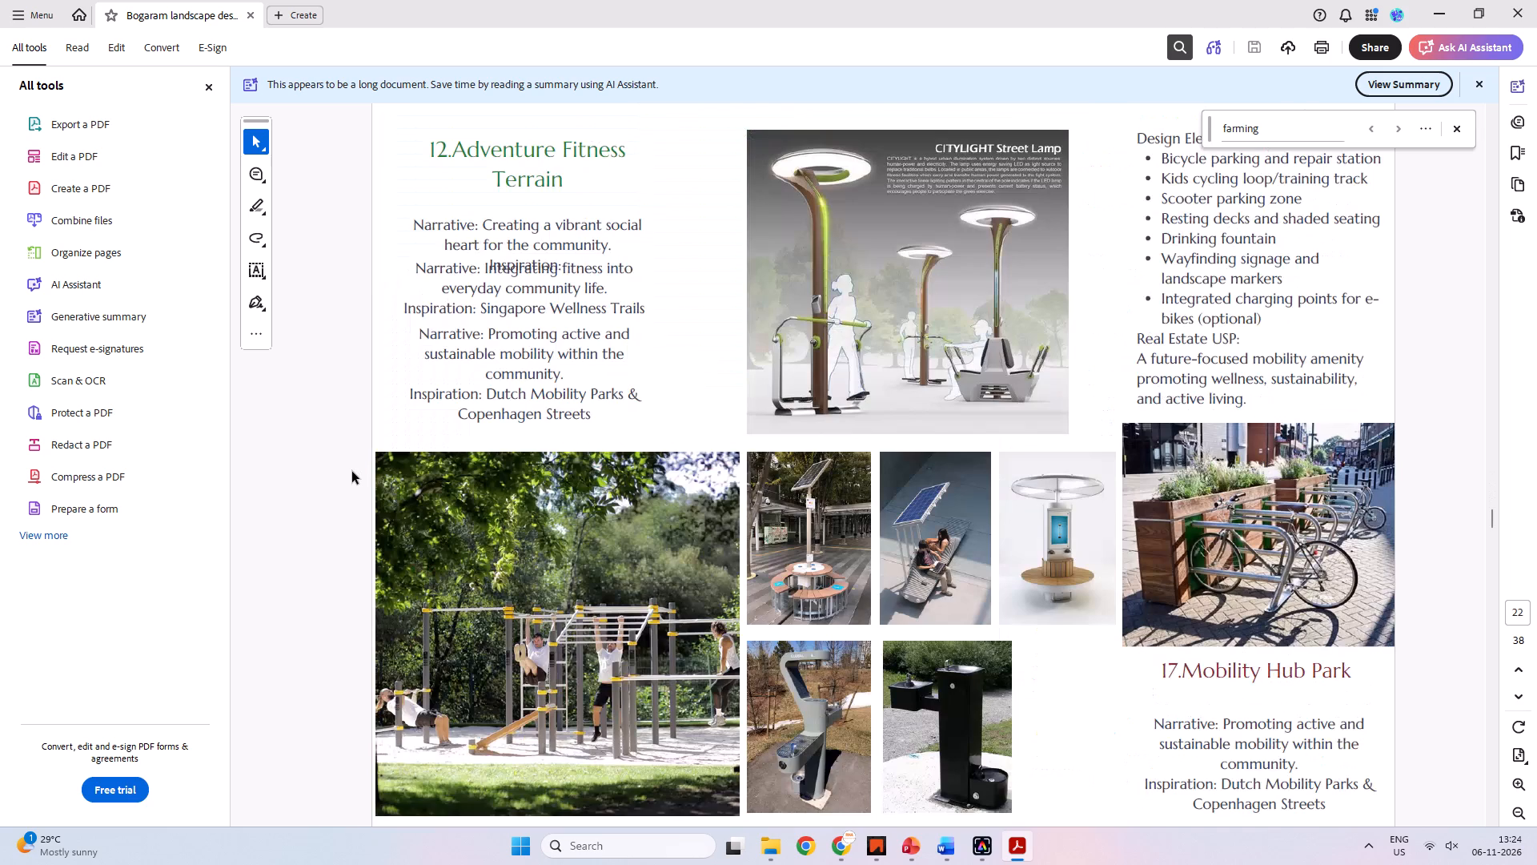
scroll(352, 472, "down", 1, "ctrl")
scroll(352, 471, "up", 1, "ctrl")
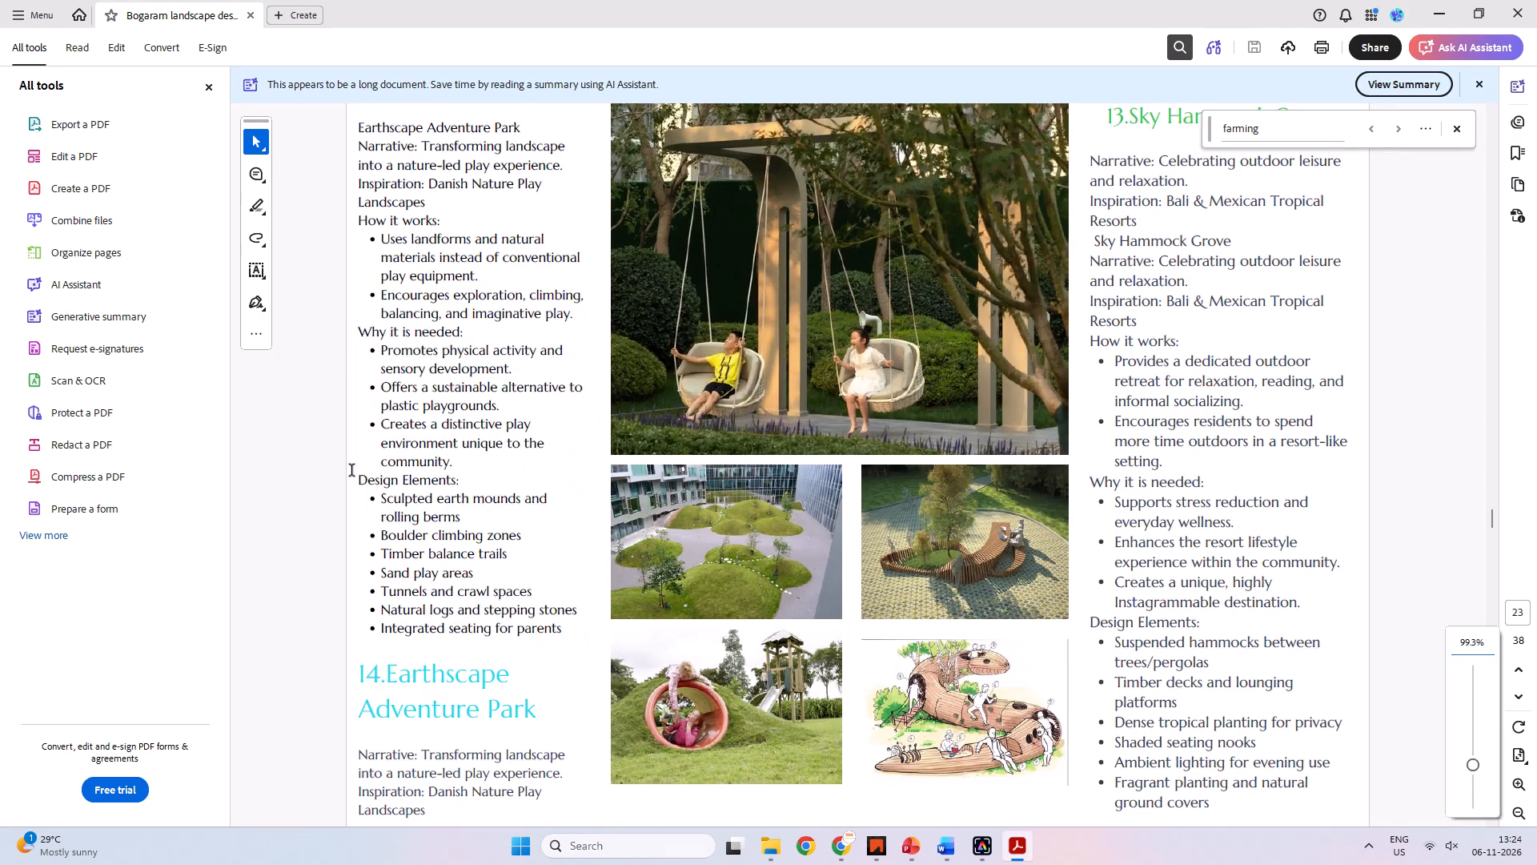
scroll(352, 471, "down", 1)
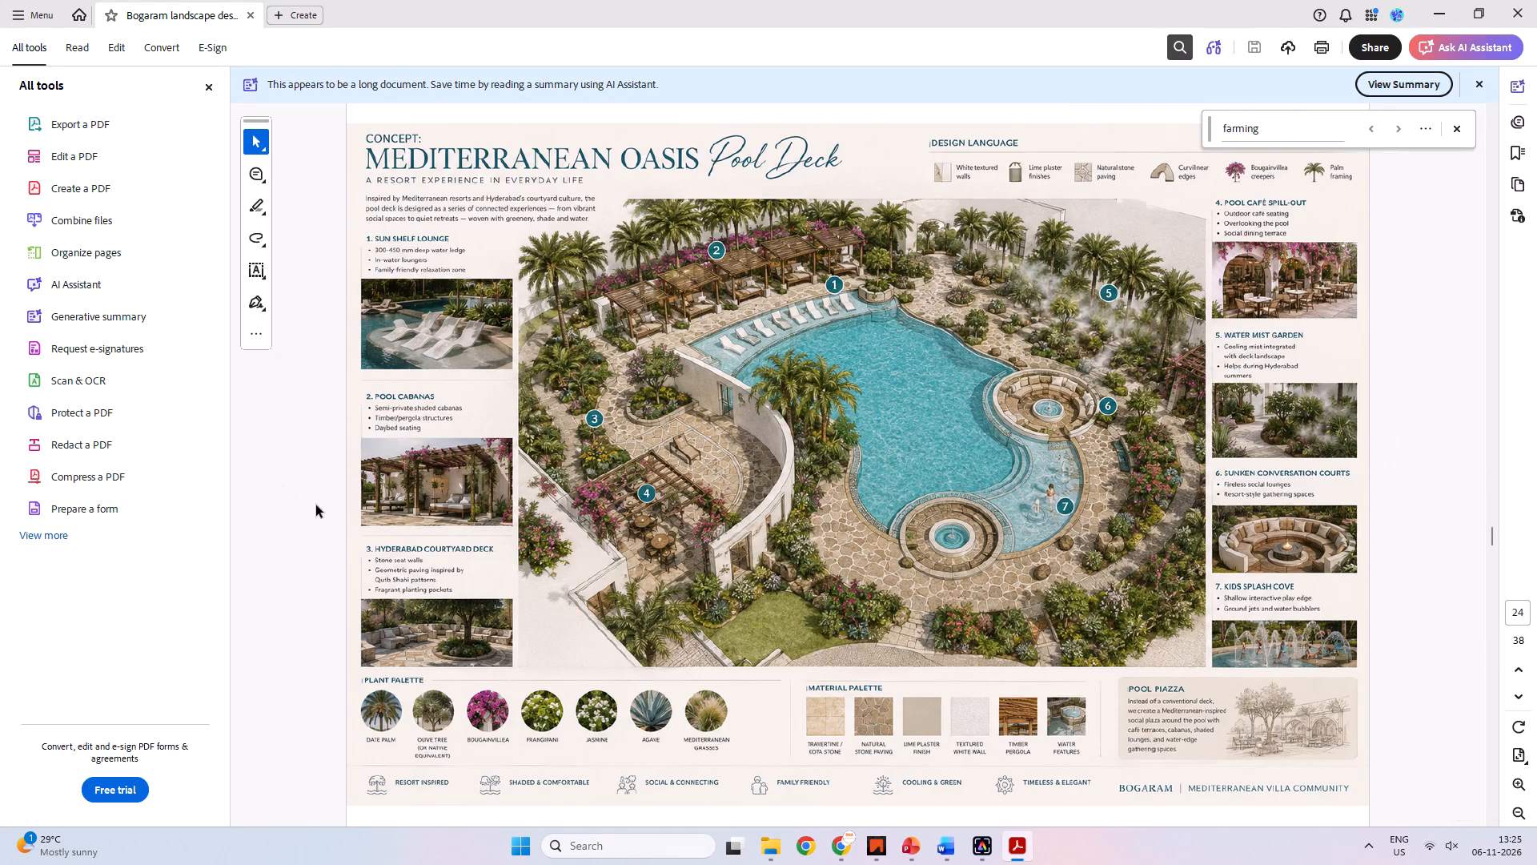
scroll(316, 505, "down", 1)
scroll(316, 505, "up", 1)
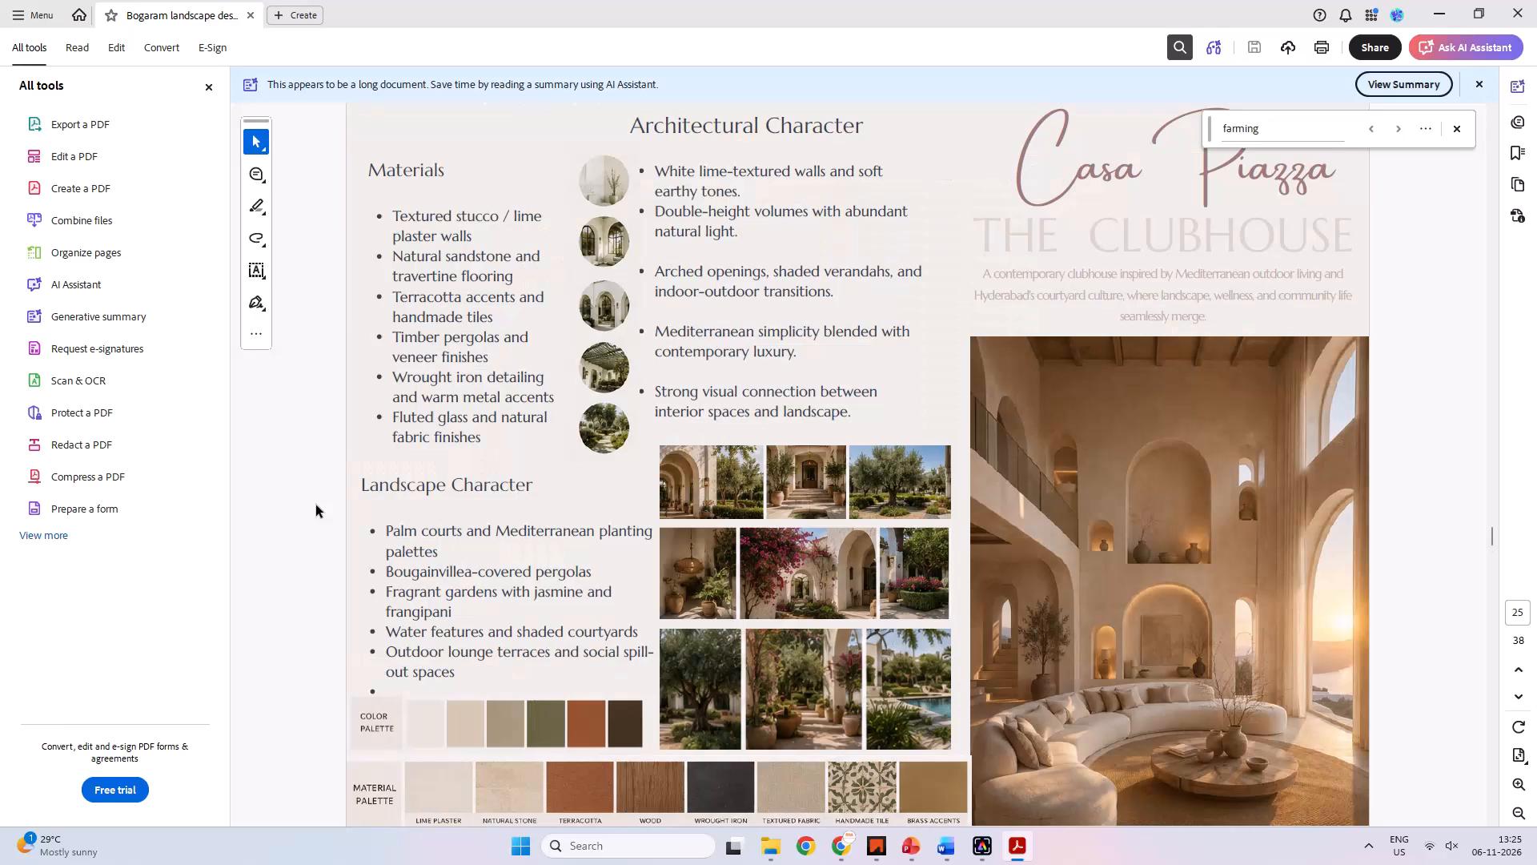
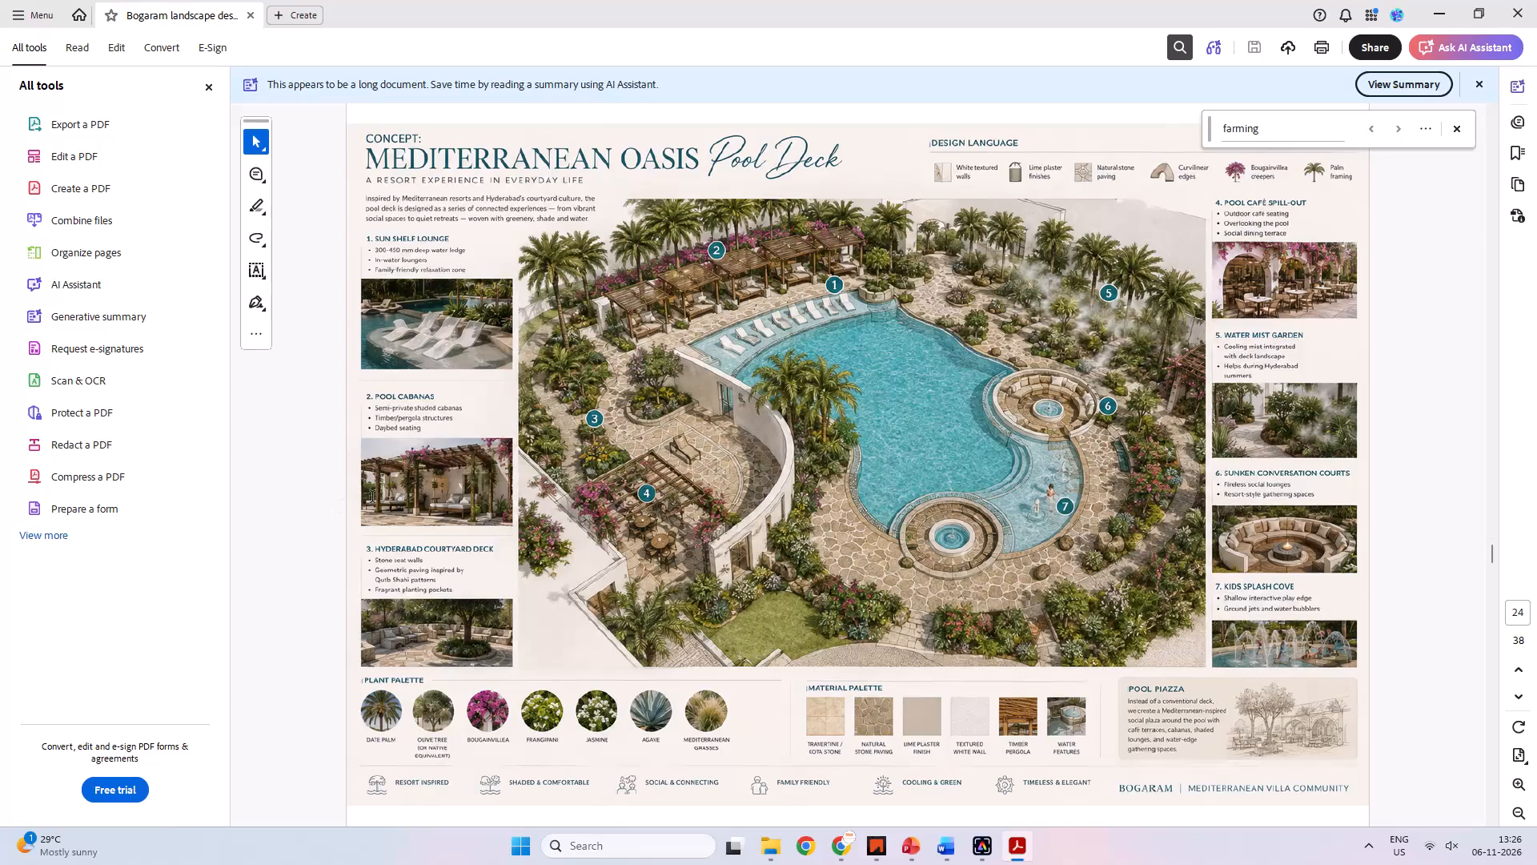
Examine the PDF's clubhouse pages from Casa Piazza and Parking Entrance through the Lobby and Library to the Why Invest page.
scroll(378, 437, "down", 1, "ctrl")
scroll(371, 434, "down", 1)
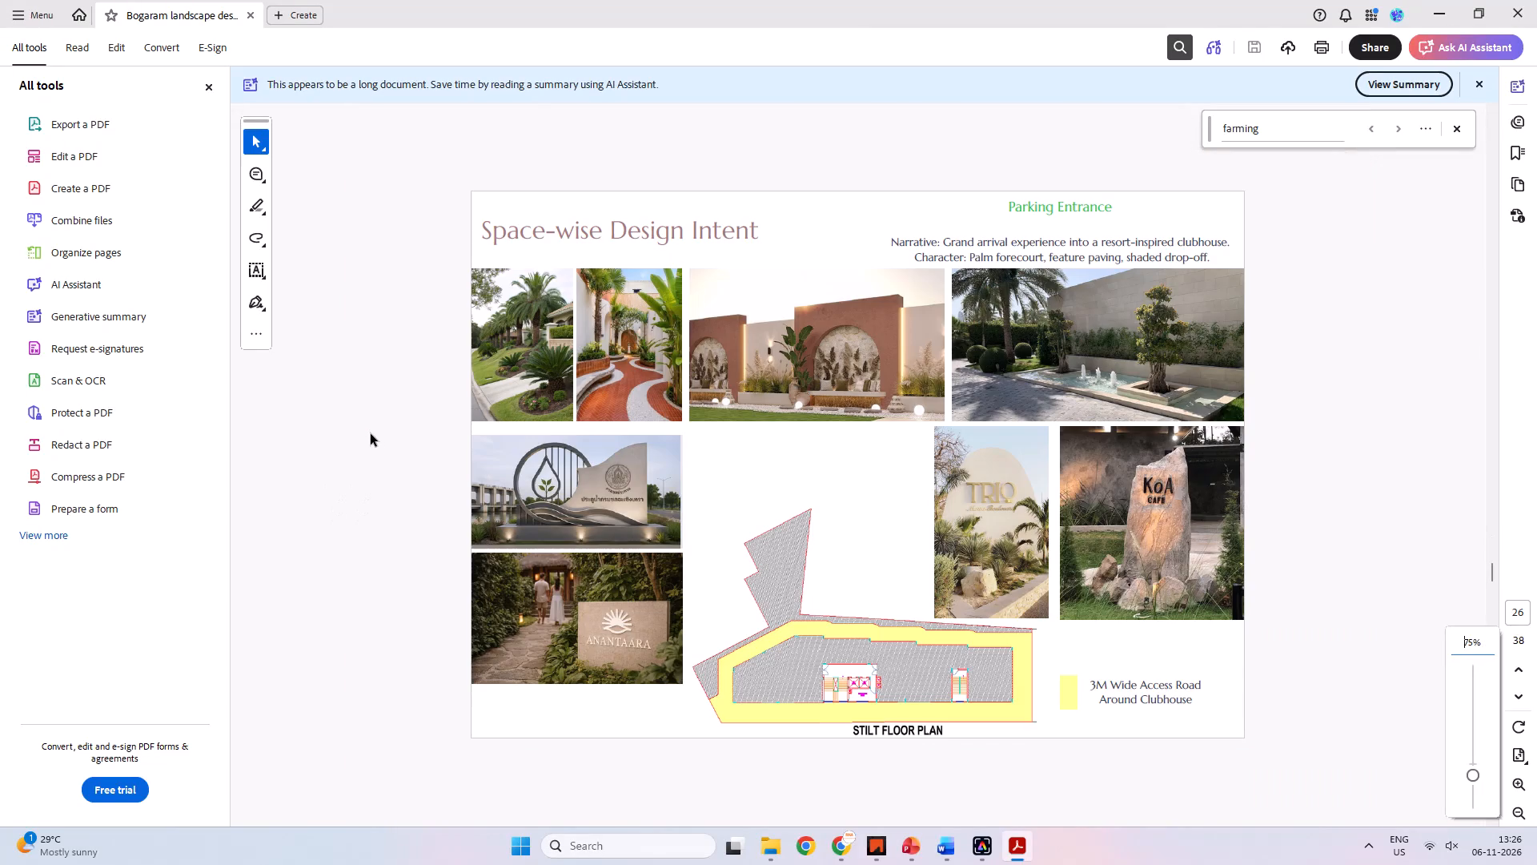
scroll(383, 424, "up", 1)
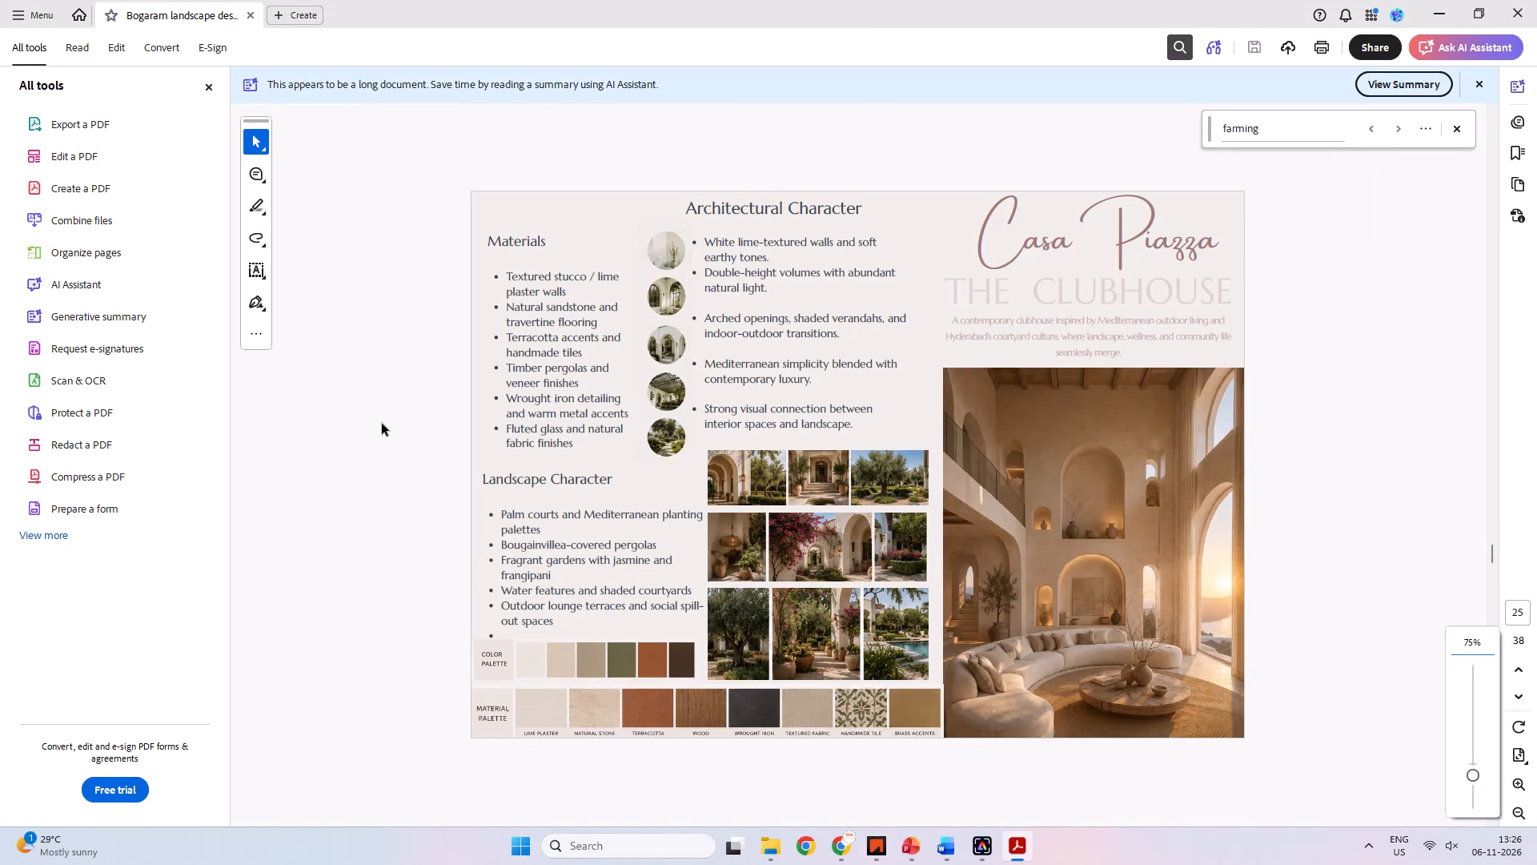
scroll(382, 424, "down", 1)
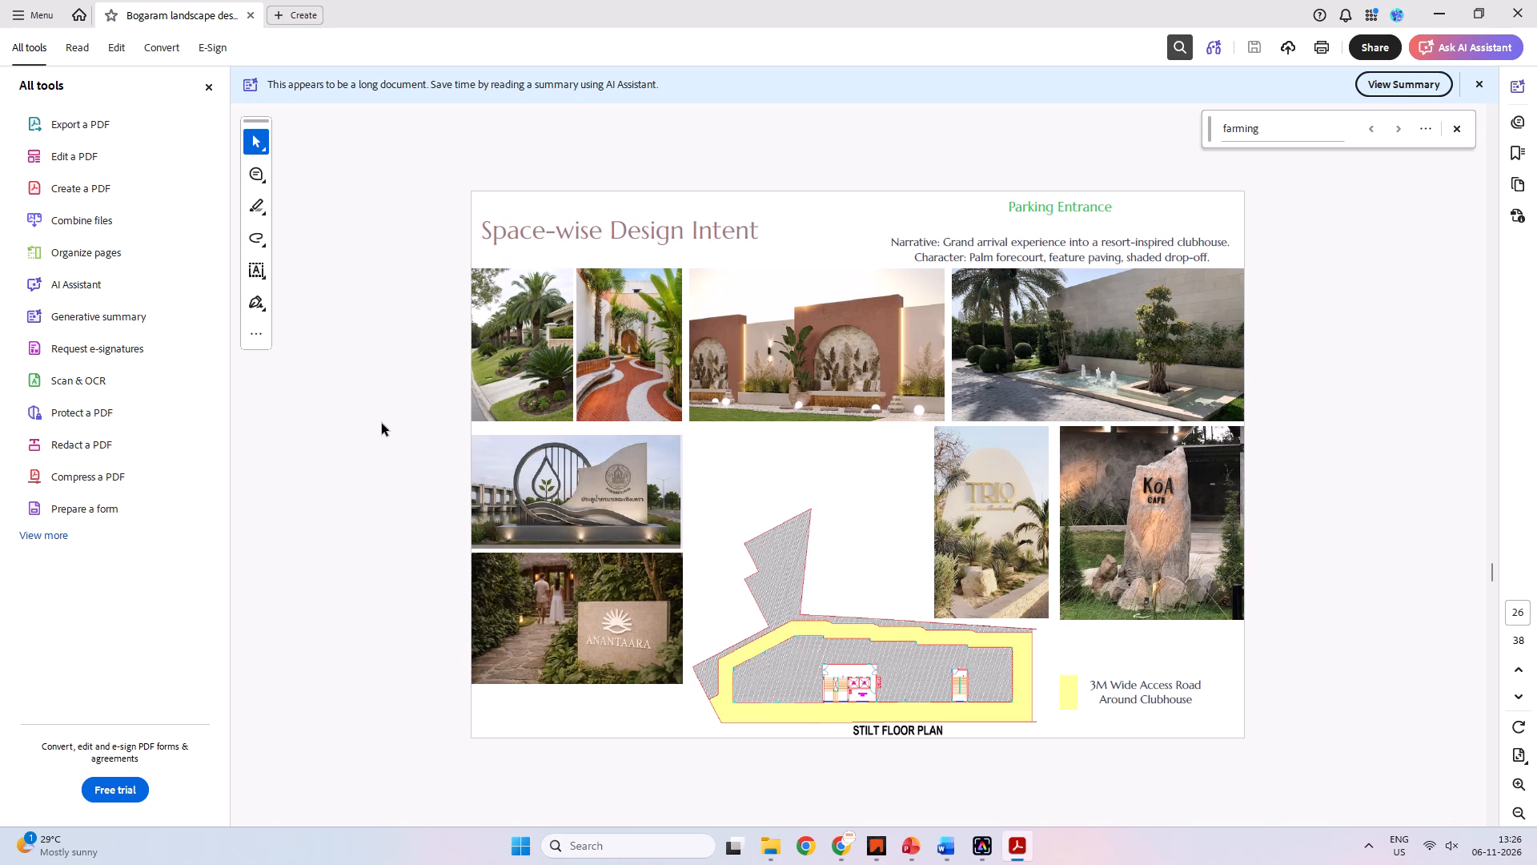
scroll(382, 424, "down", 2)
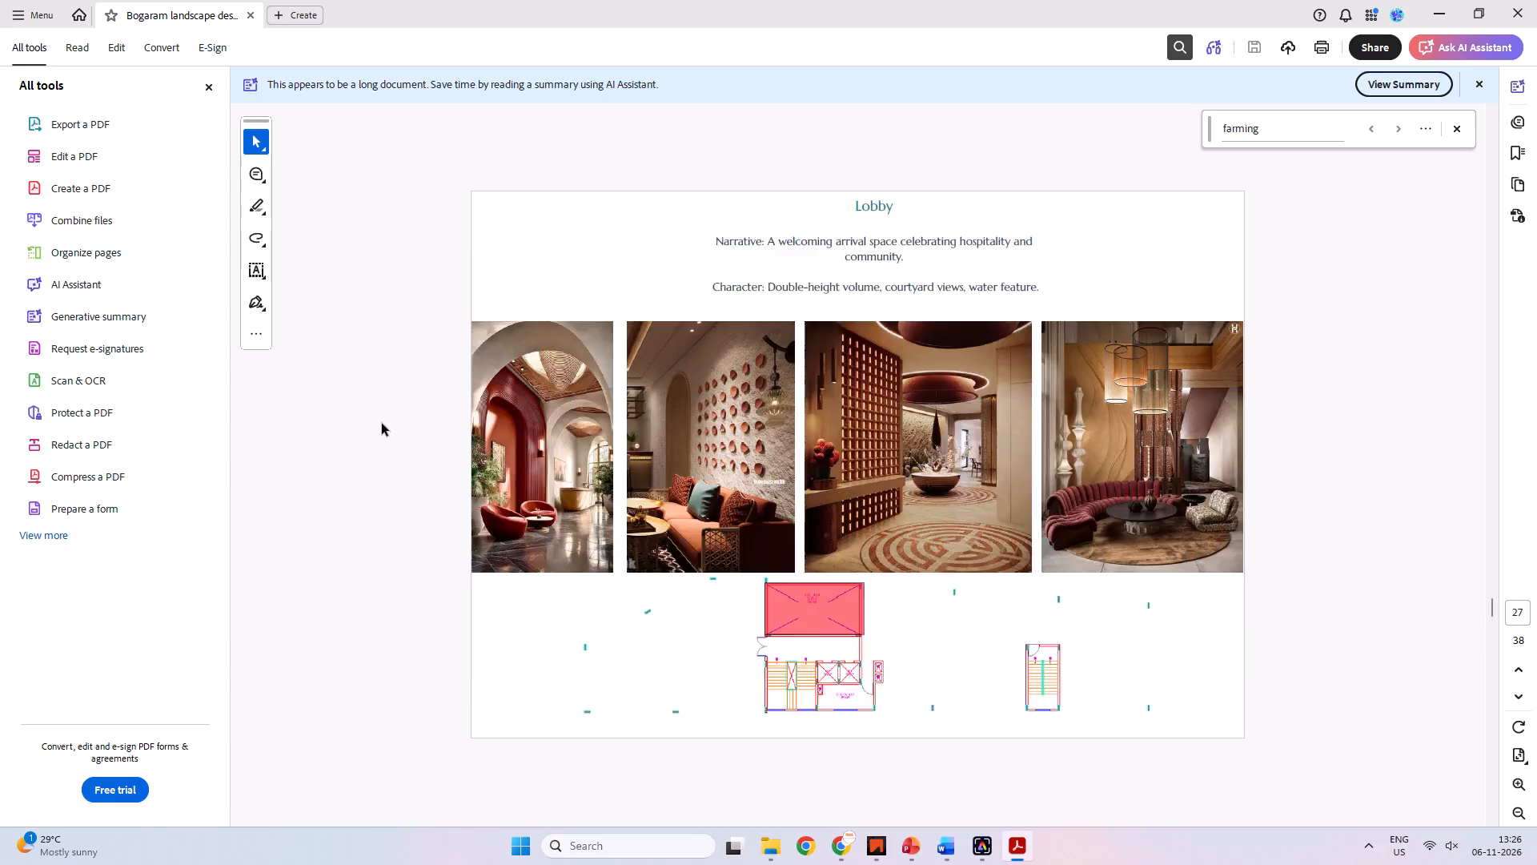
scroll(382, 424, "down", 5)
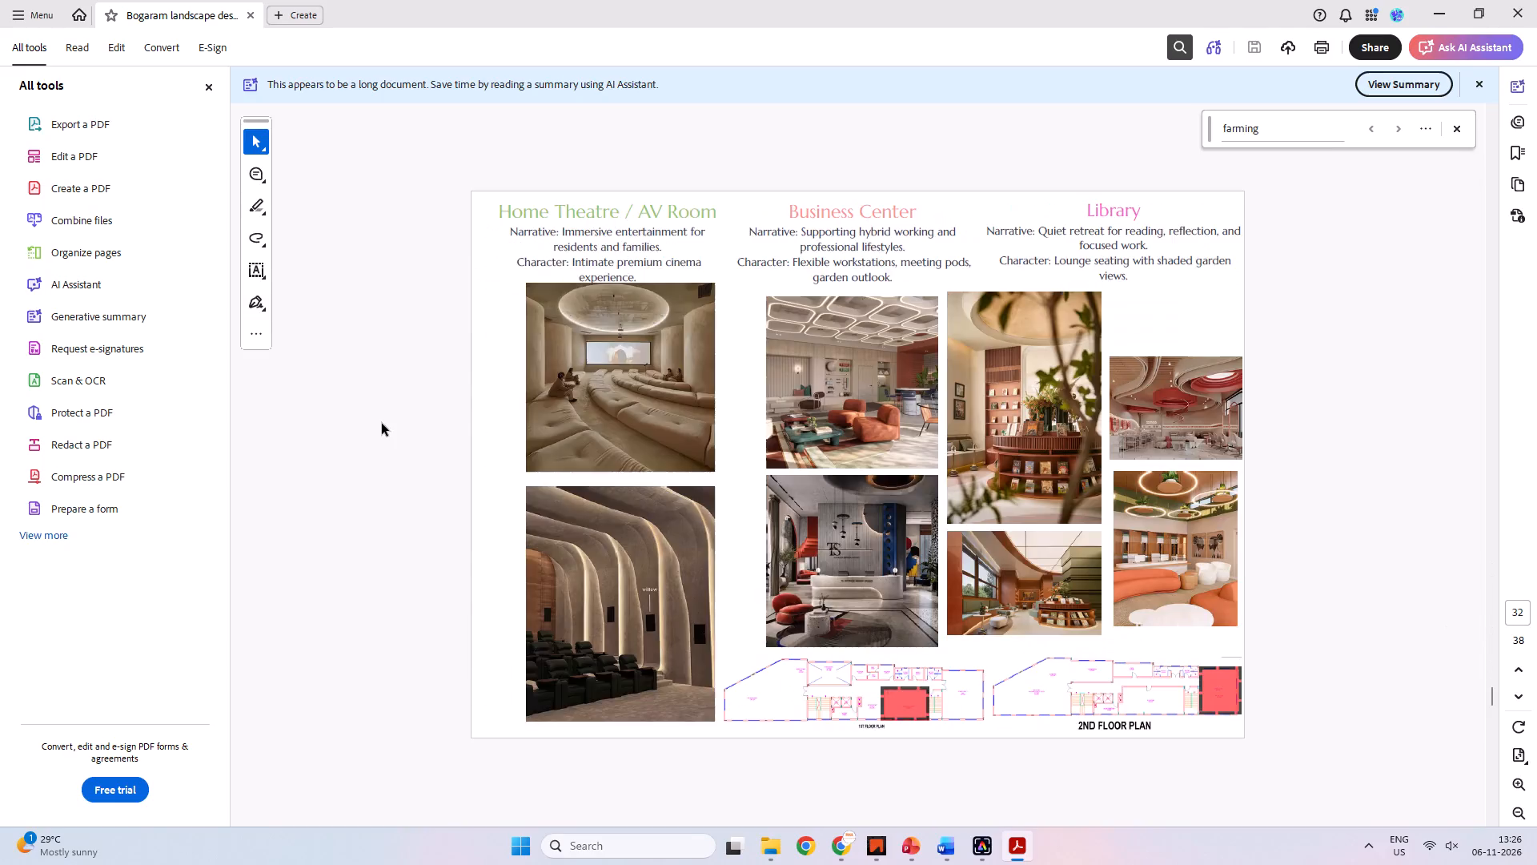
scroll(382, 424, "down", 7)
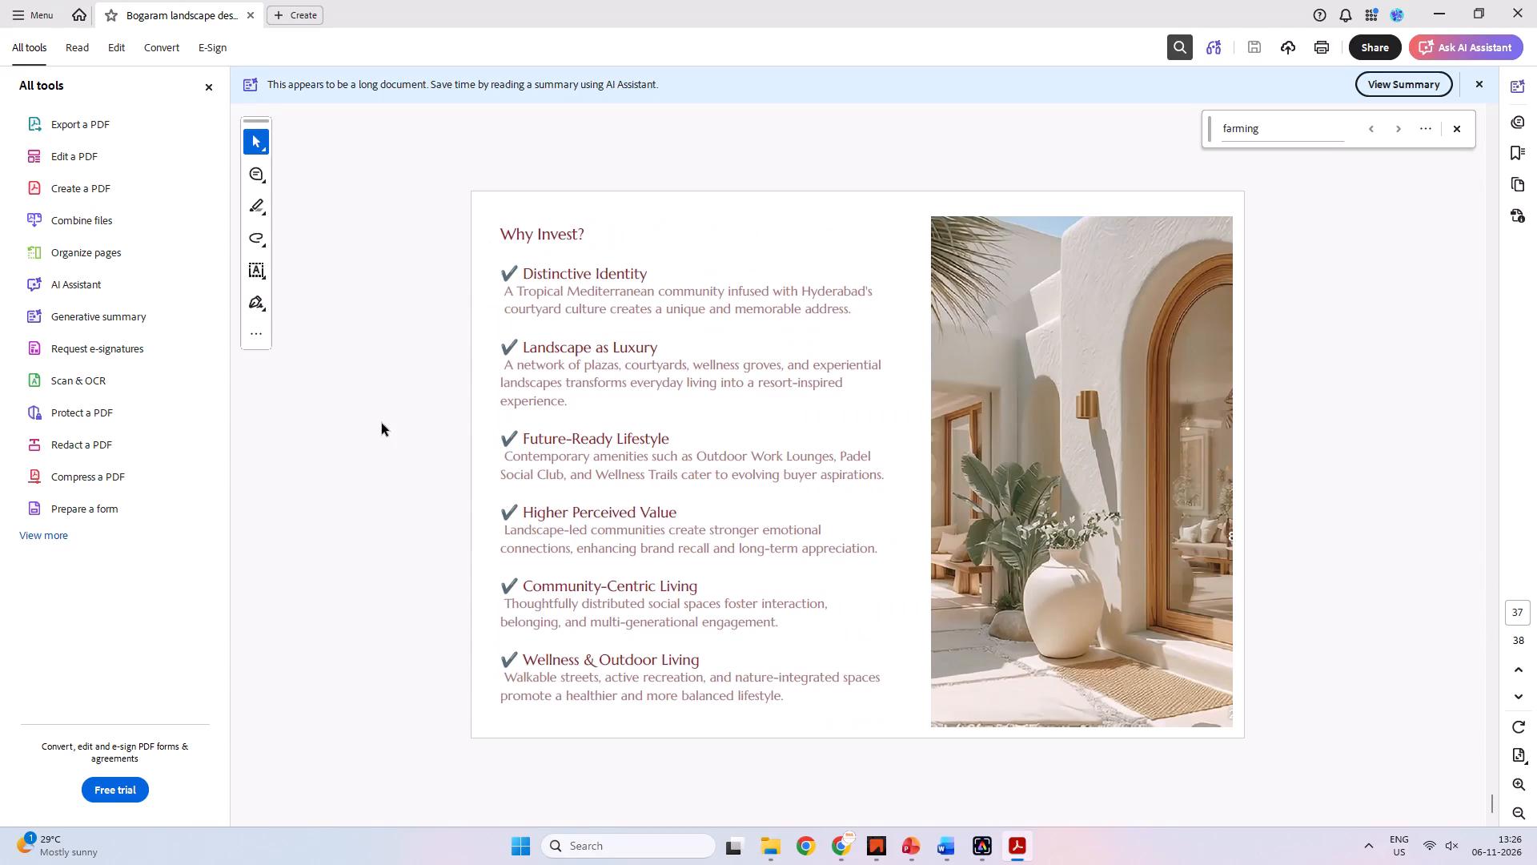
scroll(382, 424, "down", 1)
Recheck the PDF pages in reverse, from Association Room through Parking Entrance and Casa Piazza to the Mediterranean Oasis pool deck.
scroll(382, 424, "up", 9)
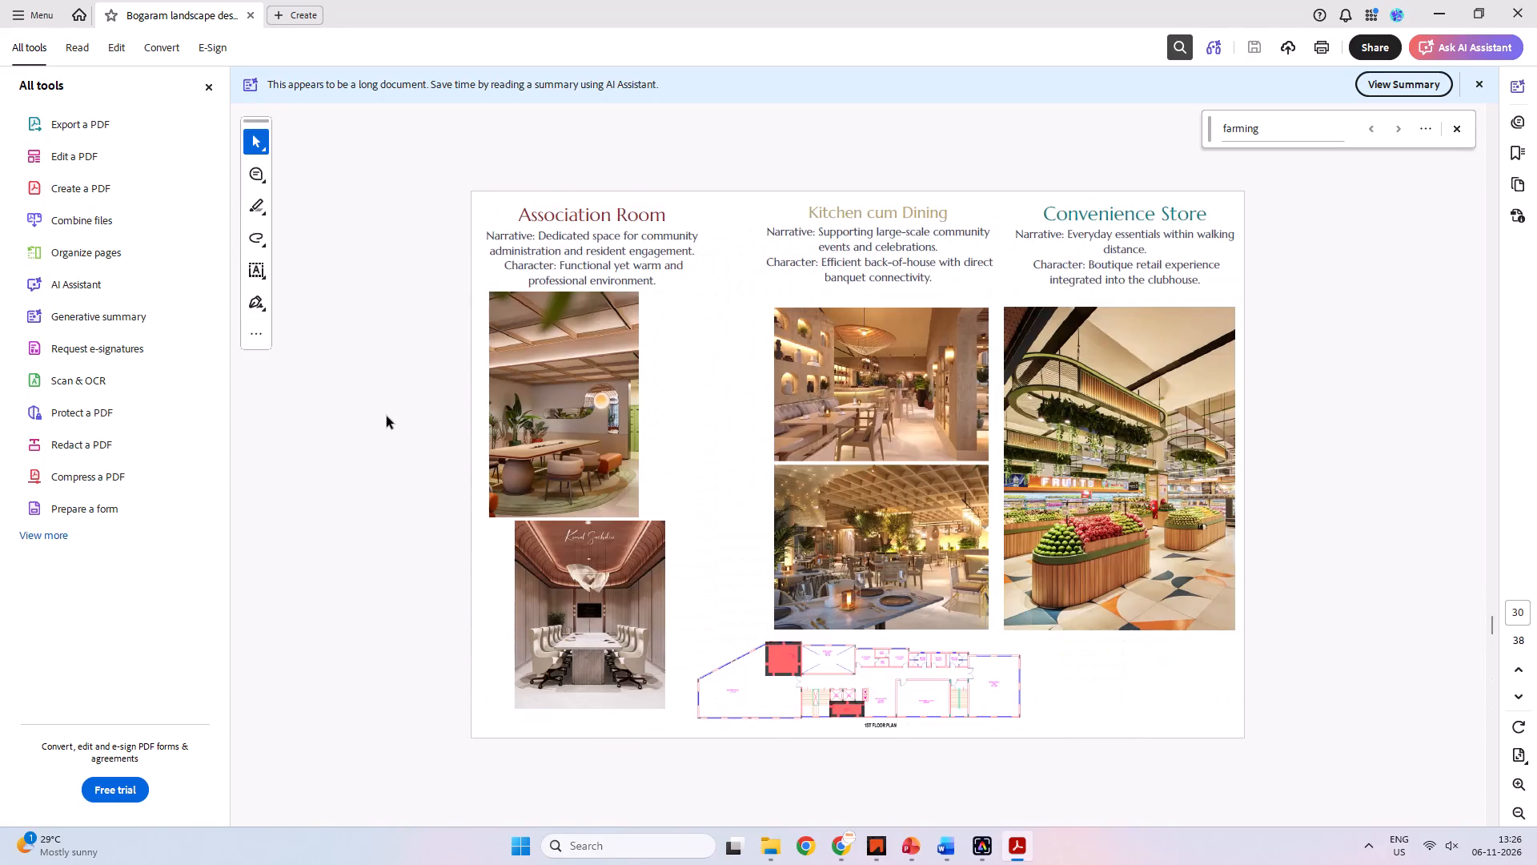
scroll(379, 415, "up", 3)
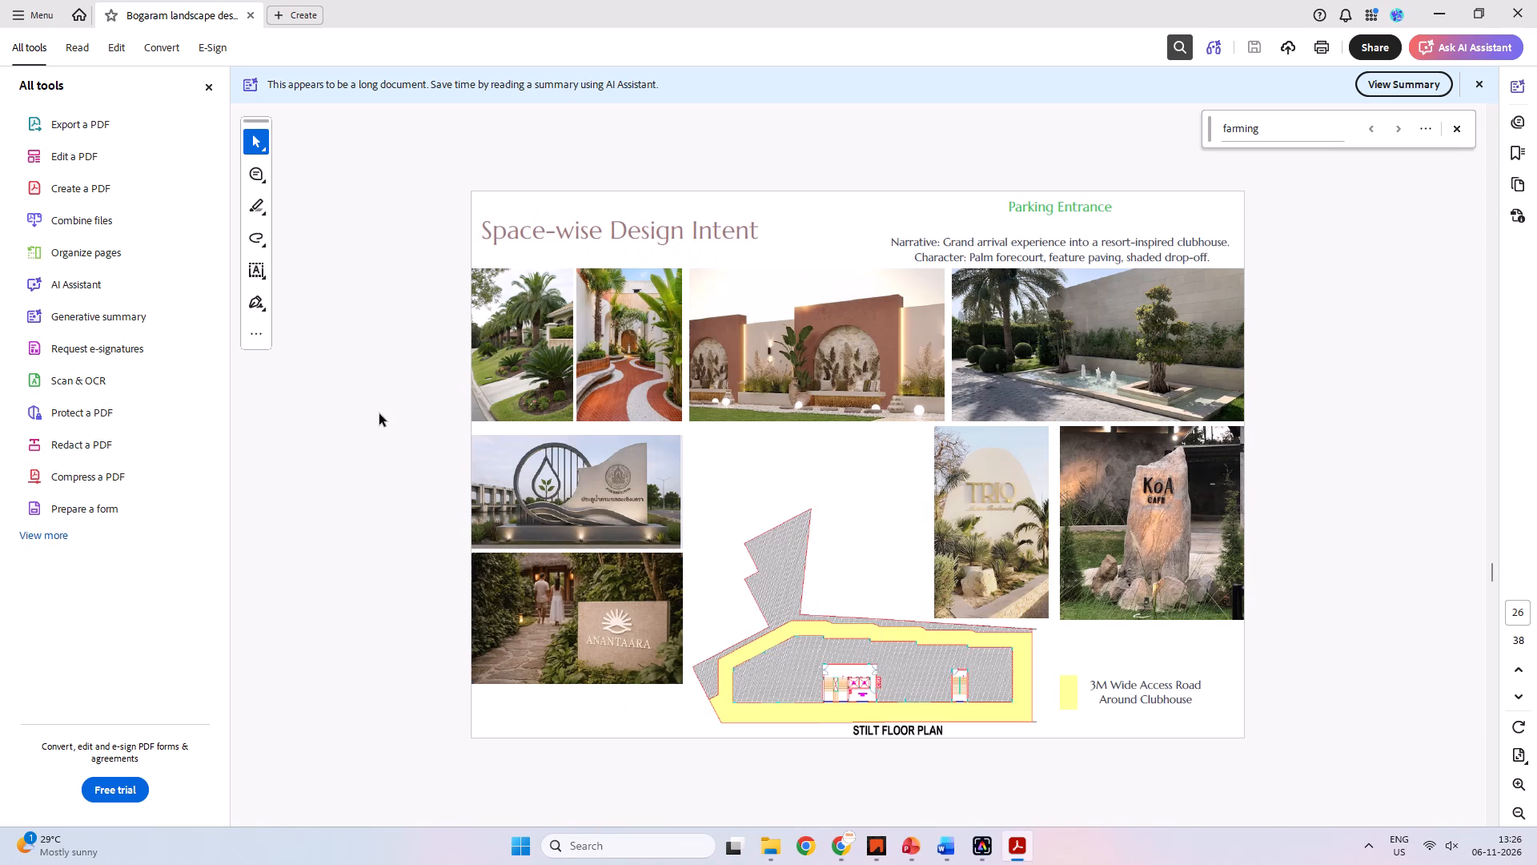
scroll(379, 415, "up", 2)
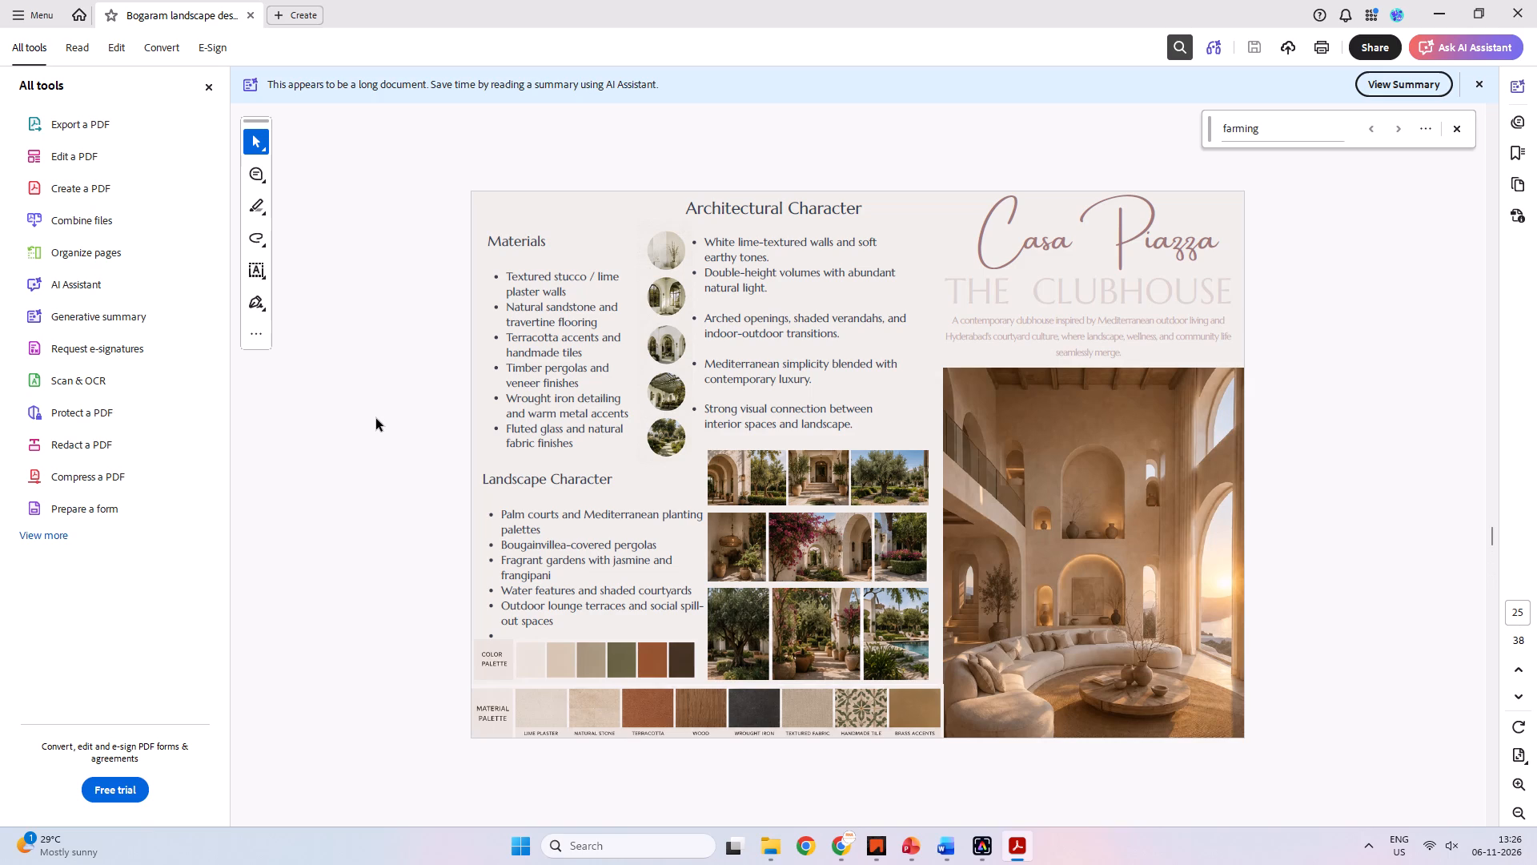
scroll(376, 405, "down", 1)
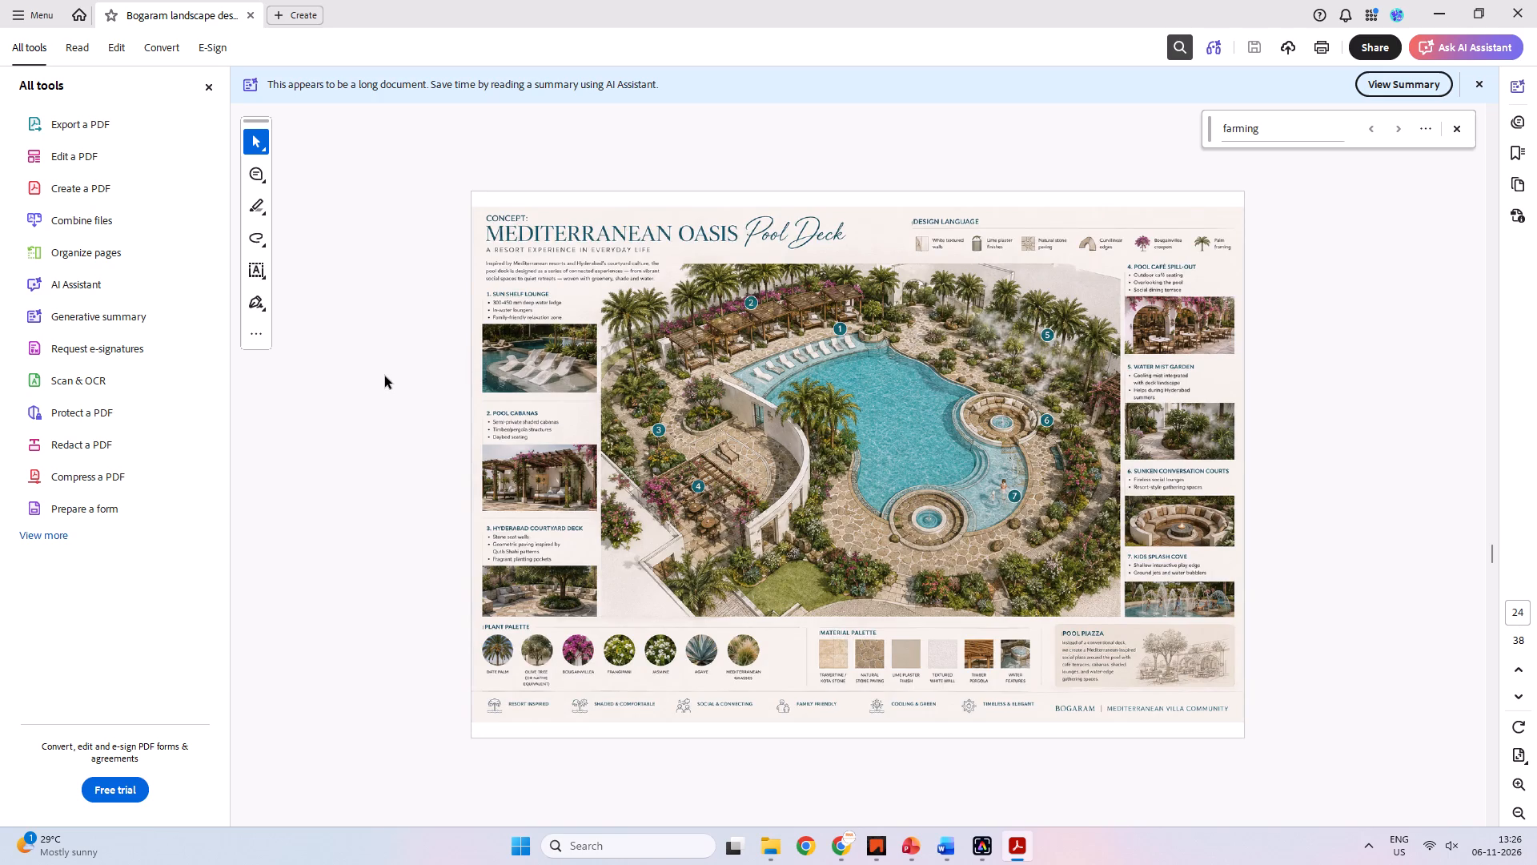
Look again at the PDF's Casa Piazza clubhouse page and the Parking Entrance page of the space-wise design intent.
scroll(385, 380, "down", 1)
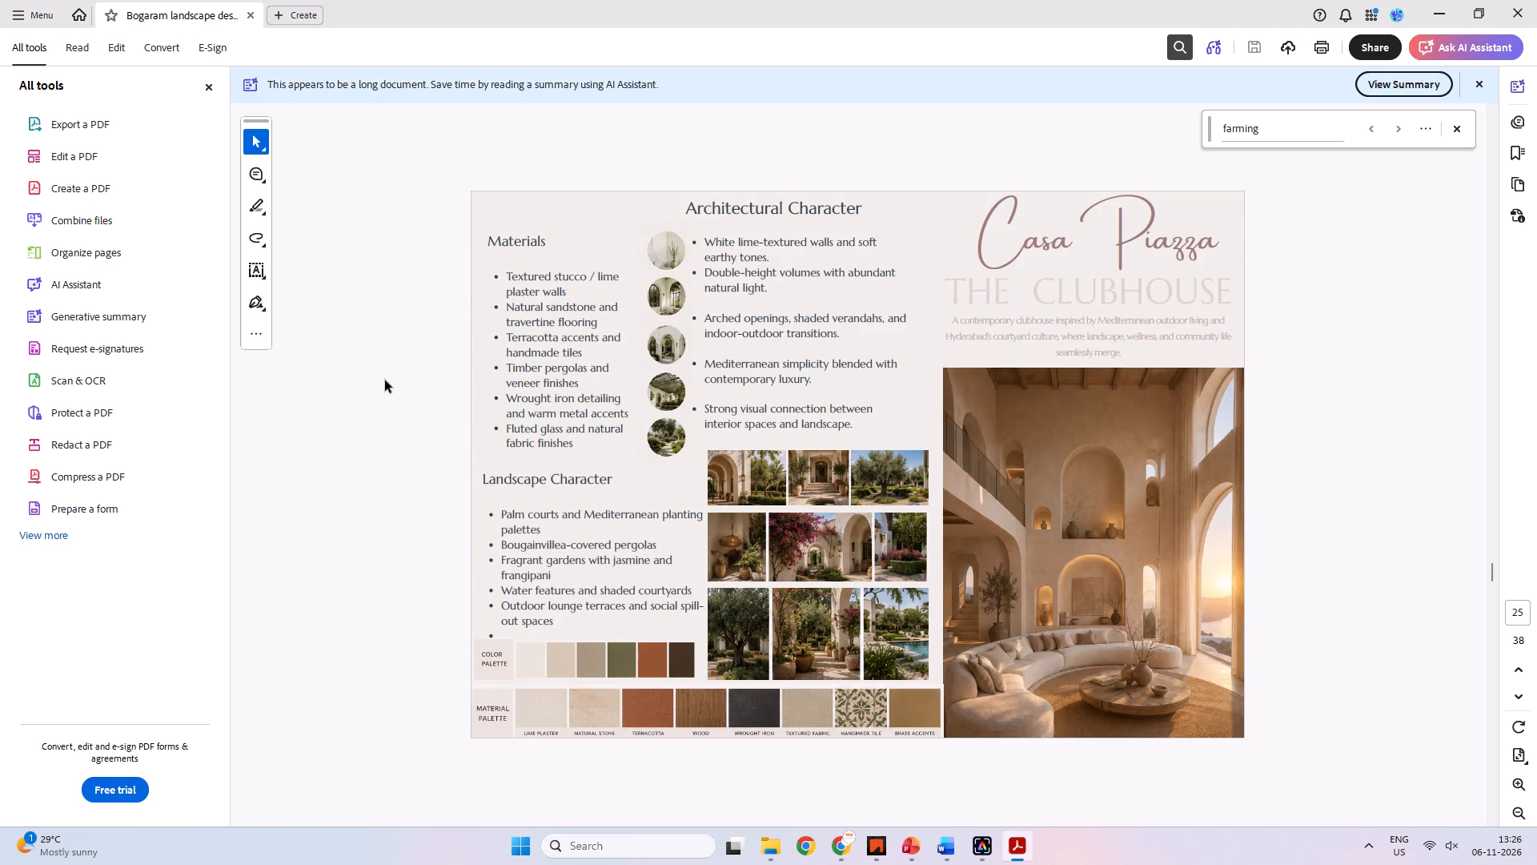
scroll(385, 380, "down", 1)
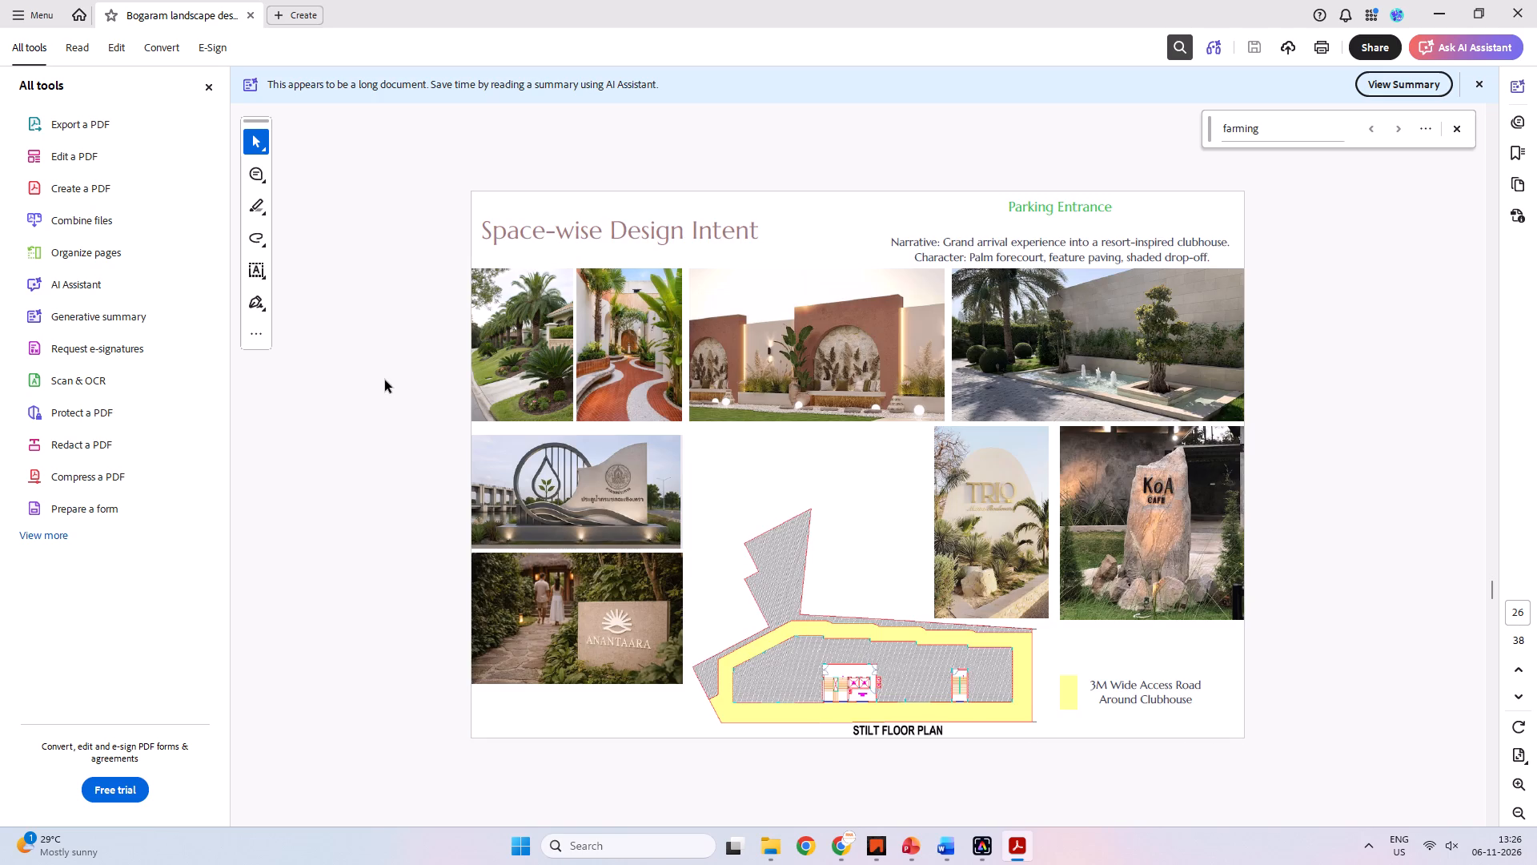
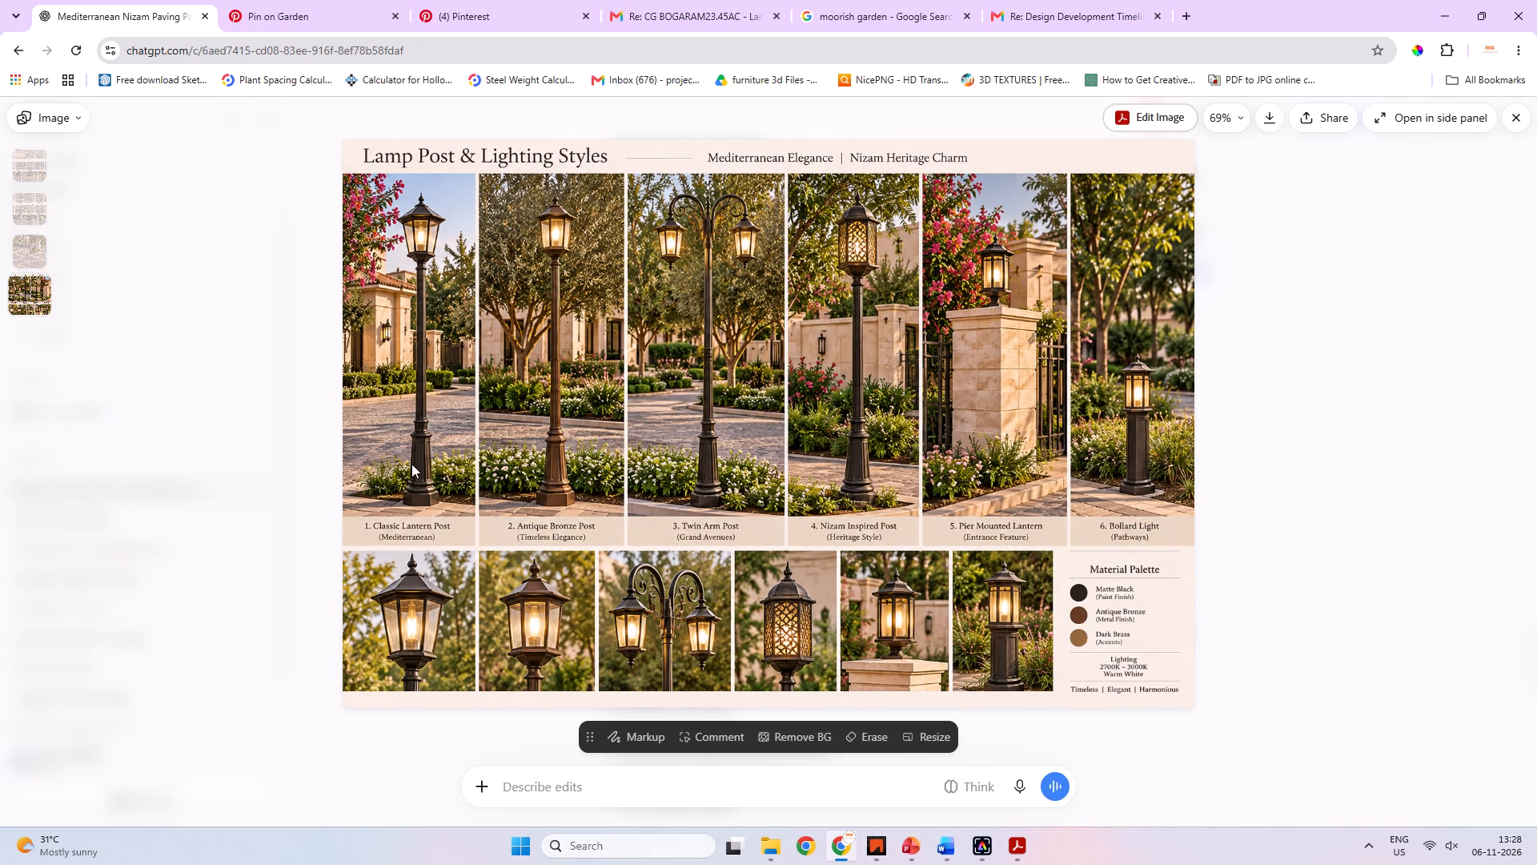
left_click(286, 449)
scroll(434, 481, "up", 12)
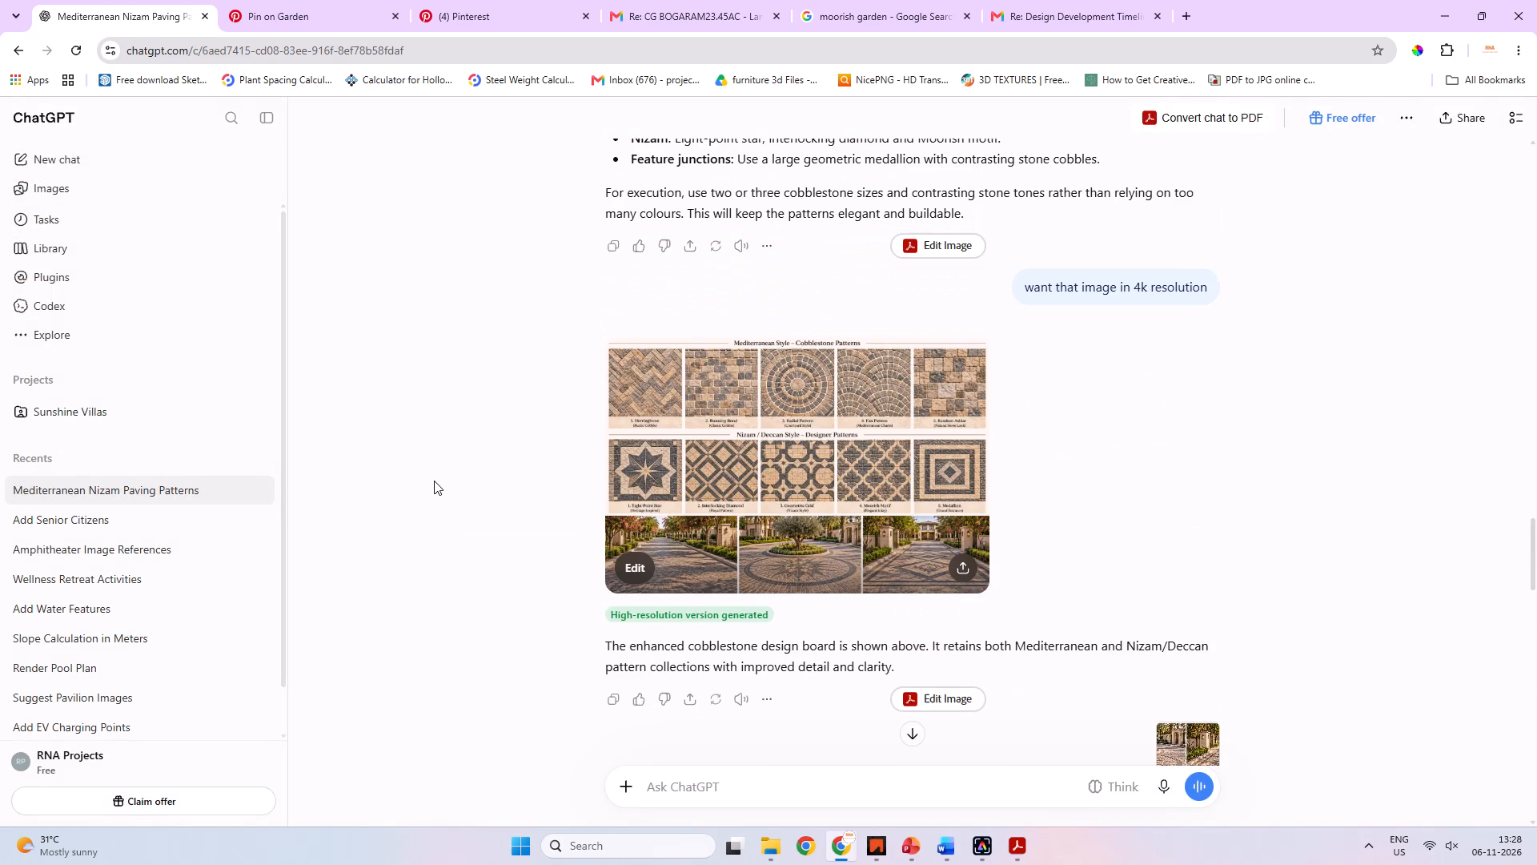
left_click(264, 14)
Switch to the Casa Grand Bhogaram presentation in PowerPoint and rename its Default Section as Introduction.
left_click(1442, 6)
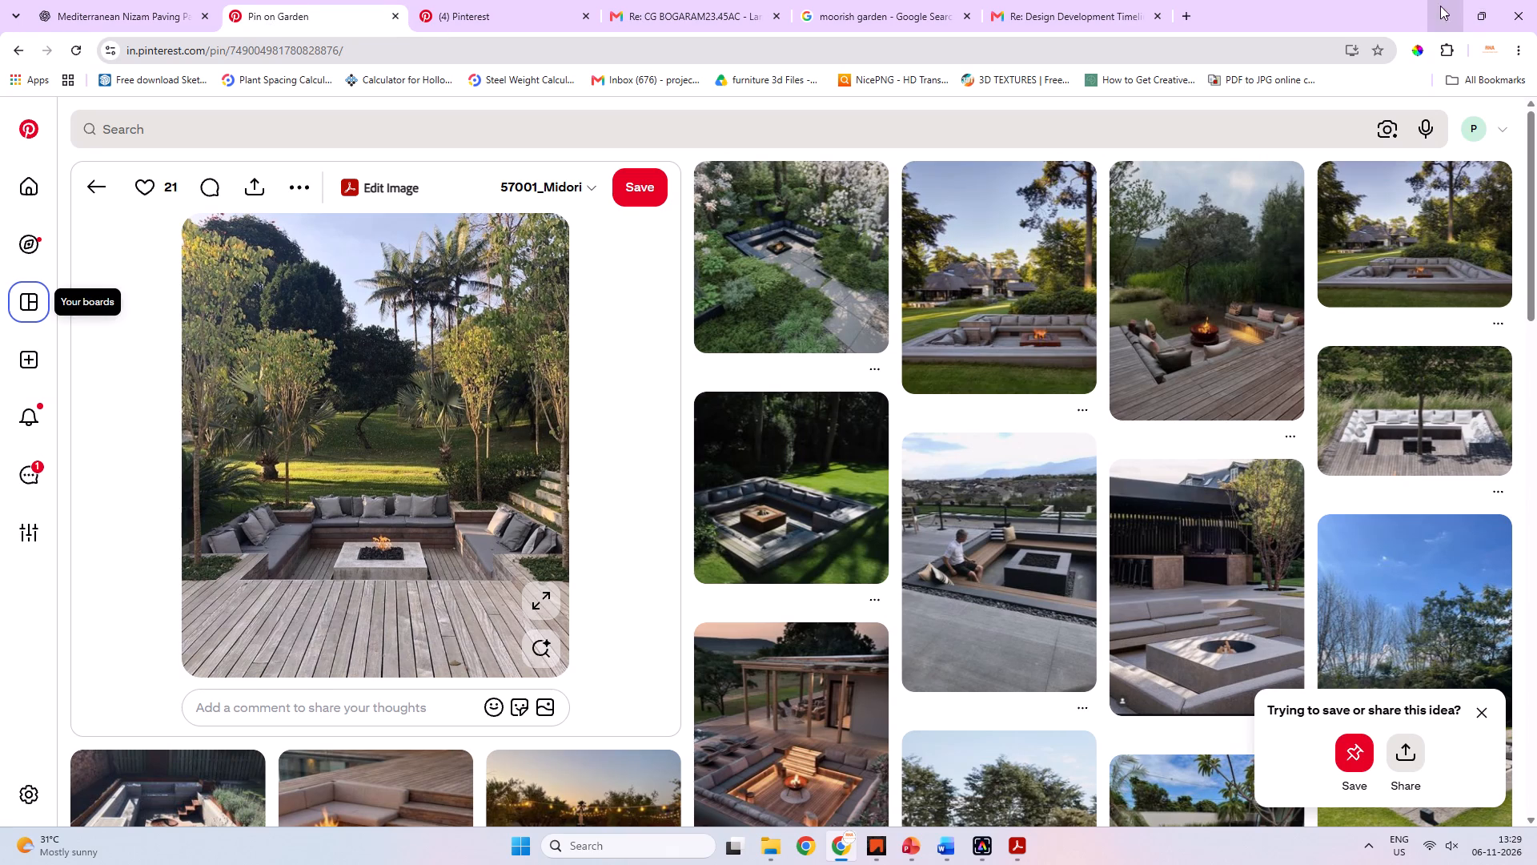
scroll(258, 428, "up", 8)
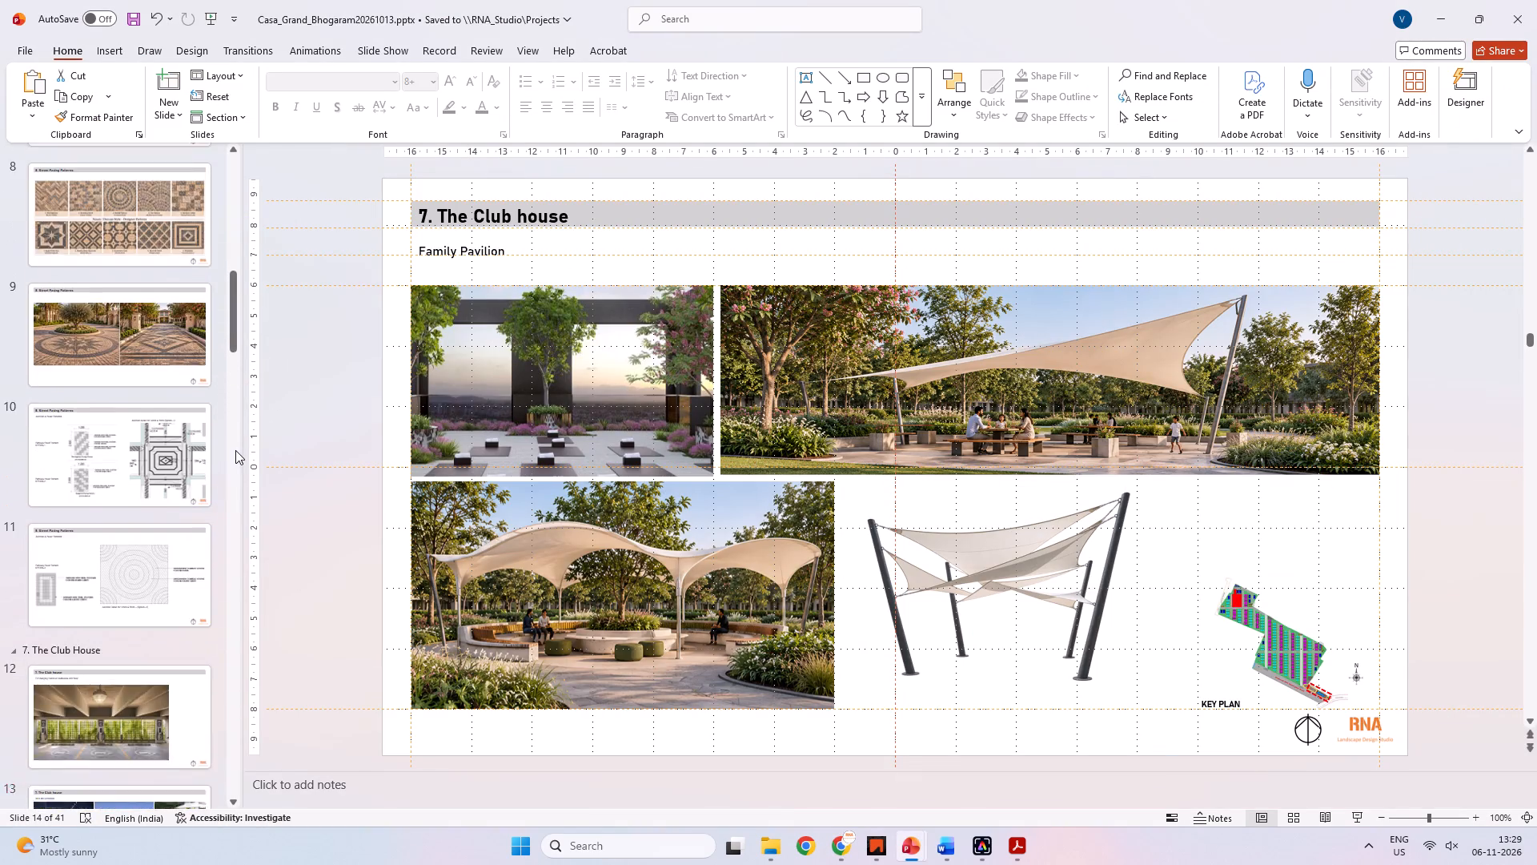
scroll(235, 450, "up", 18)
scroll(233, 453, "up", 3)
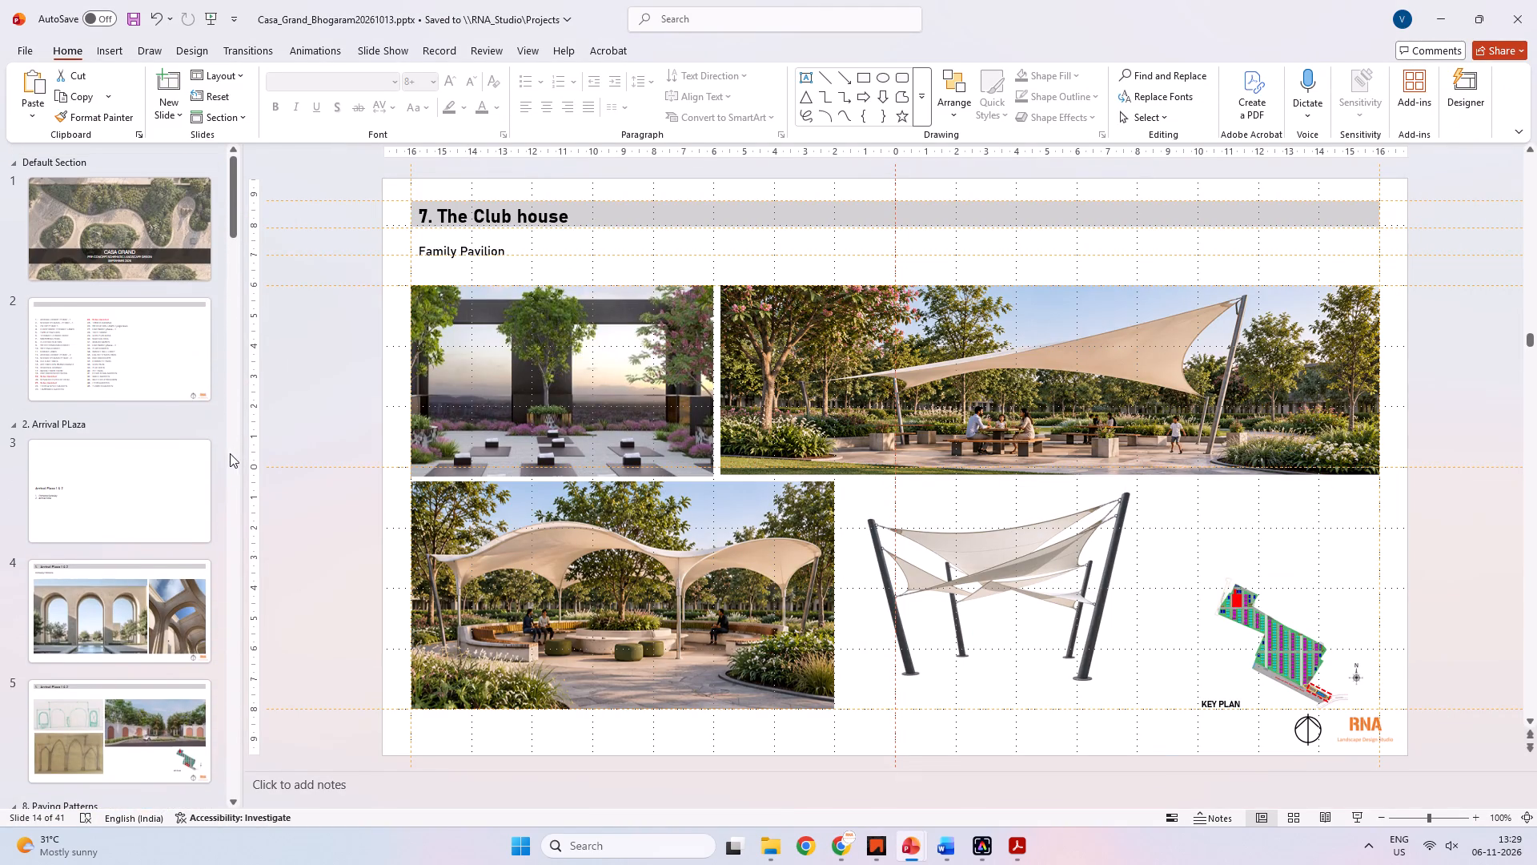
left_click(26, 159)
left_click(37, 162)
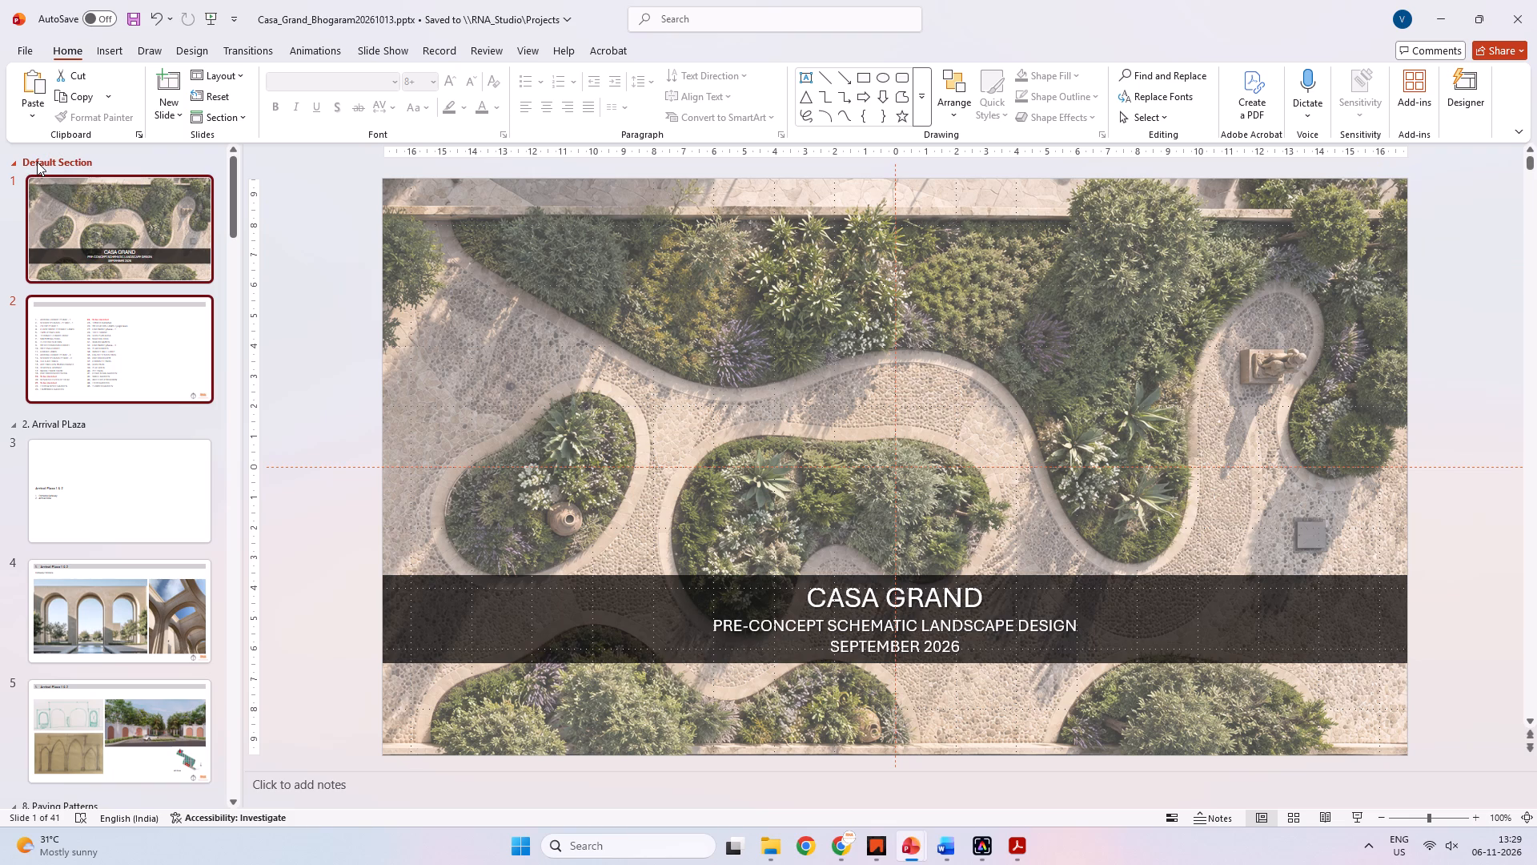
double_click(48, 161)
double_click(77, 161)
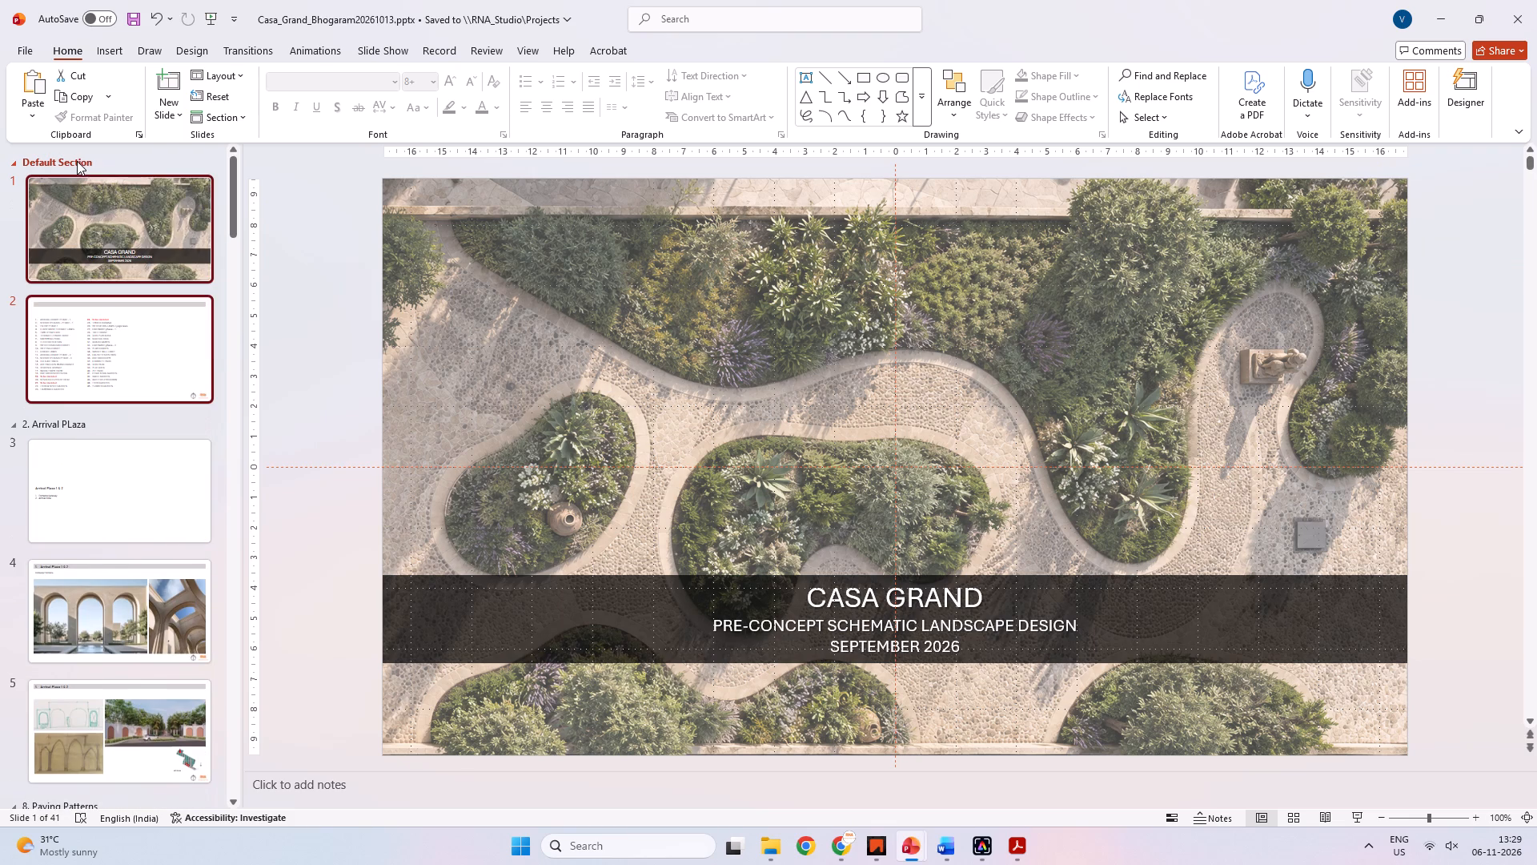
right_click(77, 161)
left_click(133, 164)
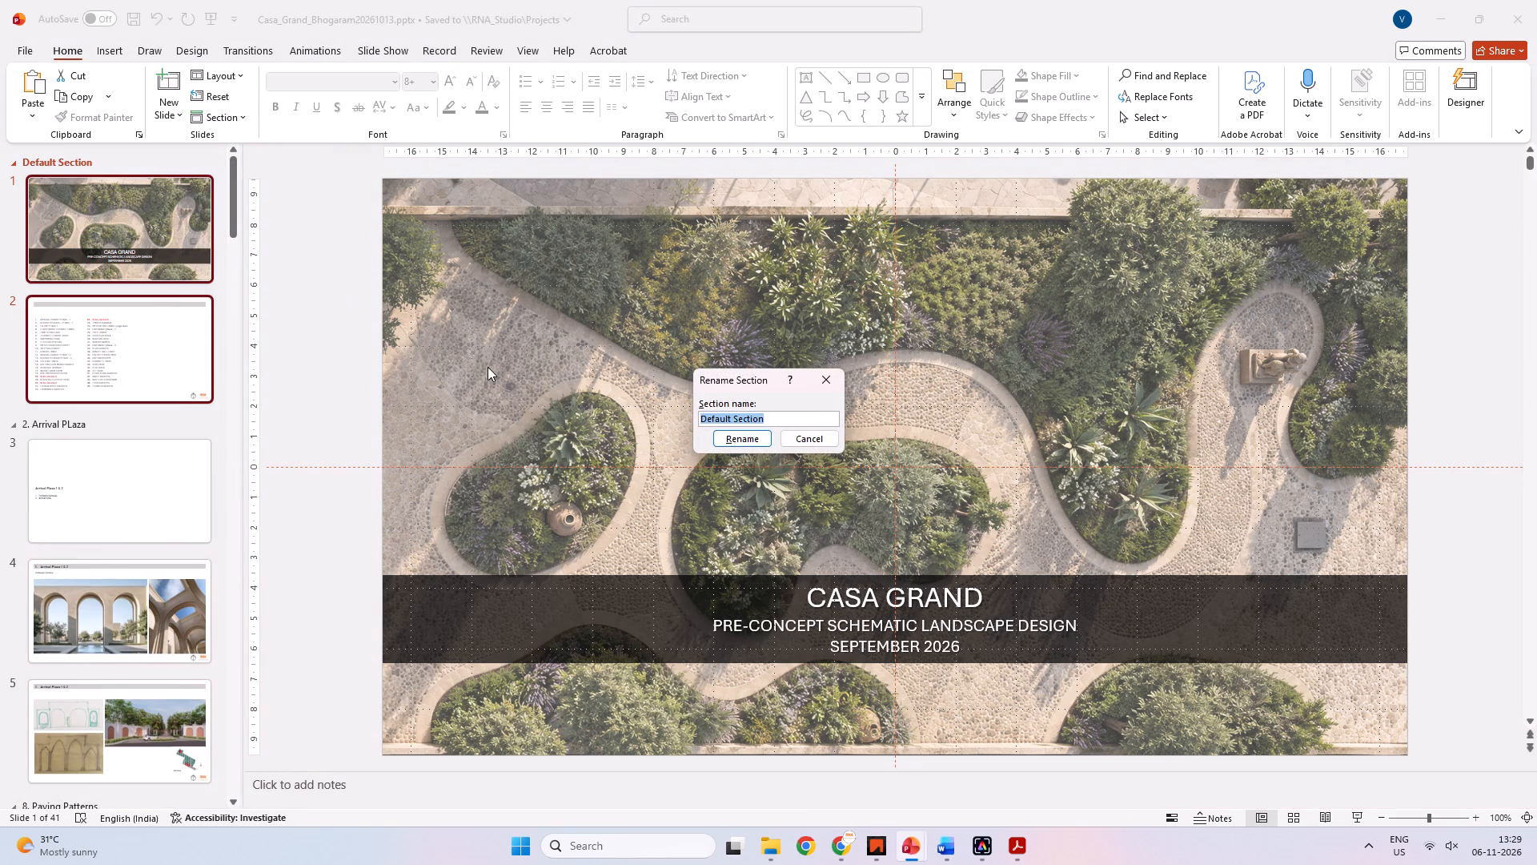
type("Introduction")
key("space")
key("Return")
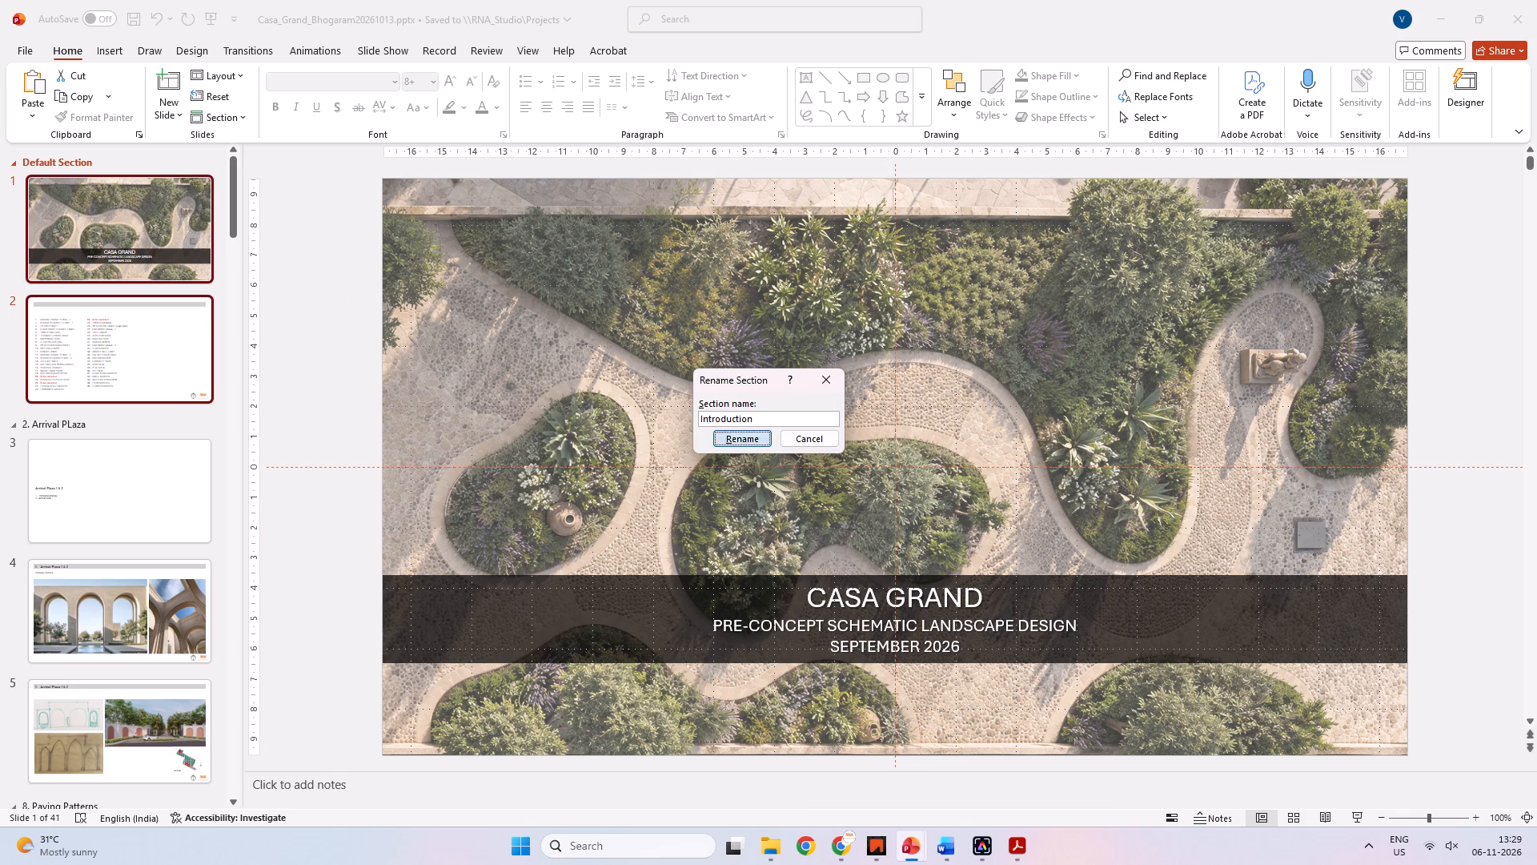
Collapse the Arrival Plaza, Paving Patterns and Club House sections in the slide list.
left_click(111, 422)
left_click(27, 424)
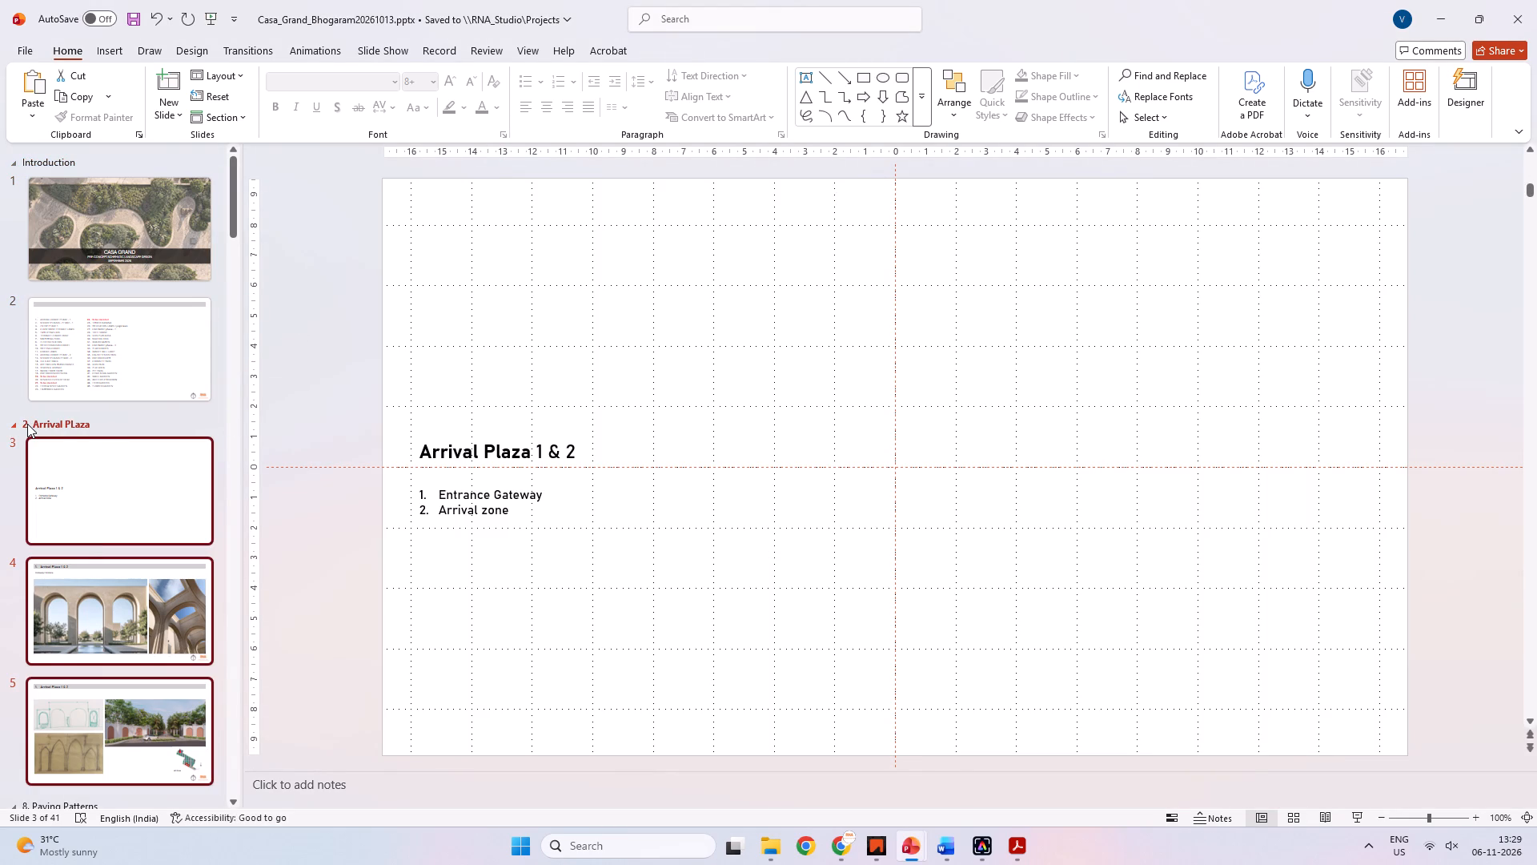
left_click(17, 423)
left_click(36, 443)
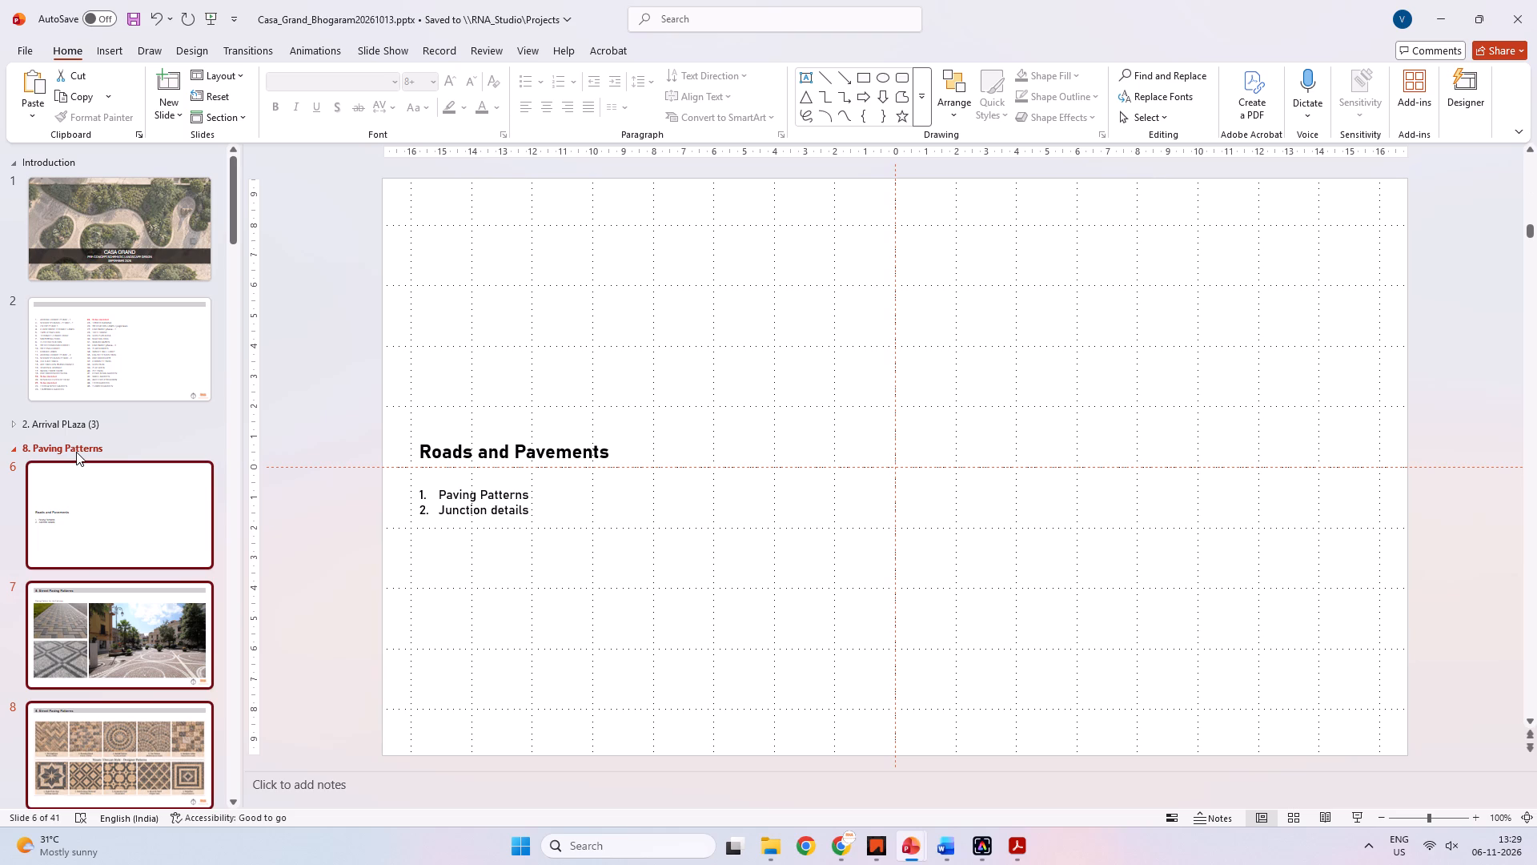
left_click(11, 452)
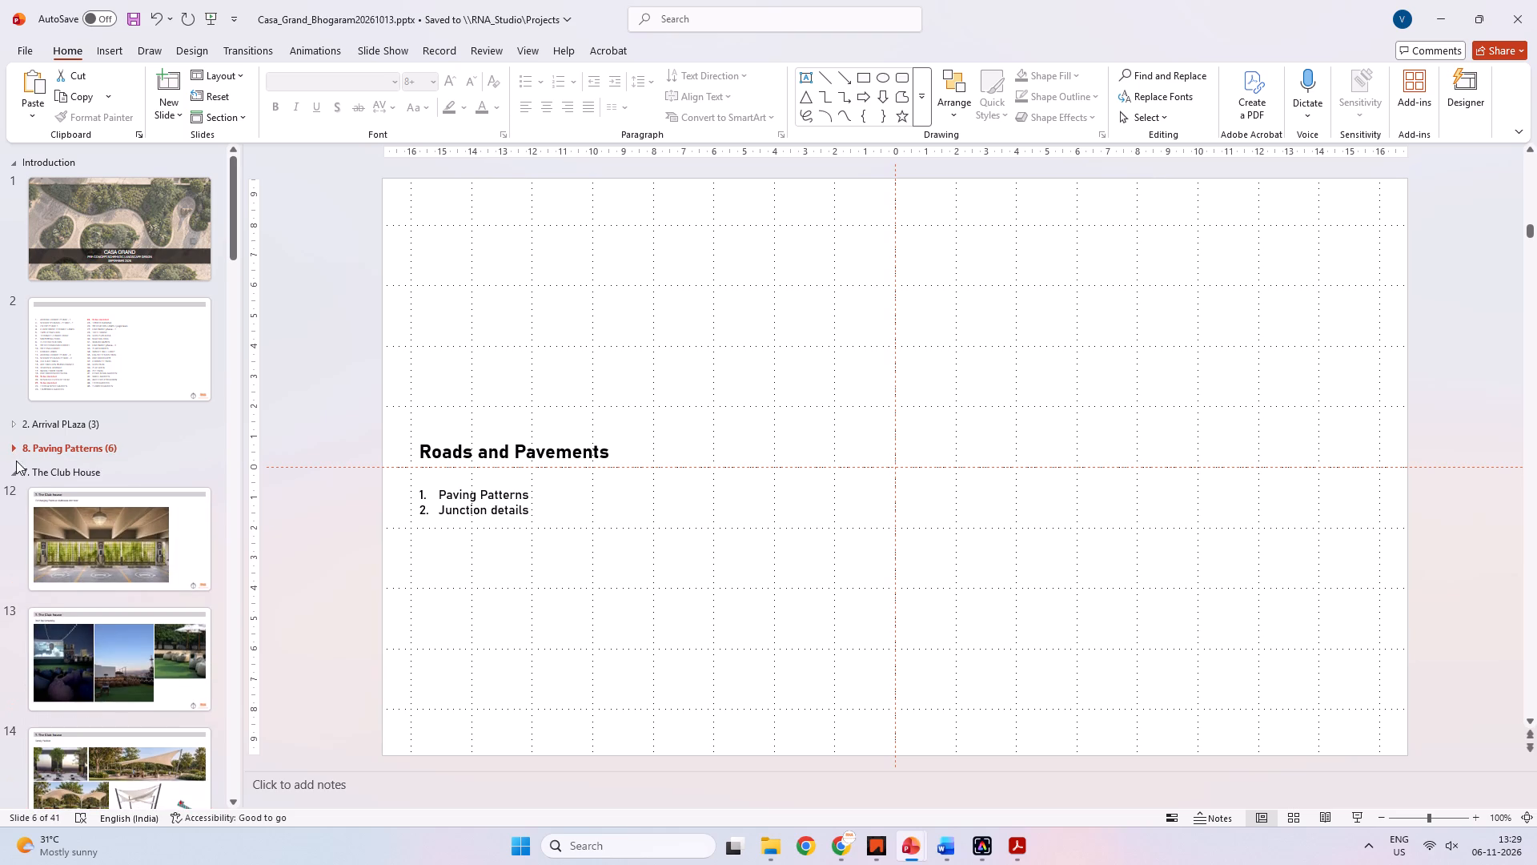
left_click(19, 473)
Renumber the Paving Patterns section so its name reads "3. Paving Patterns".
left_click(26, 428)
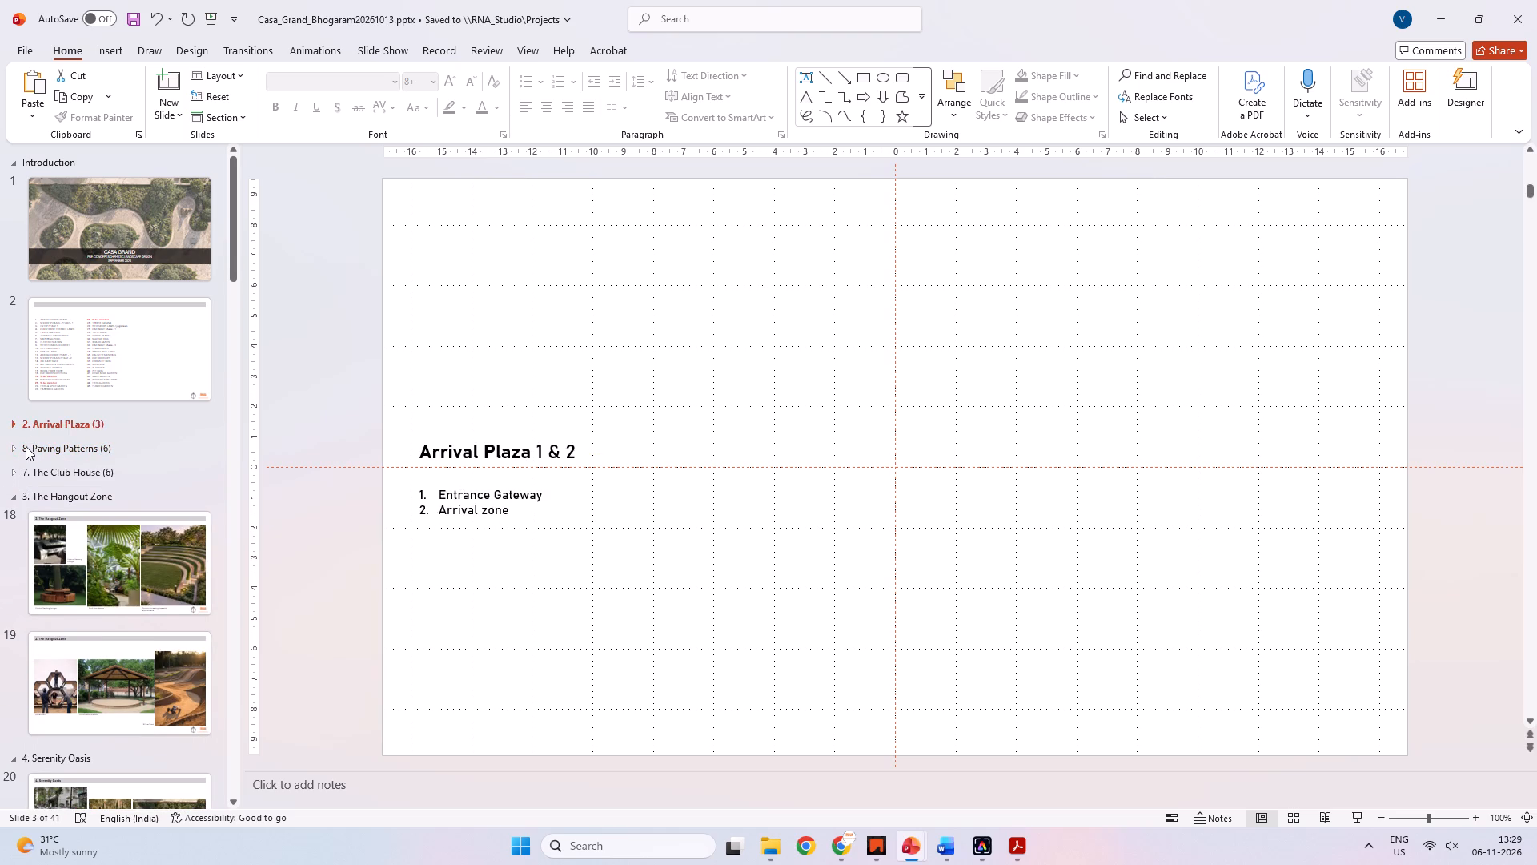
left_click(26, 449)
left_click(28, 451)
right_click(50, 449)
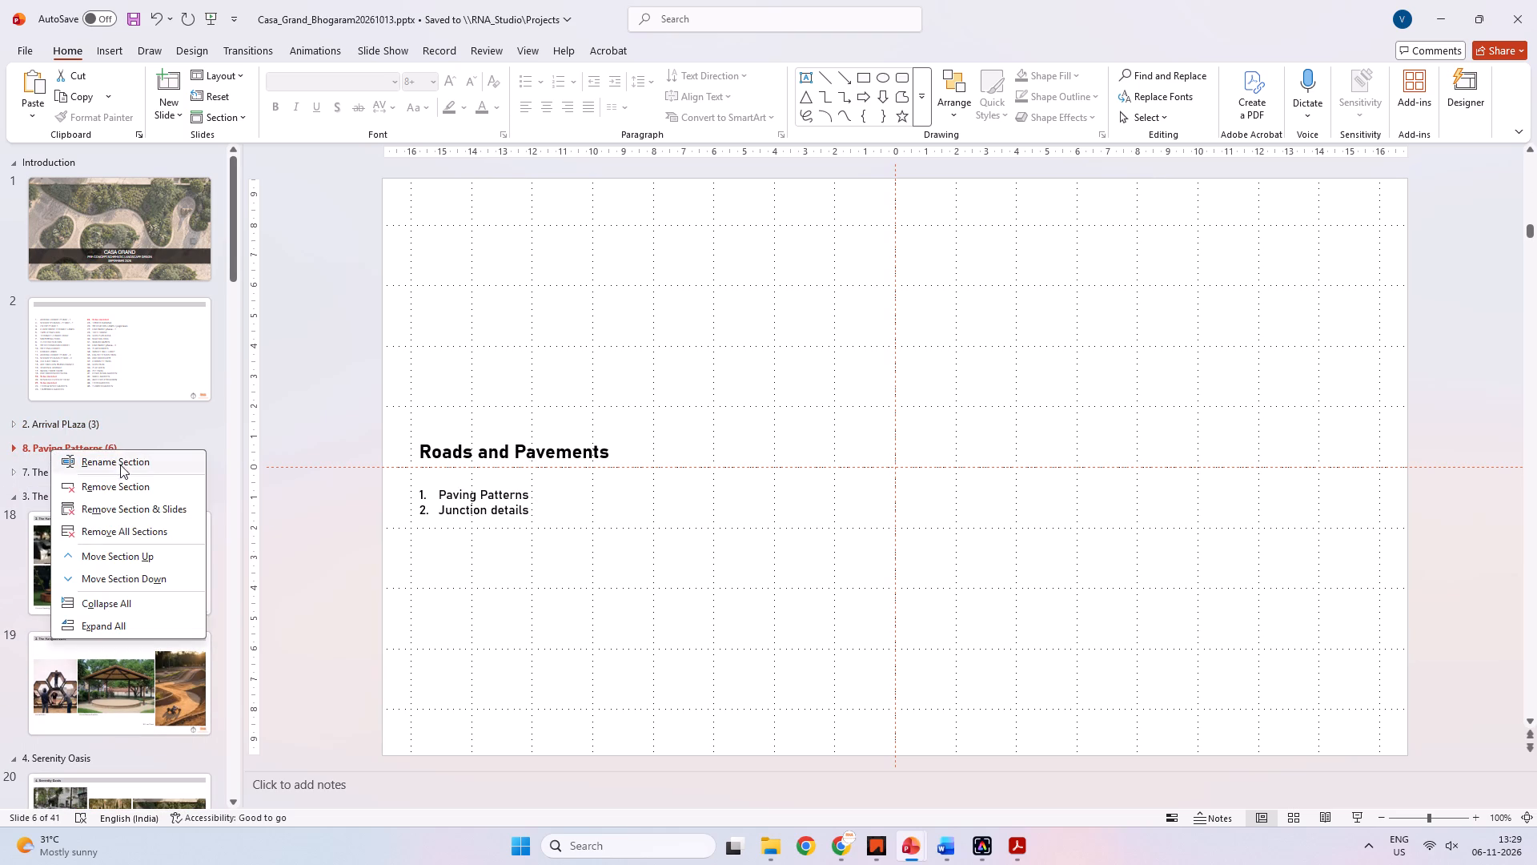
left_click(118, 458)
left_click(706, 422)
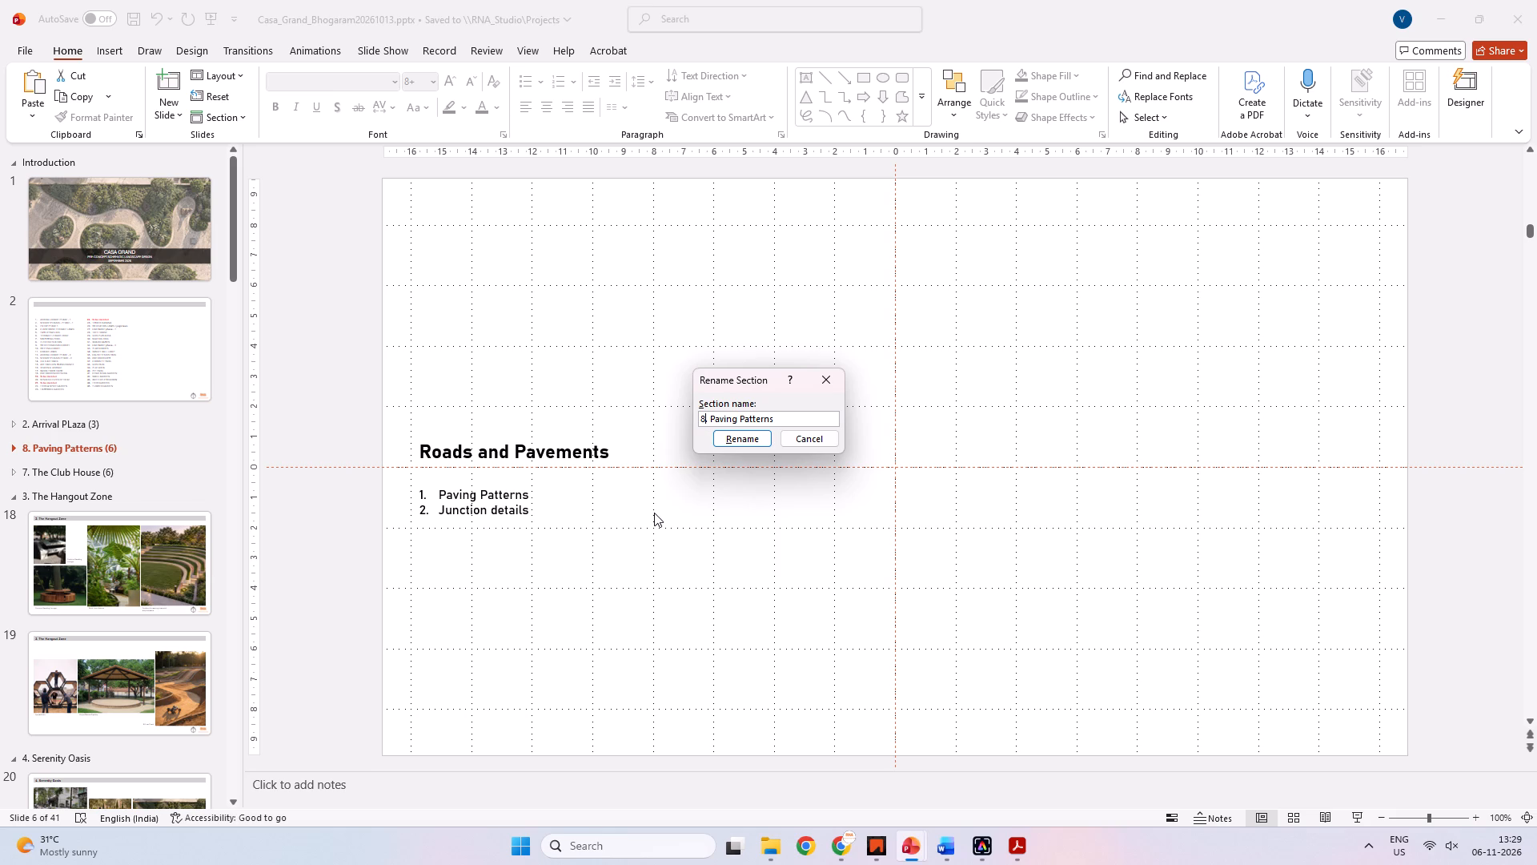
key("BackSpace")
key("3")
left_click(744, 443)
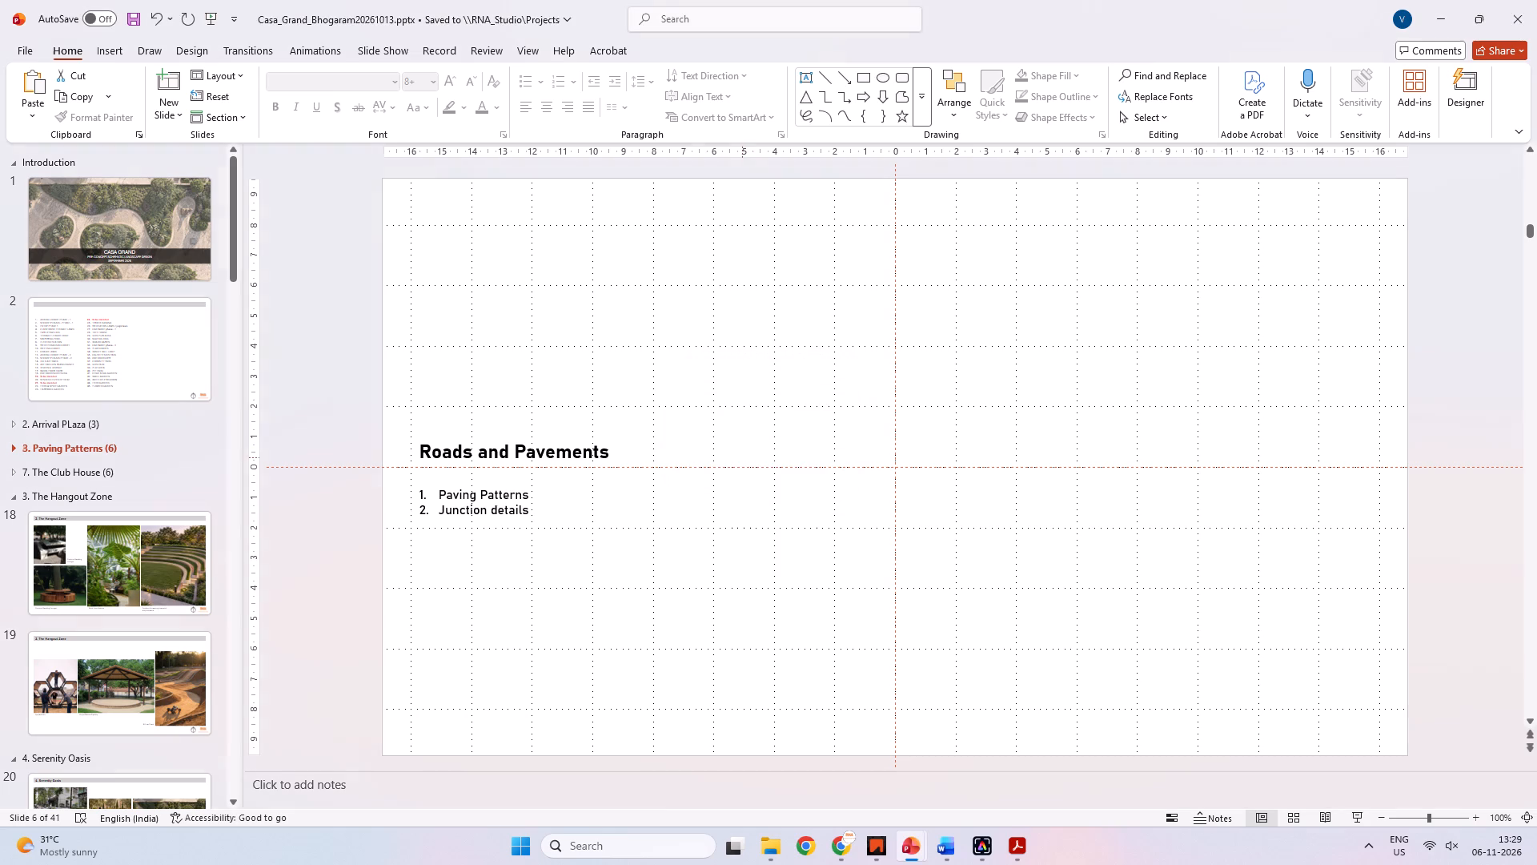
Renumber the Club House section so its name reads "4. The Club House".
left_click(46, 454)
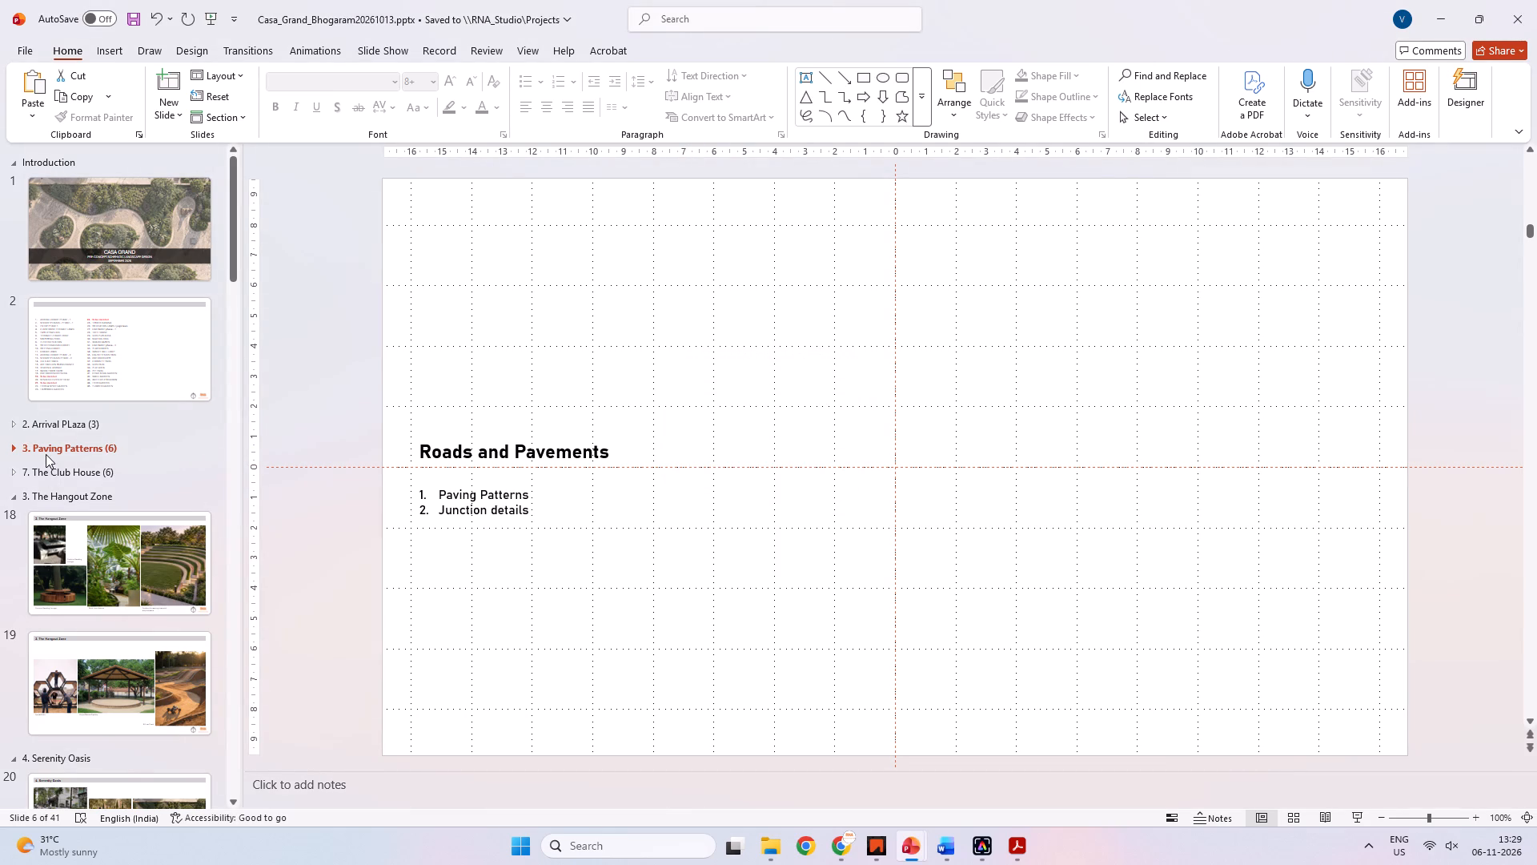
left_click(37, 468)
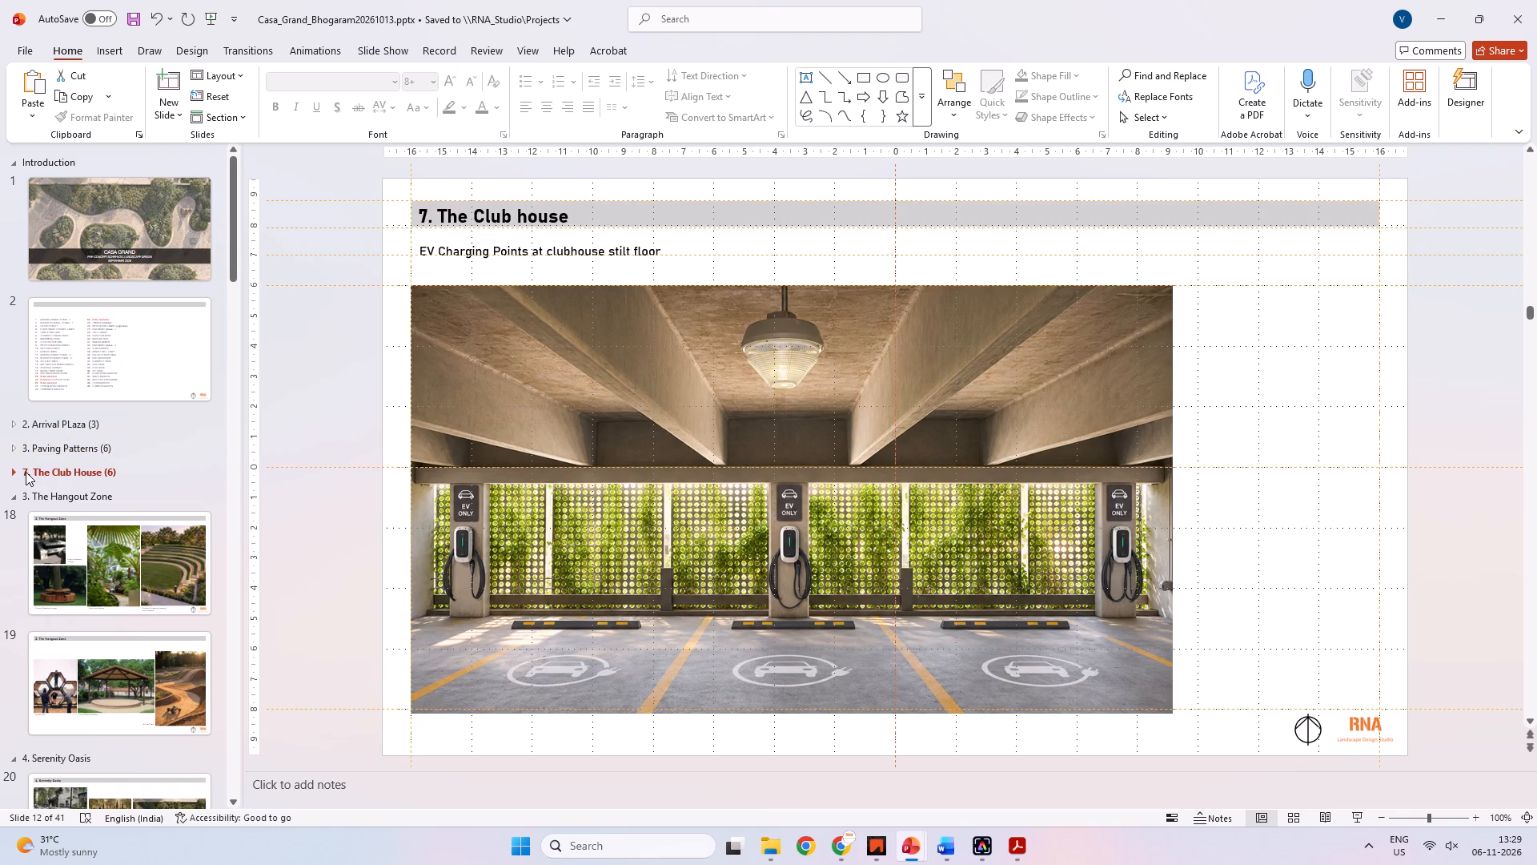
left_click(24, 472)
right_click(61, 465)
left_click(106, 475)
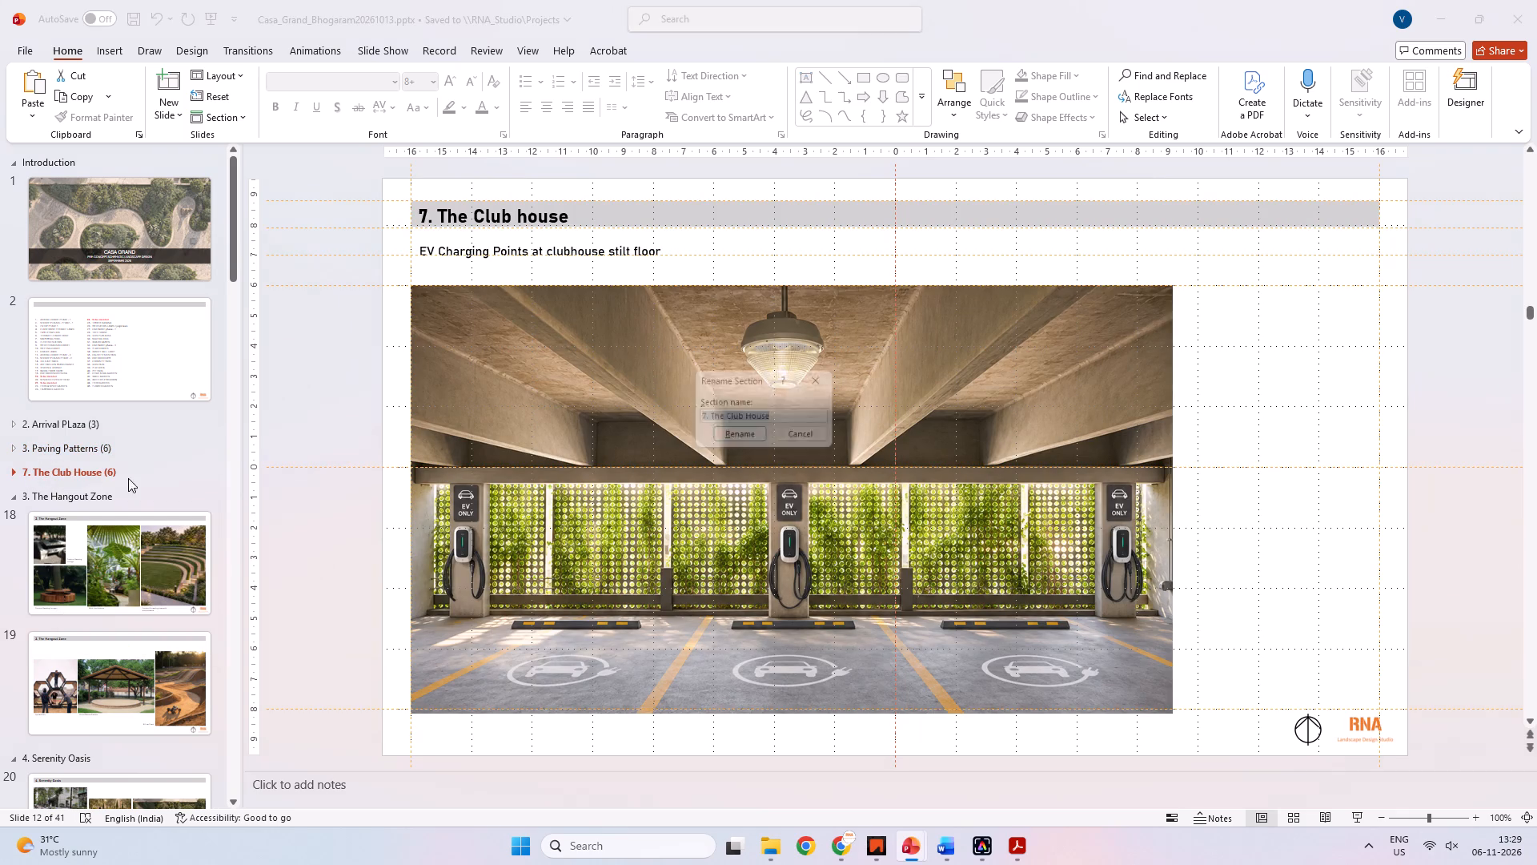
left_click(712, 420)
left_click(705, 418)
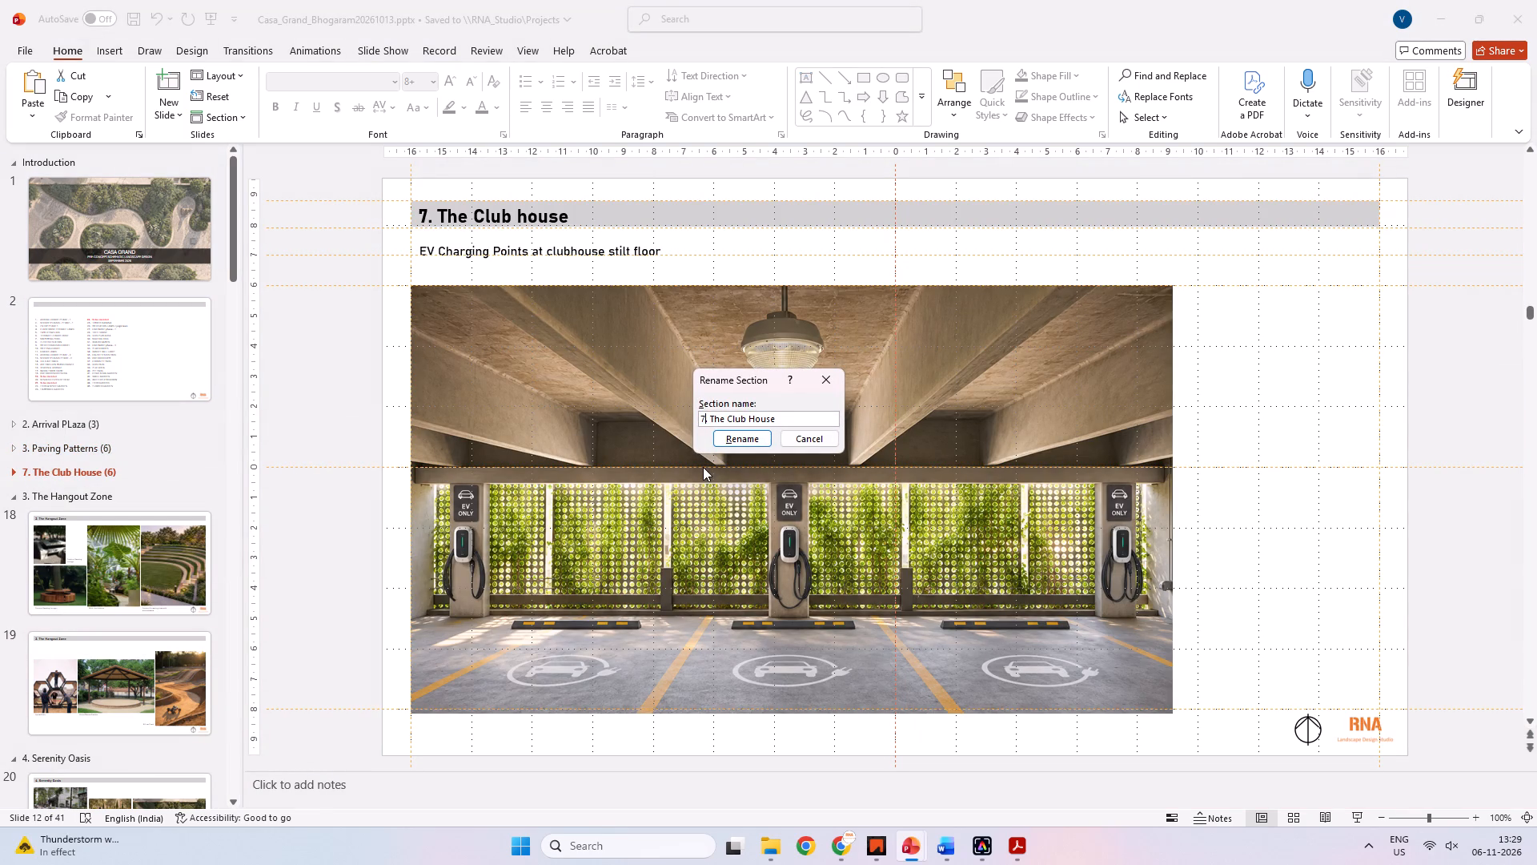
key("BackSpace")
key("4")
left_click(745, 443)
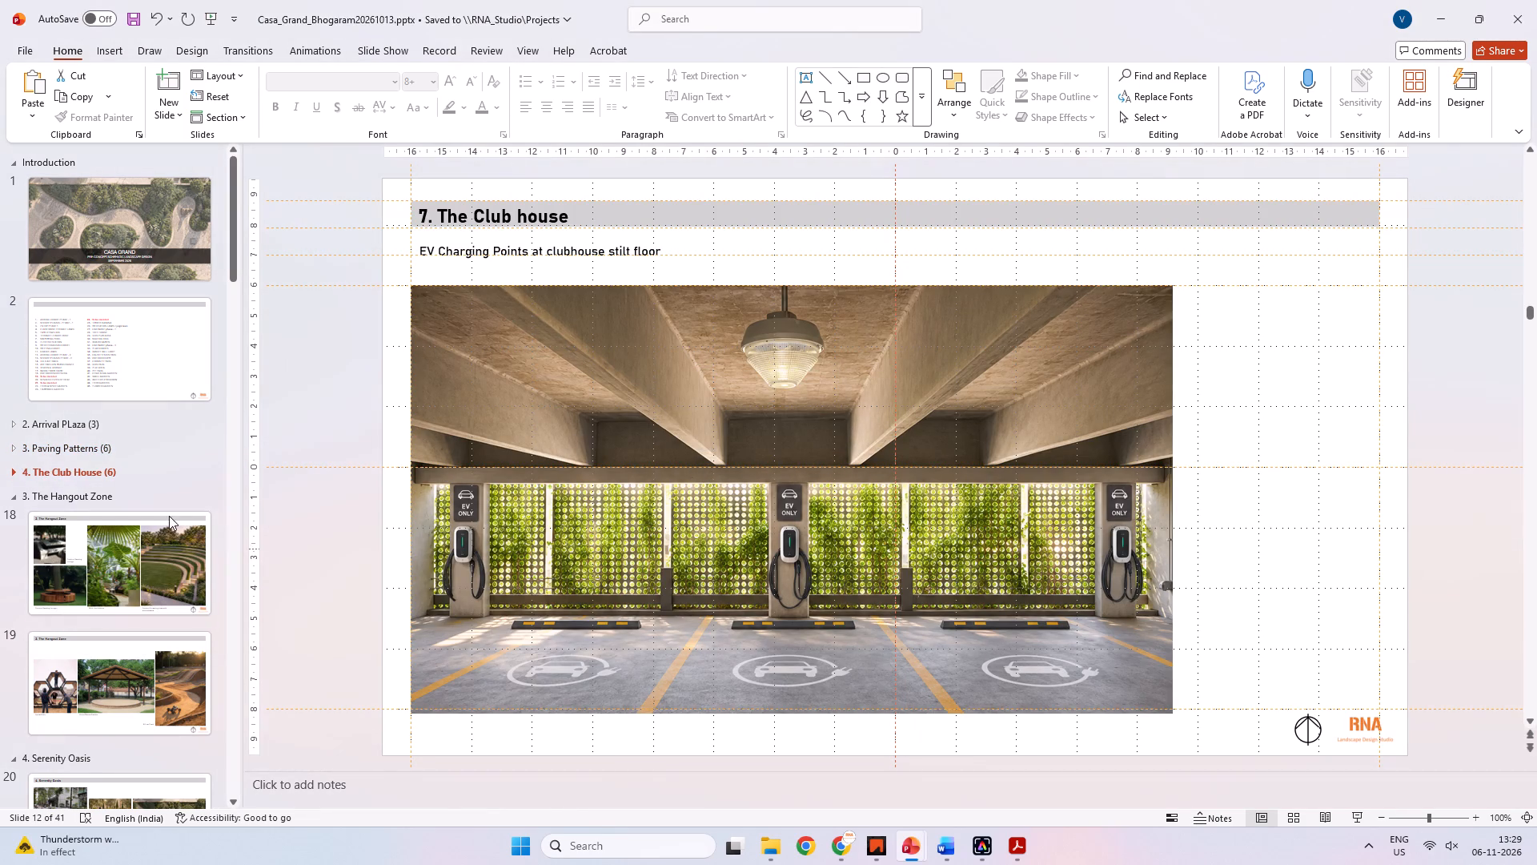
Collapse the Hangout Zone section and remove the number from its name, leaving ". The Hangout Zone".
left_click(41, 497)
left_click(15, 451)
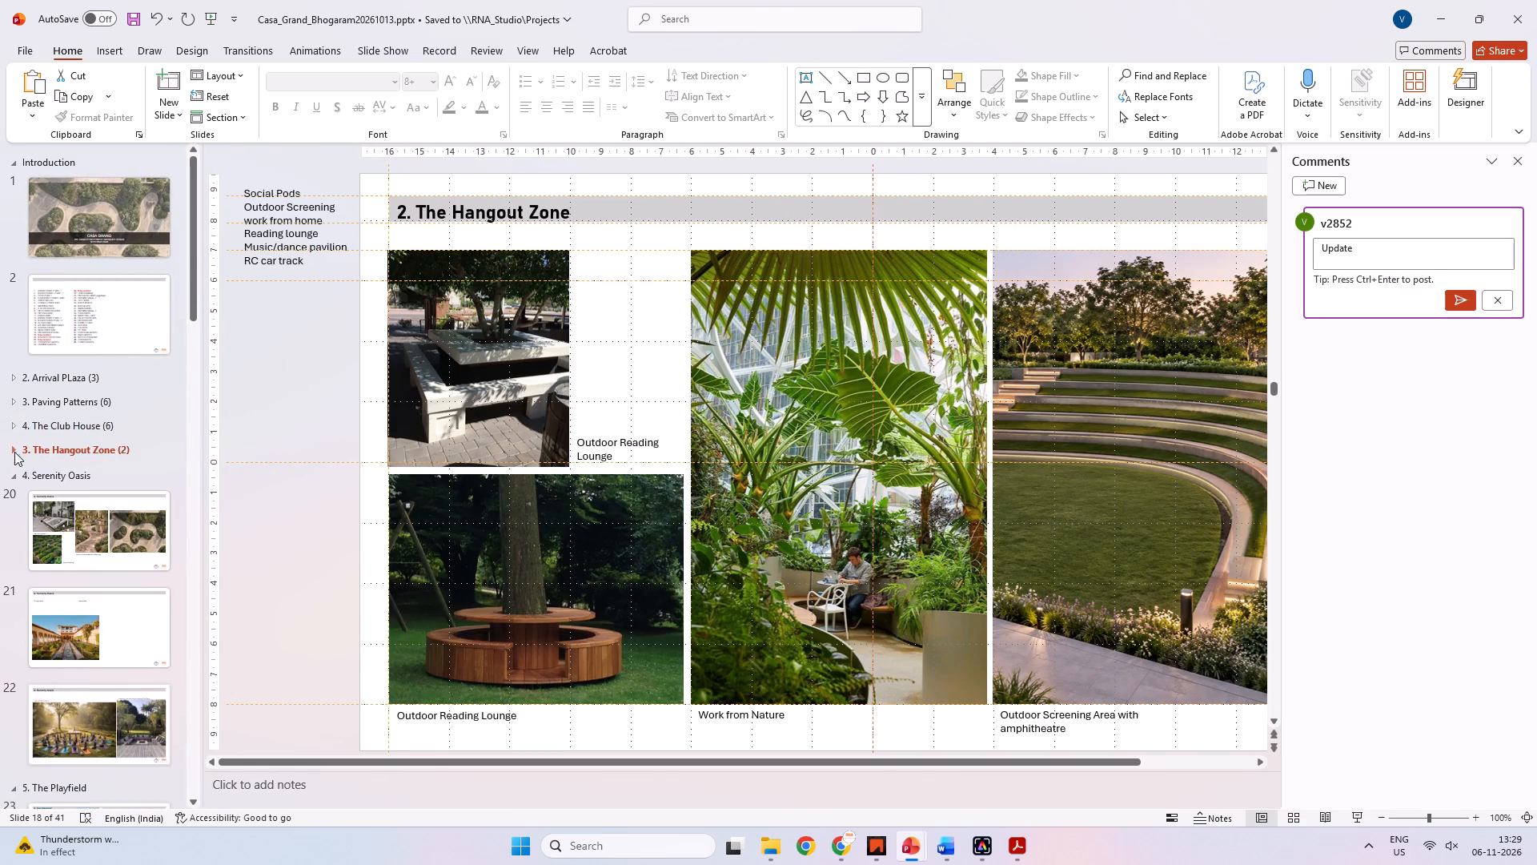
right_click(63, 444)
left_click(114, 461)
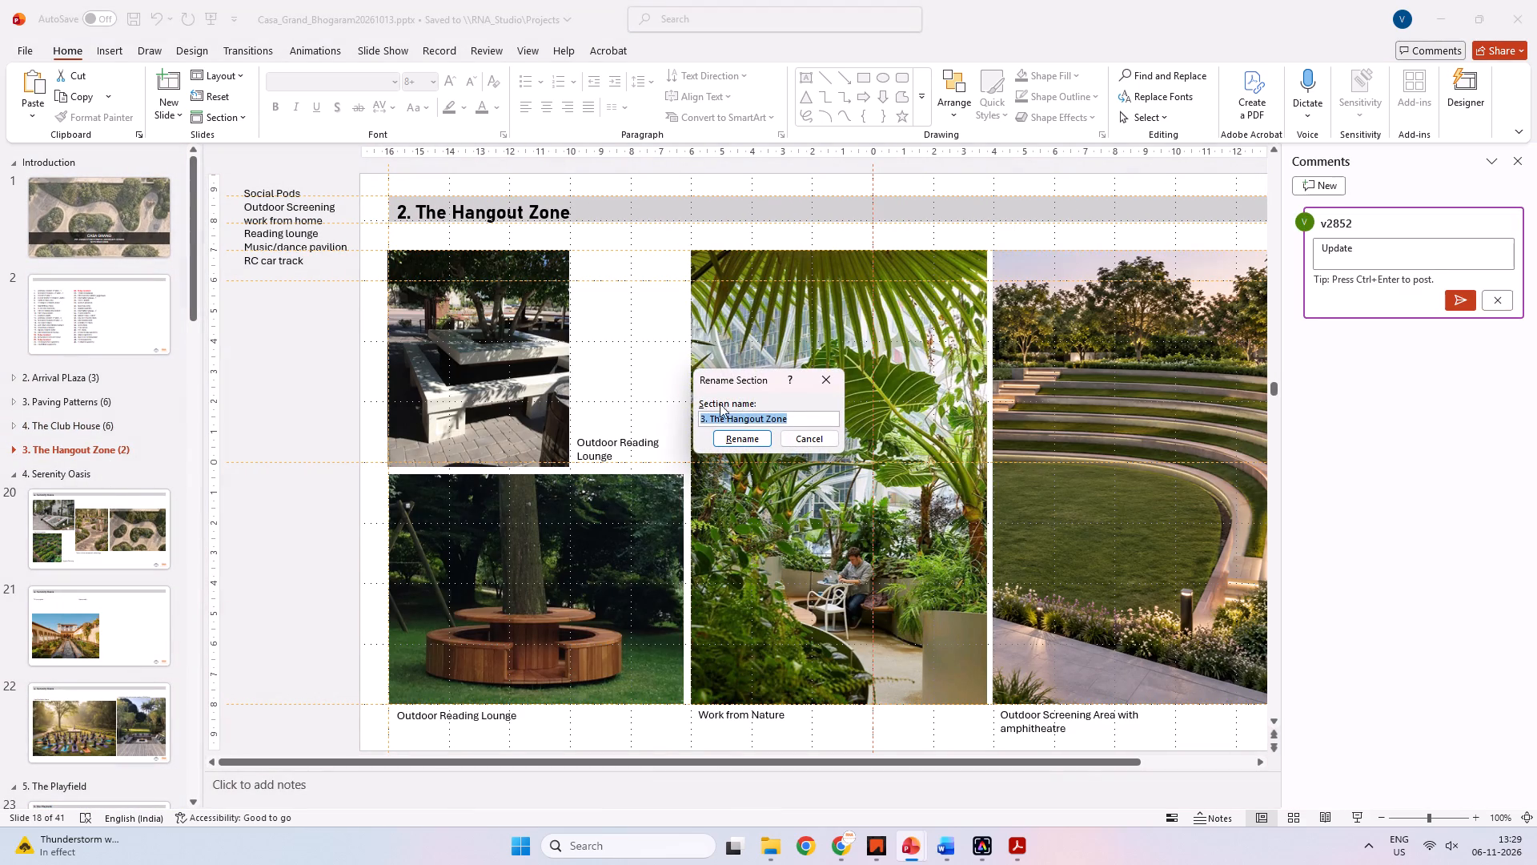
left_click(704, 416)
key("BackSpace")
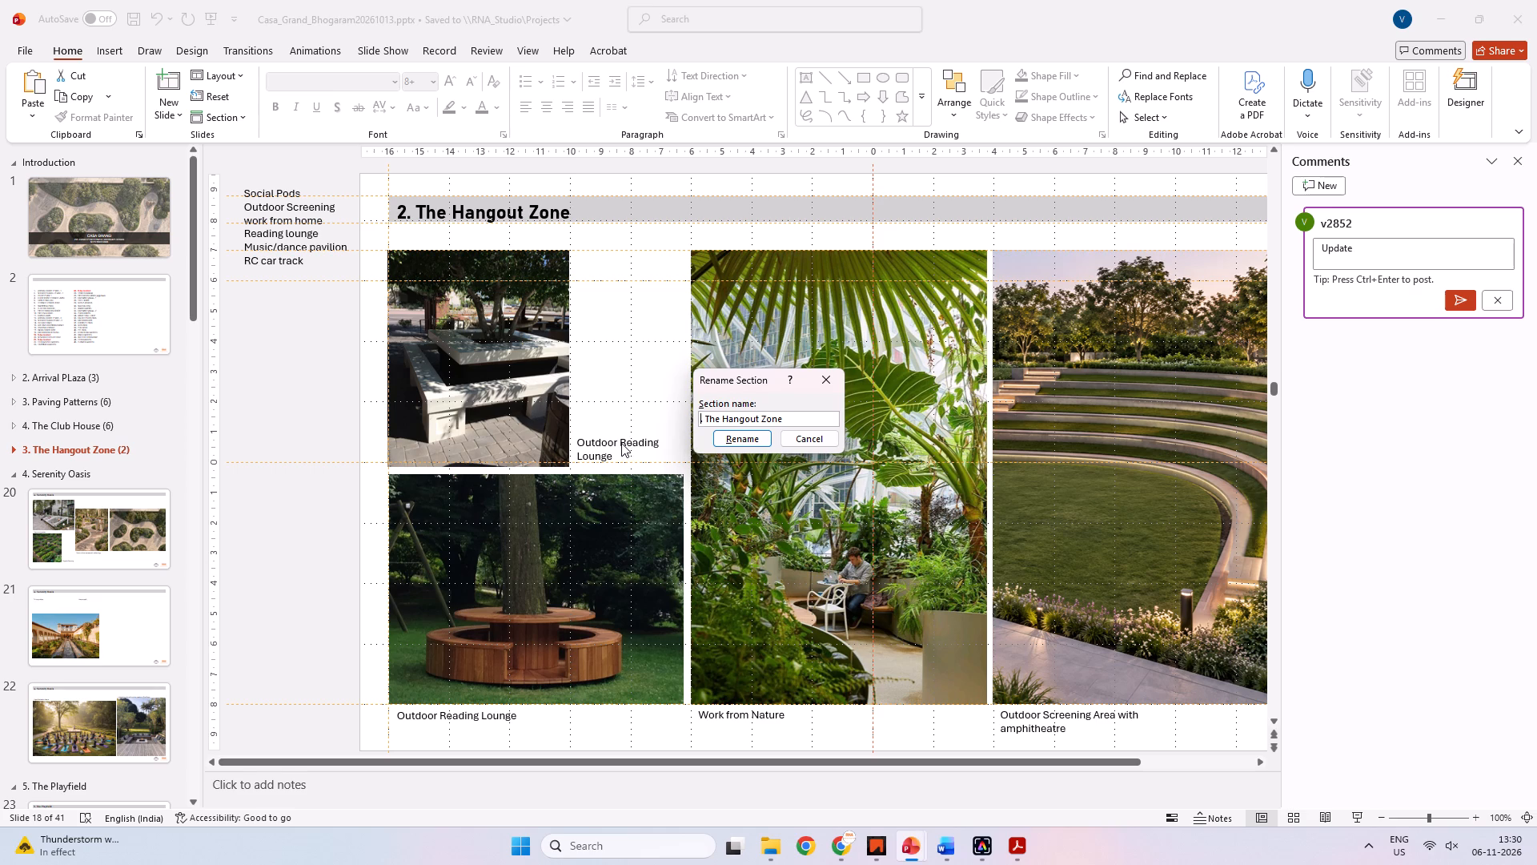
left_click(316, 439)
left_click(739, 434)
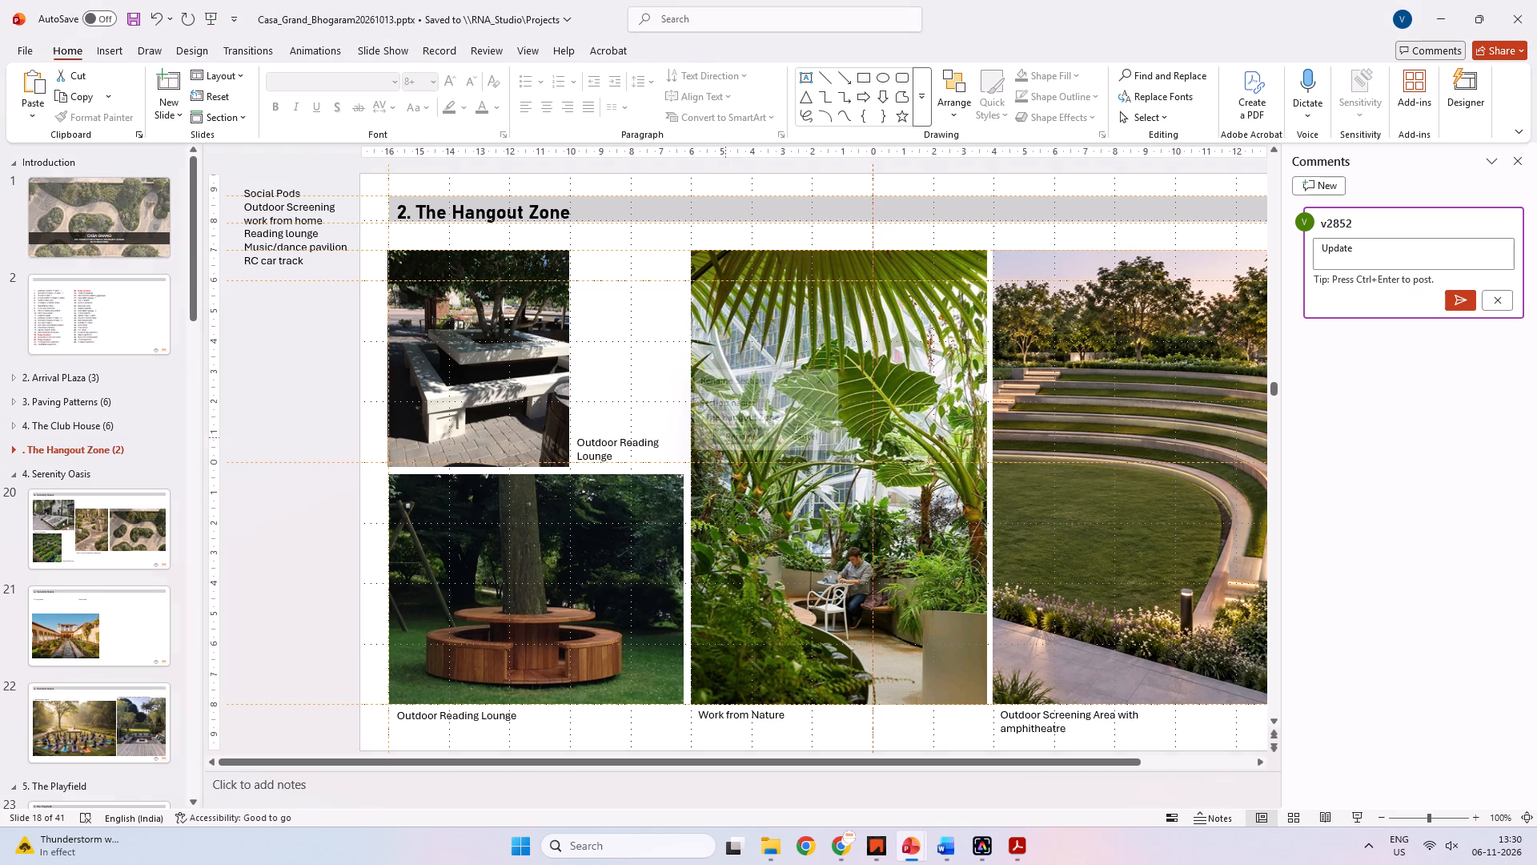
Move the Hangout Zone section to the end of the presentation, after the Plantation section.
left_click(84, 456)
left_click_drag(91, 450, 91, 485)
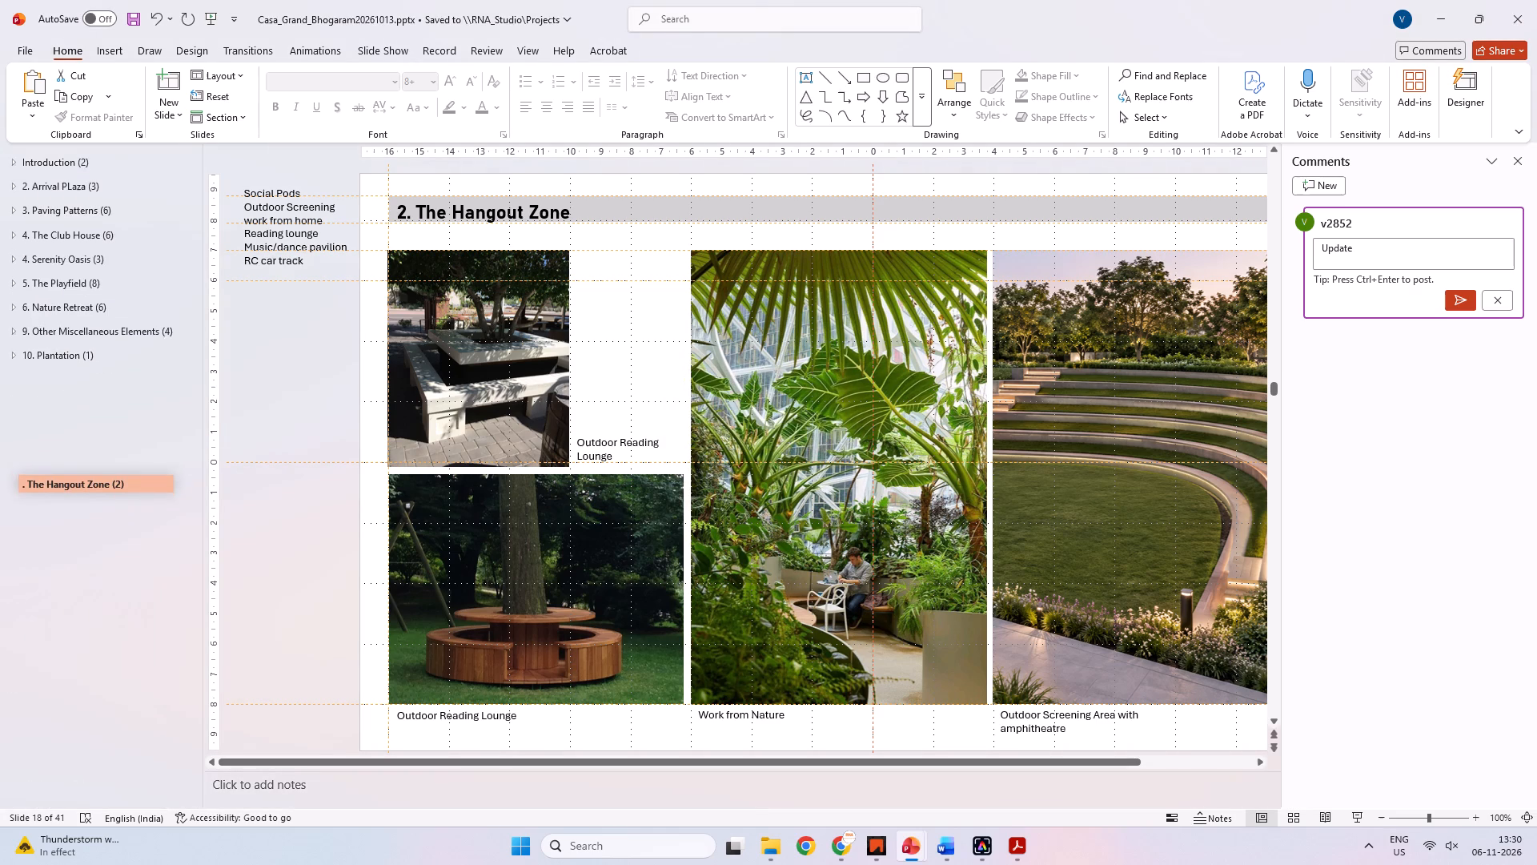
left_click_drag(91, 485, 93, 296)
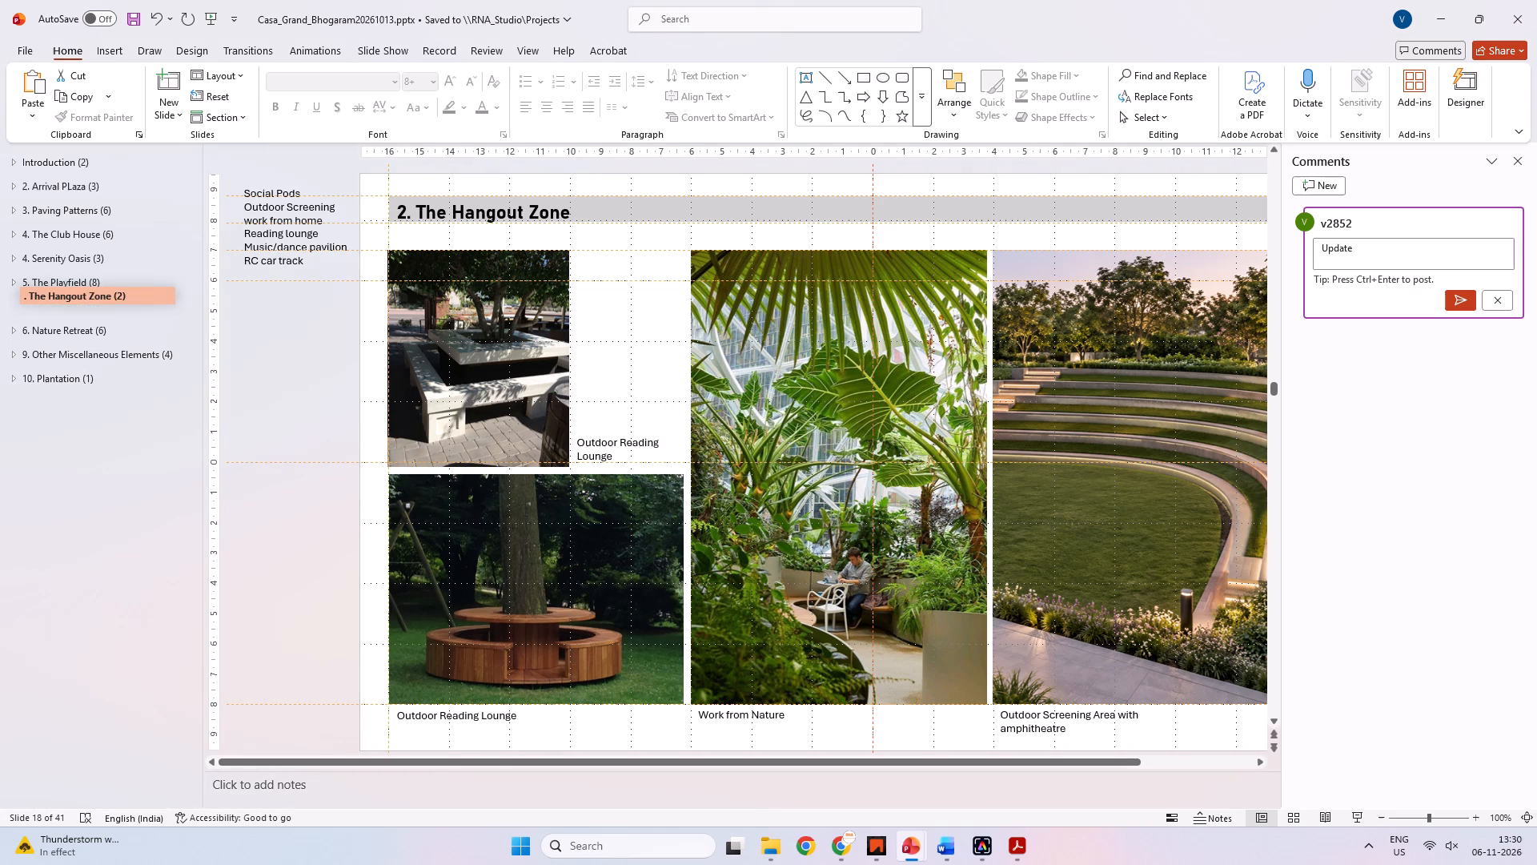
left_click_drag(93, 296, 87, 381)
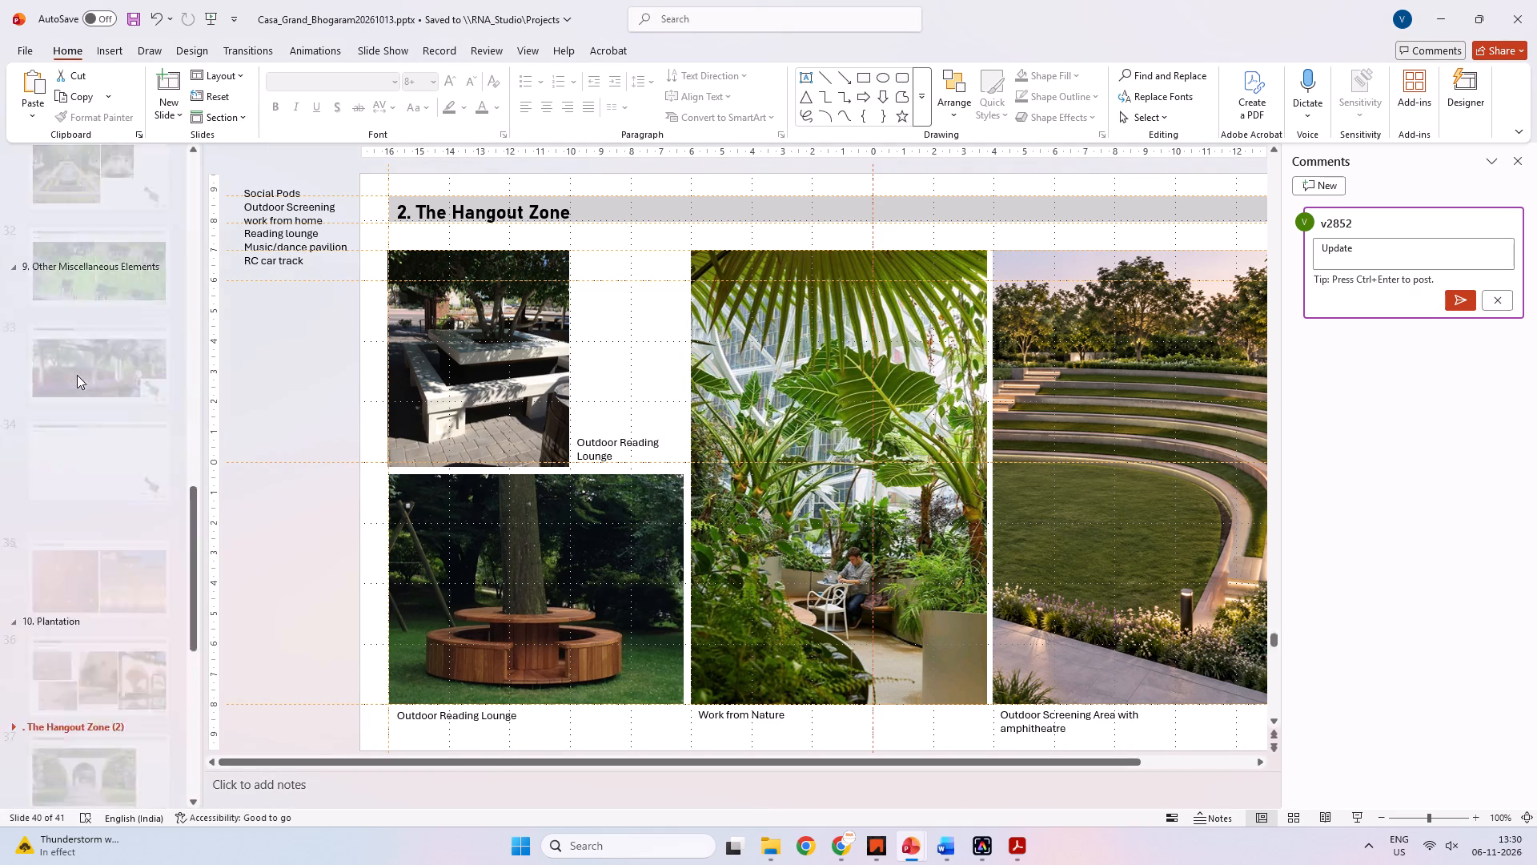
scroll(78, 364, "up", 5)
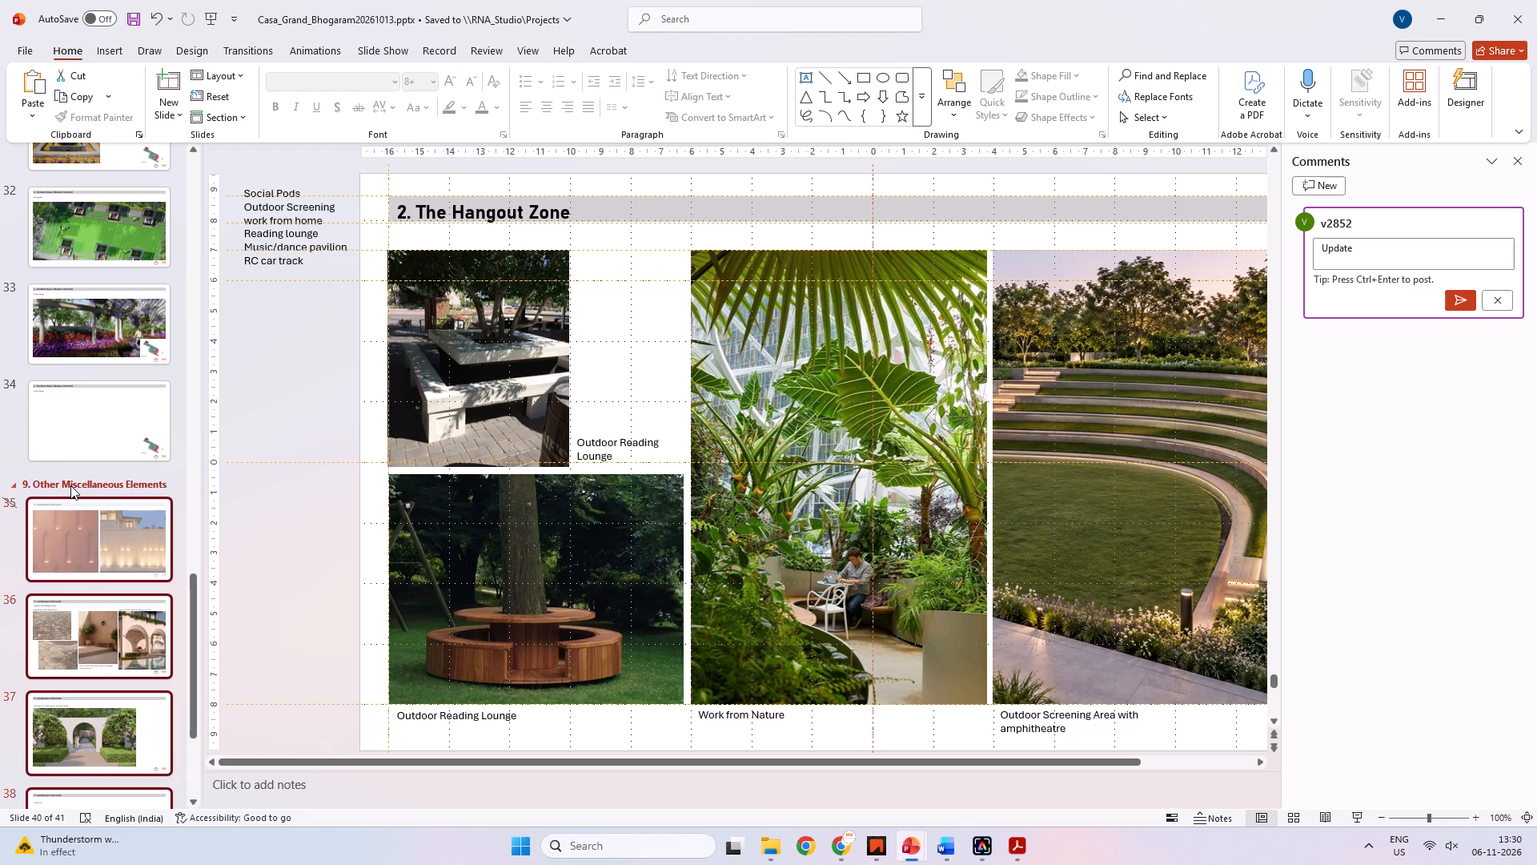
Collapse the Introduction, Serenity Oasis, Playfield, Nature Retreat and Other Miscellaneous Elements sections in the slide list.
left_click(70, 485)
scroll(73, 452, "up", 10)
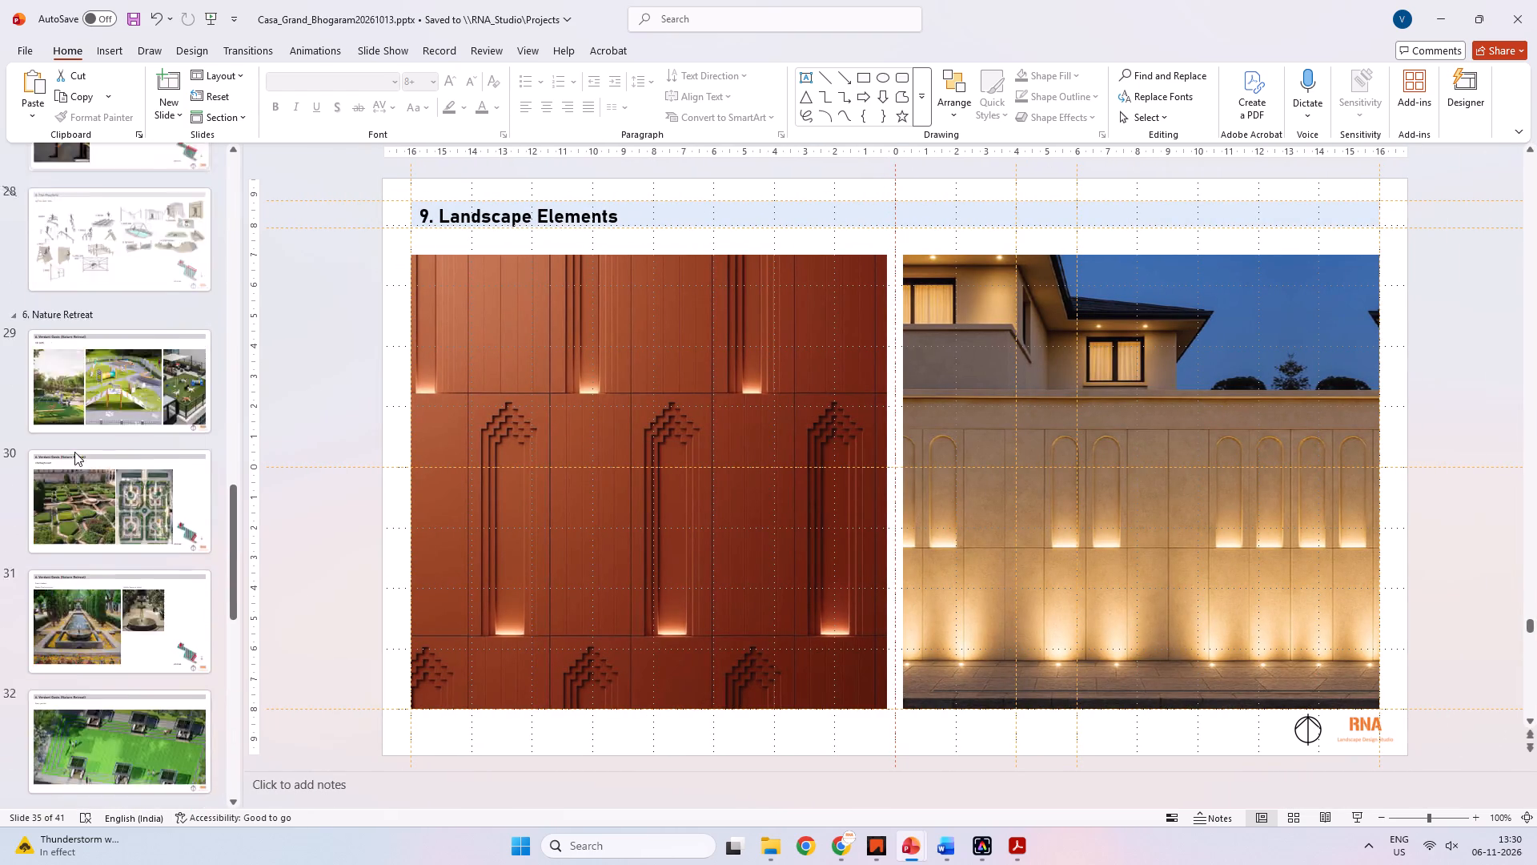
scroll(74, 452, "up", 20)
scroll(74, 452, "up", 9)
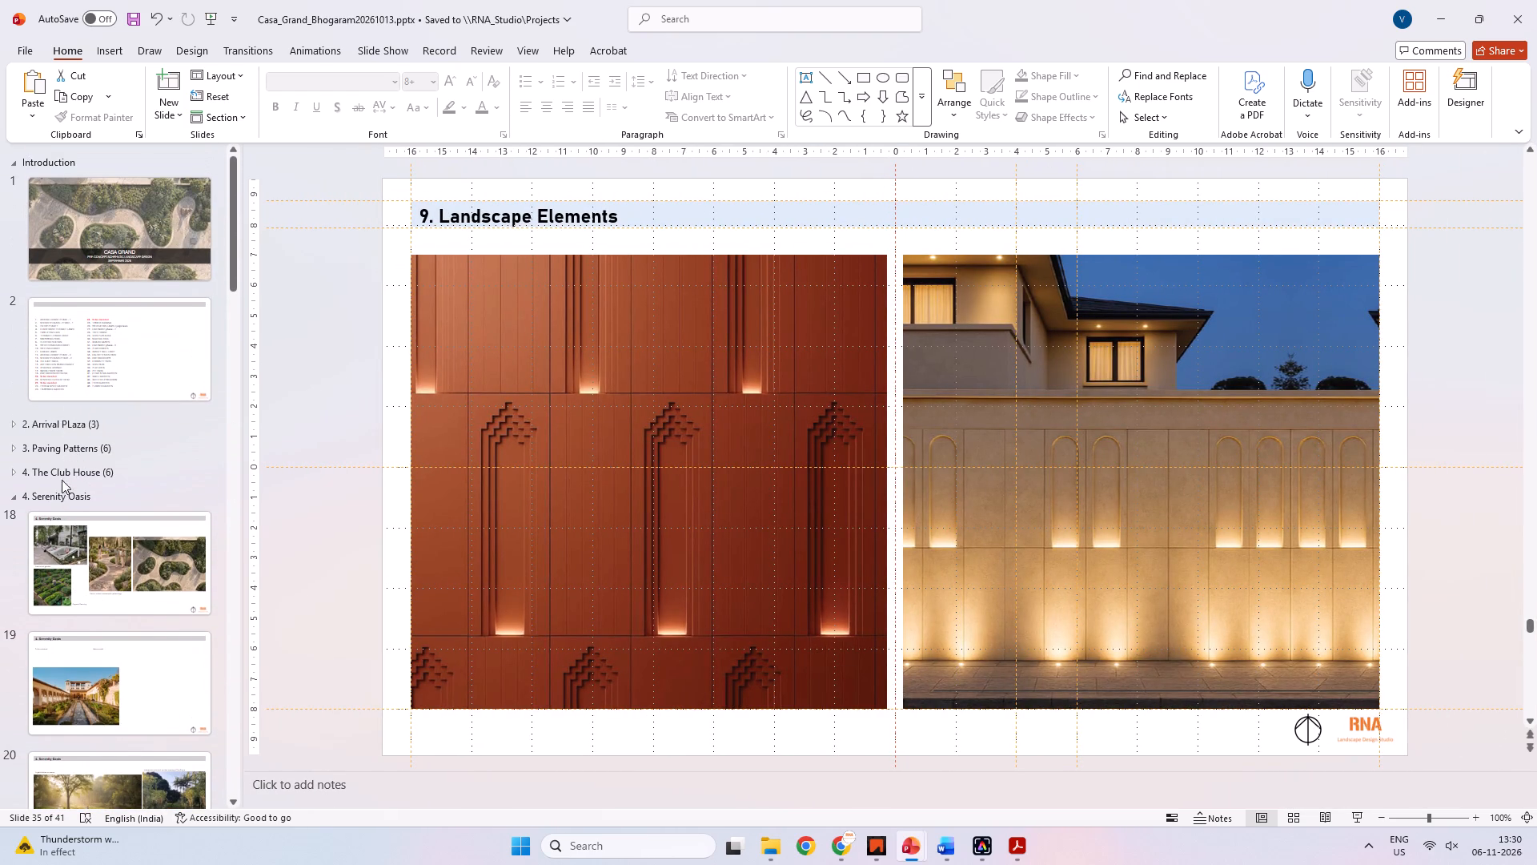
left_click(18, 163)
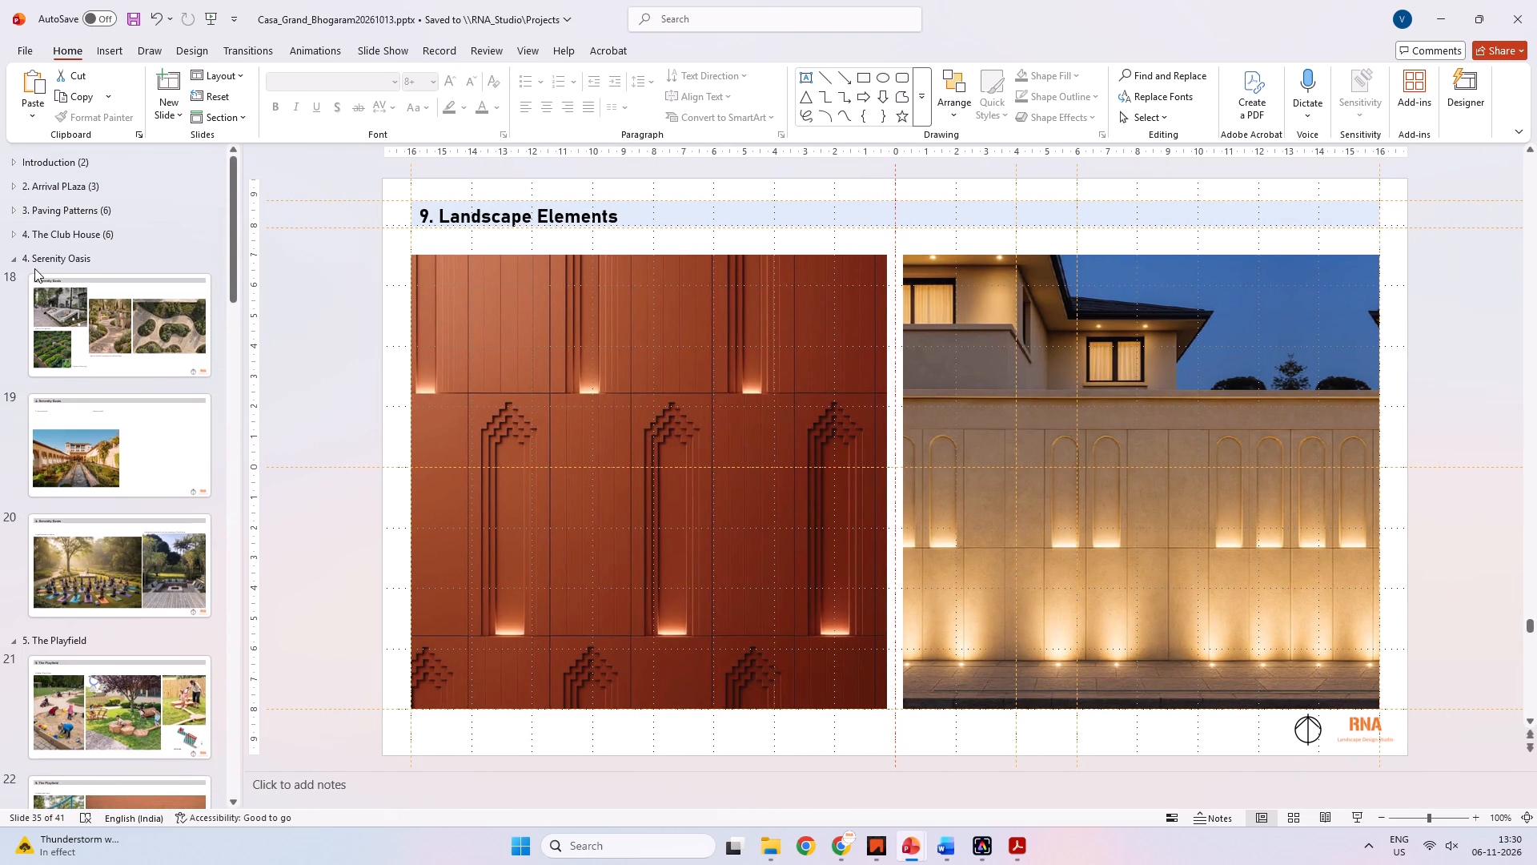
left_click(84, 237)
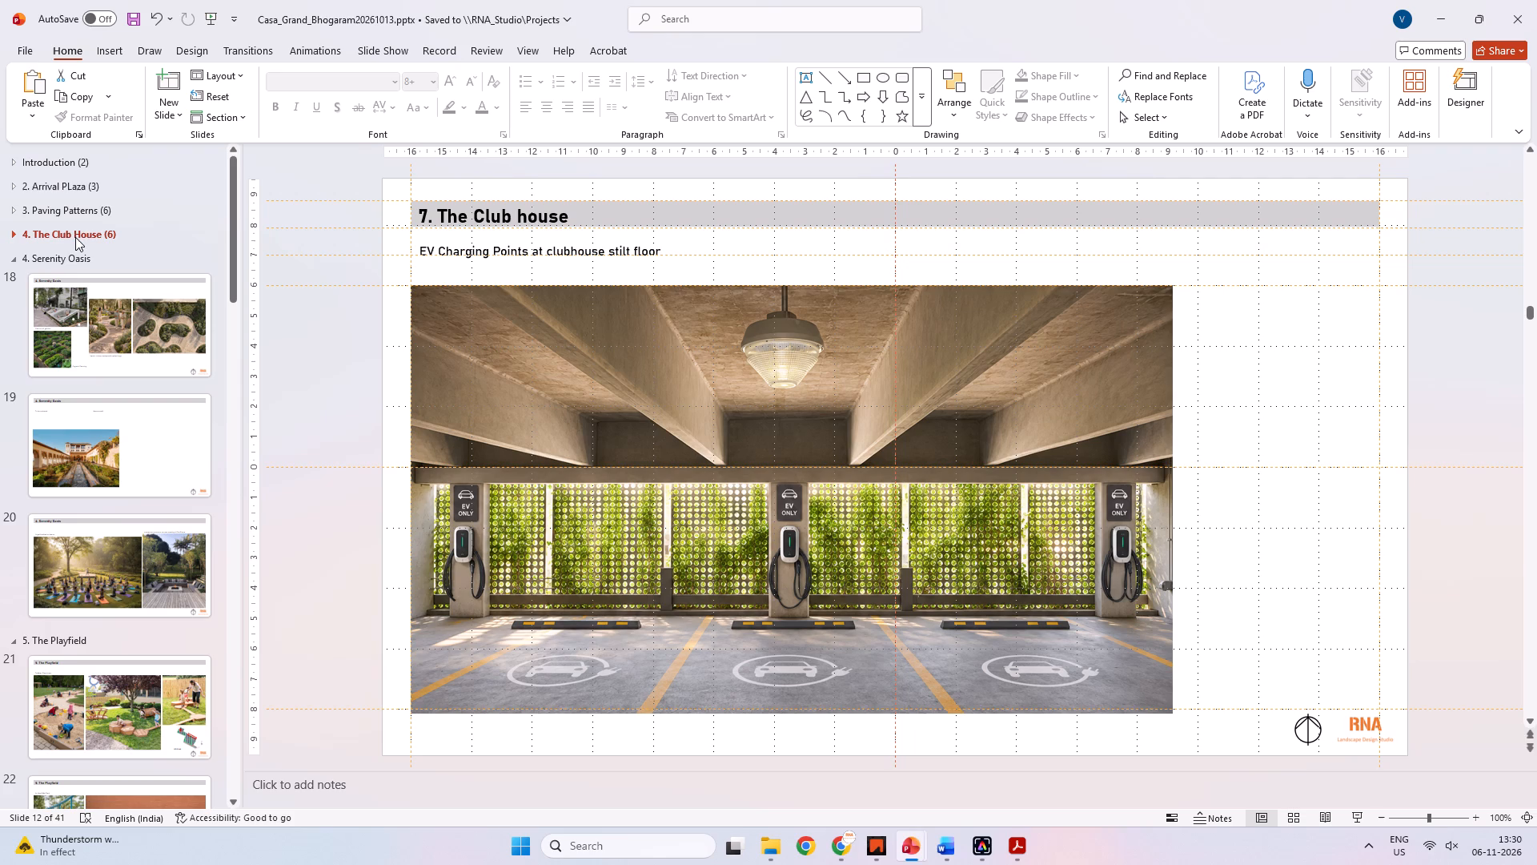
left_click(74, 261)
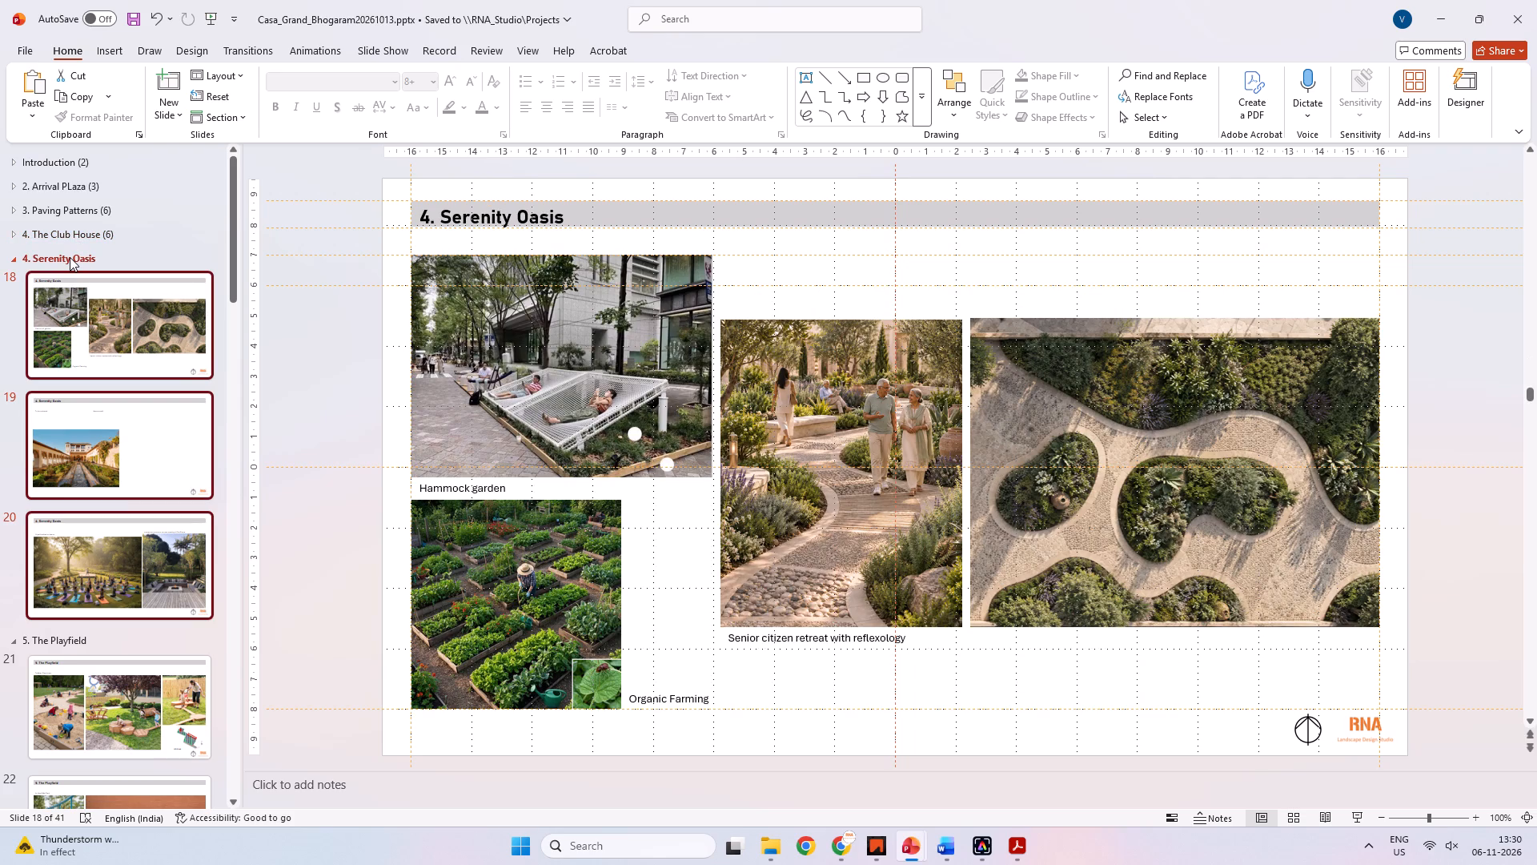
key("alt+Tab")
key("alt+Tab")
scroll(53, 370, "down", 4)
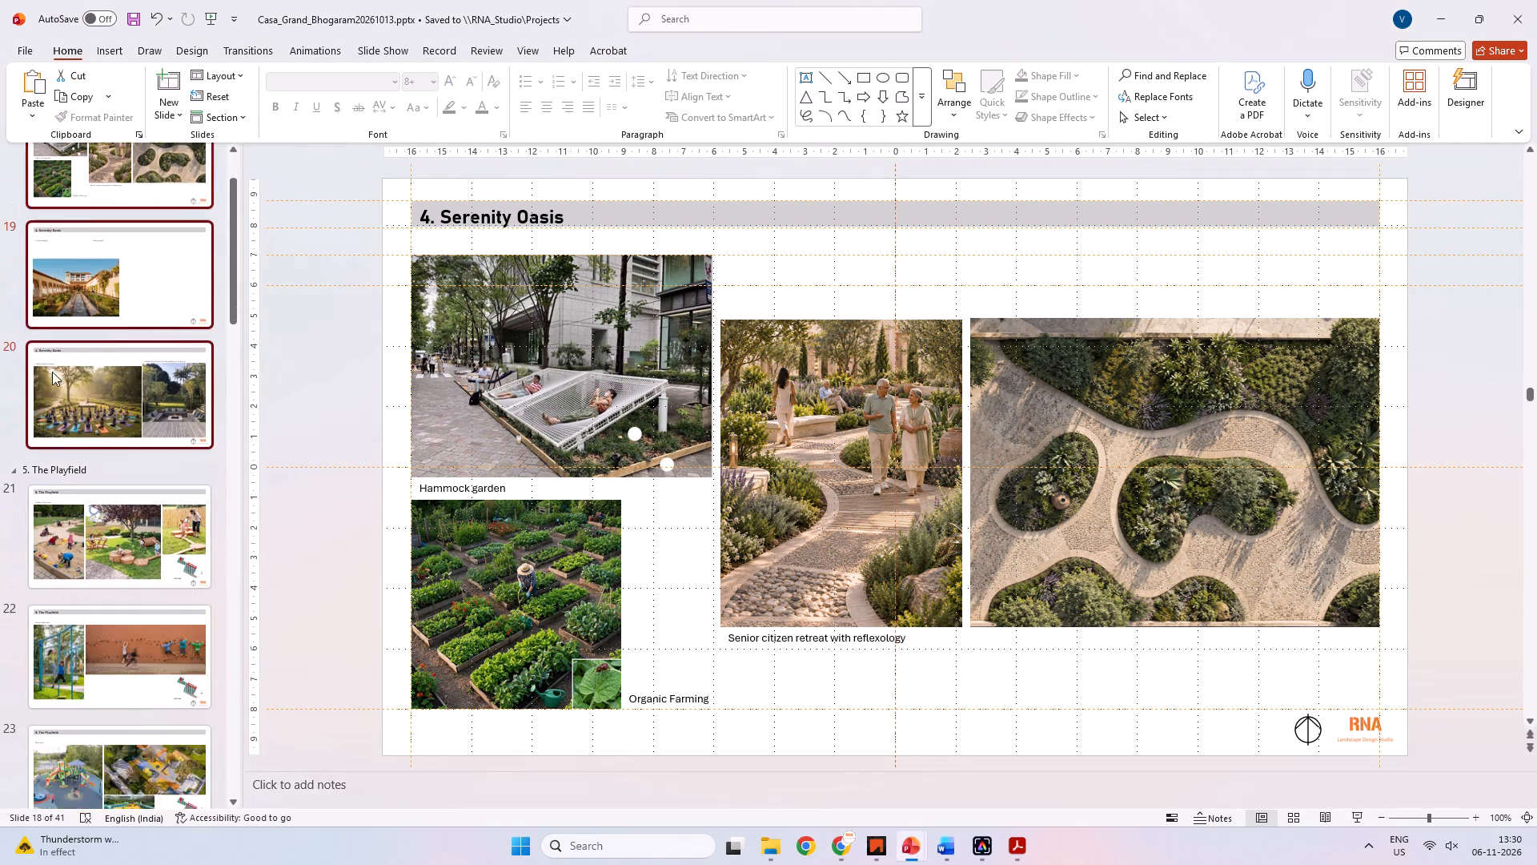
scroll(52, 372, "down", 4)
scroll(54, 379, "up", 6)
scroll(64, 225, "up", 3)
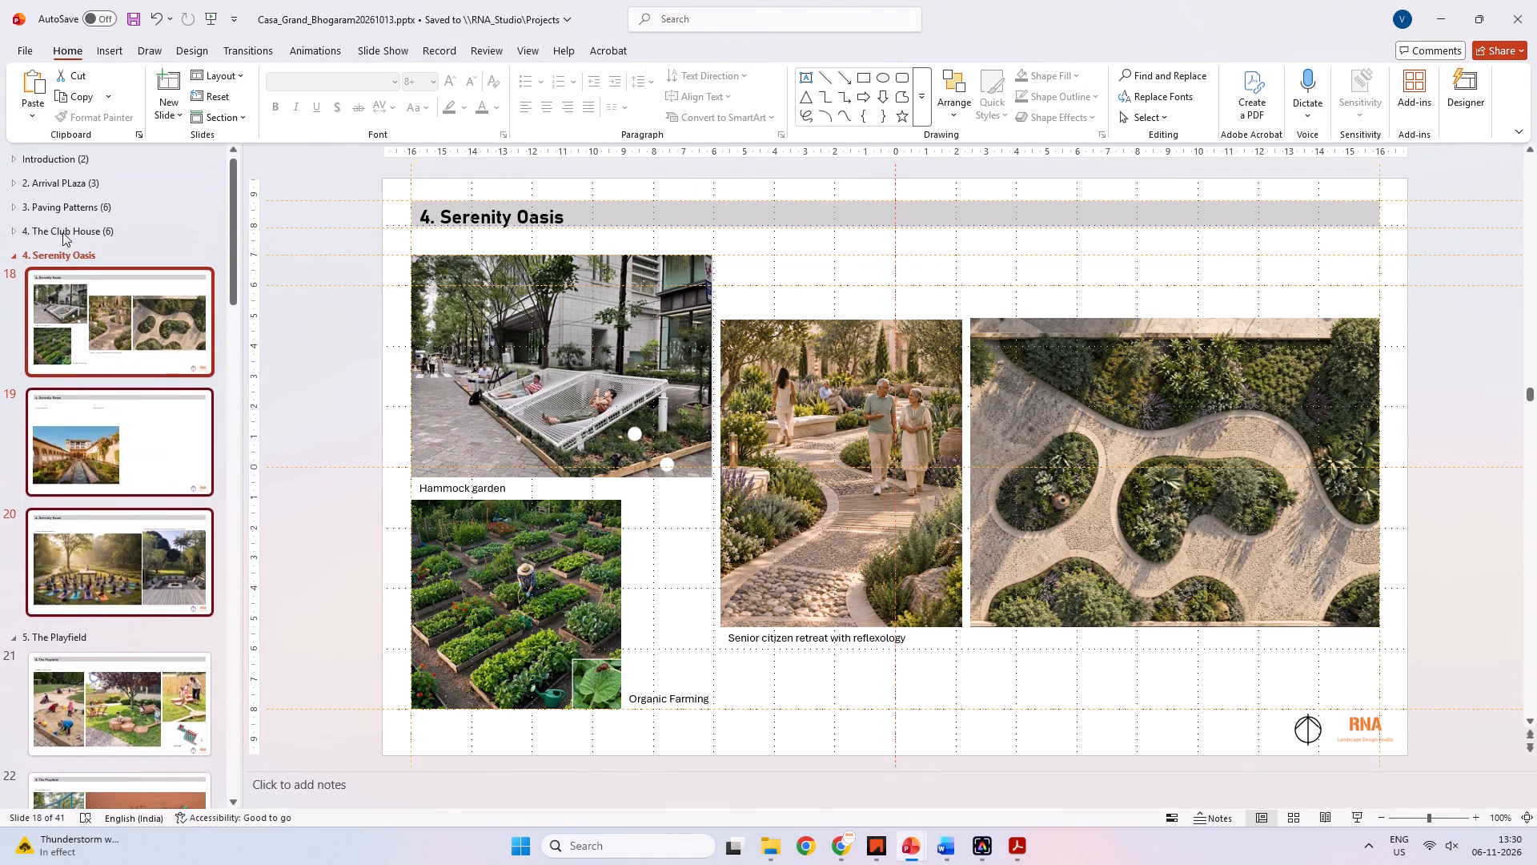
left_click(9, 262)
left_click(16, 279)
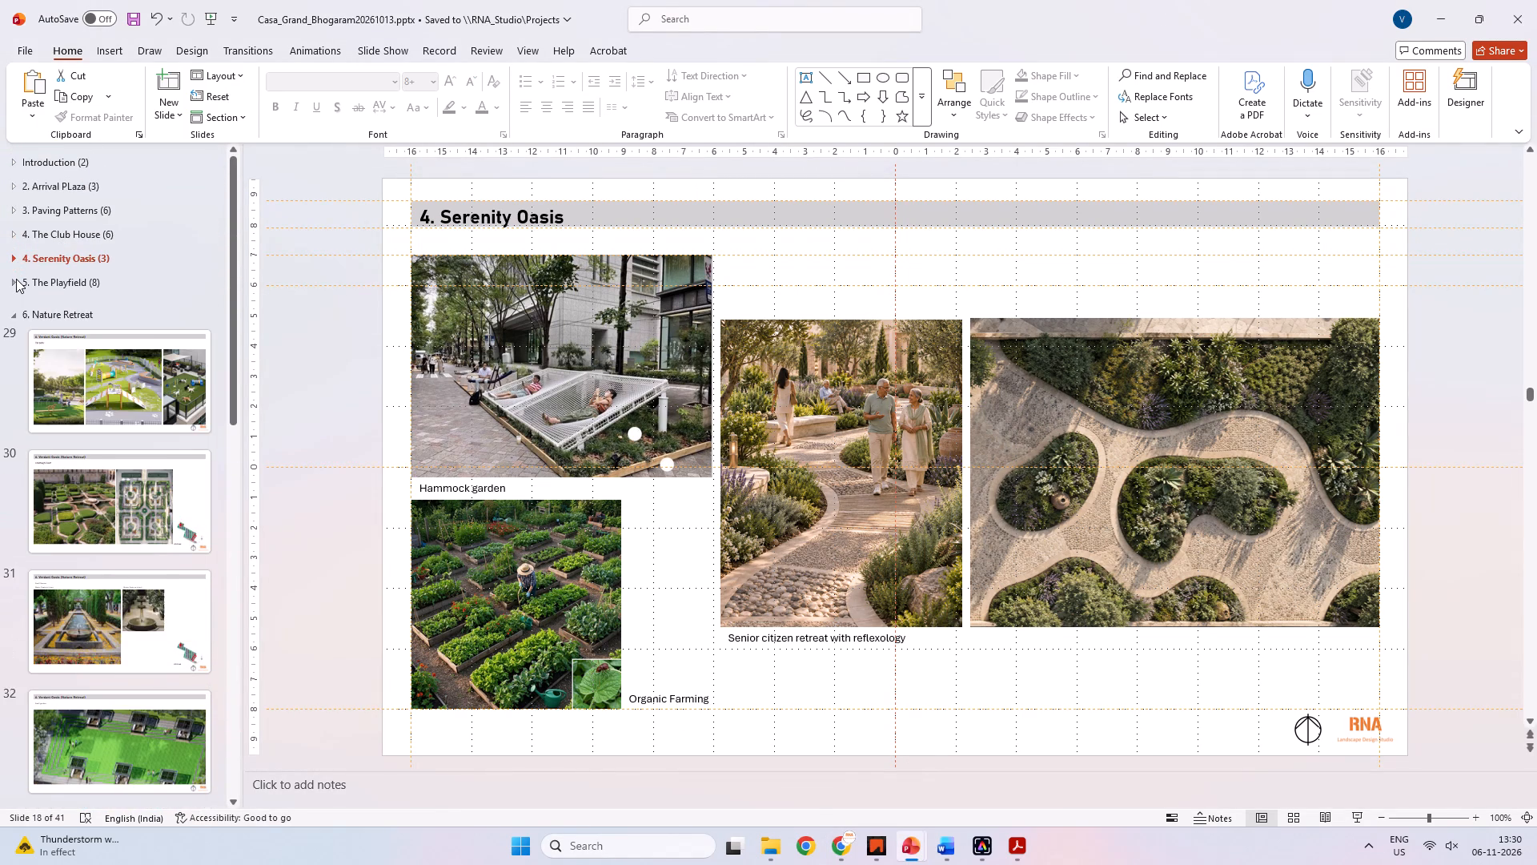
left_click(16, 301)
left_click(15, 330)
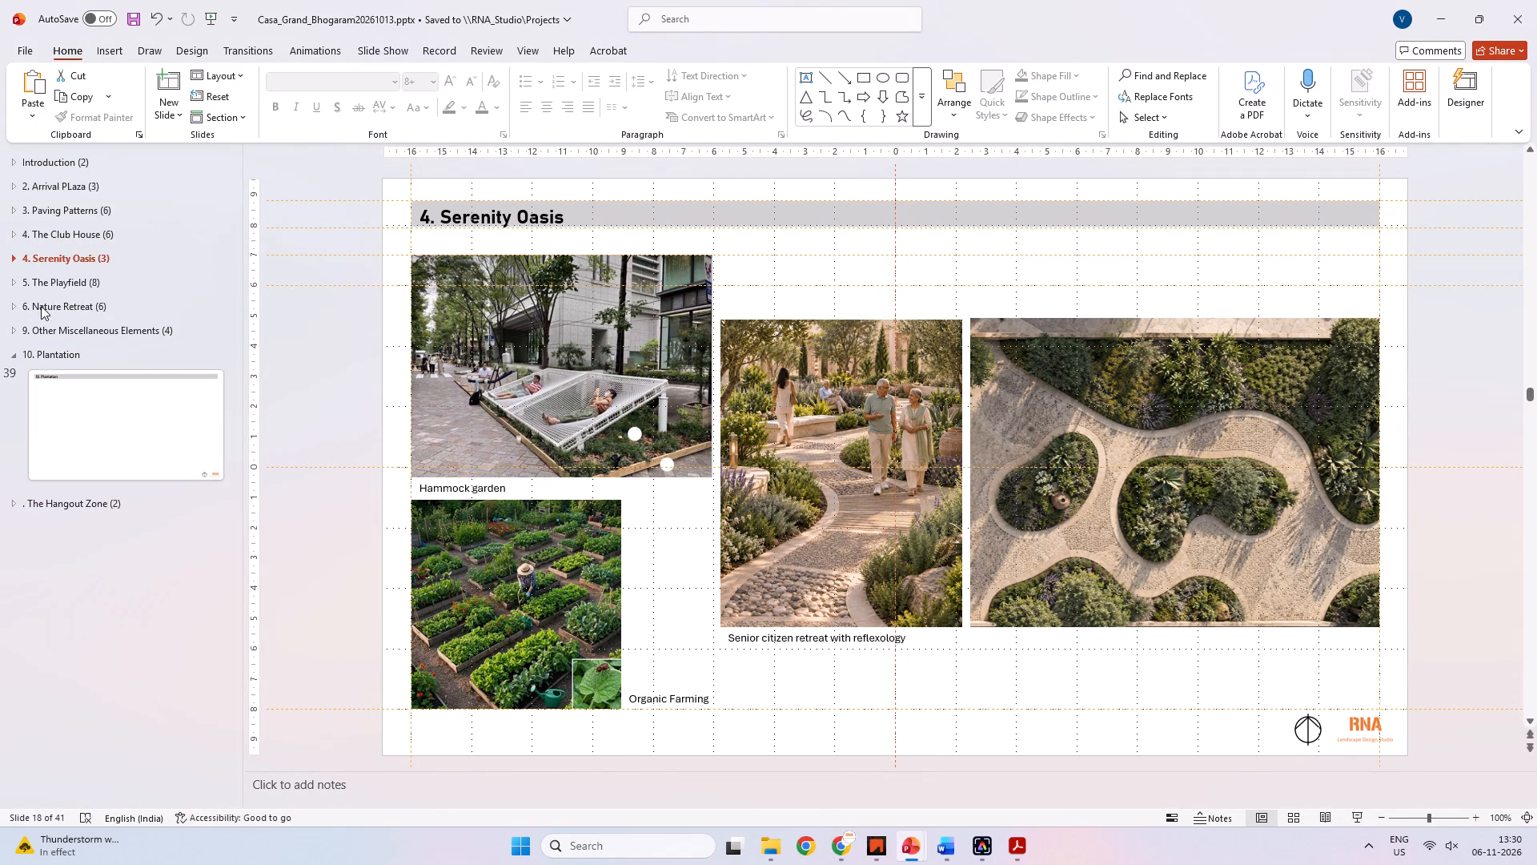
Move the Nature Retreat section directly after The Club House section, ahead of Serenity Oasis.
left_click_drag(58, 307, 52, 259)
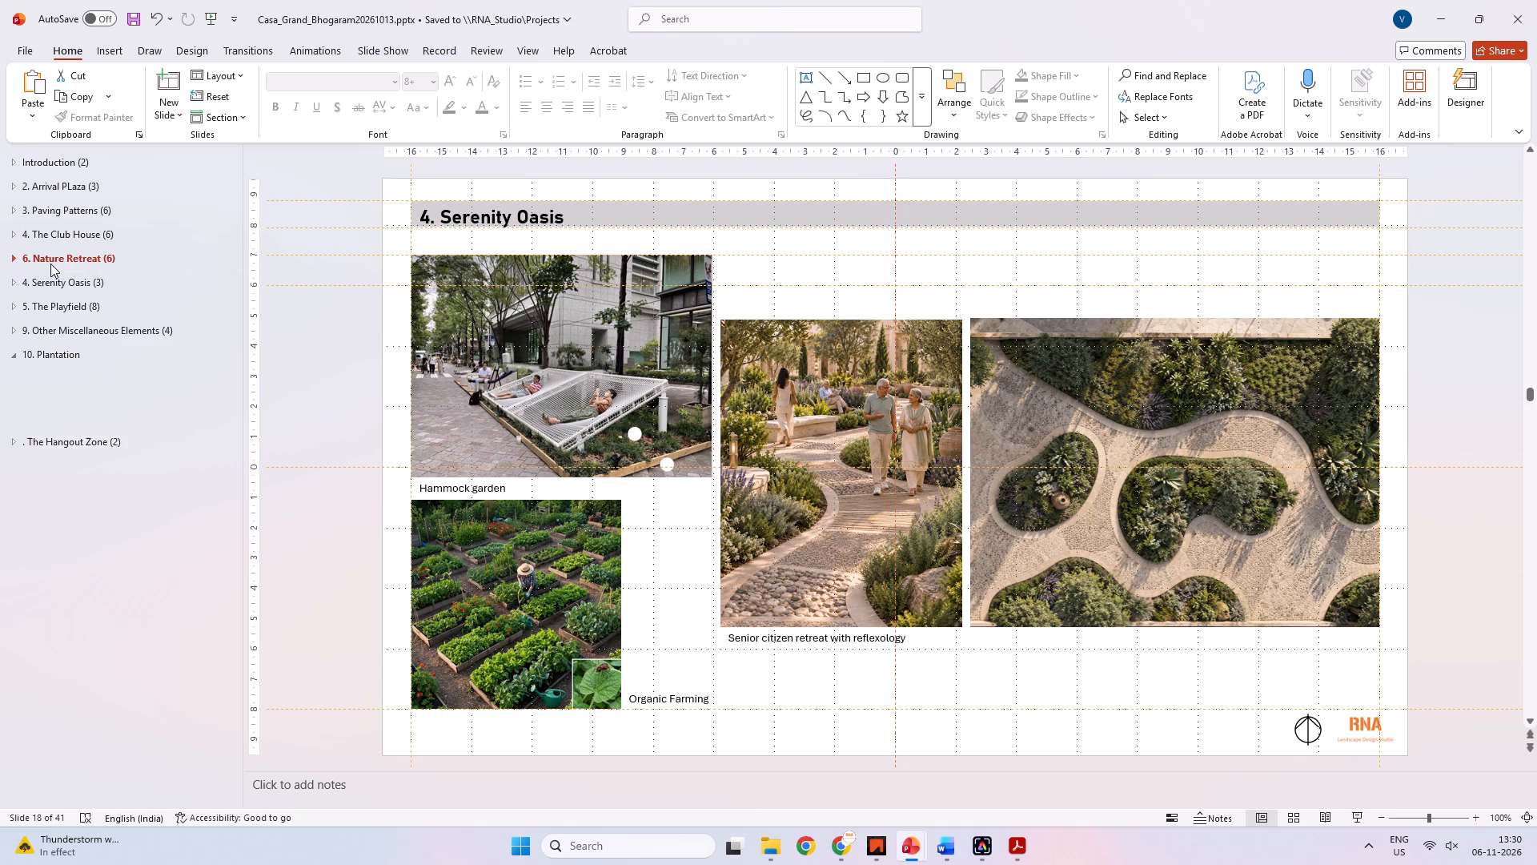
key("alt+Tab")
key("alt+Tab")
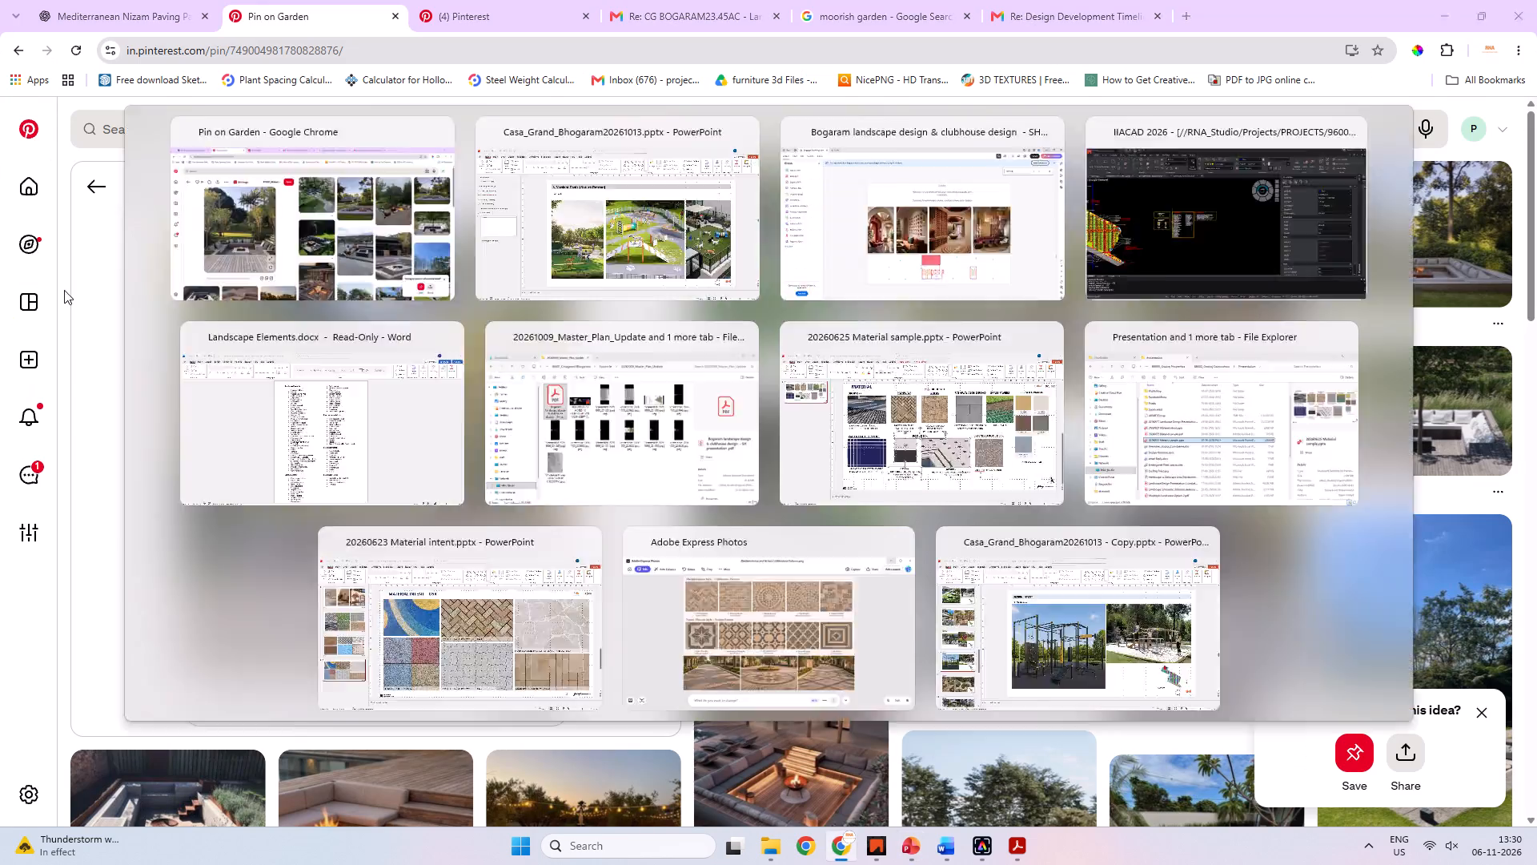
Move The Playfield section up so it sits between Nature Retreat and Serenity Oasis.
left_click(38, 307)
left_click_drag(65, 308, 61, 283)
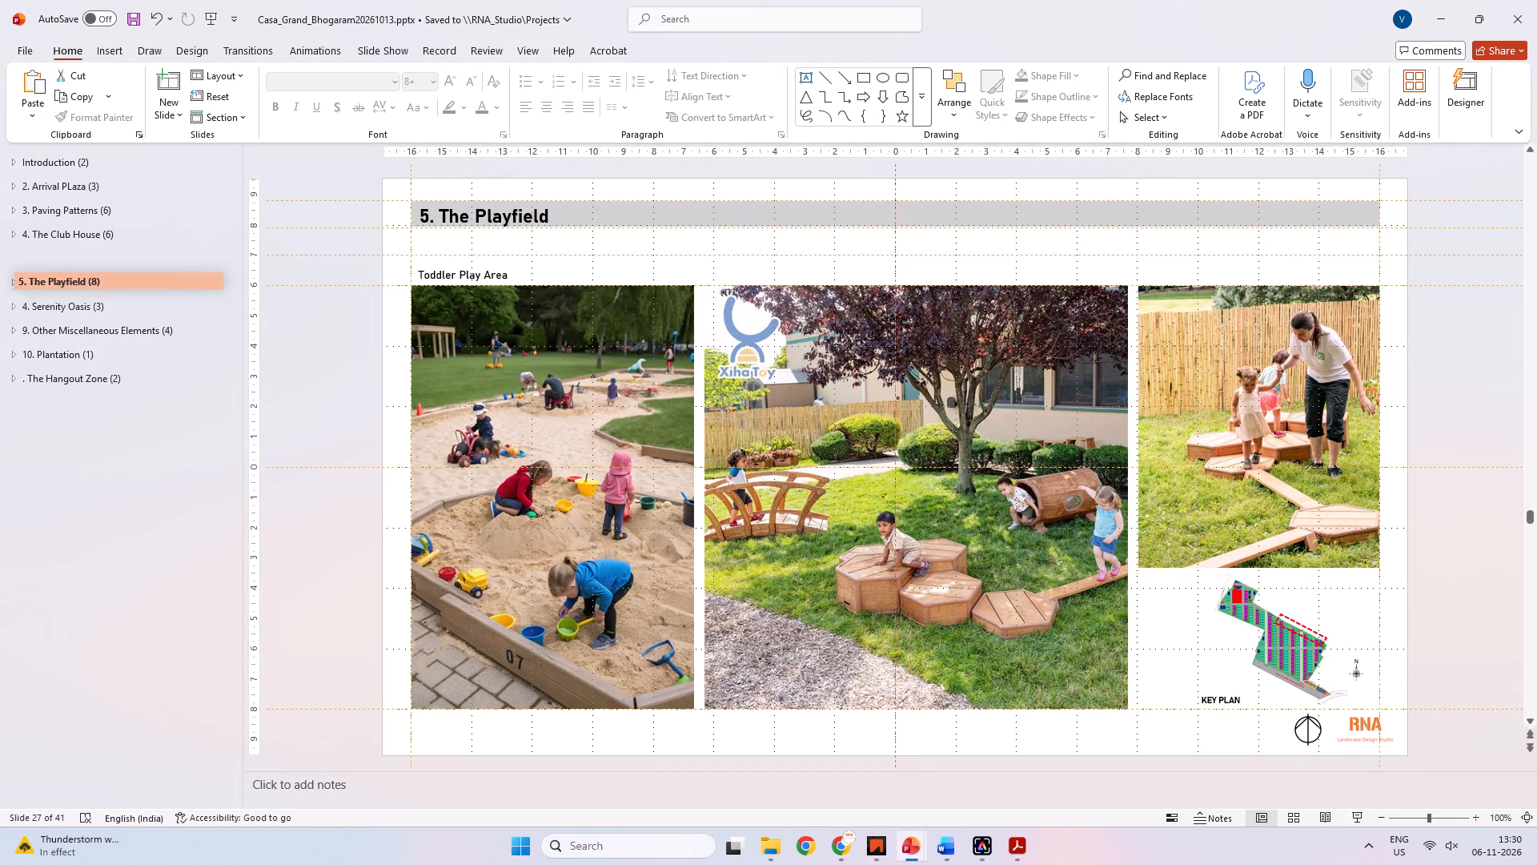
left_click_drag(61, 283, 60, 283)
Switch to the Landscape layout_R3_ drawing in IIACAD and check where the zones and their labels sit on the plan.
left_click(62, 308)
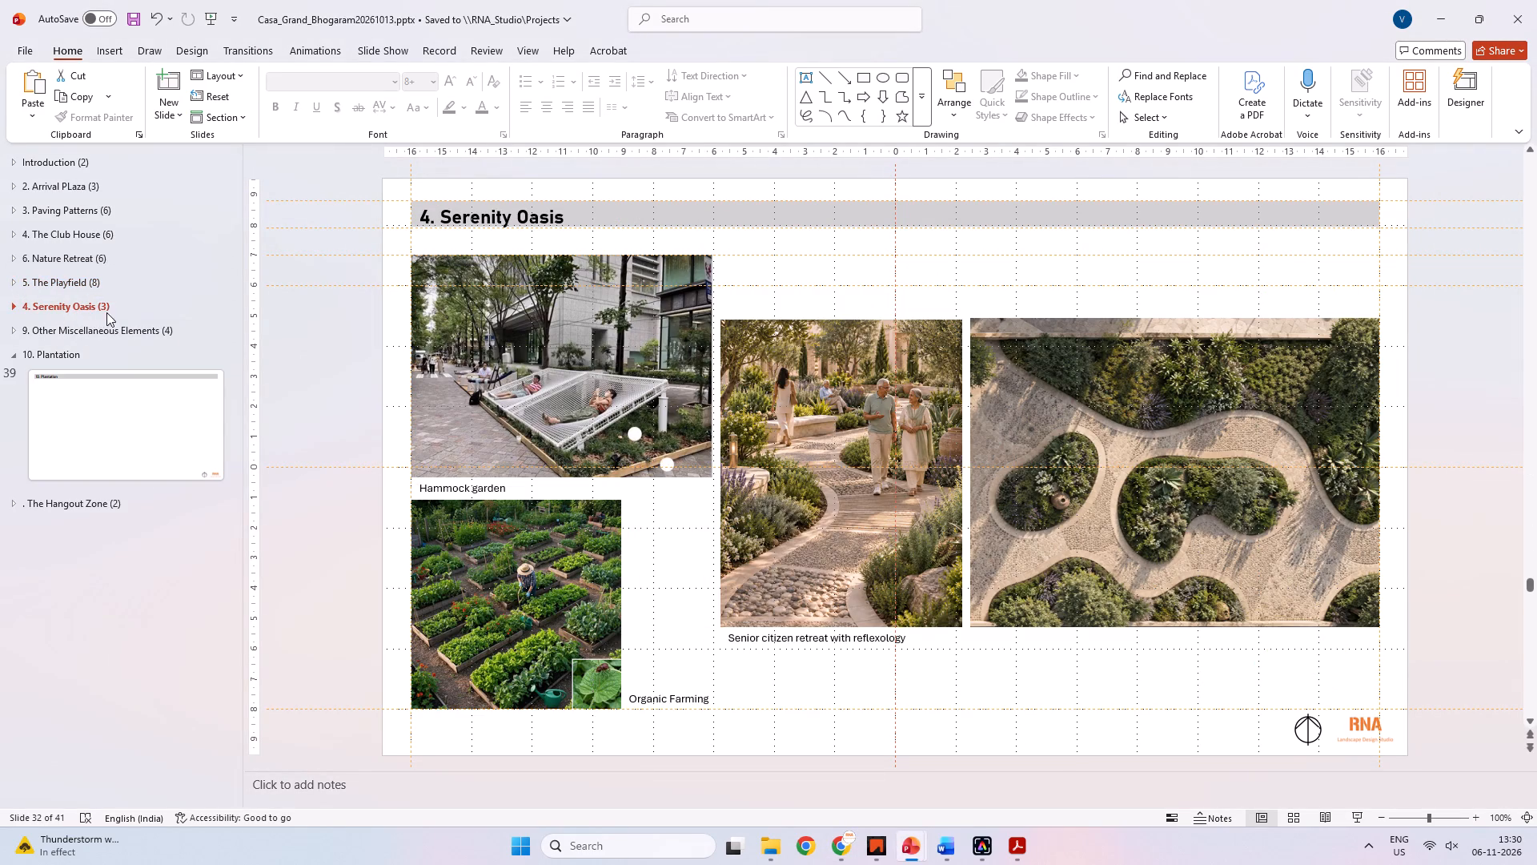
key("alt+Tab")
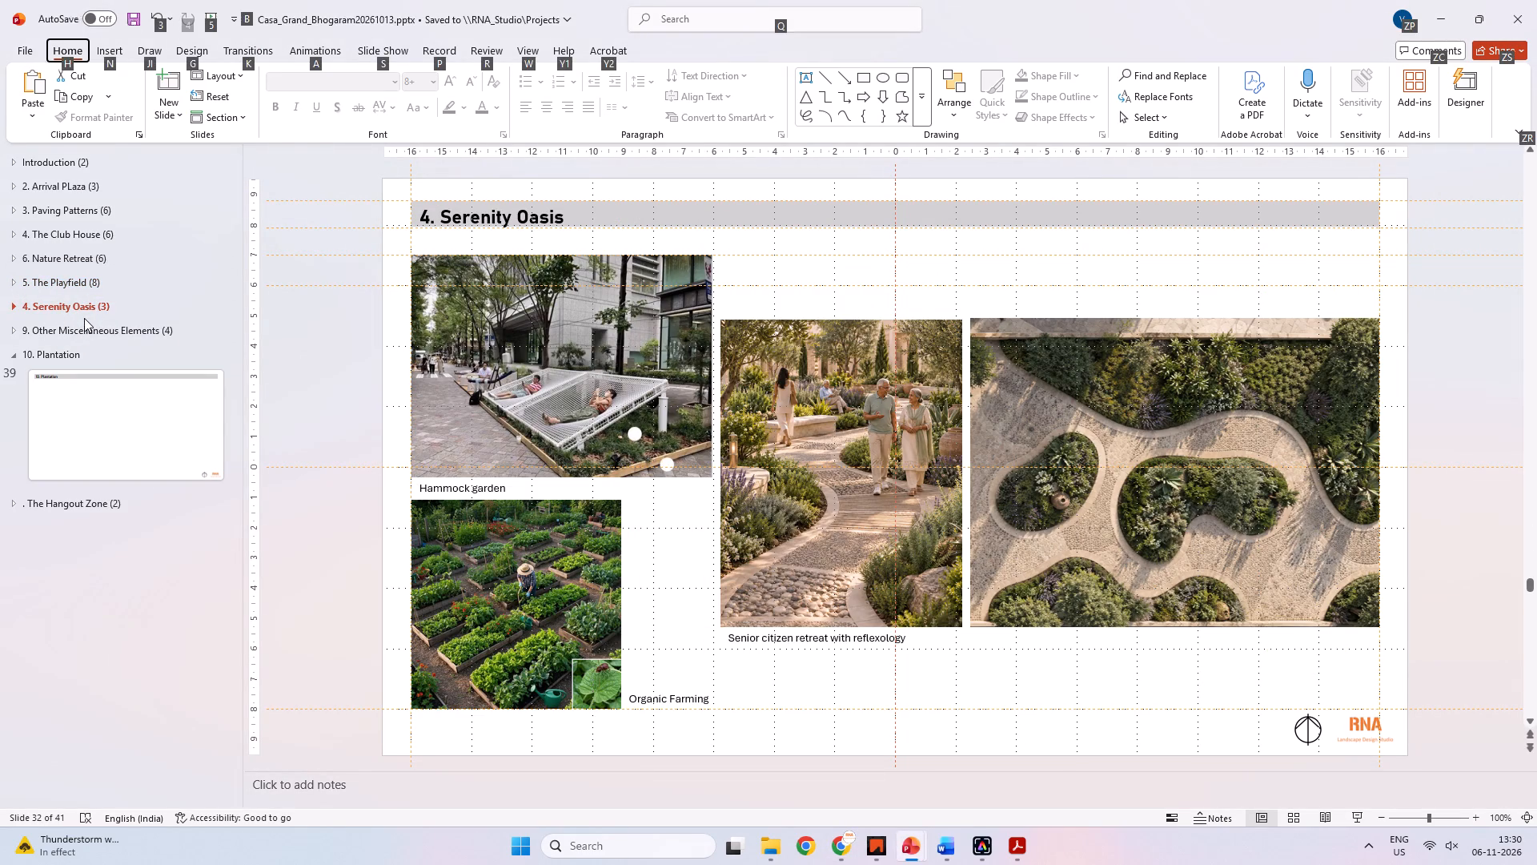
key("alt+Tab")
key("alt+Tab")
scroll(628, 334, "down", 4)
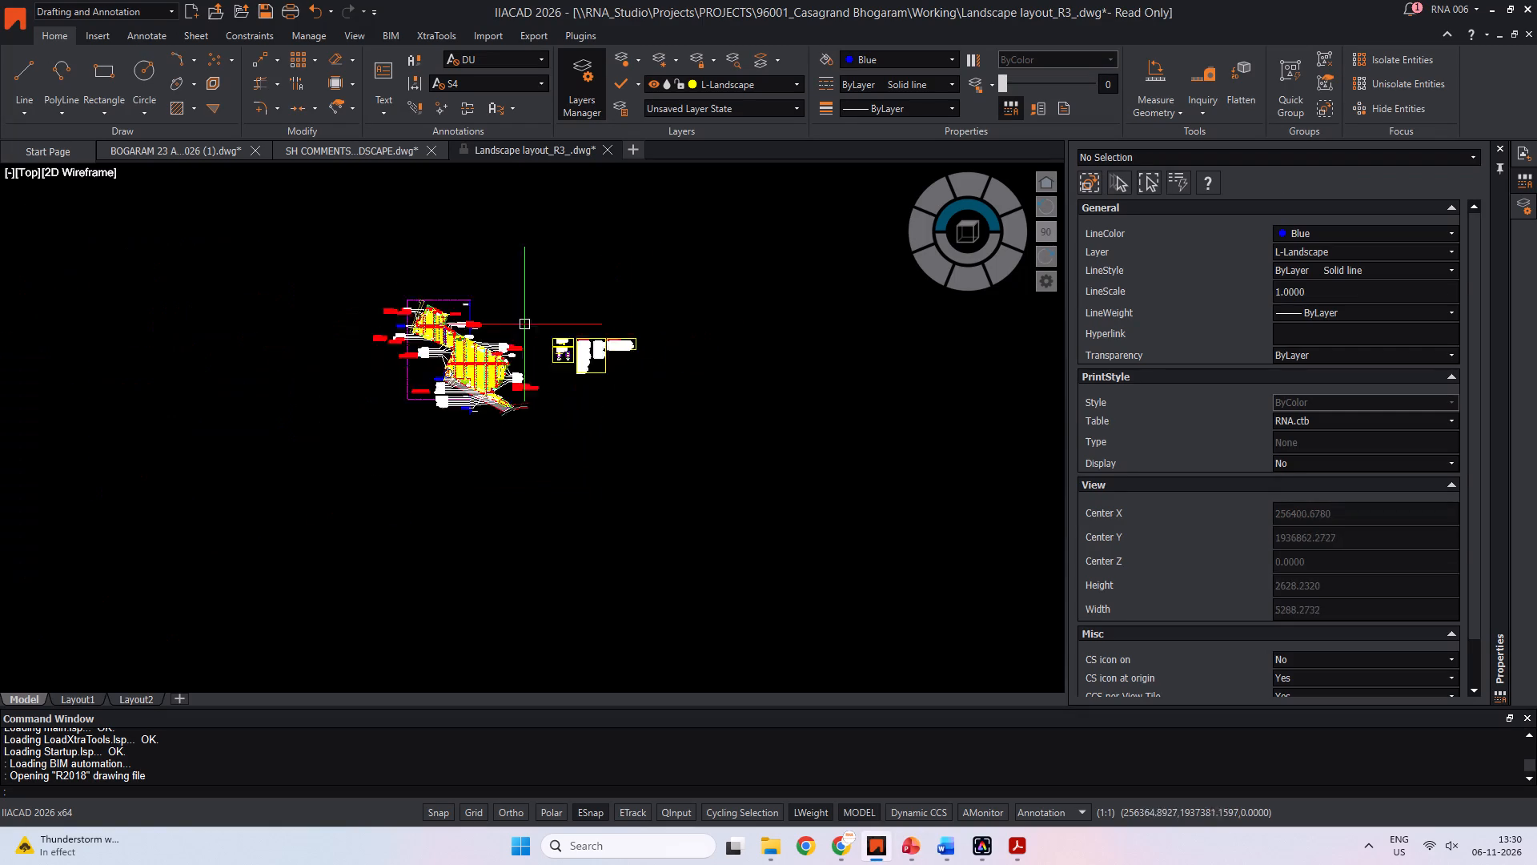
middle_click_drag(519, 318, 568, 330)
scroll(519, 328, "up", 4)
scroll(636, 354, "up", 2)
middle_click_drag(564, 347, 822, 344)
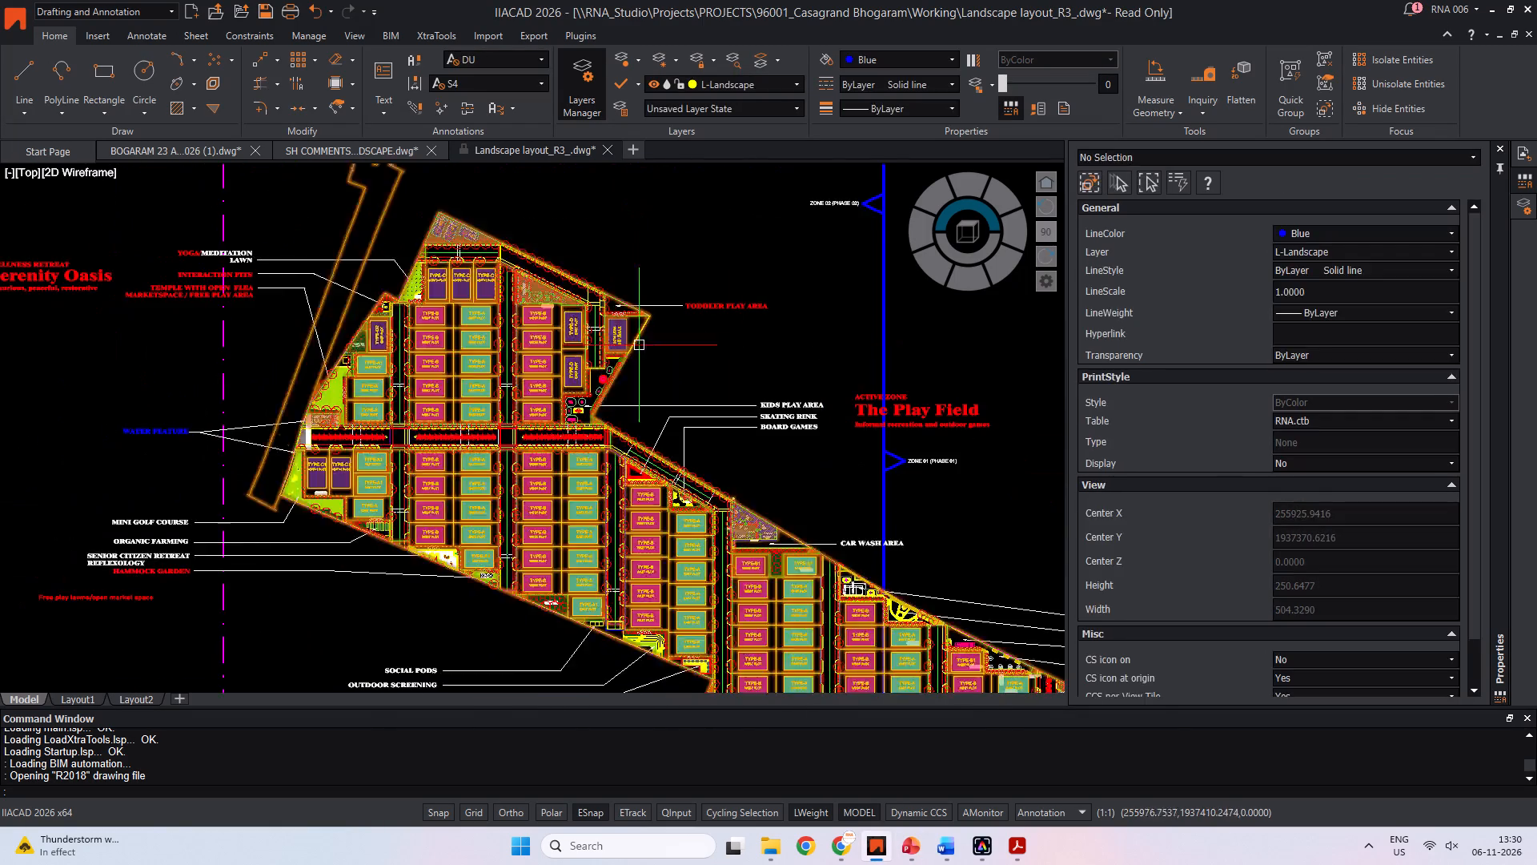
scroll(515, 344, "down", 1)
middle_click_drag(514, 344, 588, 353)
key("alt+Tab")
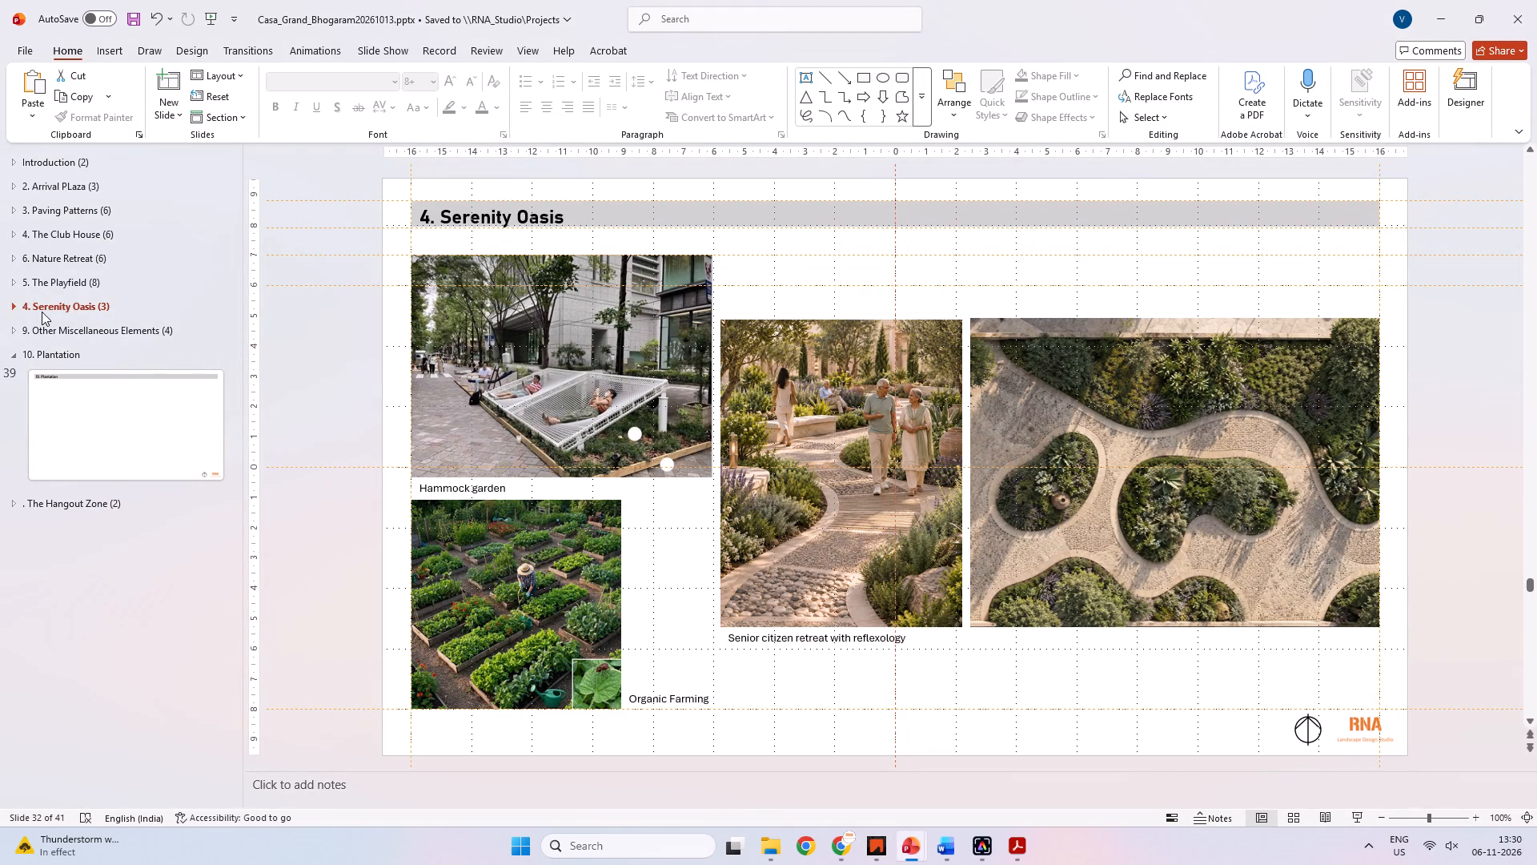
key("alt+Tab")
middle_click_drag(327, 376, 283, 267)
middle_click_drag(354, 426, 284, 324)
Return to the PowerPoint presentation and move The Hangout Zone section between Serenity Oasis and Other Miscellaneous Elements.
key("alt+Tab")
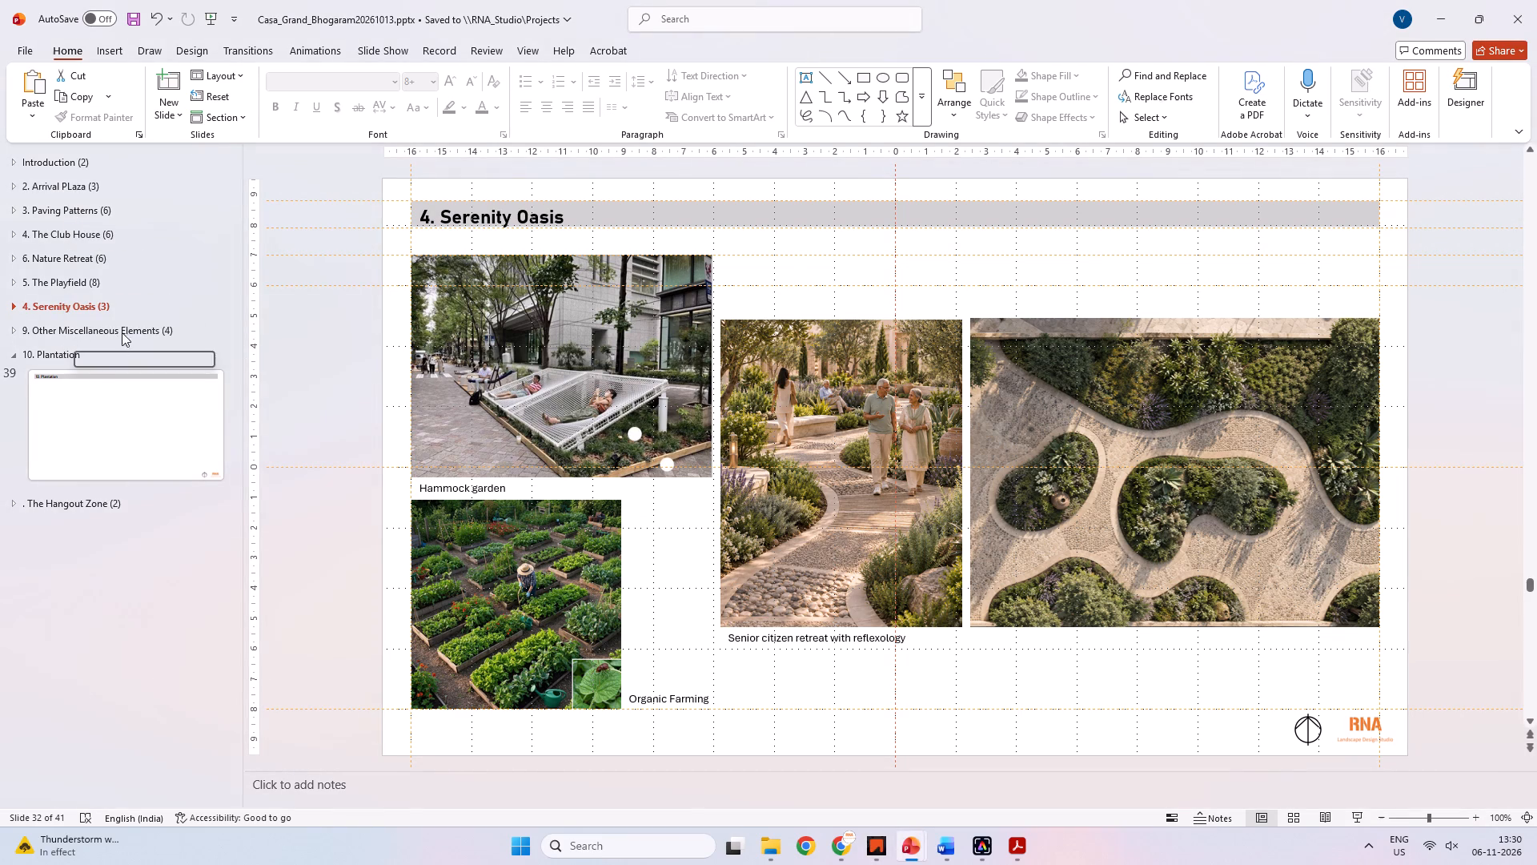
left_click_drag(65, 502, 62, 321)
left_click(78, 521)
Review the rearranged section order from the Introduction down to Plantation.
left_click(58, 425)
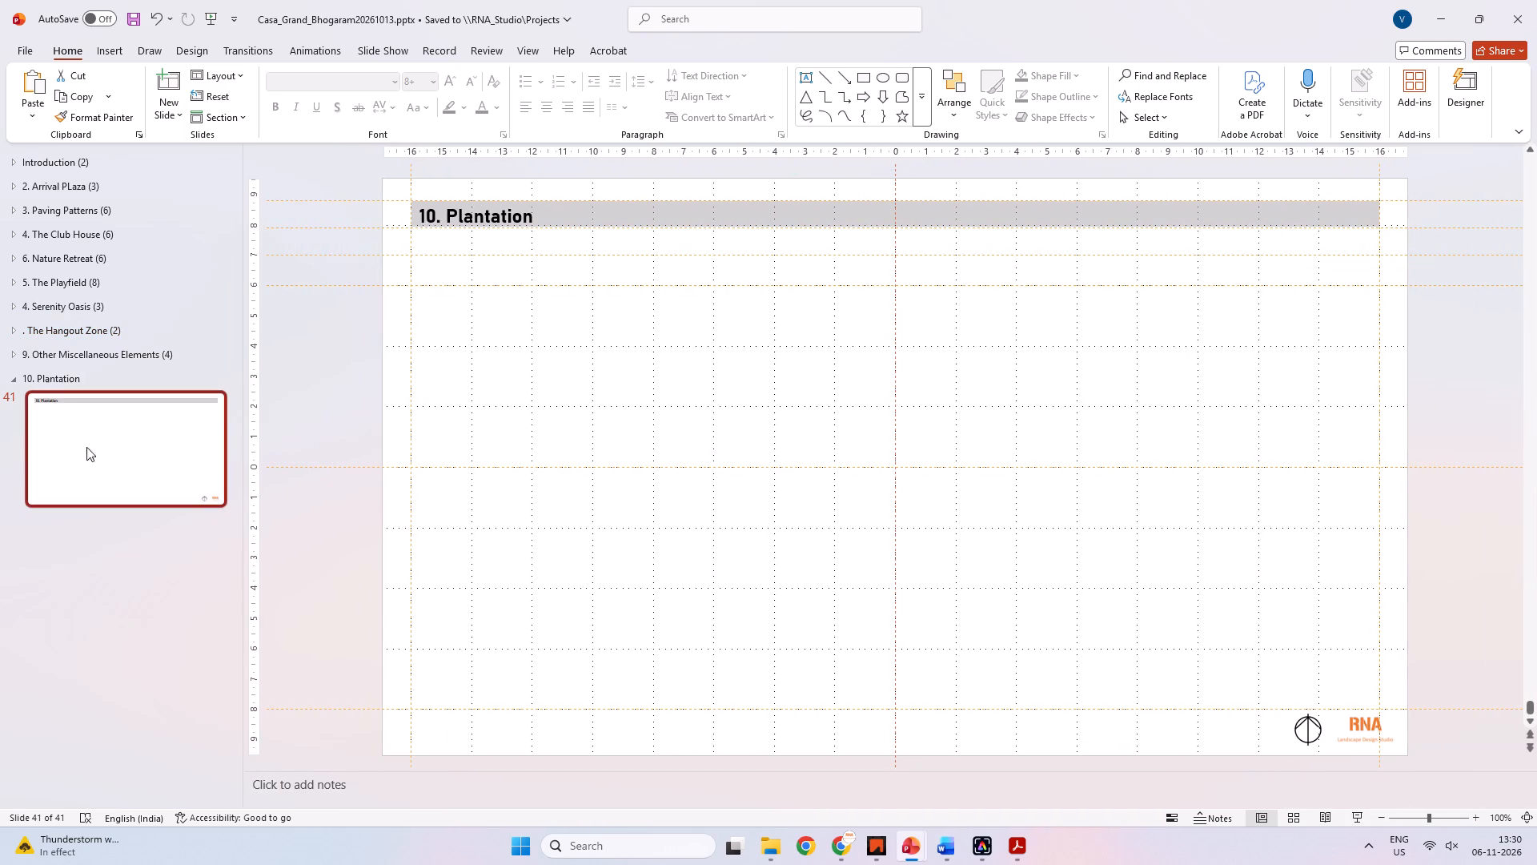
scroll(119, 404, "up", 4)
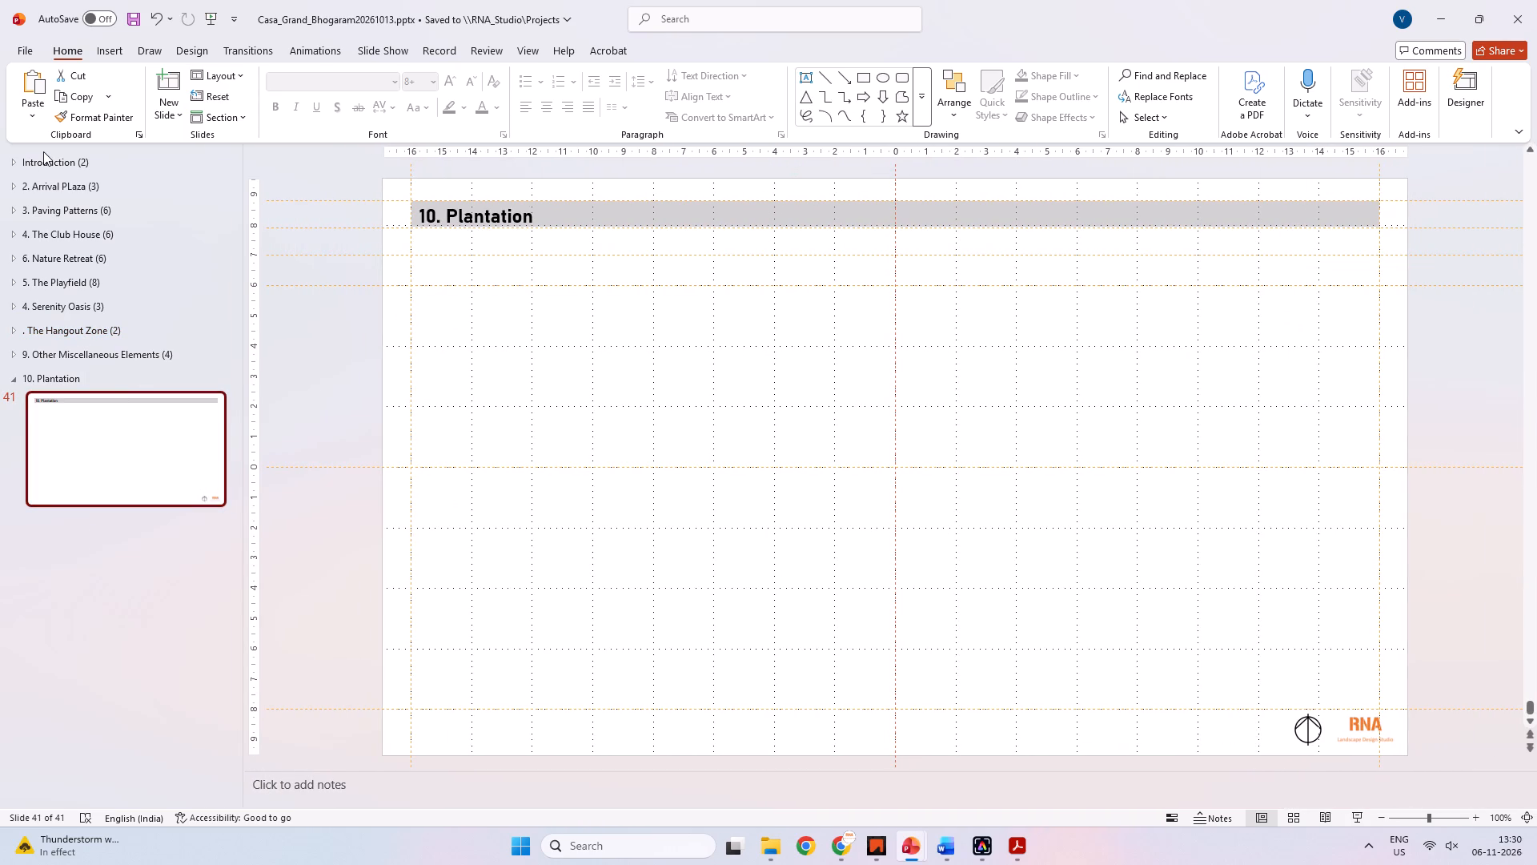
left_click(43, 163)
left_click(58, 180)
left_click(60, 203)
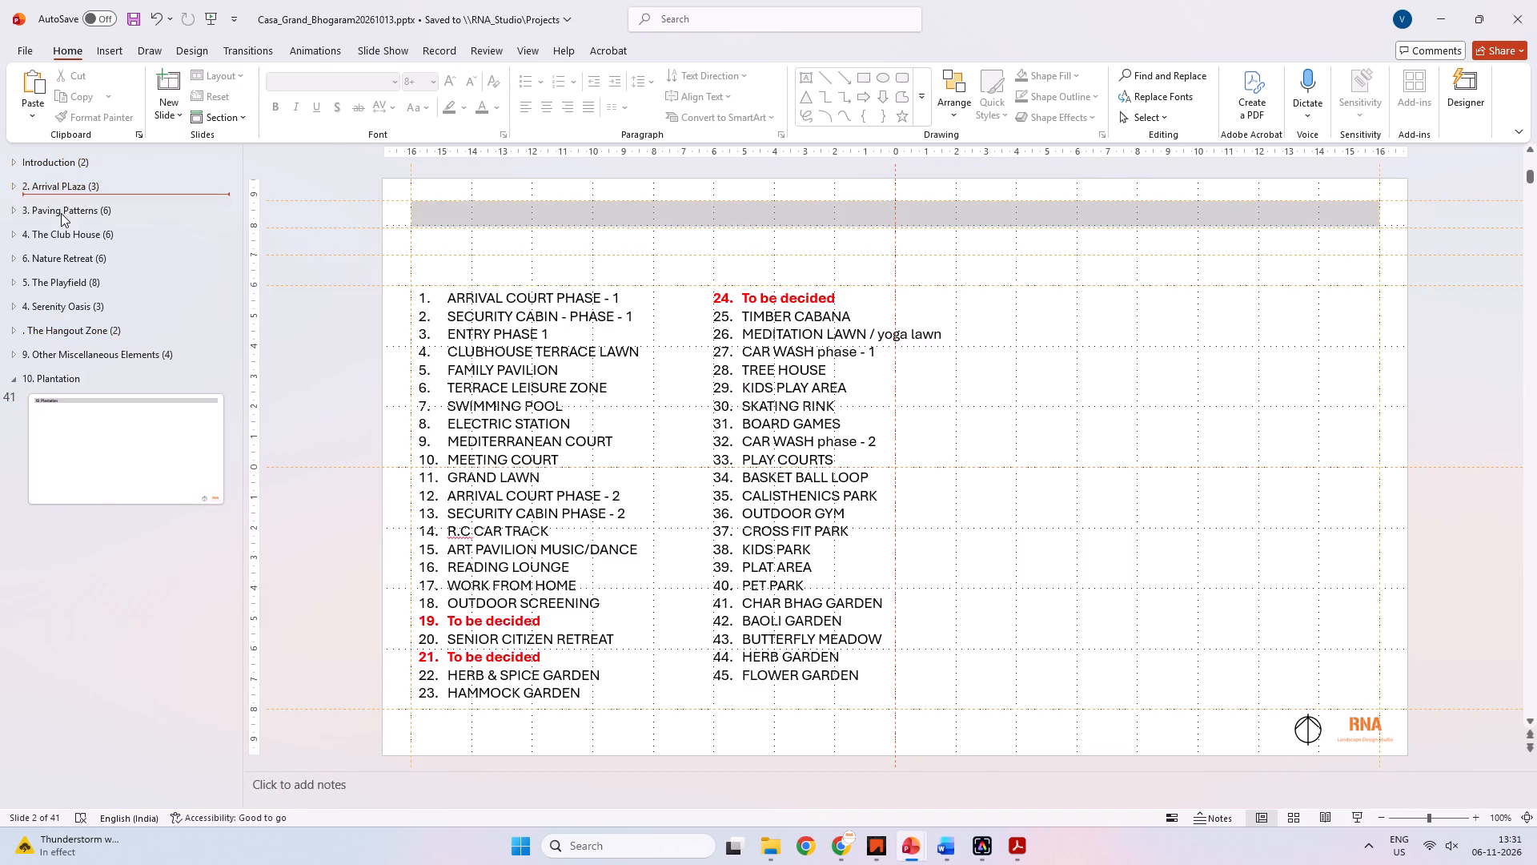
left_click(61, 213)
left_click(65, 235)
left_click(64, 266)
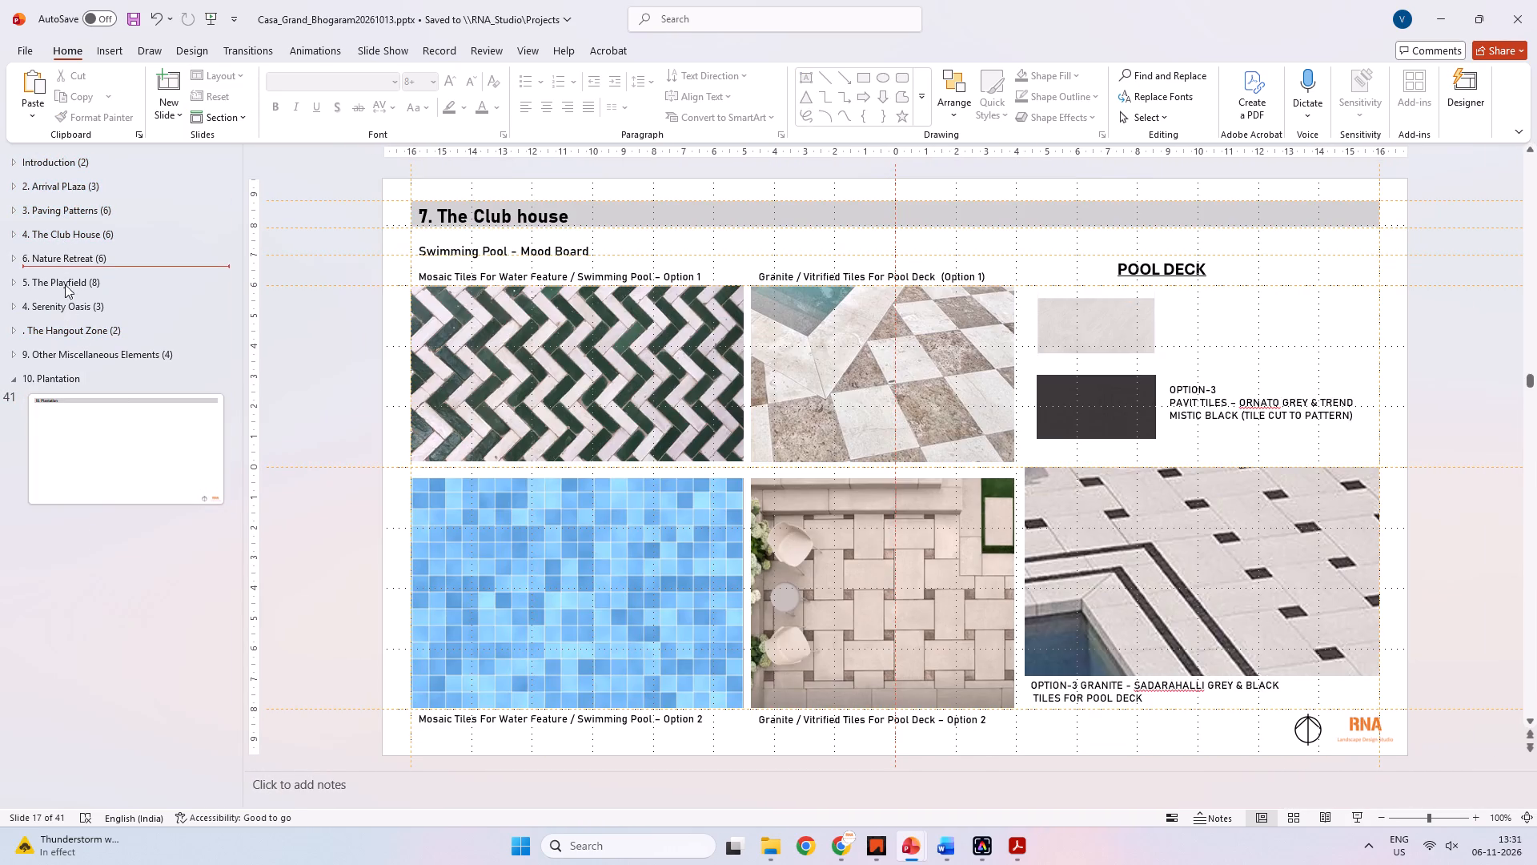
Go through the slides of The Playfield section and delete its last slide, the Active Kids Park obstacle illustrations.
left_click(65, 282)
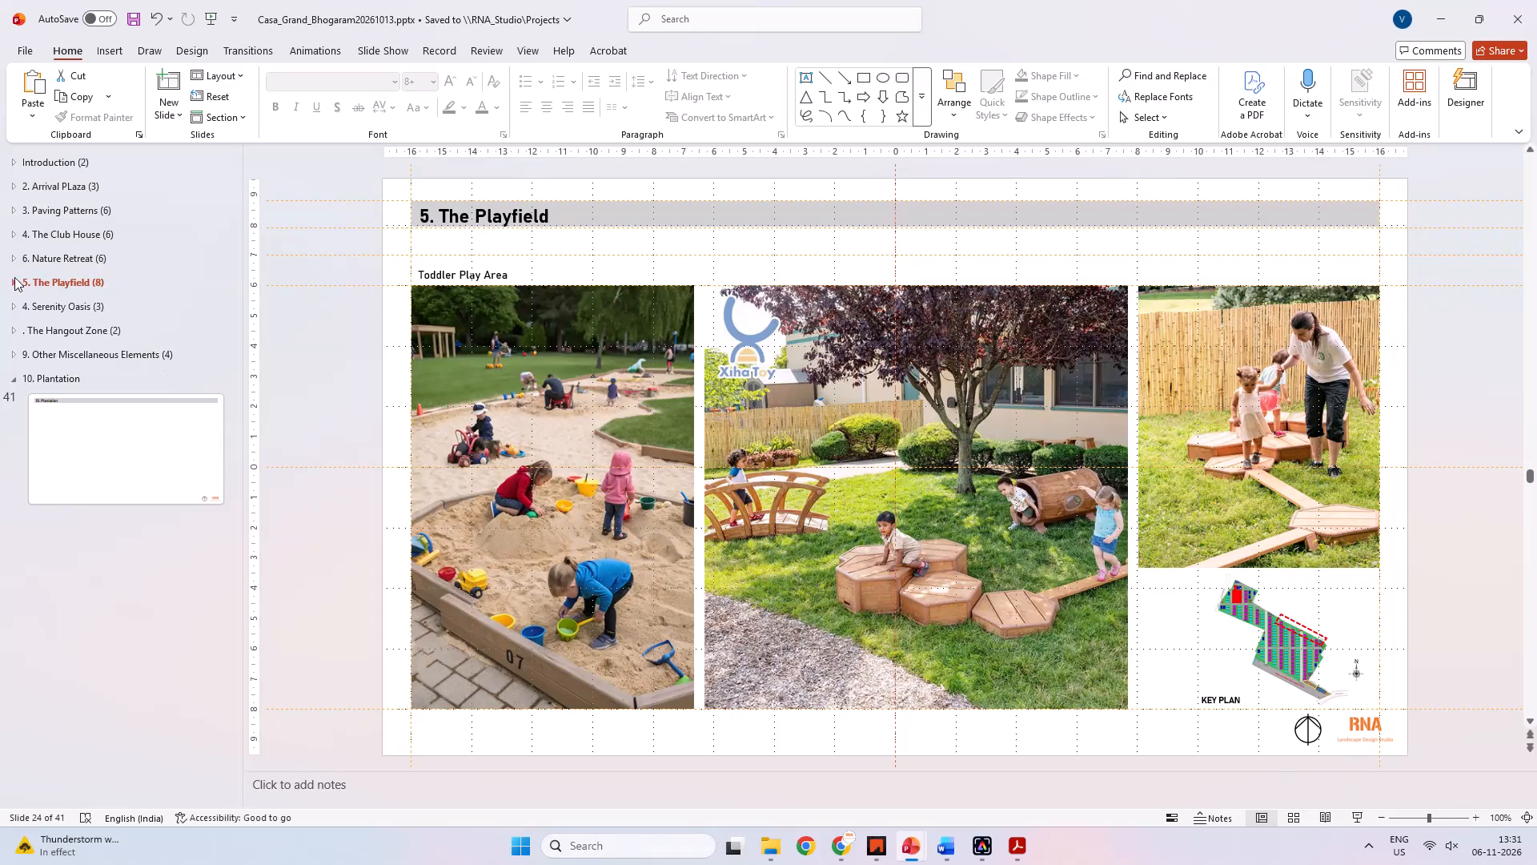
left_click(13, 279)
scroll(90, 420, "down", 2)
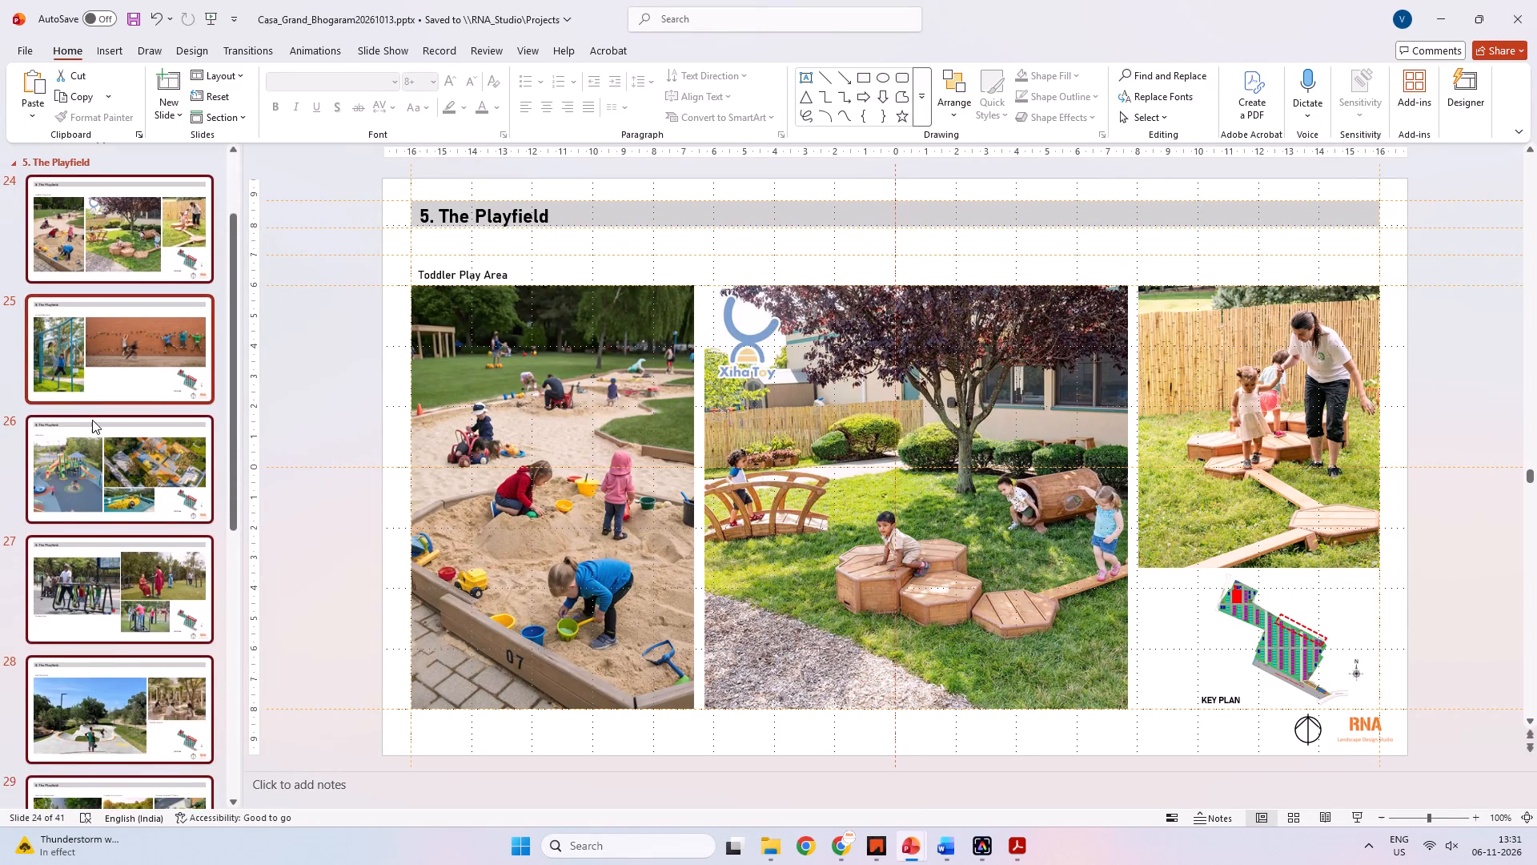
scroll(90, 426, "down", 2)
left_click(132, 433)
scroll(155, 470, "down", 1)
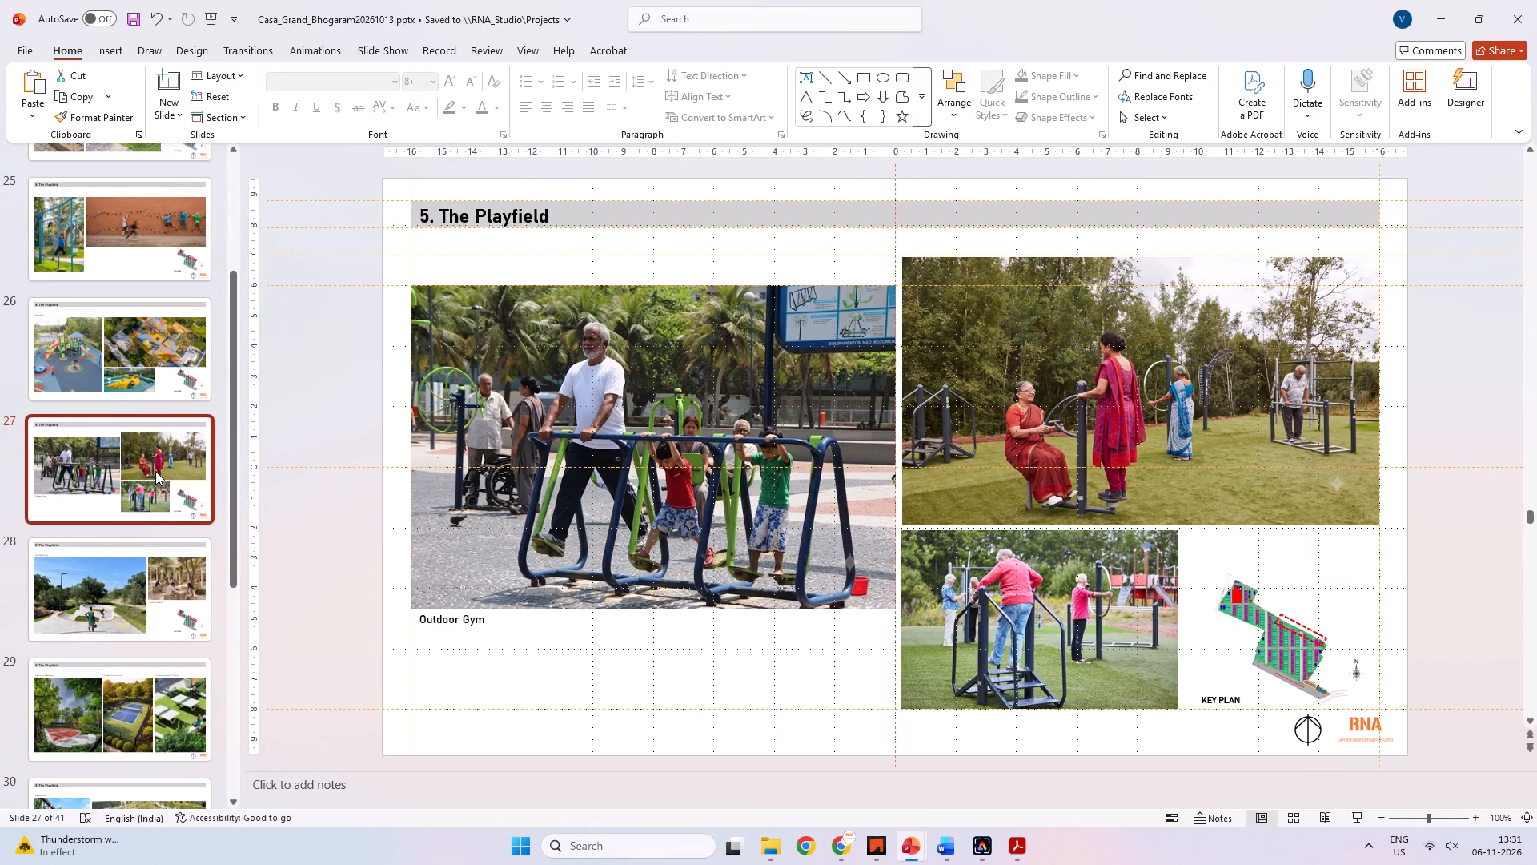
scroll(155, 471, "down", 1)
left_click(157, 473)
scroll(157, 478, "down", 2)
left_click(155, 478)
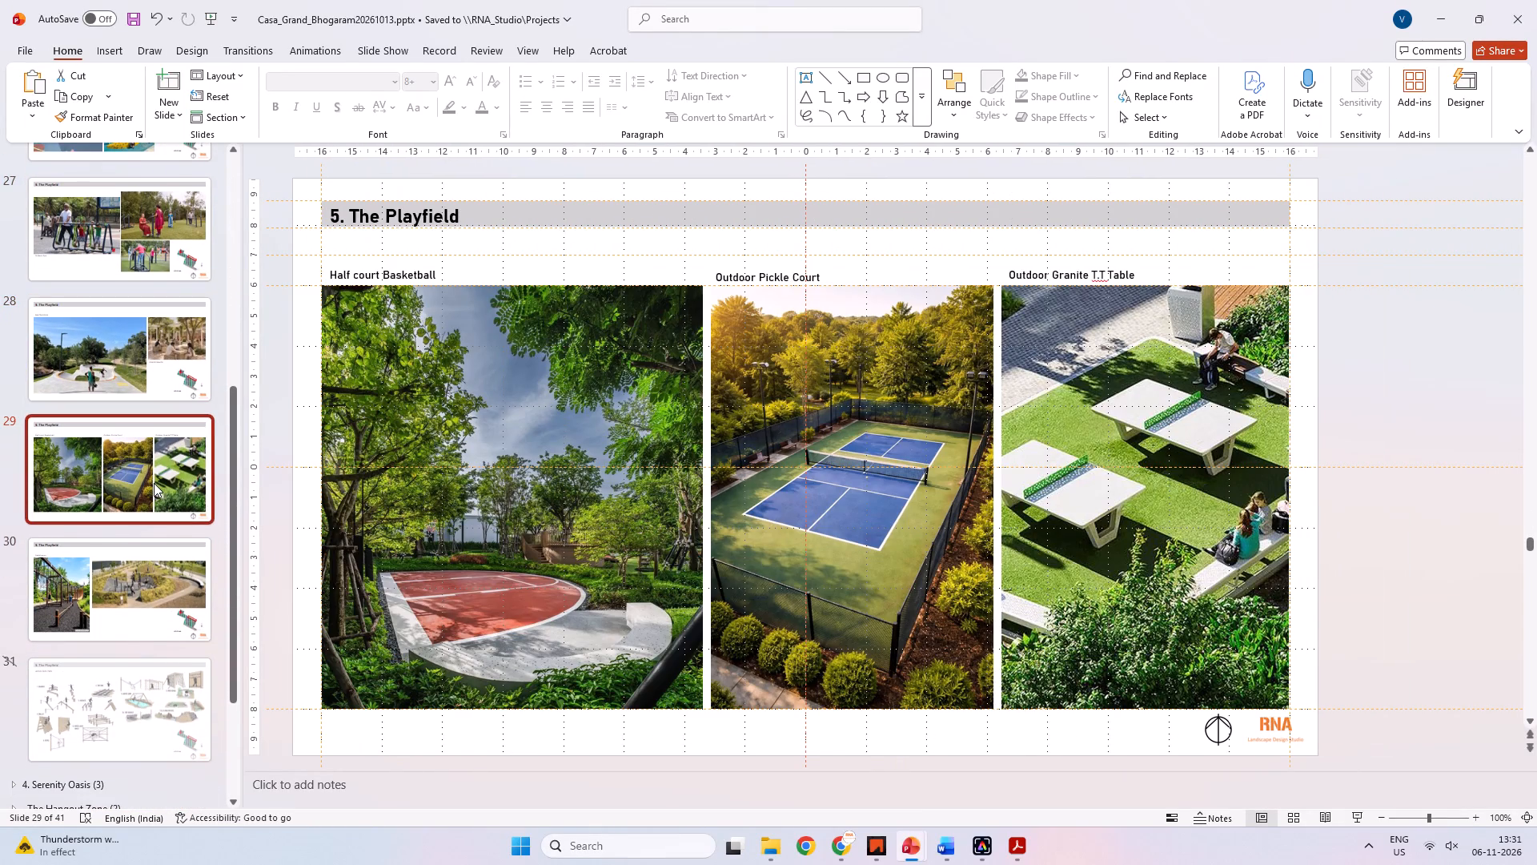
scroll(154, 482, "down", 2)
left_click(142, 484)
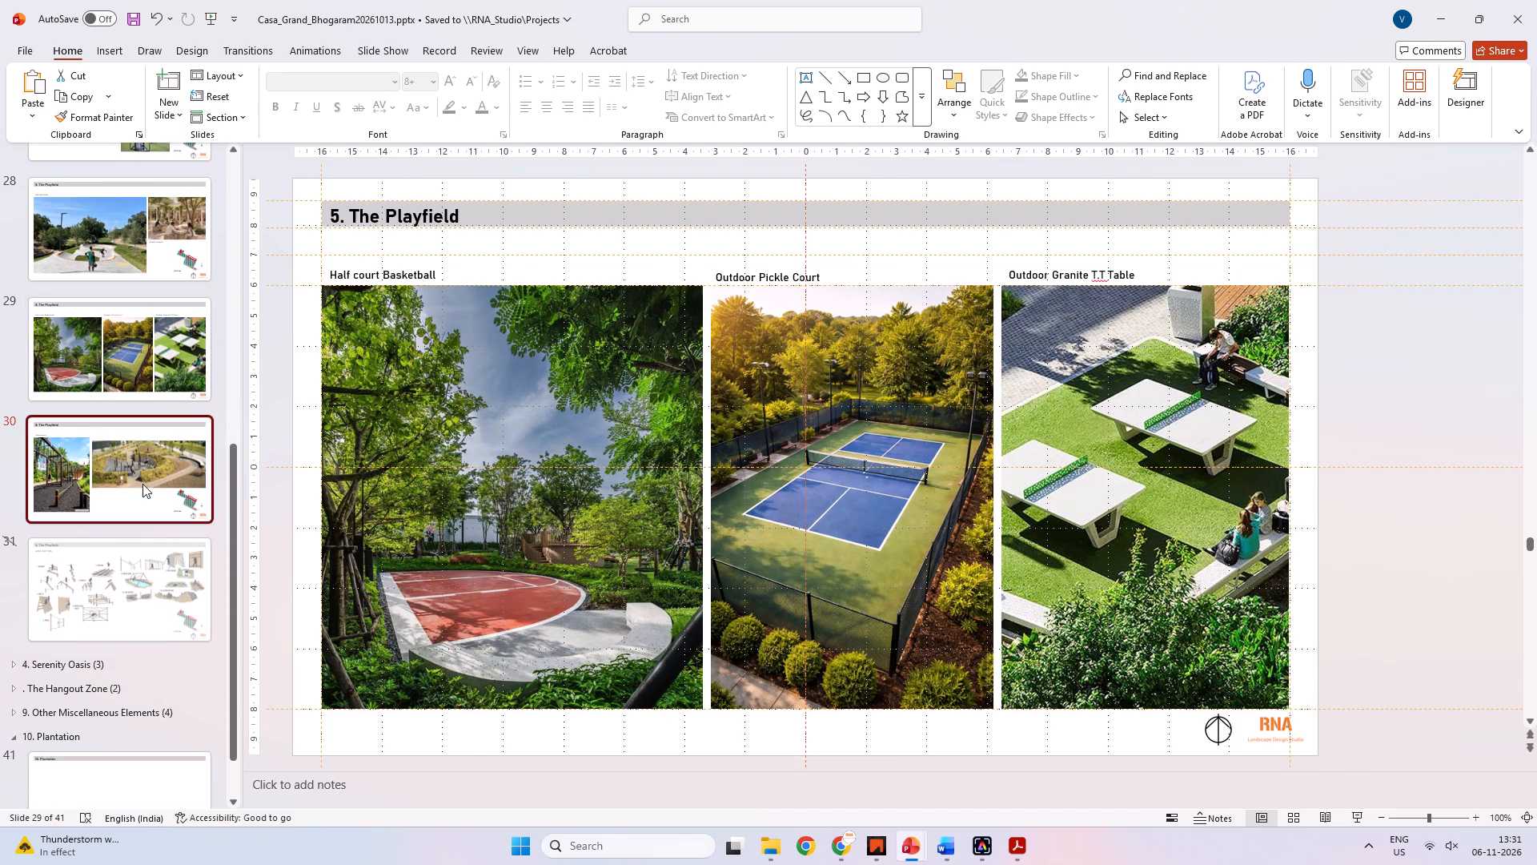
scroll(144, 485, "down", 1)
left_click(145, 510)
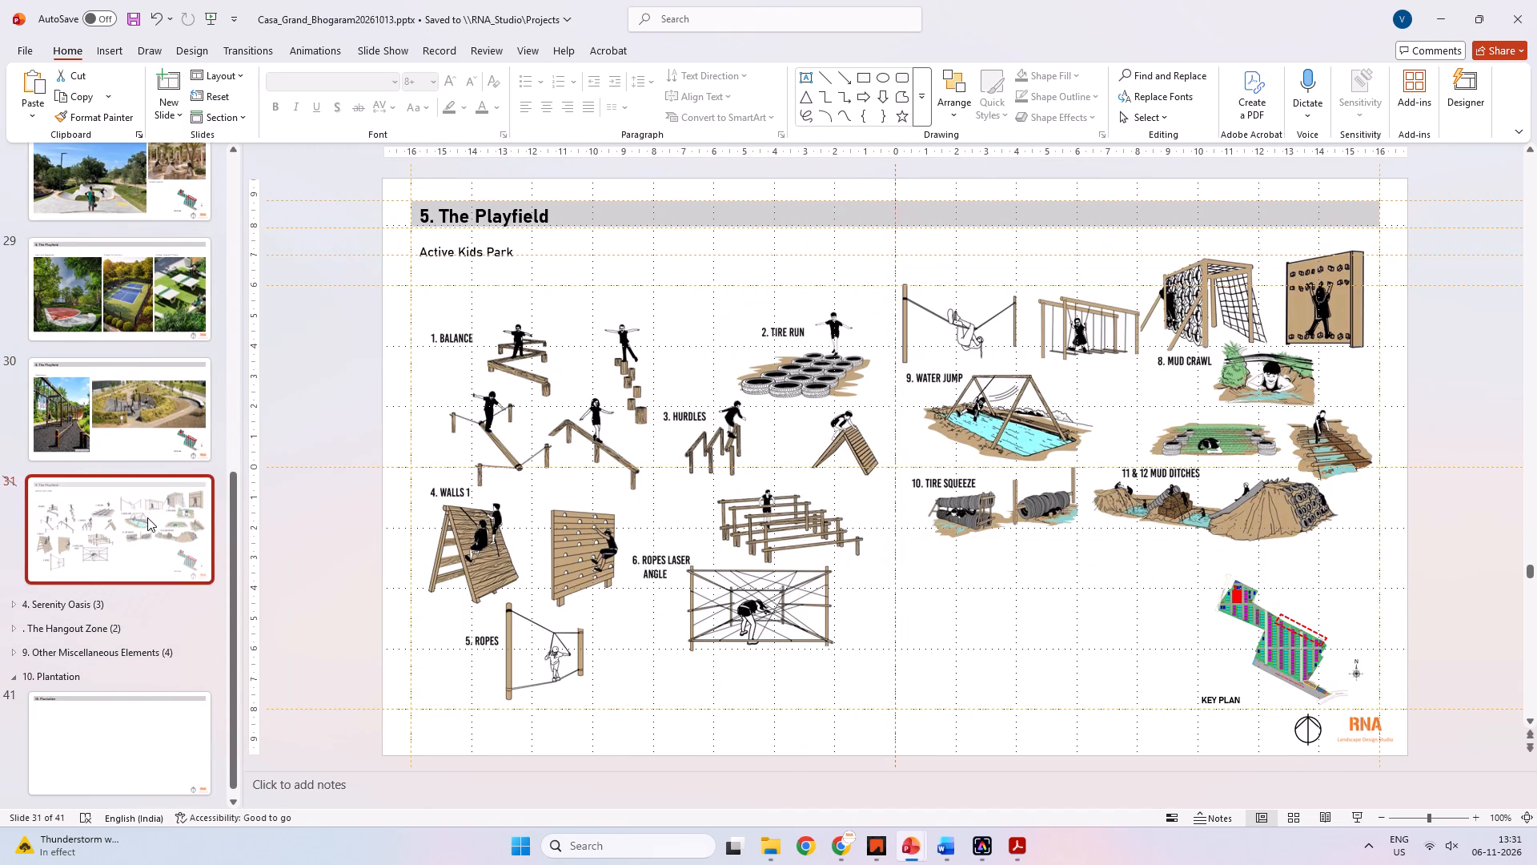
right_click(148, 520)
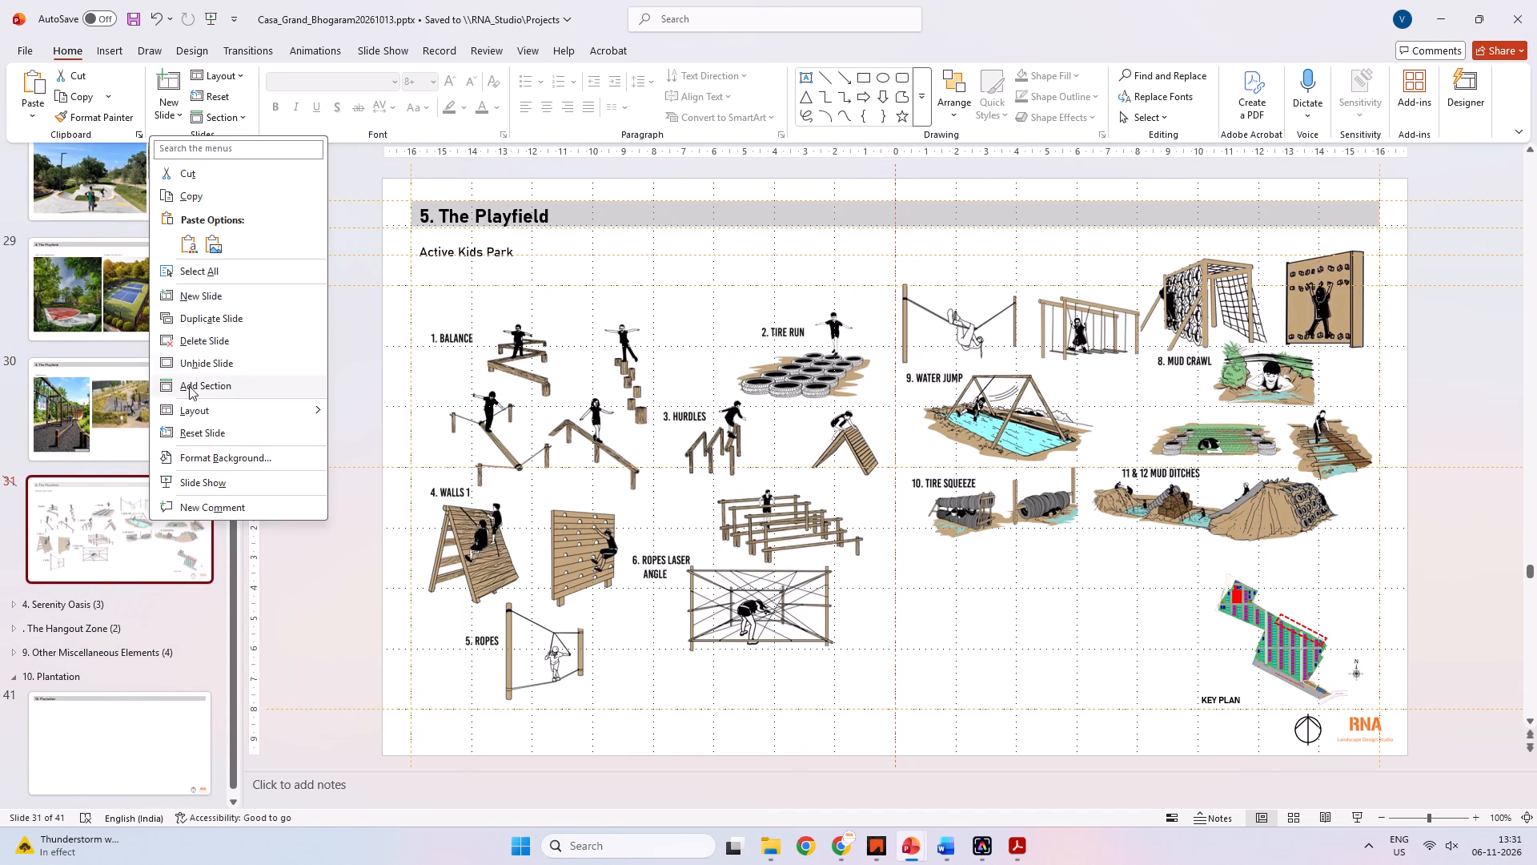
left_click(189, 341)
Expand the Introduction section and select slide 2 with the numbered list of landscape features.
scroll(153, 537, "up", 14)
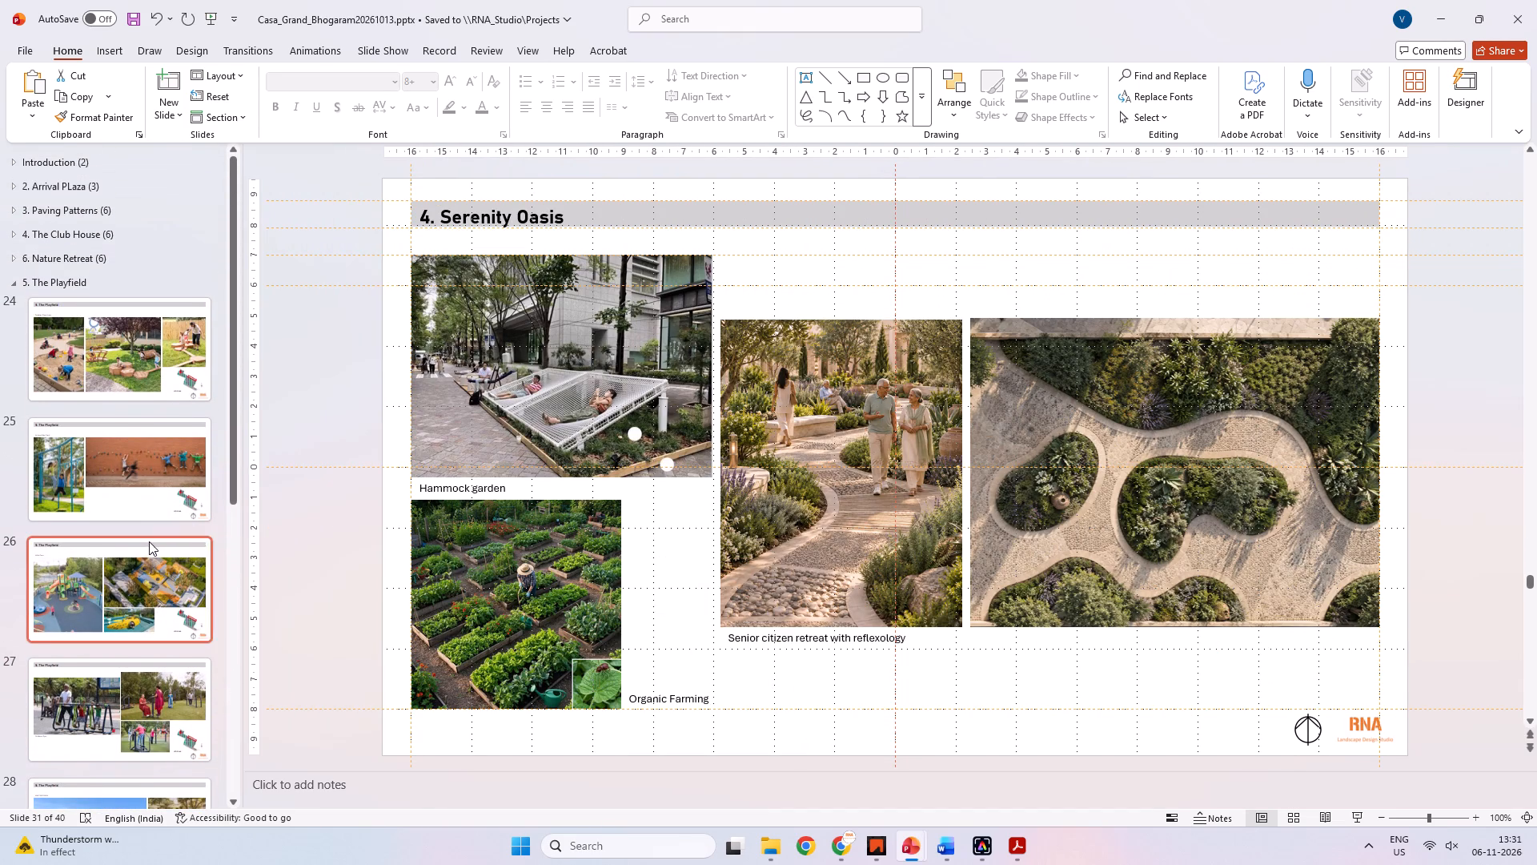
left_click(8, 160)
left_click(138, 384)
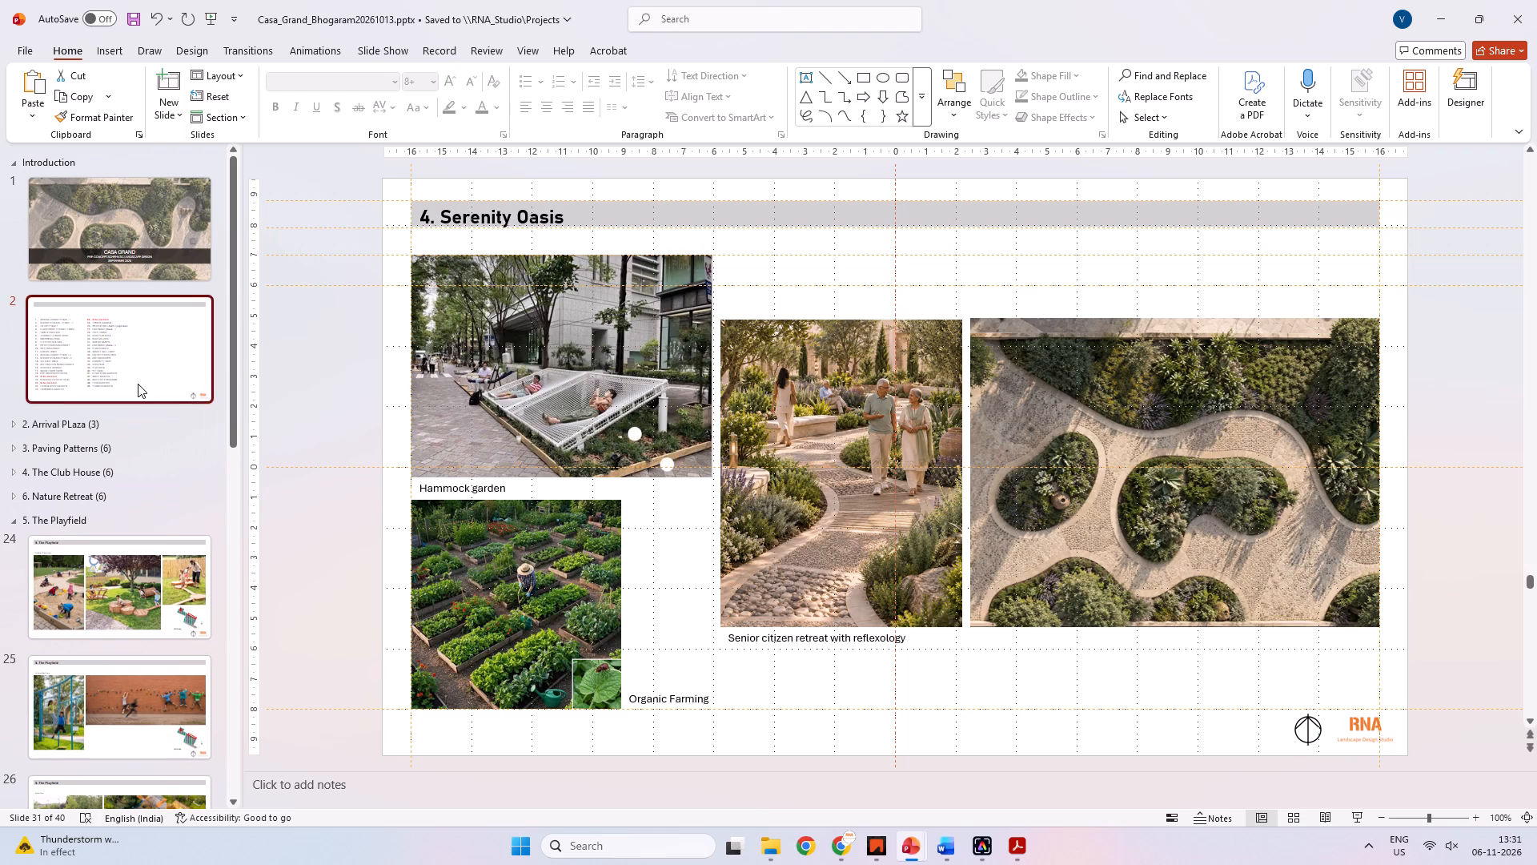
Switch to the CAD landscape layout and examine the Nature Retreat zone, The Verdant Oasis, with its garden labels and the nearby terrace area.
key("alt+Tab")
scroll(339, 422, "down", 2)
middle_click_drag(340, 409, 242, 416)
scroll(307, 337, "up", 3)
scroll(507, 392, "down", 1)
middle_click_drag(507, 392, 218, 191)
middle_click_drag(562, 541, 457, 359)
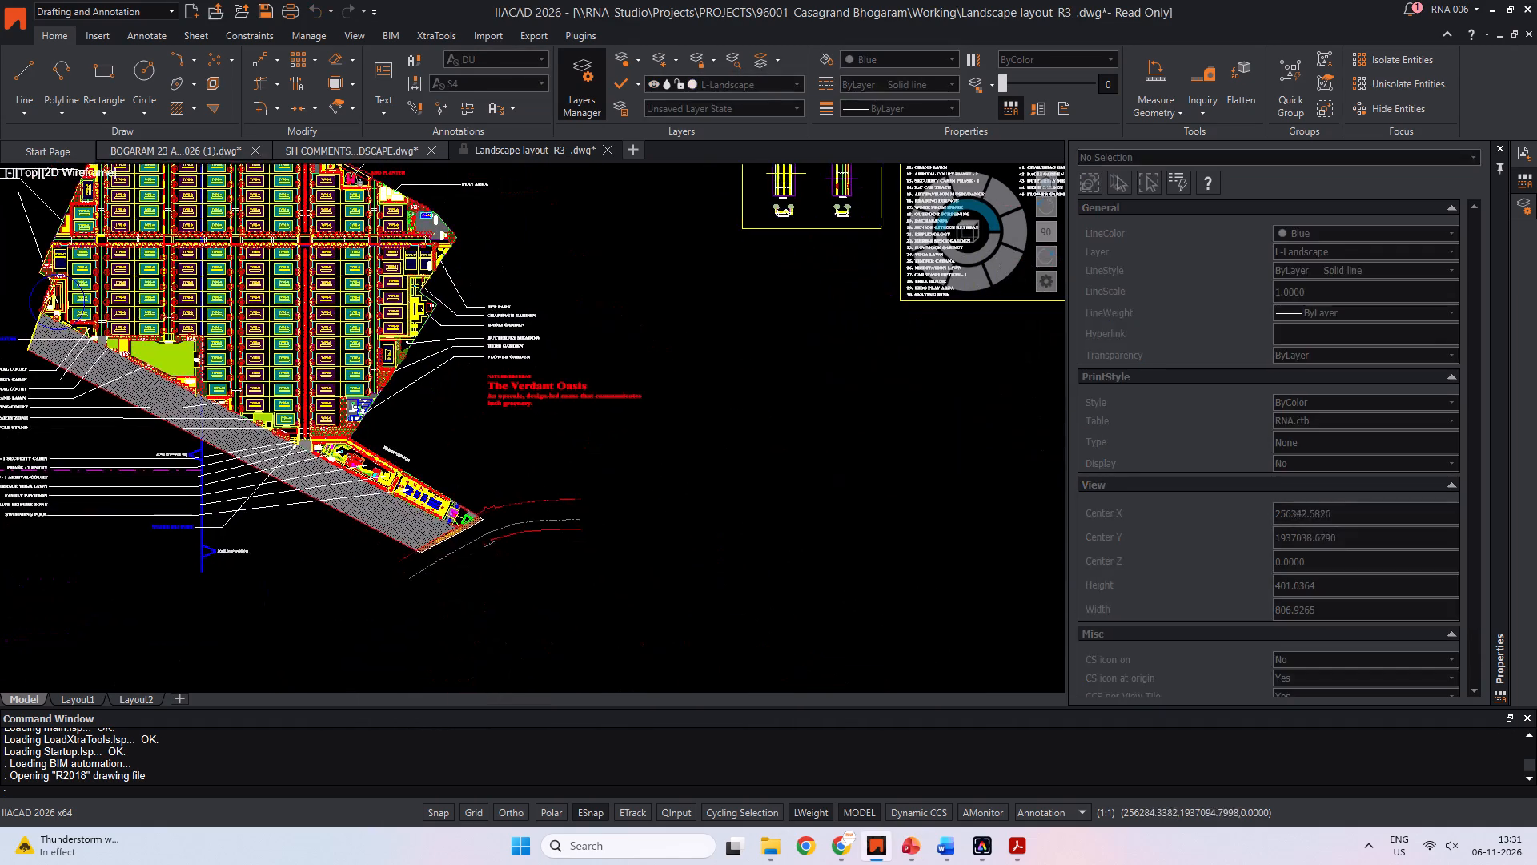
scroll(490, 461, "up", 3)
middle_click_drag(331, 419, 683, 340)
scroll(618, 351, "down", 1)
middle_click_drag(617, 351, 580, 404)
middle_click_drag(663, 356, 646, 377)
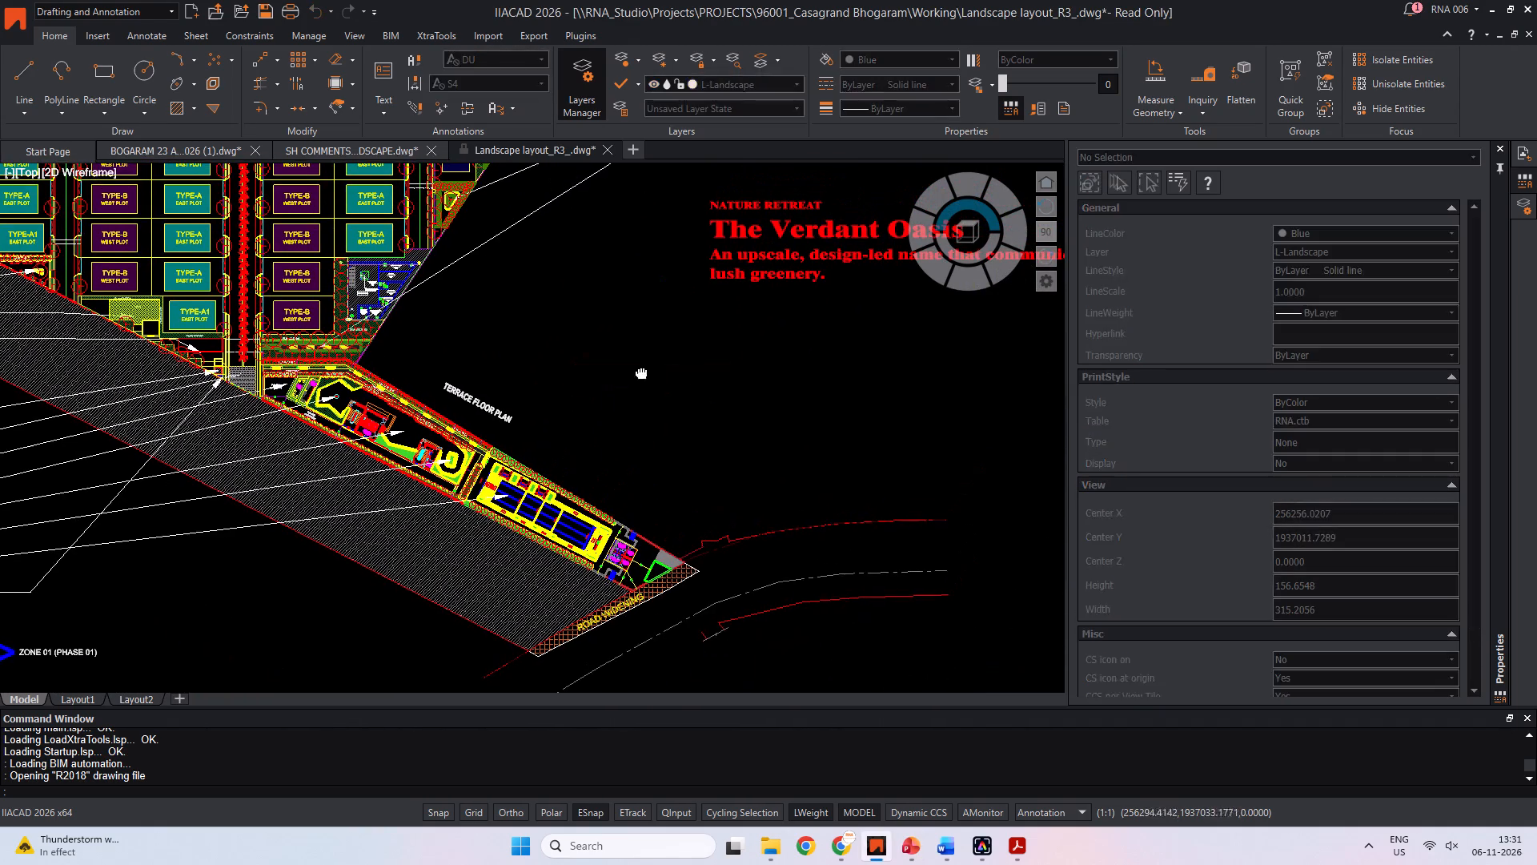
middle_click_drag(646, 377, 619, 426)
middle_click_drag(595, 331, 542, 521)
scroll(650, 406, "up", 1)
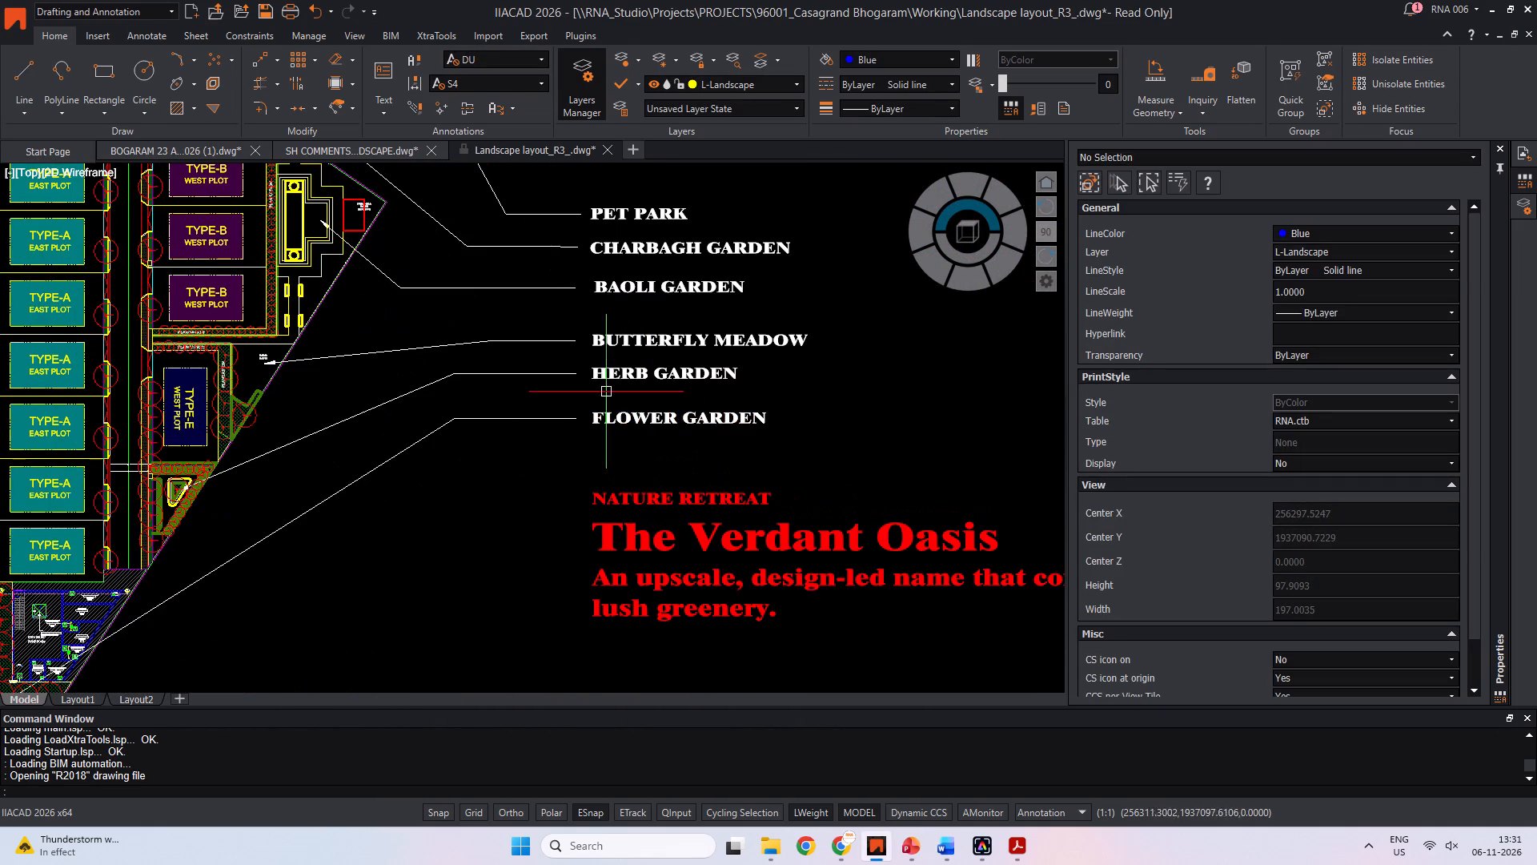
middle_click_drag(568, 387, 596, 446)
Examine the remaining zones across the site layout, including The Hangout and The Play Field, back to The Verdant Oasis.
scroll(548, 447, "down", 3)
middle_click_drag(532, 442, 679, 524)
middle_click_drag(251, 348, 365, 476)
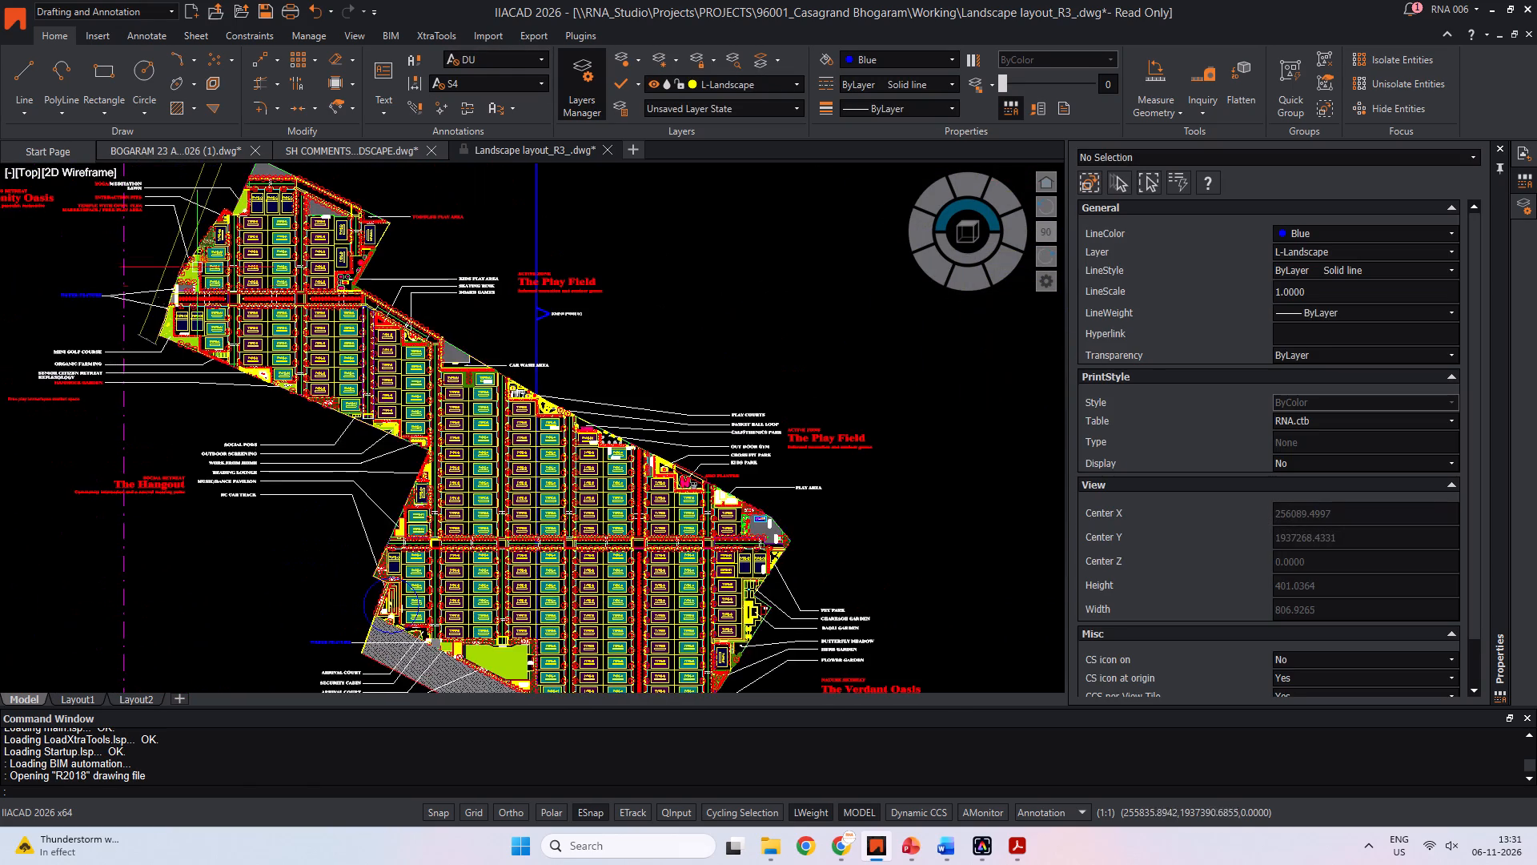
scroll(195, 229, "up", 3)
middle_click_drag(172, 368, 372, 359)
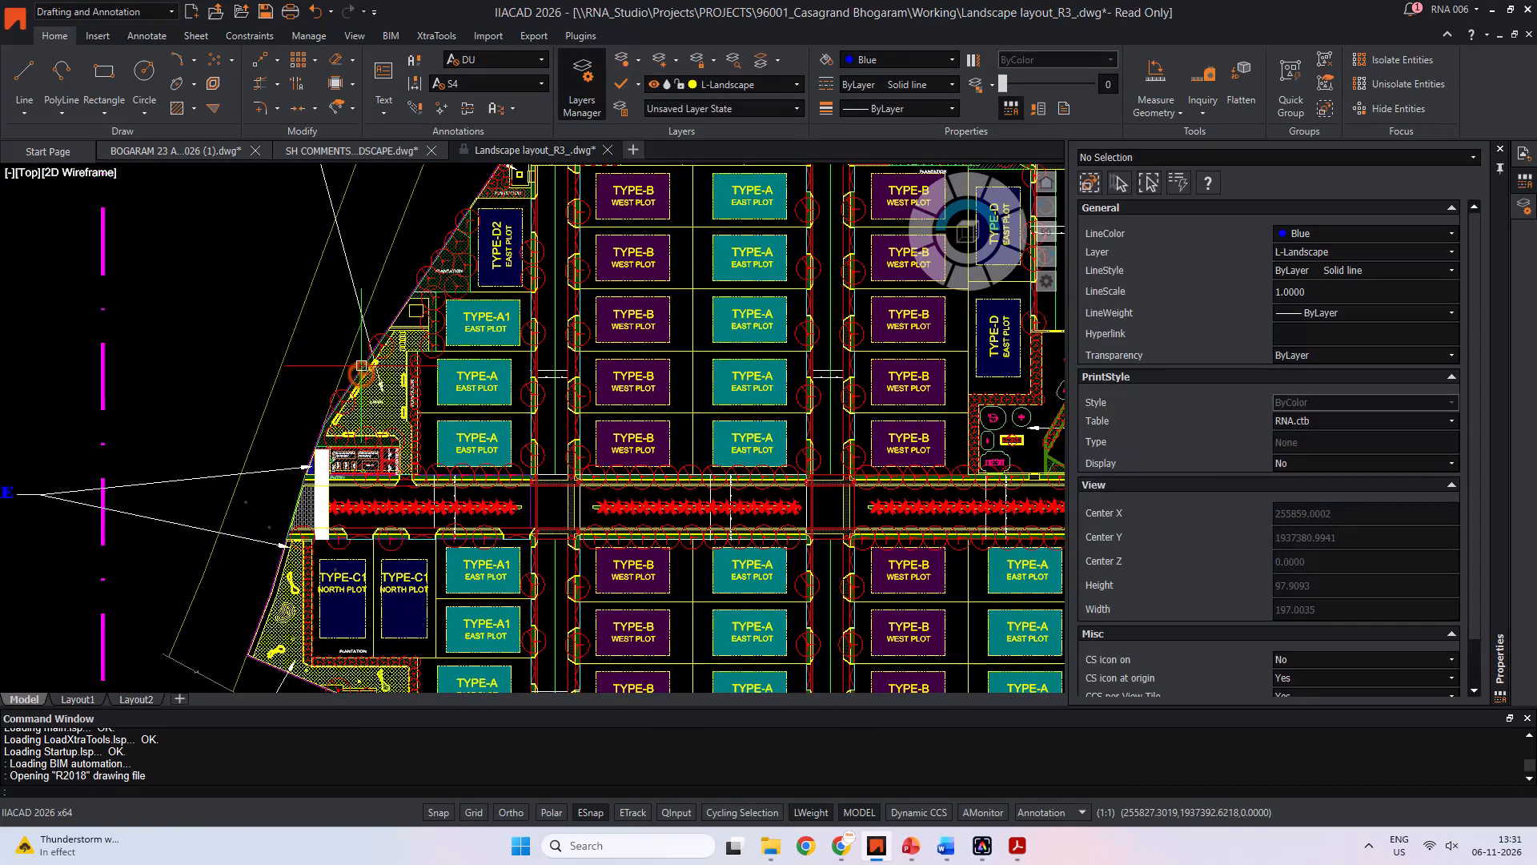
scroll(393, 354, "down", 2)
middle_click_drag(427, 329, 227, 199)
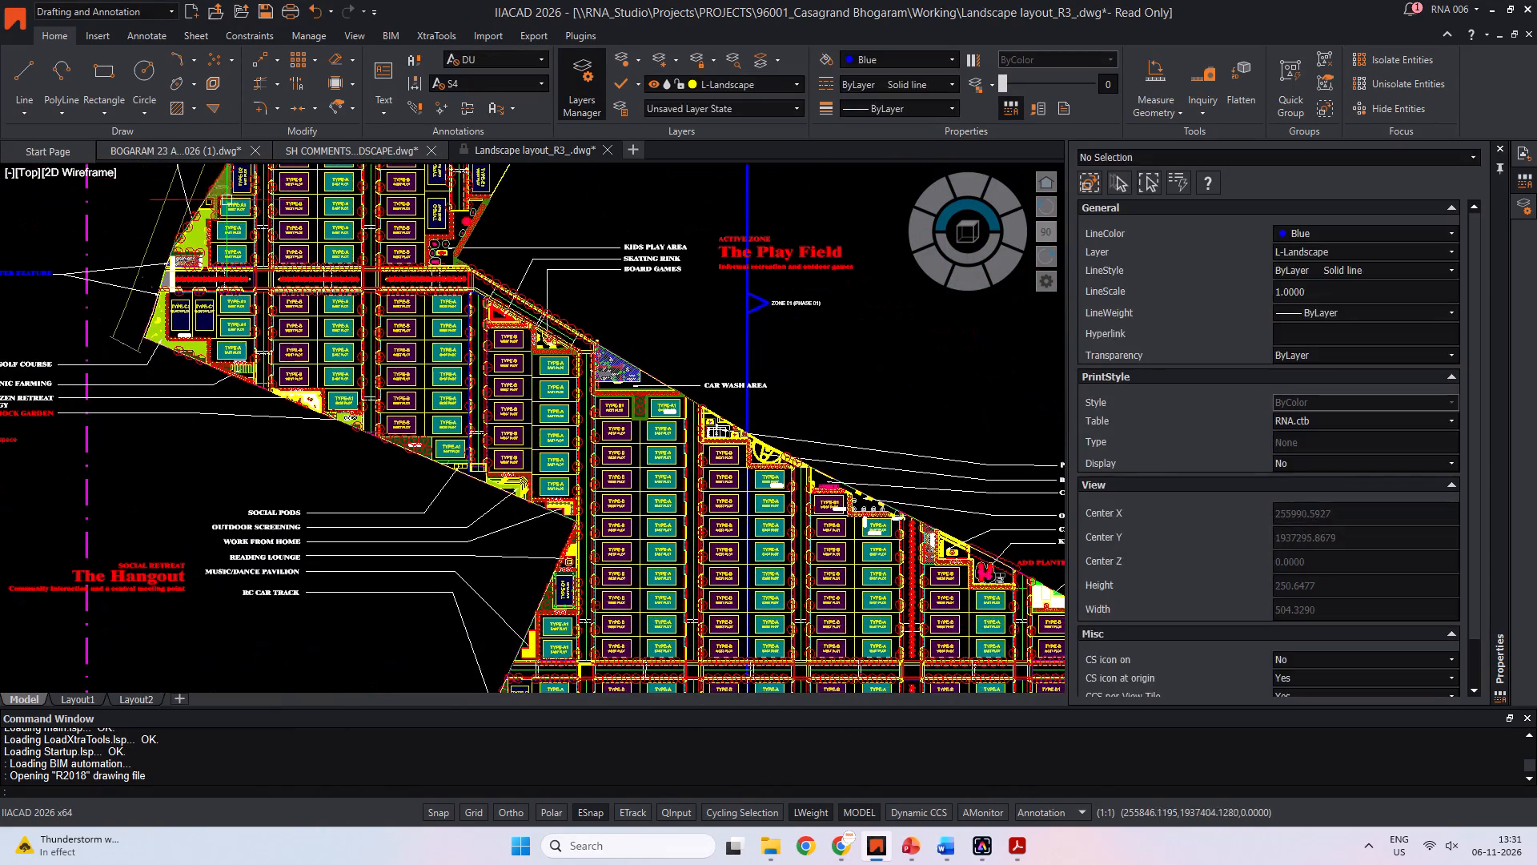
middle_click_drag(735, 474, 416, 304)
middle_click_drag(736, 607, 588, 394)
middle_click_drag(693, 521, 539, 497)
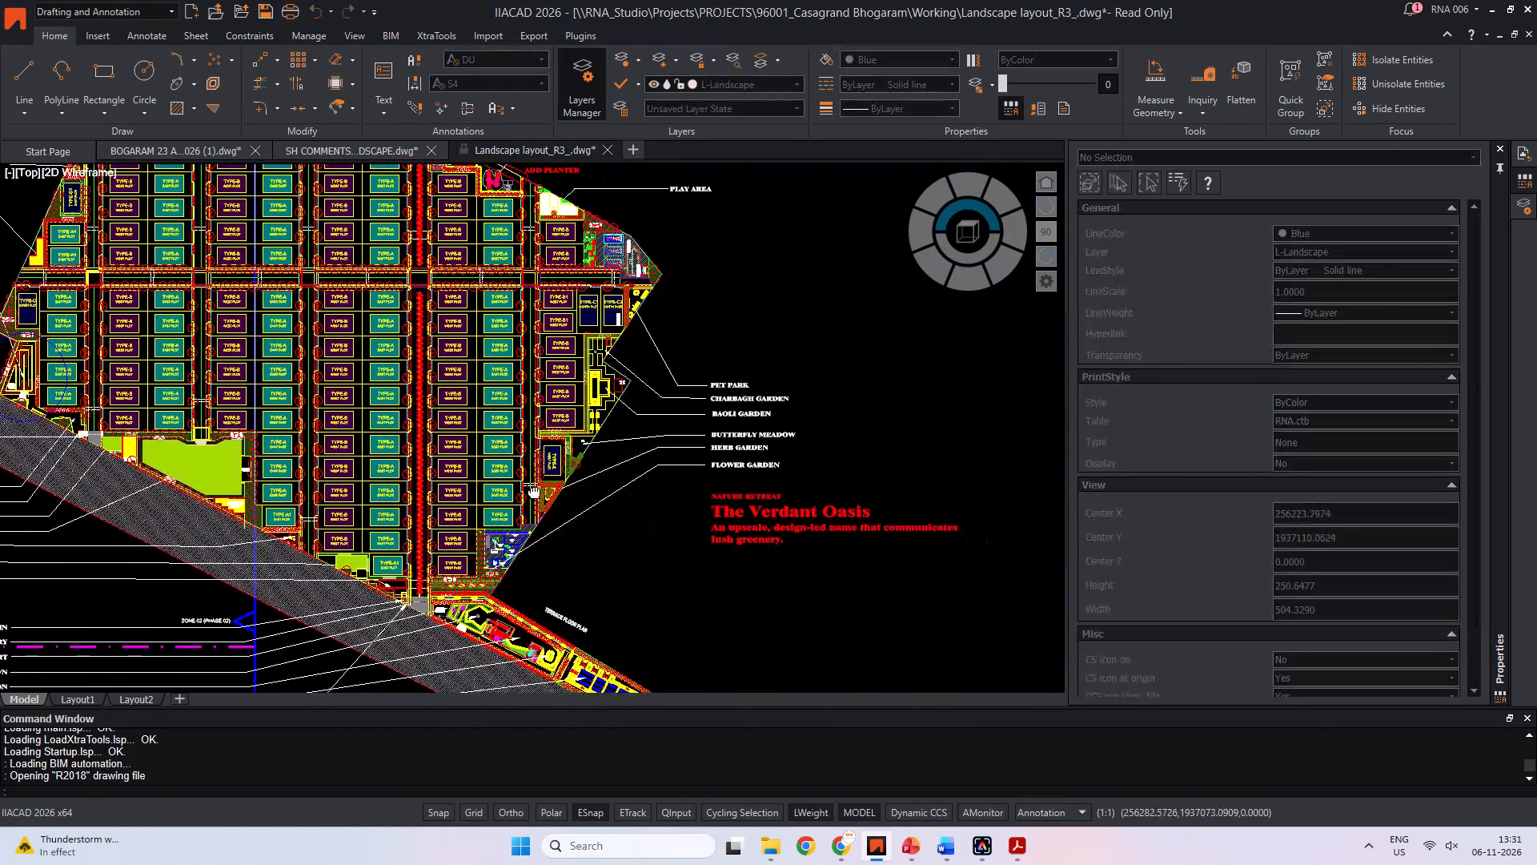
middle_click_drag(539, 497, 446, 509)
Return to the PowerPoint presentation and duplicate slide 2 with the numbered list of landscape features.
key("alt+Tab")
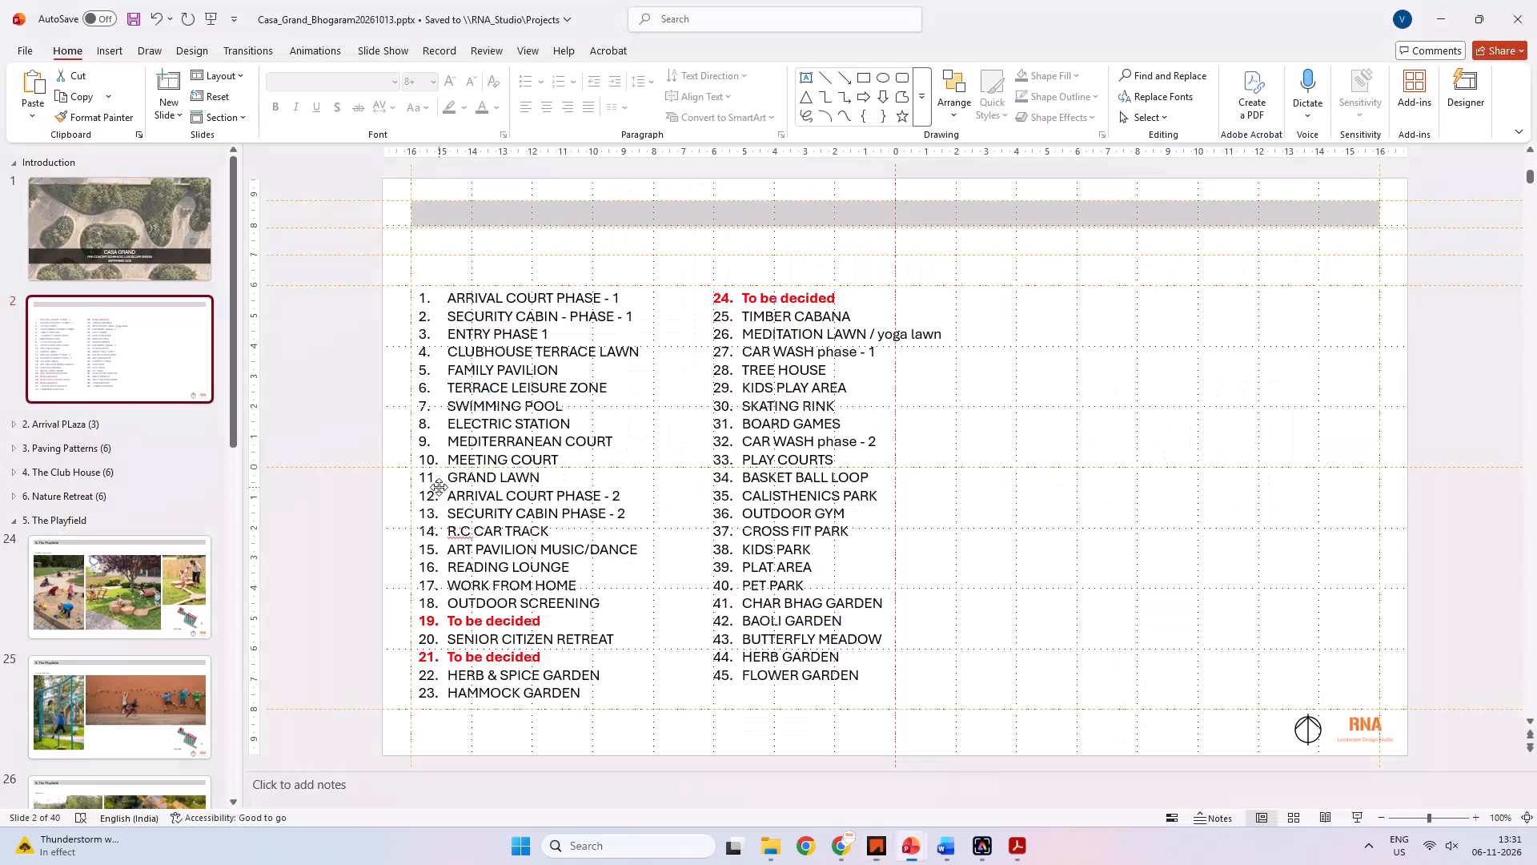
left_click_drag(1073, 3, 1292, 149)
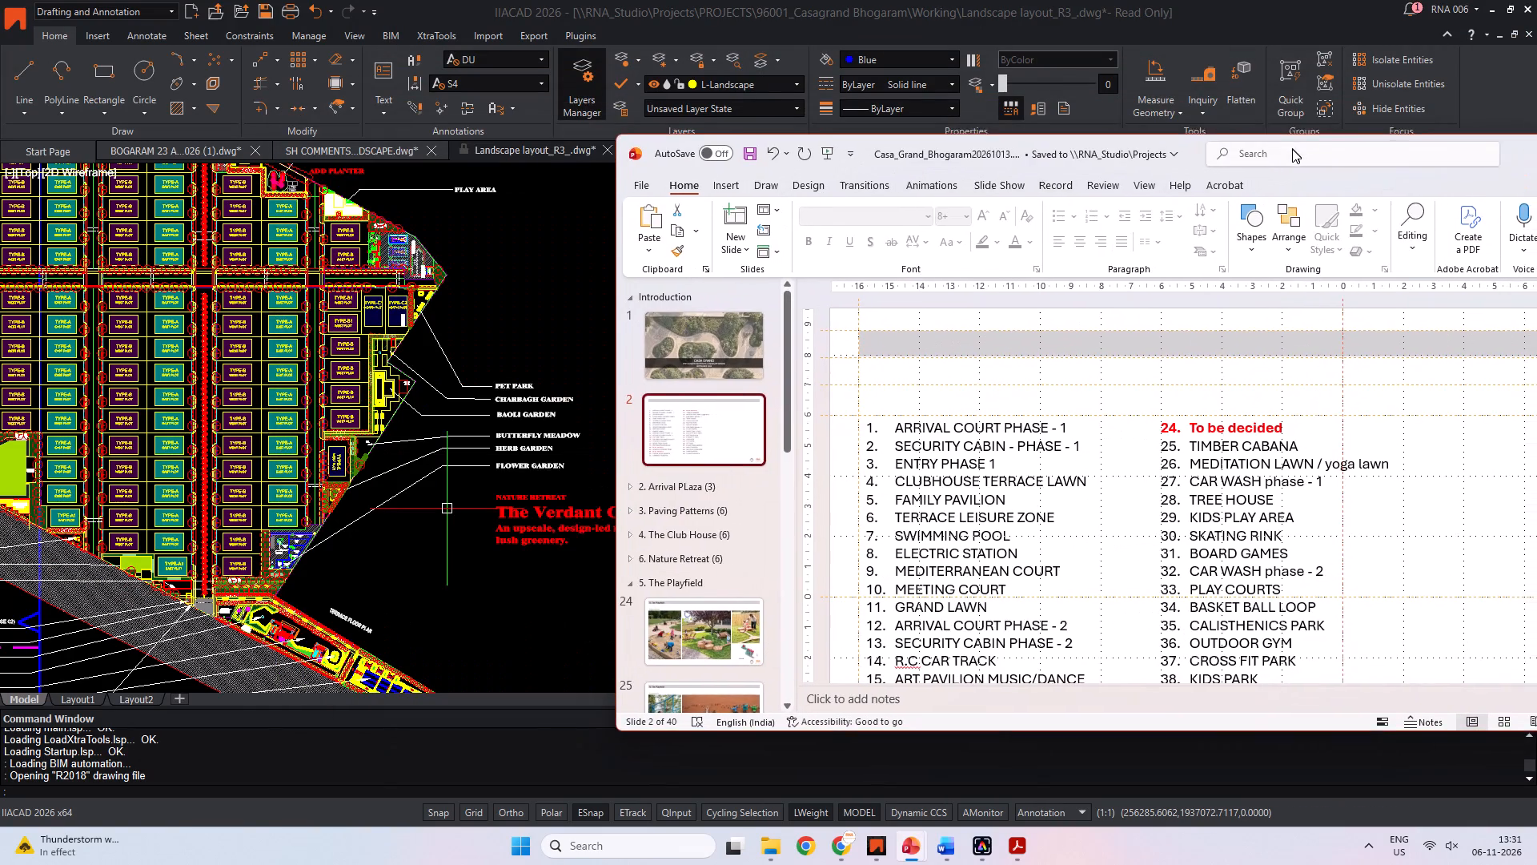
left_click_drag(1292, 149, 1005, 0)
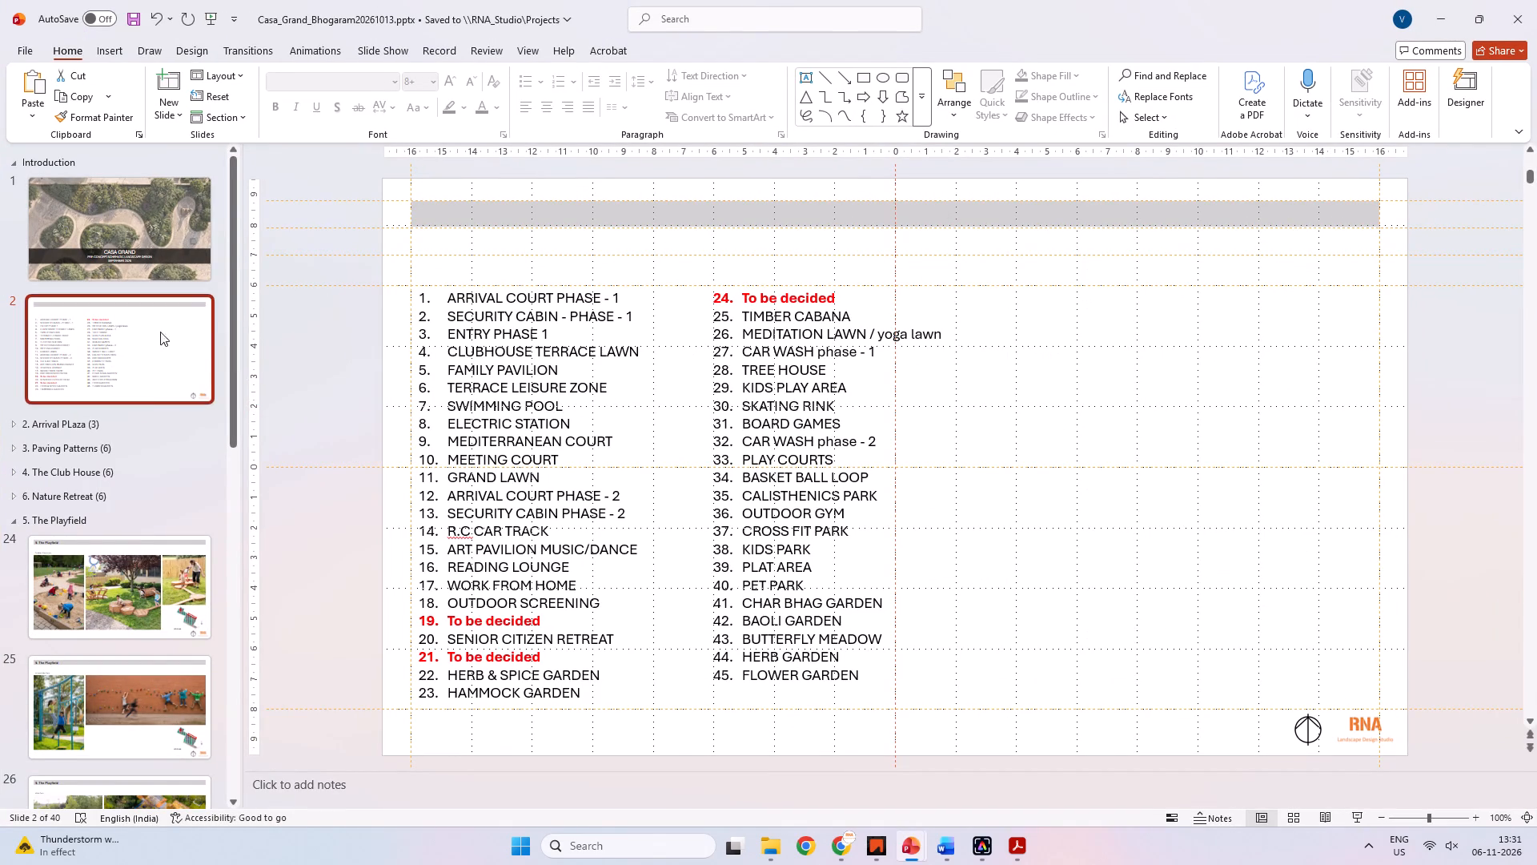
right_click(151, 330)
left_click(215, 513)
left_click(131, 481)
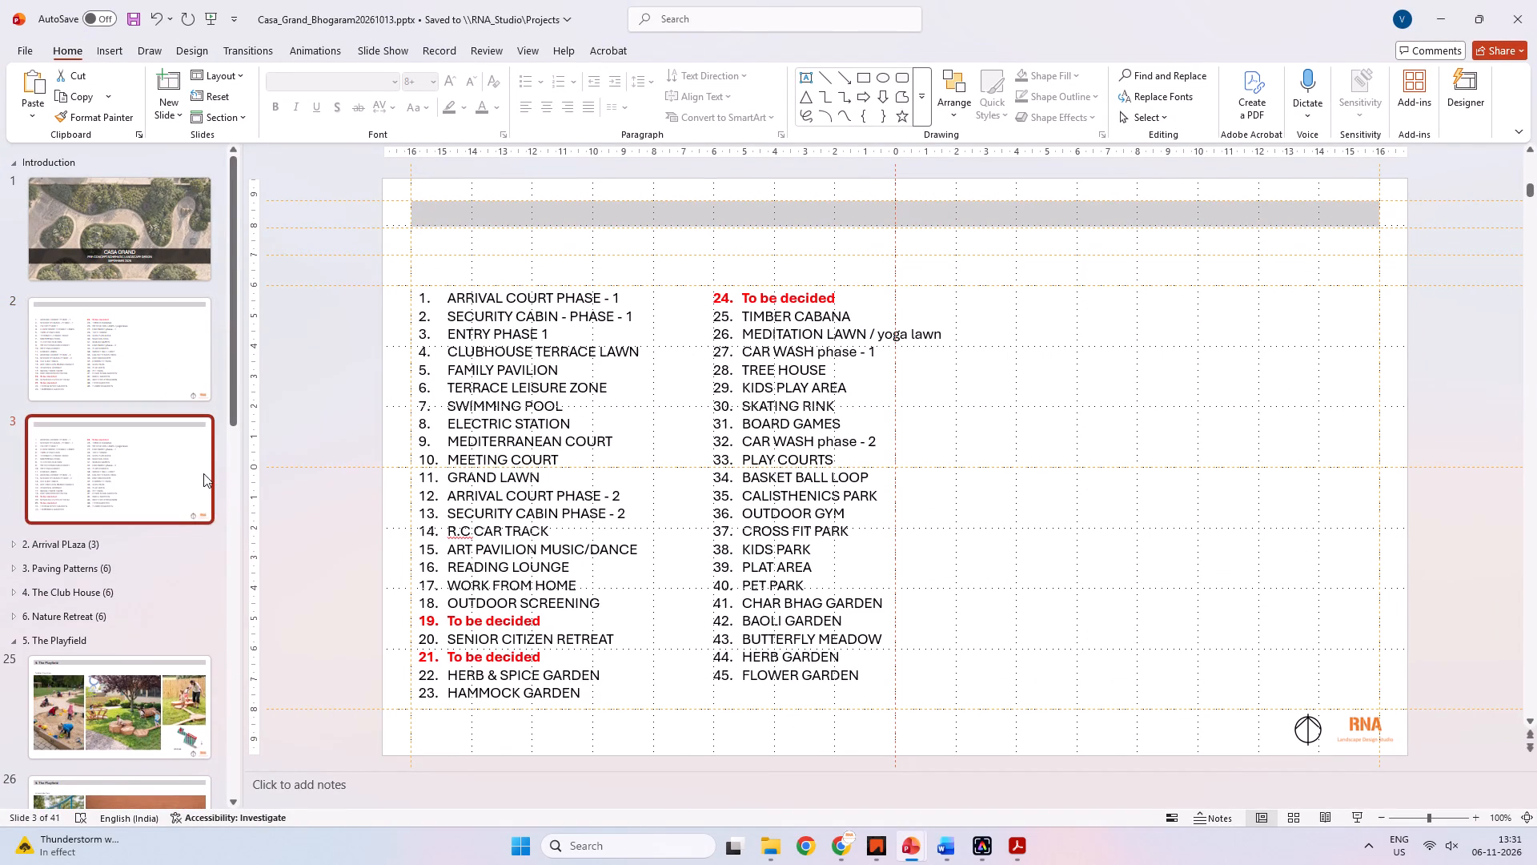
Clear all the list text on the duplicated slide 3, keeping the empty text box with its automatic numbering.
left_click(524, 483)
left_click_drag(601, 694, 550, 614)
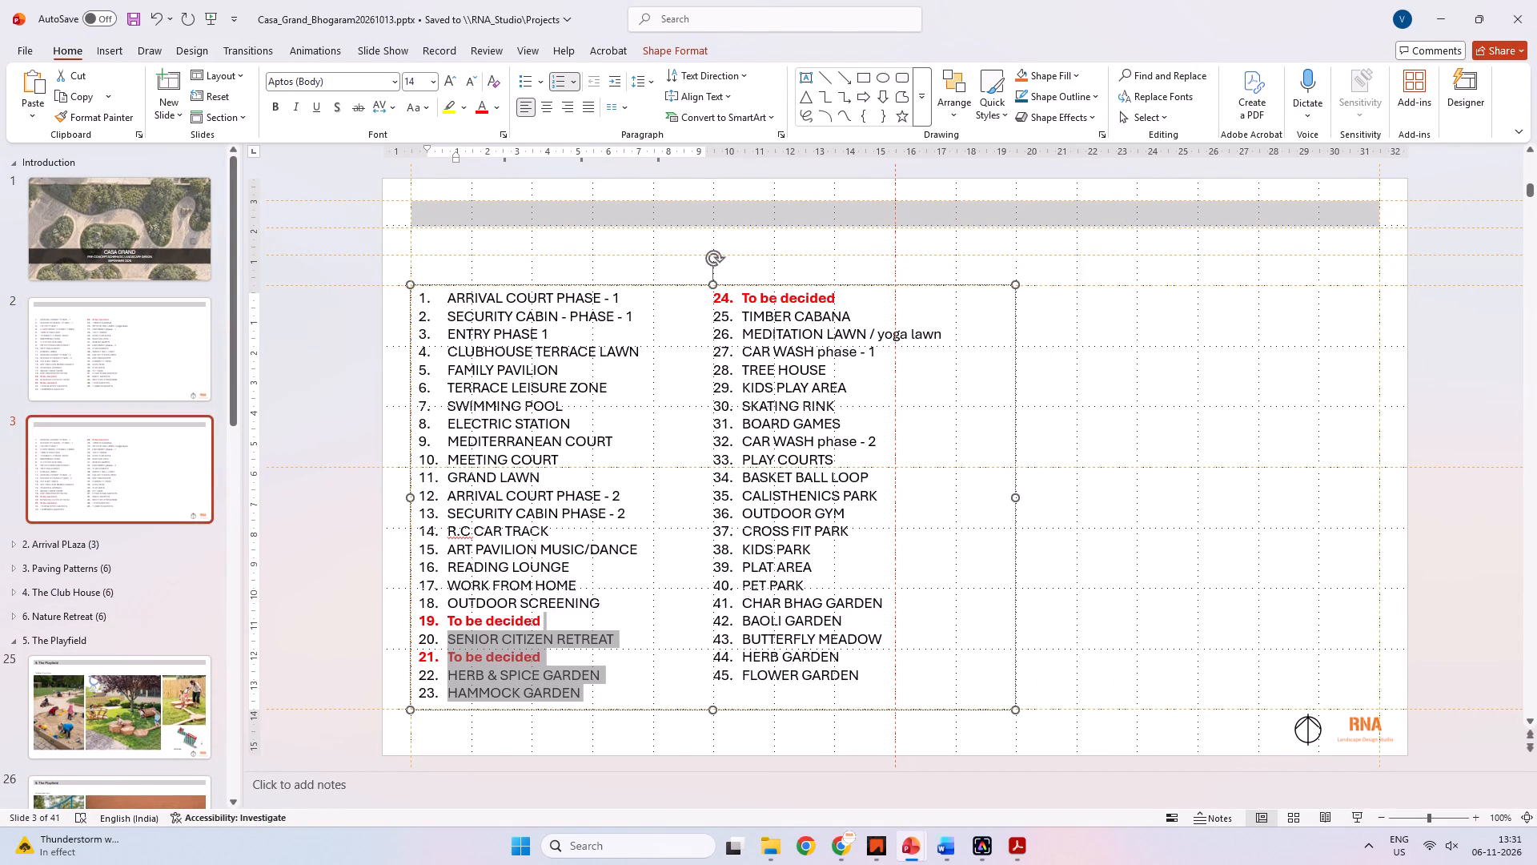
key("ctrl+a")
key("BackSpace")
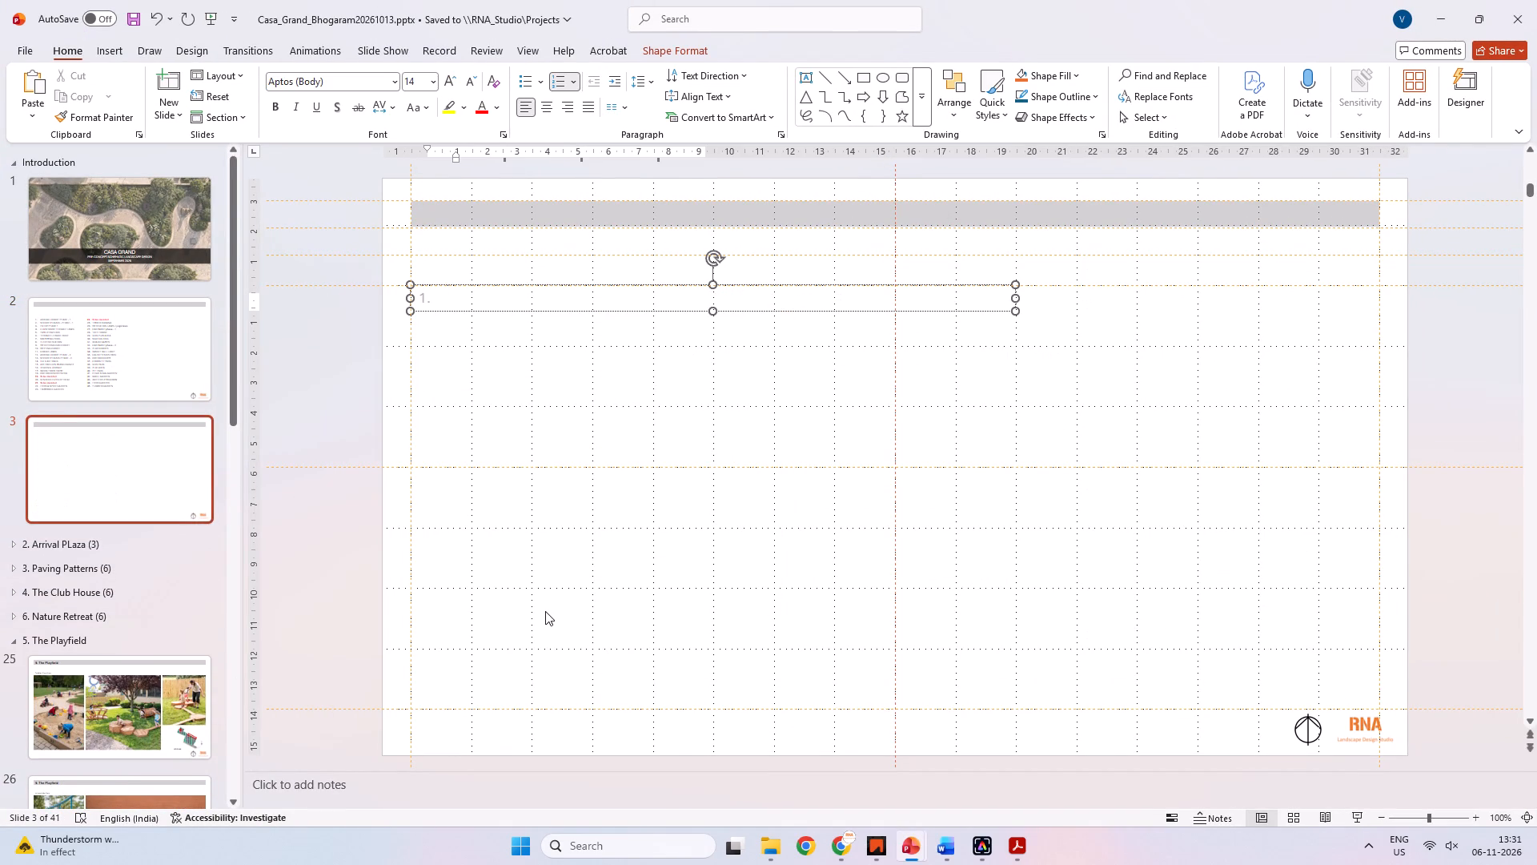
key("BackSpace")
key("ctrl+z")
Switch to the CAD layout and examine the Phase 1 and Phase 2 arrival, entry and terrace labels along the site's lower boundary.
key("alt+Tab")
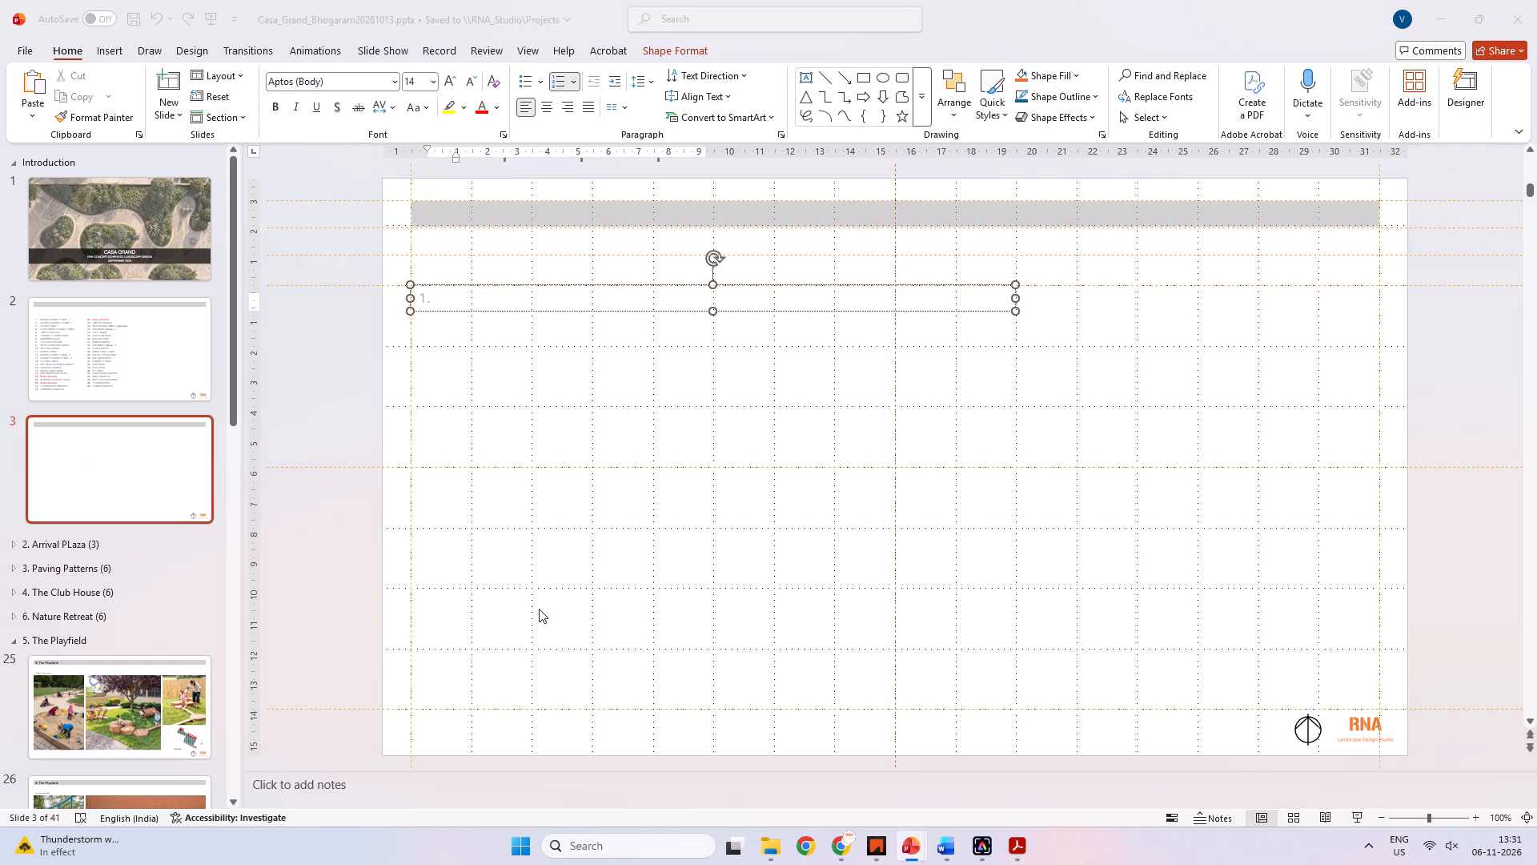
key("alt+Tab")
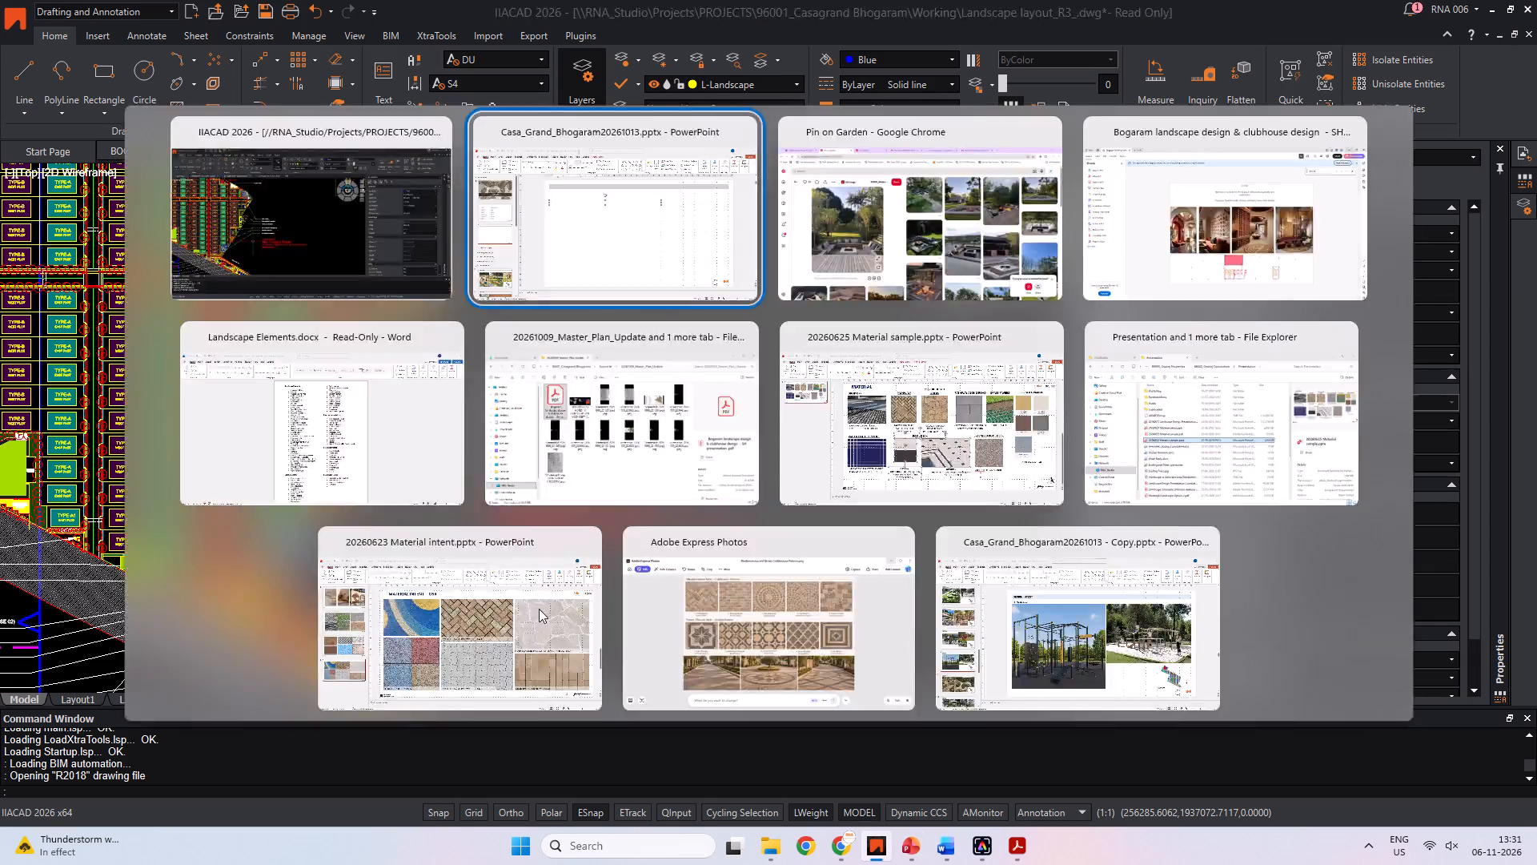
key("alt+Tab")
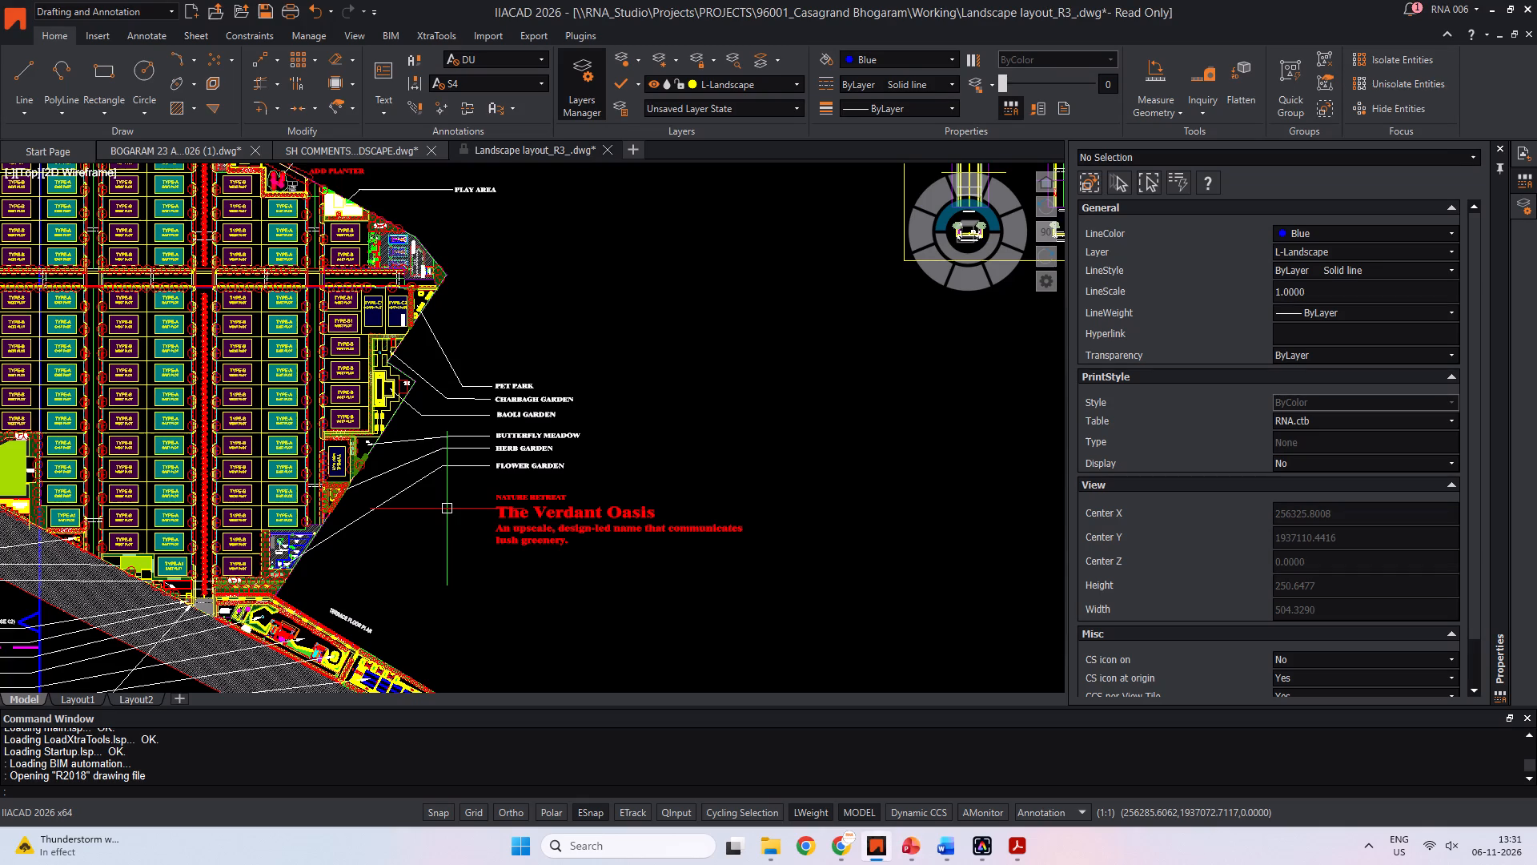
middle_click_drag(415, 619, 684, 400)
middle_click_drag(321, 480, 338, 477)
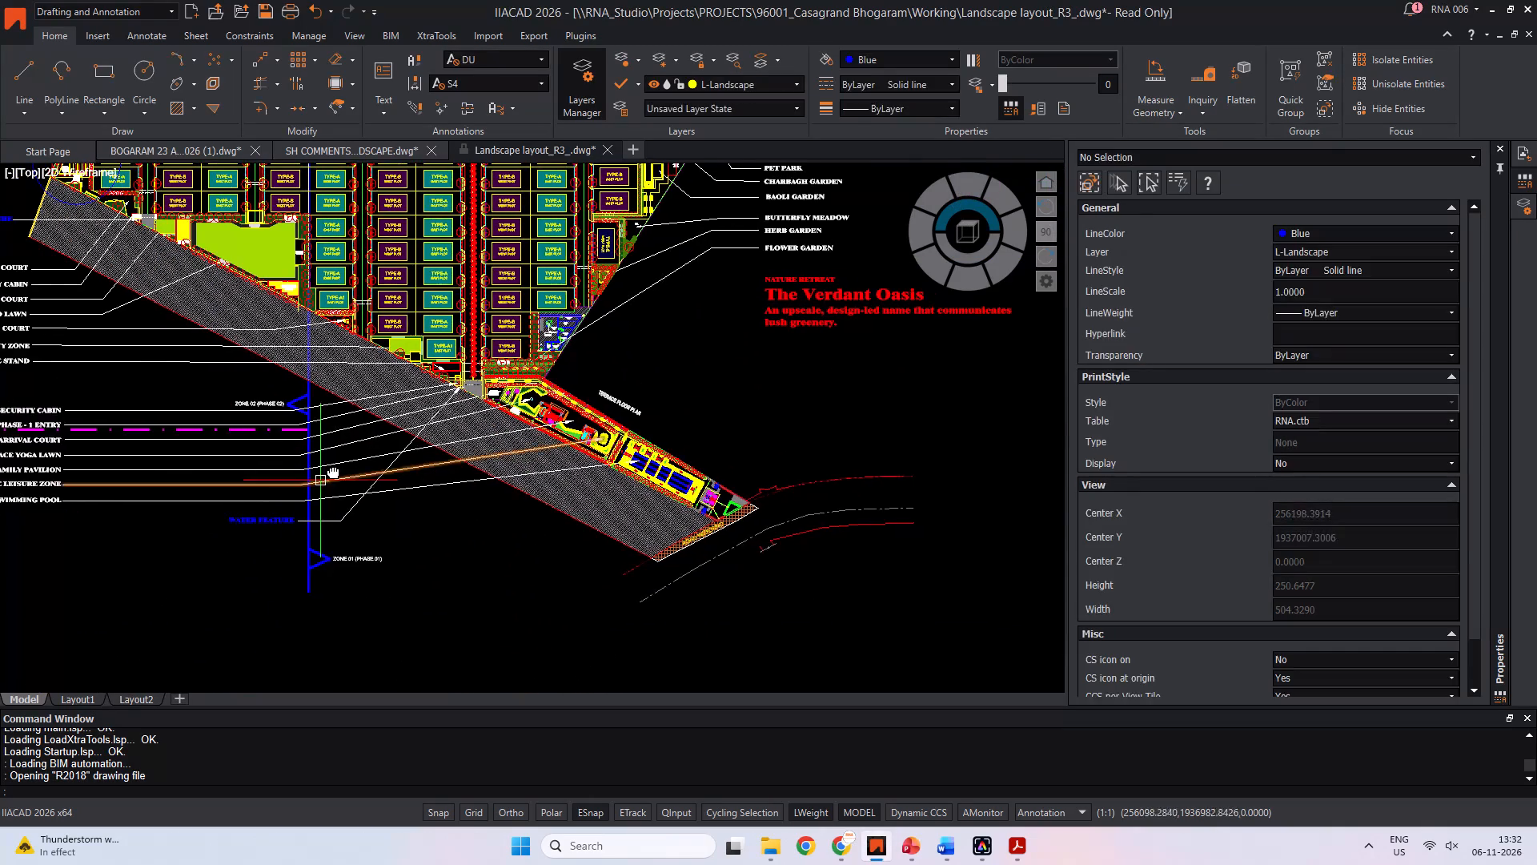
middle_click_drag(338, 477, 612, 466)
middle_click_drag(163, 409, 291, 411)
scroll(391, 402, "up", 2)
scroll(379, 394, "down", 1)
middle_click_drag(386, 388, 387, 424)
scroll(503, 440, "up", 1)
middle_click_drag(509, 438, 216, 364)
scroll(389, 375, "down", 1)
middle_click_drag(386, 374, 401, 445)
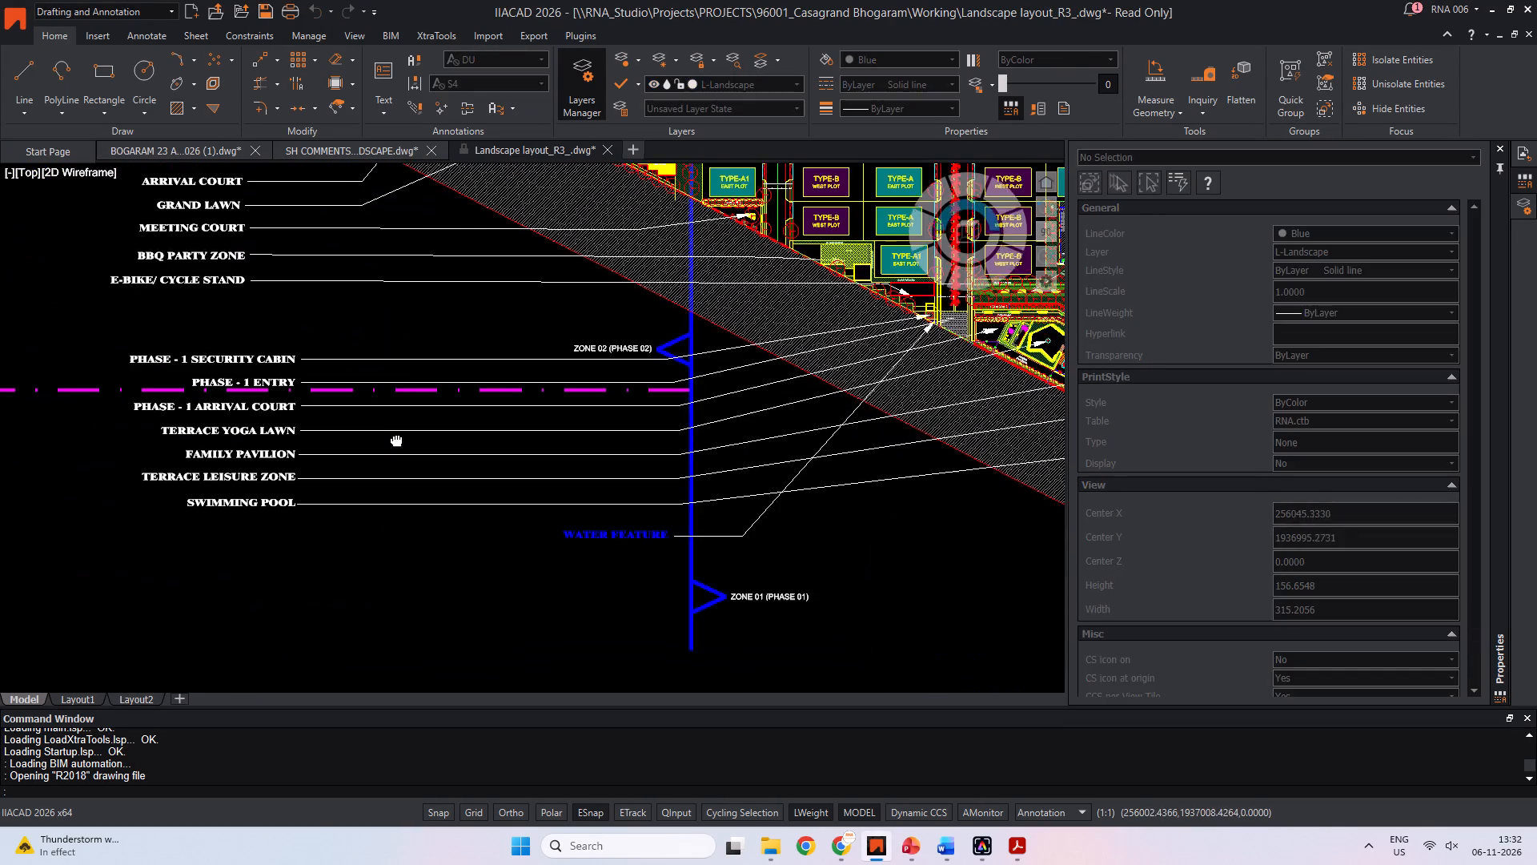
middle_click_drag(401, 445, 402, 481)
middle_click_drag(473, 424, 289, 375)
middle_click_drag(295, 380, 404, 393)
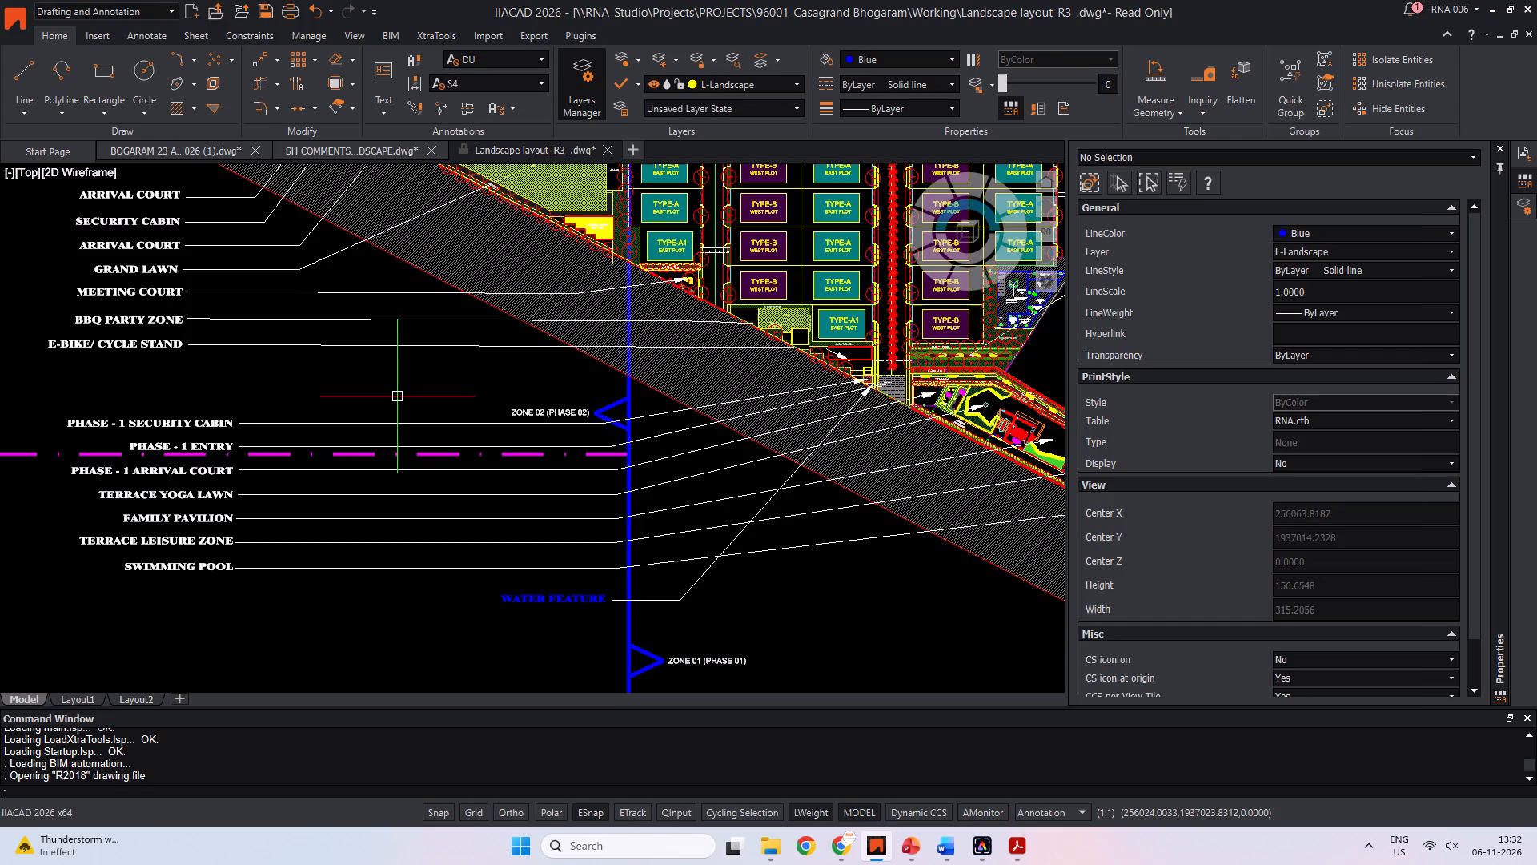
Back in the PowerPoint presentation, enter "Arrival entry phase – I" as the first list item on slide 3 and start a second item.
key("alt+Tab")
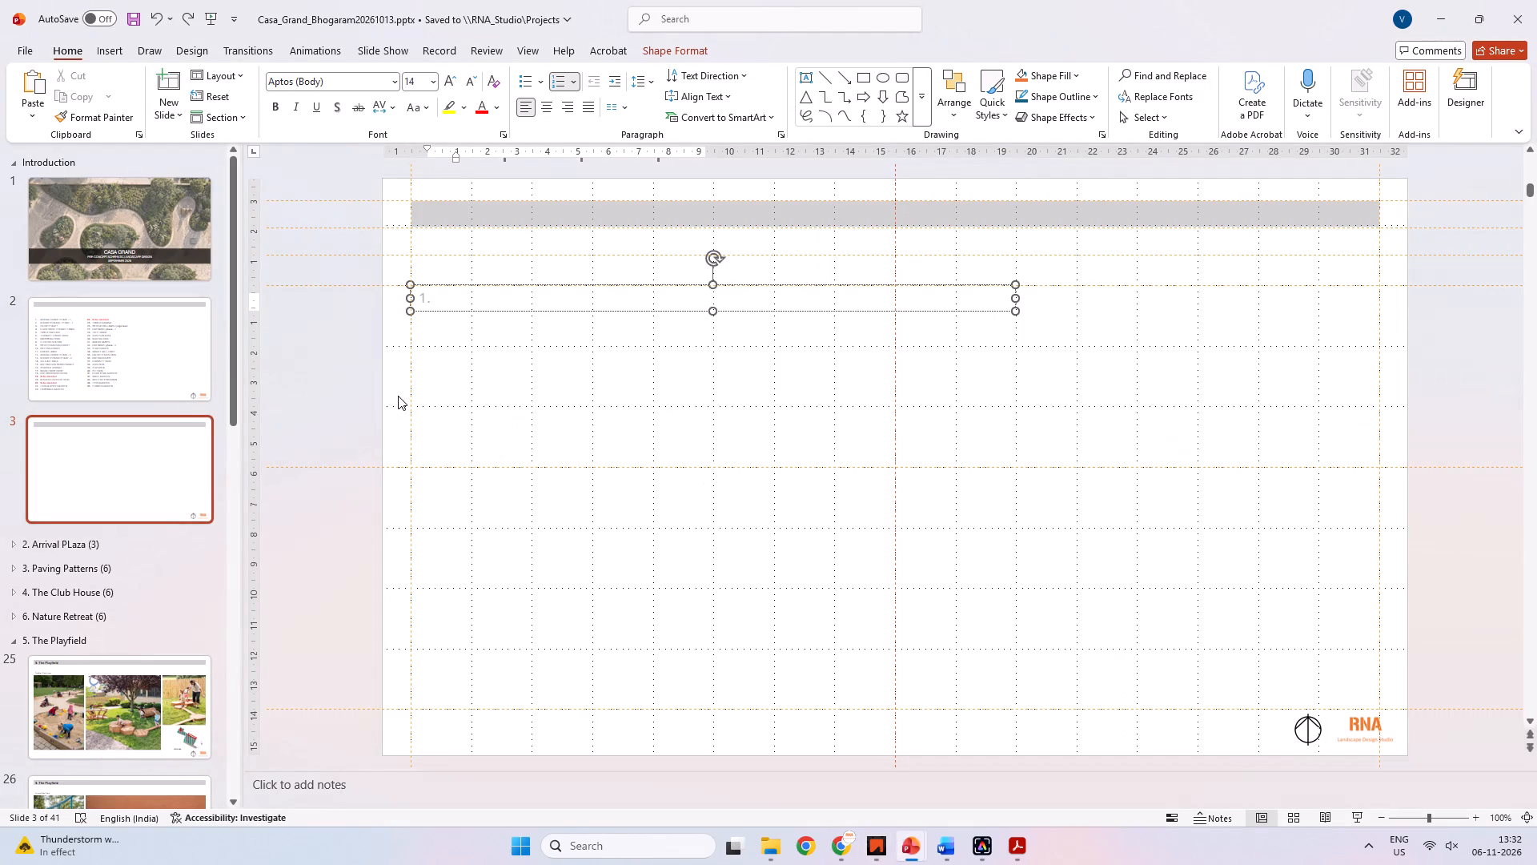
key("c")
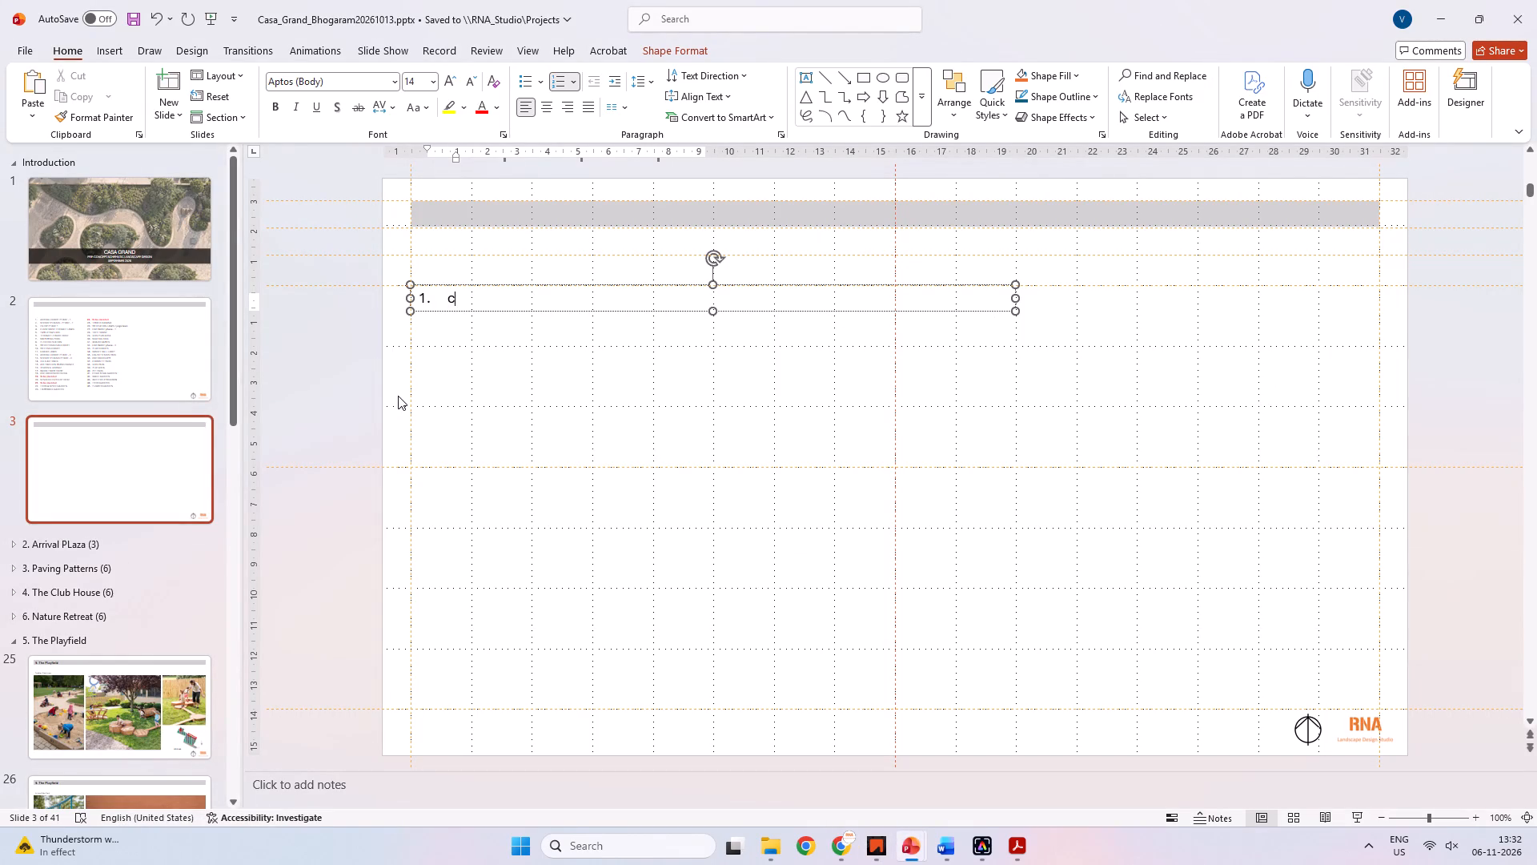
key("BackSpace")
type("arrival enrty")
key("space")
type("phase")
key("space")
type("-")
key("space")
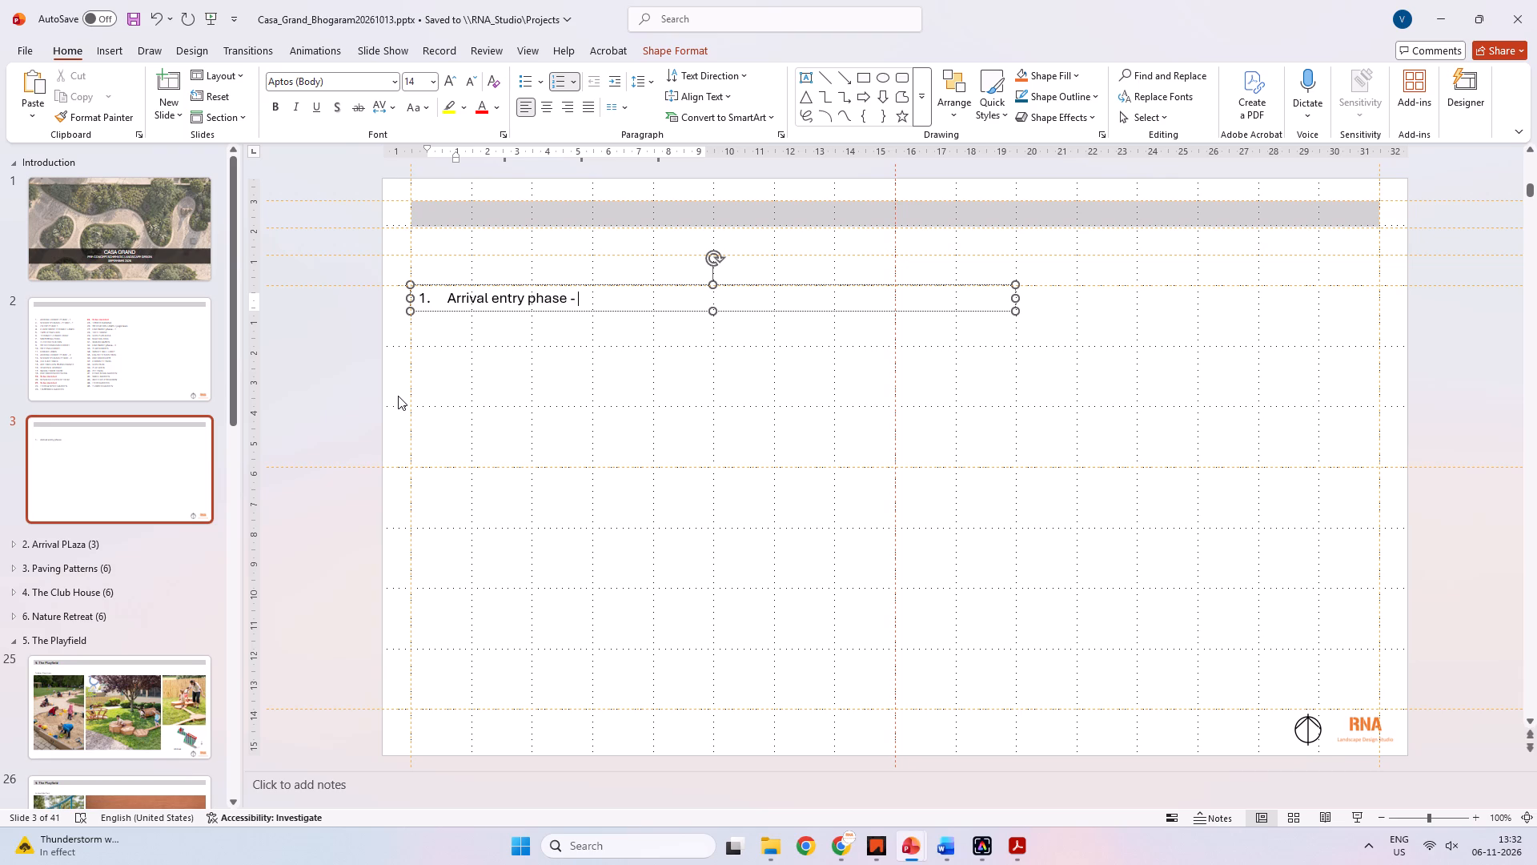
type("II")
key("space")
key("BackSpace")
key("BackSpace")
key("shift+Return")
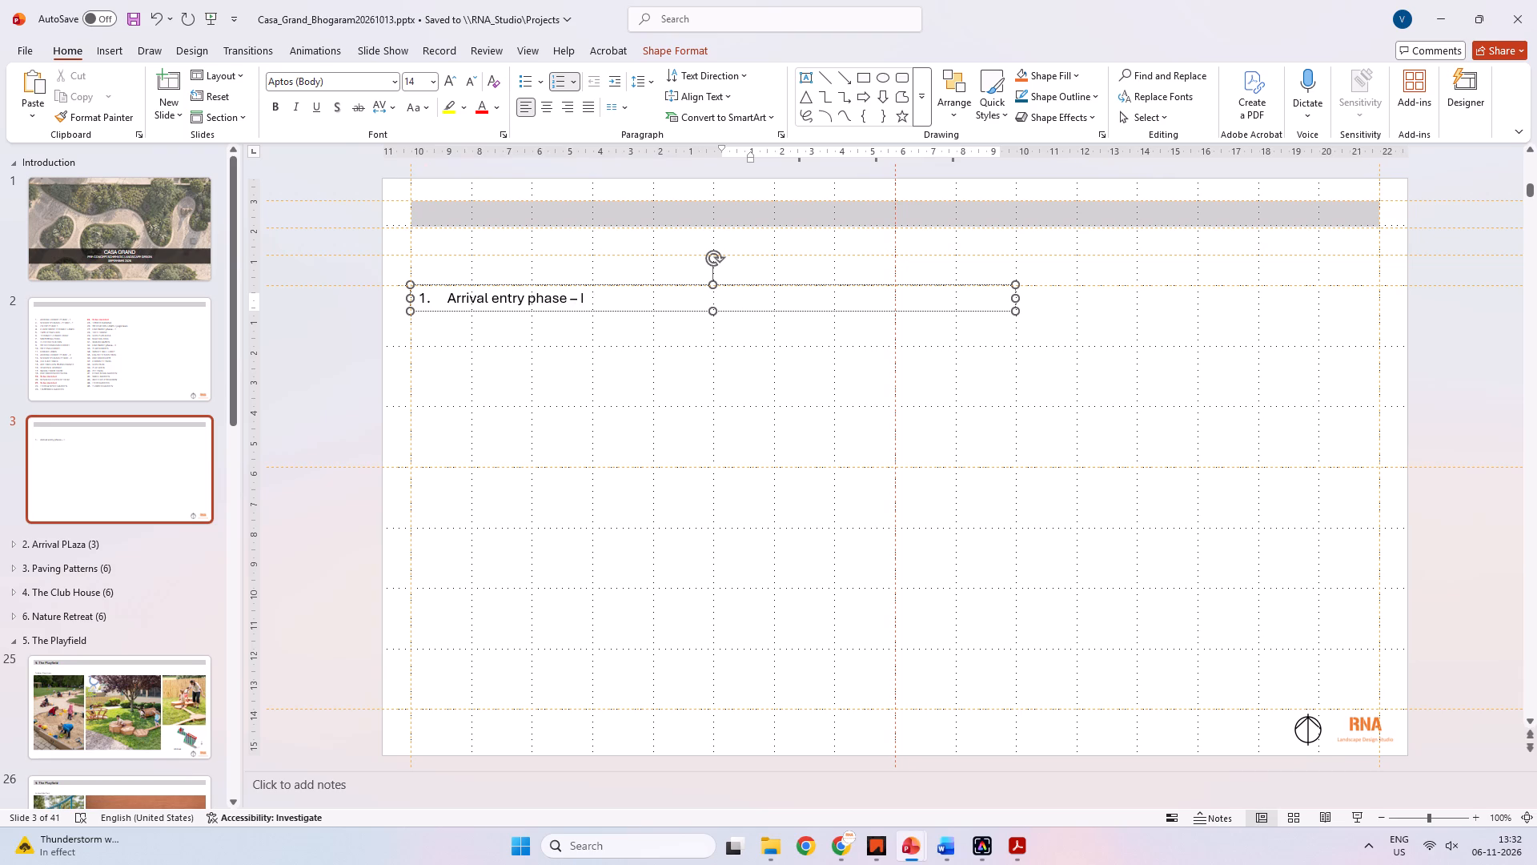
key("BackSpace")
key("Return")
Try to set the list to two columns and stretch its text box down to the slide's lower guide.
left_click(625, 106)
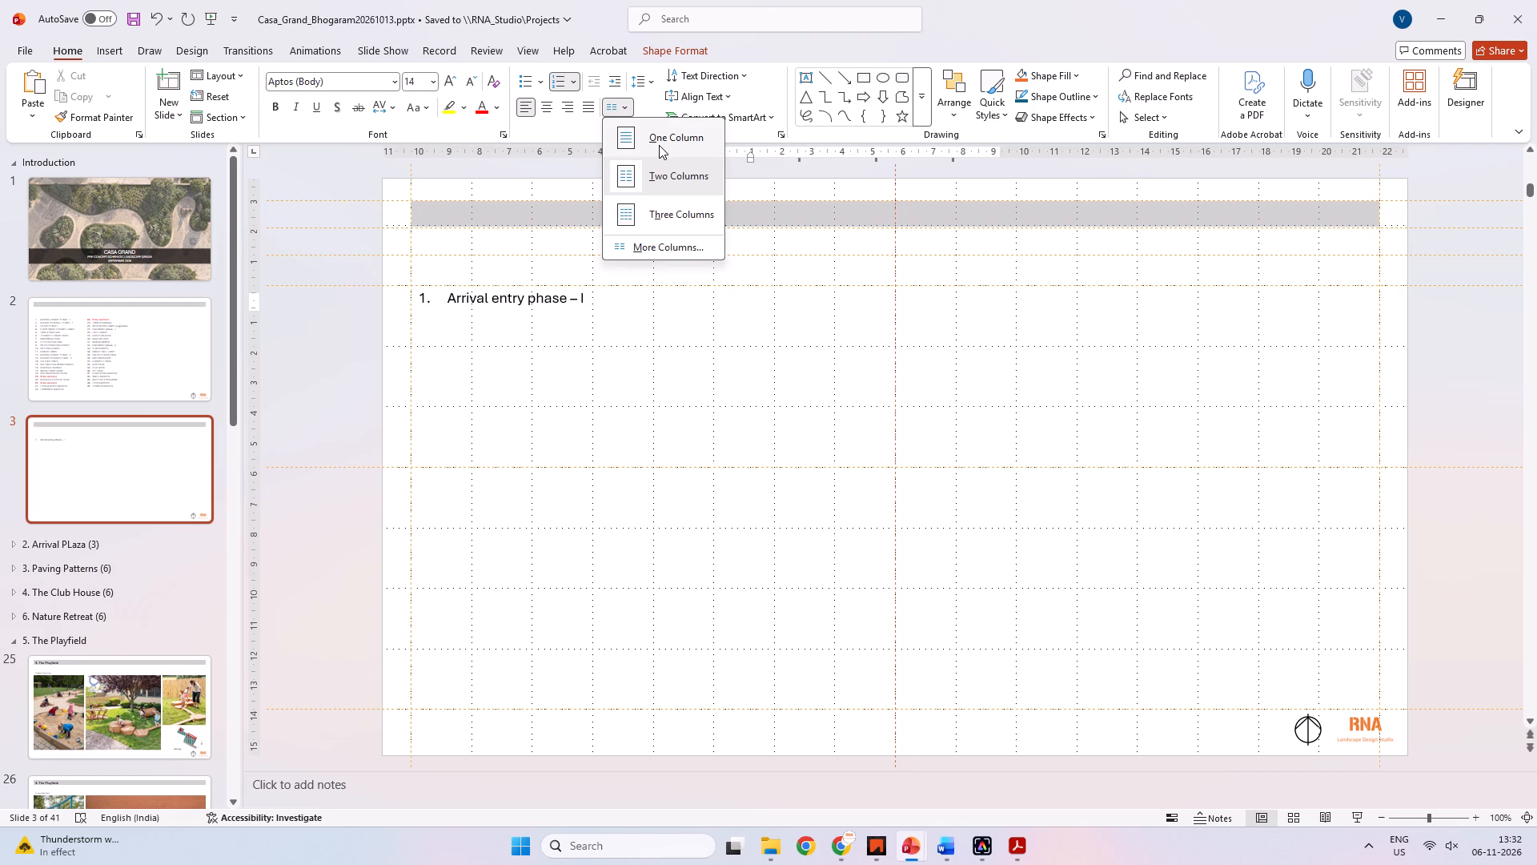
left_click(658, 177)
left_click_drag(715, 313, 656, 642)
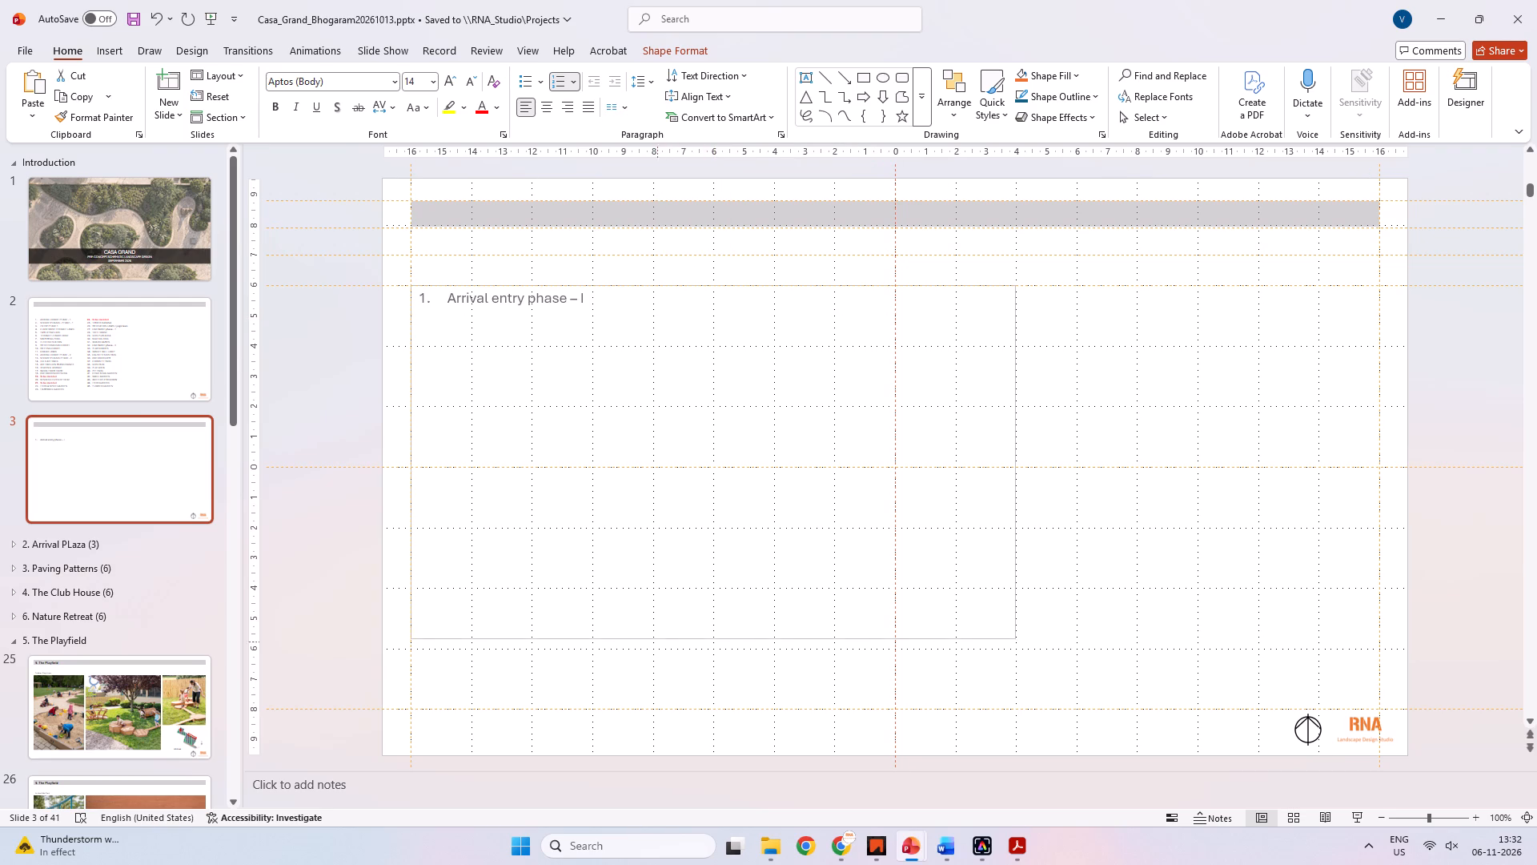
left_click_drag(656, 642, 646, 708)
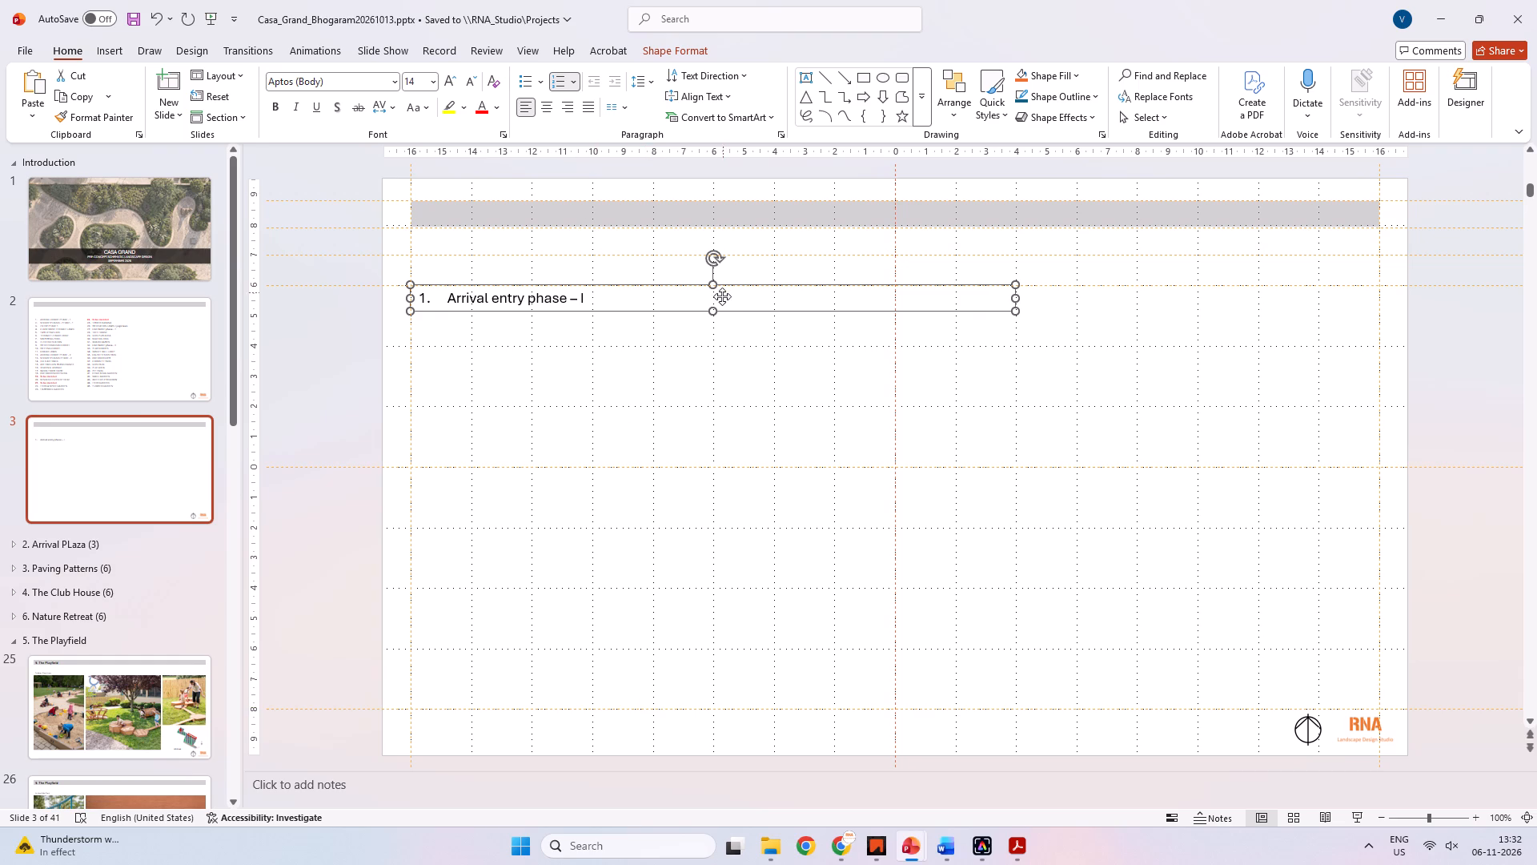
Enter "Clubhouse" as the second list item on slide 3, consulting the CAD layout for the zone order.
left_click(721, 301)
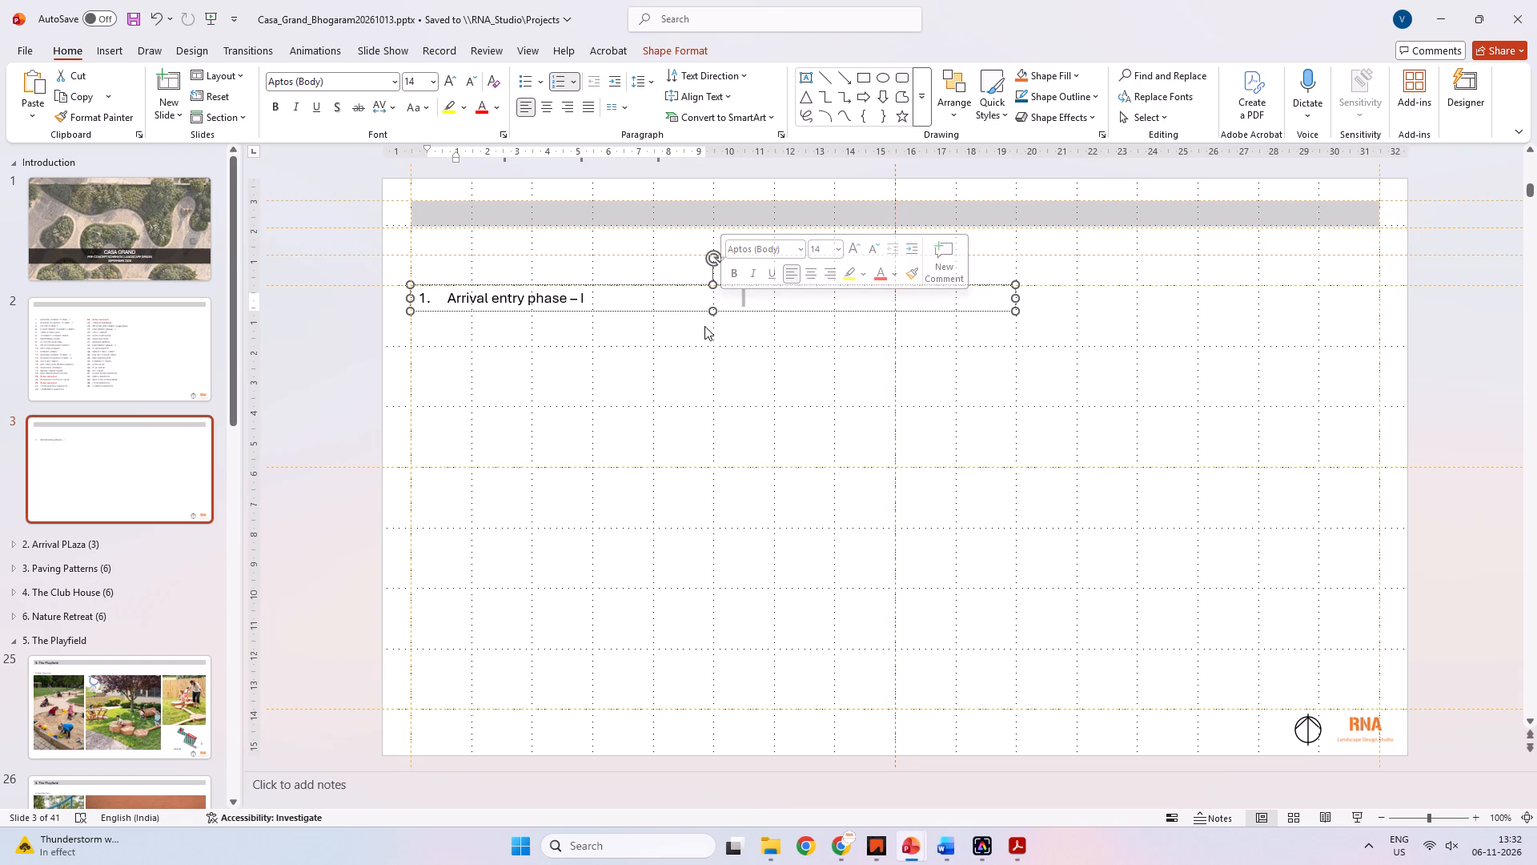
type("2.")
key("space")
key("BackSpace")
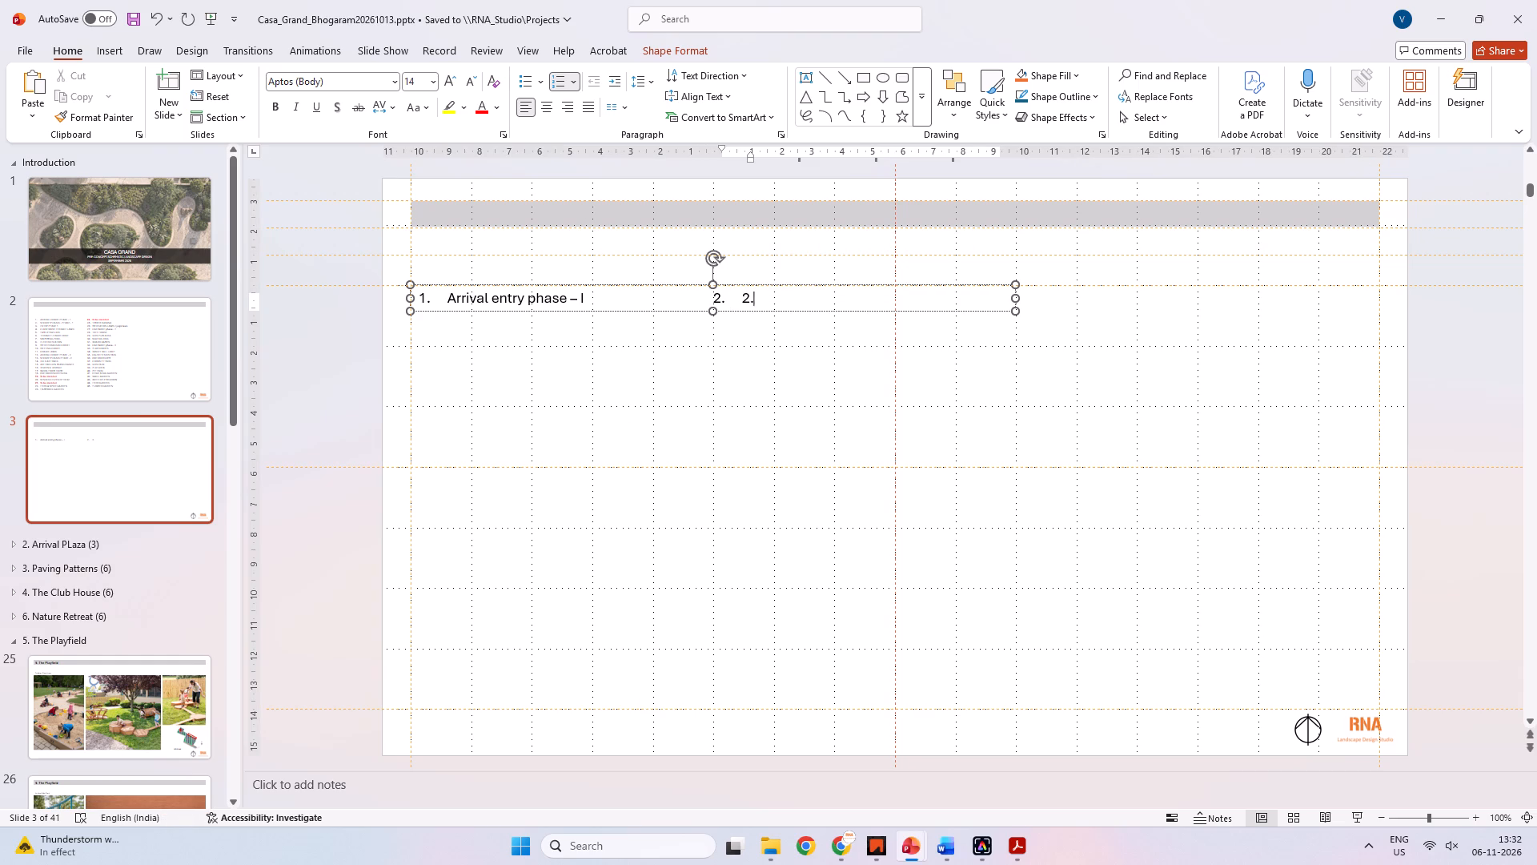
key("BackSpace")
key("BackSpace")
key("alt+Tab")
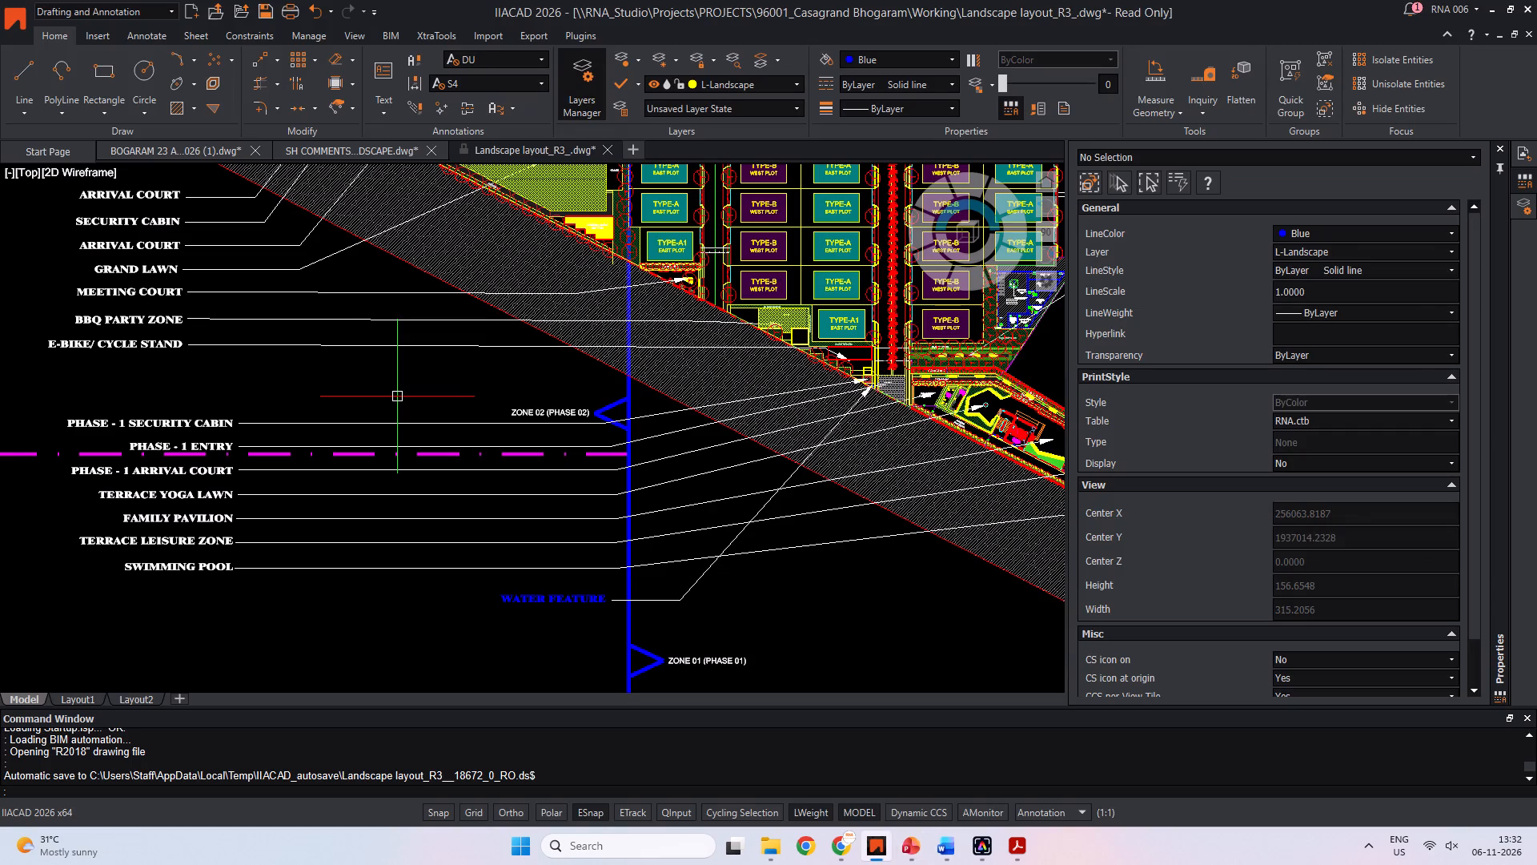
key("alt+Tab")
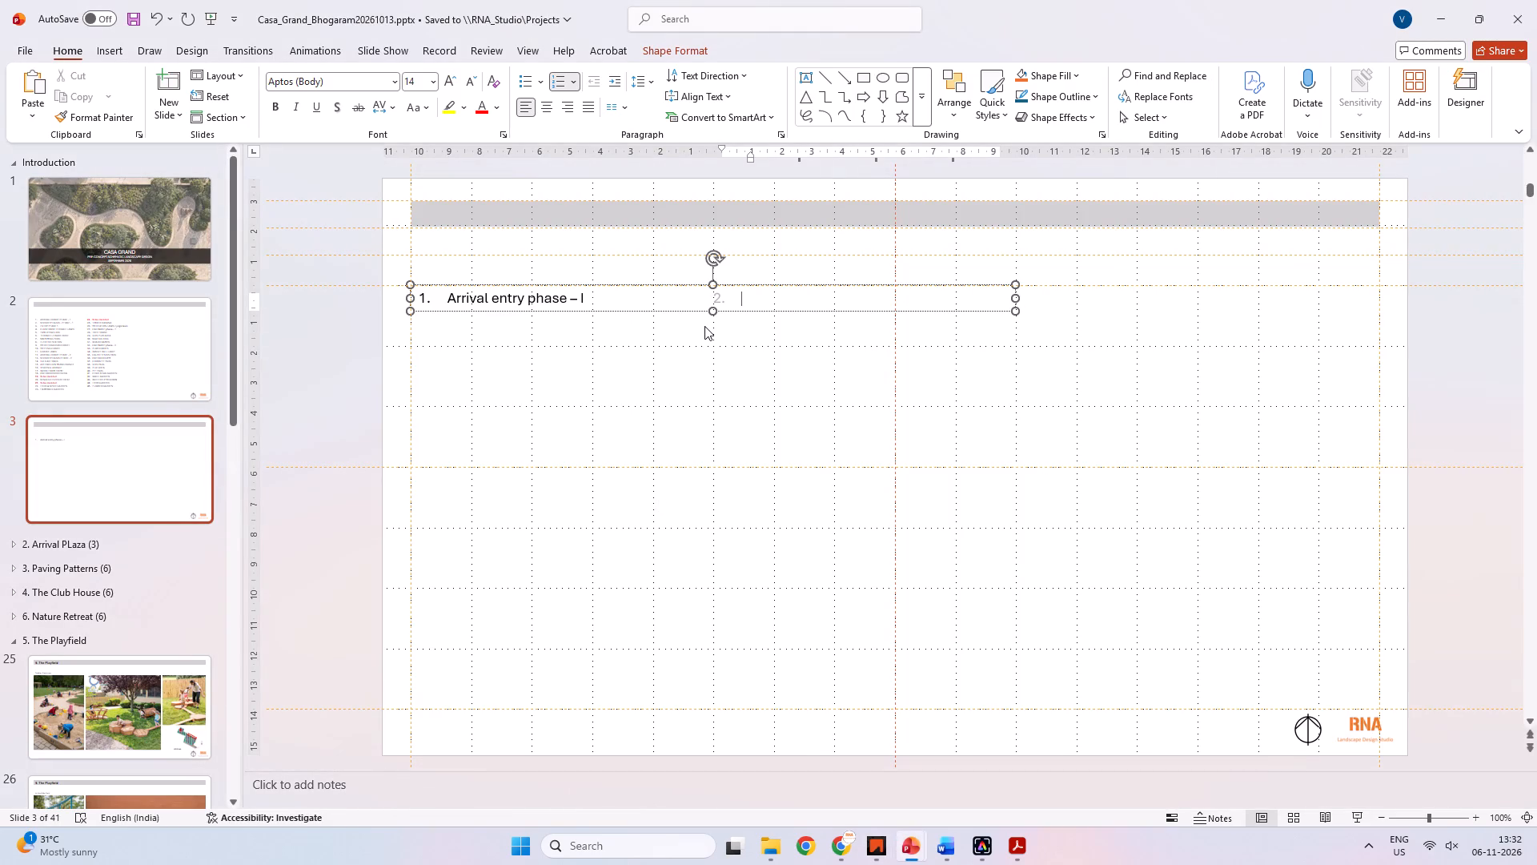
key("alt+Tab")
key("alt+Tab")
type("clubhouse")
key("space")
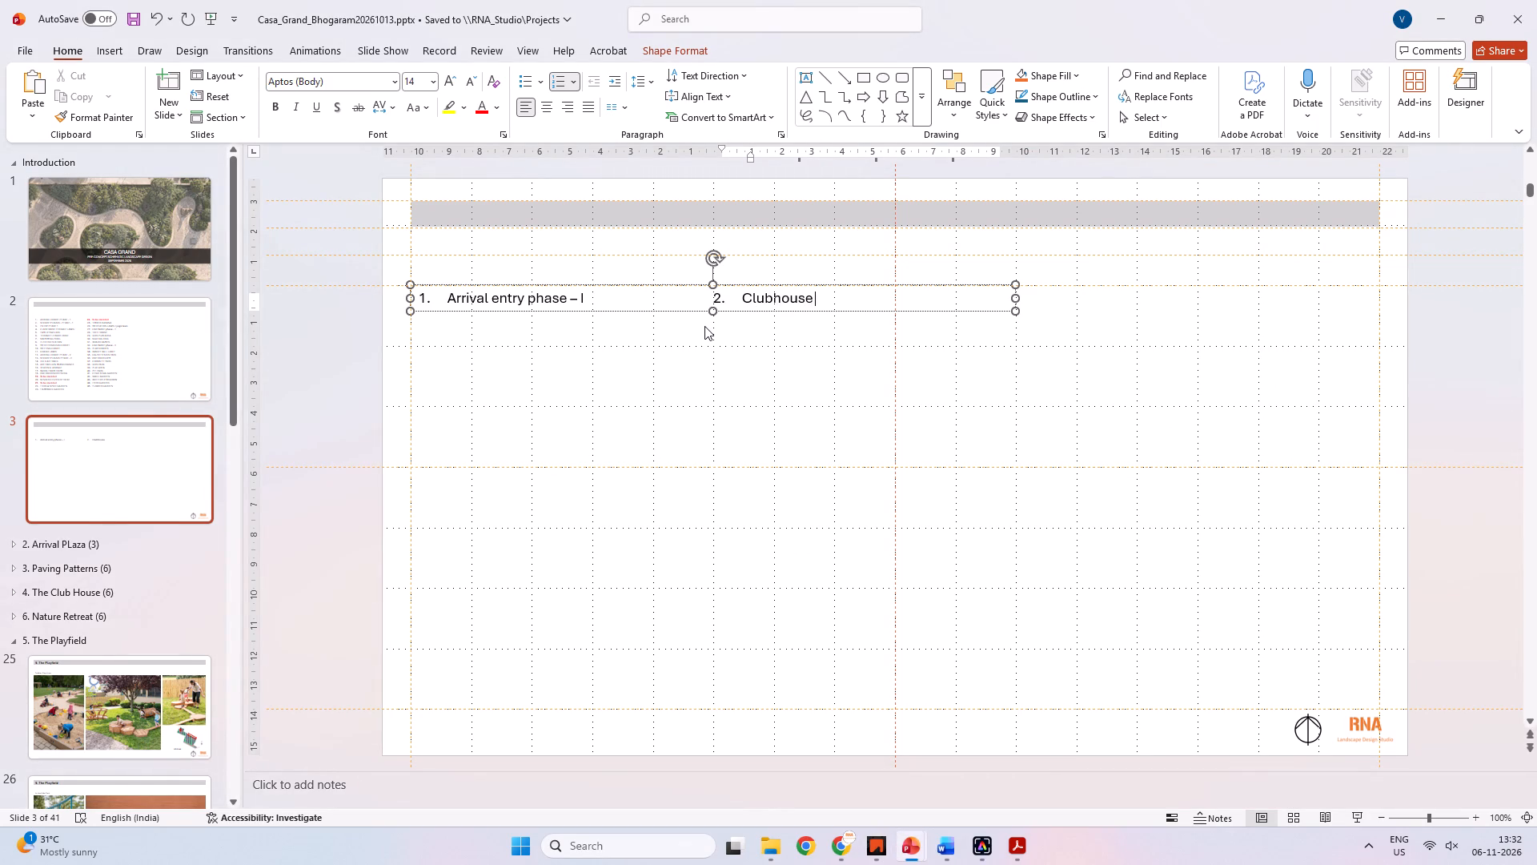
After a glance at the CAD layout, extend the second list item on slide 3 with "stilt ev Recharge".
key("Return")
key("alt+Tab")
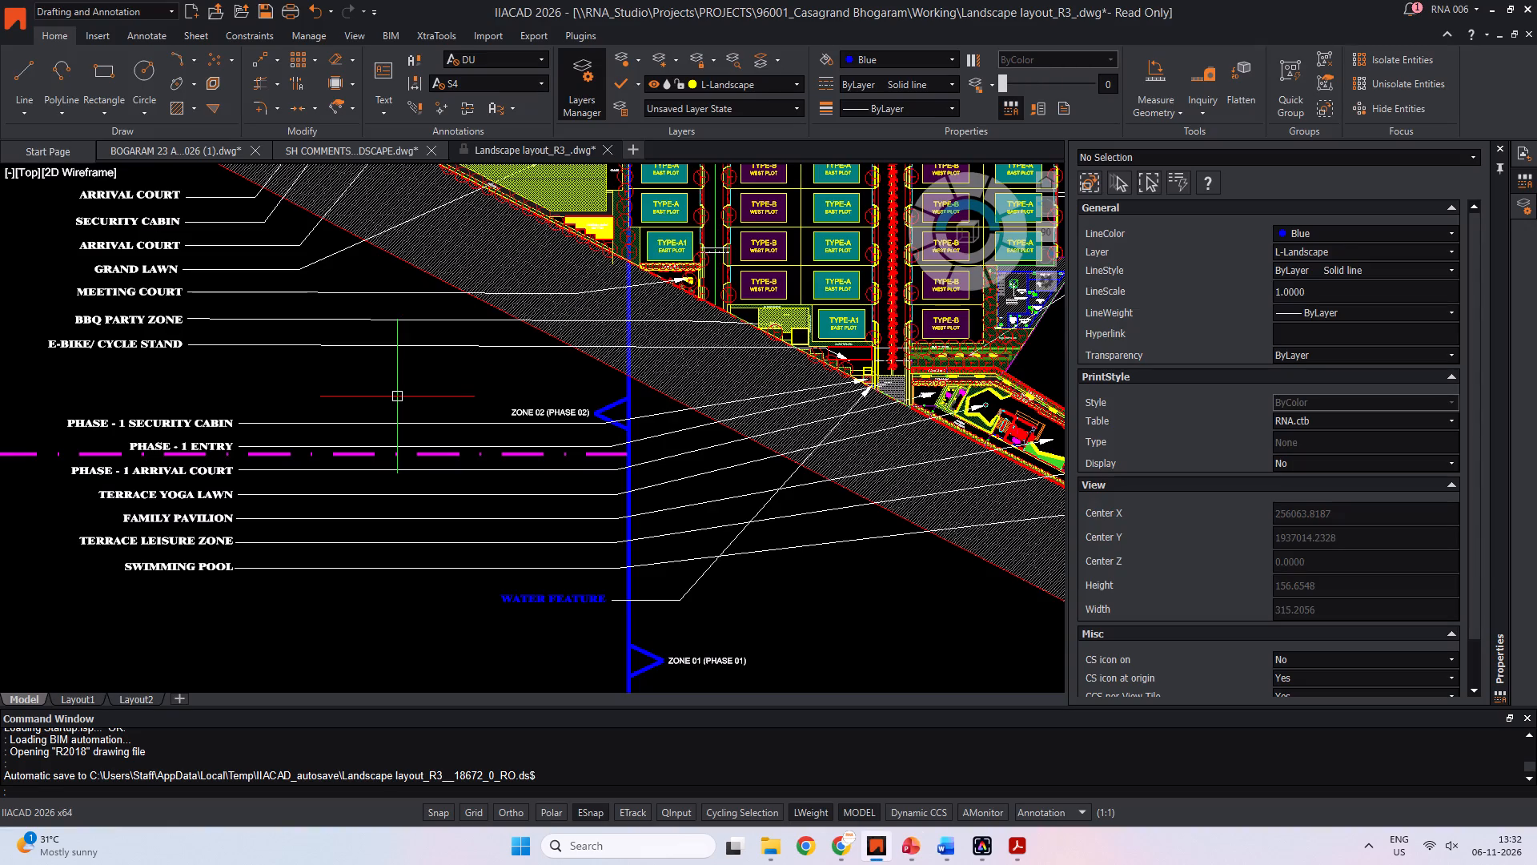
key("alt+Tab")
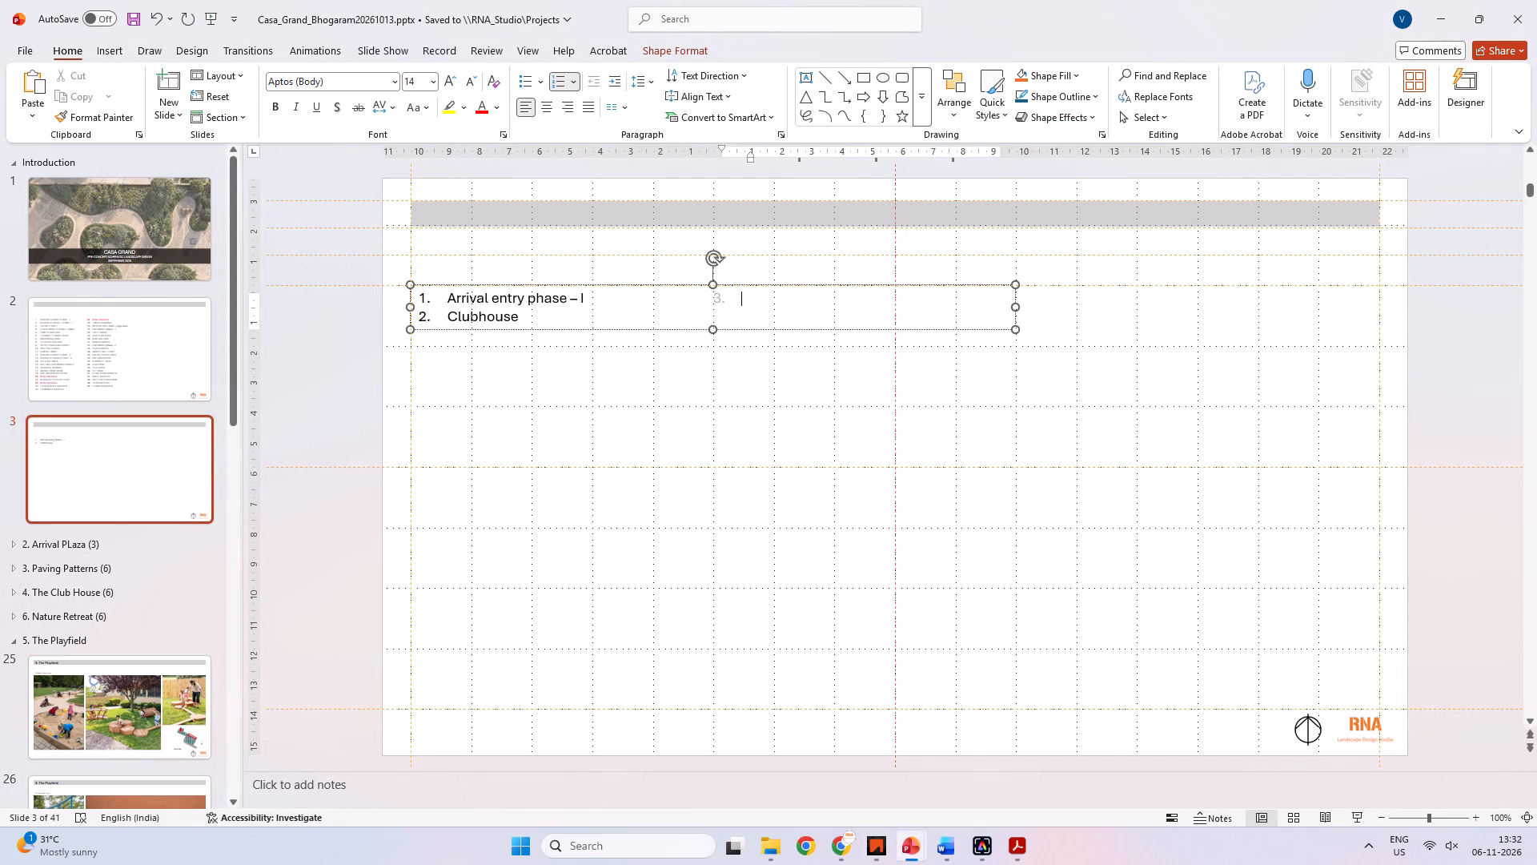
left_click(552, 316)
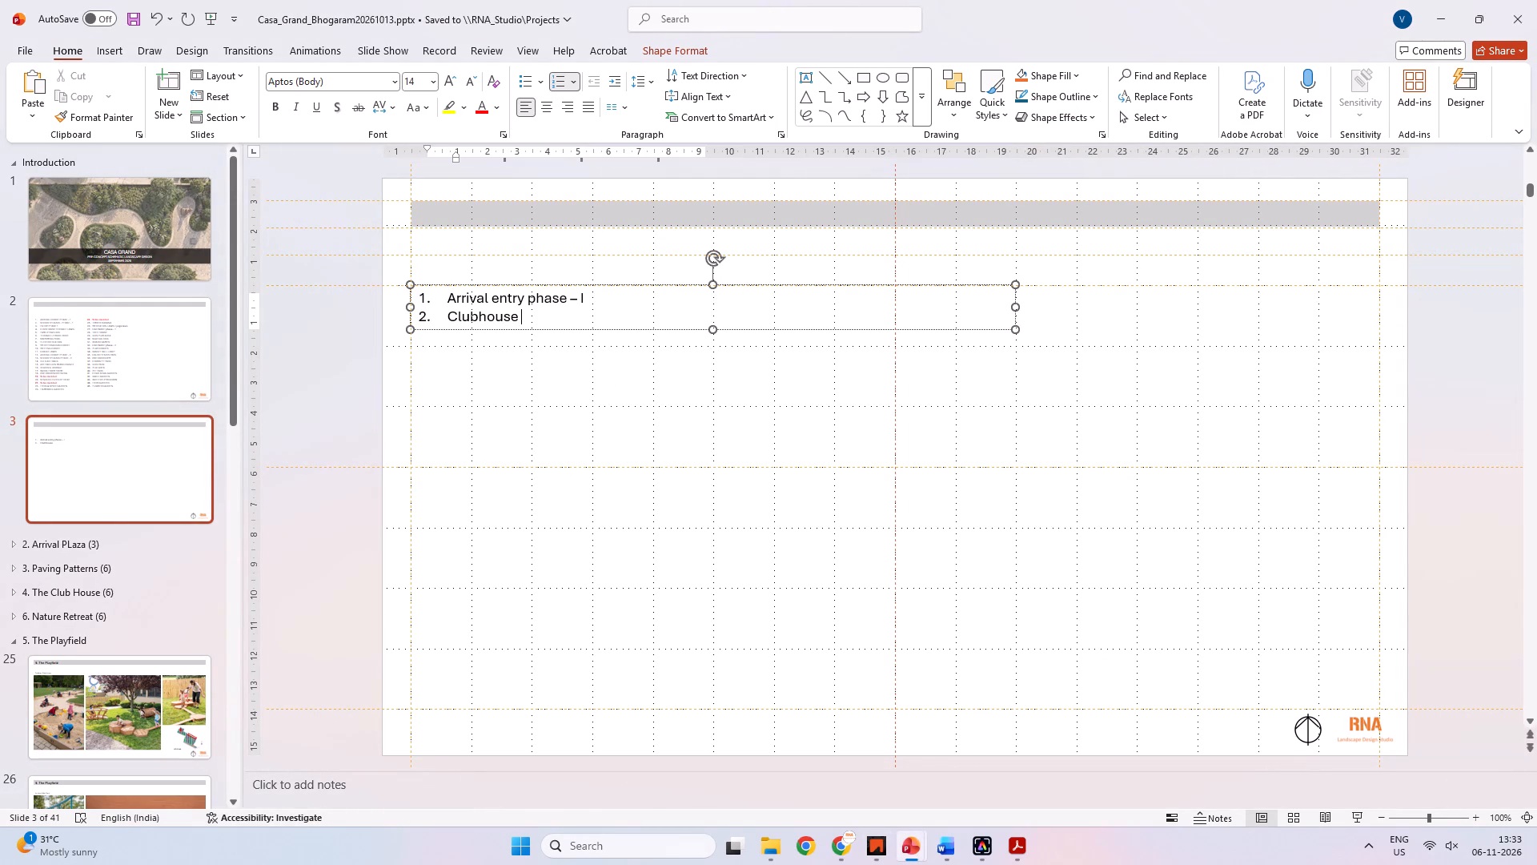
type("stilt")
key("space")
type("ev")
key("space")
type("Recharge")
key("space")
Correct "ev" to capitalised "EV" in the second list item.
key("Left")
key("Left")
key("Left")
key("Left")
key("Left")
key("Left")
key("Left")
key("Left")
key("Left")
key("Left")
key("BackSpace")
key("BackSpace")
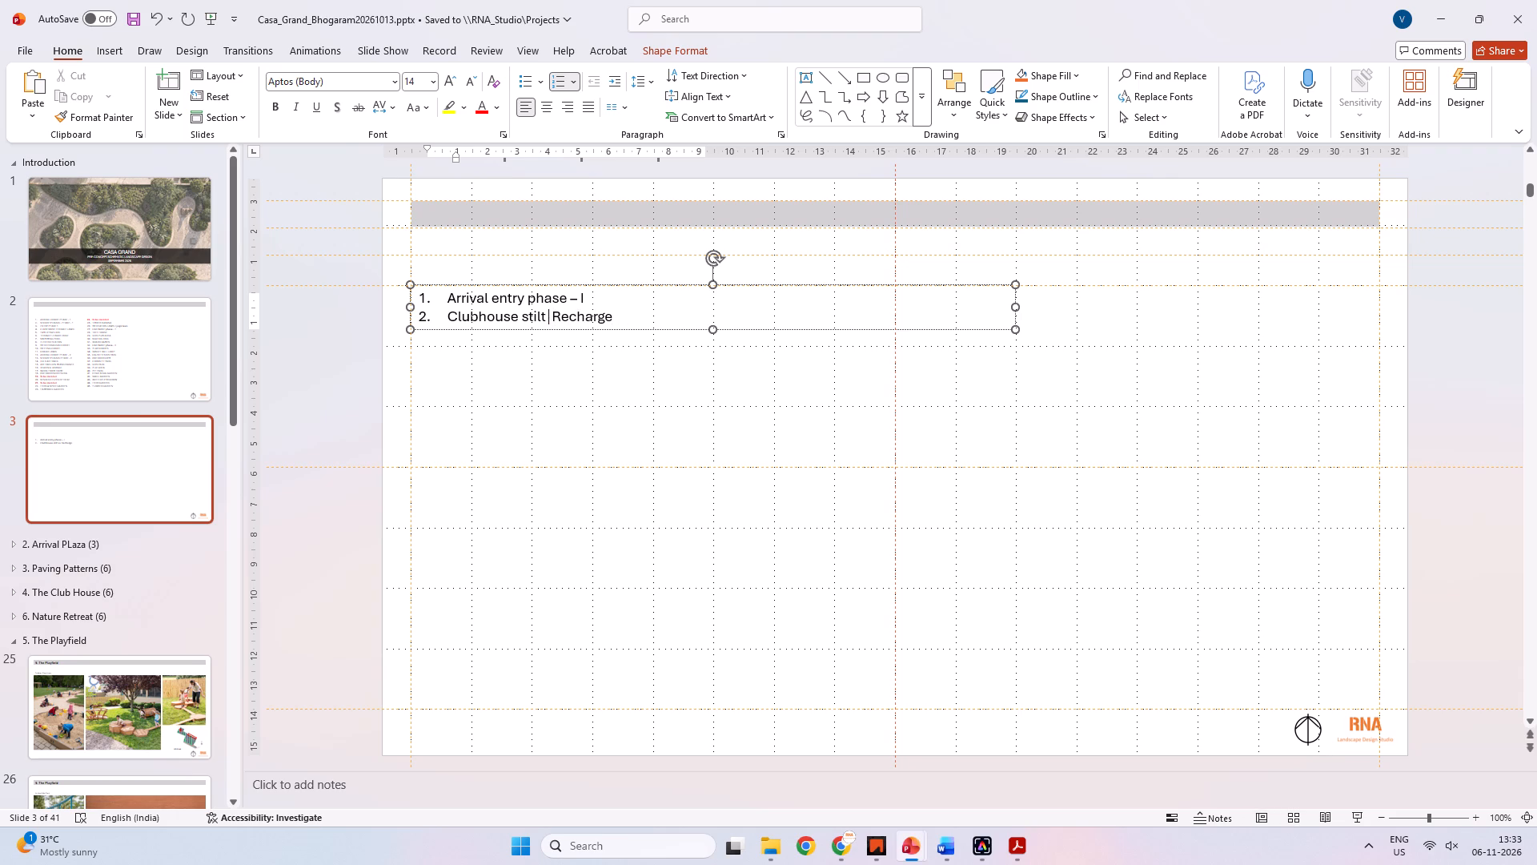
type("EV")
Complete the second list item with the word "points" and start a third item.
key("Right")
key("Right")
key("Right")
key("Right")
key("Right")
key("Right")
key("Right")
key("Right")
key("Right")
key("Right")
key("Right")
key("Left")
type("points")
key("space")
key("Return")
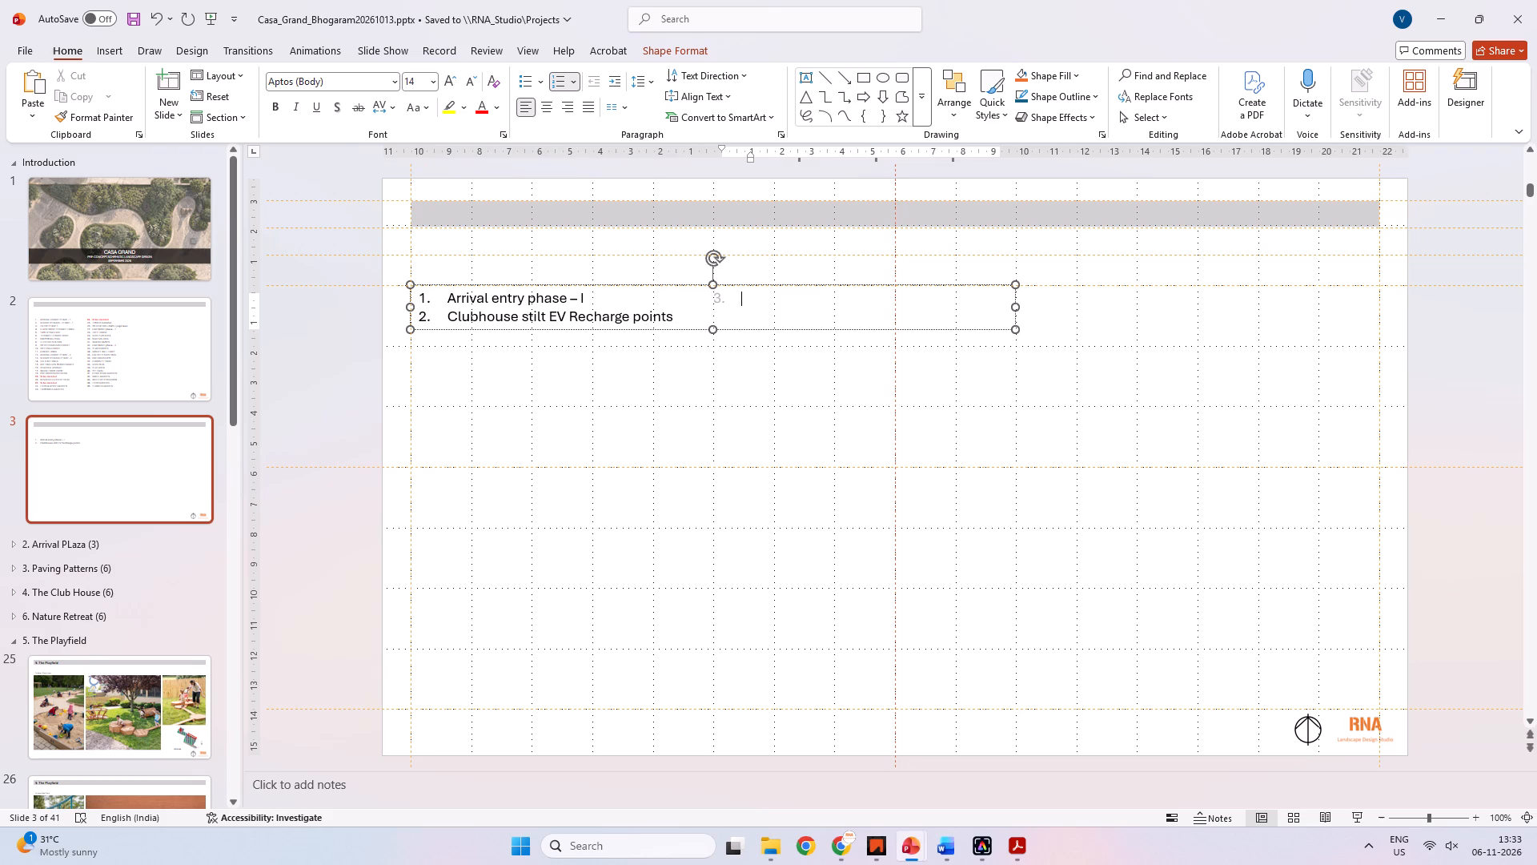
Check the Phase 1 labels in the CAD layout, and enter "Swimming pool" as the third list item in the presentation.
key("alt+Tab")
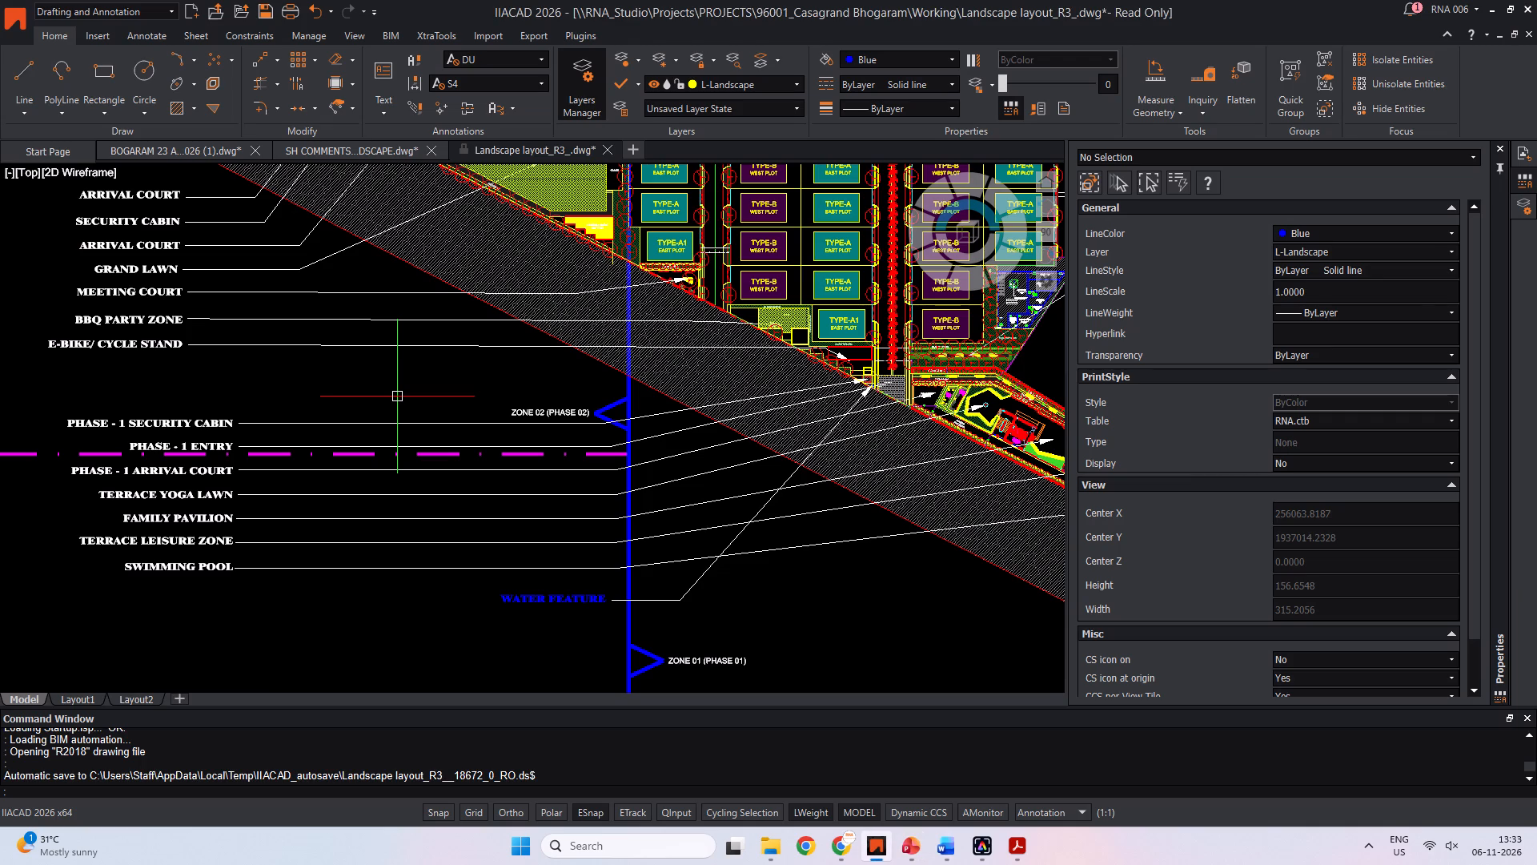
key("alt+Tab")
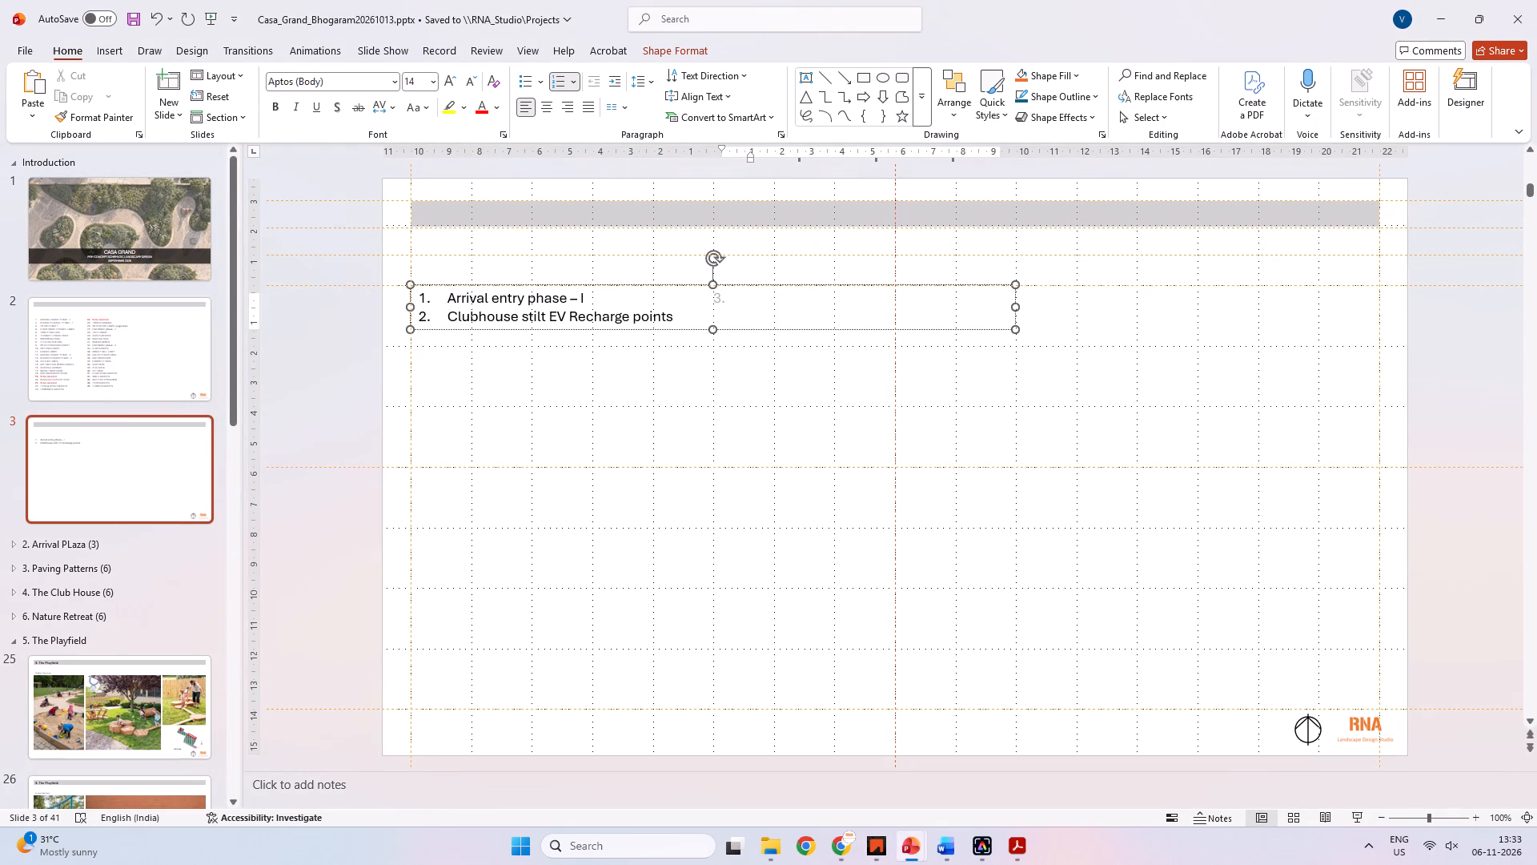
key("alt+Tab")
middle_click_drag(644, 405, 488, 247)
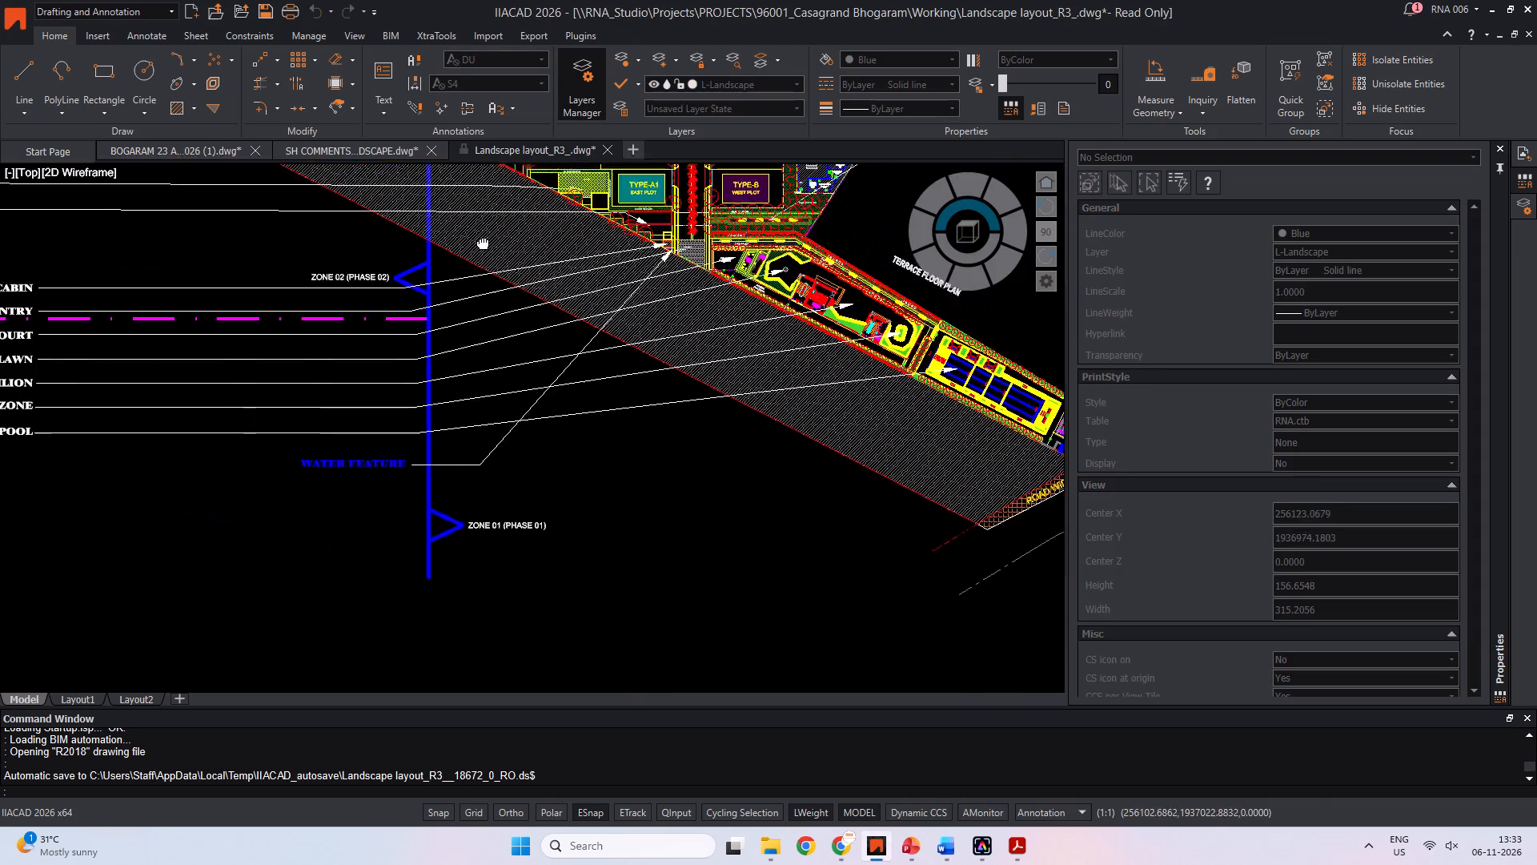
middle_click_drag(488, 247, 491, 247)
middle_click_drag(339, 362, 502, 395)
middle_click_drag(411, 371, 415, 406)
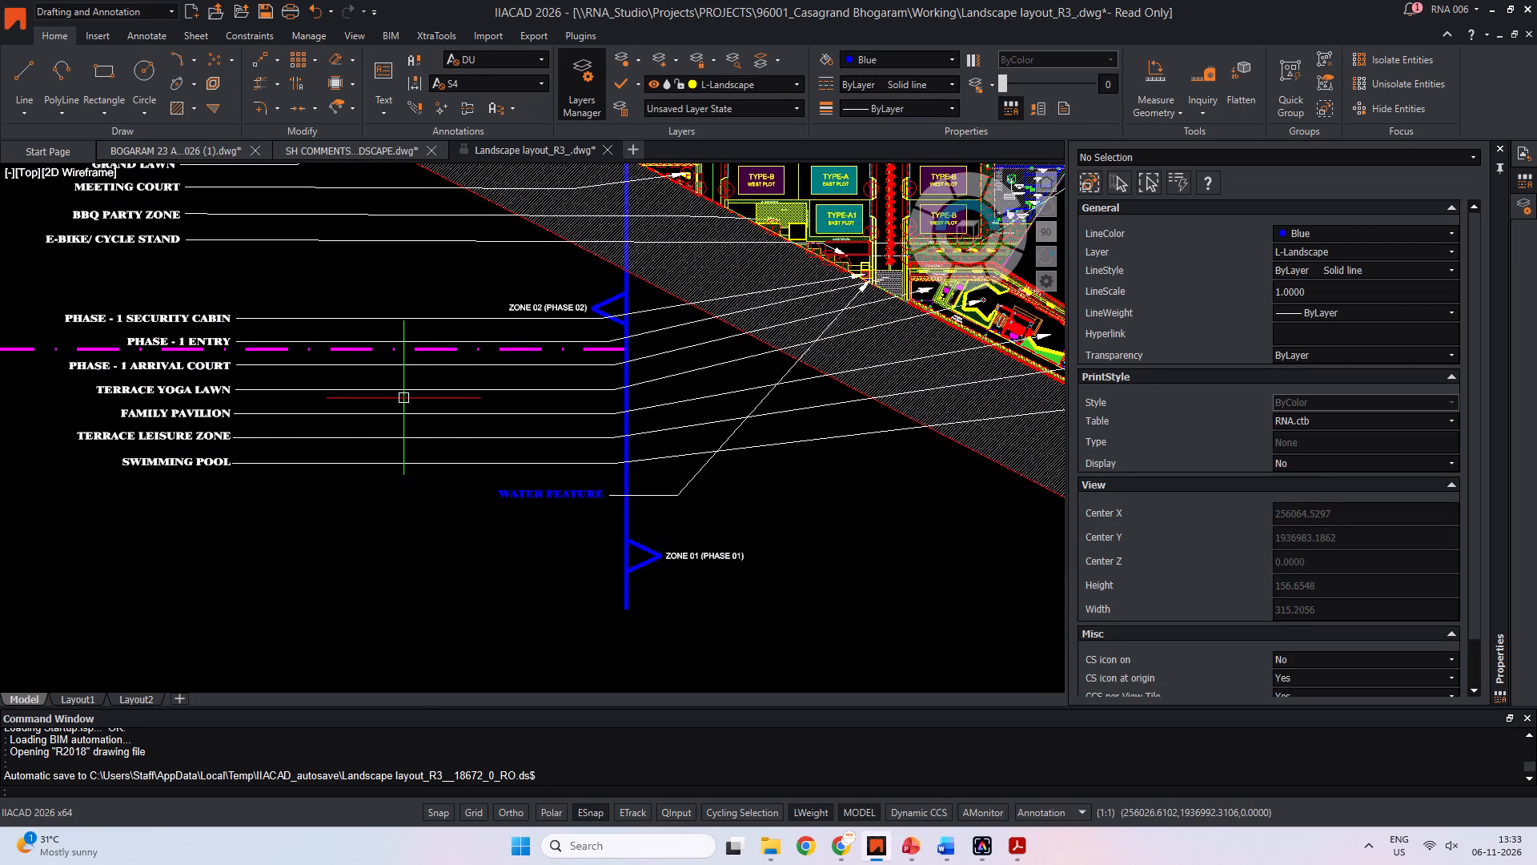
key("alt+Tab")
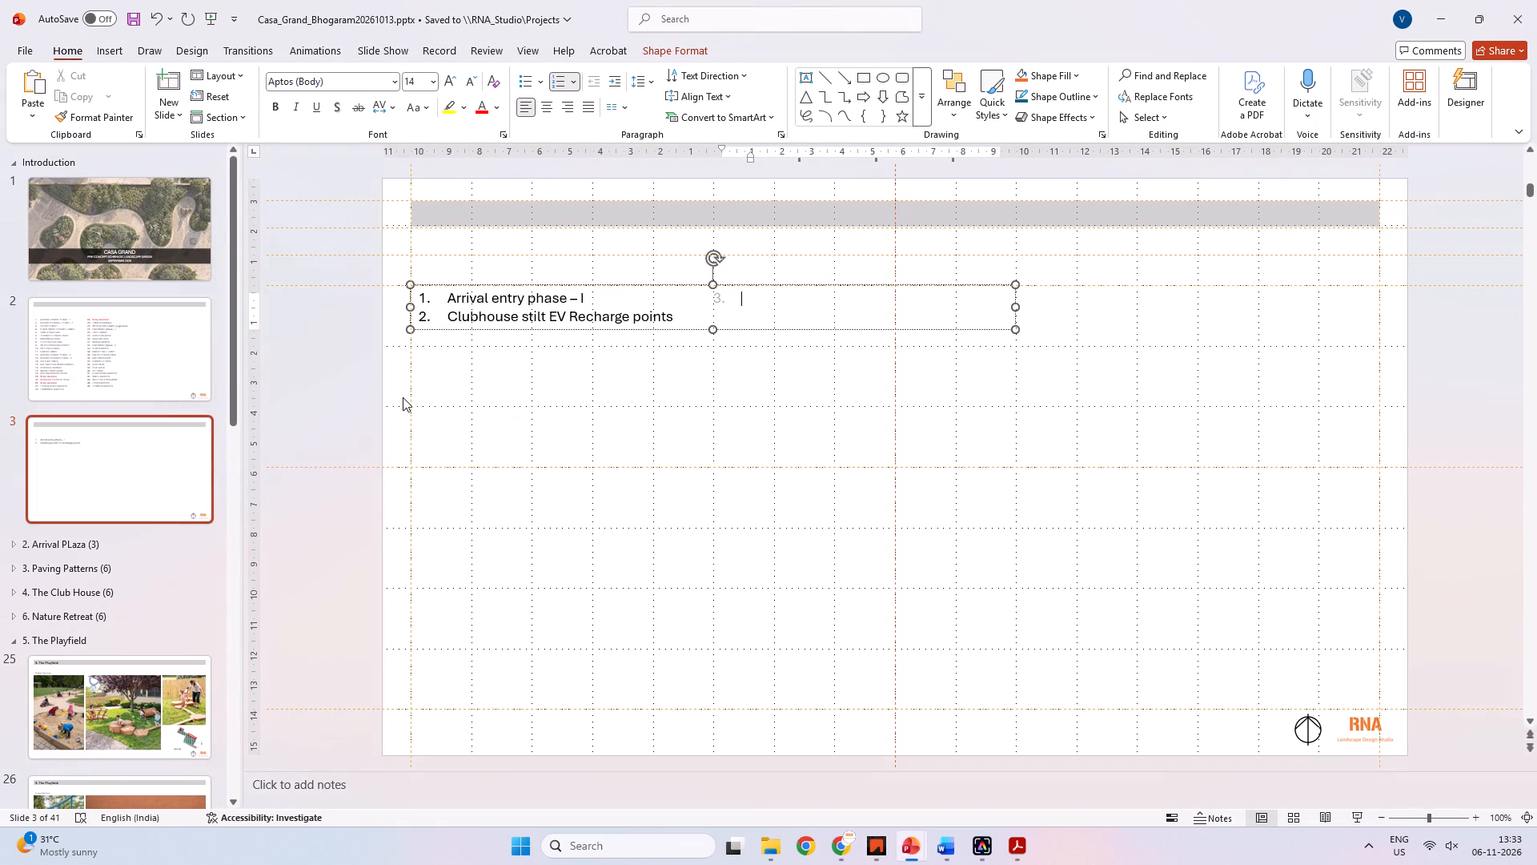
type("swiming pool")
key("space")
key("Return")
Switch to the CAD application and examine the clubhouse plans in the BOGARAM concept drawing and the Landscape layout's Phase 1 labels.
key("alt+Tab")
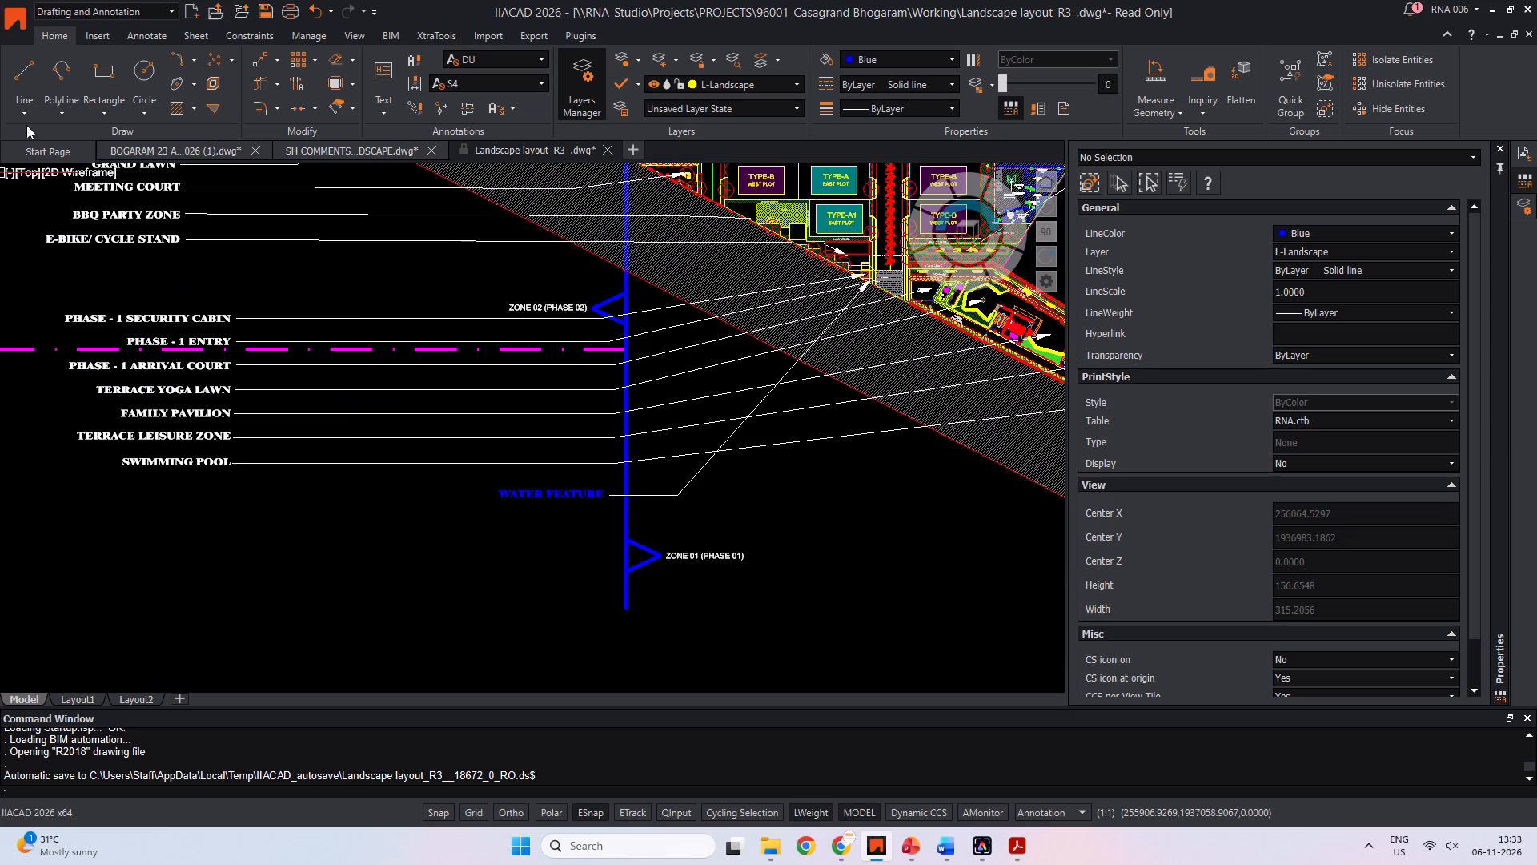
left_click(171, 152)
scroll(419, 428, "down", 2)
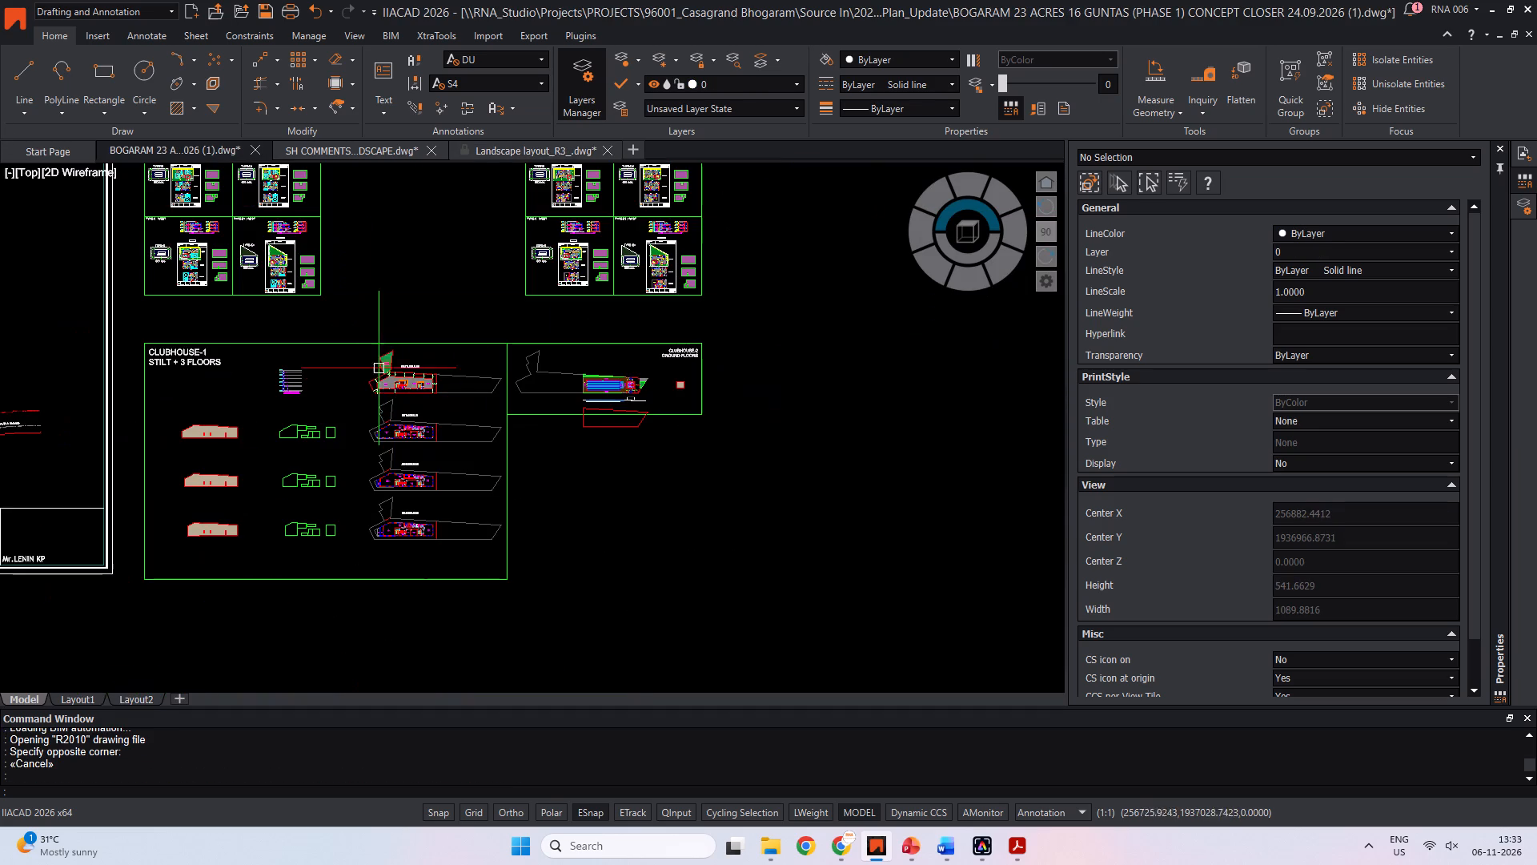
left_click(526, 148)
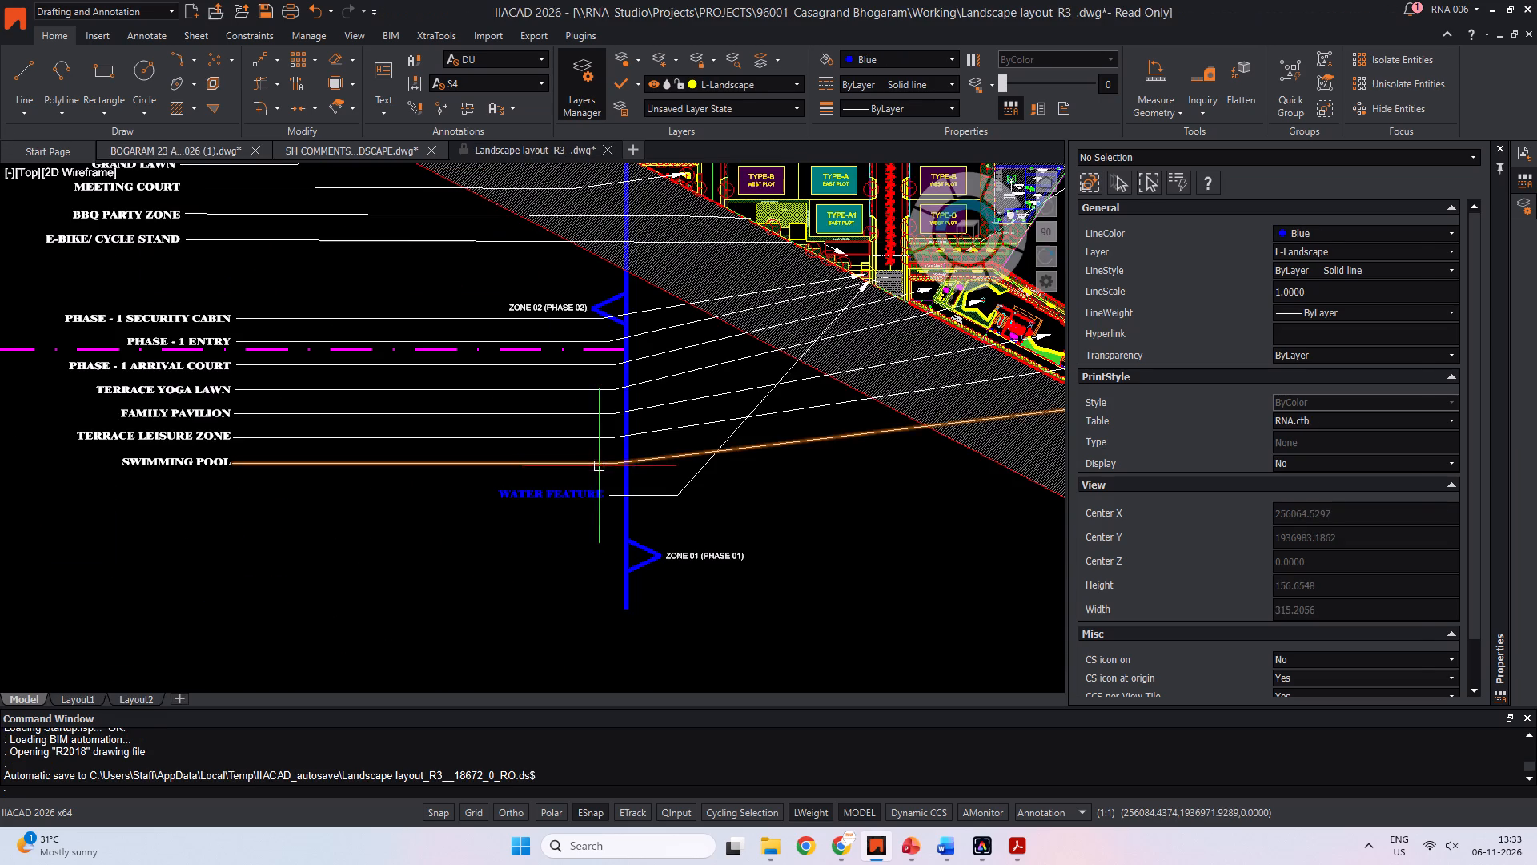
key("alt+Tab")
key("alt+Tab")
scroll(685, 397, "down", 1, "alt")
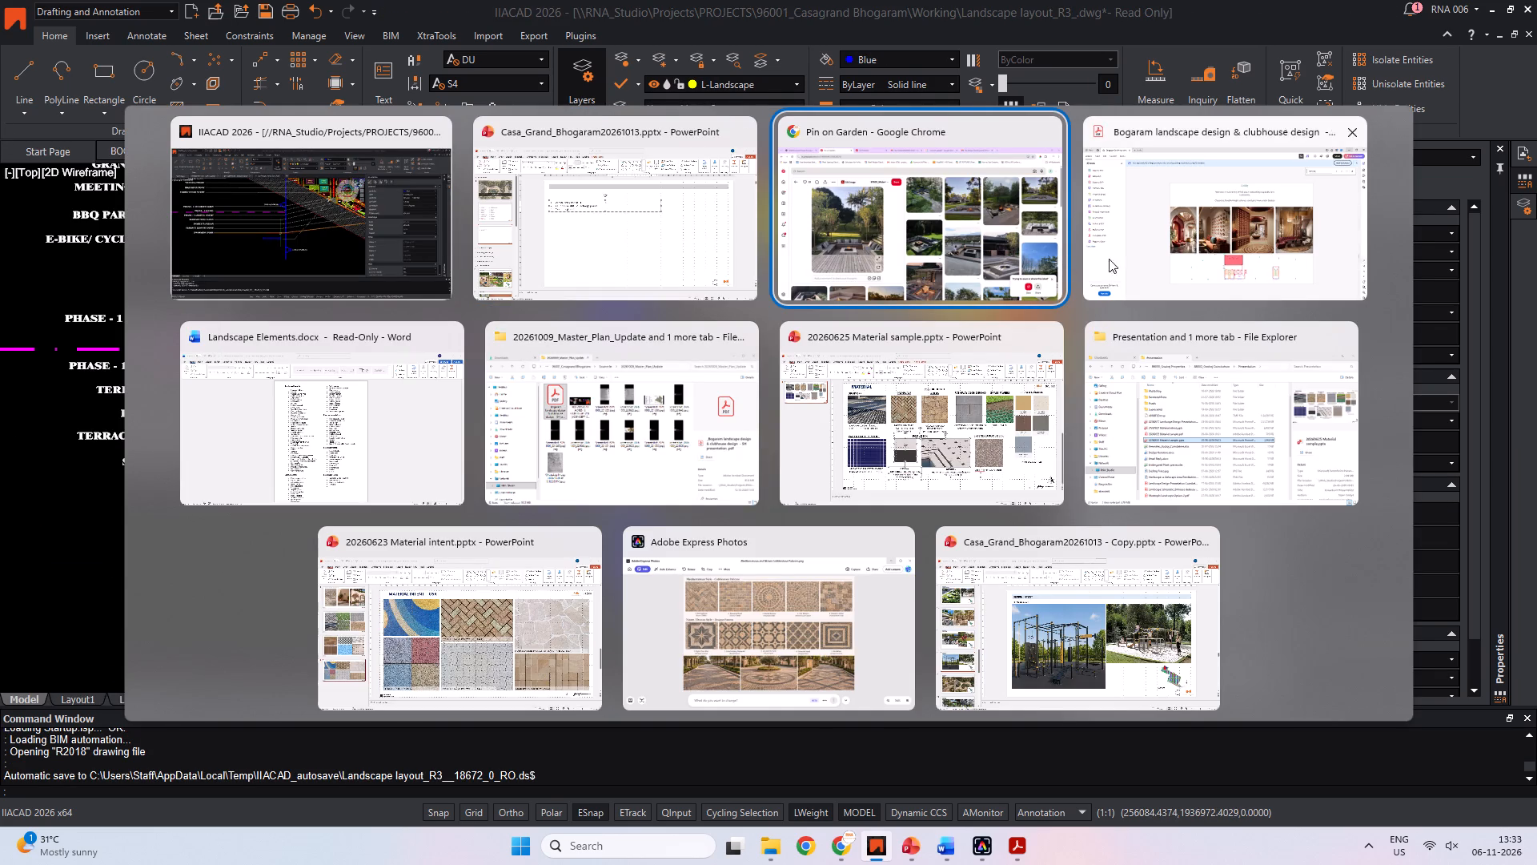
Back in the Casa Grand Bhogaram presentation, expand "The Club House" section and review its first slides against the CAD layout.
left_click(528, 241, "alt")
scroll(151, 531, "down", 4)
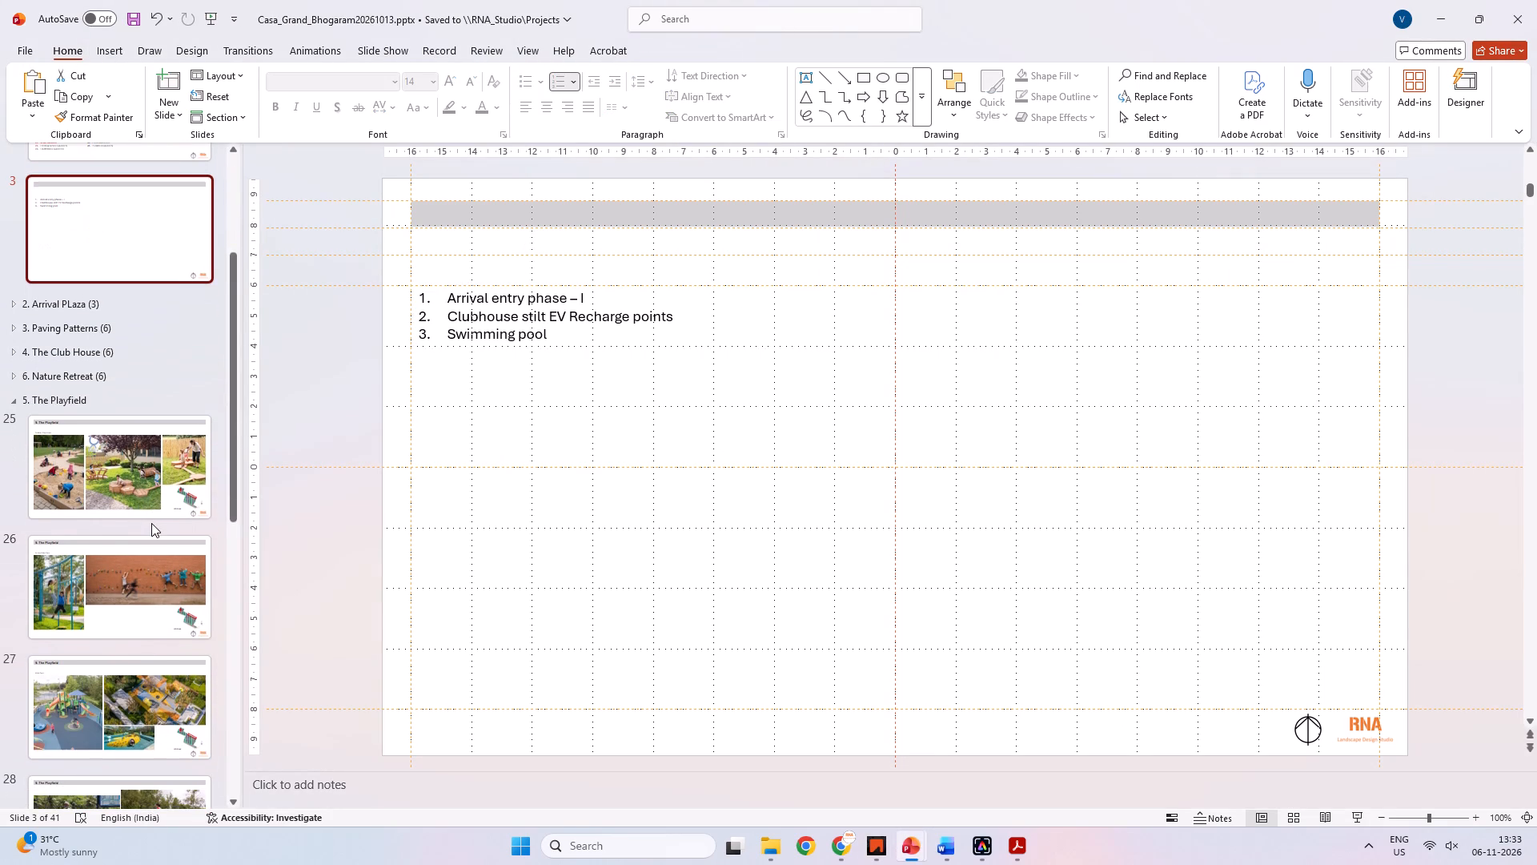
left_click(22, 350)
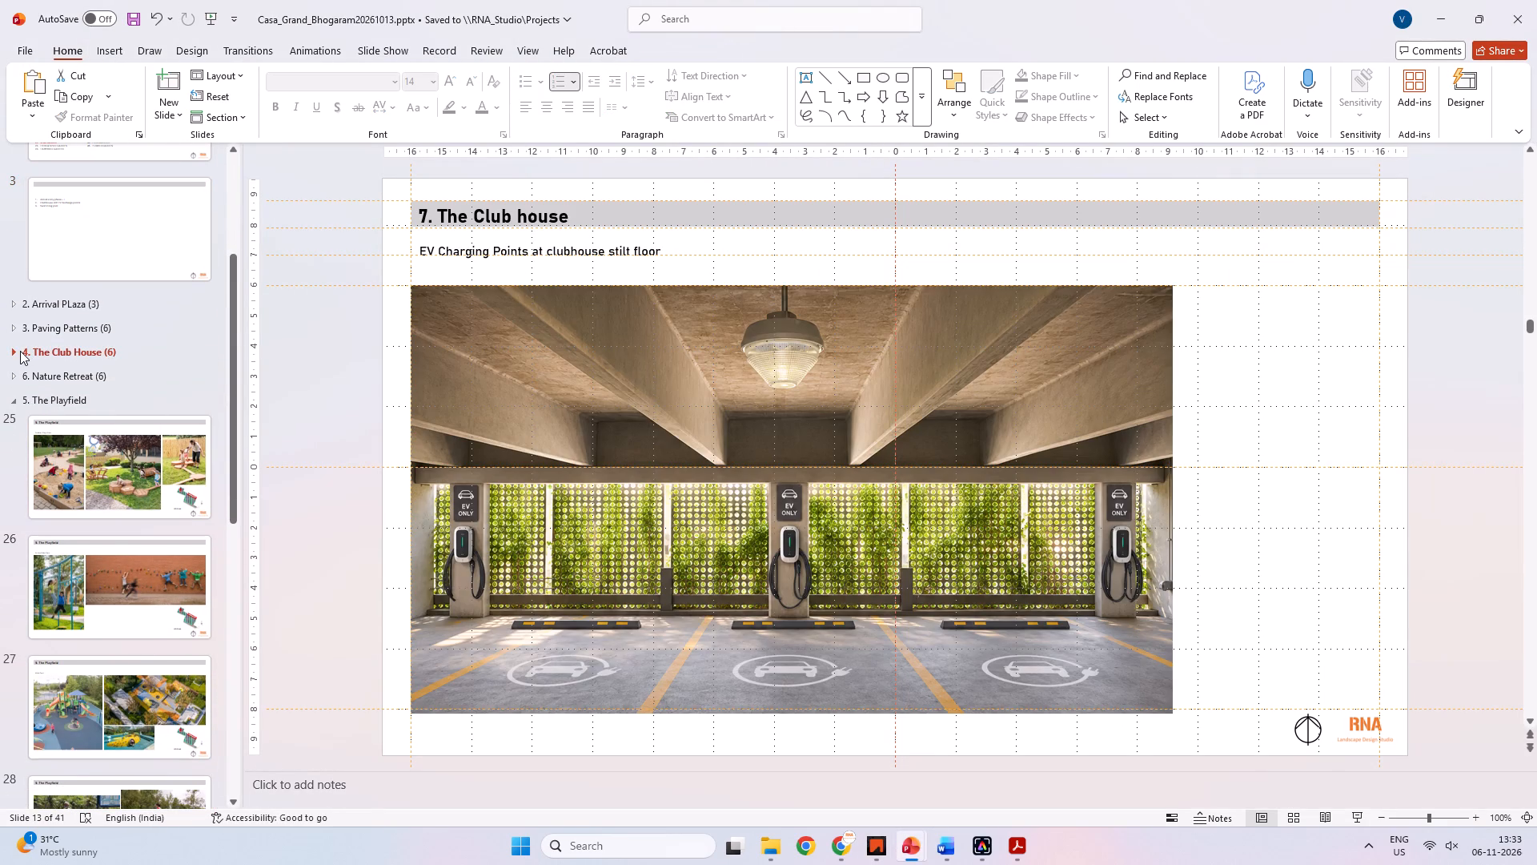
left_click(20, 351)
left_click(18, 351)
left_click(103, 427)
left_click(196, 537)
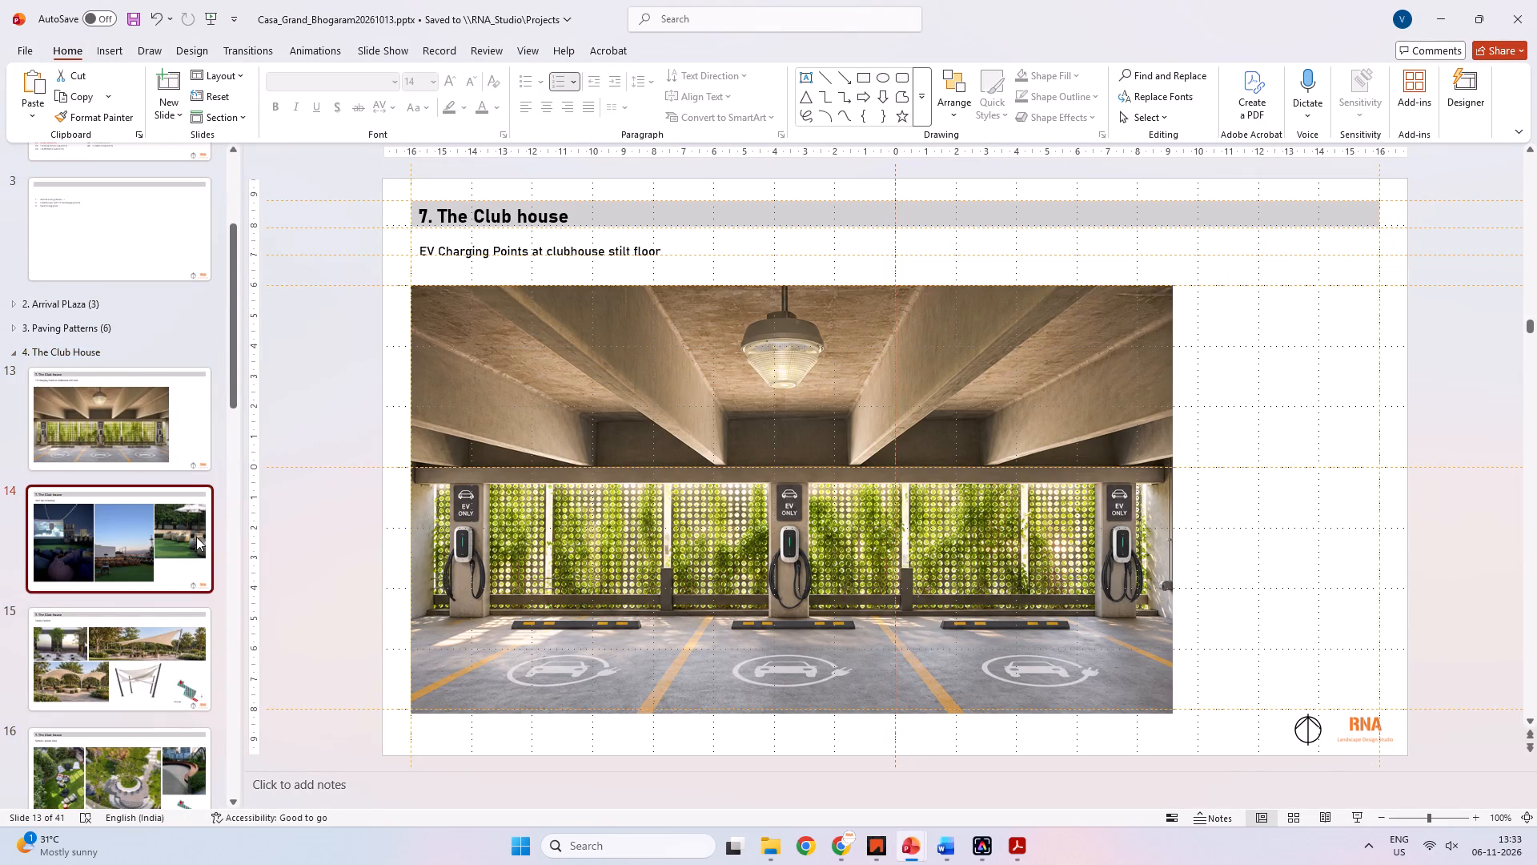
key("alt+Tab")
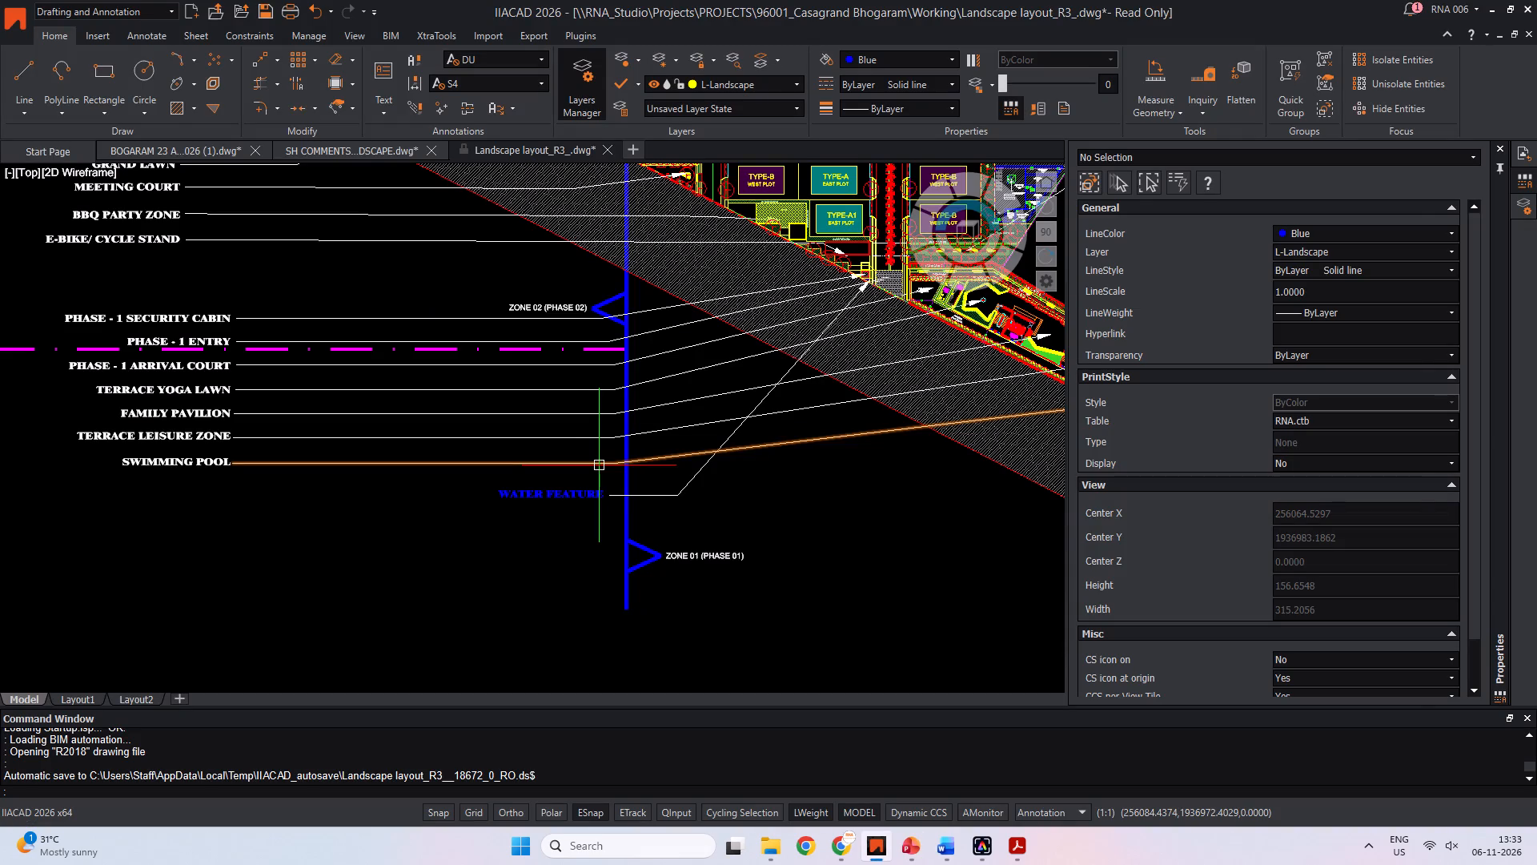
key("alt+Tab")
key("alt+Tab")
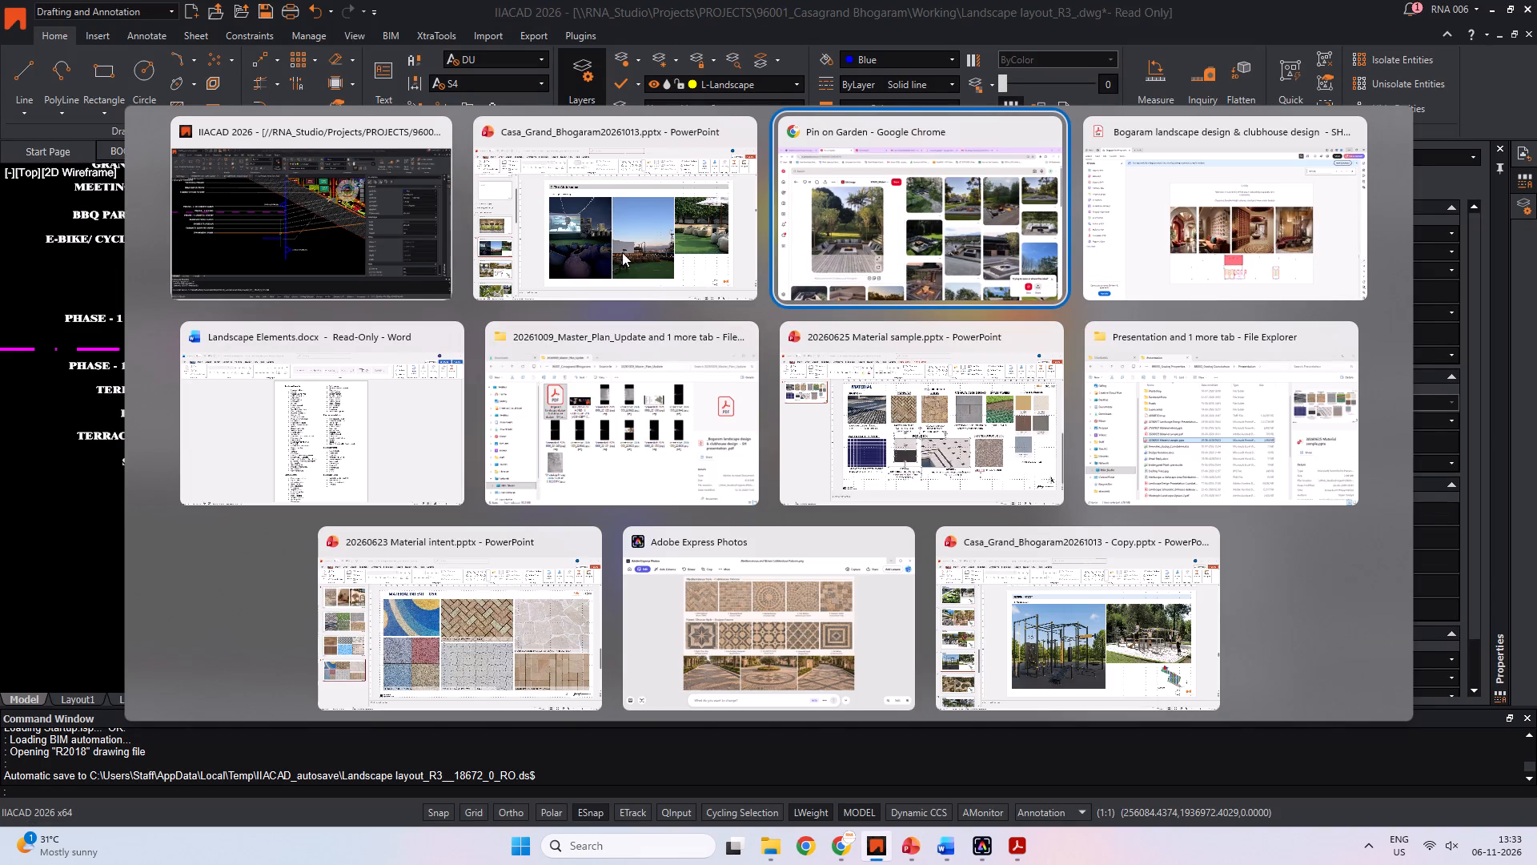
left_click(599, 206, "alt")
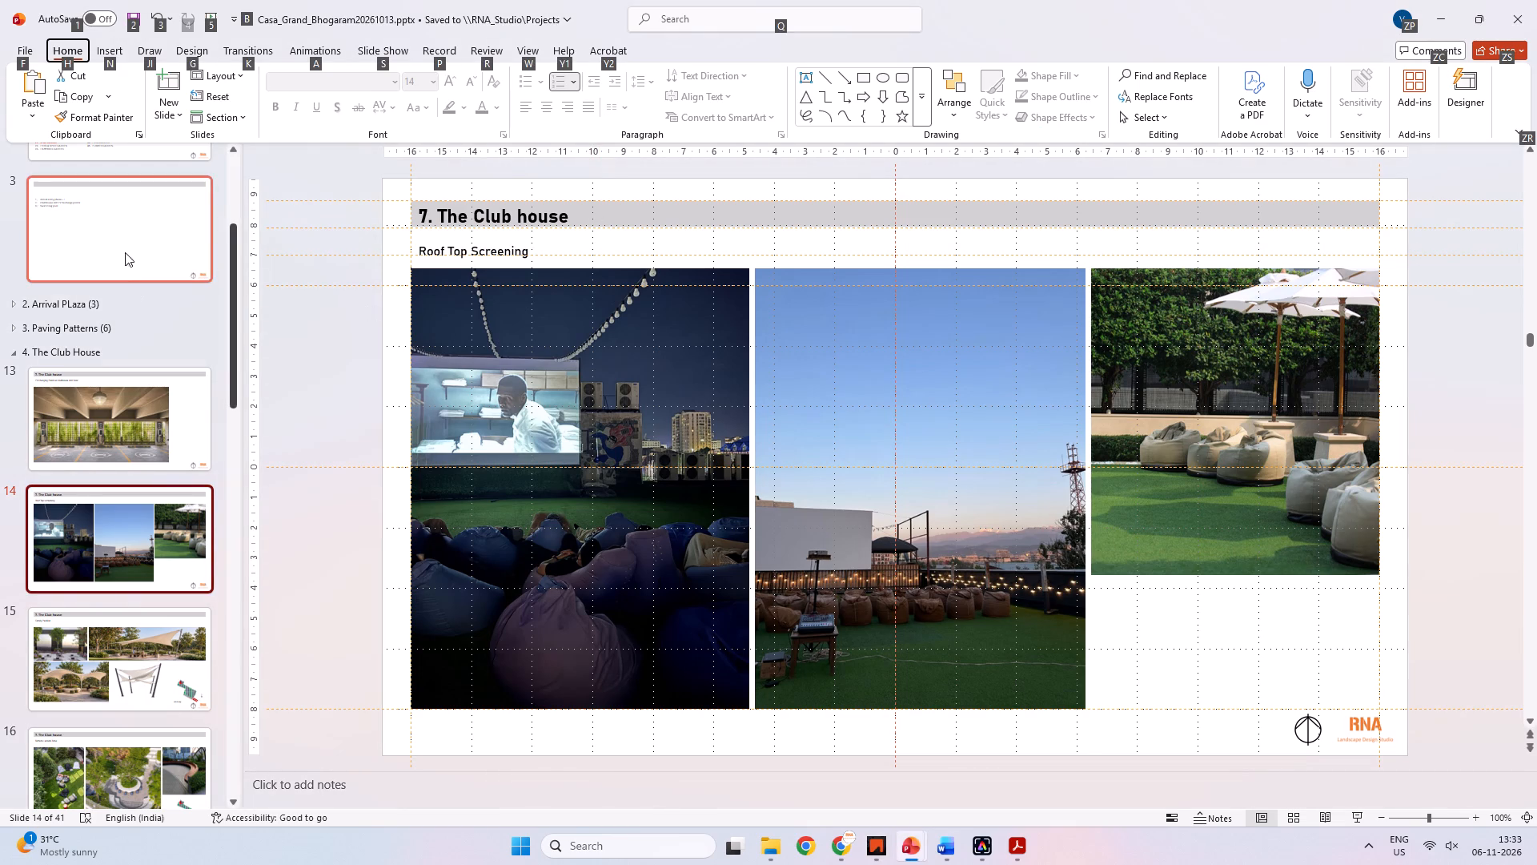
Return to slide 3, enter "Roof top screening" as the fourth list item and start a fifth item.
scroll(129, 256, "up", 19)
left_click(143, 357)
left_click(139, 437)
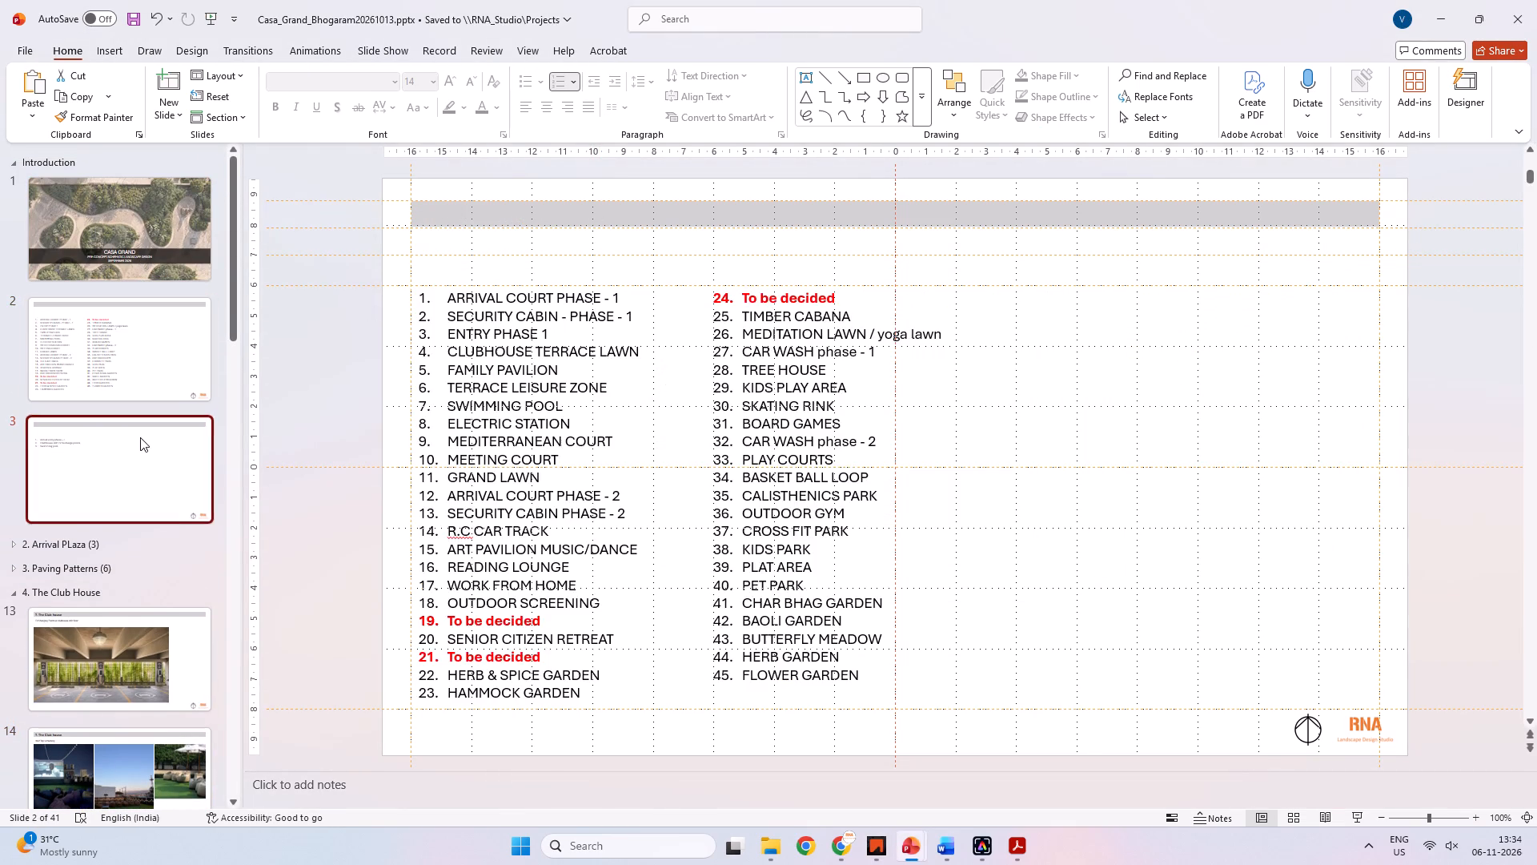
left_click(556, 338)
key("Return")
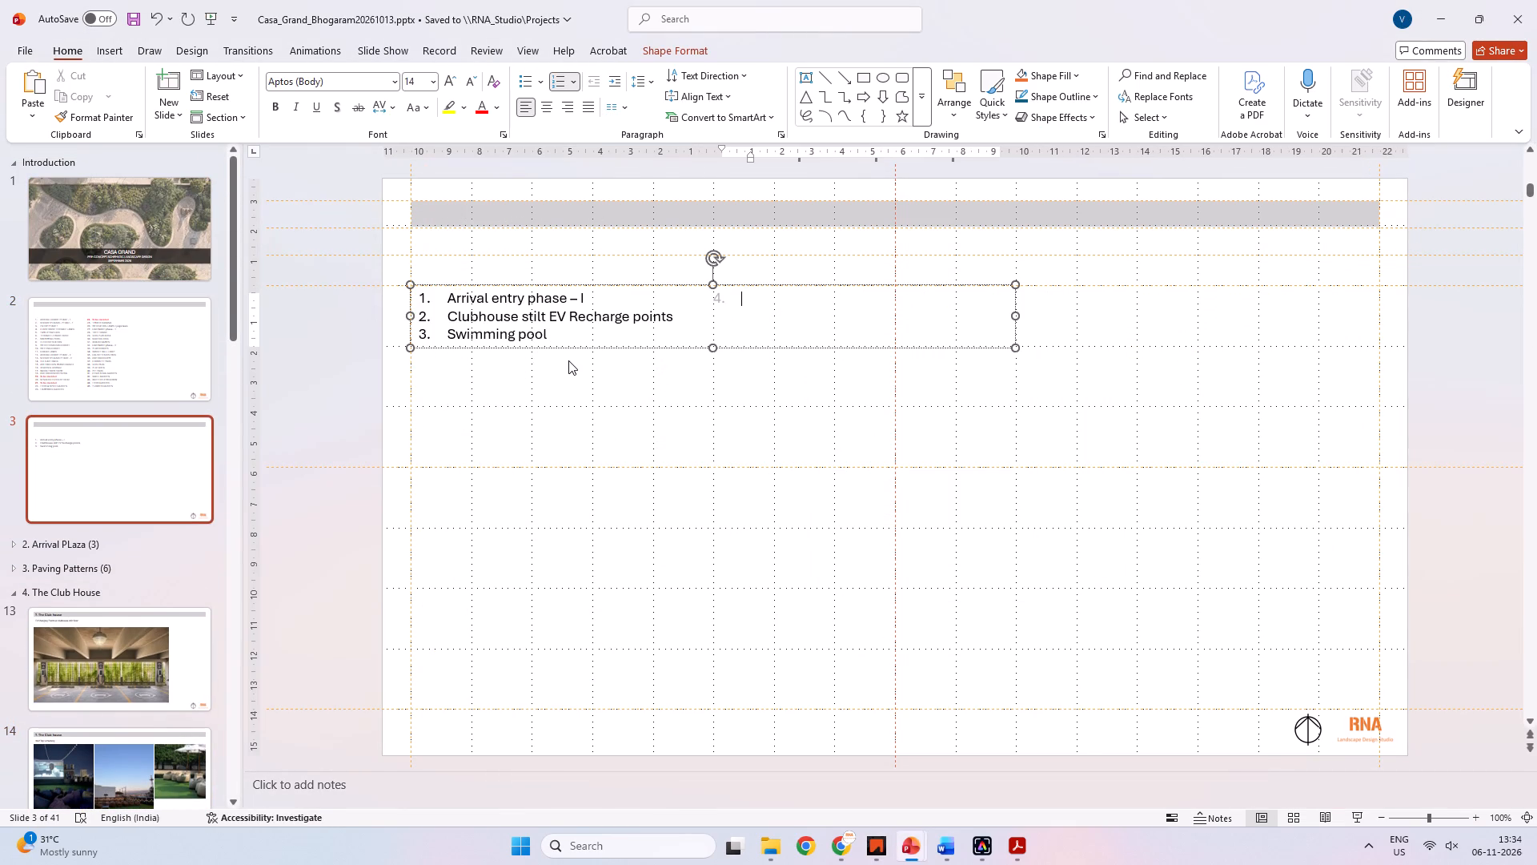
type("roof top screei\\")
key("BackSpace")
key("BackSpace")
type("ning")
key("space")
key("Return")
Consult the CAD layout labels, and enter "Family pavilion" as the fifth list item on slide 3.
key("alt+Tab")
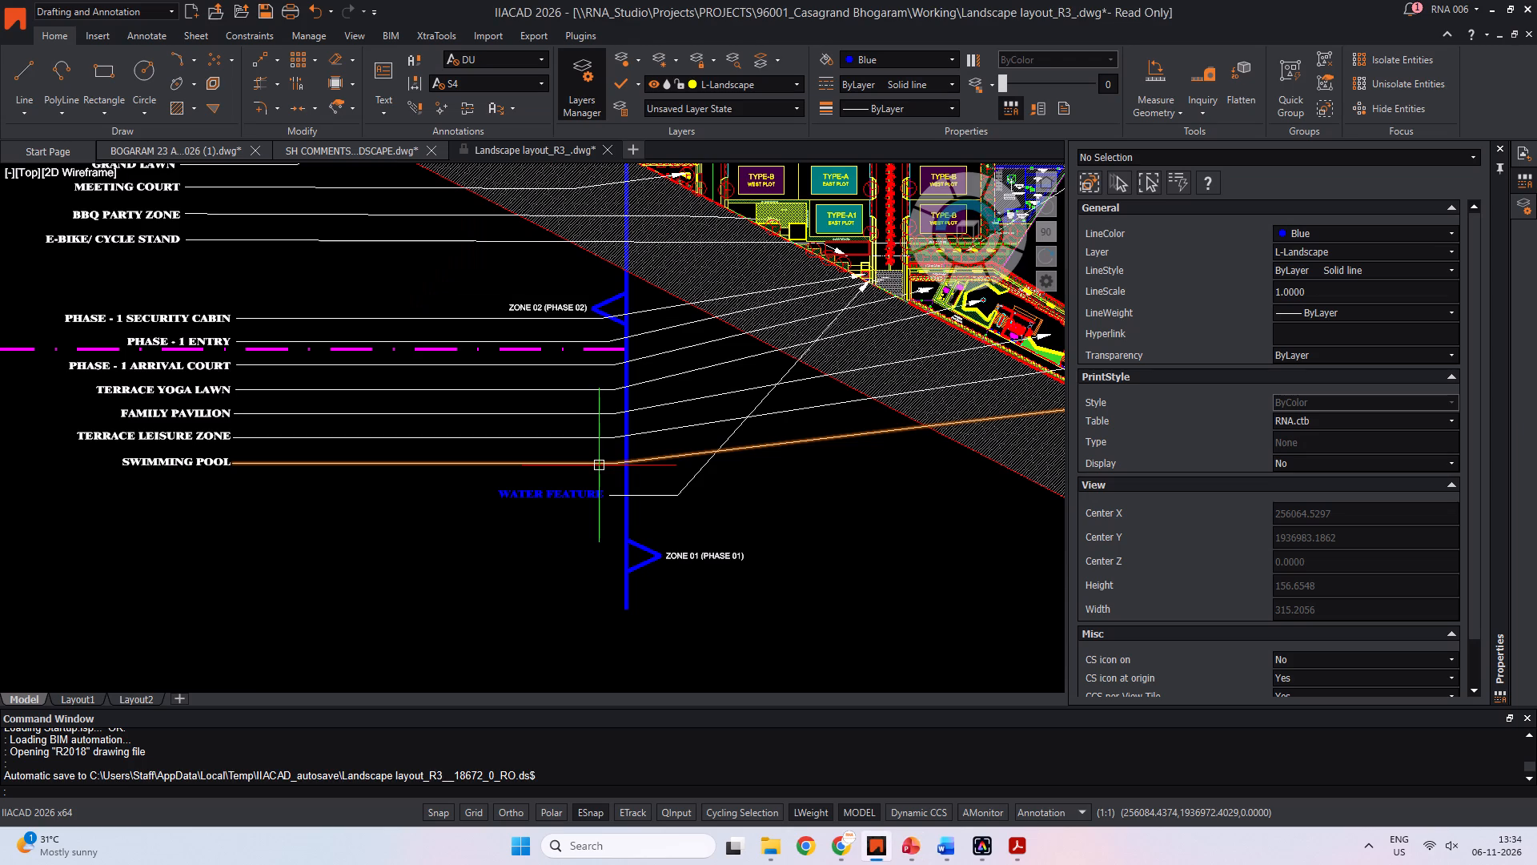
key("alt+Tab")
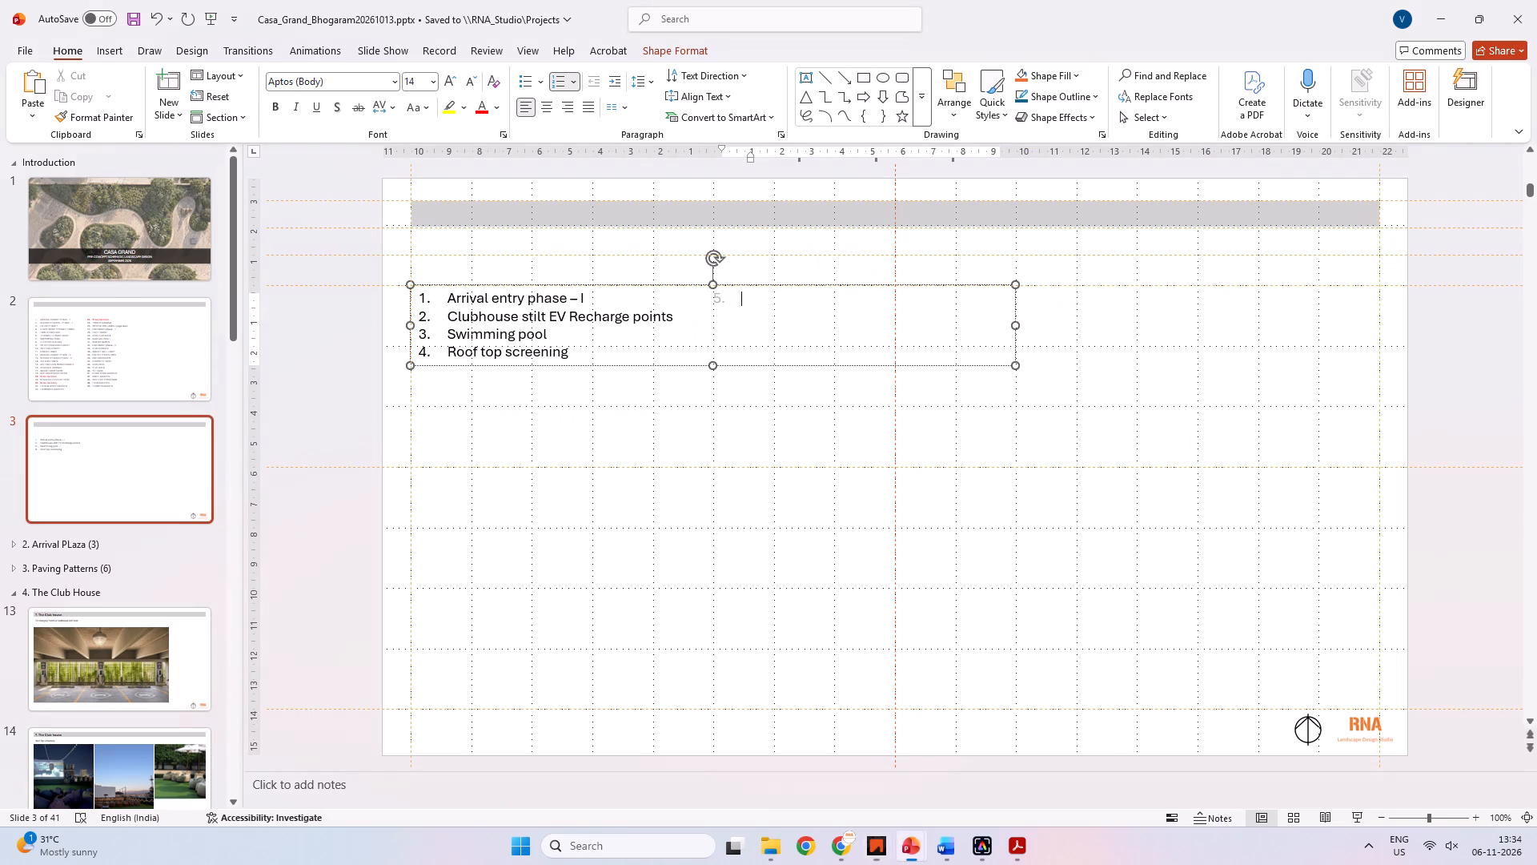
type("family")
key("space")
type("pavilion")
key("space")
key("Return")
Look through the presentation's slides, reviewing the "The Club House" section from Roof Top Screening to Terrace Leisure Zone.
key("alt+Tab")
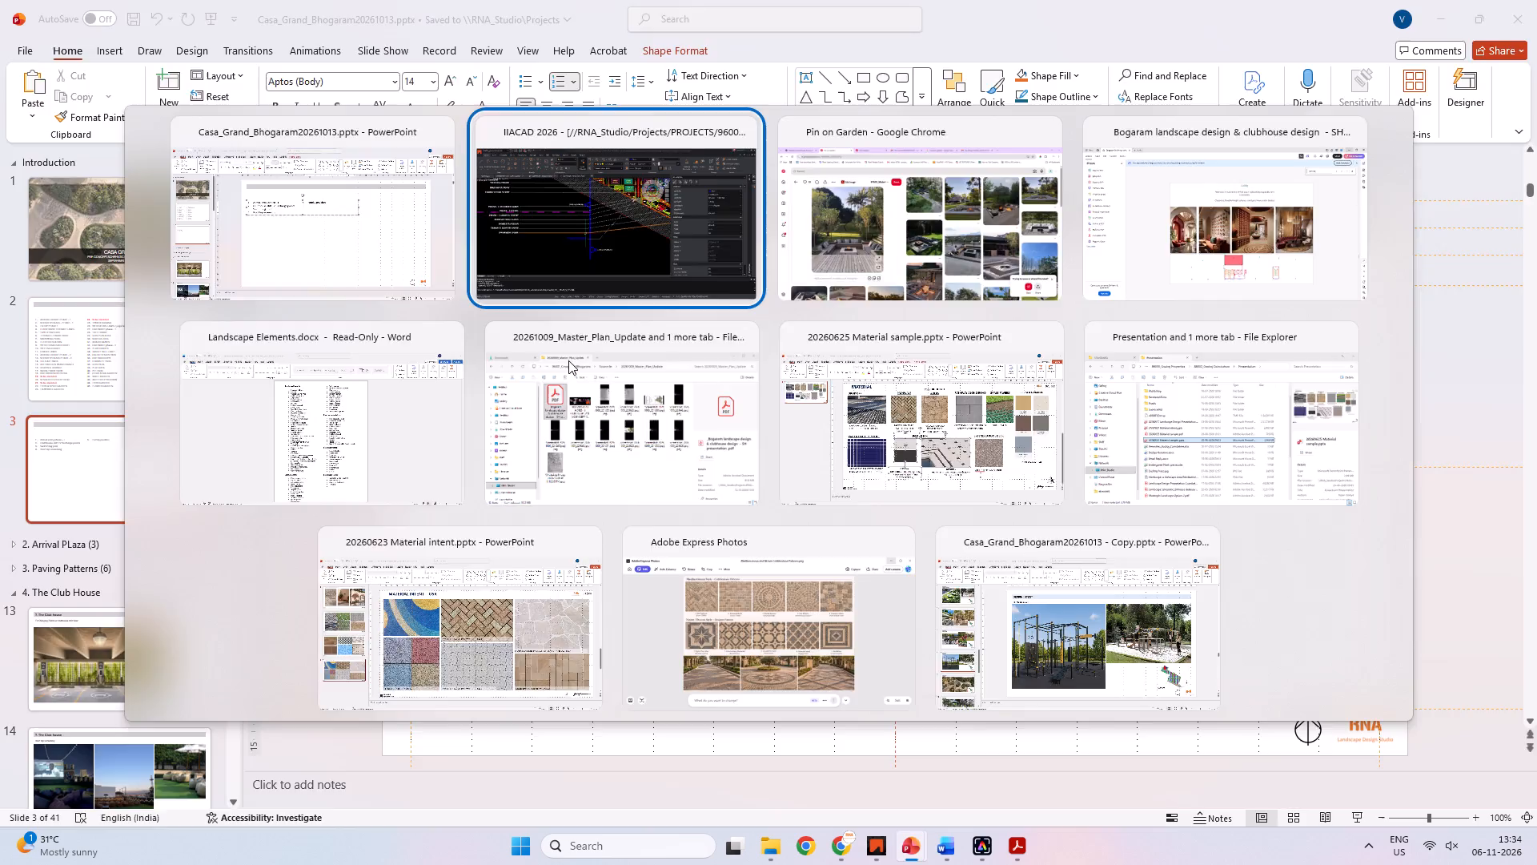
key("alt+Tab")
key("alt+Tab")
key("alt+Tab")
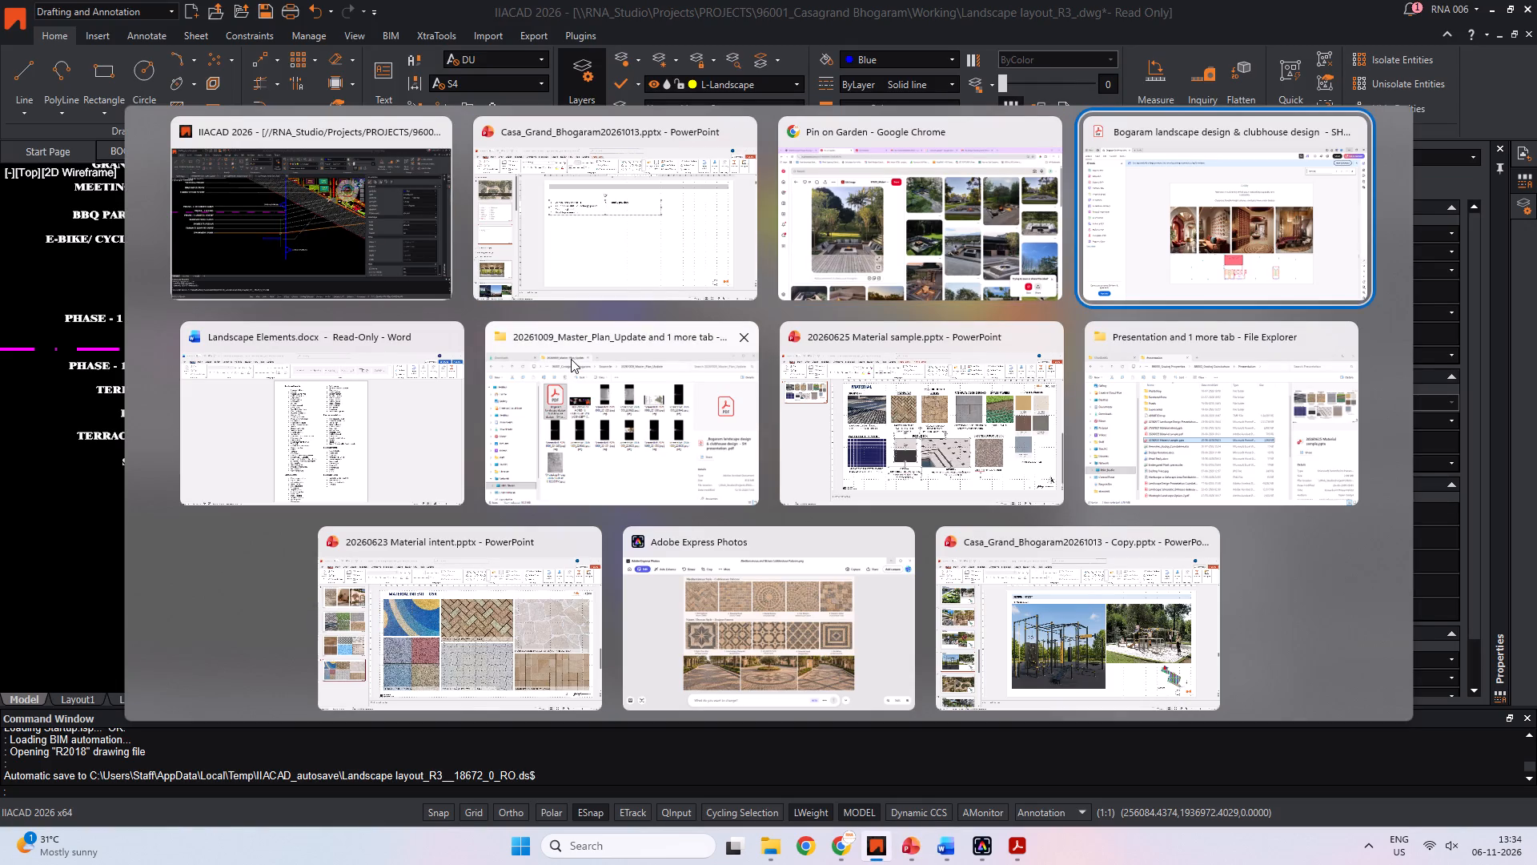
left_click(536, 267, "alt")
scroll(508, 352, "down", 1)
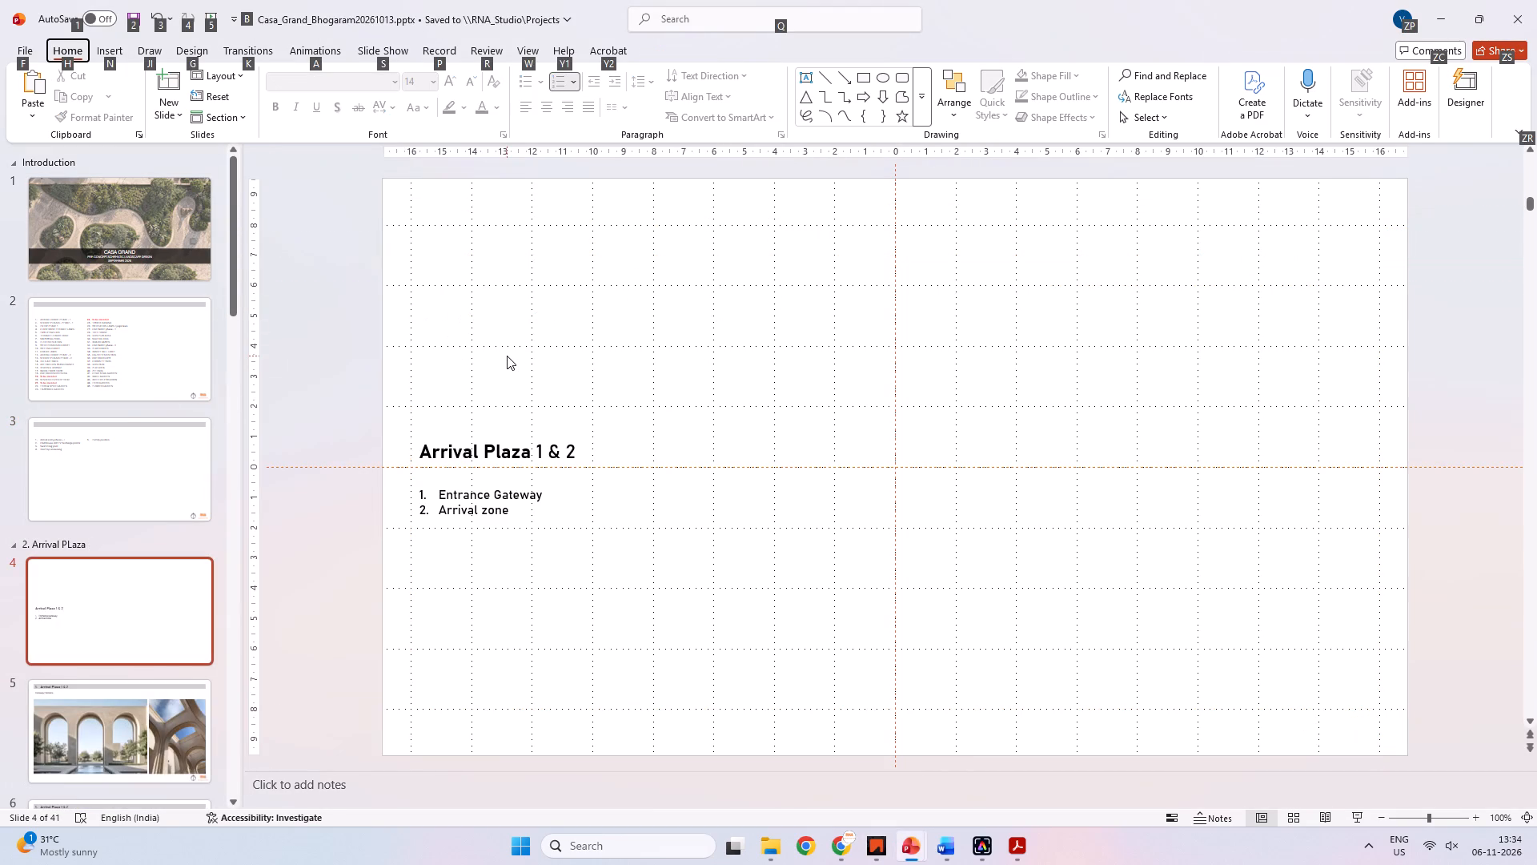
scroll(109, 422, "down", 20)
scroll(109, 422, "down", 13)
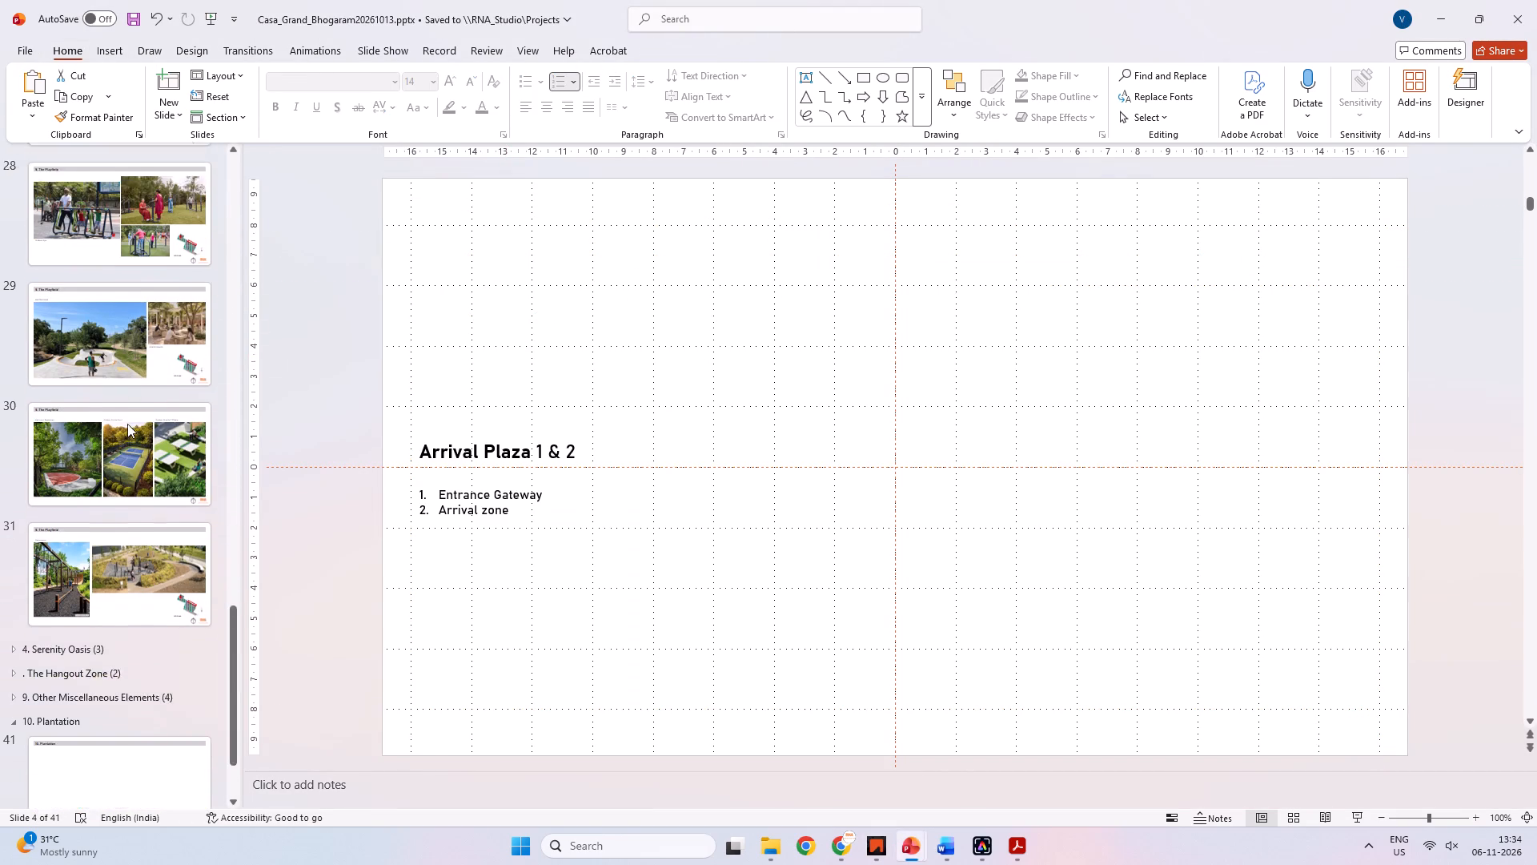
scroll(127, 424, "down", 6)
scroll(116, 493, "up", 7)
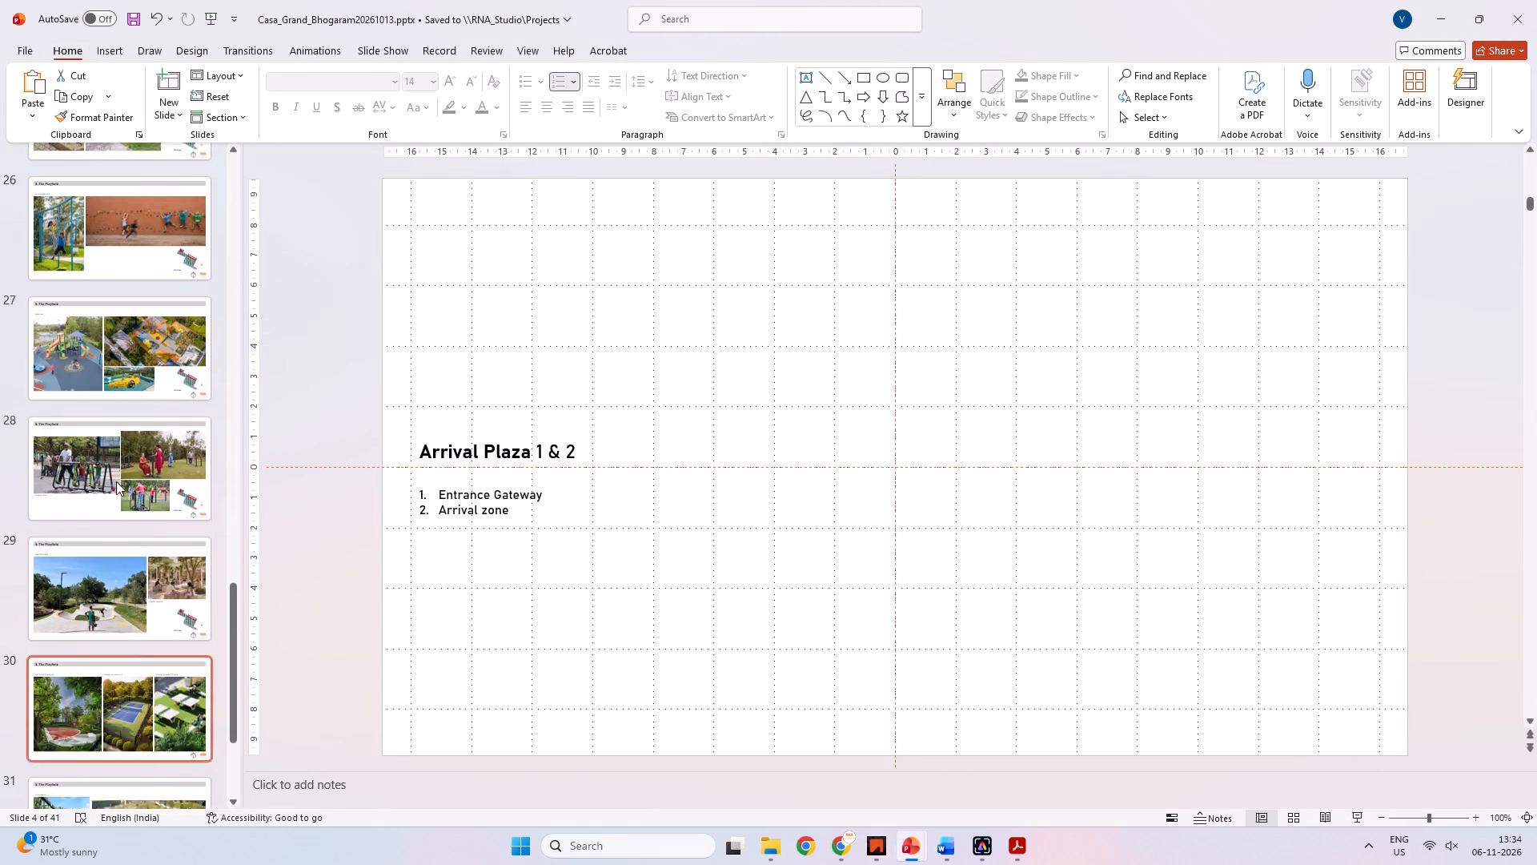
scroll(116, 481, "up", 12)
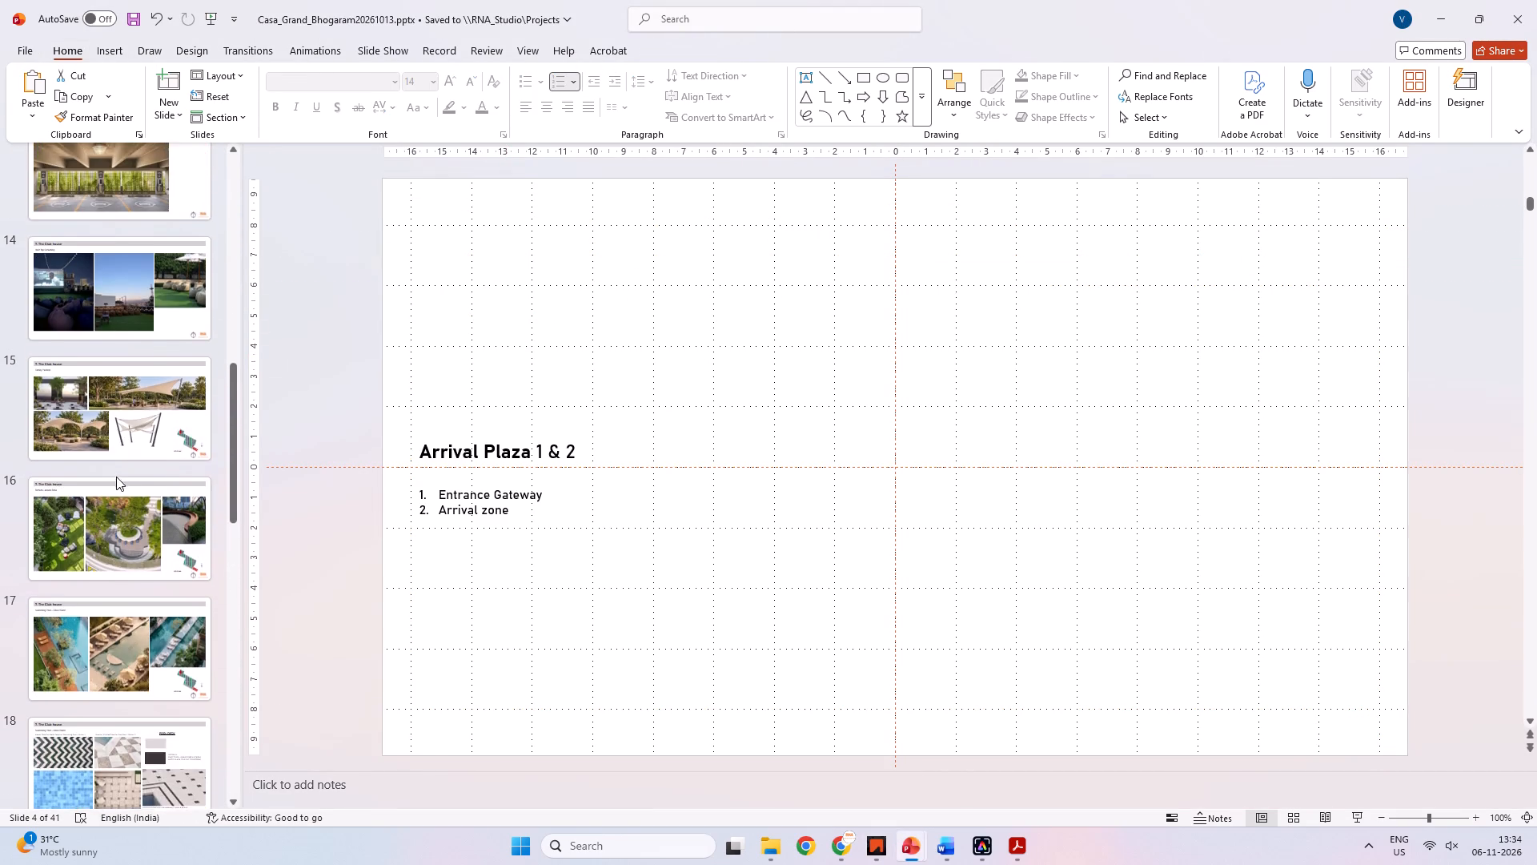
scroll(116, 477, "up", 3)
left_click(134, 489)
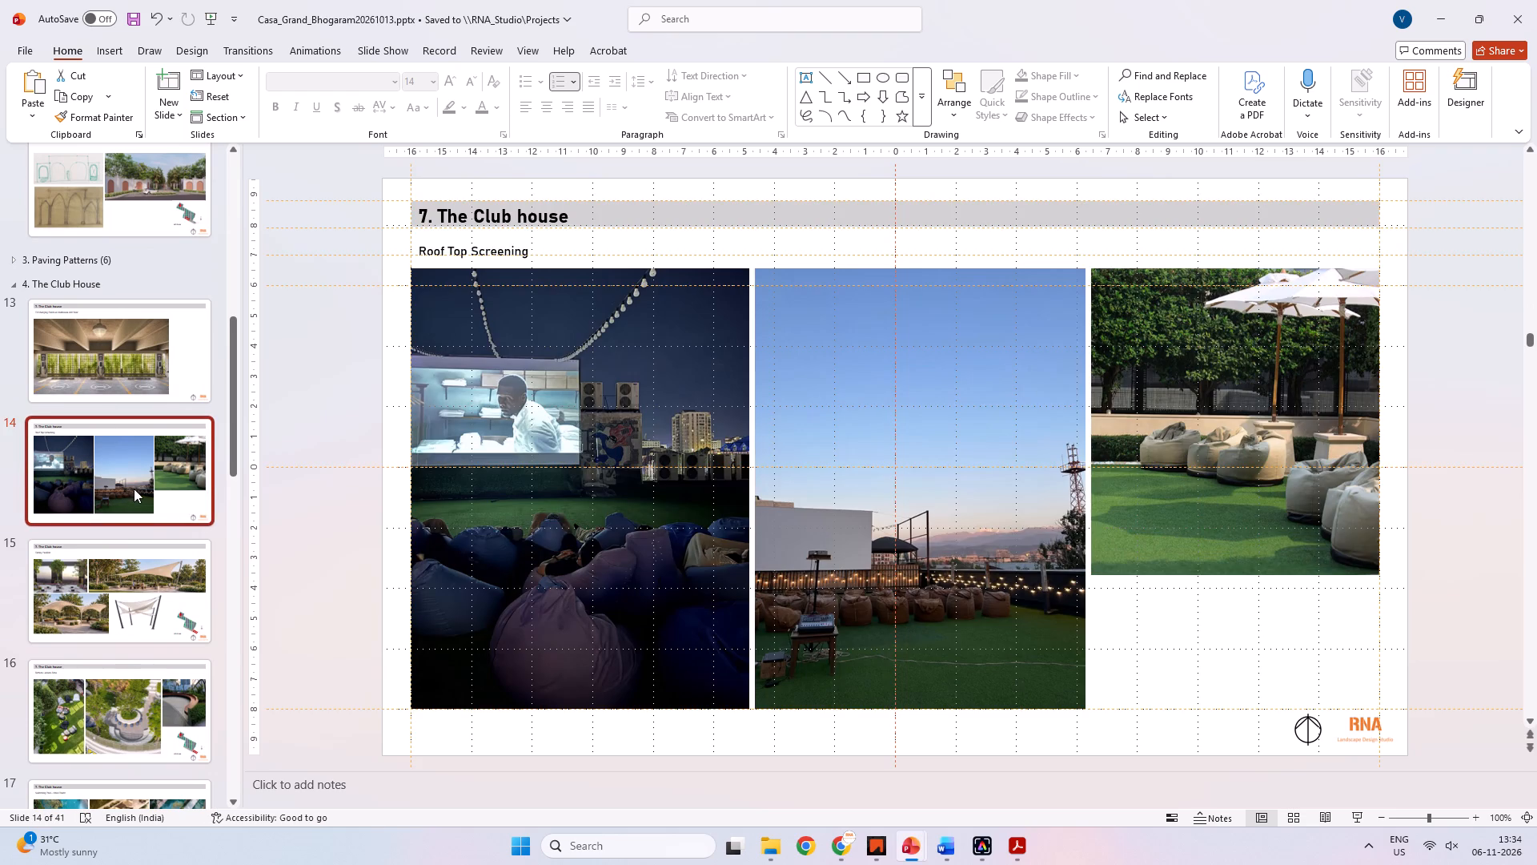
key("Down")
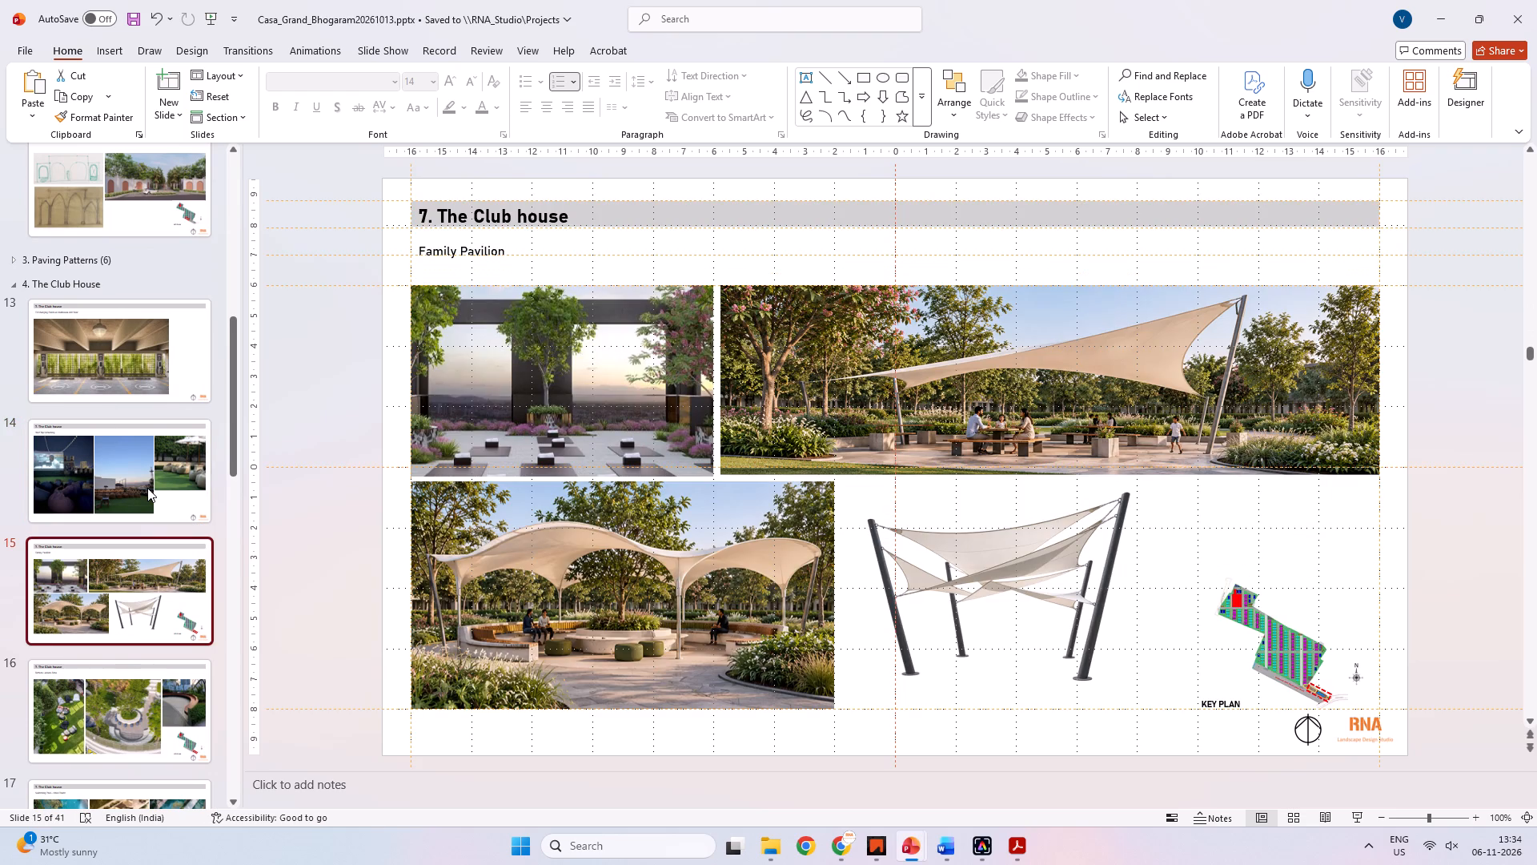
key("Down")
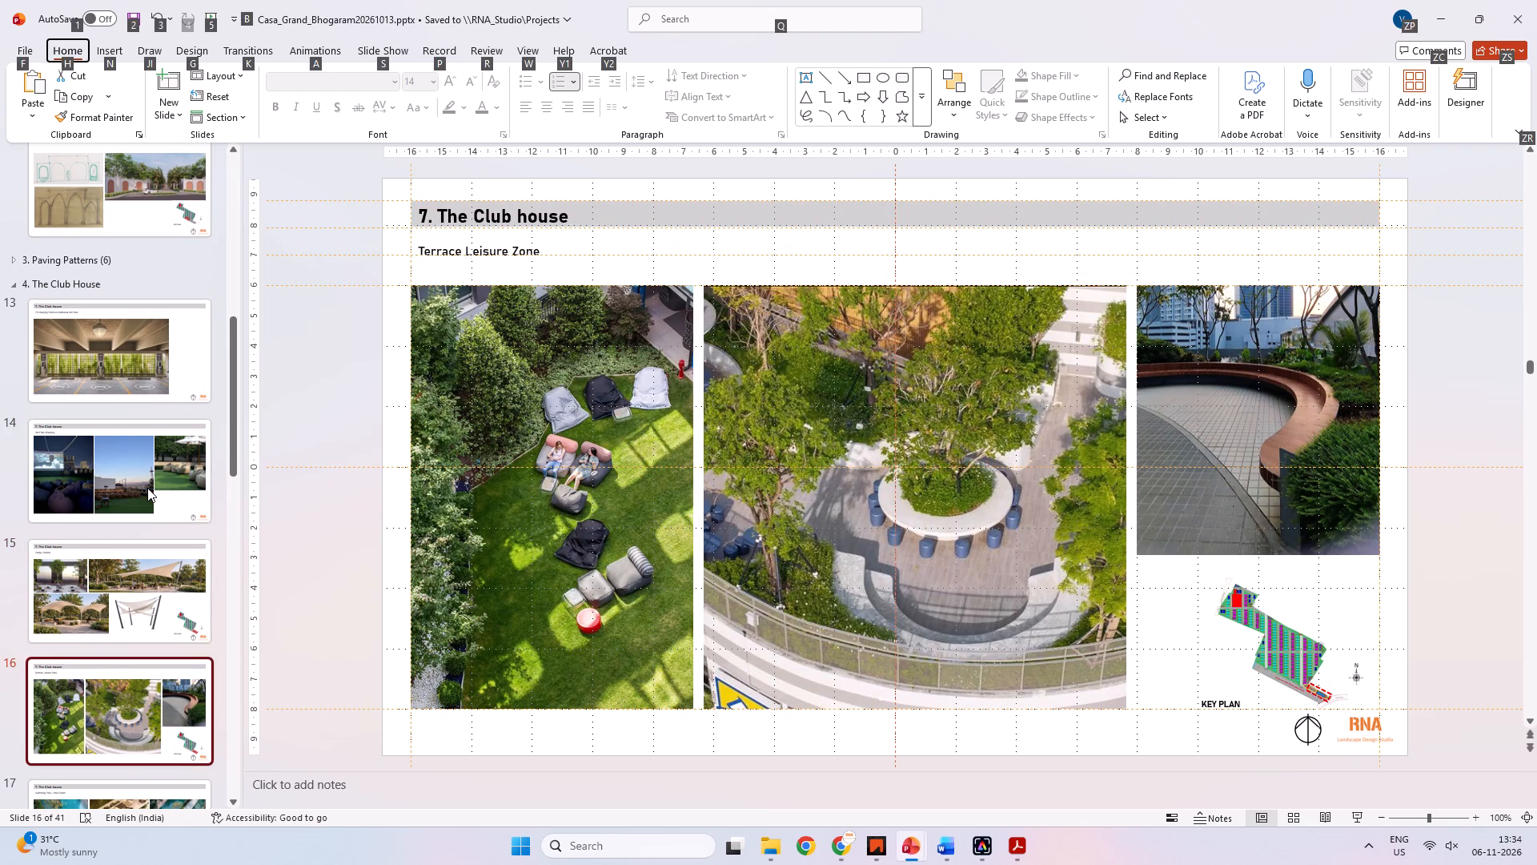
key("Down")
key("Down")
key("Down")
key("Up")
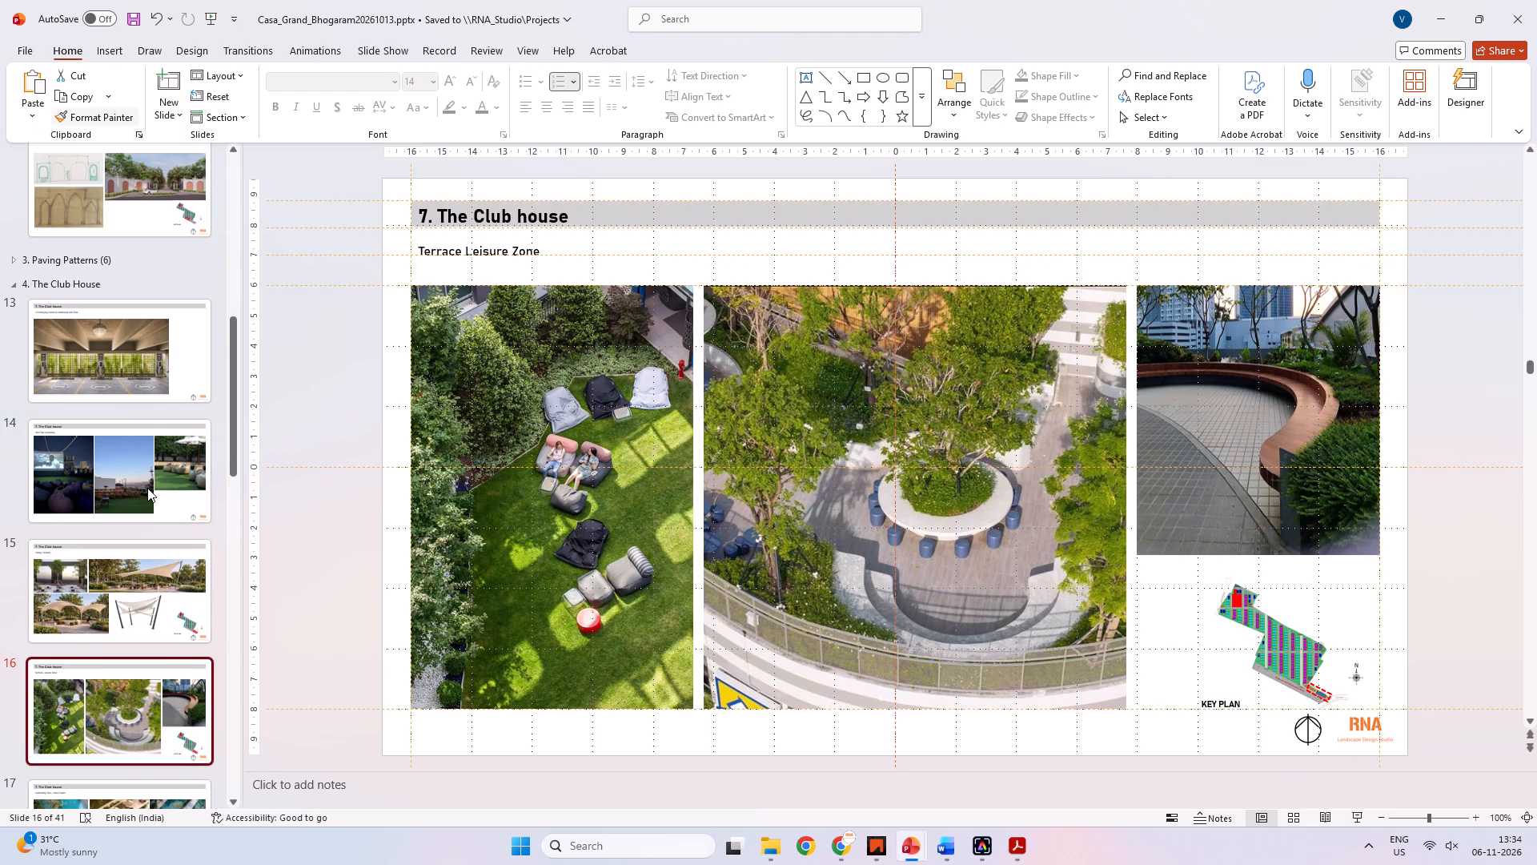
left_click(138, 616)
left_click(119, 698)
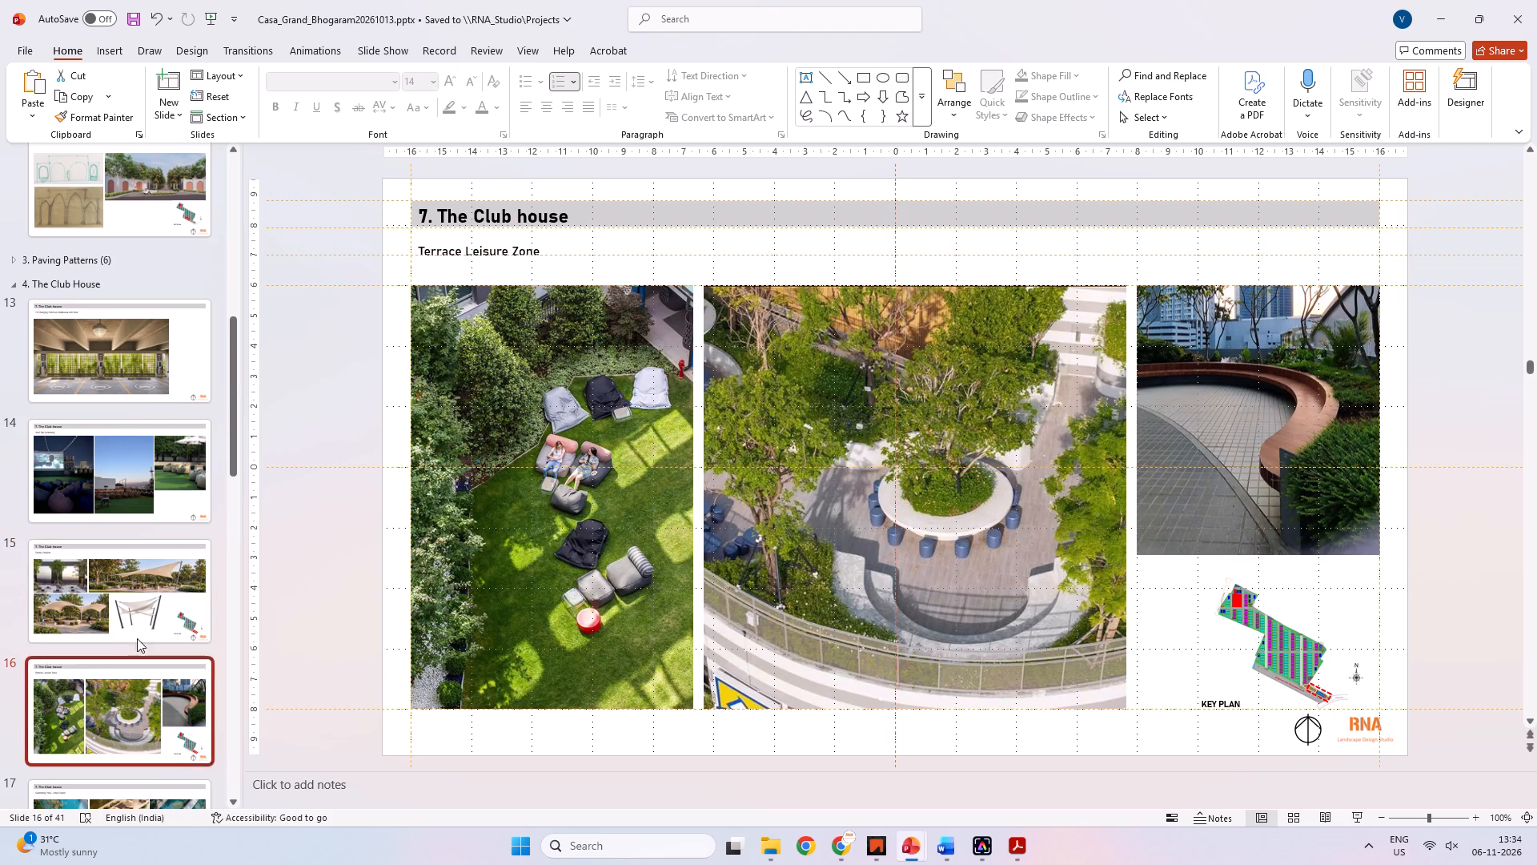
scroll(142, 628, "down", 1)
left_click(106, 726)
left_click(86, 476)
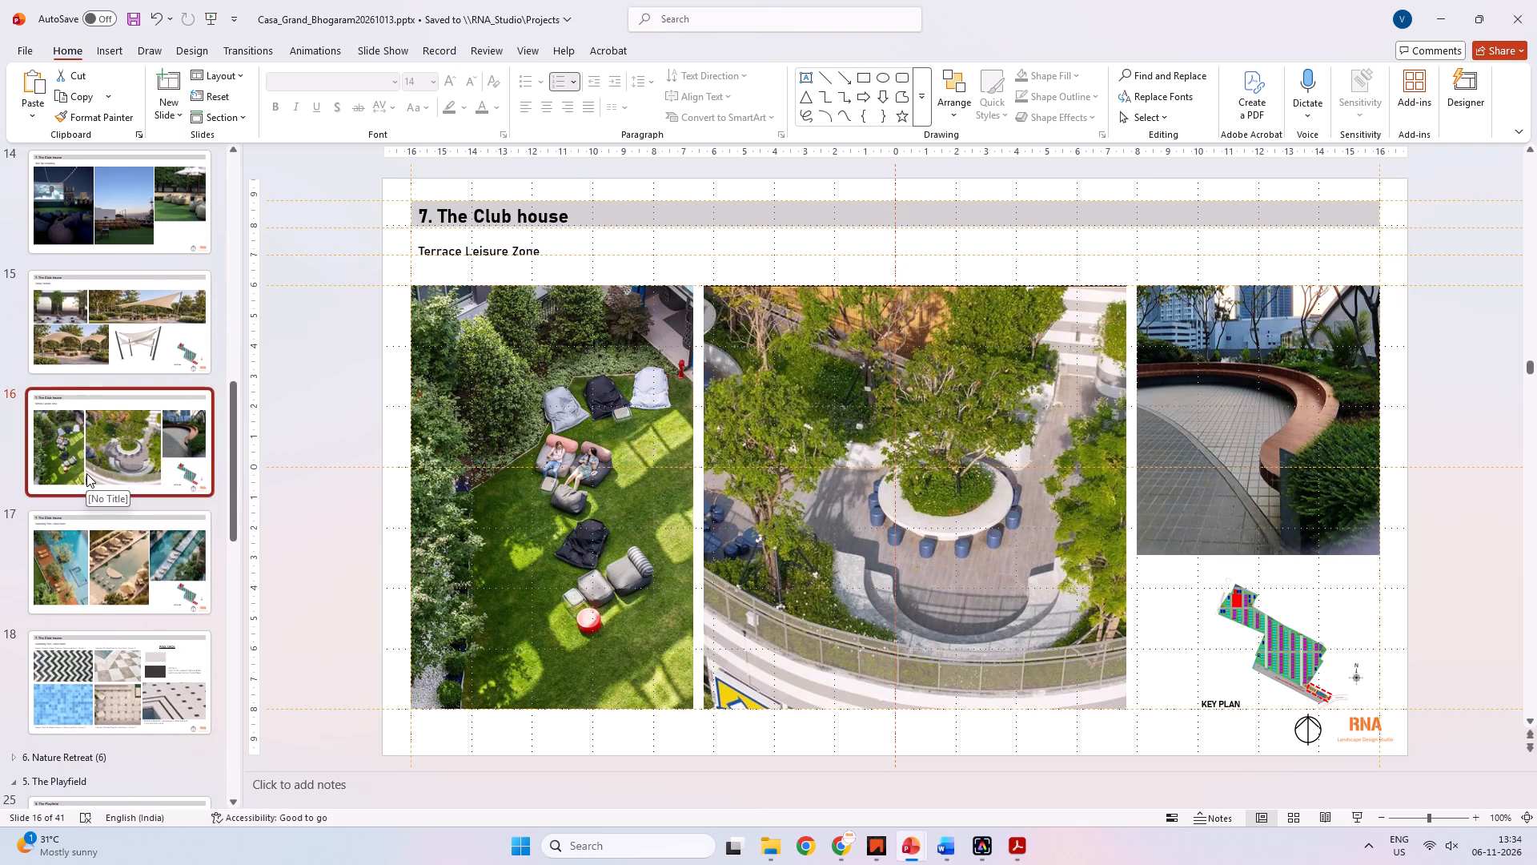
Check the Landscape layout in the CAD application against the Terrace Leisure Zone slide, and come back to the presentation.
key("alt+Tab")
key("alt+Tab")
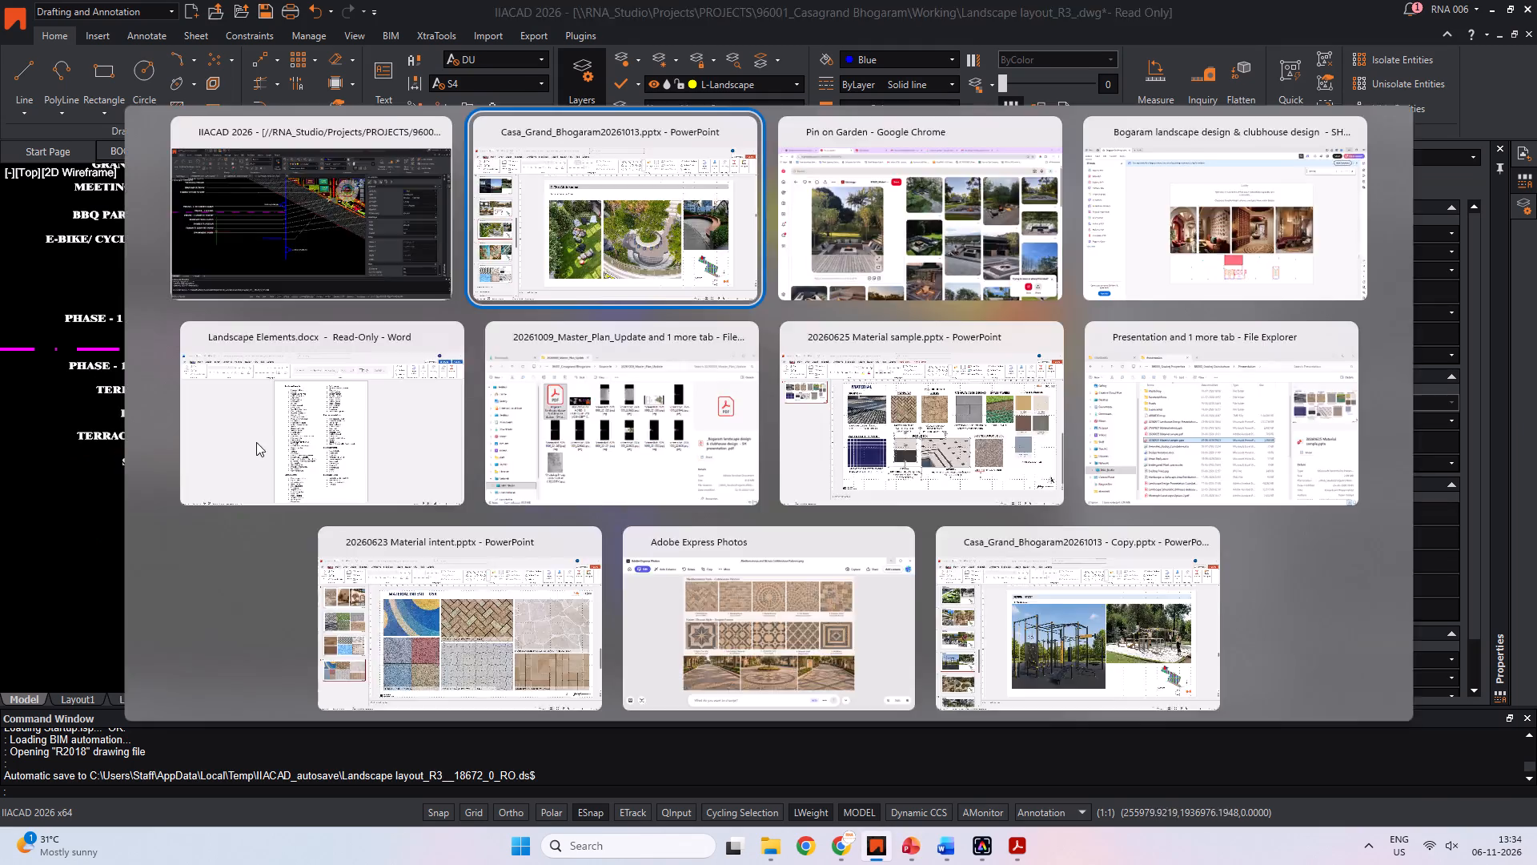
key("alt+Tab")
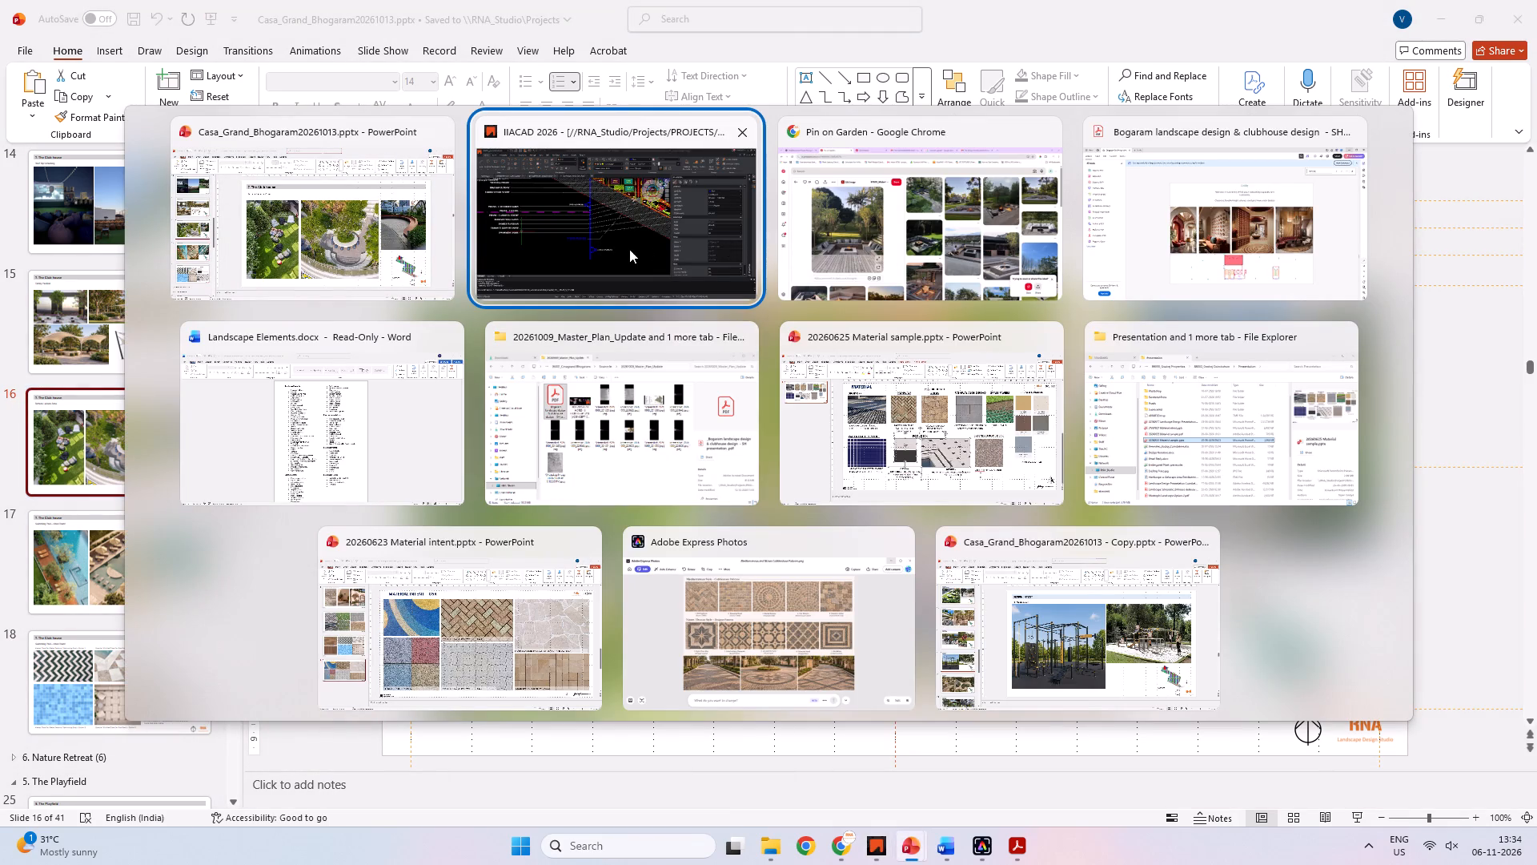
left_click(628, 249, "alt")
scroll(474, 307, "down", 2)
middle_click_drag(468, 317, 491, 421)
key("alt+Tab")
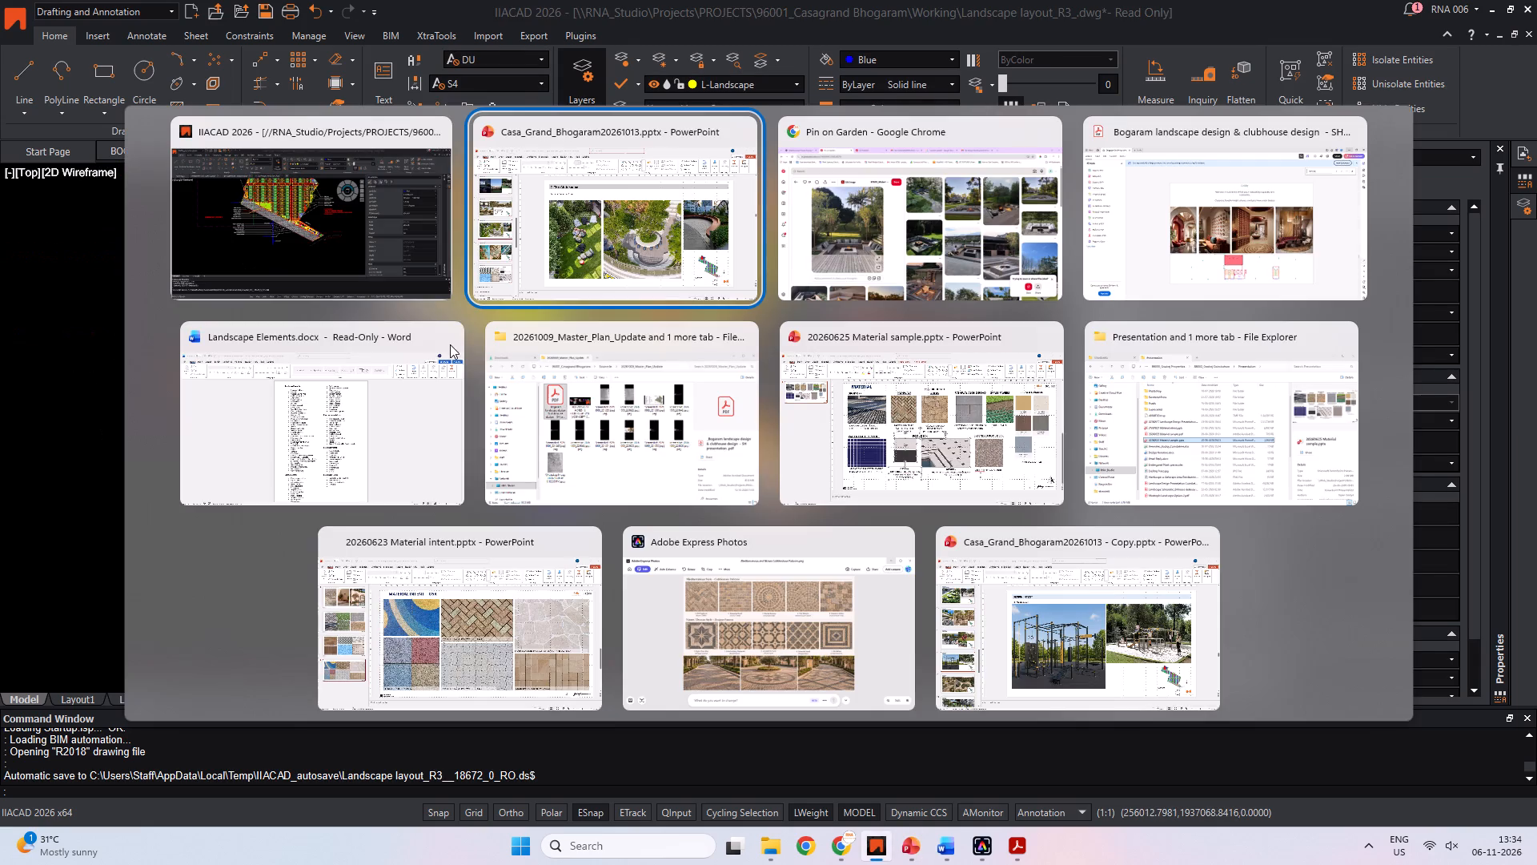
left_click(655, 235, "alt")
Enter "Terrace leisure zone" as the sixth item of the numbered list on slide 3 and start a seventh item.
scroll(145, 236, "up", 2)
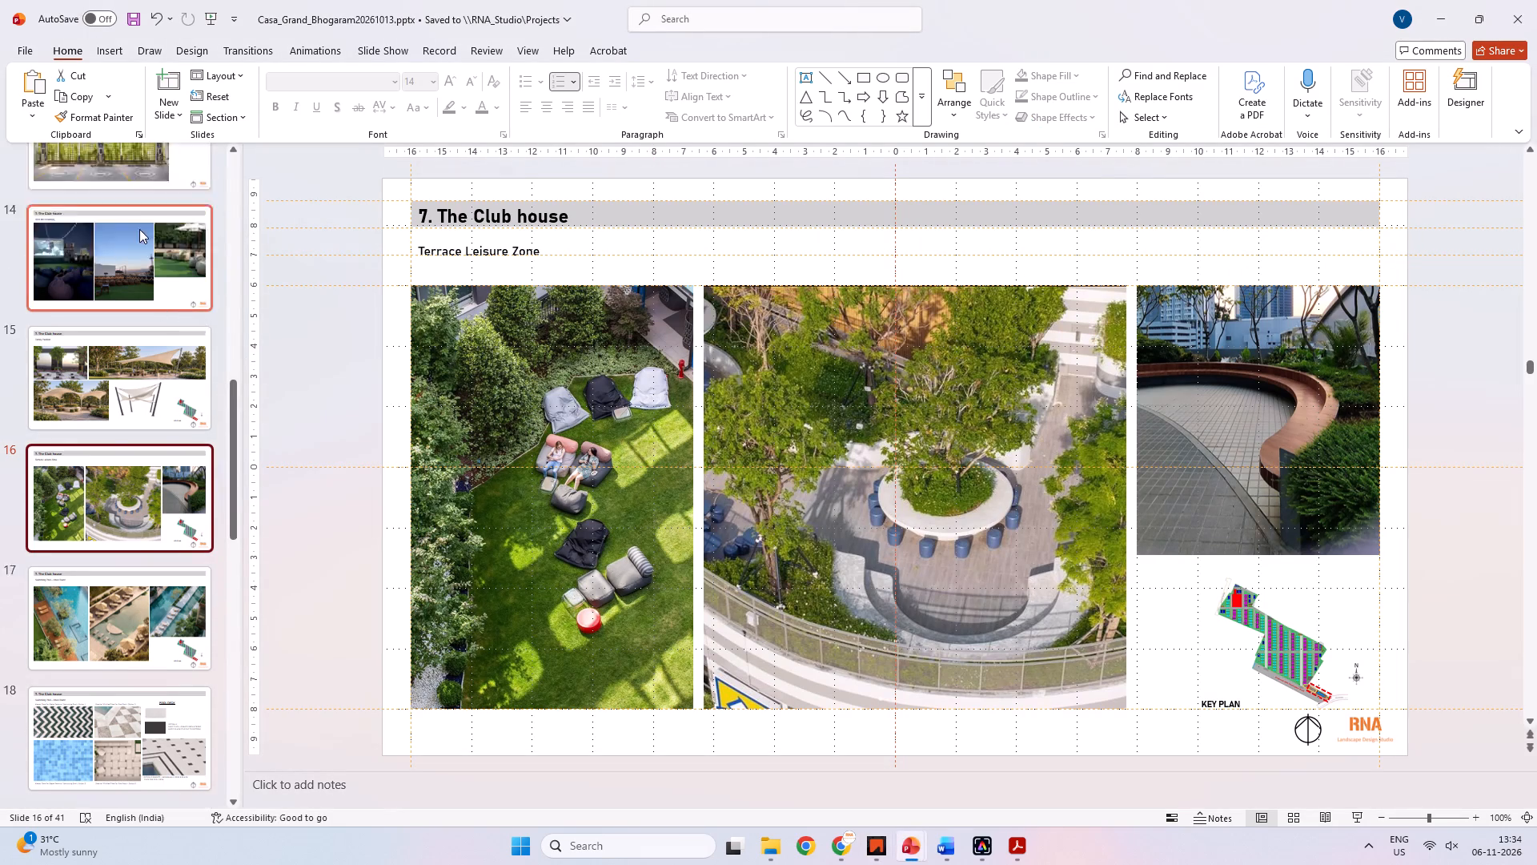
scroll(139, 229, "up", 20)
scroll(139, 229, "up", 1)
left_click(118, 360)
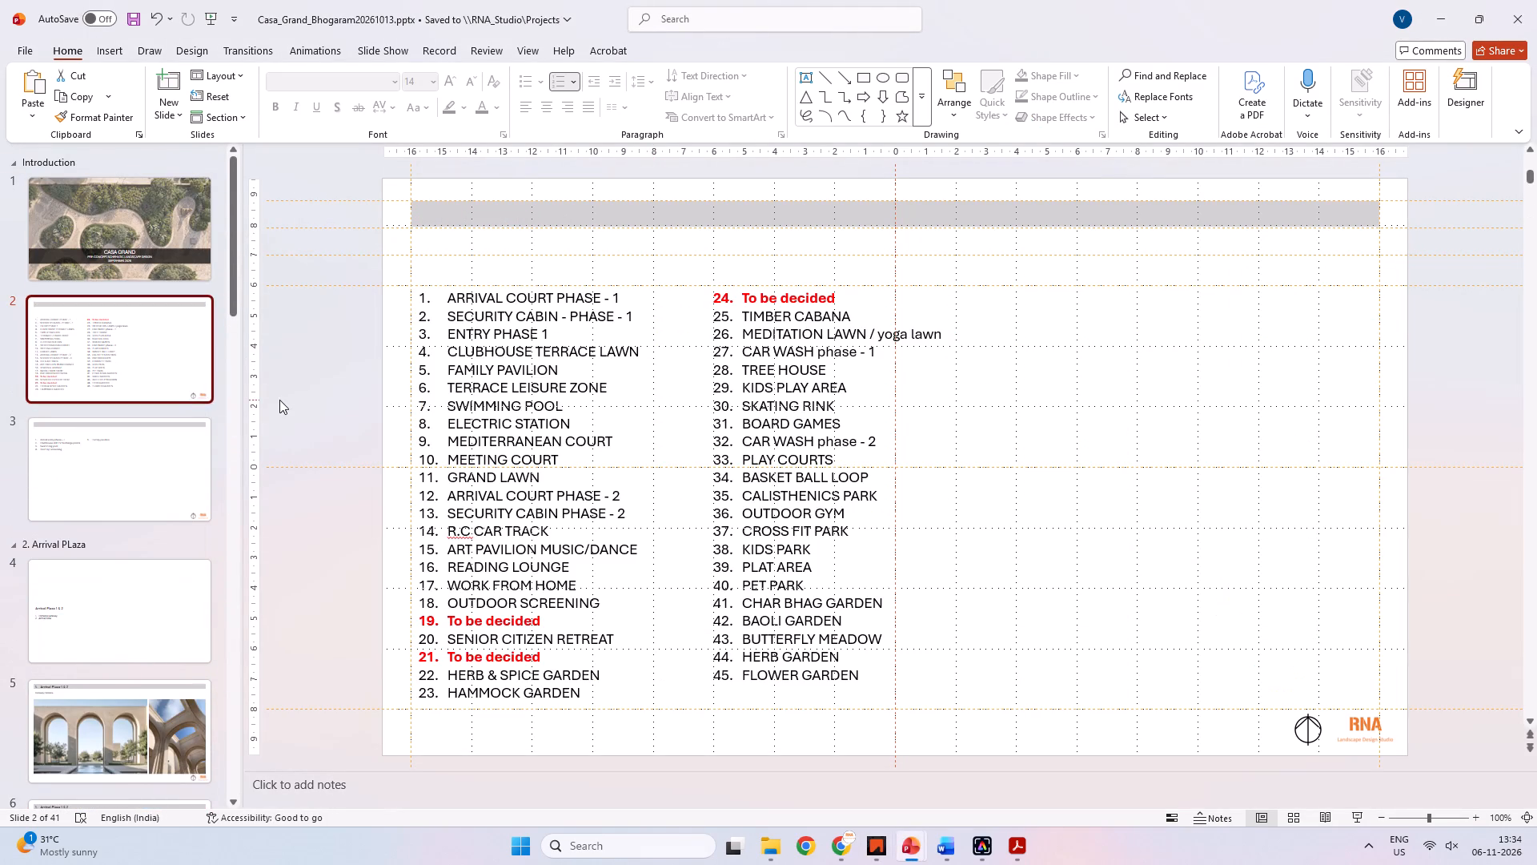
left_click(138, 486)
left_click(848, 297)
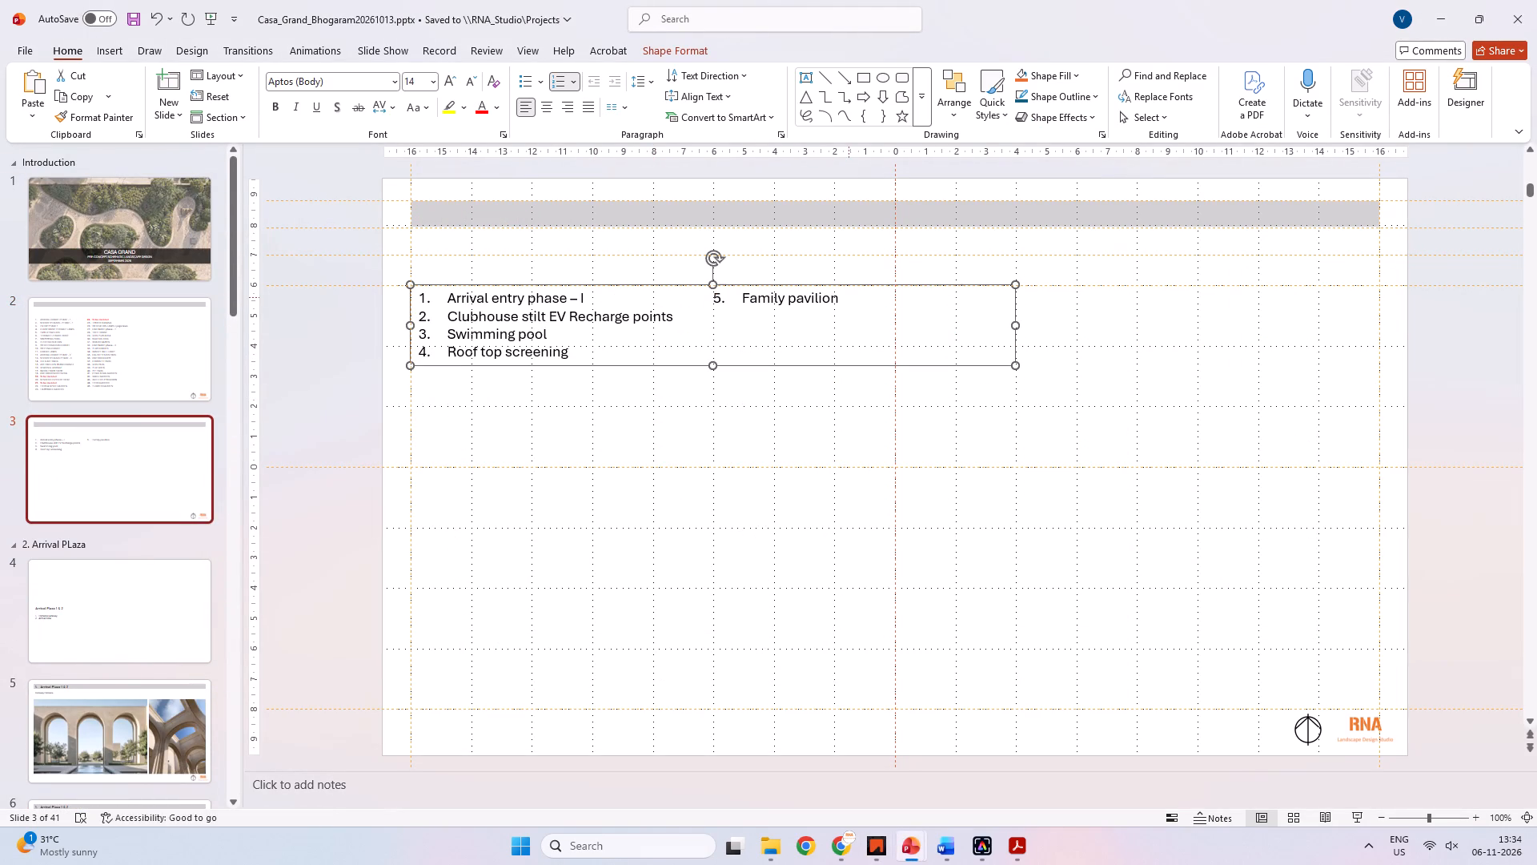
left_click(834, 299)
left_click(839, 299)
left_click(841, 299)
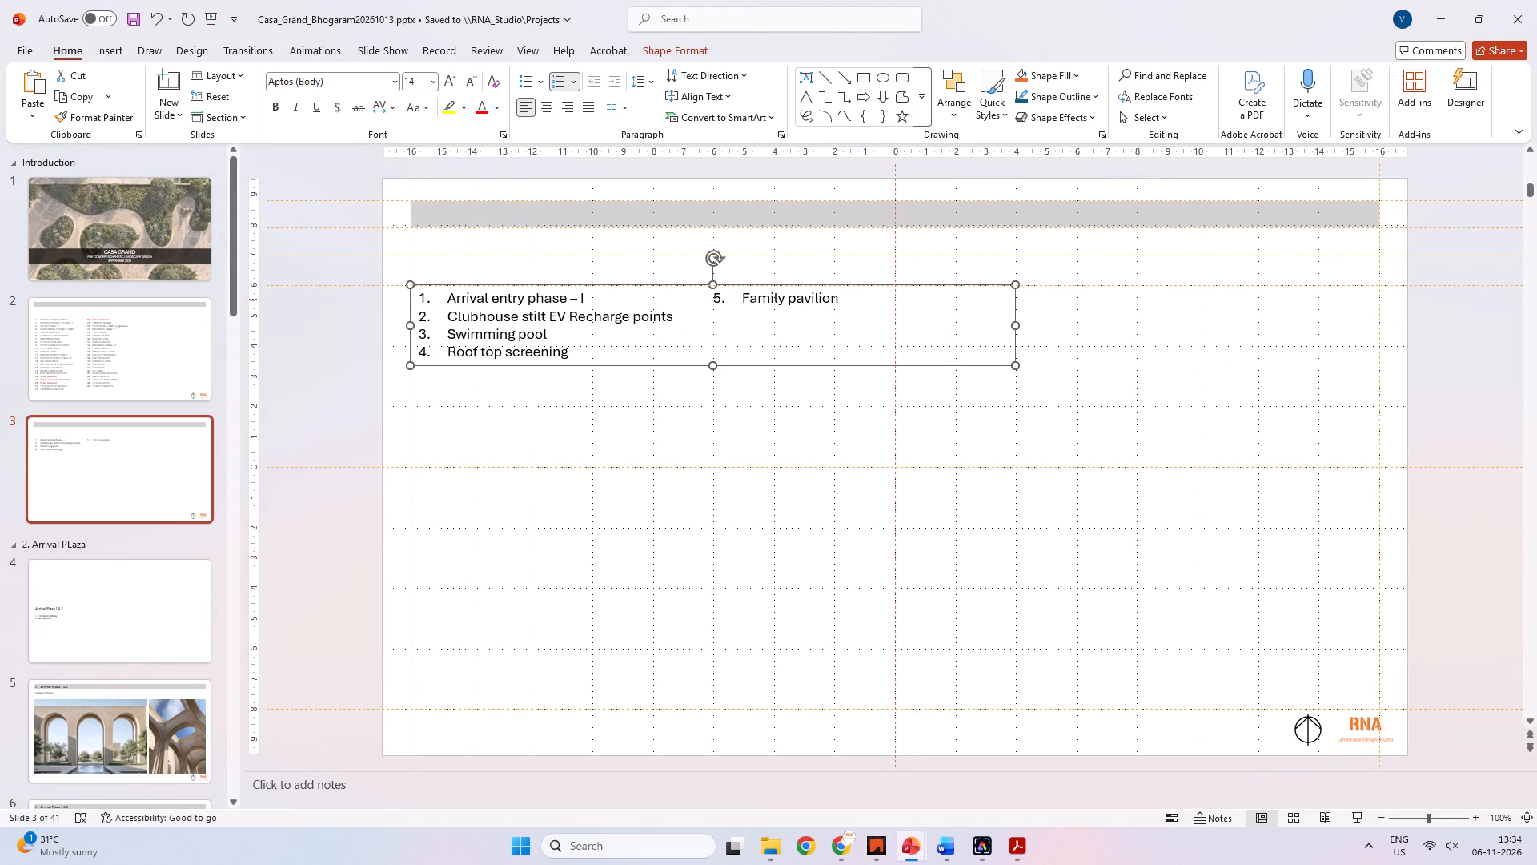
left_click(840, 299)
left_click(837, 299)
key("Return")
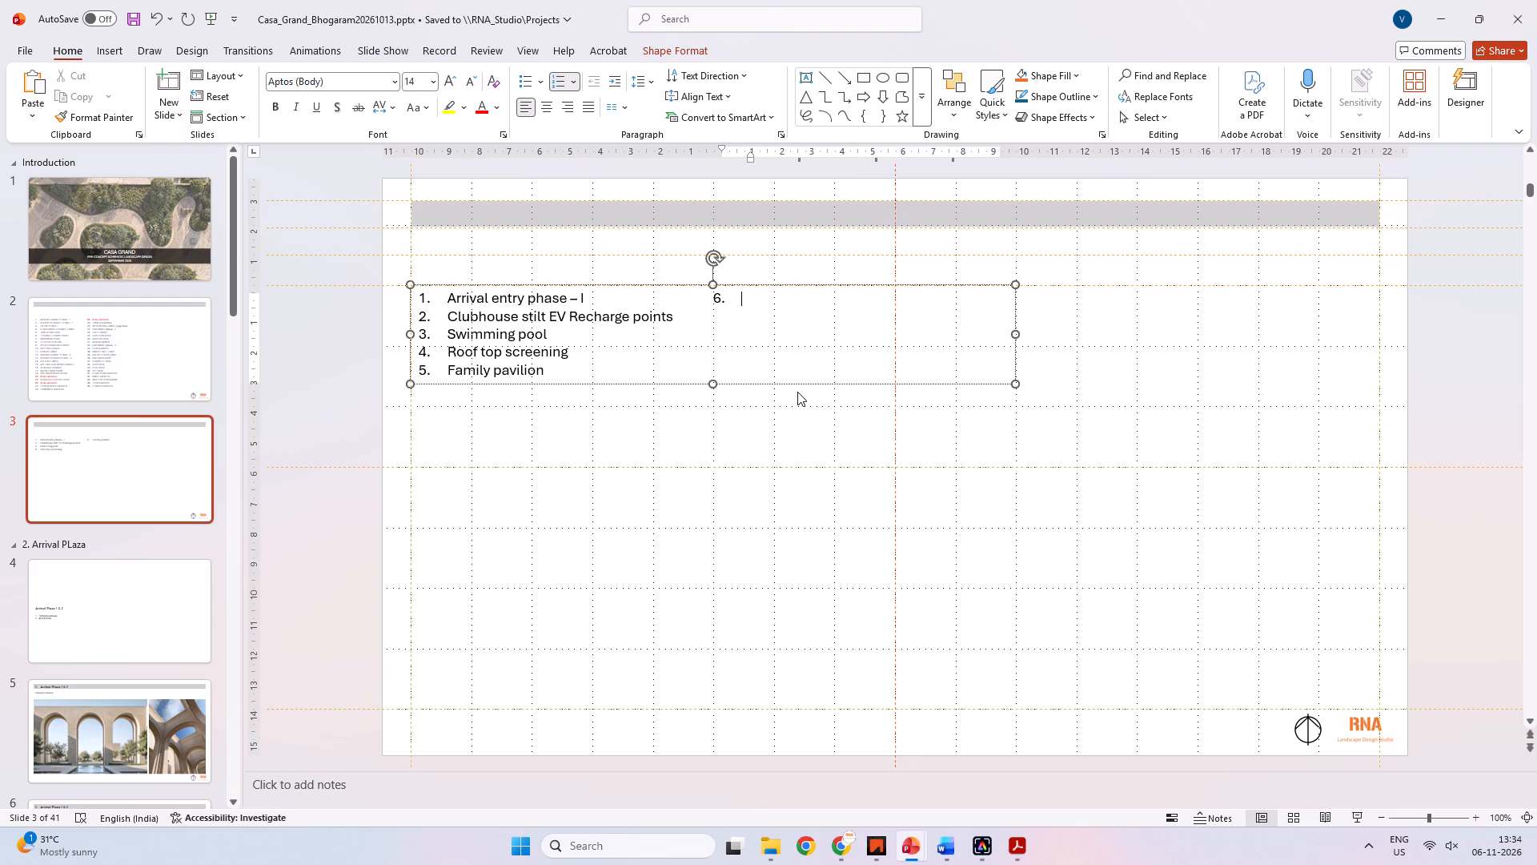
type("terrace")
key("space")
type("liesure xz")
key("BackSpace")
key("backslash")
key("BackSpace")
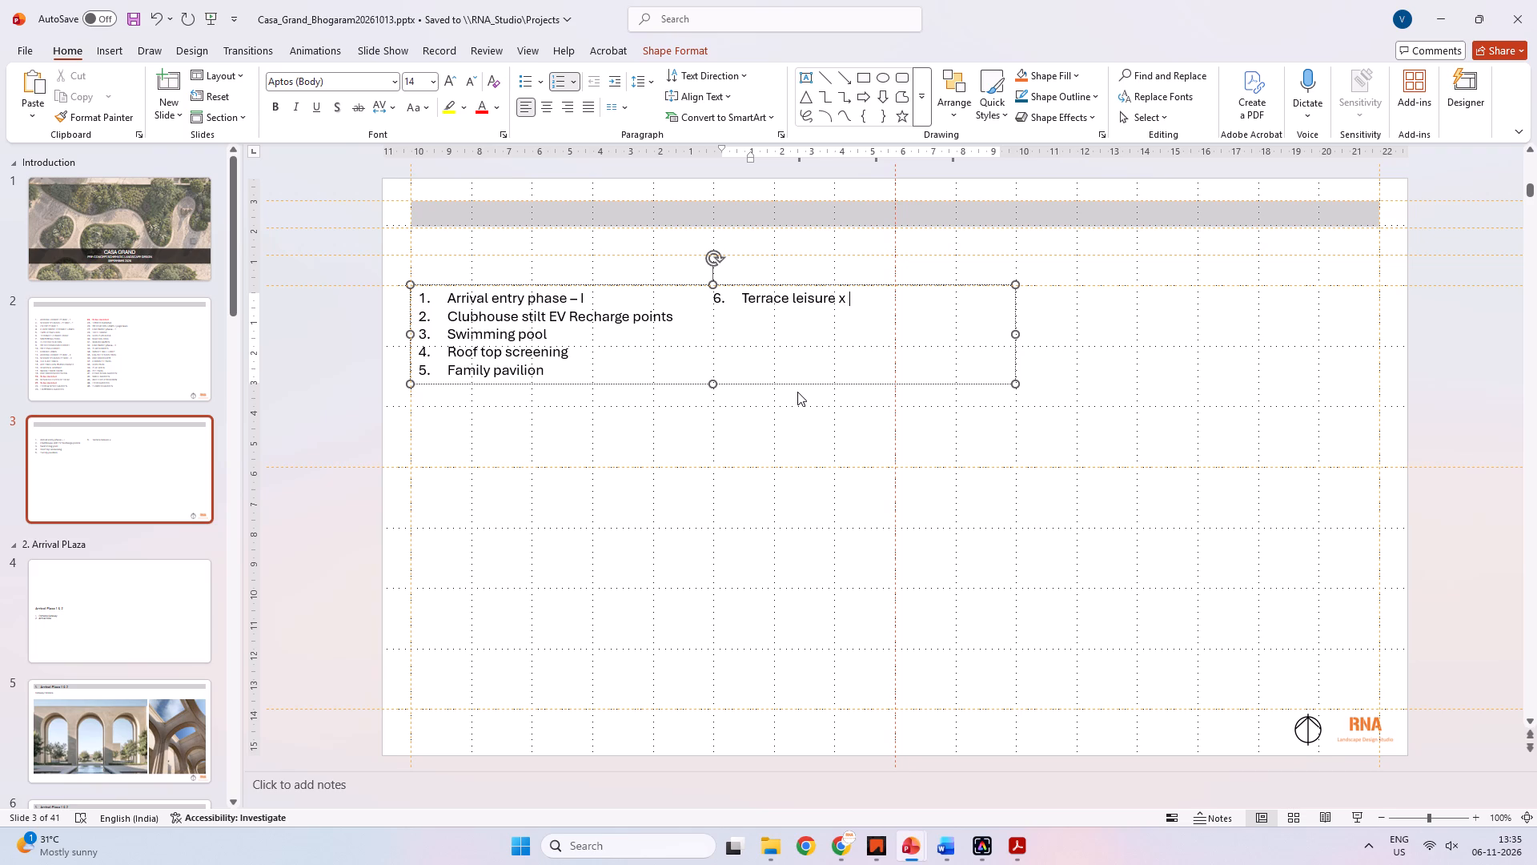
key("BackSpace")
type("zone")
key("space")
key("Return")
Switch to the CAD Landscape layout and examine the terrace floor plan, the Phase 1 labels and their leader lines.
key("alt+Tab")
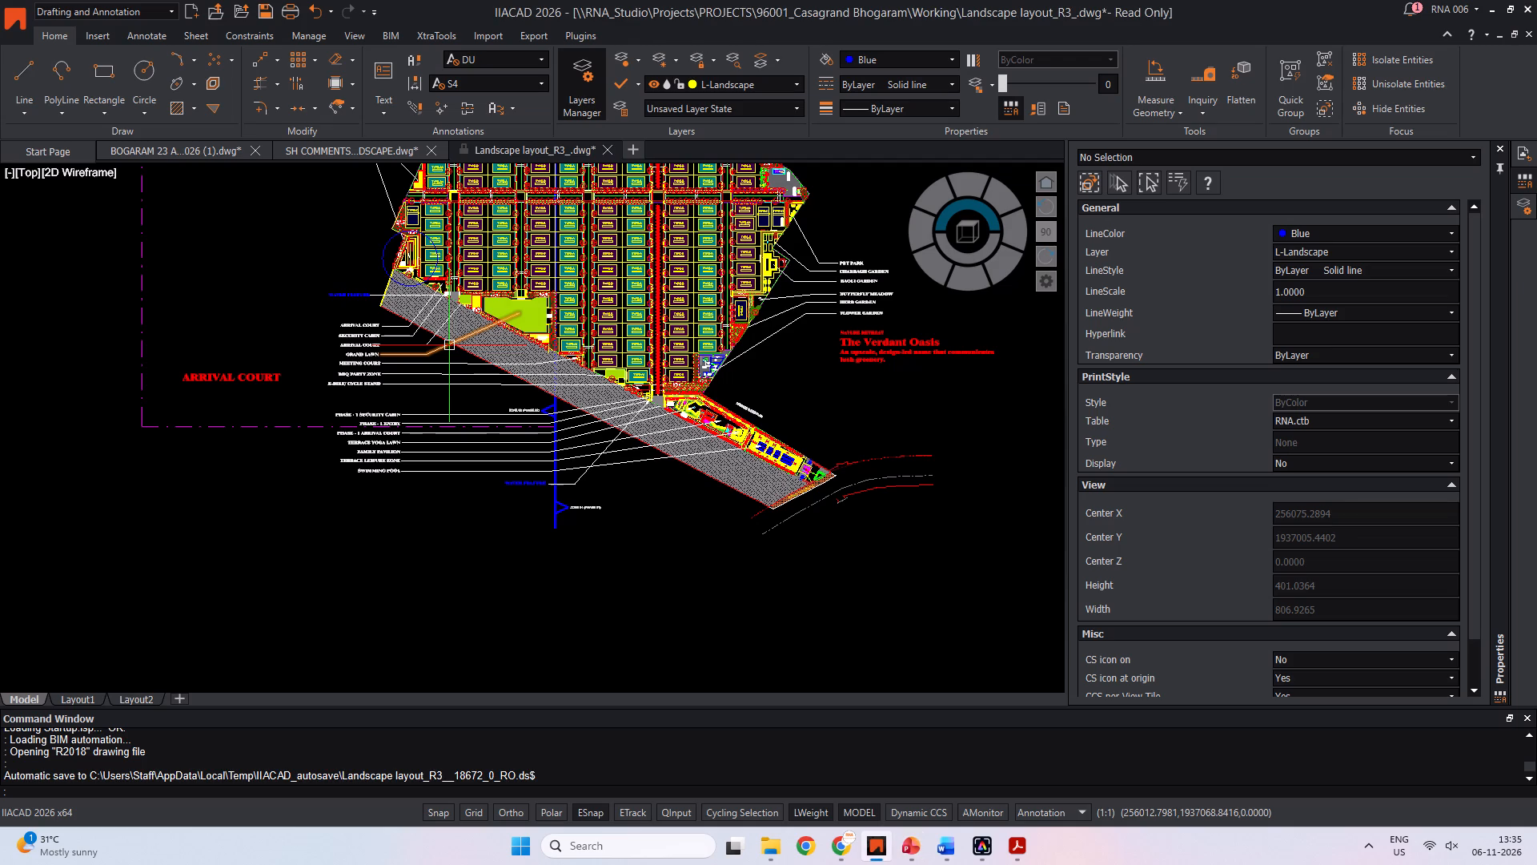
scroll(732, 423, "up", 3)
middle_click_drag(570, 393, 604, 443)
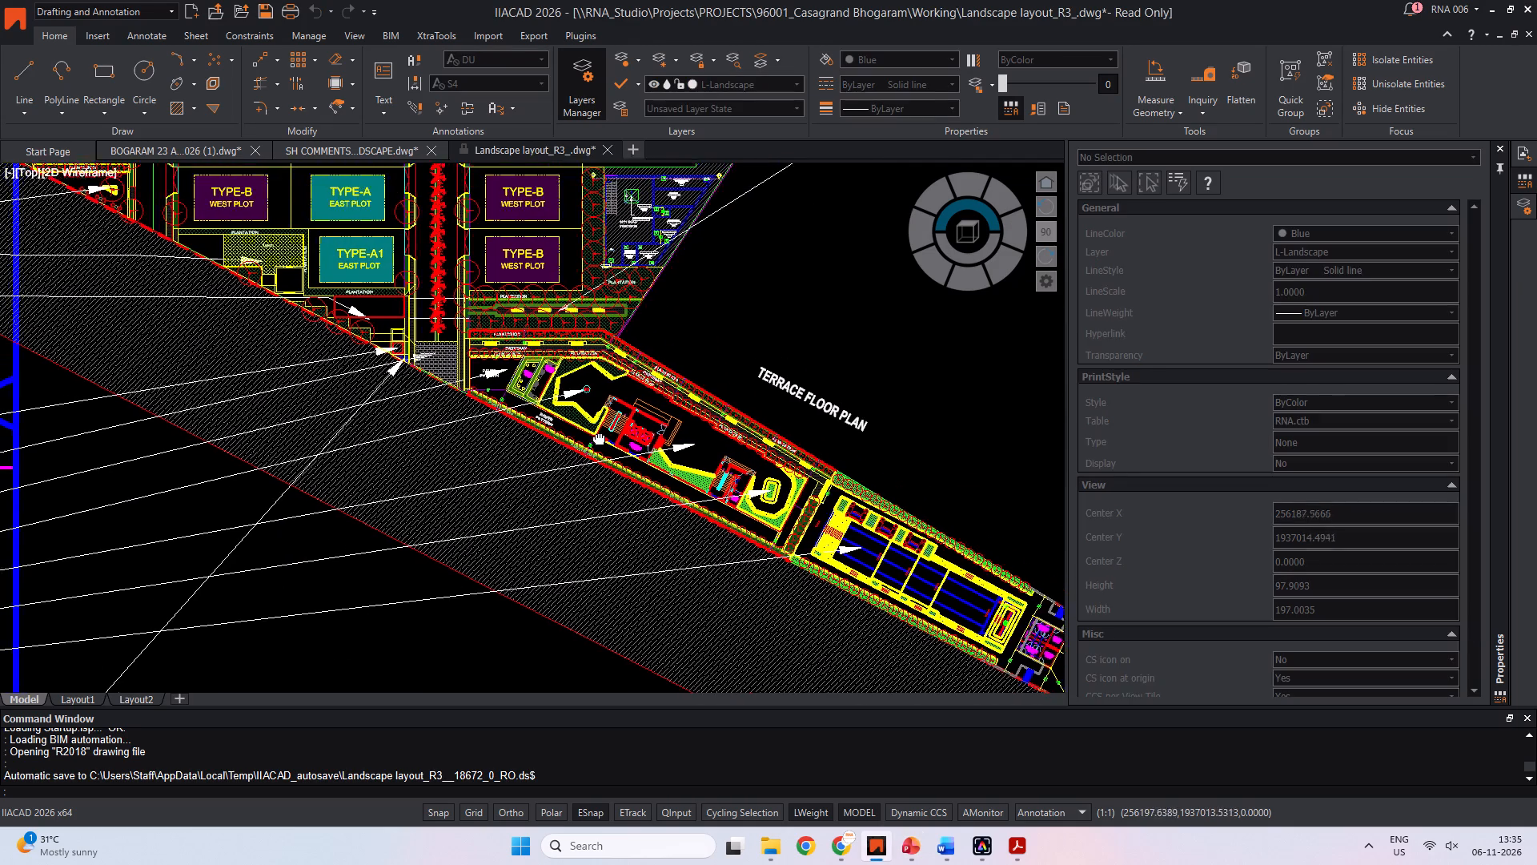
middle_click_drag(604, 443, 610, 452)
scroll(622, 427, "down", 1)
middle_click_drag(613, 432, 786, 370)
scroll(340, 493, "down", 1)
middle_click_drag(340, 493, 492, 480)
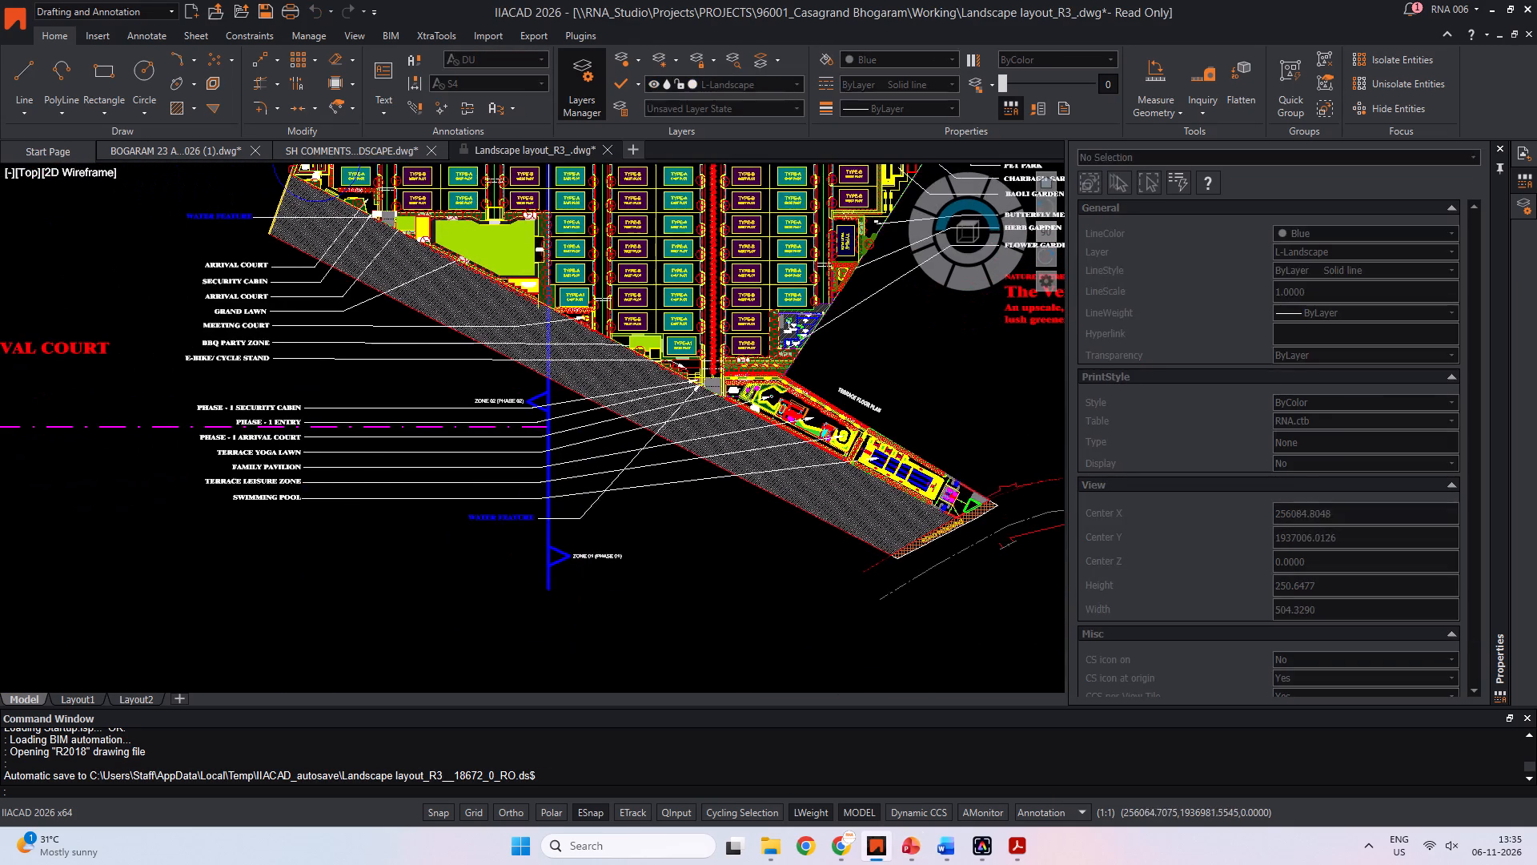
scroll(264, 485, "up", 2)
middle_click_drag(283, 456, 289, 529)
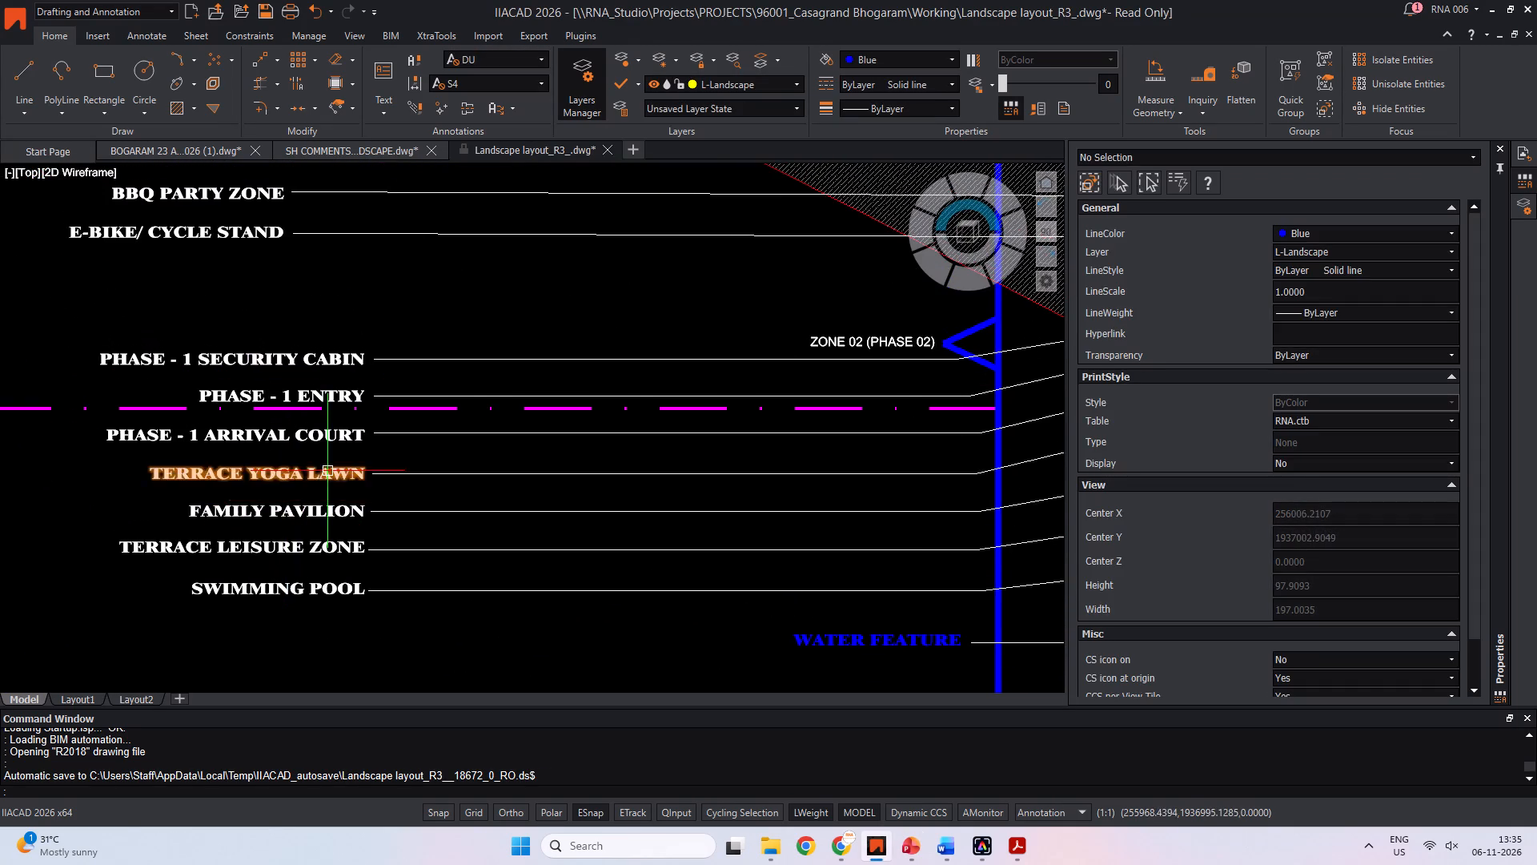
scroll(330, 470, "down", 1)
middle_click_drag(331, 469, 93, 481)
middle_click_drag(560, 482, 327, 507)
Back on slide 3 of the presentation, enter "Flower garden" as the seventh list item and start an eighth item.
key("alt+Tab")
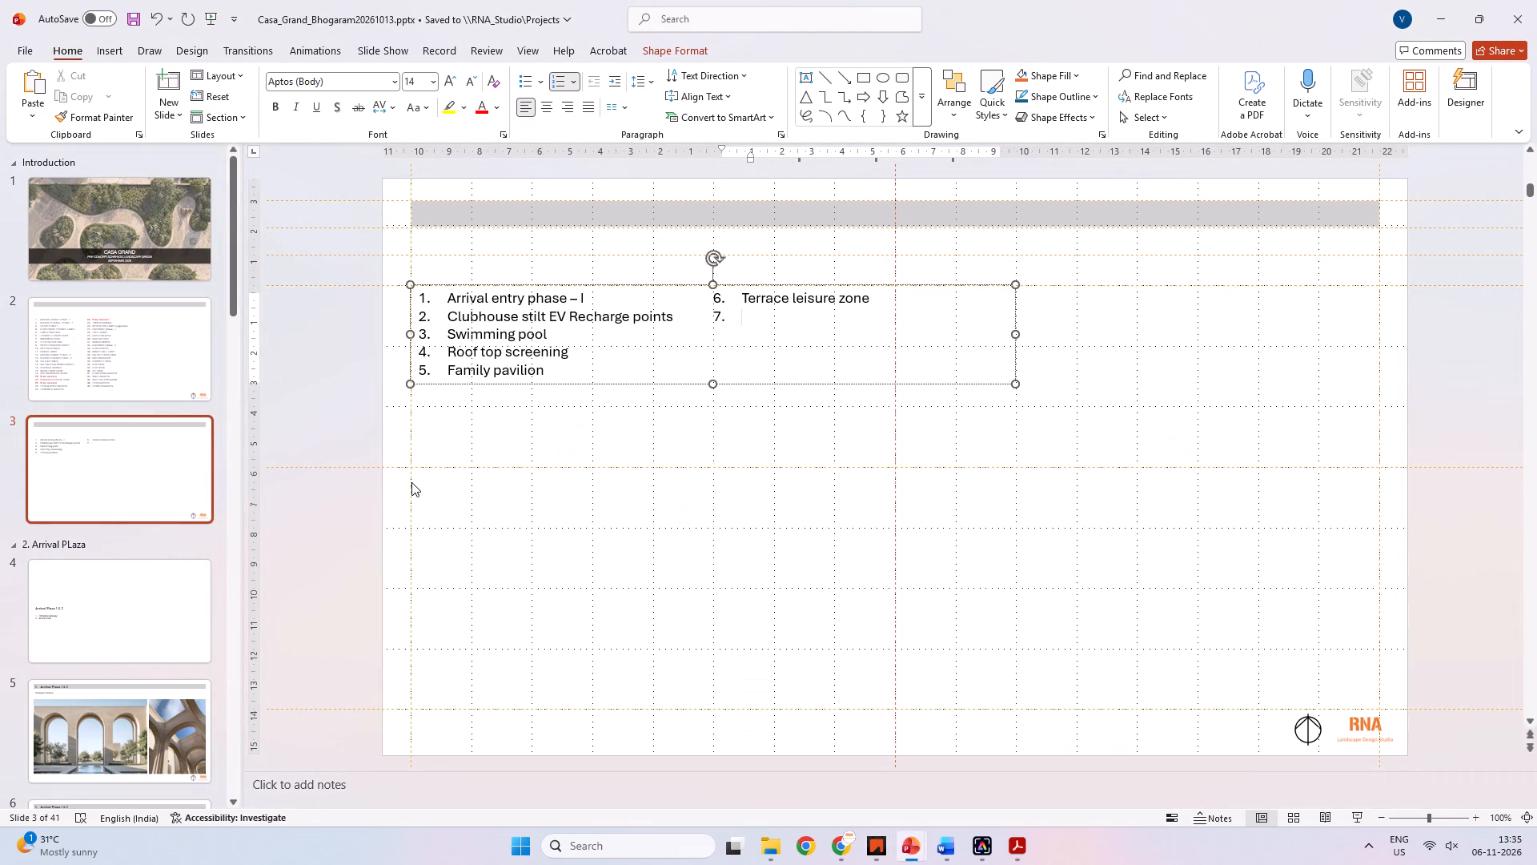
key("alt+Tab")
key("alt+Tab")
type("flower")
key("space")
type("fg")
key("BackSpace")
key("BackSpace")
type("garden")
key("space")
key("Return")
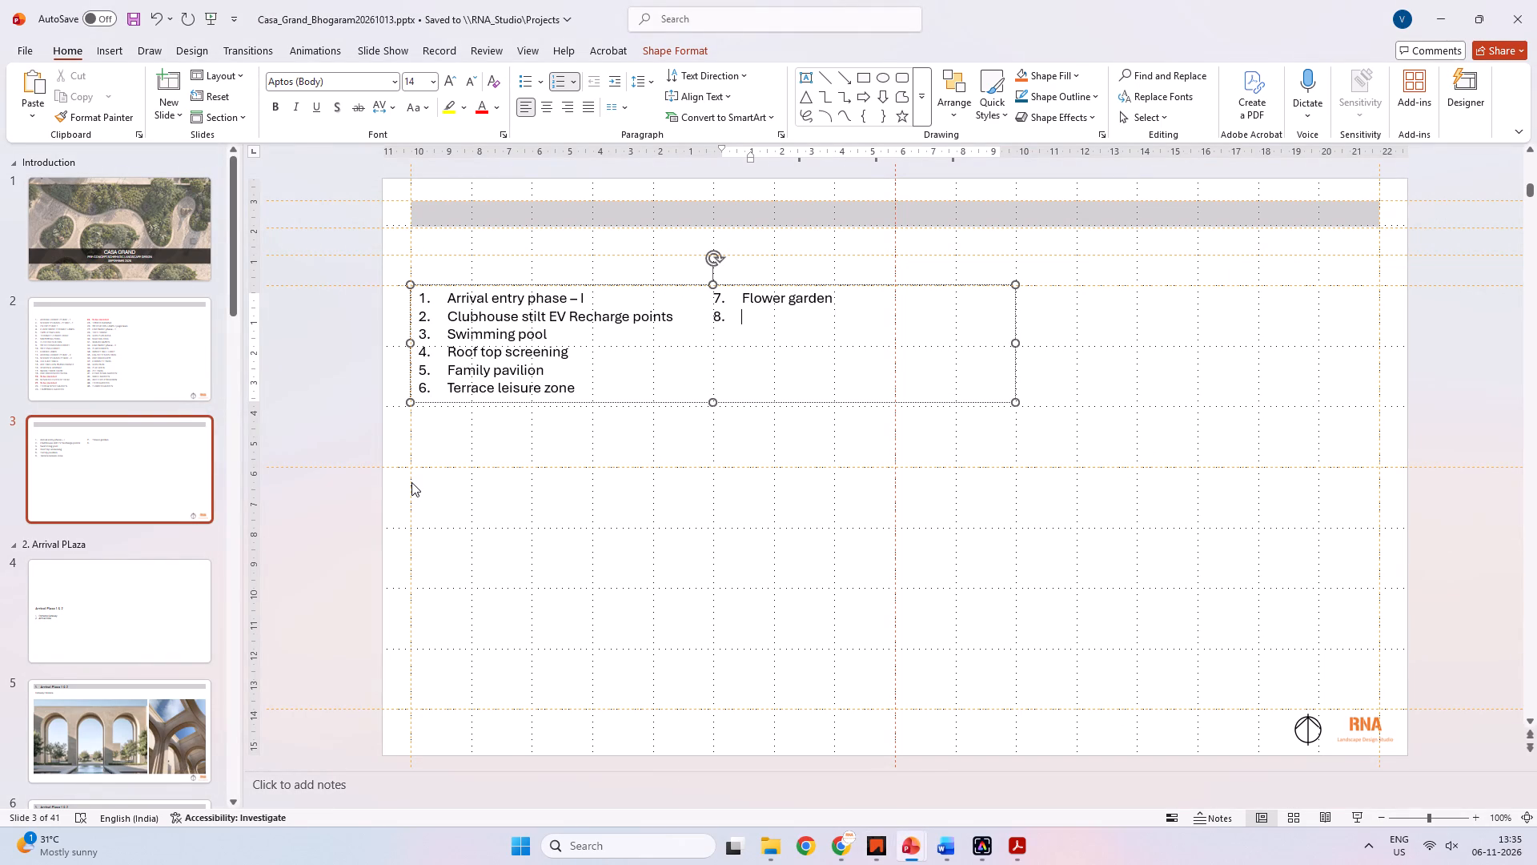
Enter "Car wash" as the eighth list item and start a ninth item.
type("car was j")
key("BackSpace")
key("BackSpace")
type("h")
key("space")
key("Return")
Consult the Nature Retreat labels in the CAD layout, and enter "Nectar garden" as the ninth list item on slide 3.
key("alt+Tab")
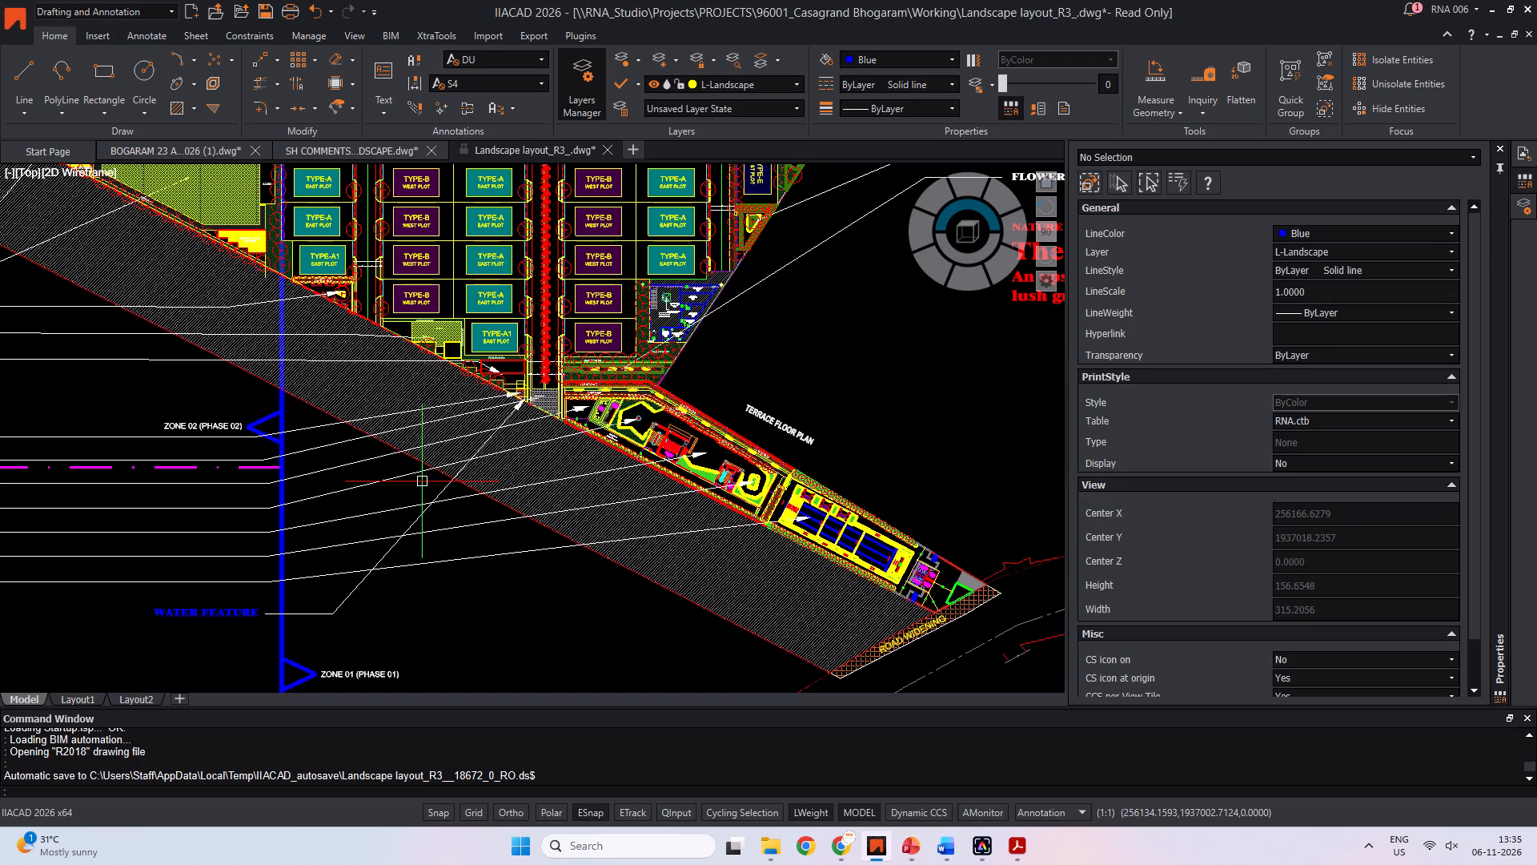
middle_click_drag(656, 325, 416, 521)
middle_click_drag(599, 394, 553, 468)
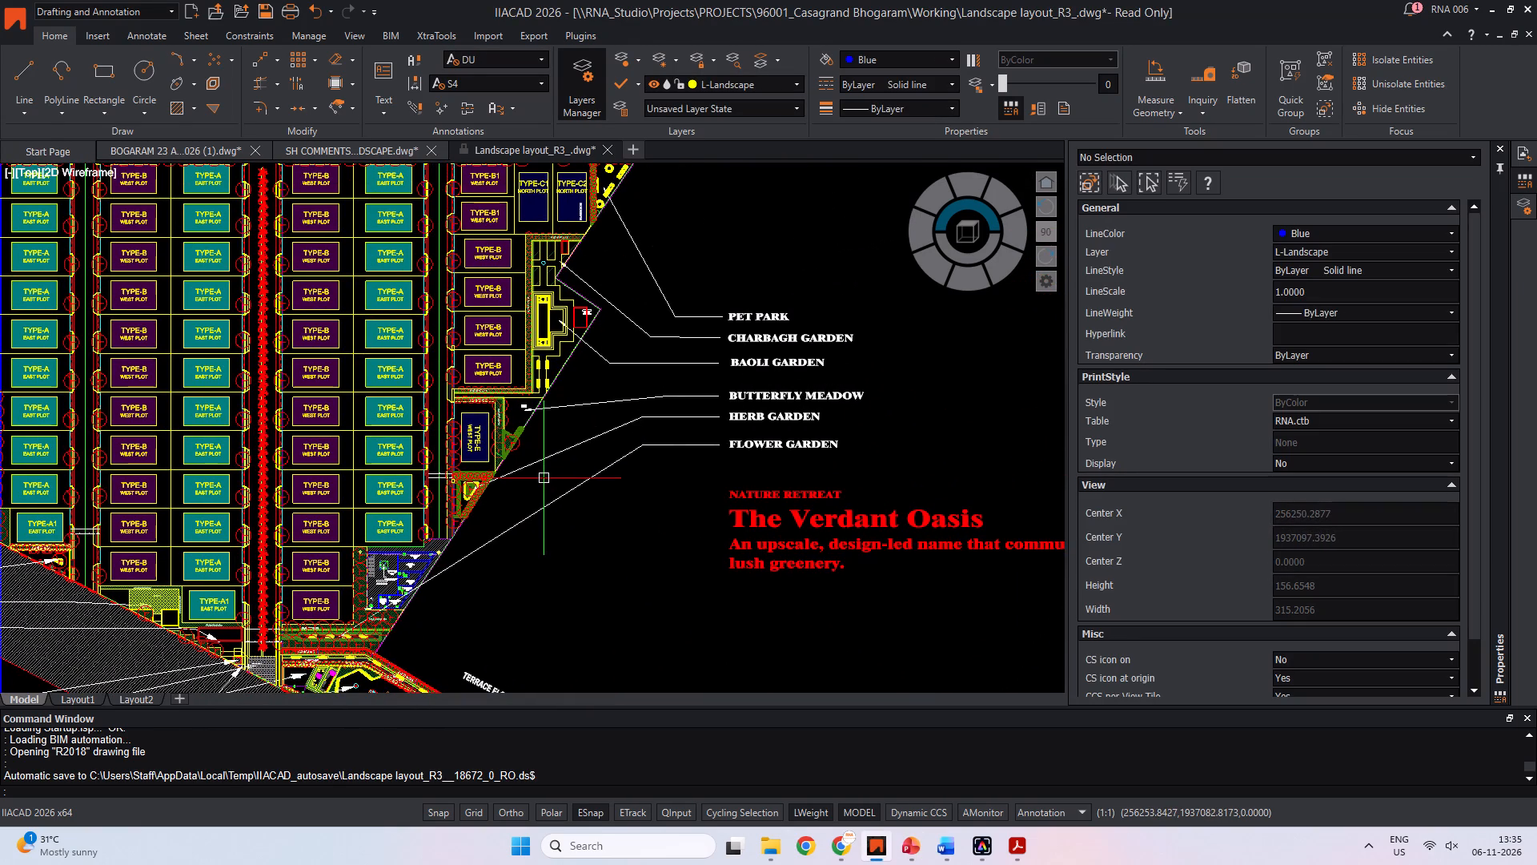
key("alt+Tab")
type("bu")
key("BackSpace")
key("BackSpace")
type("nectar garden")
key("space")
key("Return")
Check the Nature Retreat labels in the CAD layout, and enter "Baoli Garden" as the tenth list item on slide 3.
key("alt+Tab")
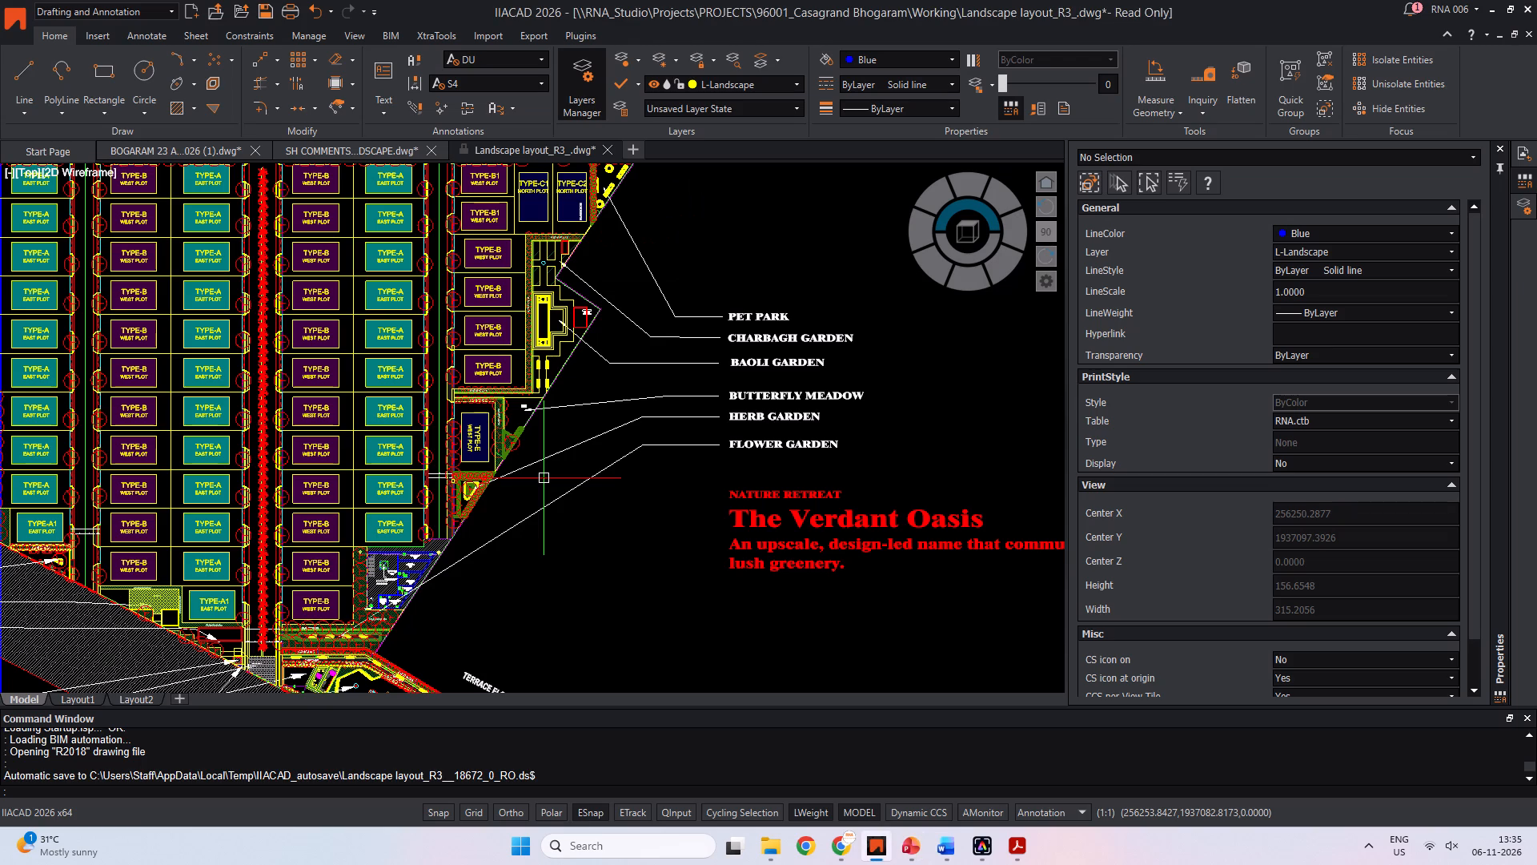
key("alt+Tab")
type("baoli")
key("space")
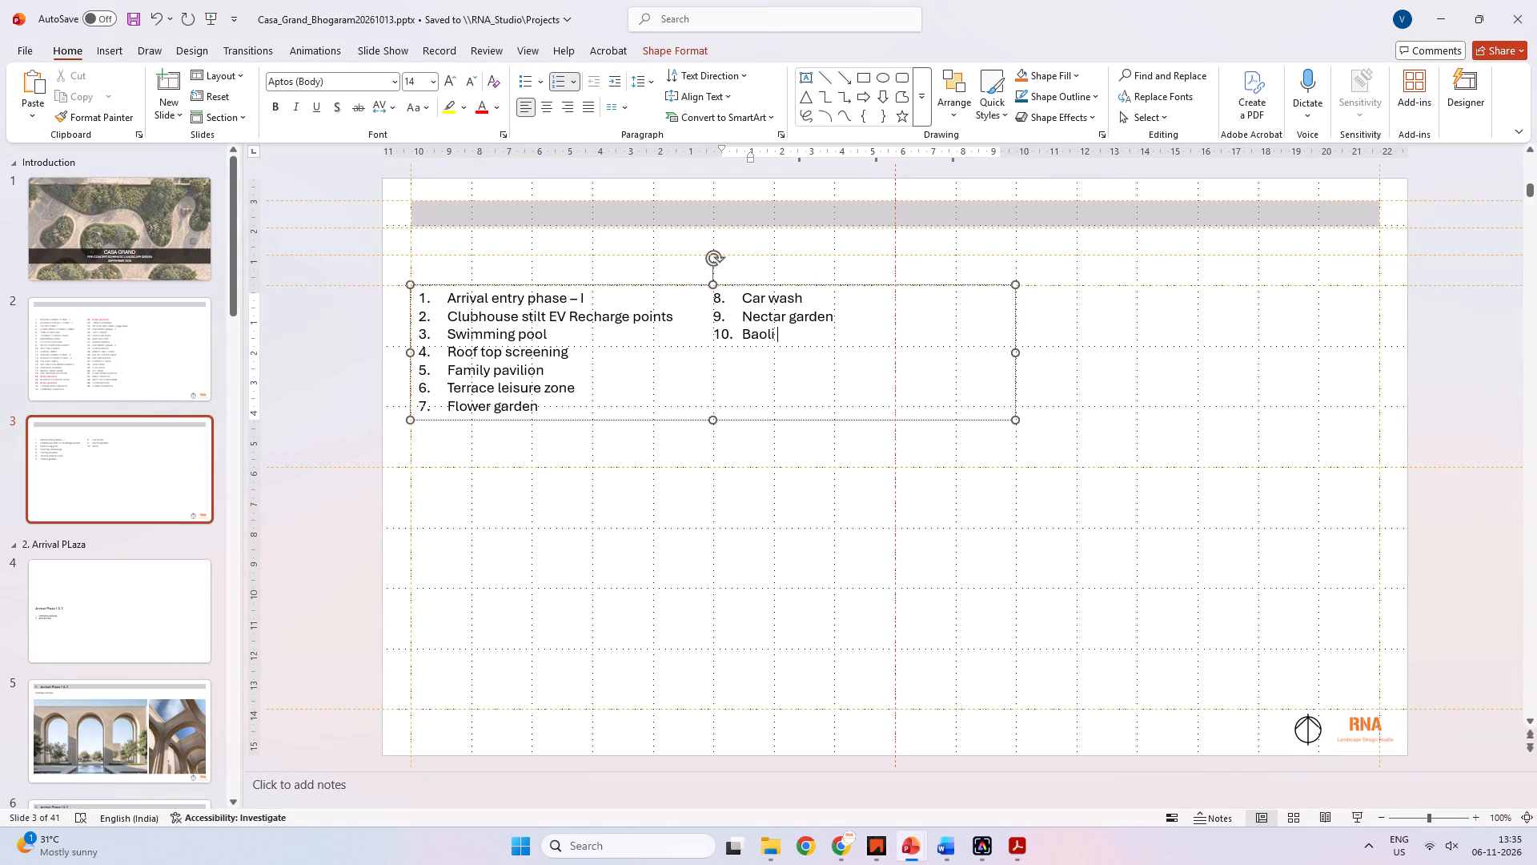
type("Garden")
key("space")
key("Return")
Check the CAD layout labels again, and enter "Charbhag Garden" as the eleventh list item on slide 3.
key("alt+Tab")
key("alt+Tab")
type("charbhag")
key("space")
type("Garden")
key("space")
key("Return")
Consult the CAD layout labels, and enter "Pet park" as the twelfth list item on slide 3.
key("alt+Tab")
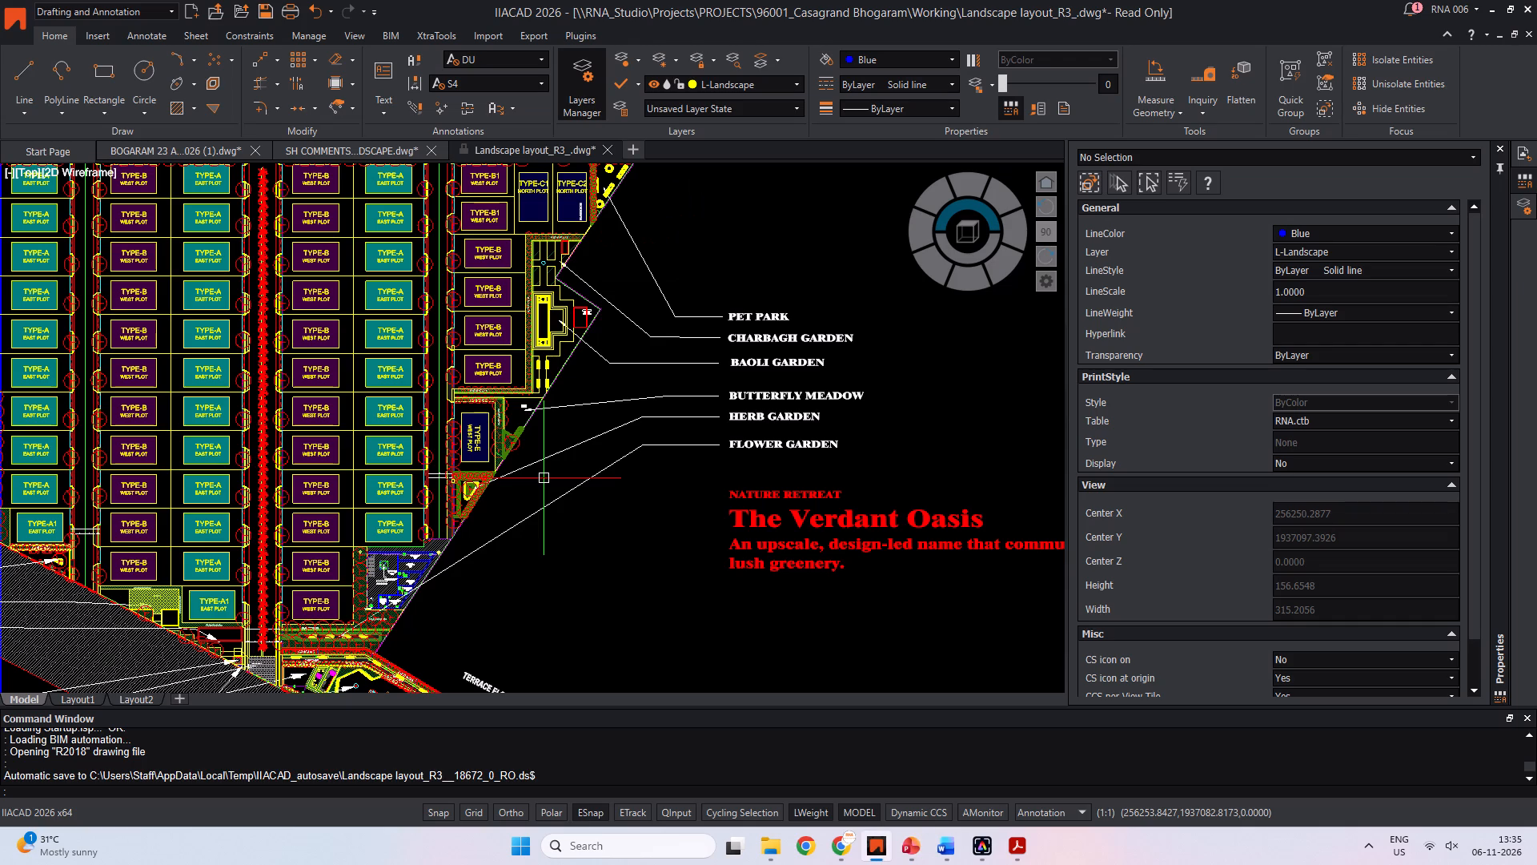
key("alt+Tab")
type("pet park")
key("space")
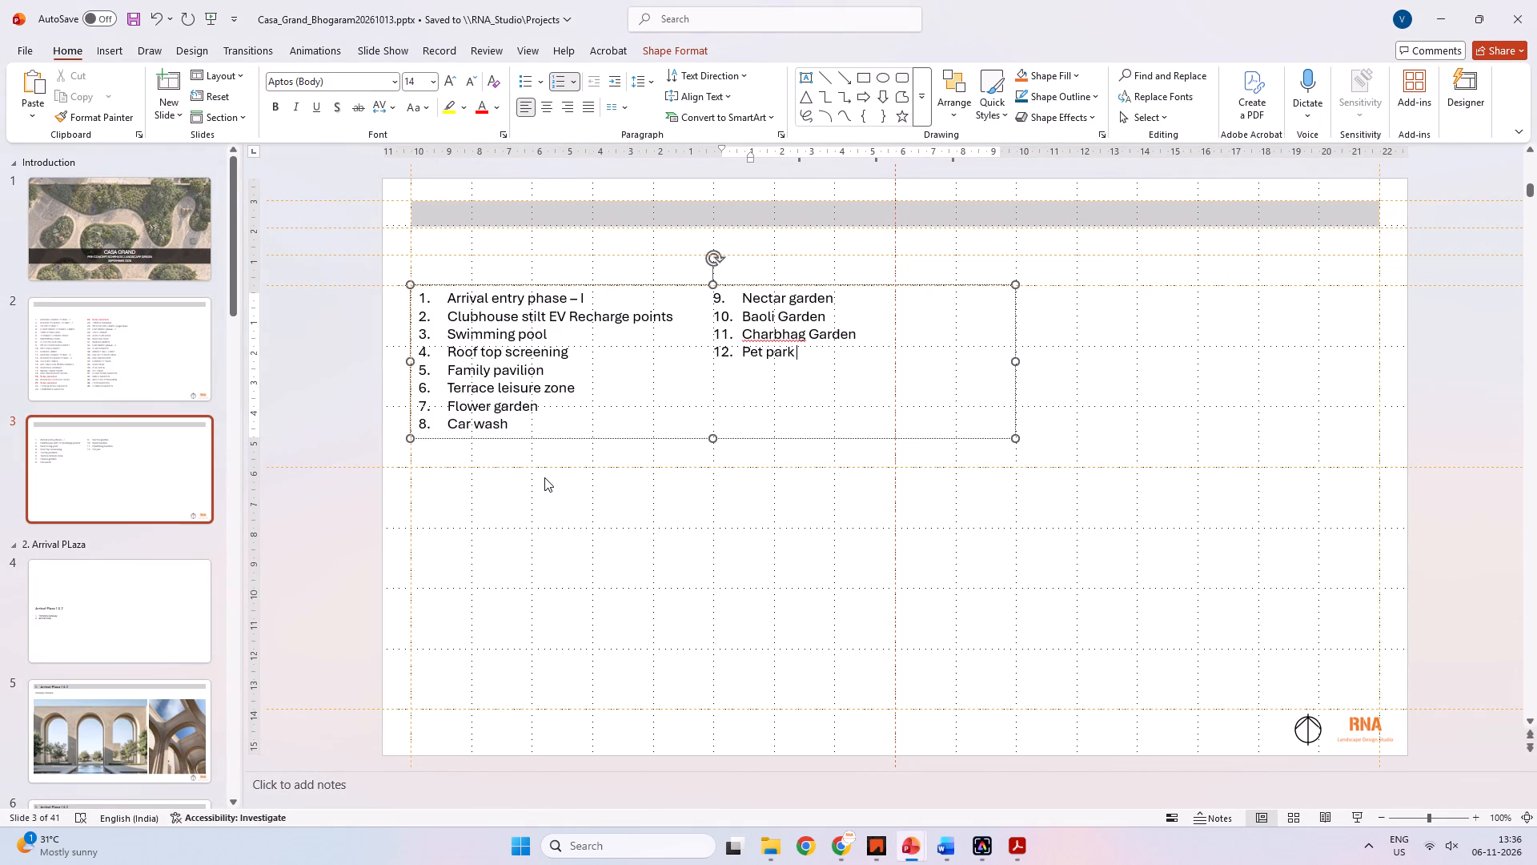
key("Return")
Consult the Active Zone labels north of the pet park in the CAD layout, and enter "Play area" as the thirteenth list item on slide 3.
key("alt+Tab")
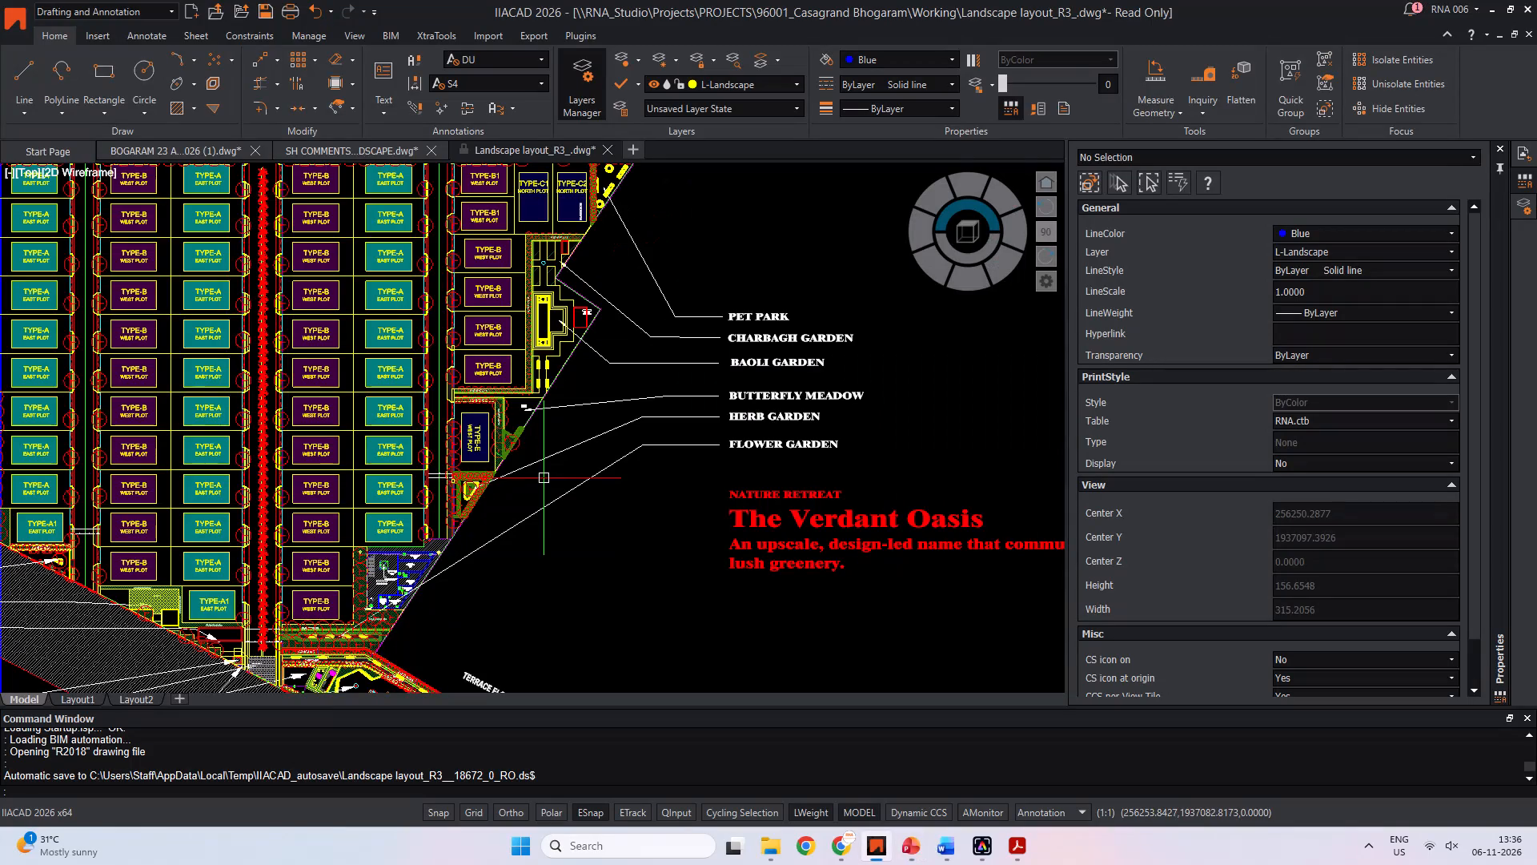
scroll(565, 363, "up", 3)
scroll(565, 362, "down", 4)
middle_click_drag(576, 294, 576, 492)
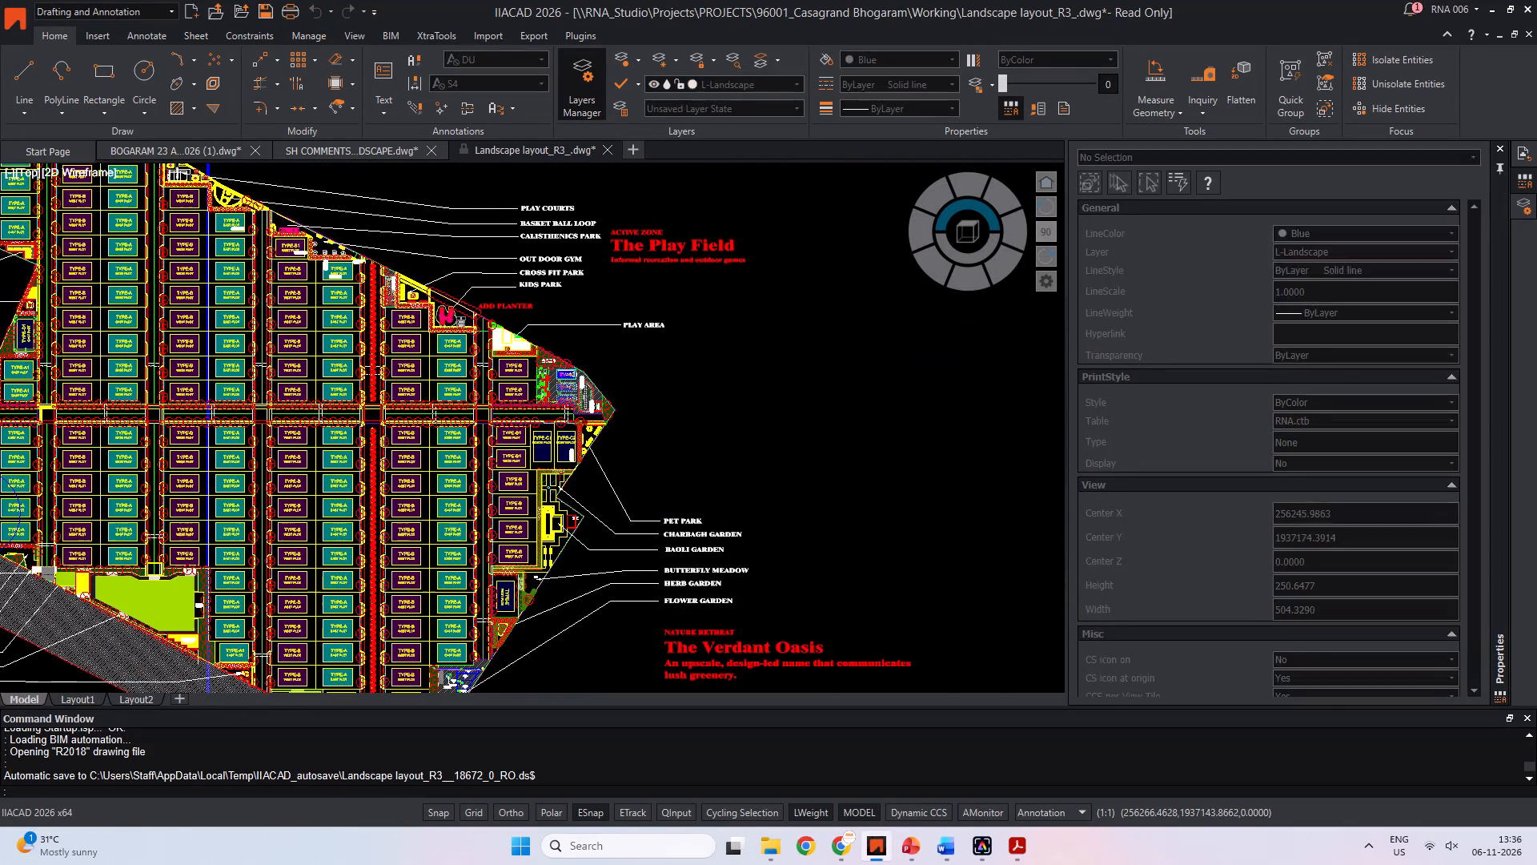
middle_click_drag(565, 323, 588, 437)
scroll(588, 428, "up", 2)
middle_click_drag(538, 460, 579, 532)
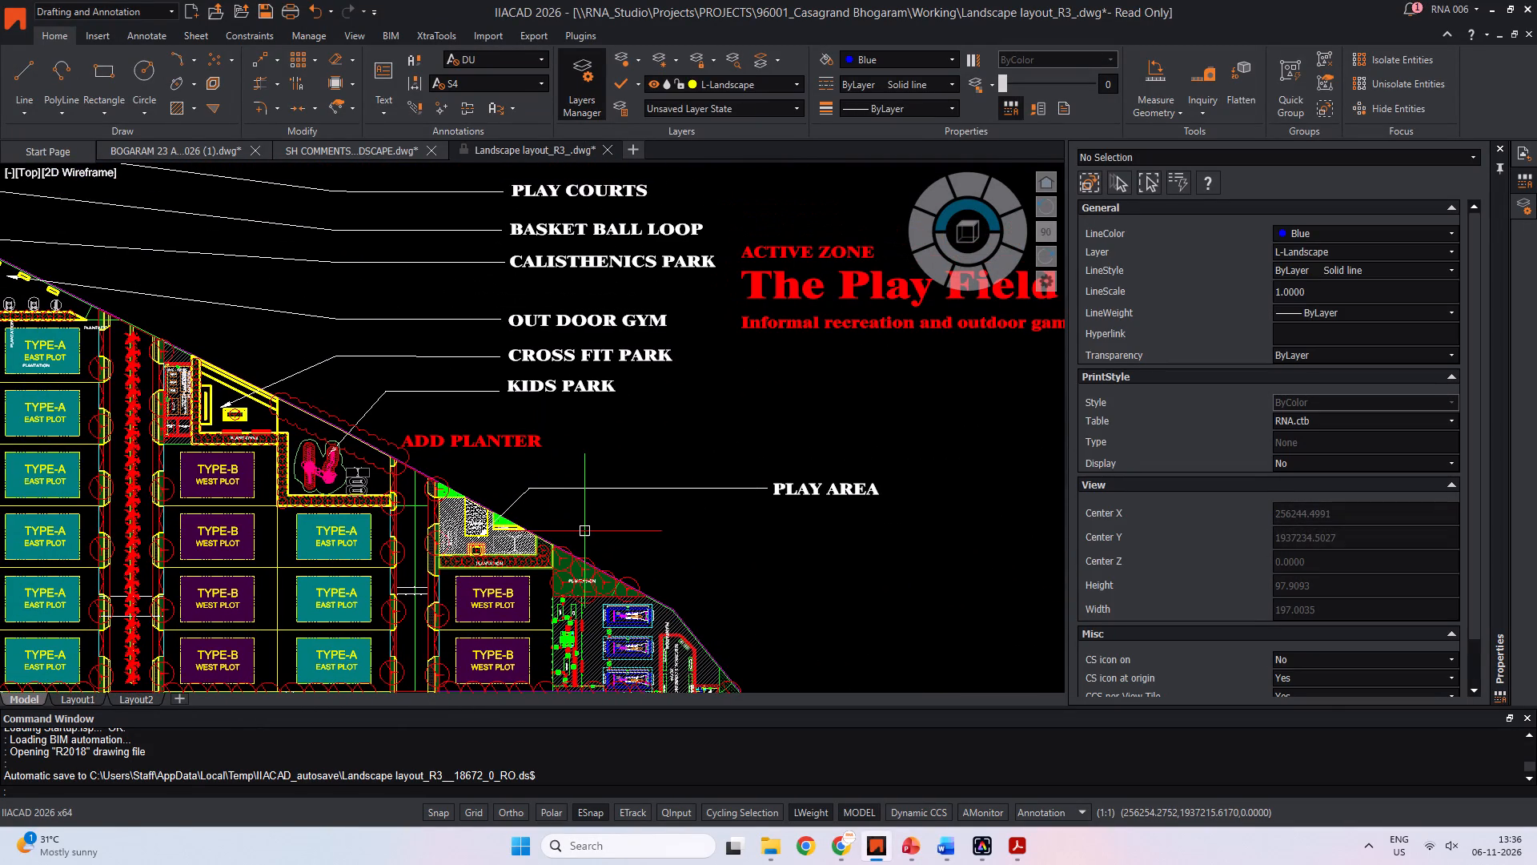
key("alt+Tab")
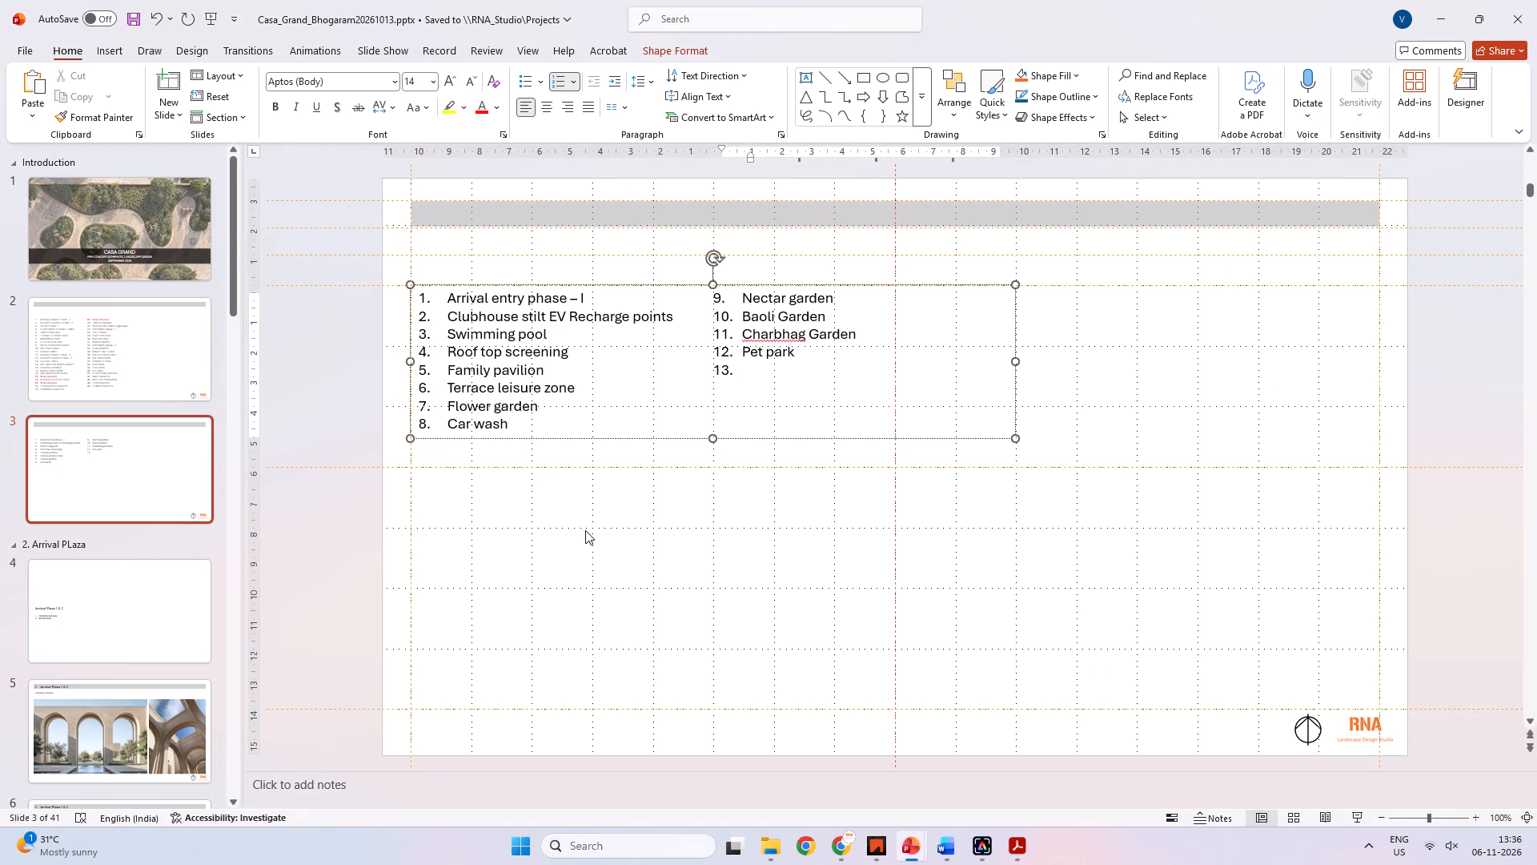
type("play area")
key("space")
key("Return")
Check the Active Zone labels in the CAD layout, and enter "Active kids park" as the fourteenth list item on slide 3.
key("alt+Tab")
key("alt+Tab")
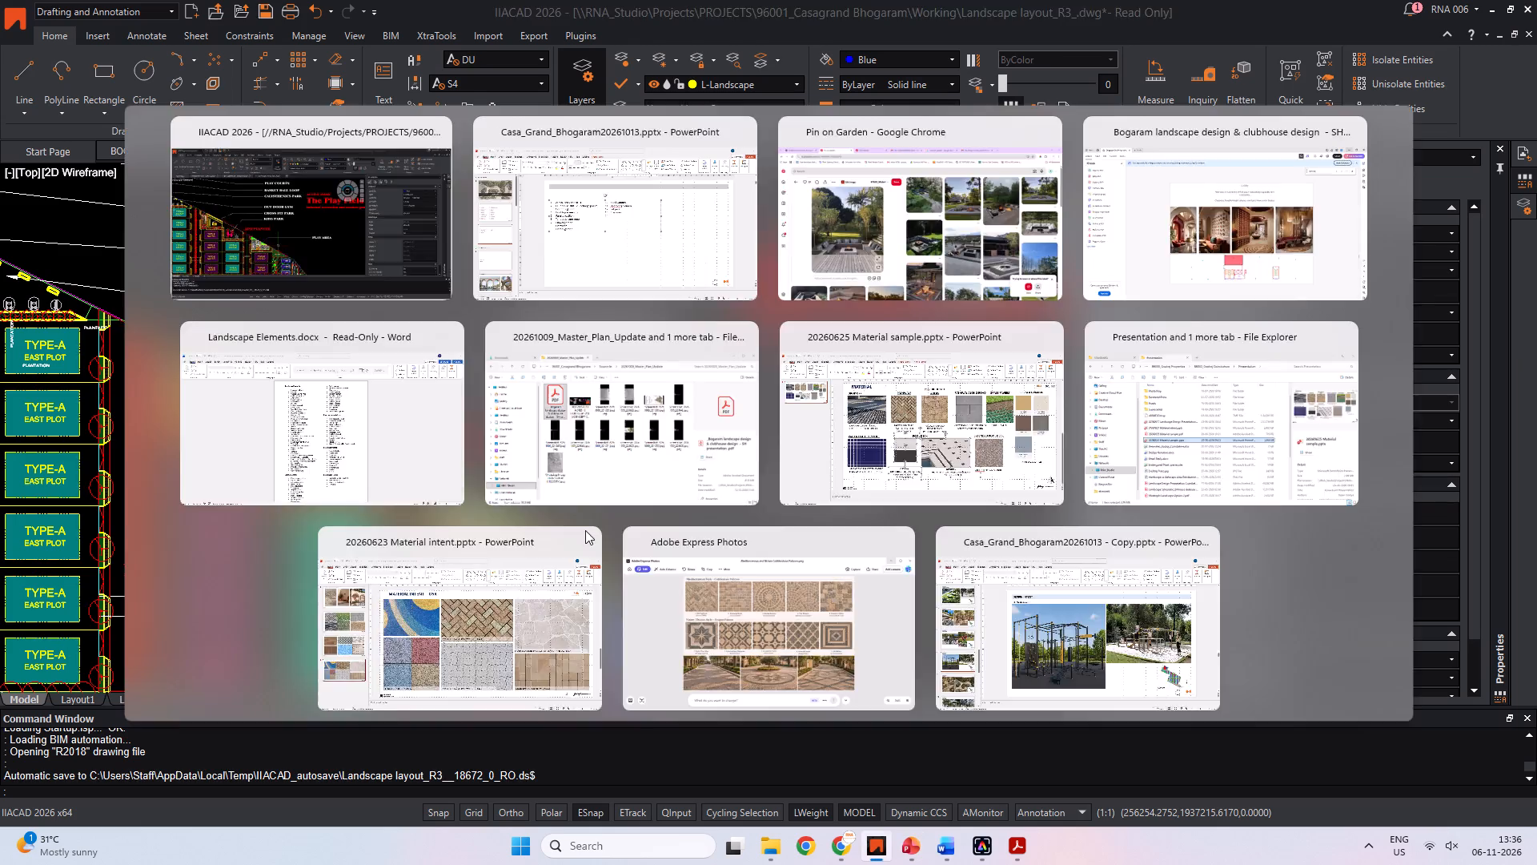
type("kids")
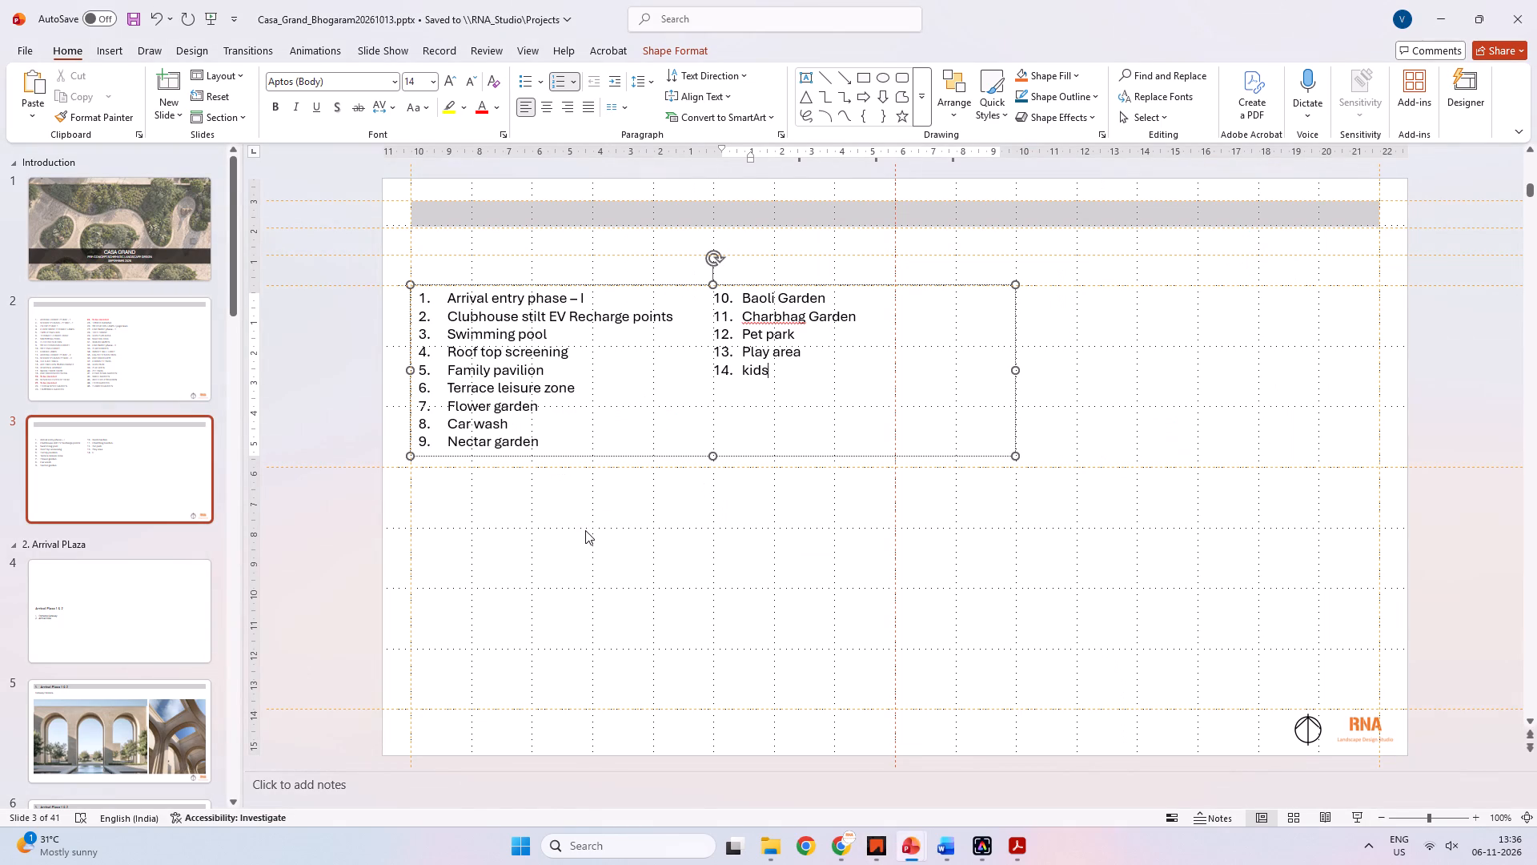
key("BackSpace")
key("BackSpace")
key("BackSpace")
key("shift+BackSpace")
key("shift+a")
type("ctive kids park")
key("space")
key("alt+Tab")
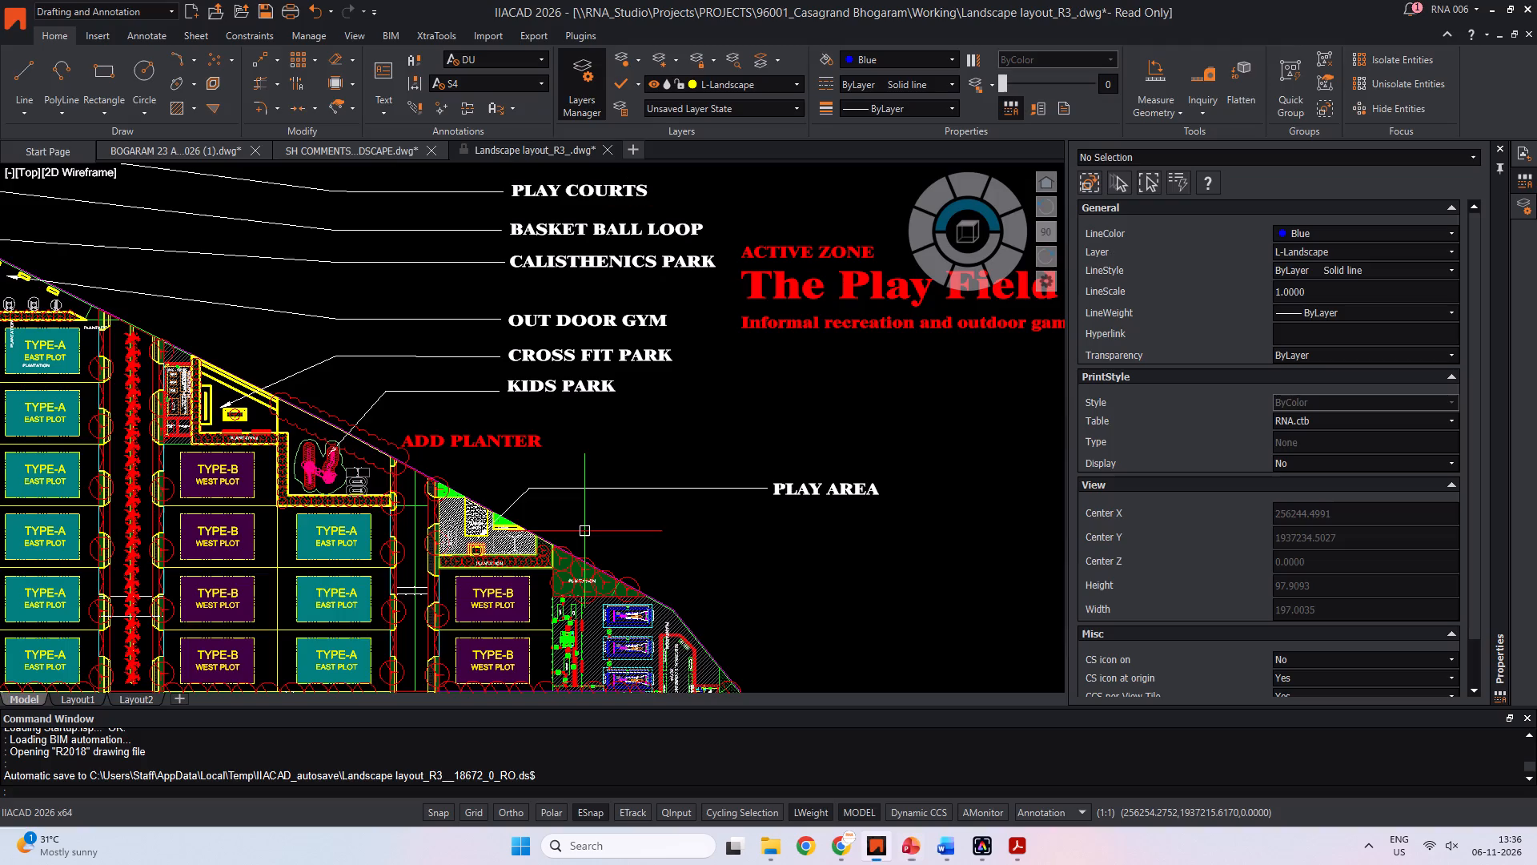
key("alt+Tab")
key("Return")
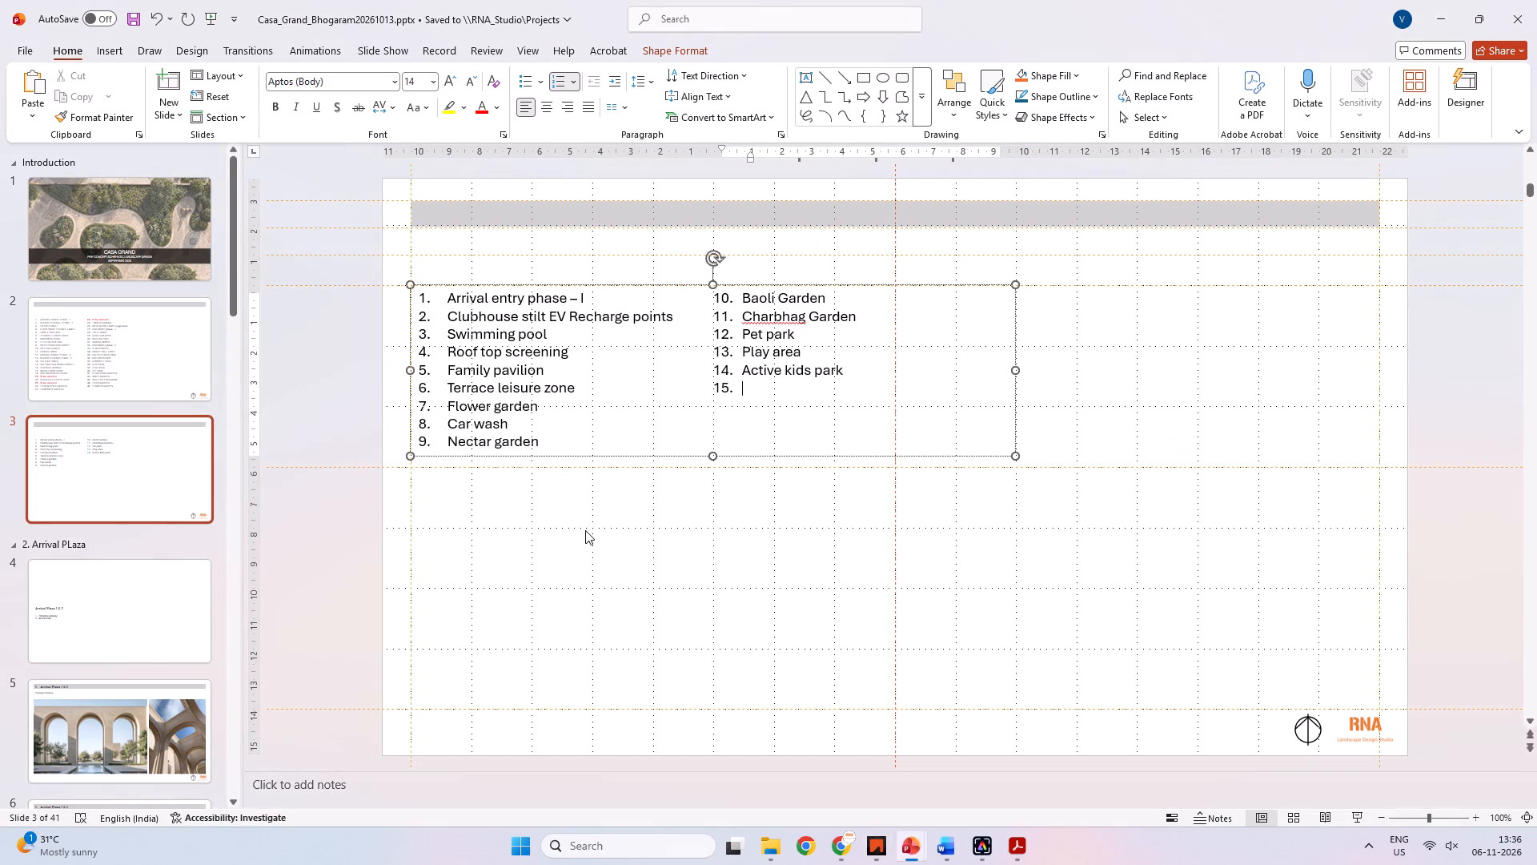
Enter "Cross fit park" as the fifteenth list item, check the CAD labels, and start a sixteenth item.
type("cross fit park")
key("space")
key("alt+Tab")
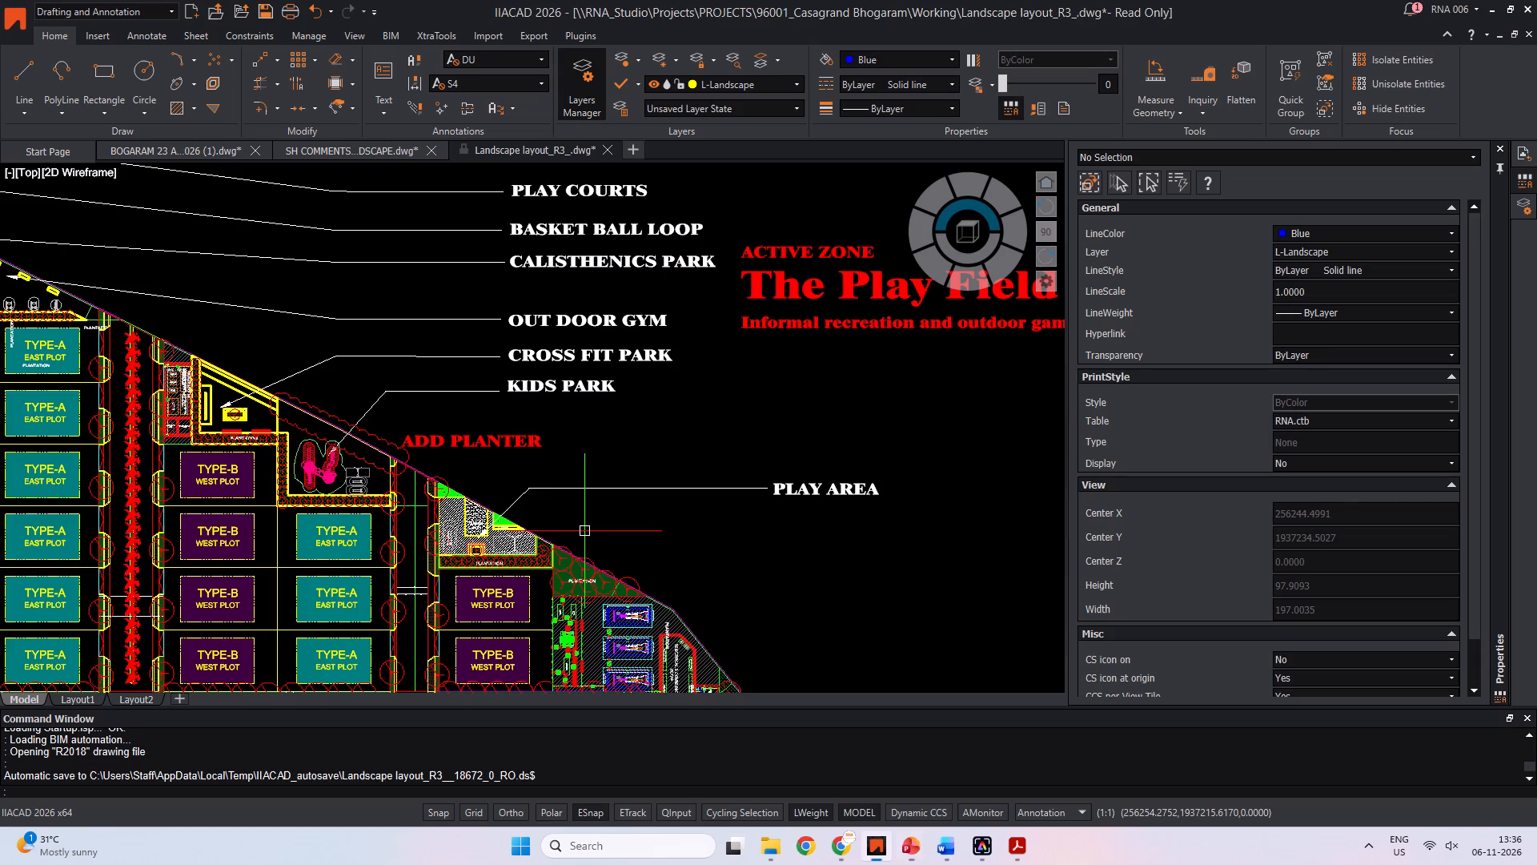
key("alt+Tab")
key("Return")
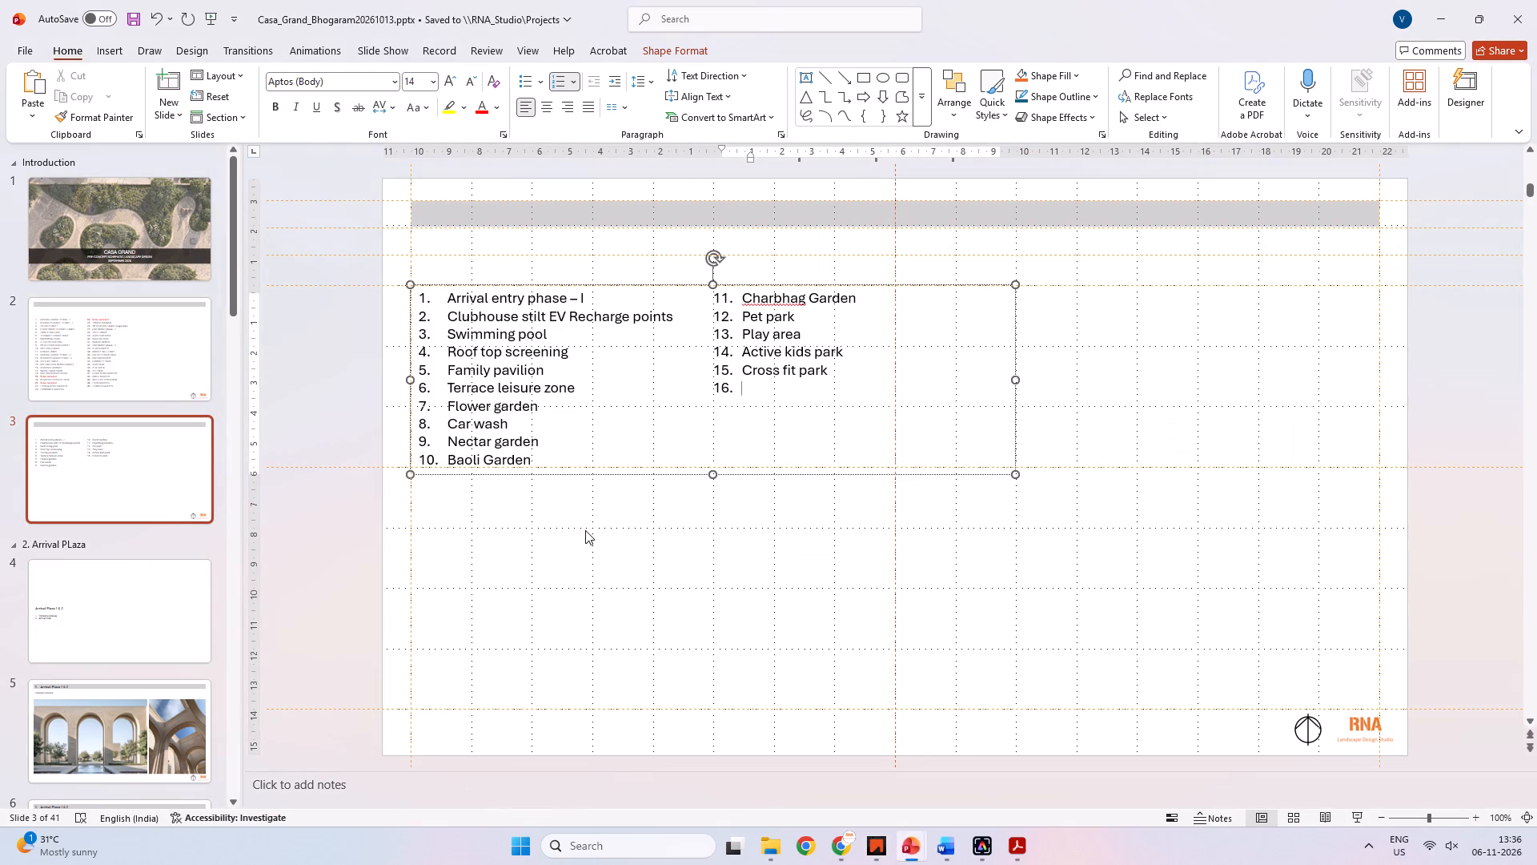
Enter "Outdoor gym" as the sixteenth list item, check the CAD labels, and start a seventeenth item.
type("outdoor g")
key("BackSpace")
key("y")
key("BackSpace")
type("gym")
key("space")
key("alt+Tab")
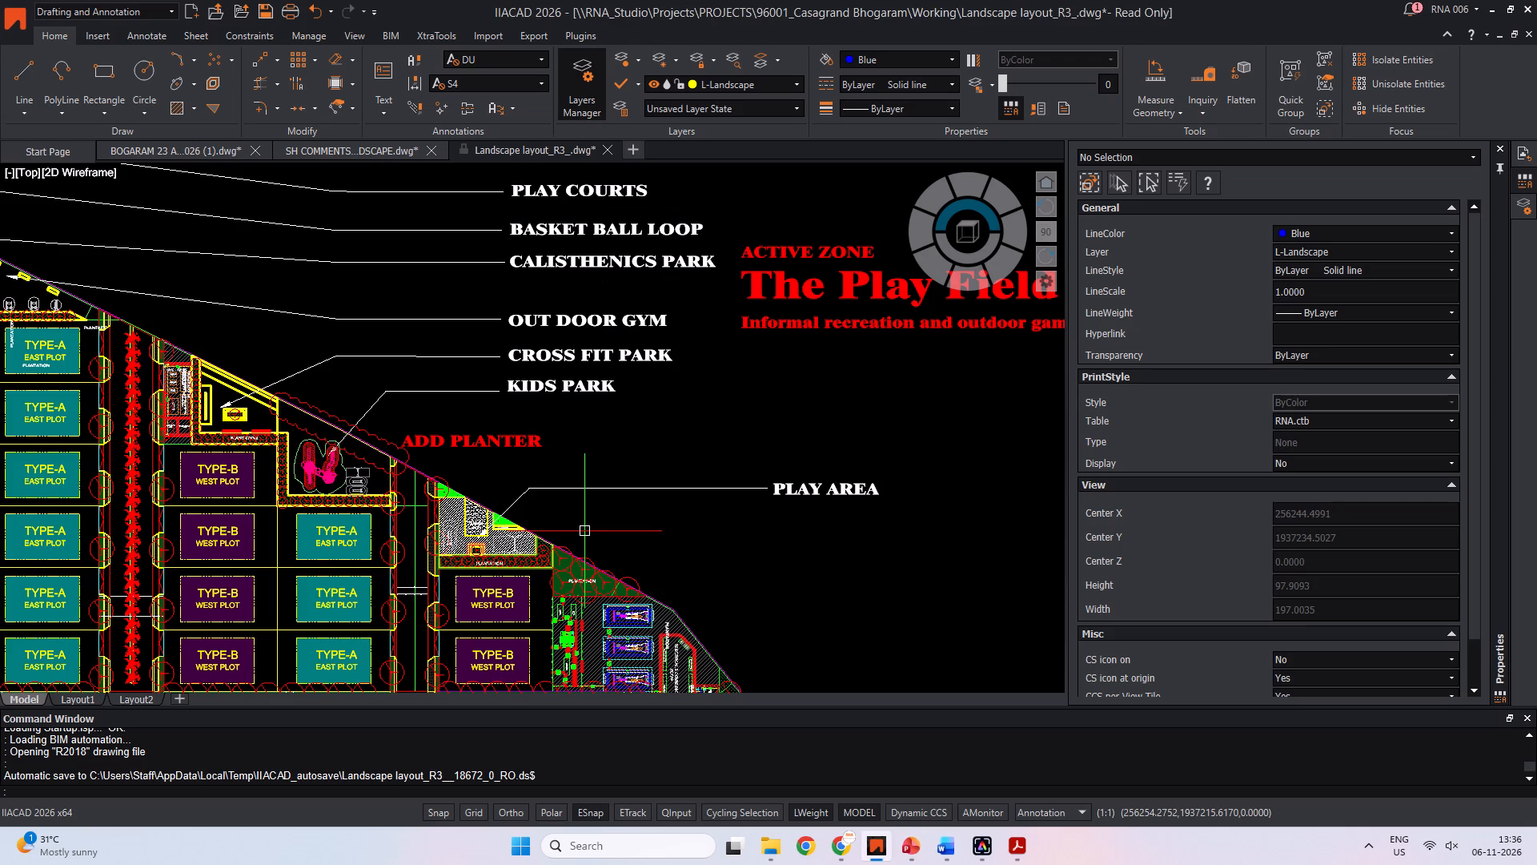
key("alt+Tab")
key("Return")
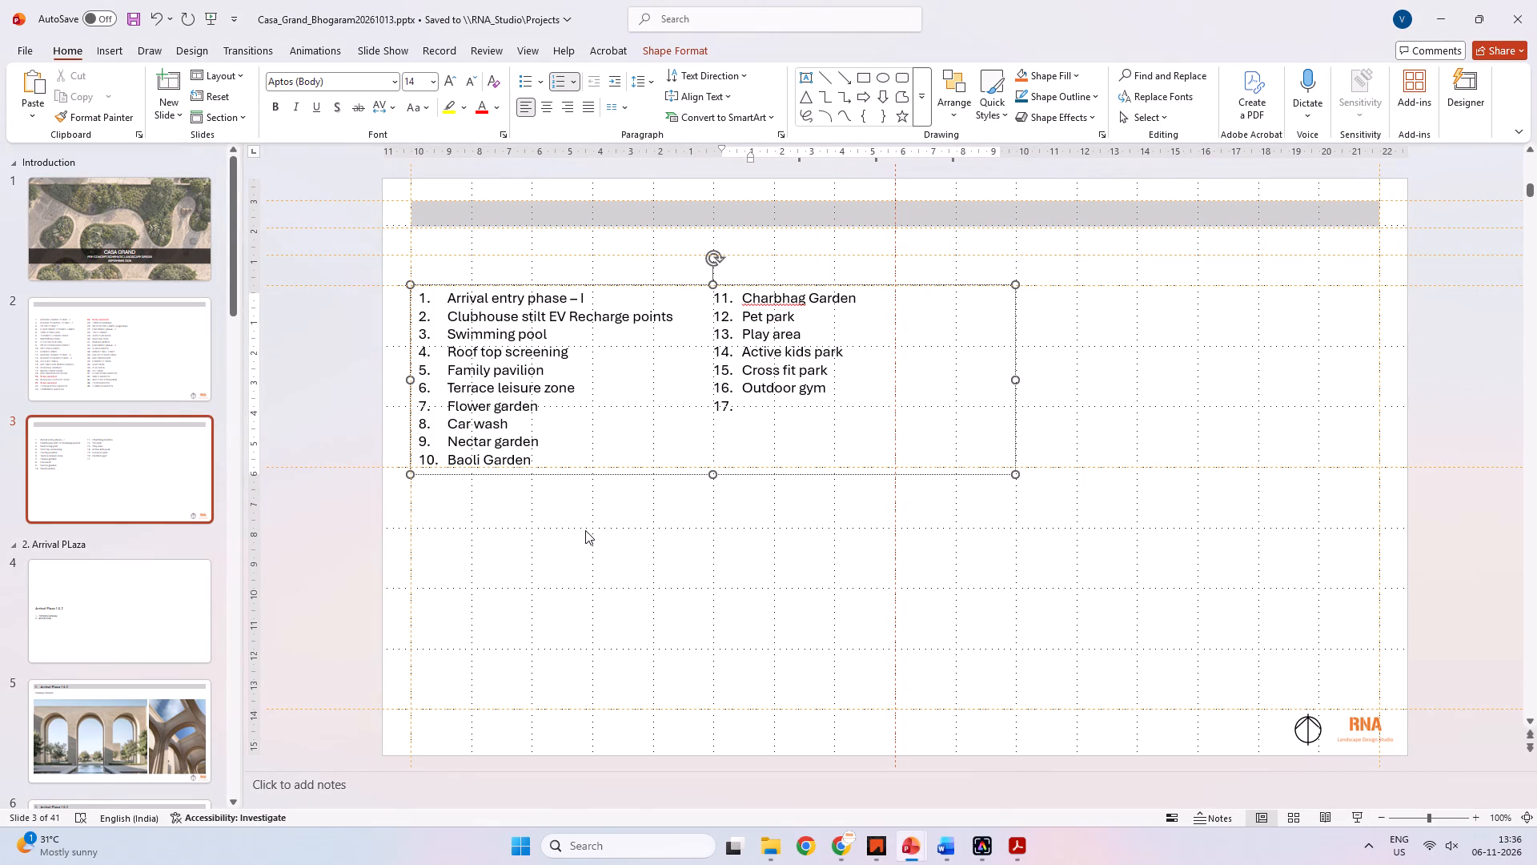
Enter "Calesthenic" as the seventeenth list item and switch to the CAD layout to check the label.
type("calesthenic")
key("space")
key("BackSpace")
key("alt+Tab")
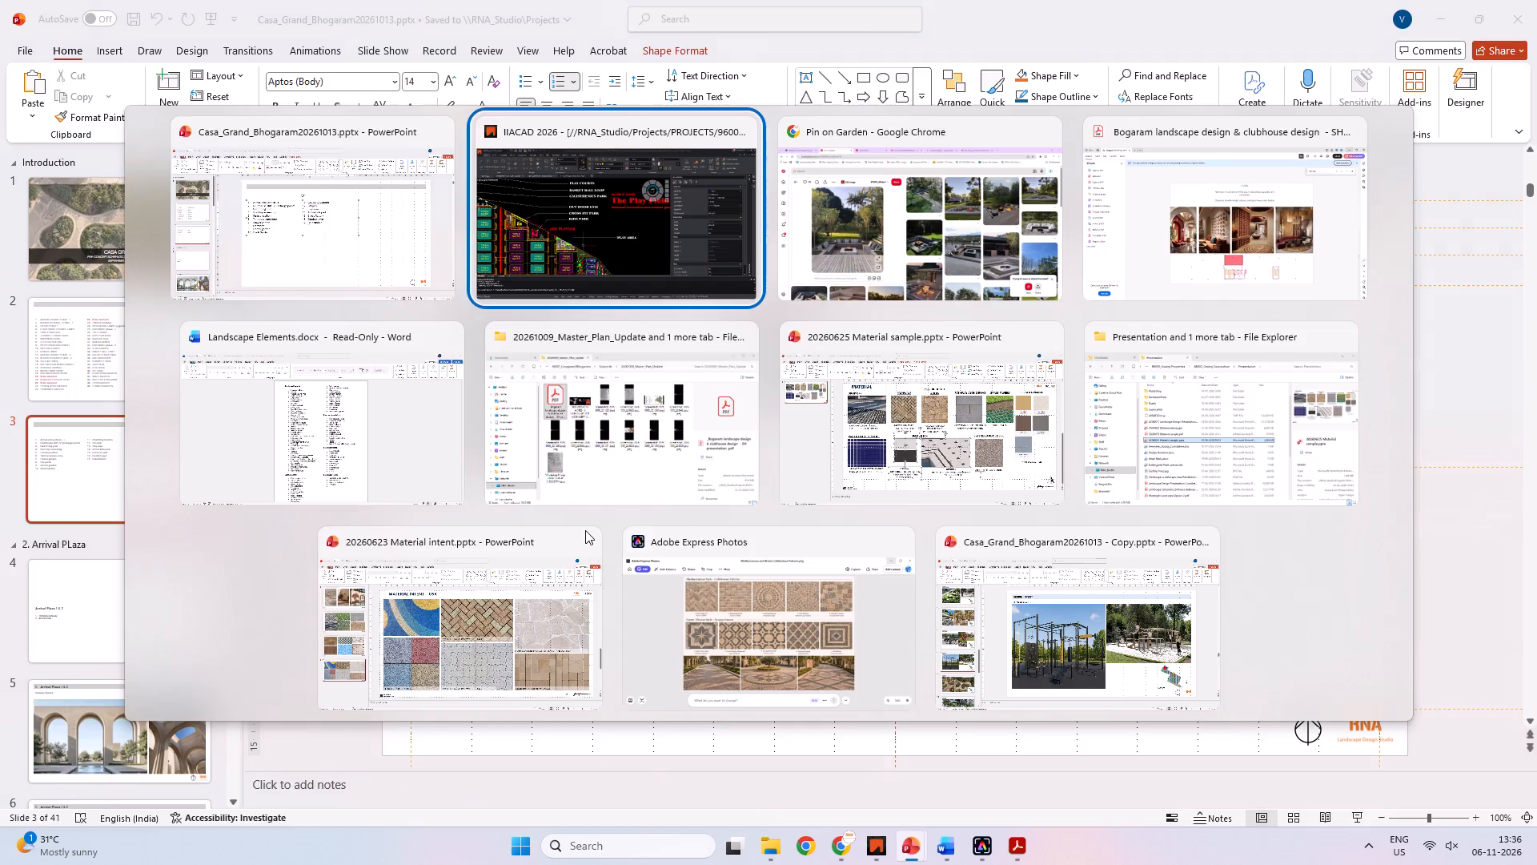
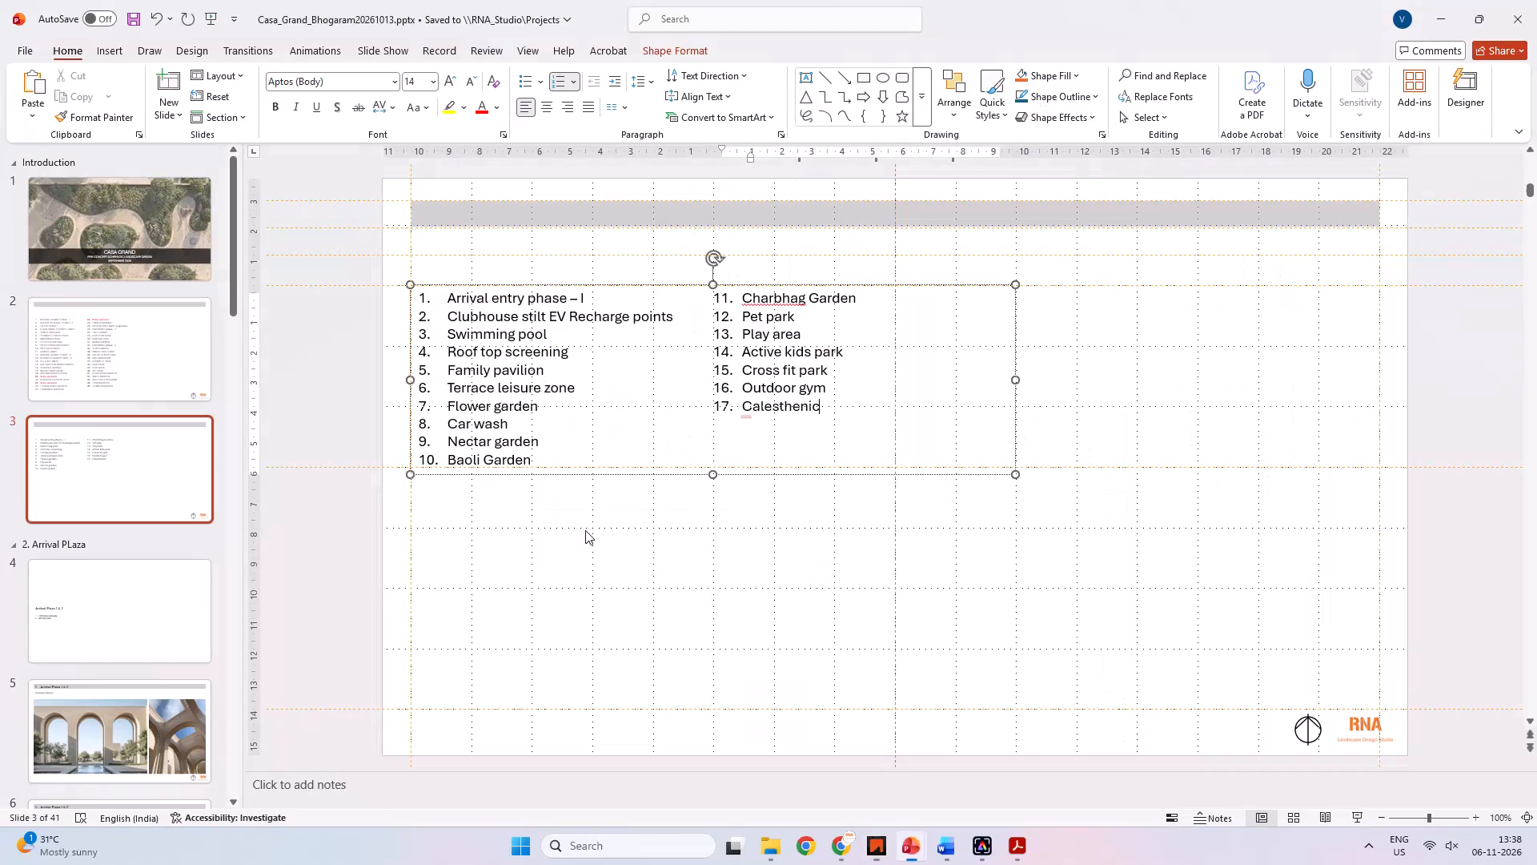
Complete the seventeenth list item on slide 3 as "Calisthenics Park", checking the CAD label and correcting the spelling.
key("alt+Tab")
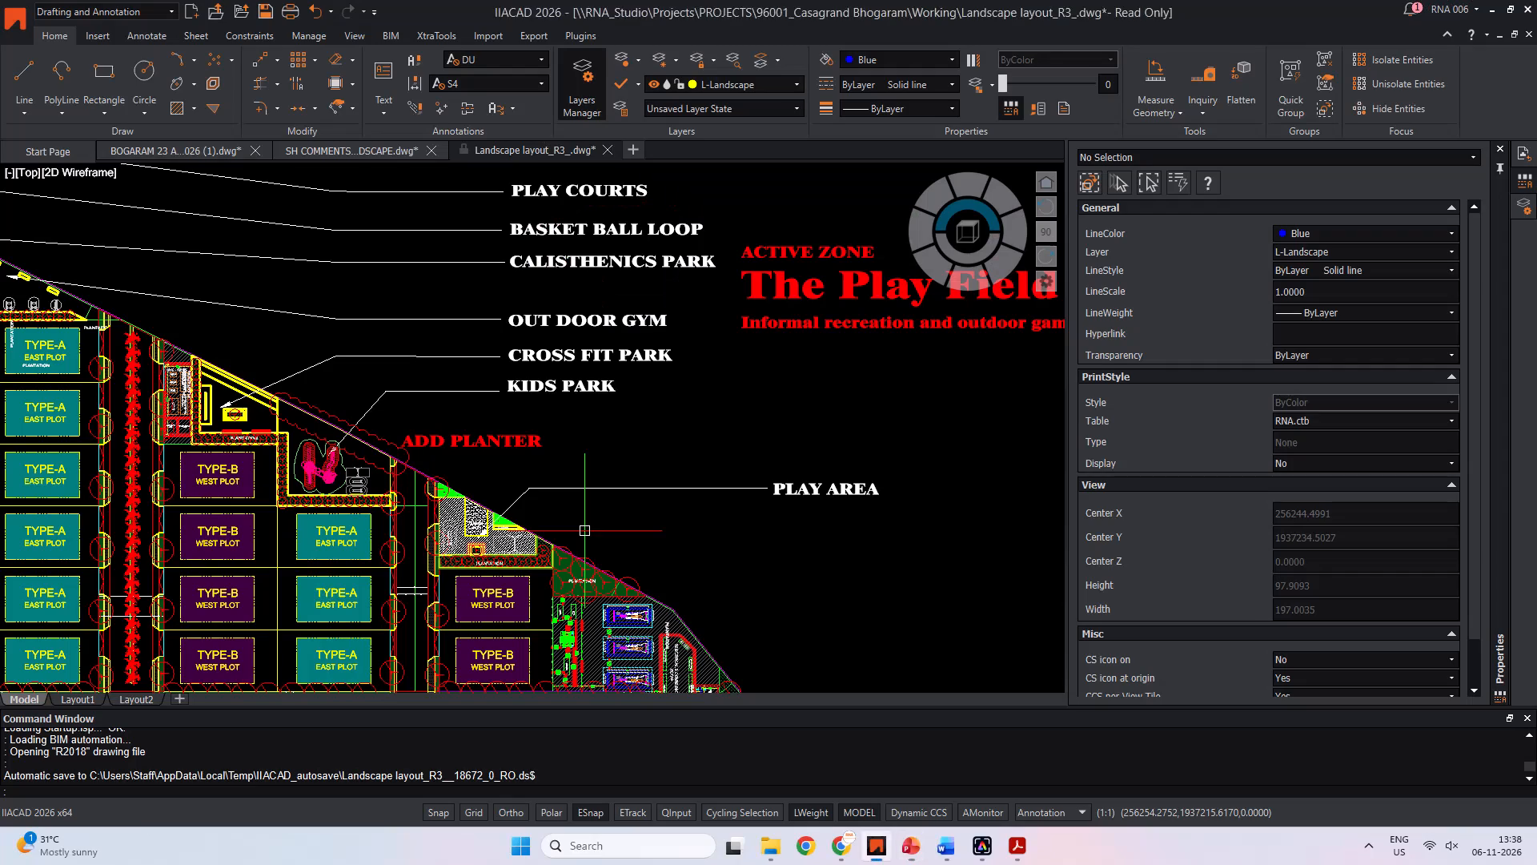
key("alt+Tab")
type("s")
key("space")
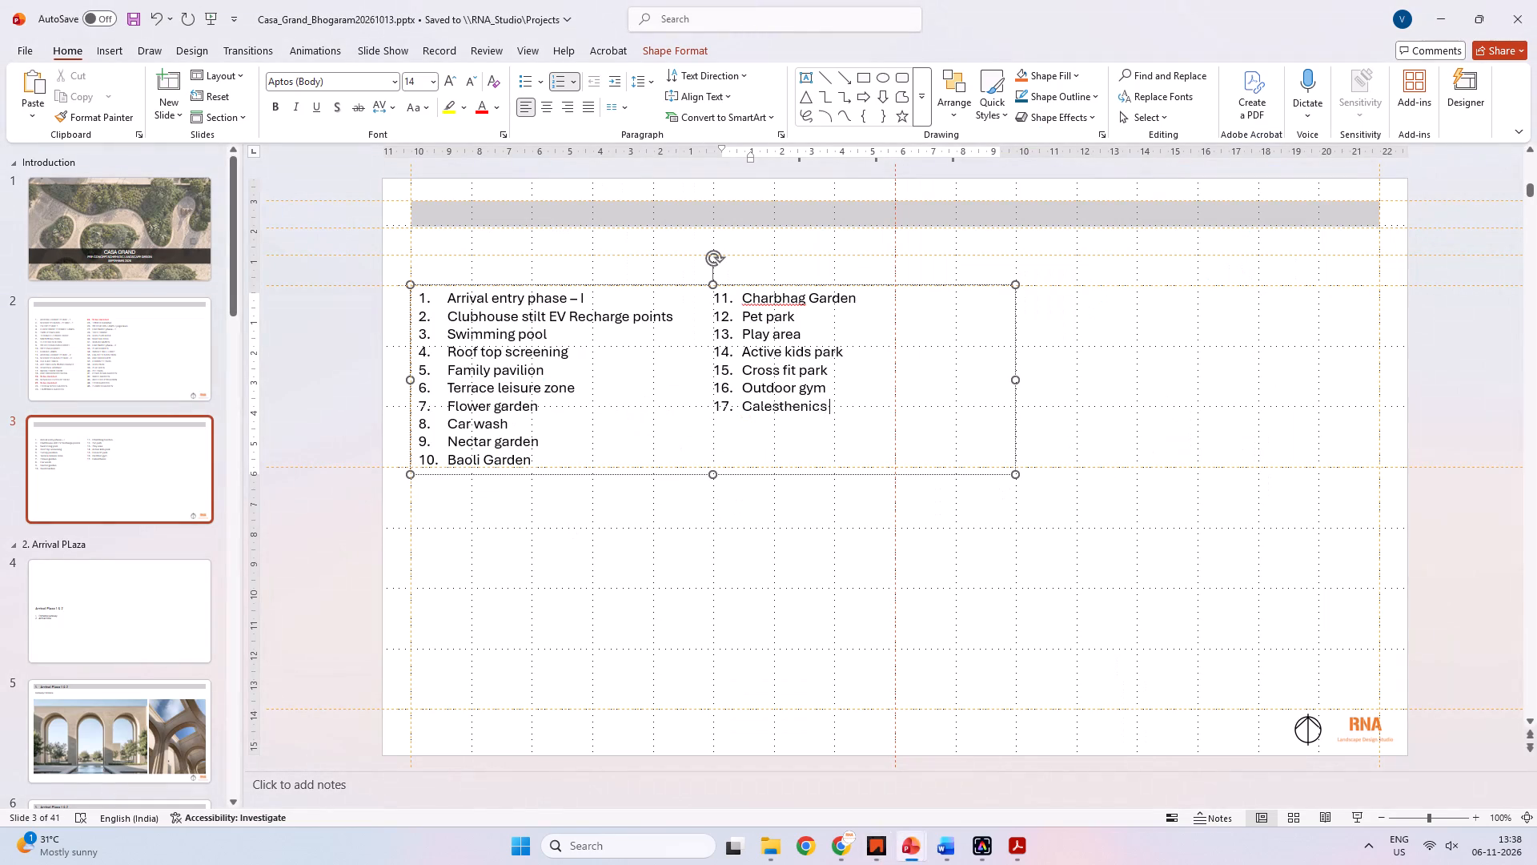
type("Park")
key("space")
key("Return")
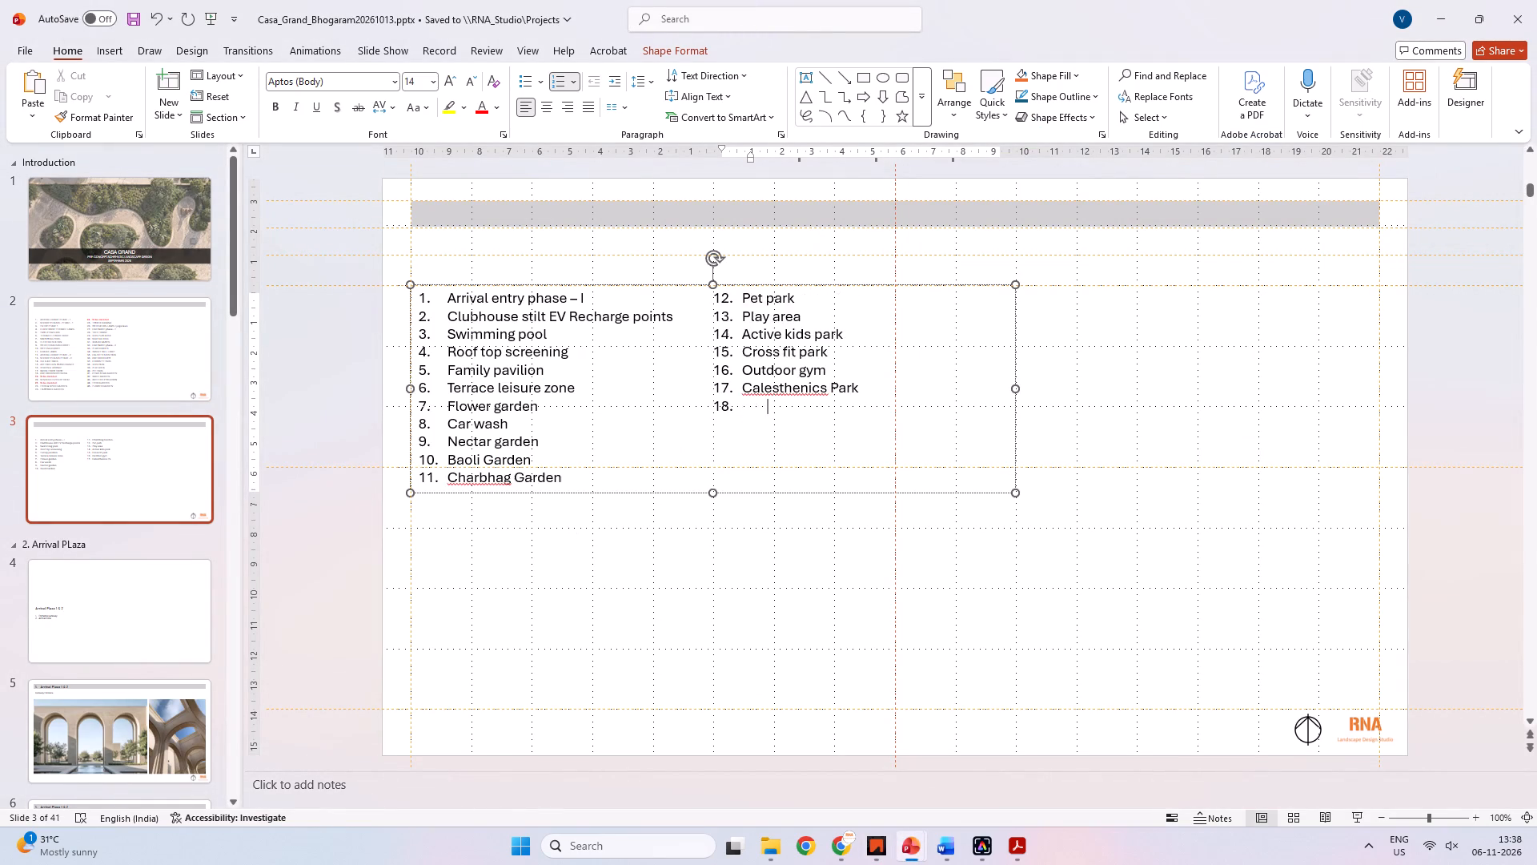
key("alt+Tab")
key("alt+Tab")
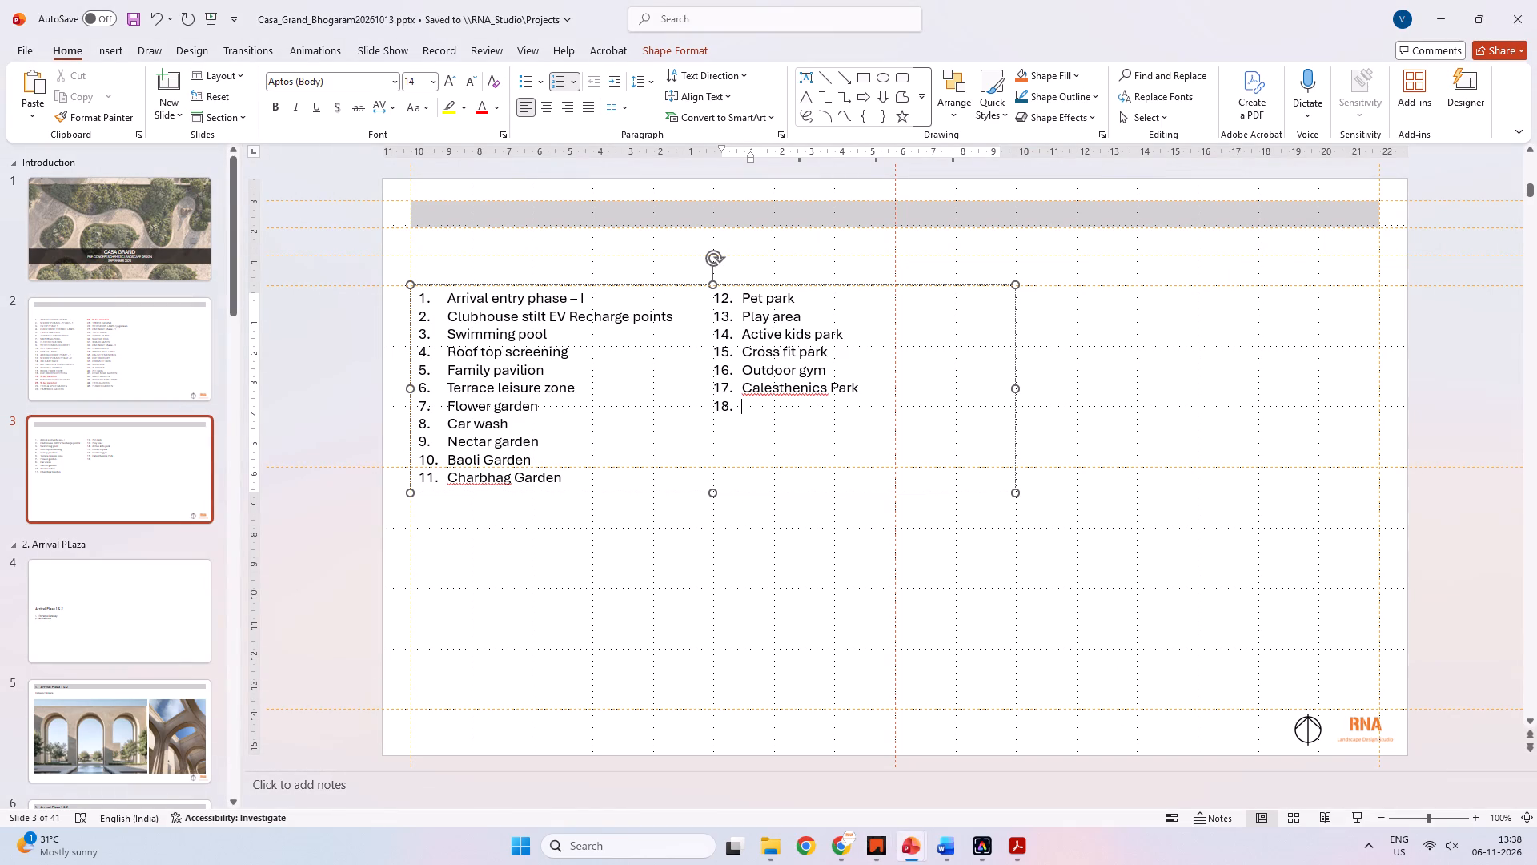
right_click(789, 392)
left_click(853, 408)
Check the Active Zone labels in the CAD layout and enter "basketball loop" as the eighteenth list item on slide 3.
key("alt+Tab")
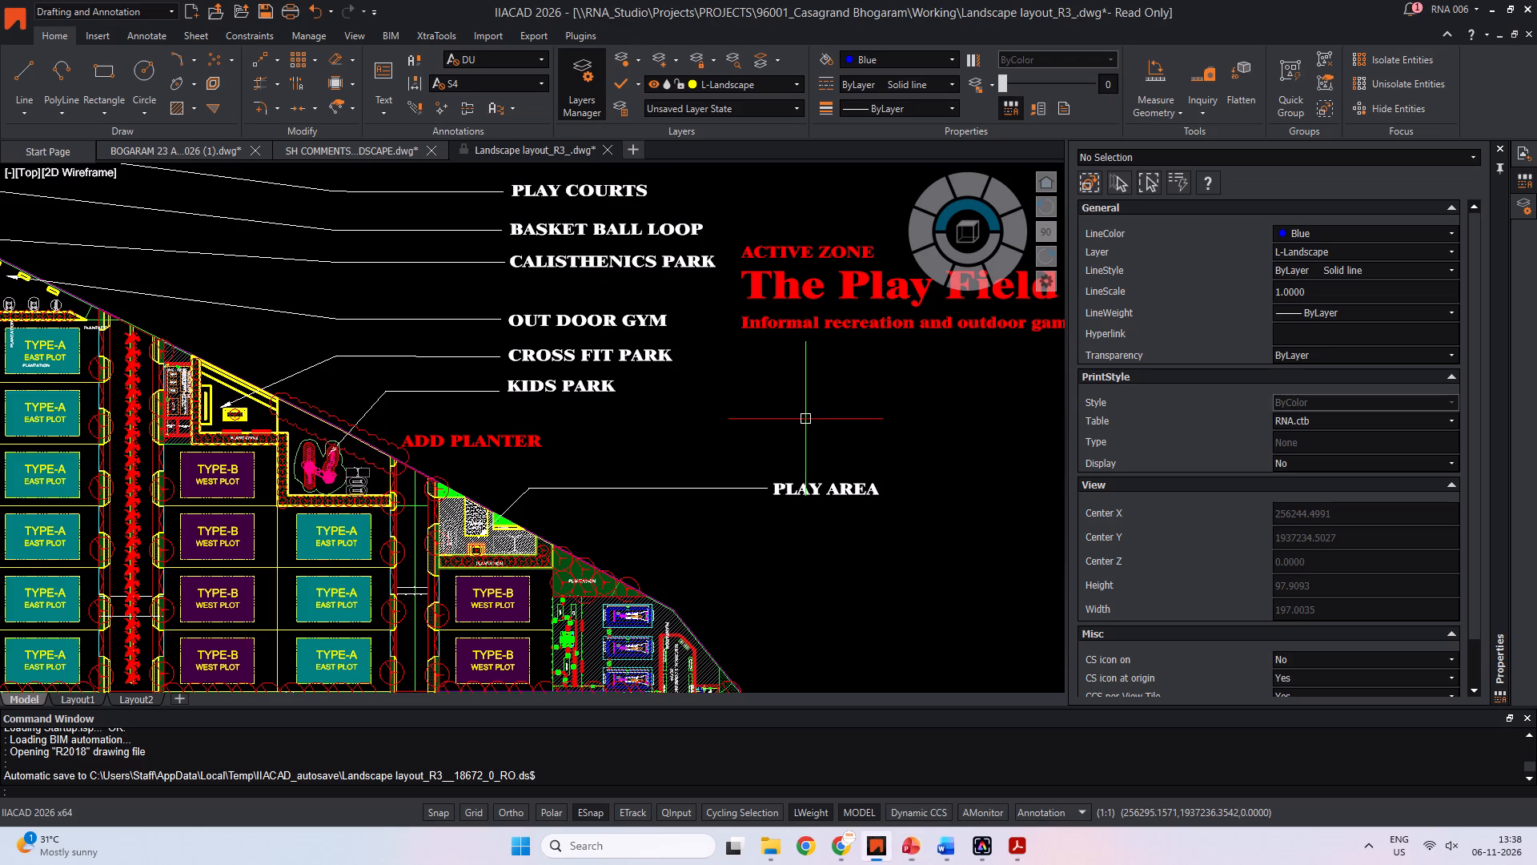
key("alt+Tab")
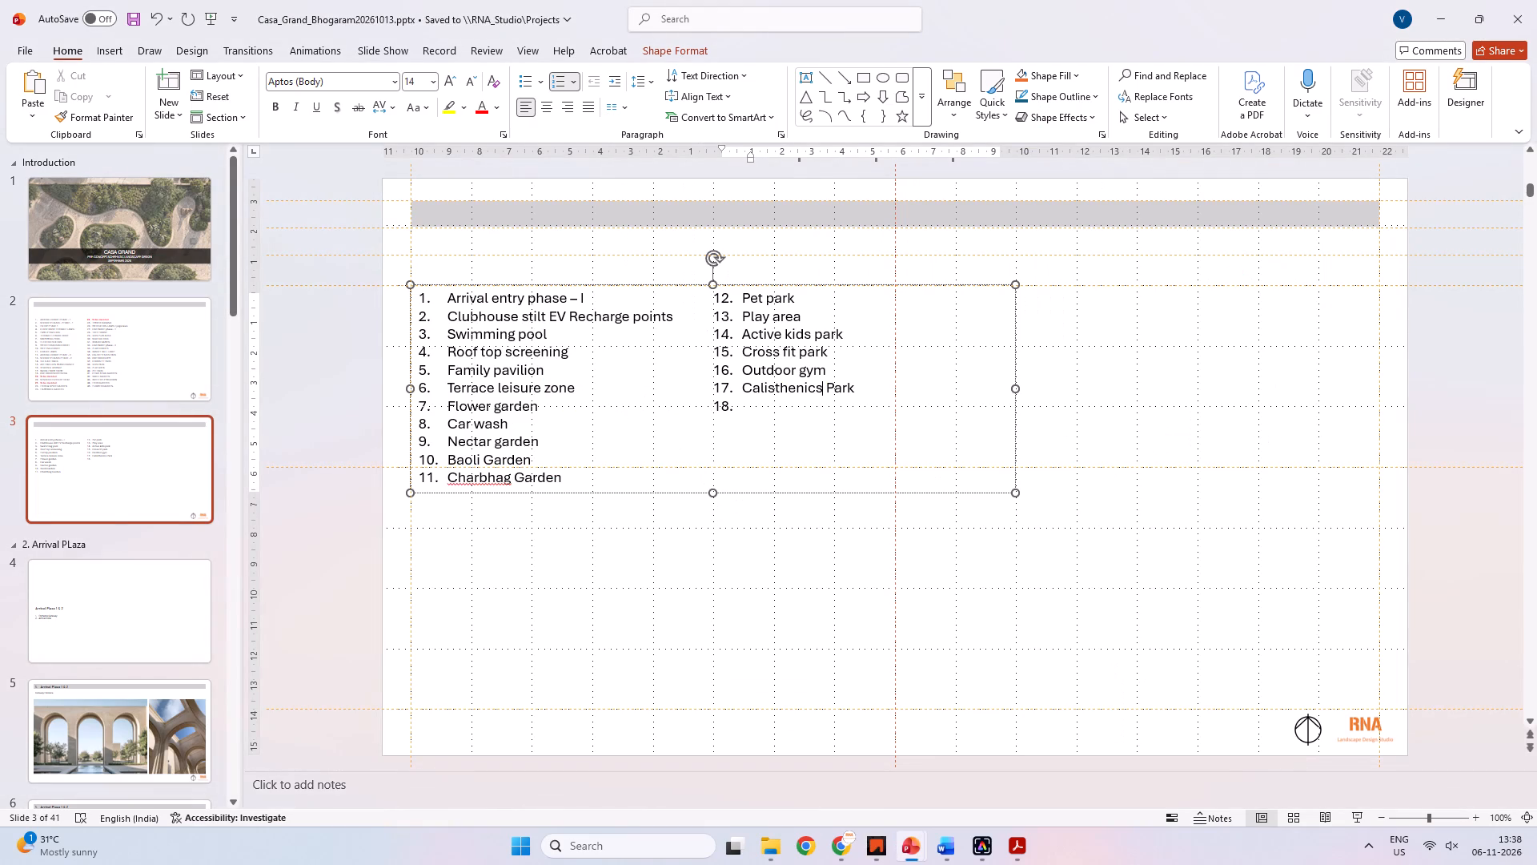
key("alt+Tab")
key("alt+Tab")
key("Down")
type("basketball loop")
key("space")
key("Return")
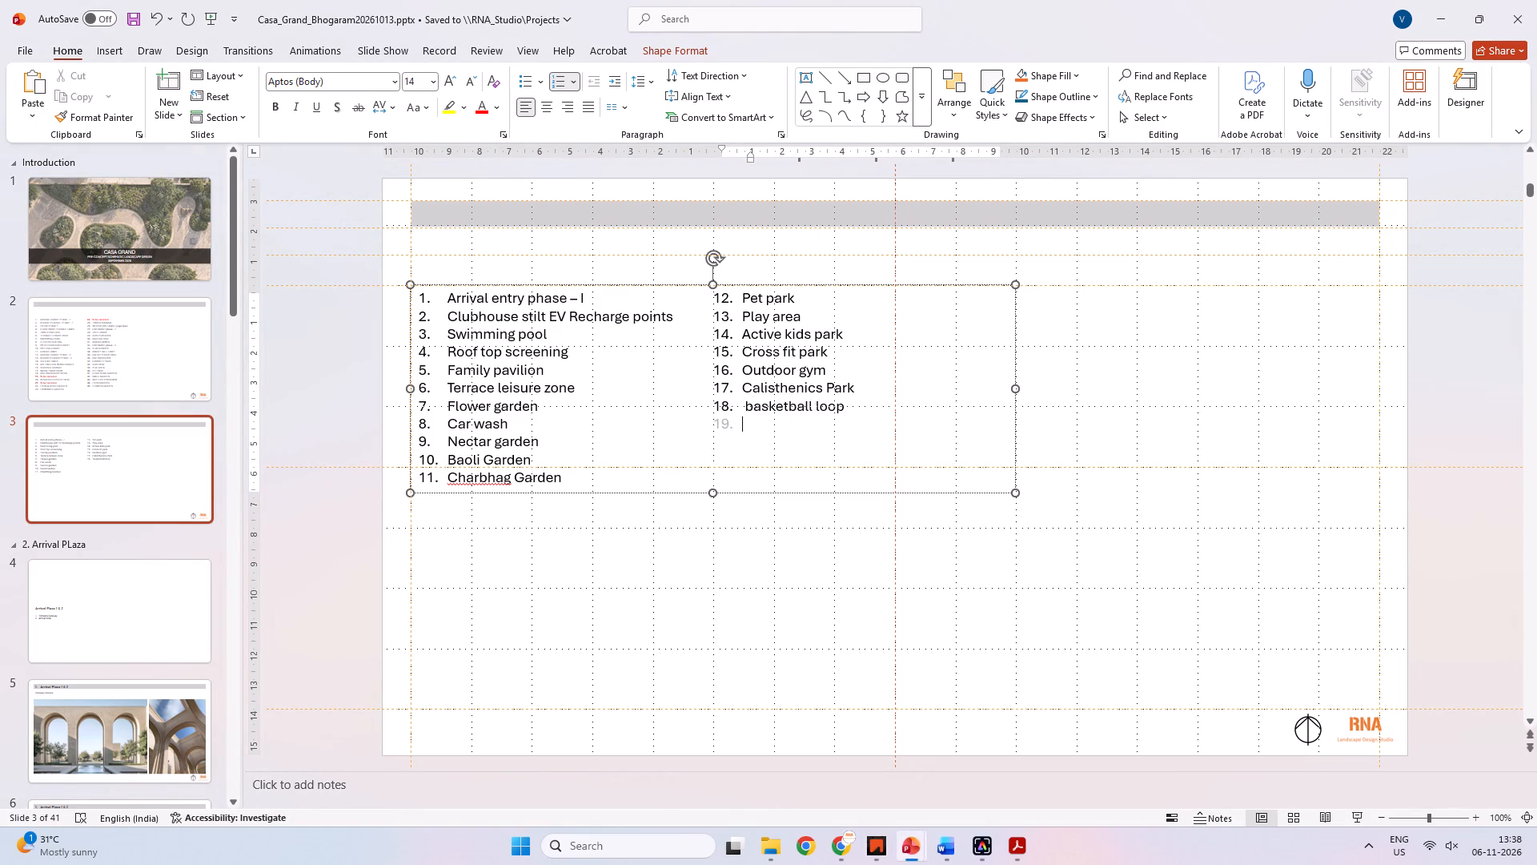
Check the CAD label and enter "Play courts" as the nineteenth list item on slide 3.
key("alt+Tab")
key("alt+Tab")
type("play")
type("couts")
key("space")
key("BackSpace")
key("BackSpace")
key("BackSpace")
type("rts wi")
key("BackSpace")
key("BackSpace")
key("Left")
key("Left")
key("Left")
key("Left")
key("Left")
key("Left")
key("Left")
key("space")
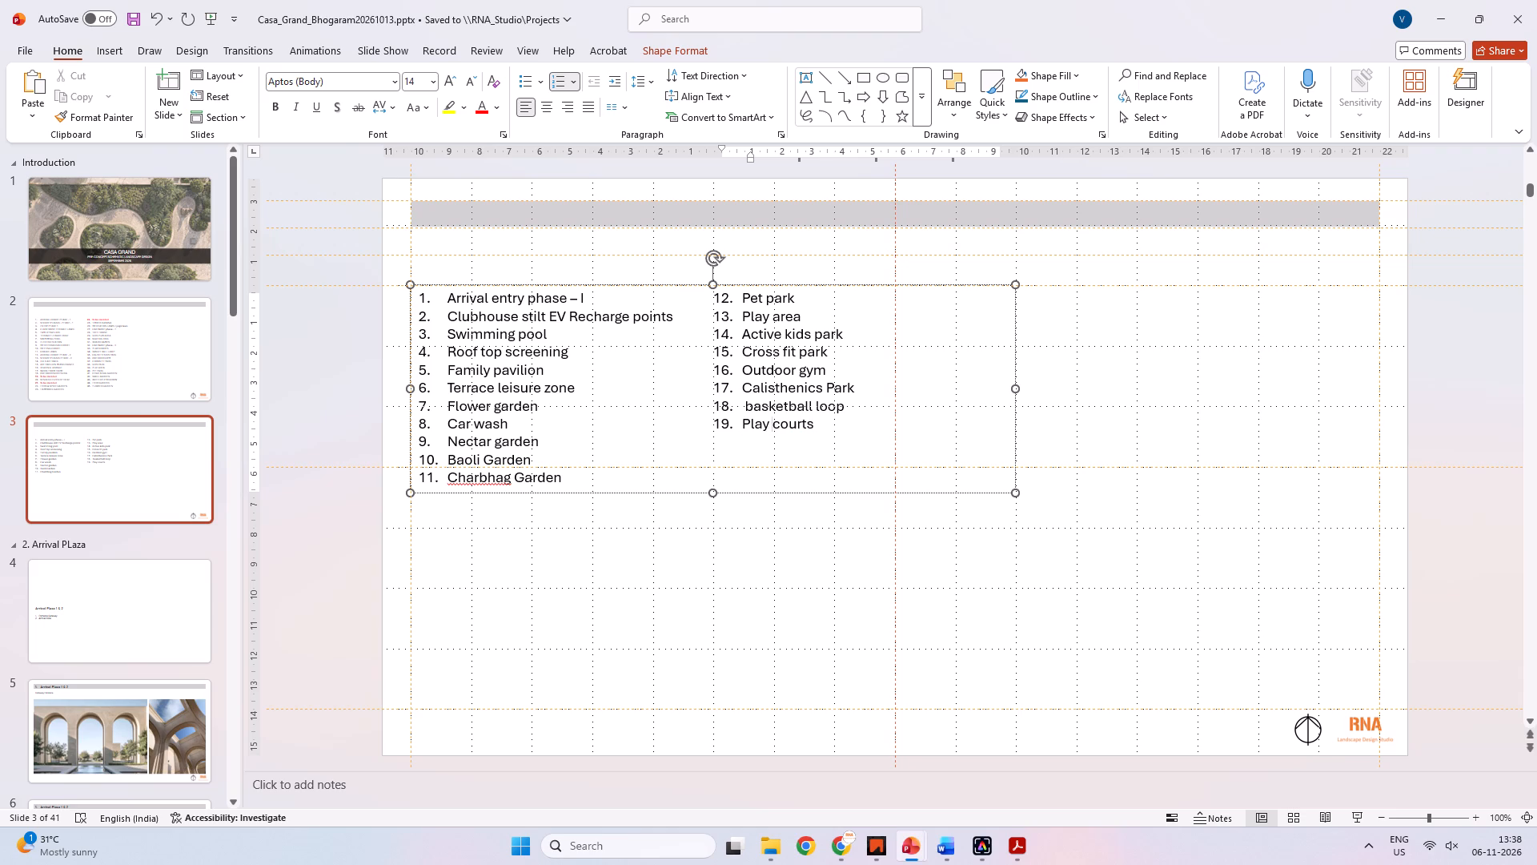
key("Down")
Find the area beyond the play courts in the CAD layout and enter "Car wash area phase II" as the twentieth list item.
key("alt+Tab")
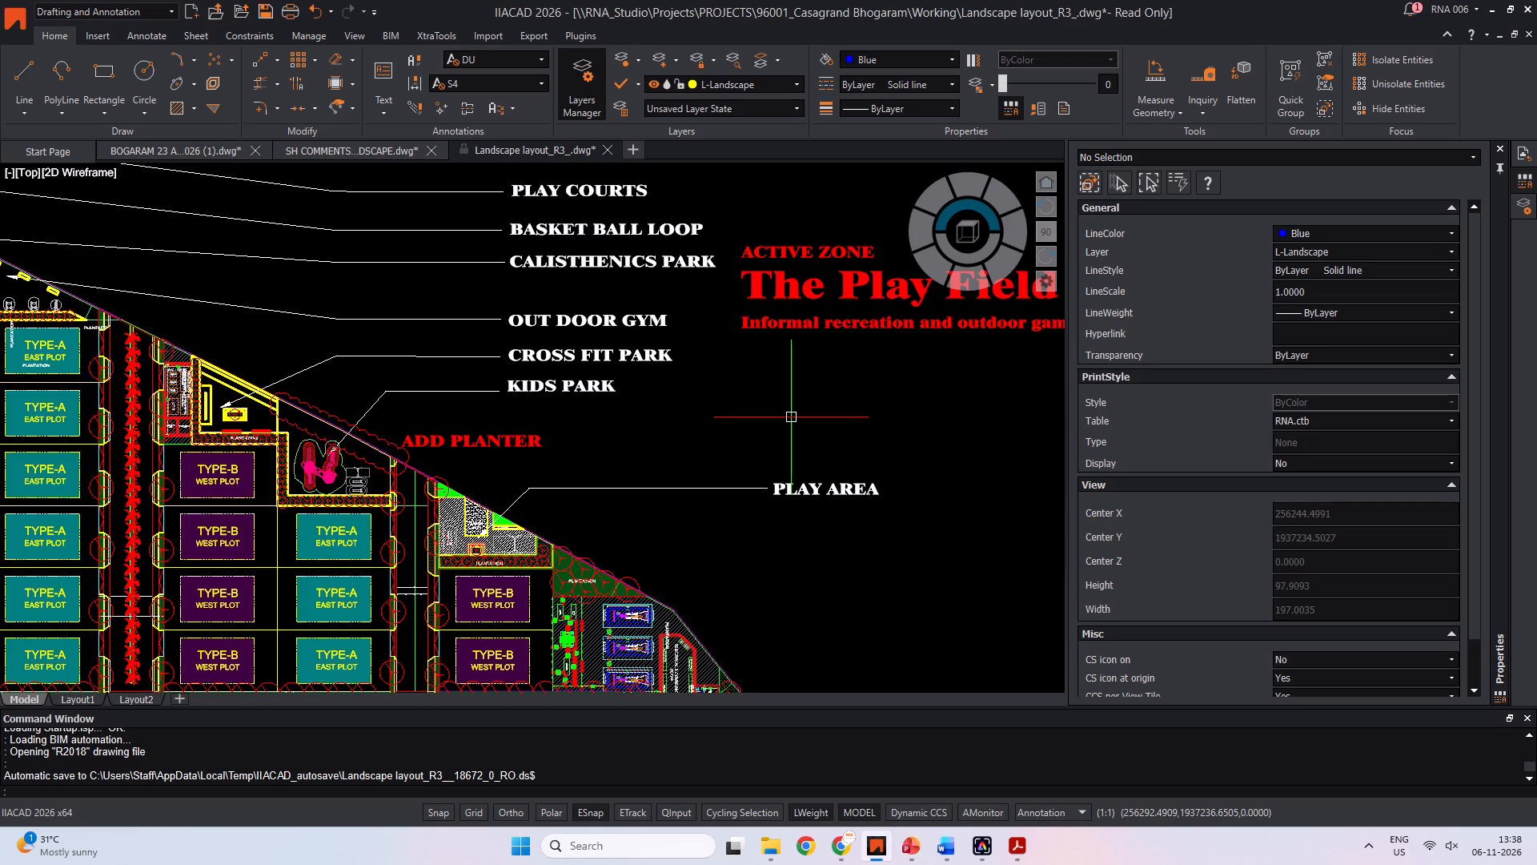
middle_click_drag(579, 272, 668, 407)
scroll(540, 364, "down", 2)
middle_click_drag(537, 364, 613, 393)
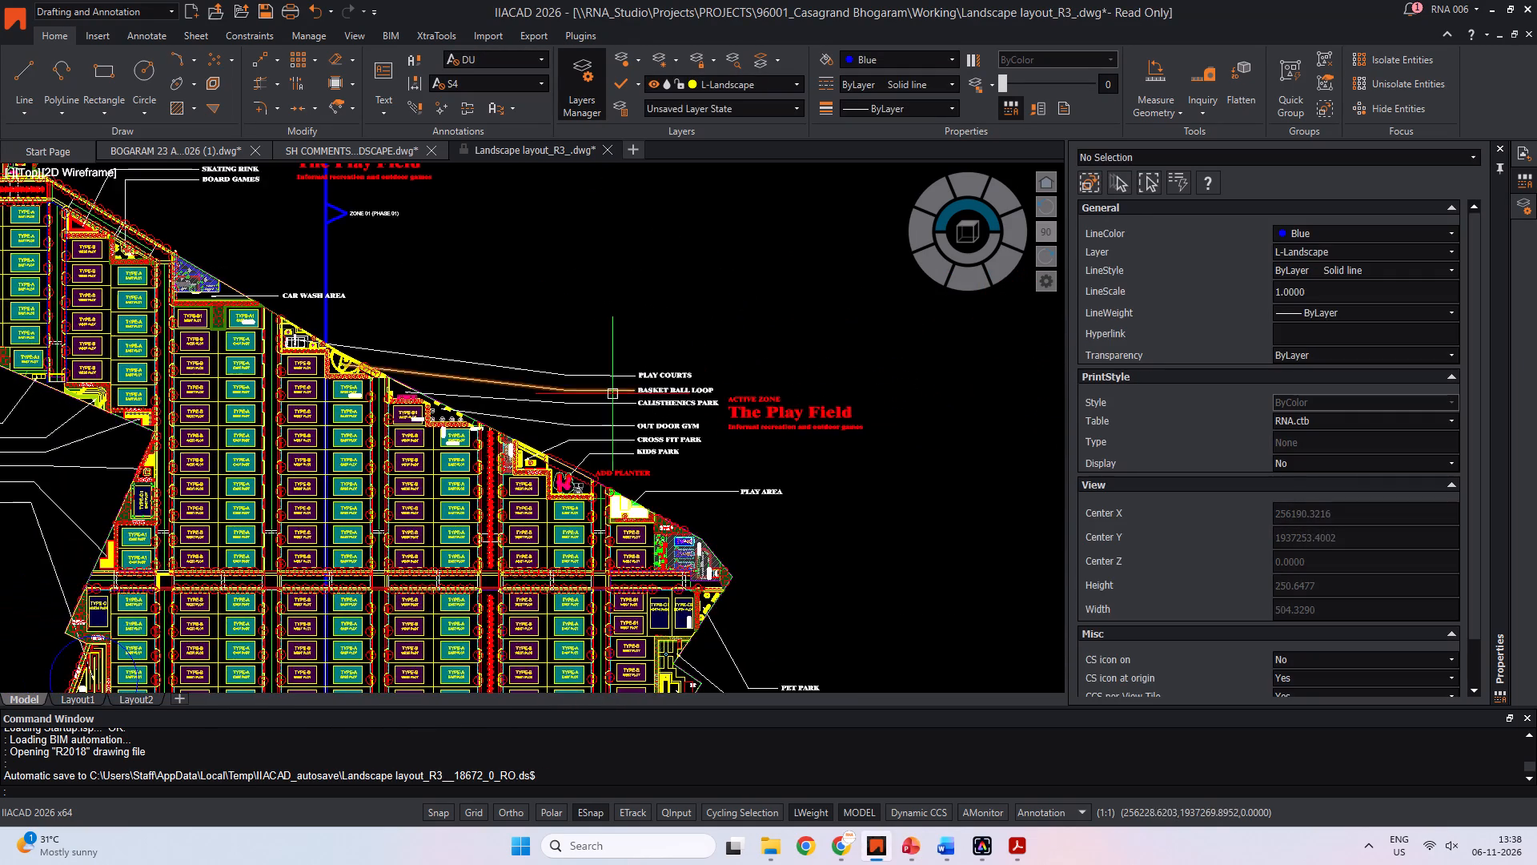
scroll(382, 370, "up", 2)
middle_click_drag(228, 321, 524, 413)
middle_click_drag(383, 352, 524, 468)
middle_click_drag(434, 397, 464, 423)
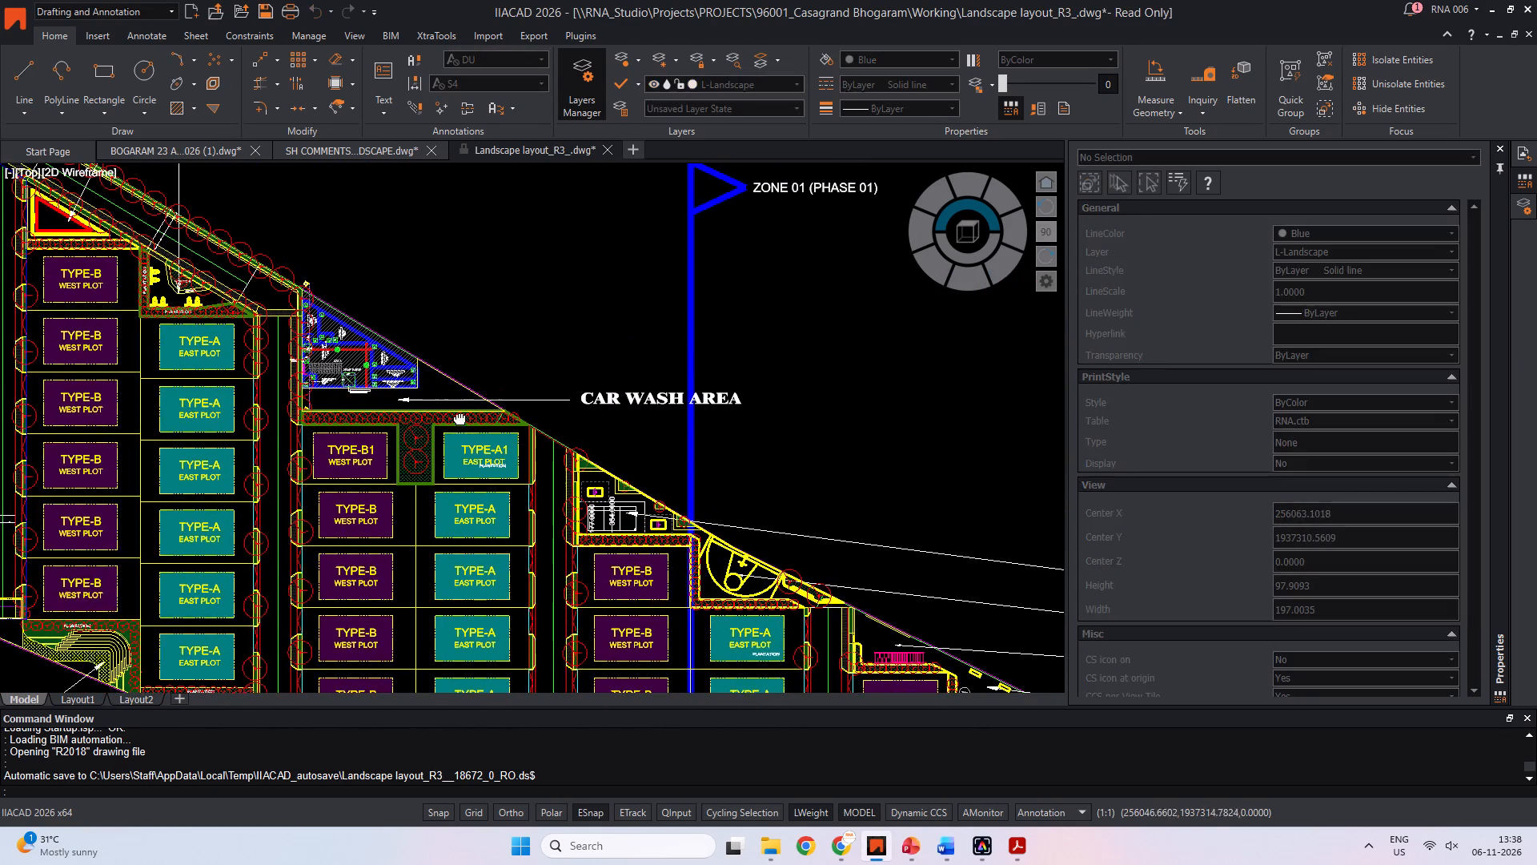
middle_click_drag(464, 423, 506, 468)
key("alt+Tab")
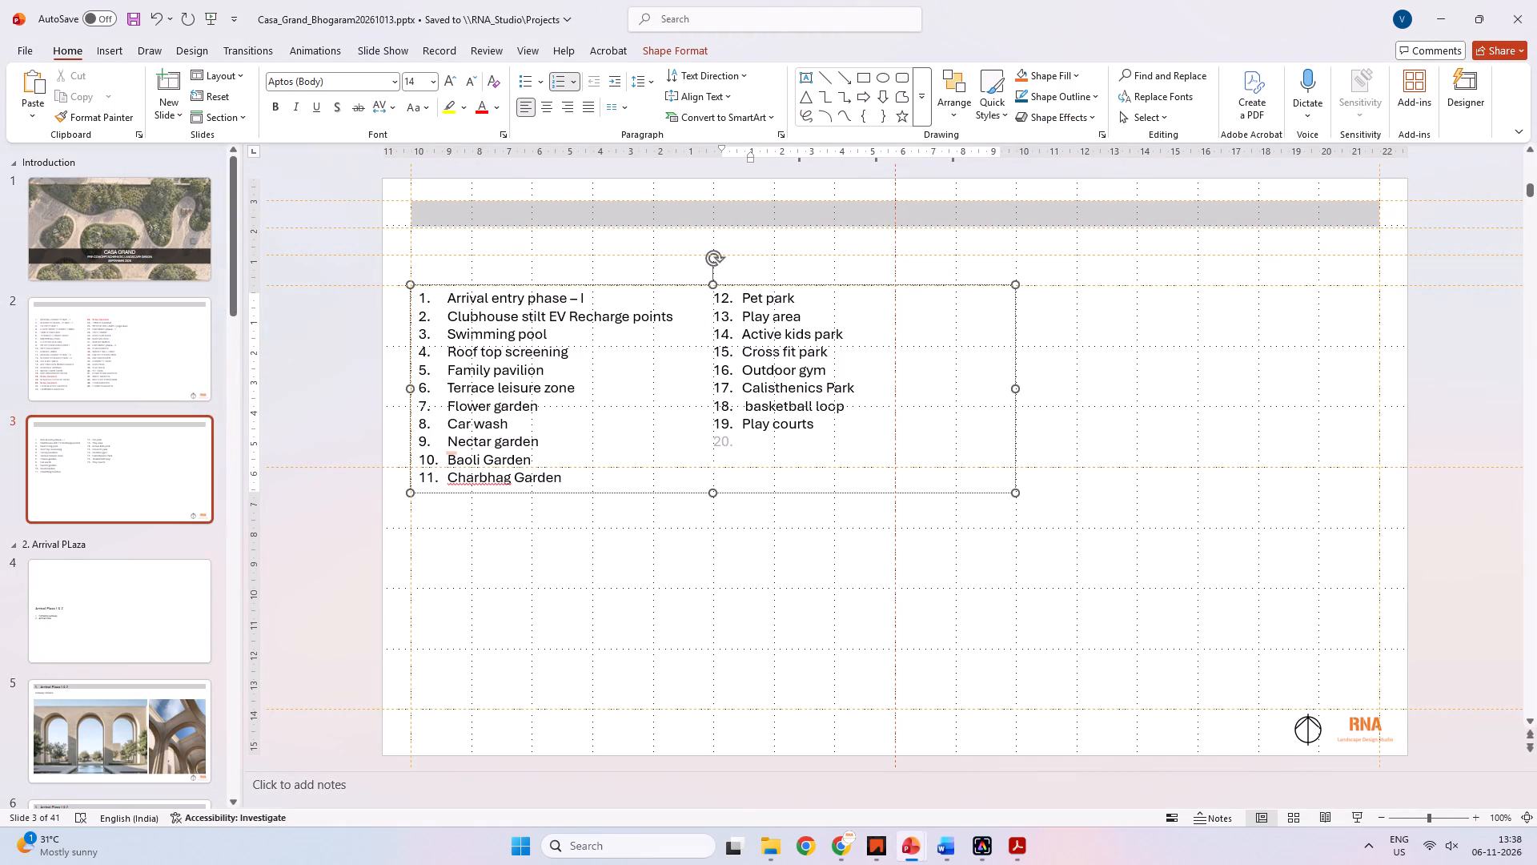
type("car wash area phase")
key("space")
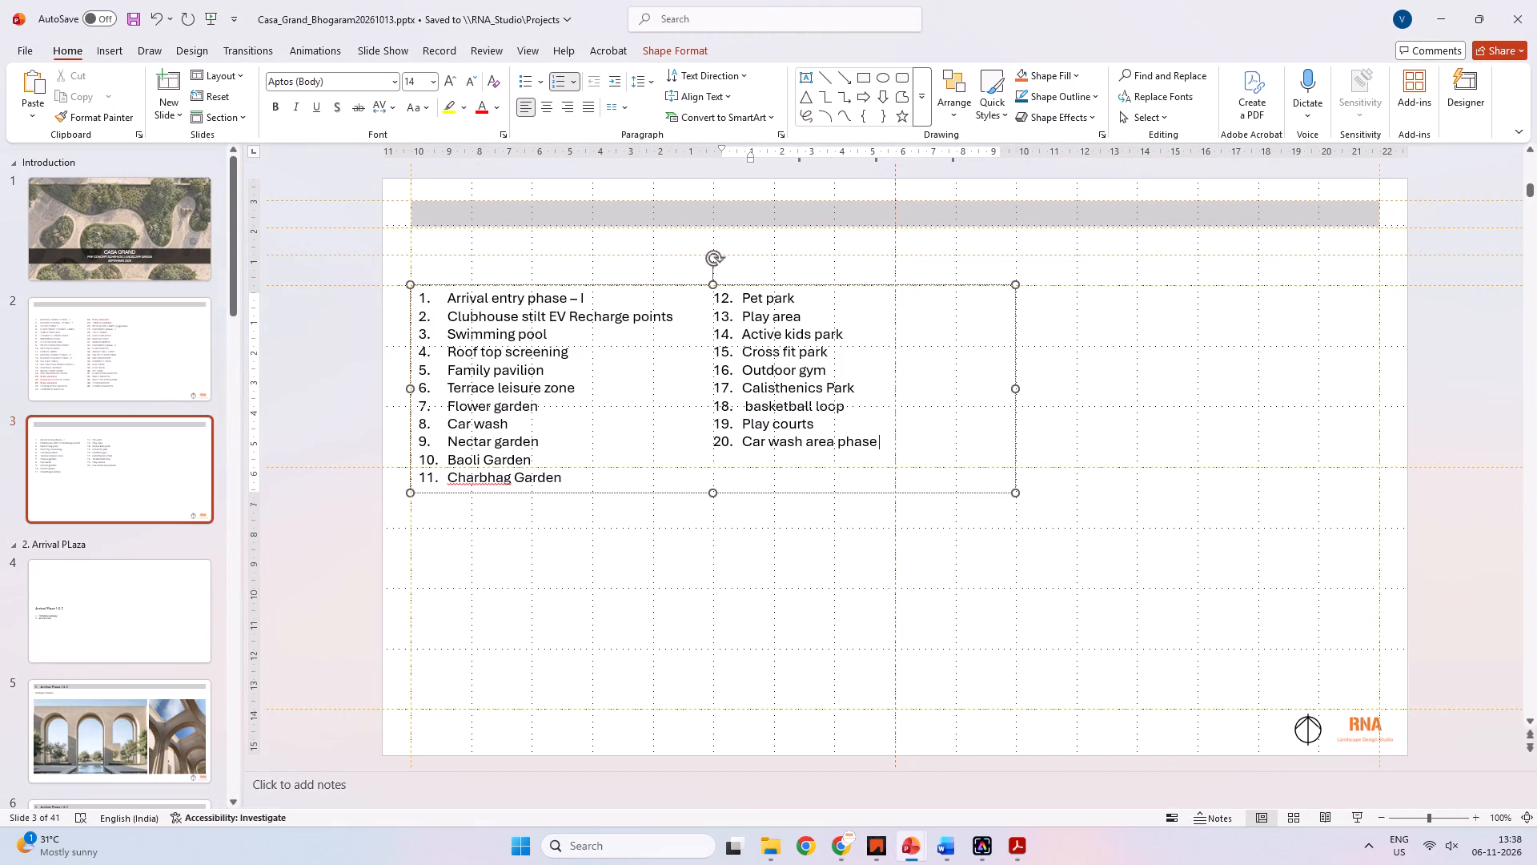
type("II")
key("space")
key("Return")
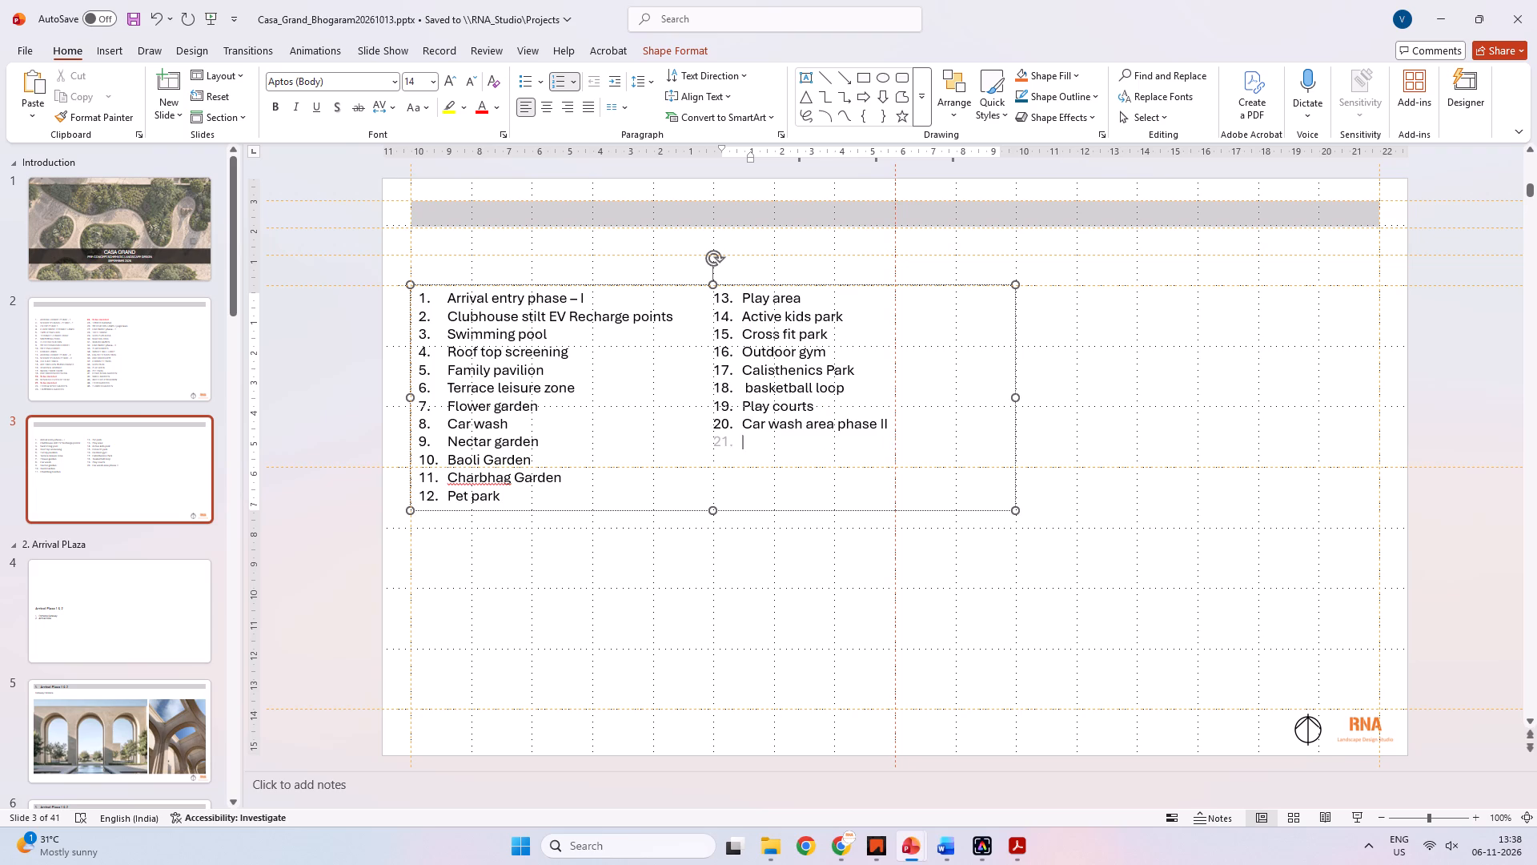
Check the CAD labels beyond the car wash area and enter "Board games" and "Skating rink" as list items 21 and 22.
key("alt+Tab")
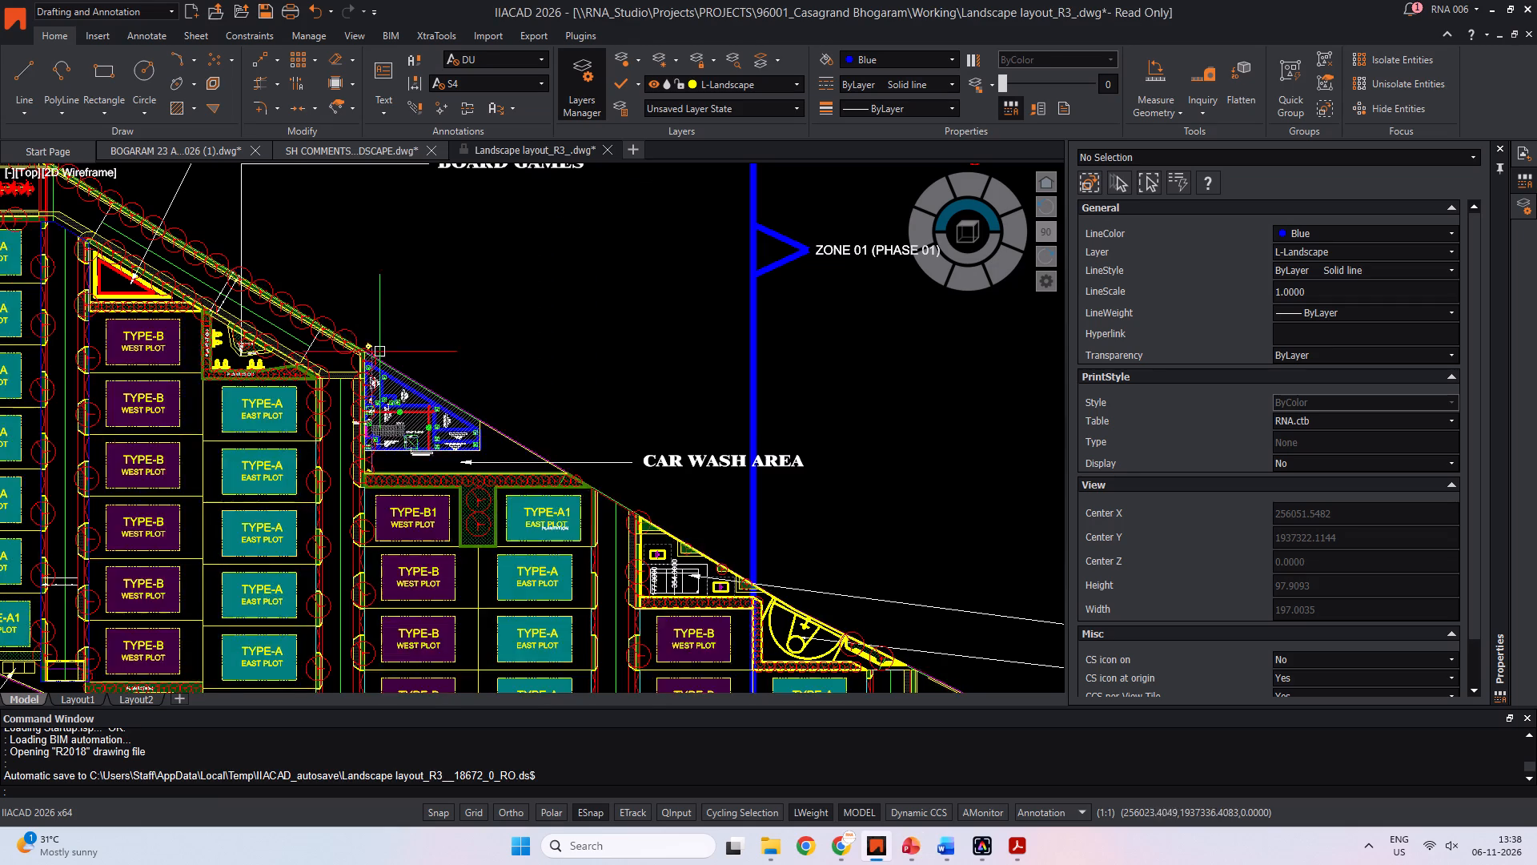
middle_click_drag(345, 316, 422, 500)
middle_click_drag(537, 445, 667, 472)
key("alt+Tab")
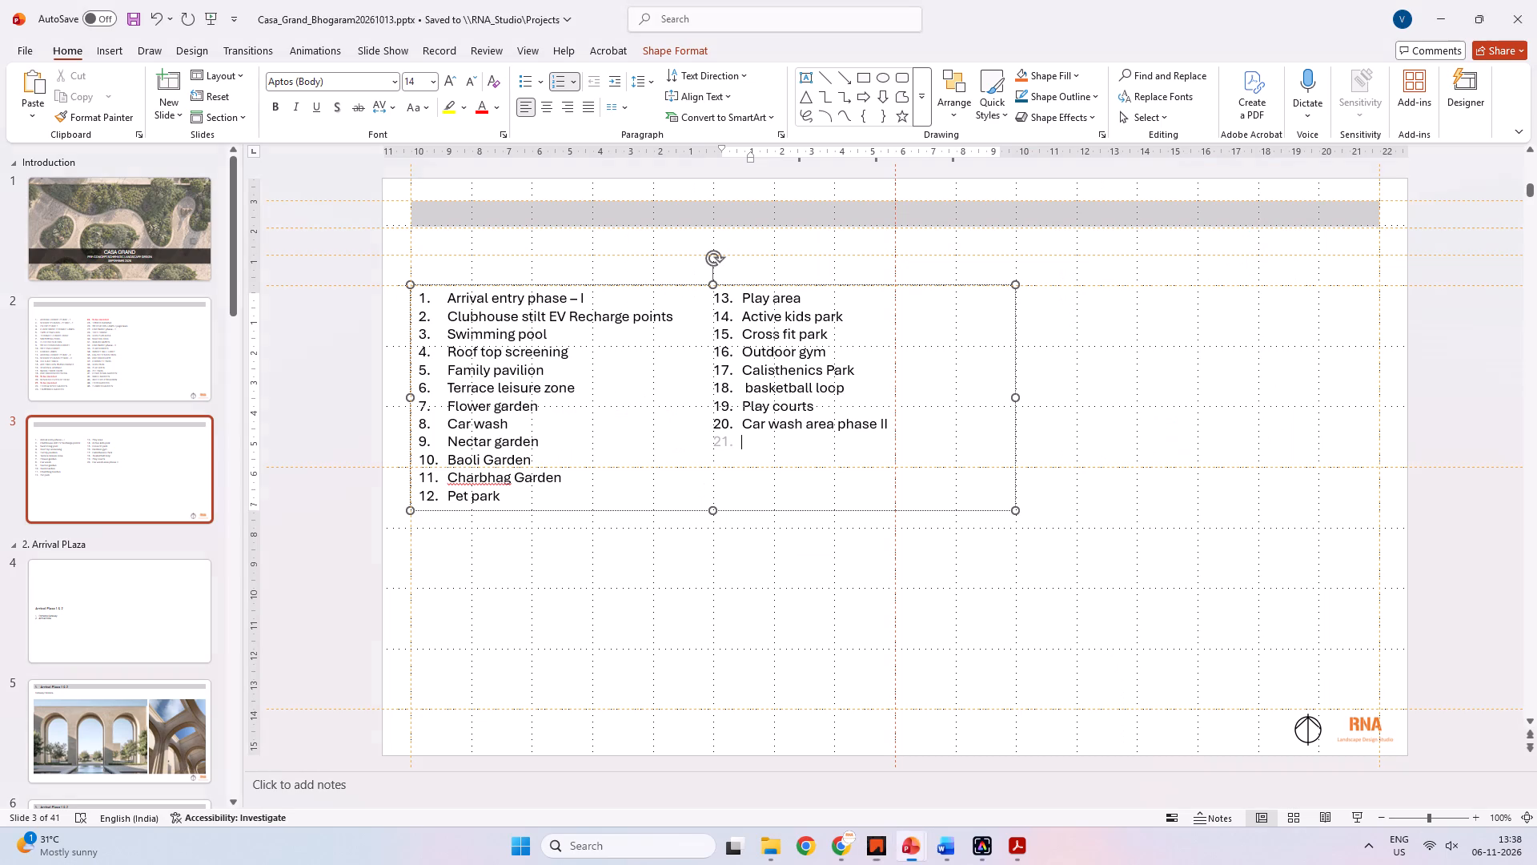
type("board games")
key("space")
key("Return")
type("skating rink")
key("space")
key("Return")
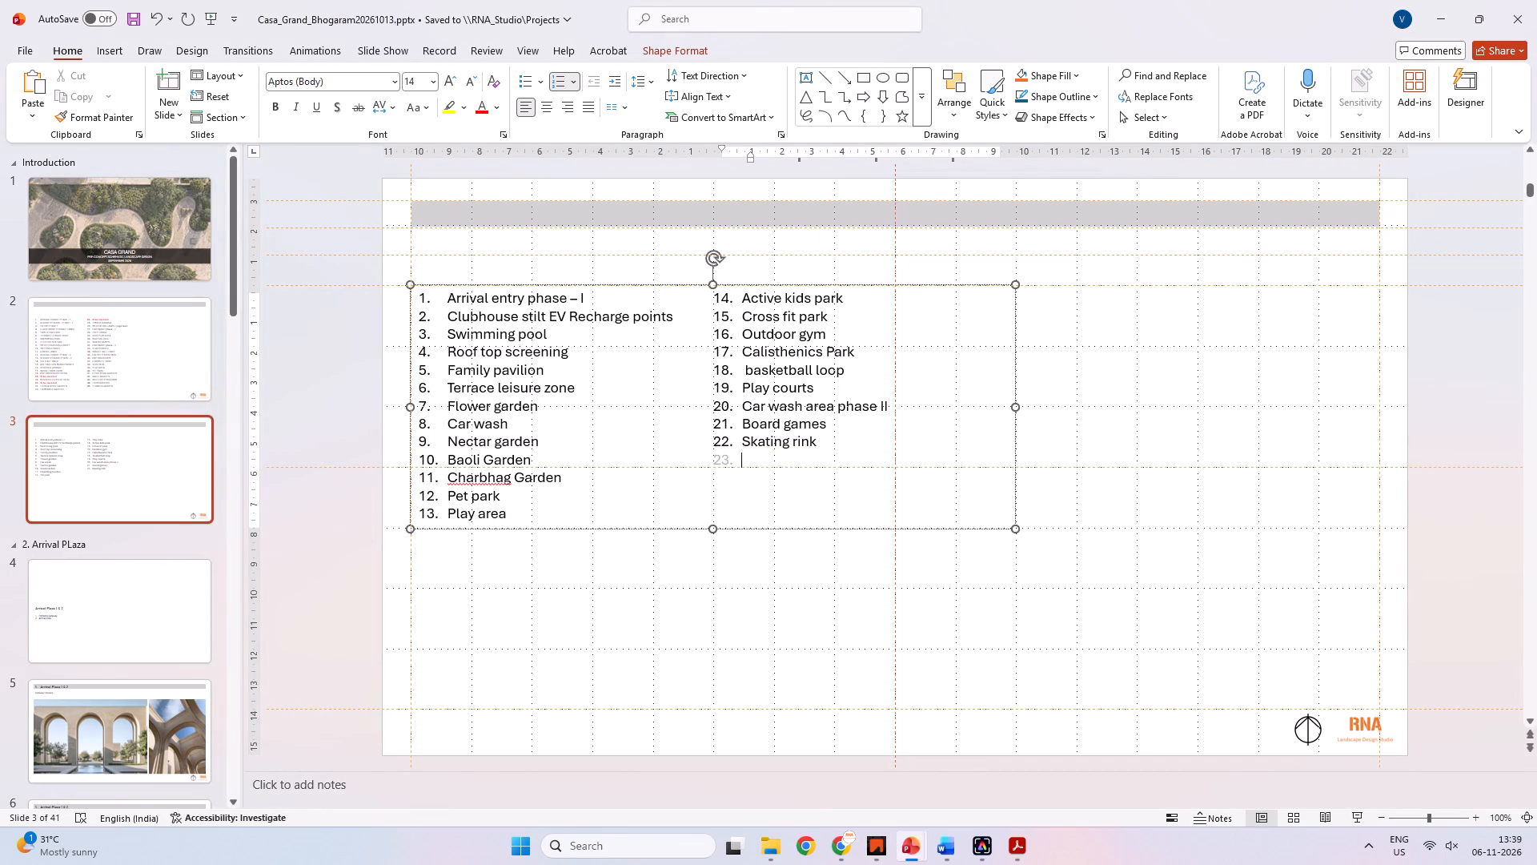
Check the CAD label above the skating rink and enter "Kids play area – II" as the twenty-third list item.
key("alt+Tab")
key("alt+Tab")
key("alt+Tab")
key("alt+Tab")
type("kids")
key("space")
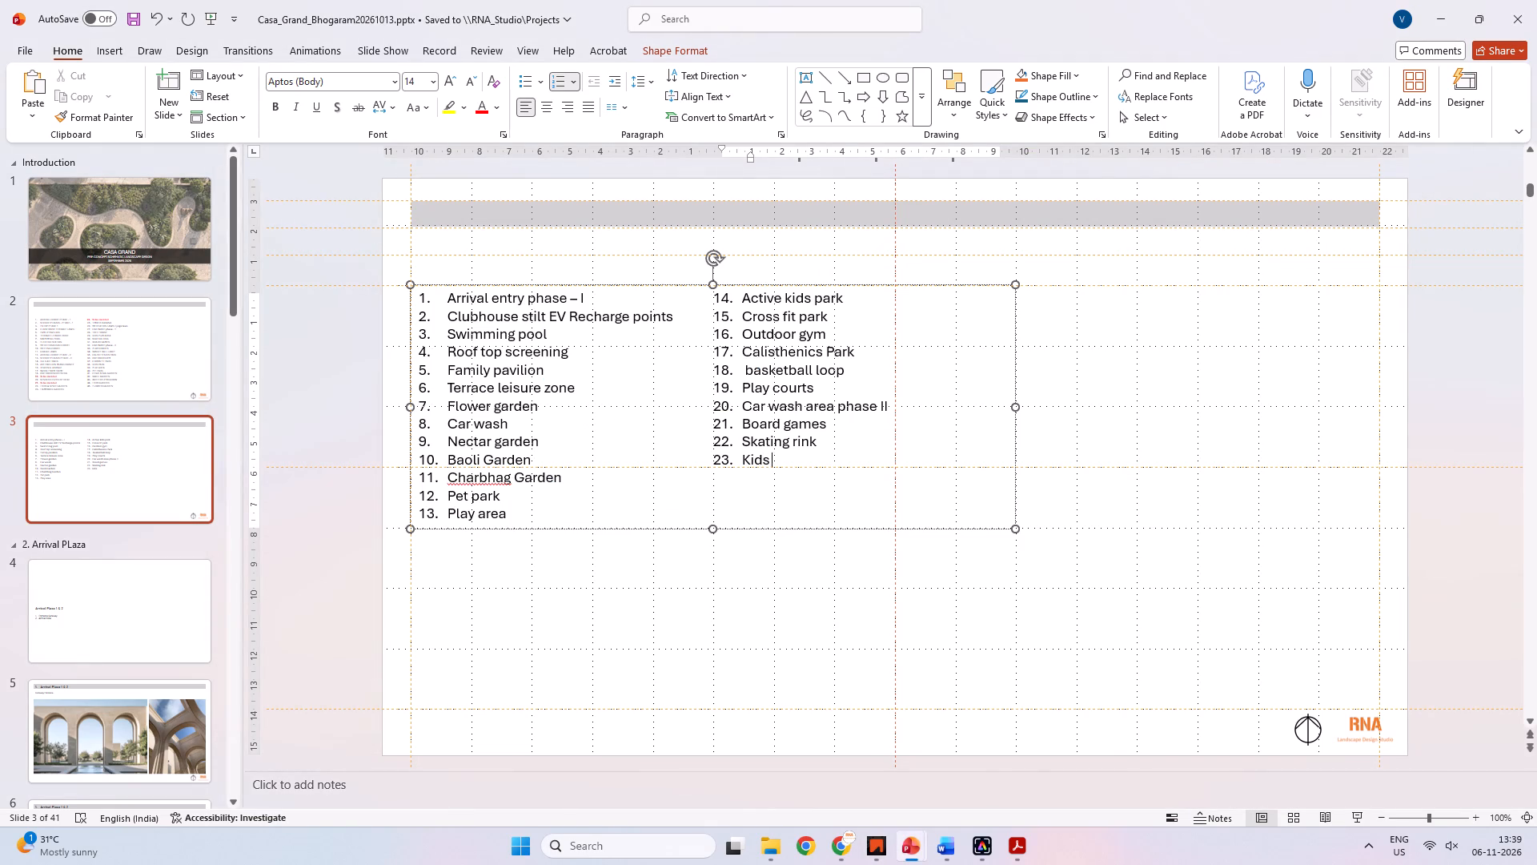
type("plat a")
key("BackSpace")
key("BackSpace")
key("BackSpace")
type("t a")
key("BackSpace")
key("BackSpace")
key("BackSpace")
type("y area")
key("space")
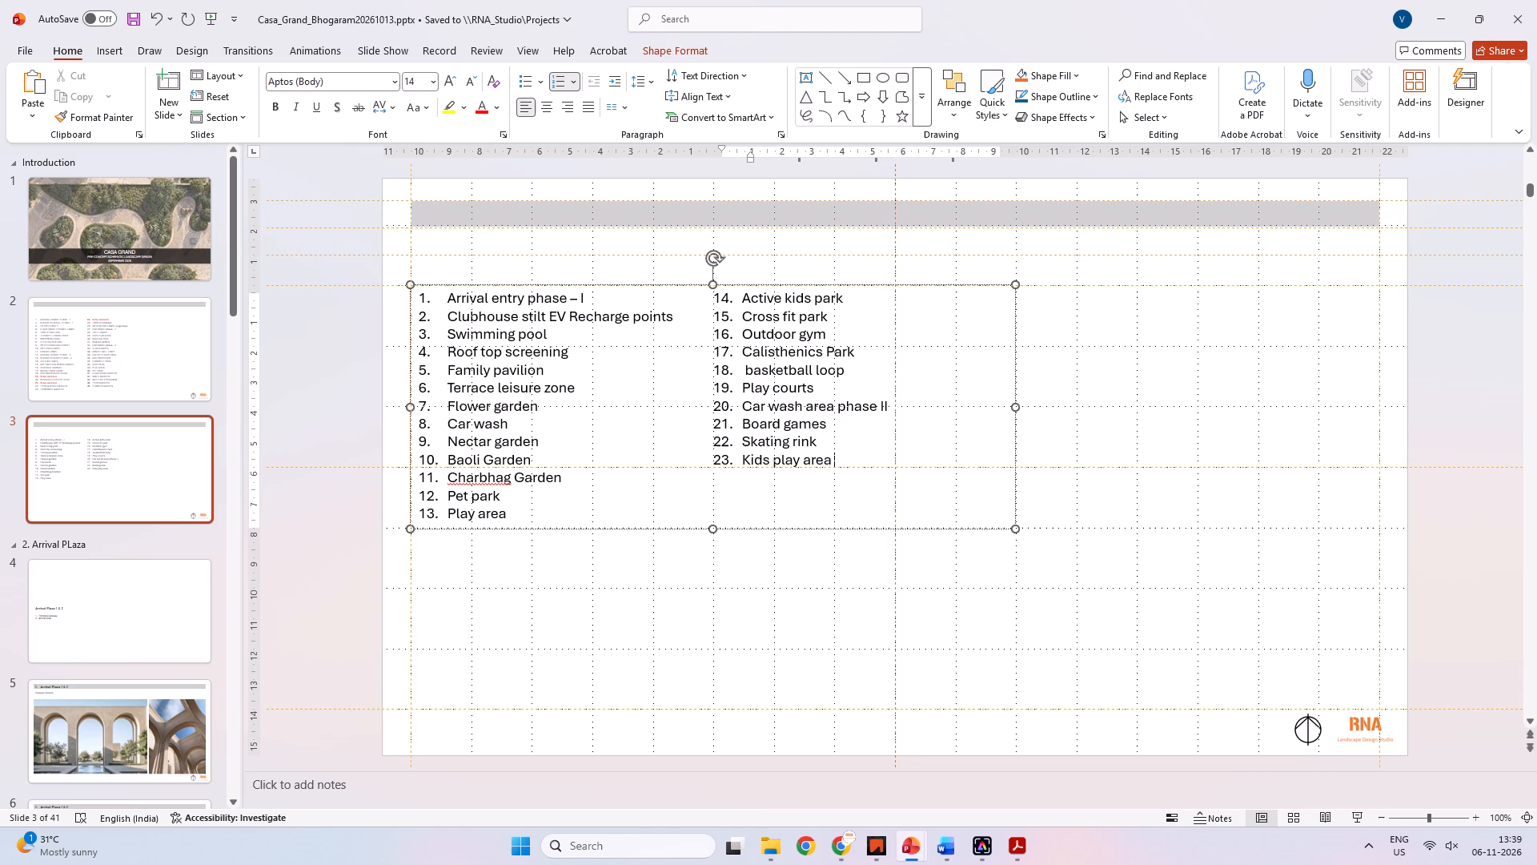
key("shift+underscore")
key("BackSpace")
type("- 2")
key("space")
key("BackSpace")
key("BackSpace")
type("II")
Change the thirteenth list item on slide 3 to "Kids Play area - I".
left_click(451, 512)
type("Kids")
key("space")
key("Right")
key("Right")
key("Right")
key("Right")
key("Right")
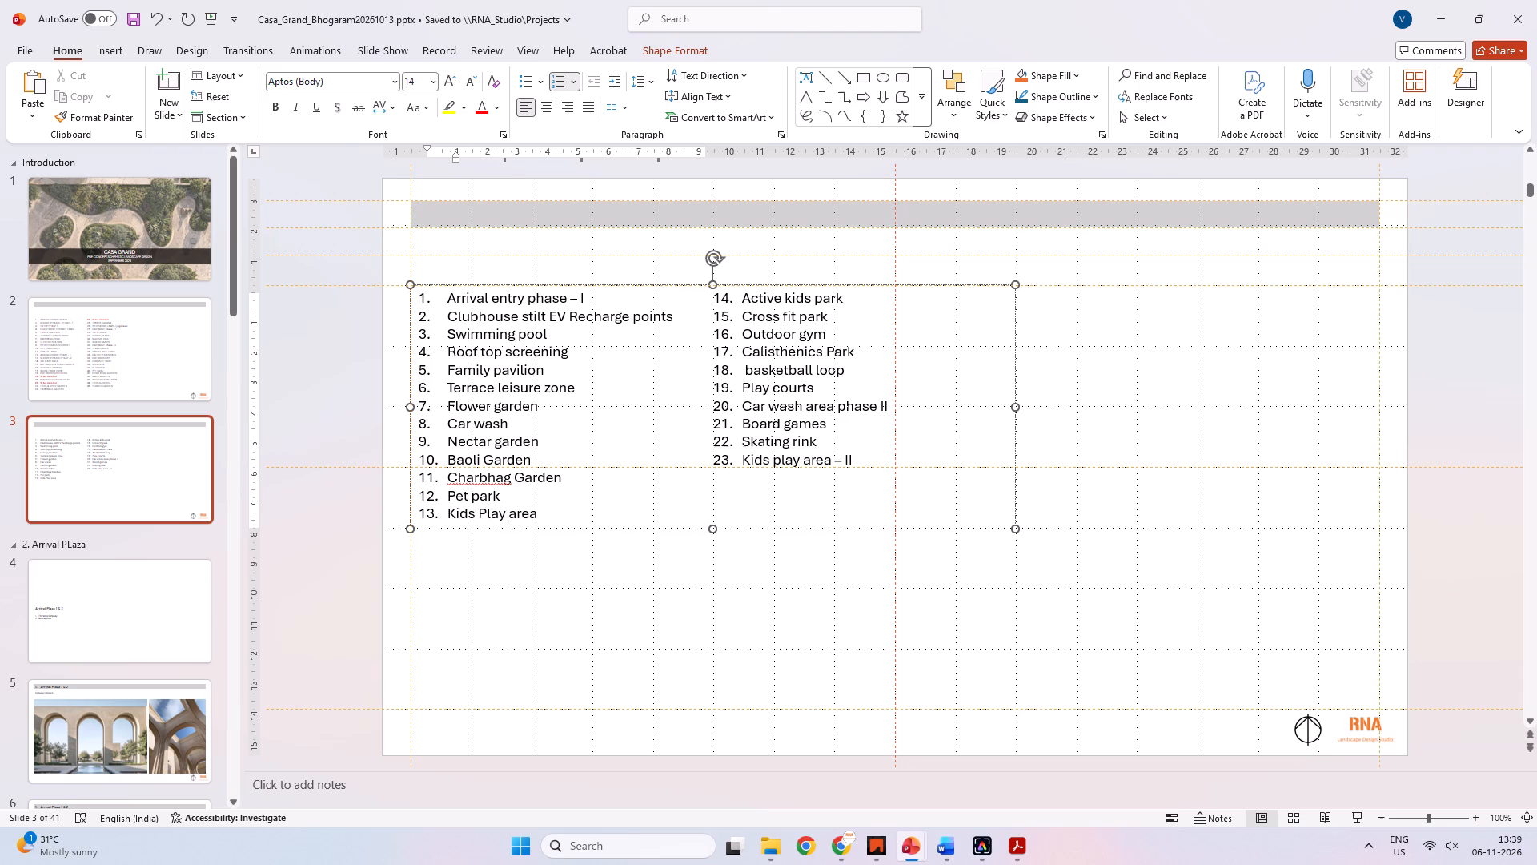
key("Right")
key("Right")
key("Right")
key("Right")
key("Right")
key("shift+underscore")
key("BackSpace")
type("-2")
key("BackSpace")
key("space")
type("I")
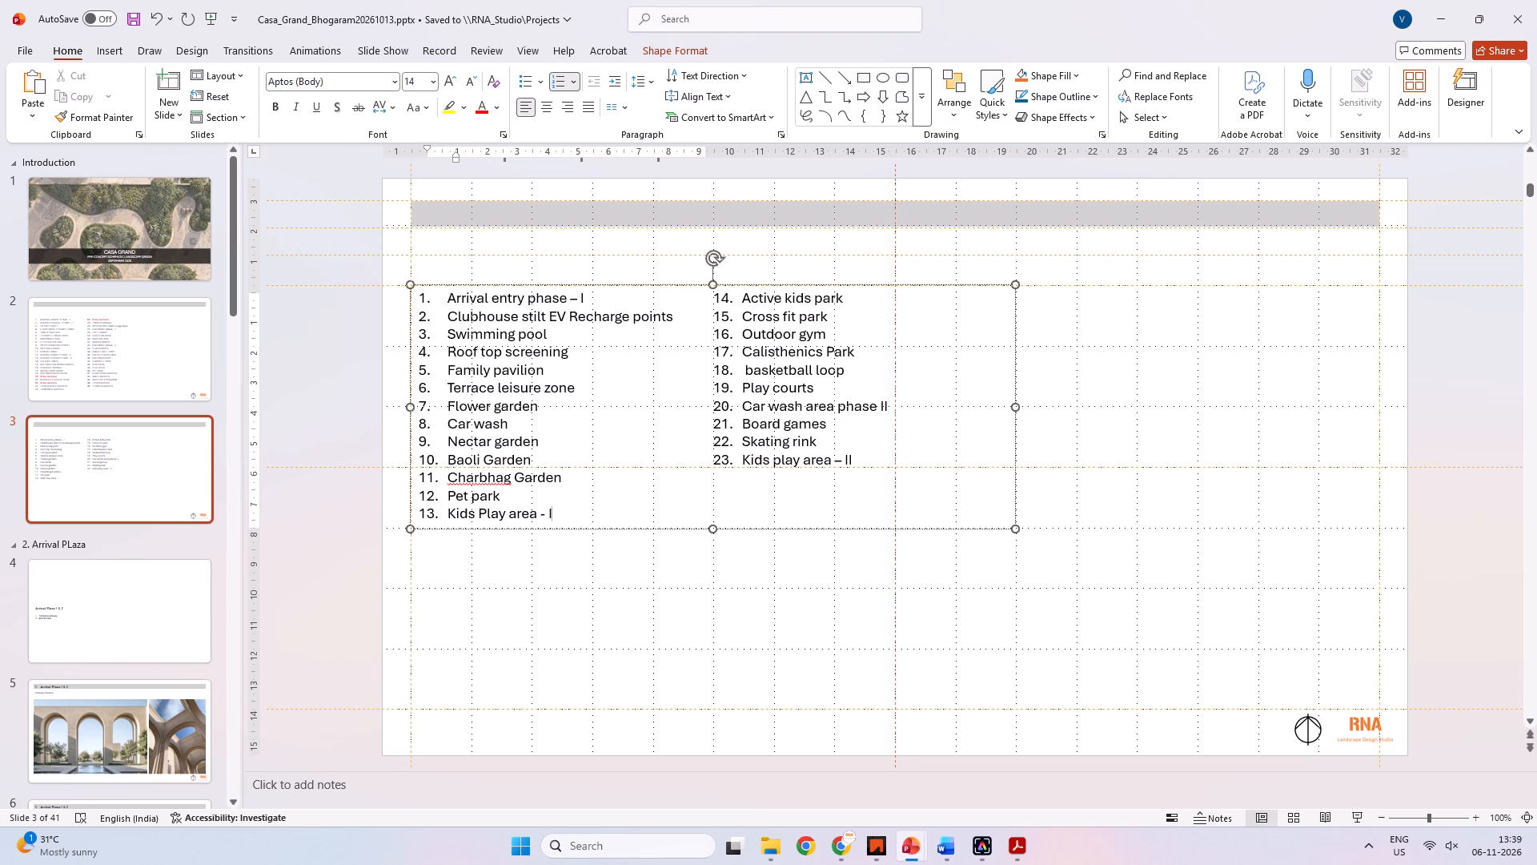
Check the CAD layout beyond the kids play area and enter "Pet park – II" as the twenty-fourth list item on slide 3.
left_click(857, 455)
key("Return")
key("alt+Tab")
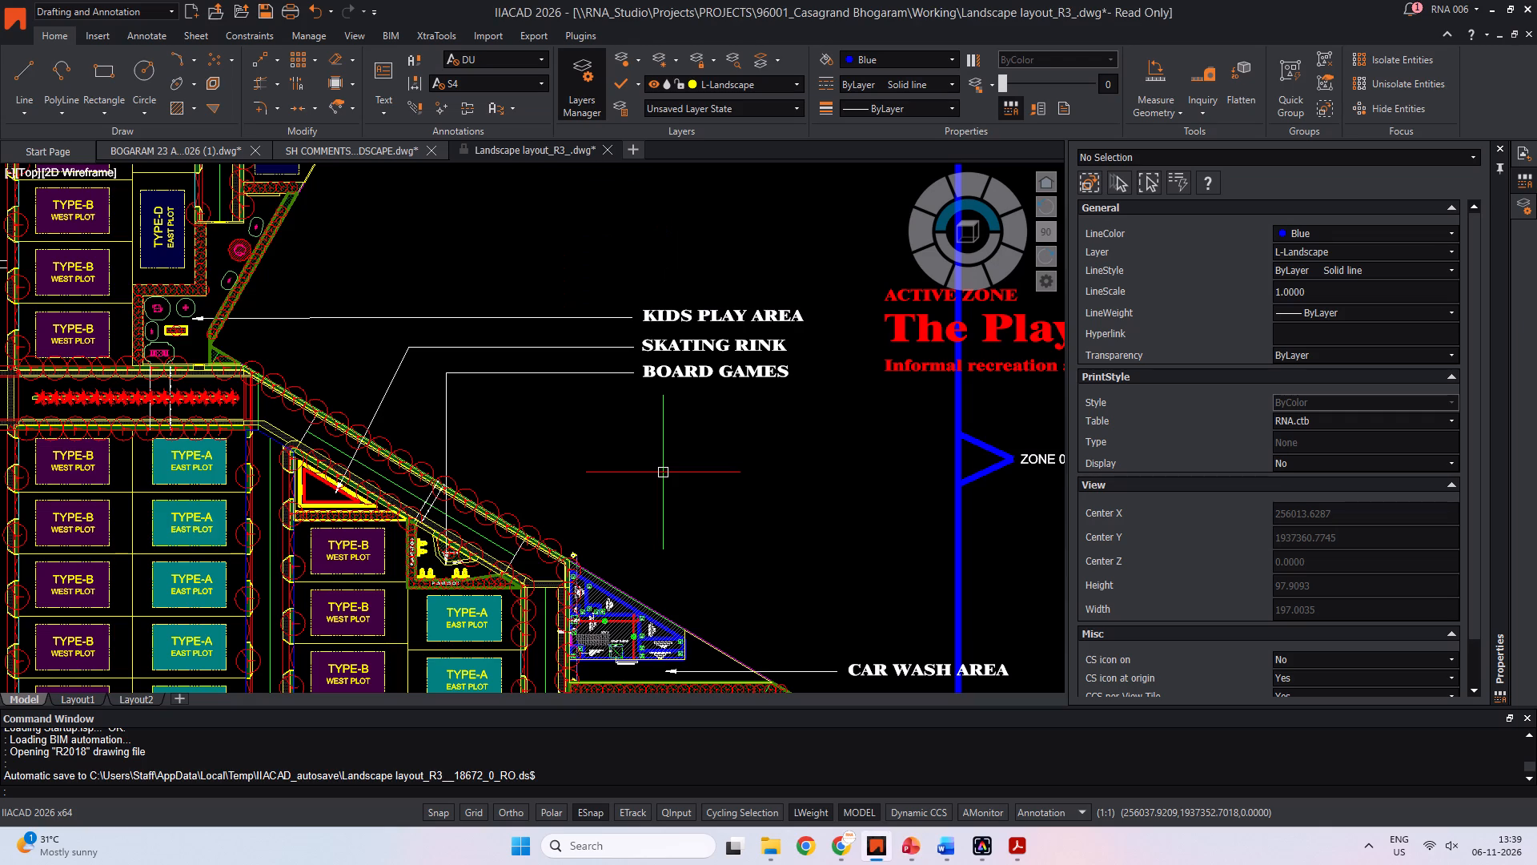
scroll(593, 399, "down", 2)
middle_click_drag(552, 377, 592, 501)
scroll(503, 407, "up", 1)
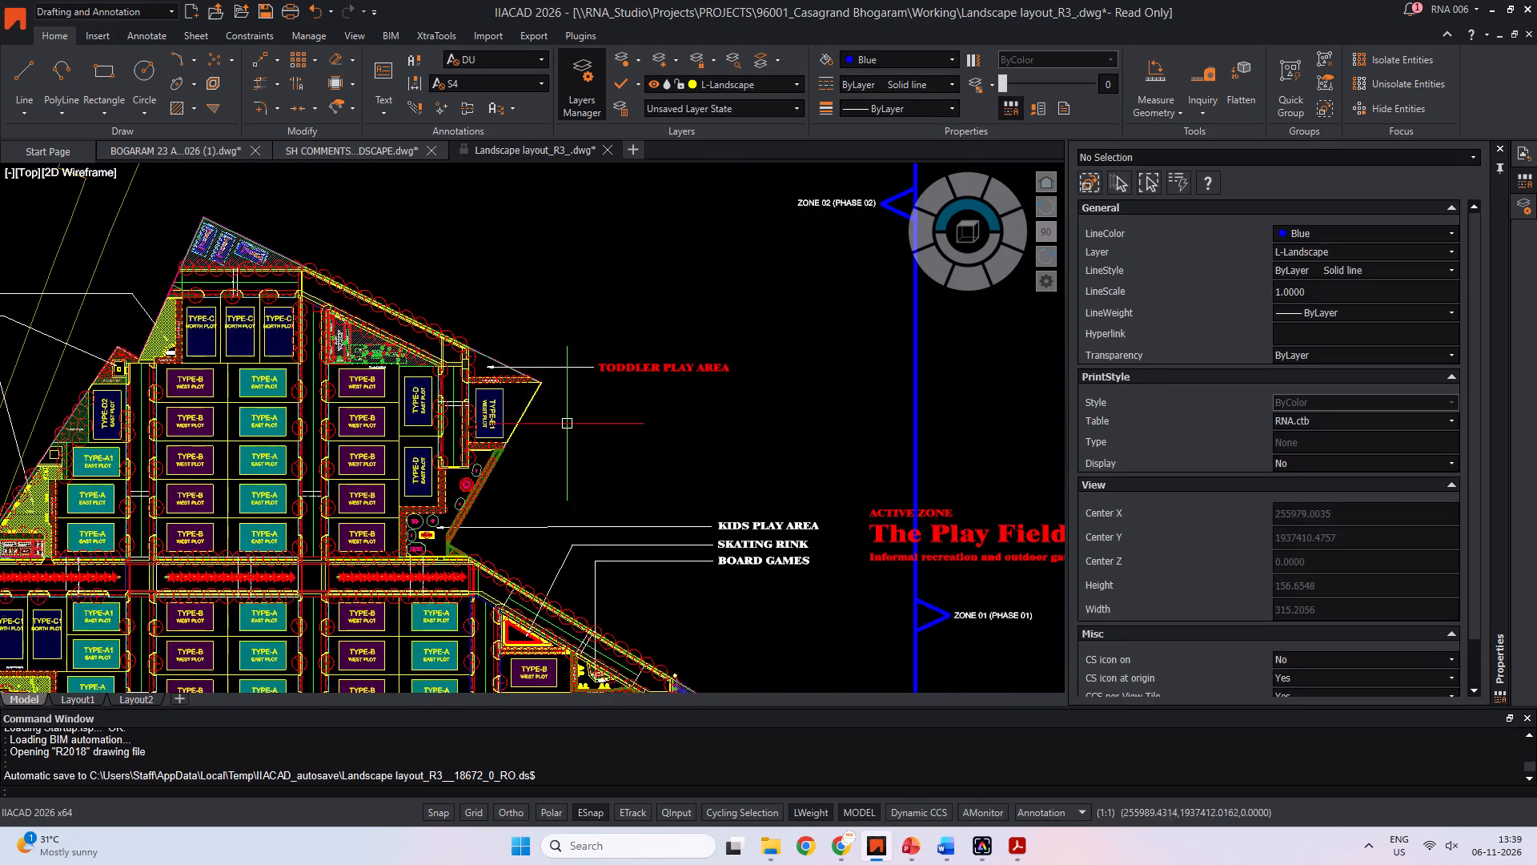
middle_click_drag(579, 424, 585, 477)
key("alt+Tab")
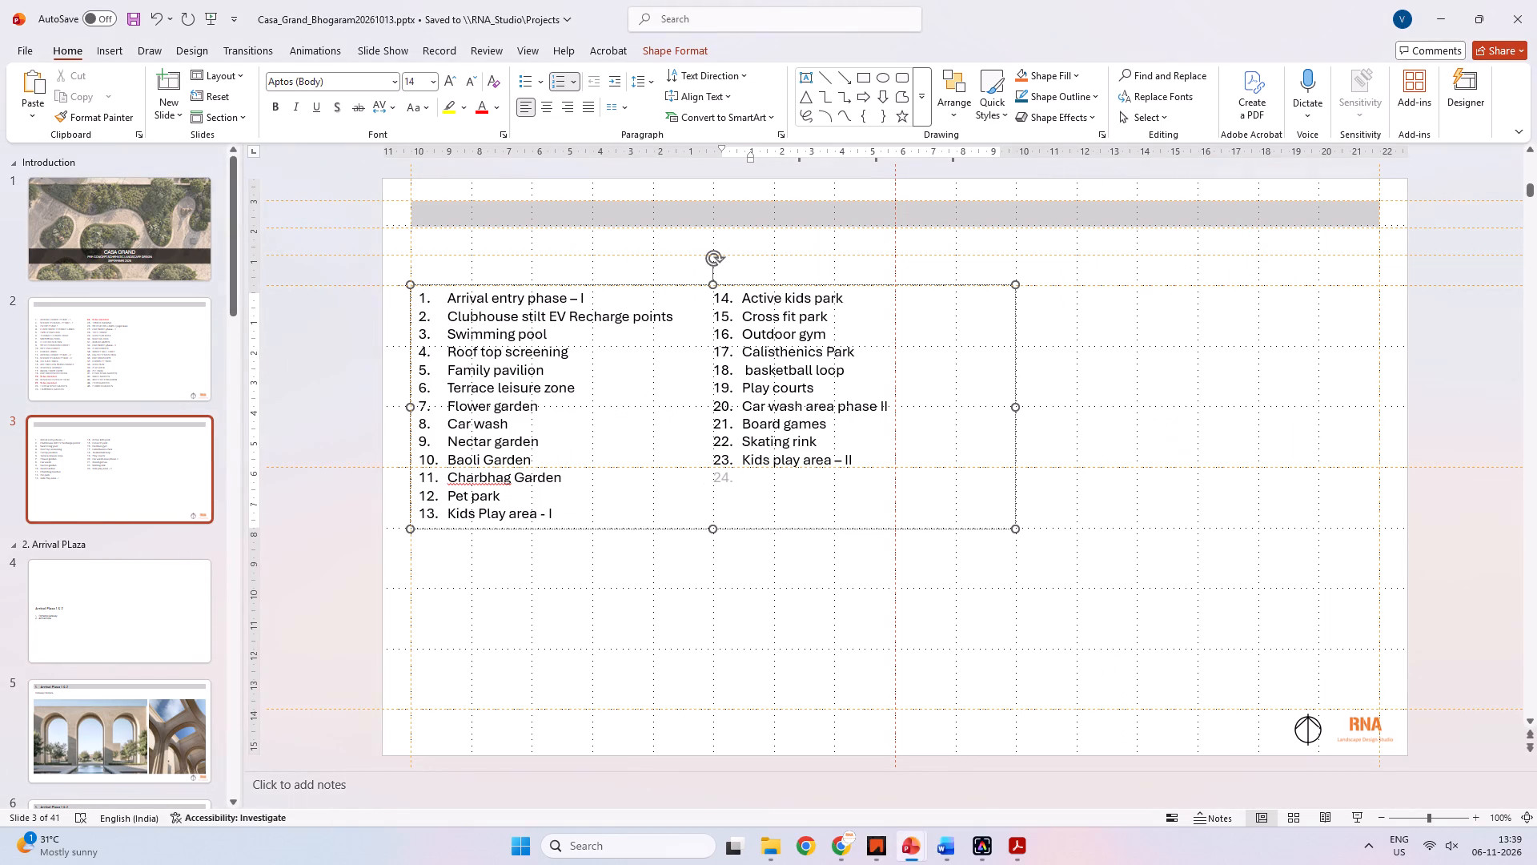
type("petr")
key("space")
key("BackSpace")
key("BackSpace")
key("space")
type("[")
key("BackSpace")
type("park -")
key("space")
type("II")
key("space")
key("Return")
Find the area following the second pet park in the CAD layout and enter "Moorish garden" as the twenty-fifth list item.
key("alt+Tab")
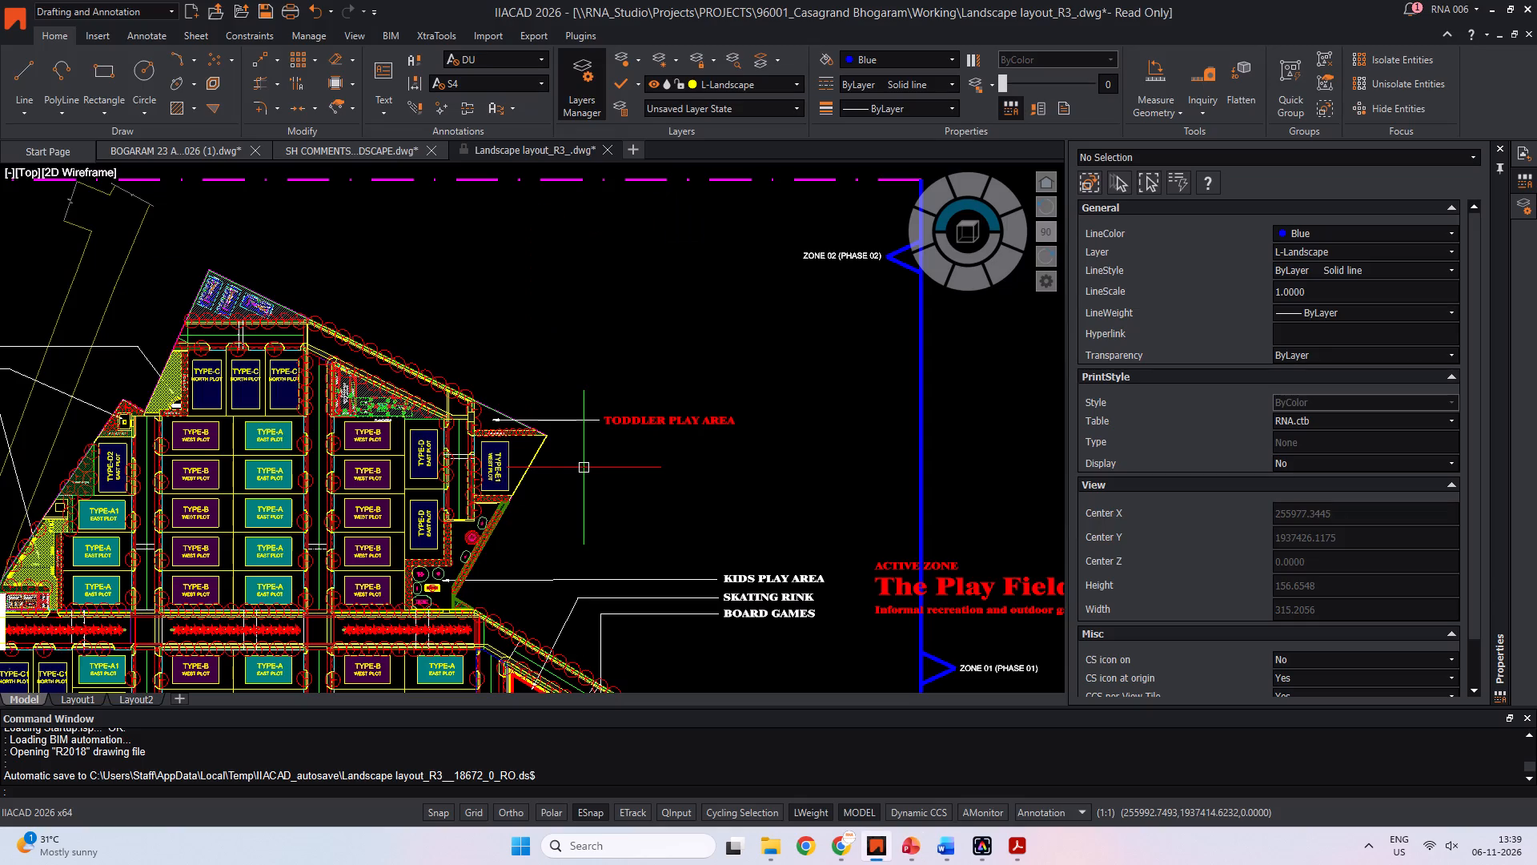
middle_click_drag(357, 356, 640, 362)
middle_click_drag(423, 360, 427, 360)
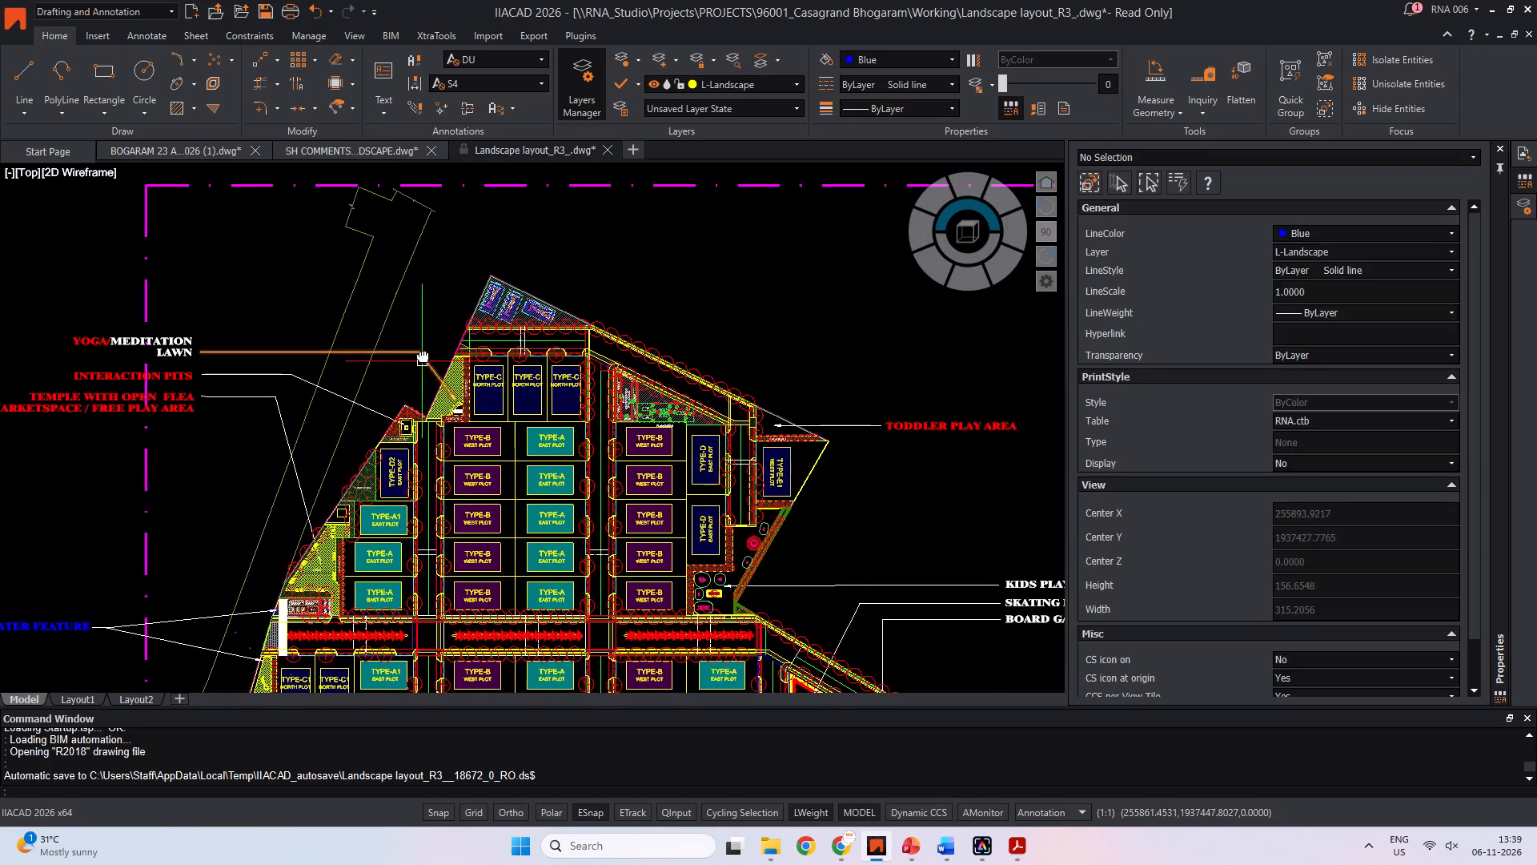
middle_click_drag(427, 360, 543, 299)
key("alt+Tab")
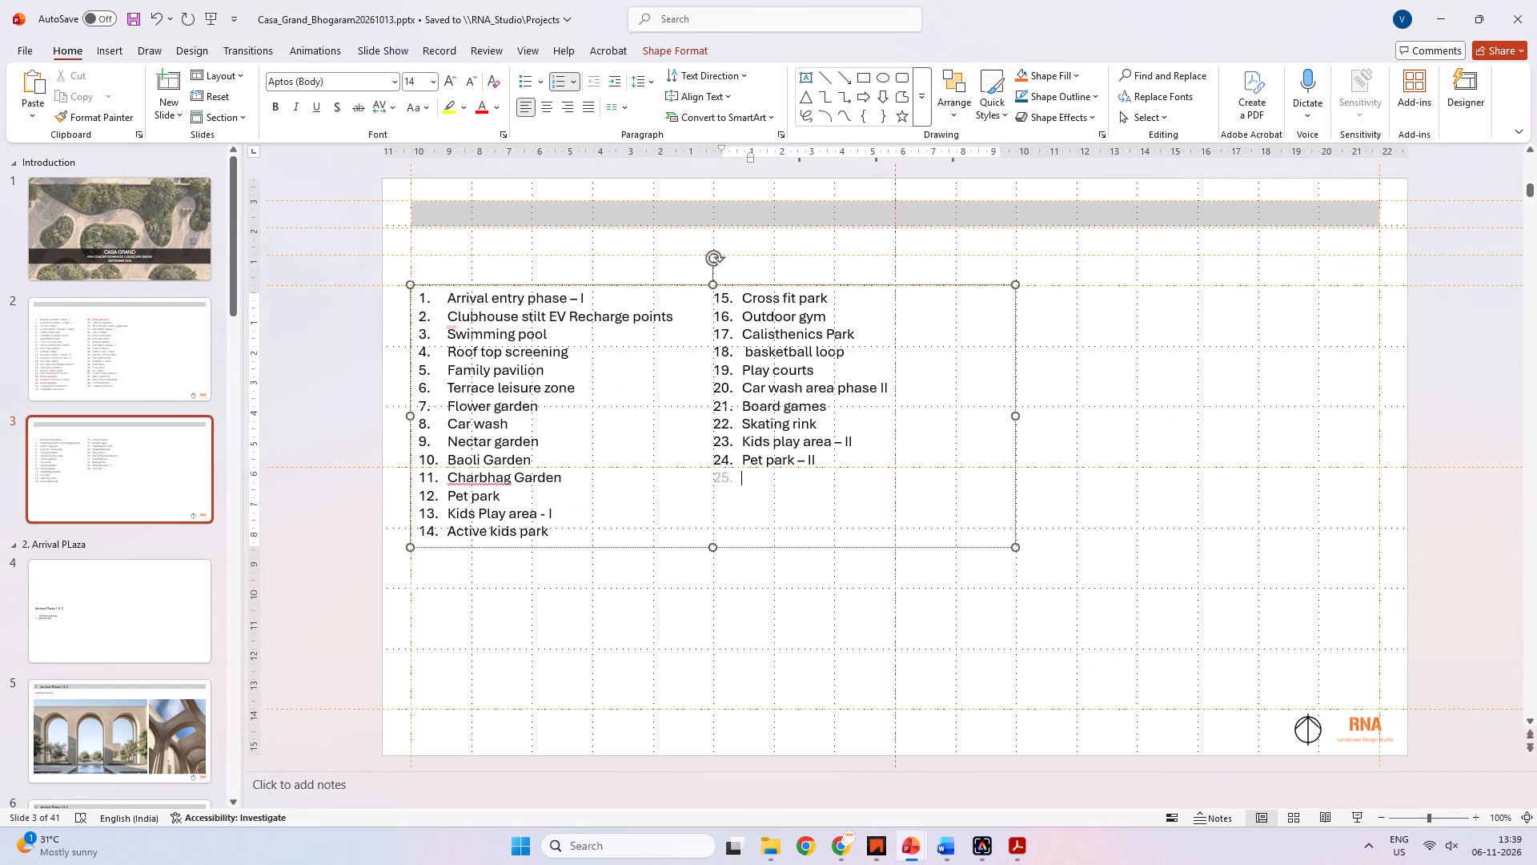
type("moorish a")
key("BackSpace")
type("garden")
key("space")
key("Return")
Check the CAD label below the yoga/meditation lawn and enter "Interaction pits" as the twenty-sixth list item.
key("alt+Tab")
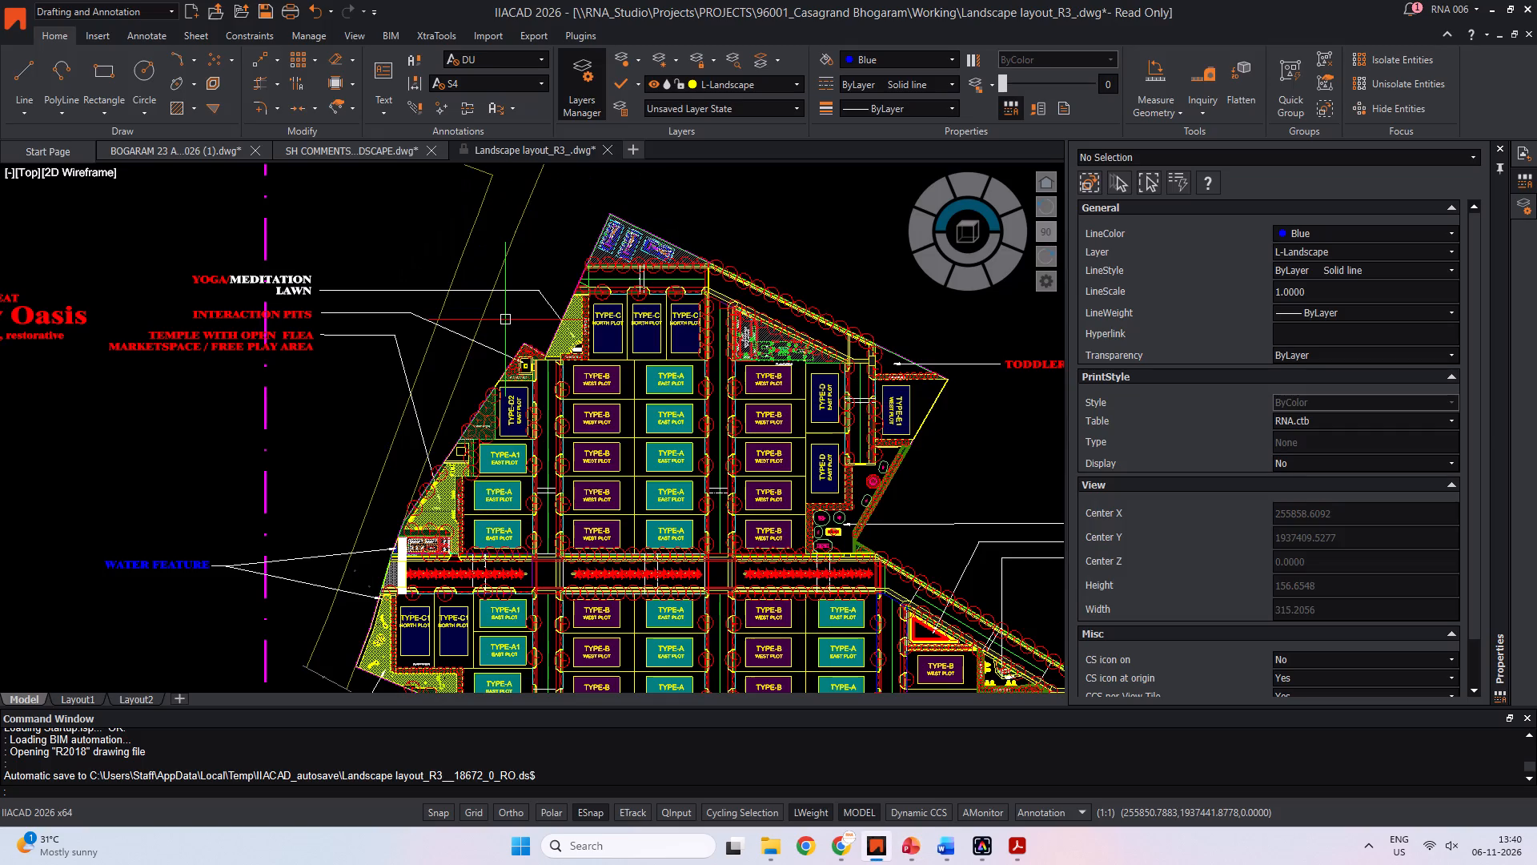
key("alt+Tab")
type("inte")
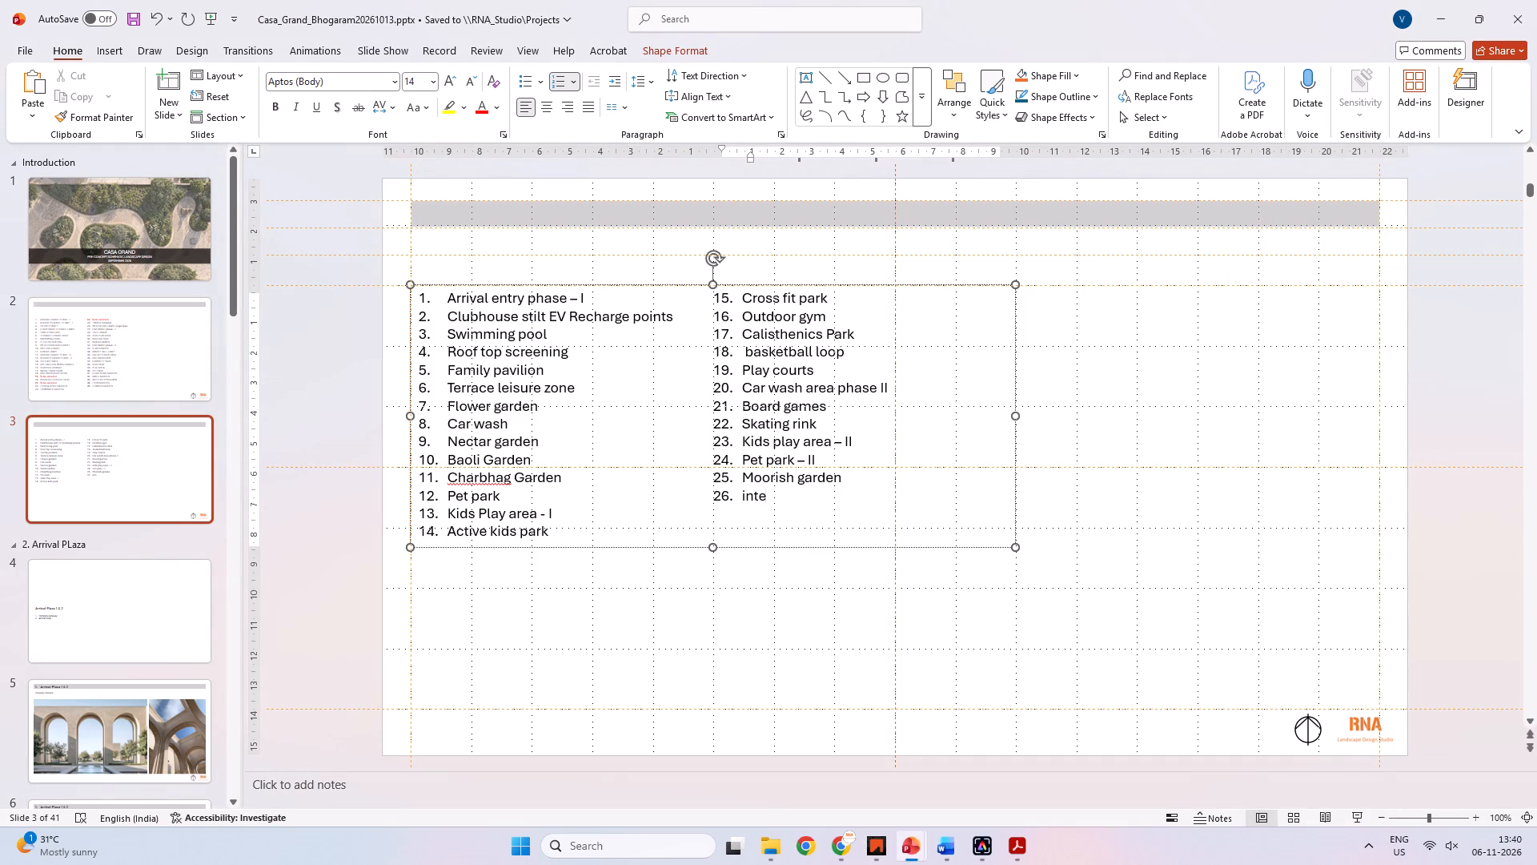
key("e")
key("BackSpace")
type("raction pits")
key("space")
key("Return")
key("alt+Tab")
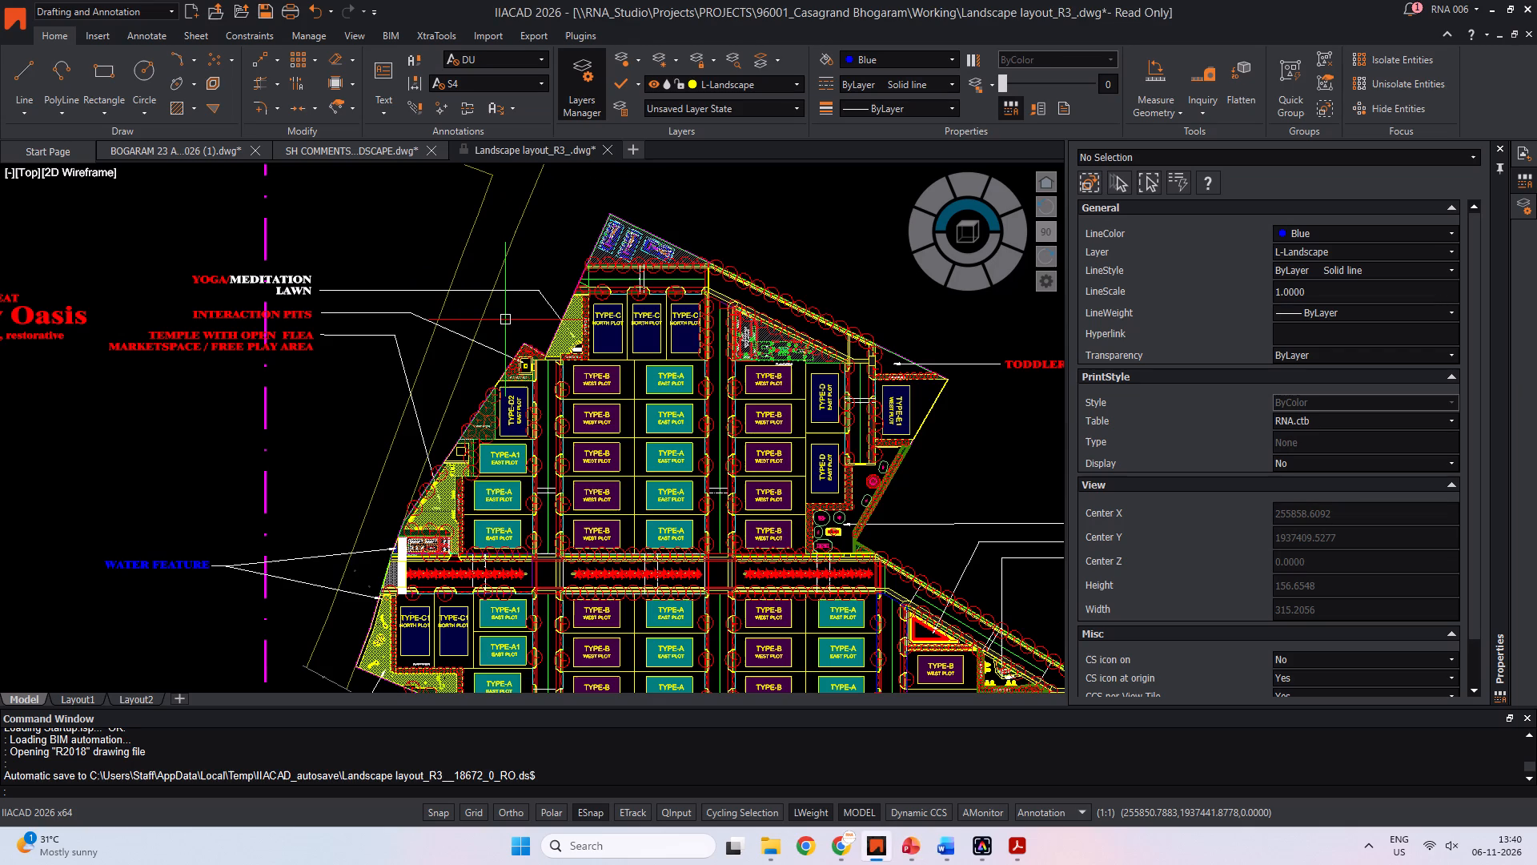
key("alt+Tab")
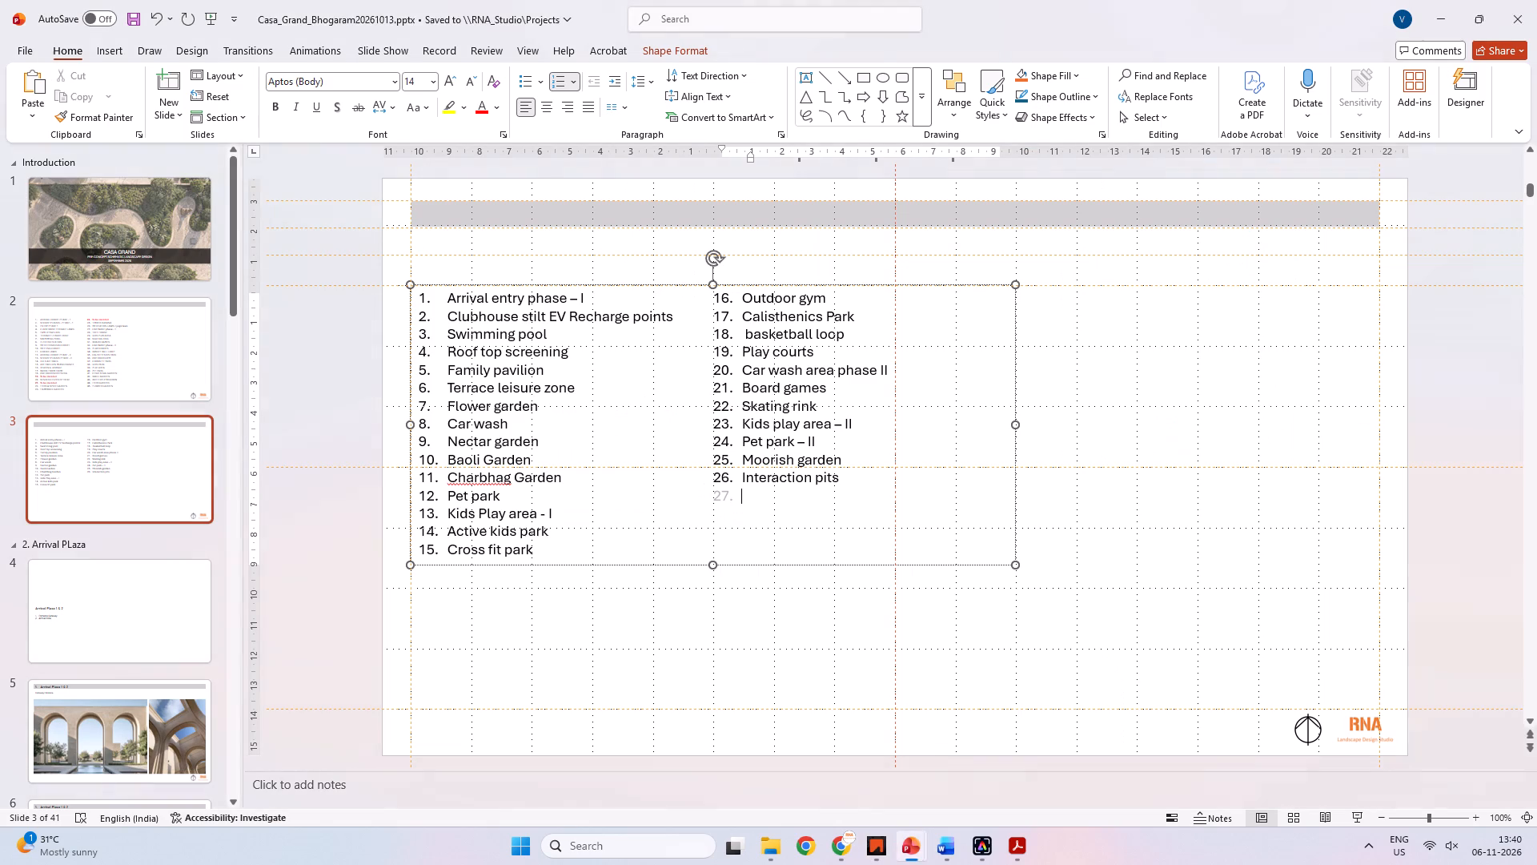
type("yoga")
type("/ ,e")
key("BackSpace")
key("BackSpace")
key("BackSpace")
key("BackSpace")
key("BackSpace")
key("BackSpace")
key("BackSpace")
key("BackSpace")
Enter "Urban forest trail" as the twenty-seventh list item.
type("urban fors")
key("BackSpace")
type("est trail")
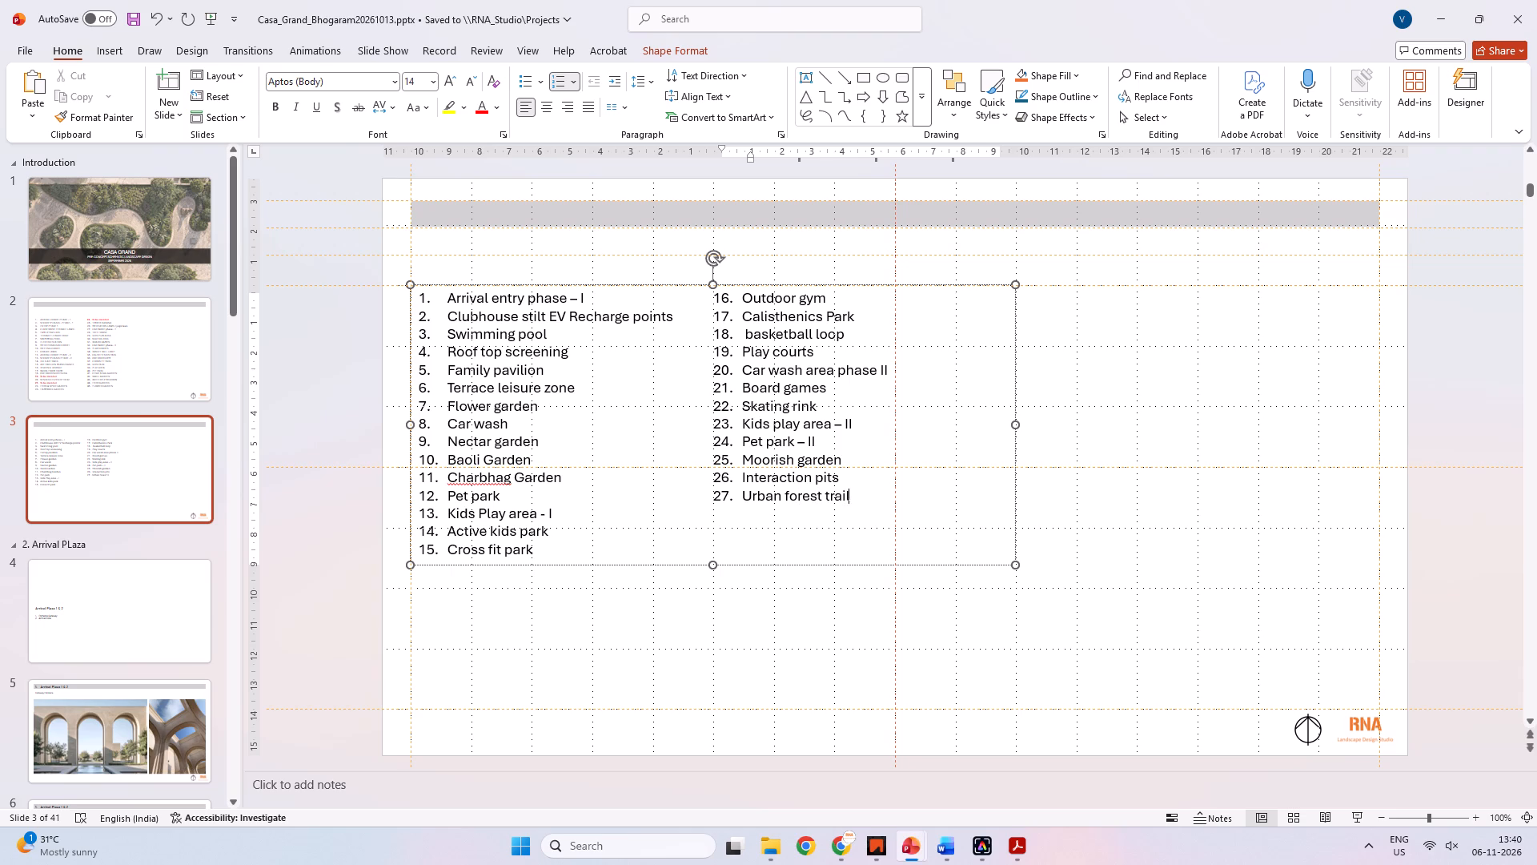
key("space")
key("Return")
Enter "Yoga/meditation Lawn" as the twenty-eighth list item.
type("yoh\\")
key("BackSpace")
key("BackSpace")
key("BackSpace")
type("ga")
type("/meditation")
key("space")
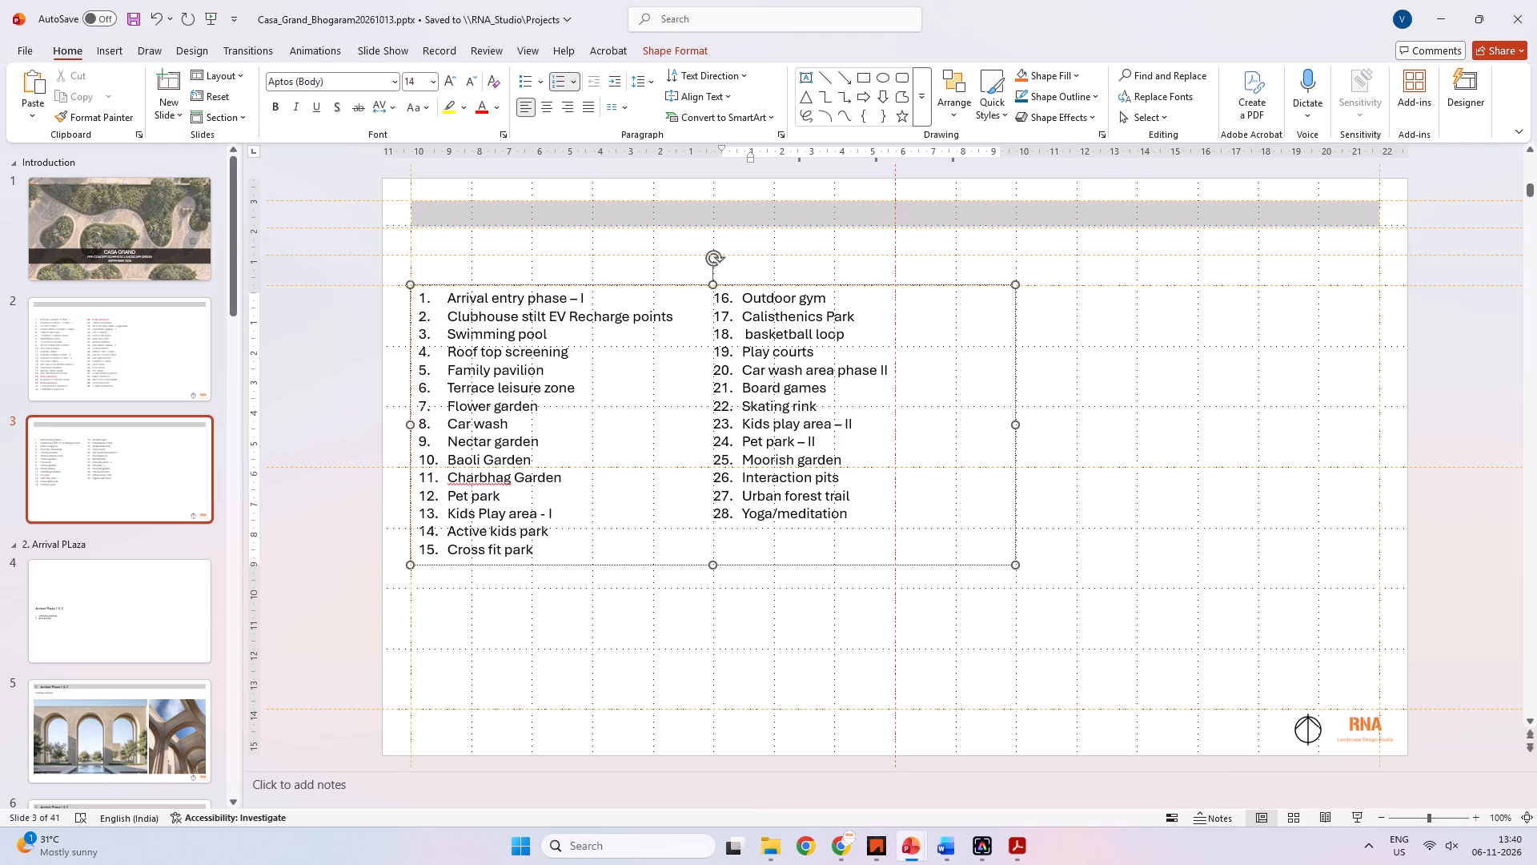
key("shift+BackSpace")
type("La")
key("BackSpace")
key("BackSpace")
key("space")
type("Lanw")
key("BackSpace")
key("BackSpace")
type("wn")
key("space")
key("Return")
Check the CAD layout again and enter "Phase – II ENTRANCe" as the twenty-ninth list item.
key("alt+Tab")
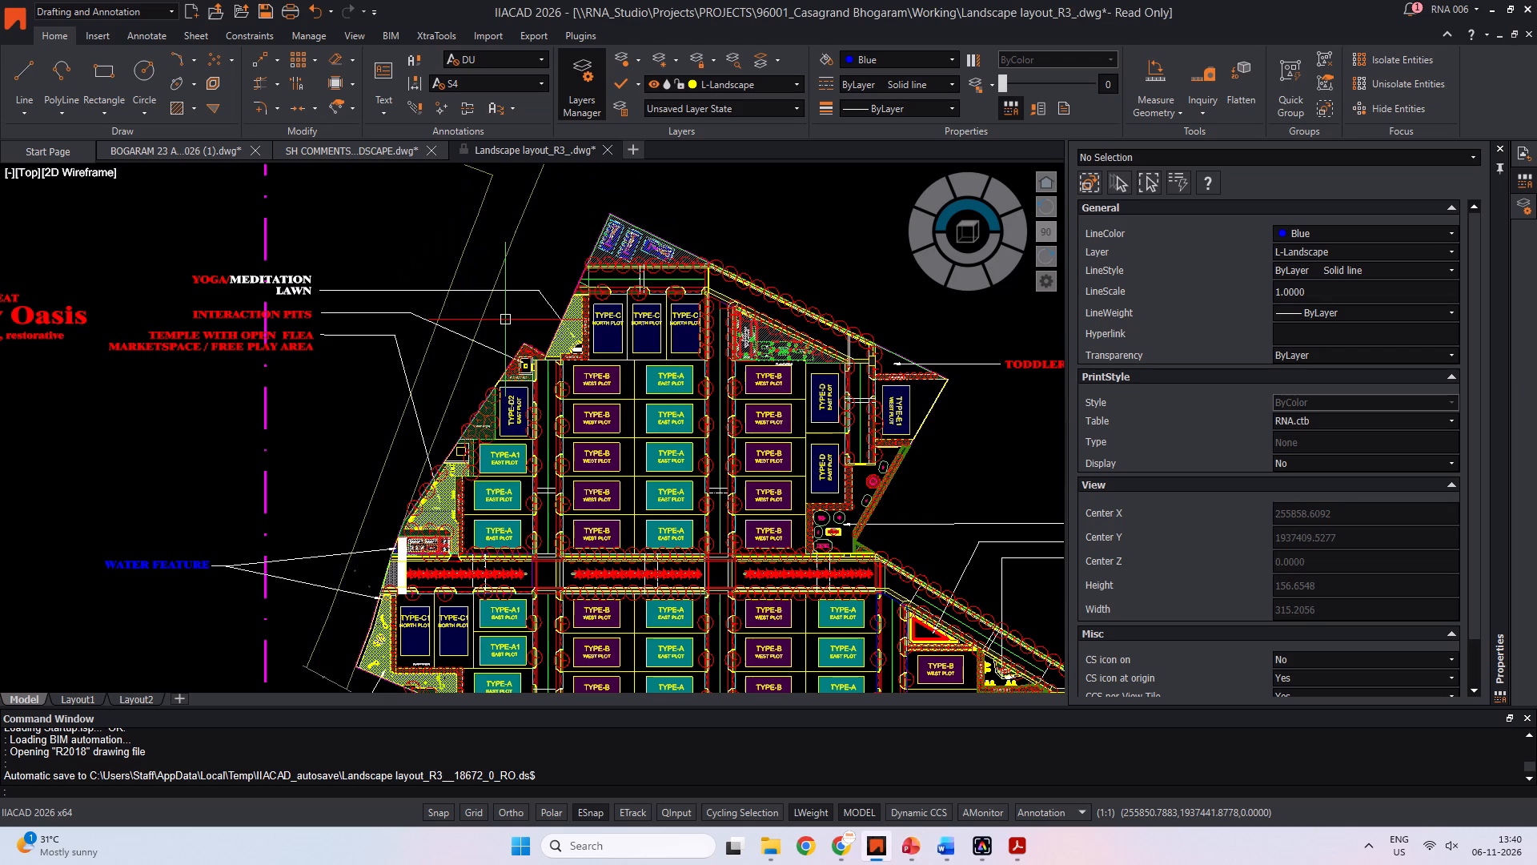
key("alt+Tab")
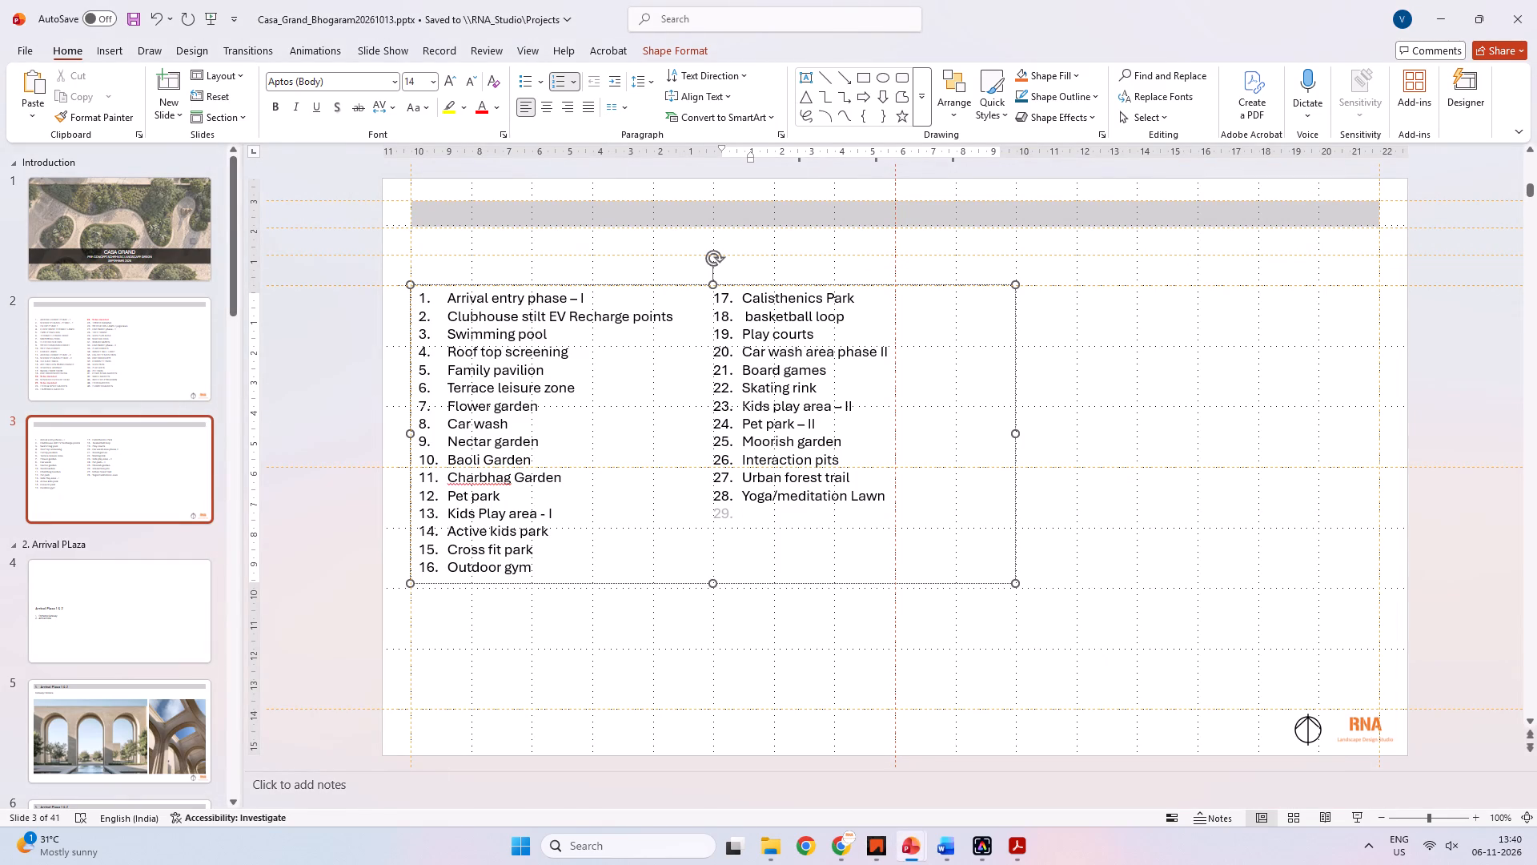
key("alt+Tab")
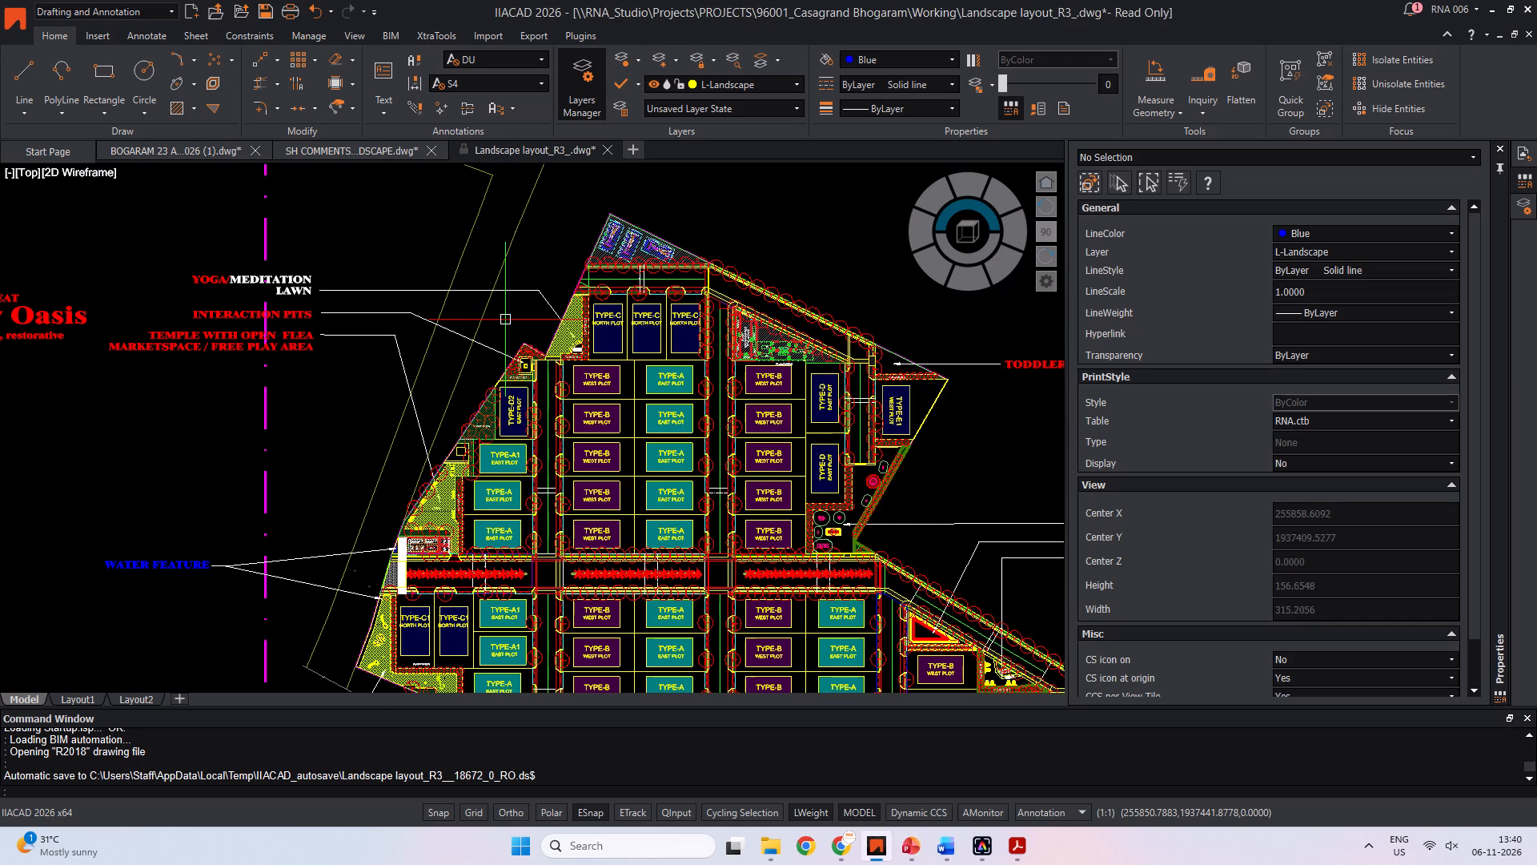
key("alt+Tab")
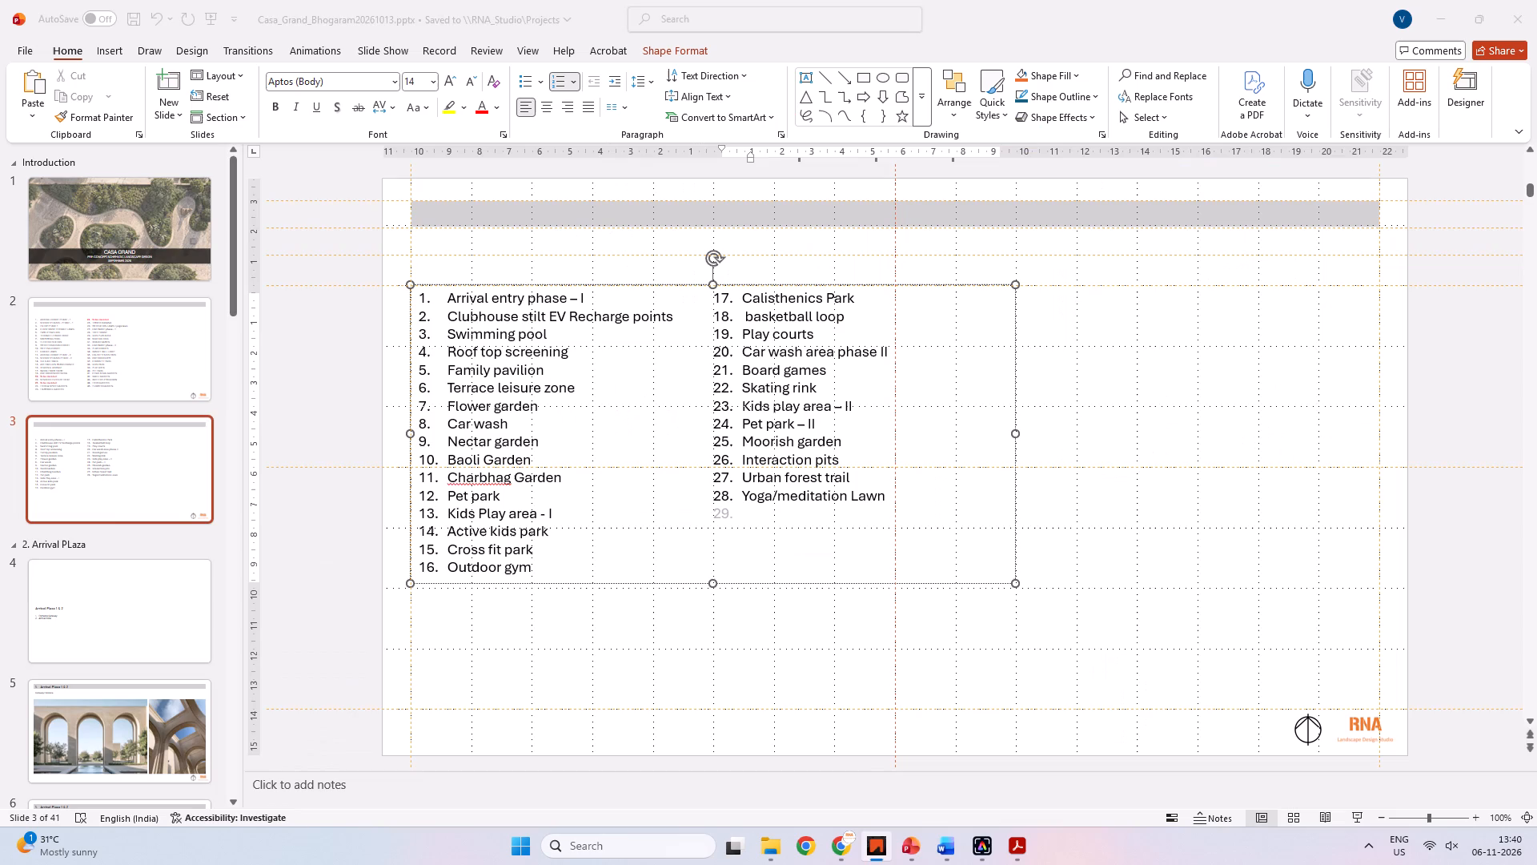
type("phase")
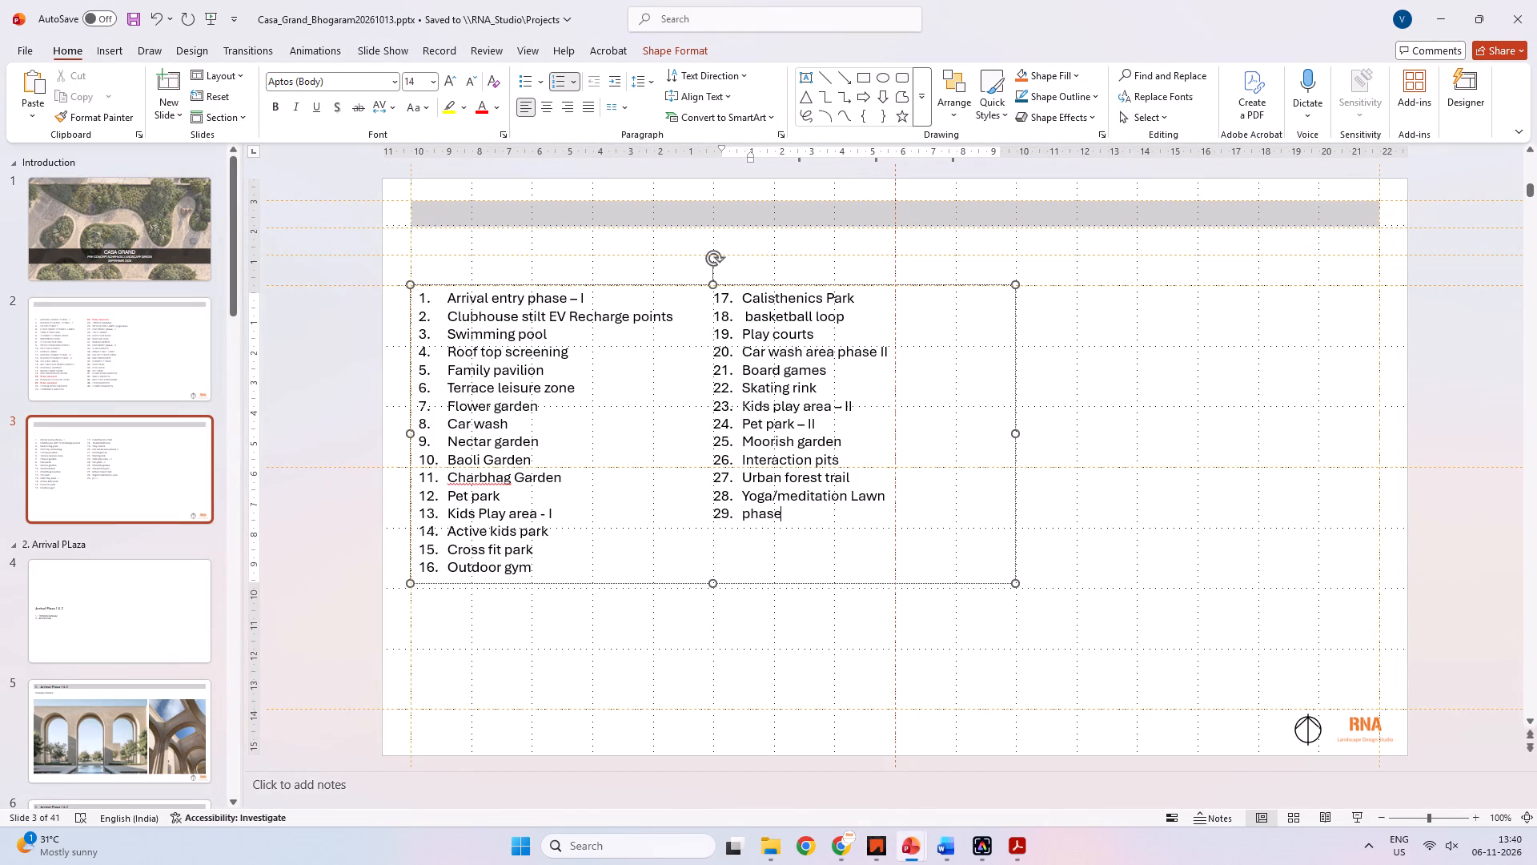
key("space")
type("-")
key("space")
type("II")
key("space")
key("shift+Return")
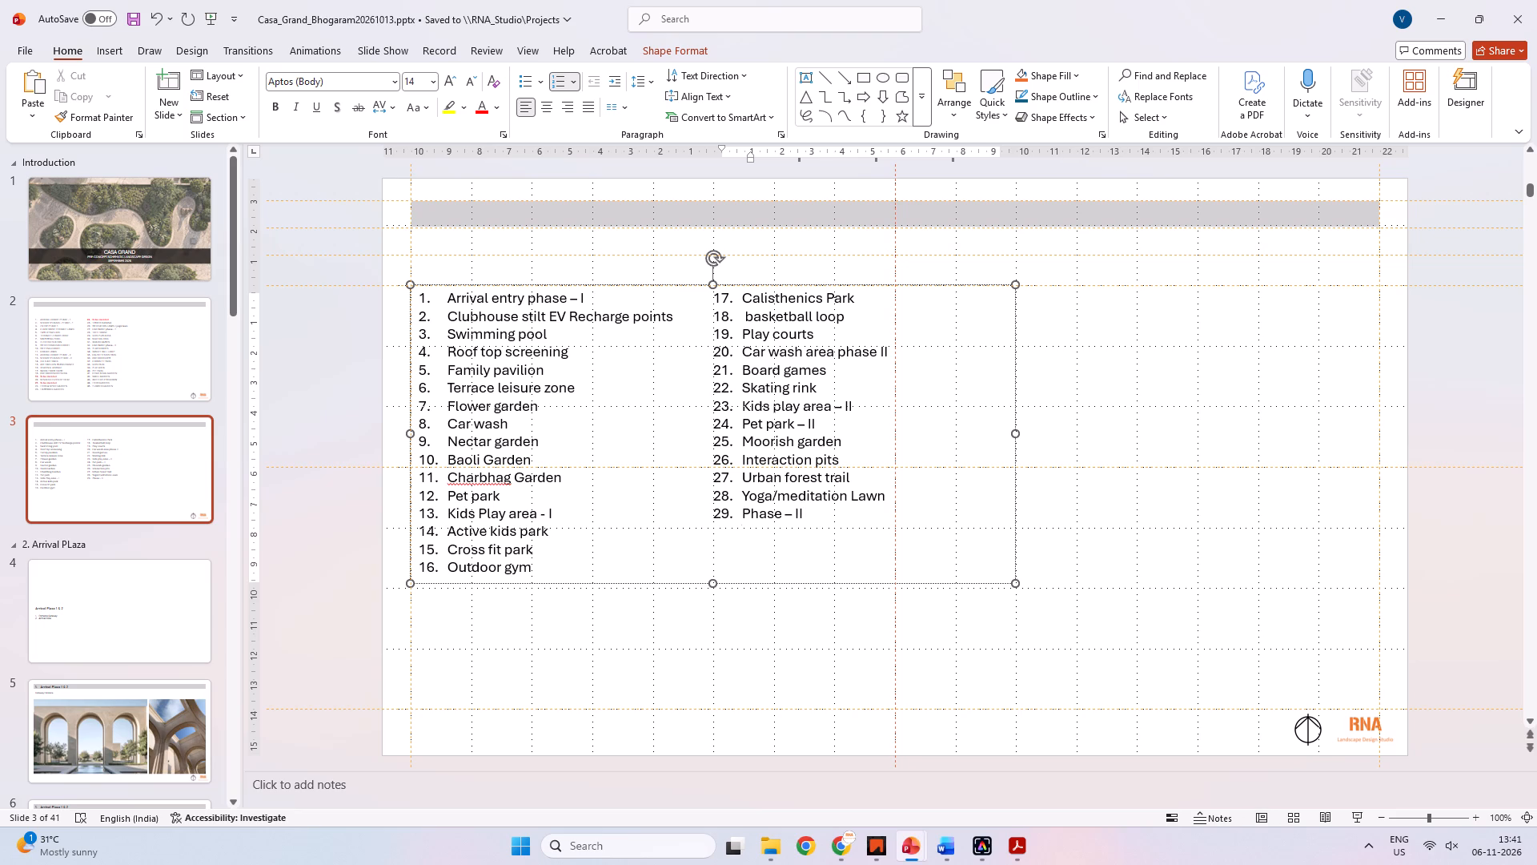
key("shift+BackSpace")
type("ENTRANCE")
key("space")
key("shift+Return")
key("shift+BackSpace")
key("shift+Return")
key("shift+BackSpace")
key("shift+BackSpace")
key("shift+Return")
key("shift+BackSpace")
key("BackSpace")
key("e")
key("Return")
Check the CAD layout and enter "Mini golf" as the thirtieth list item.
key("alt+Tab")
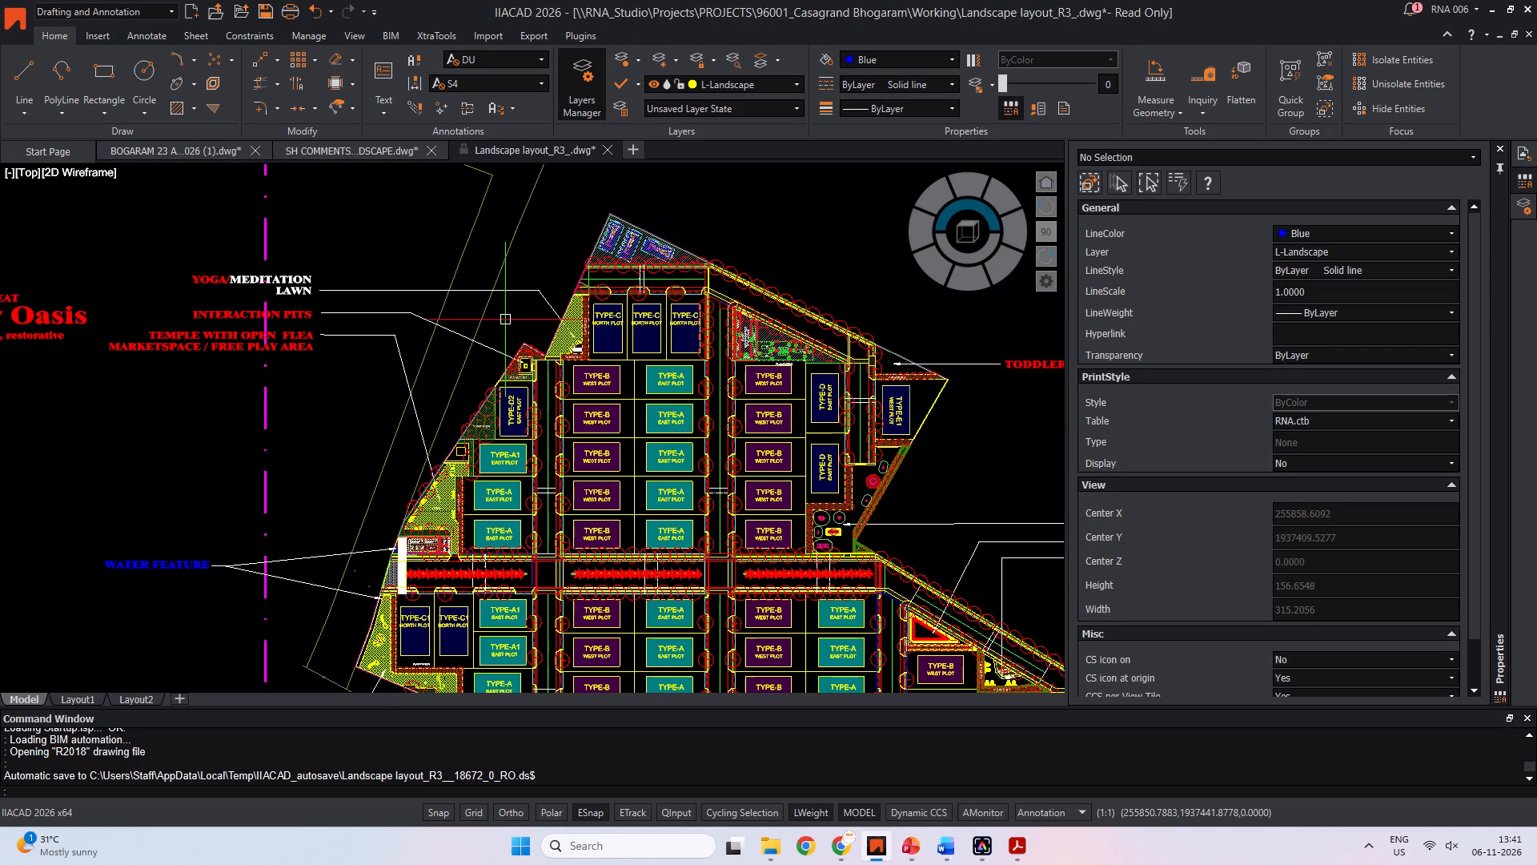
key("alt+Tab")
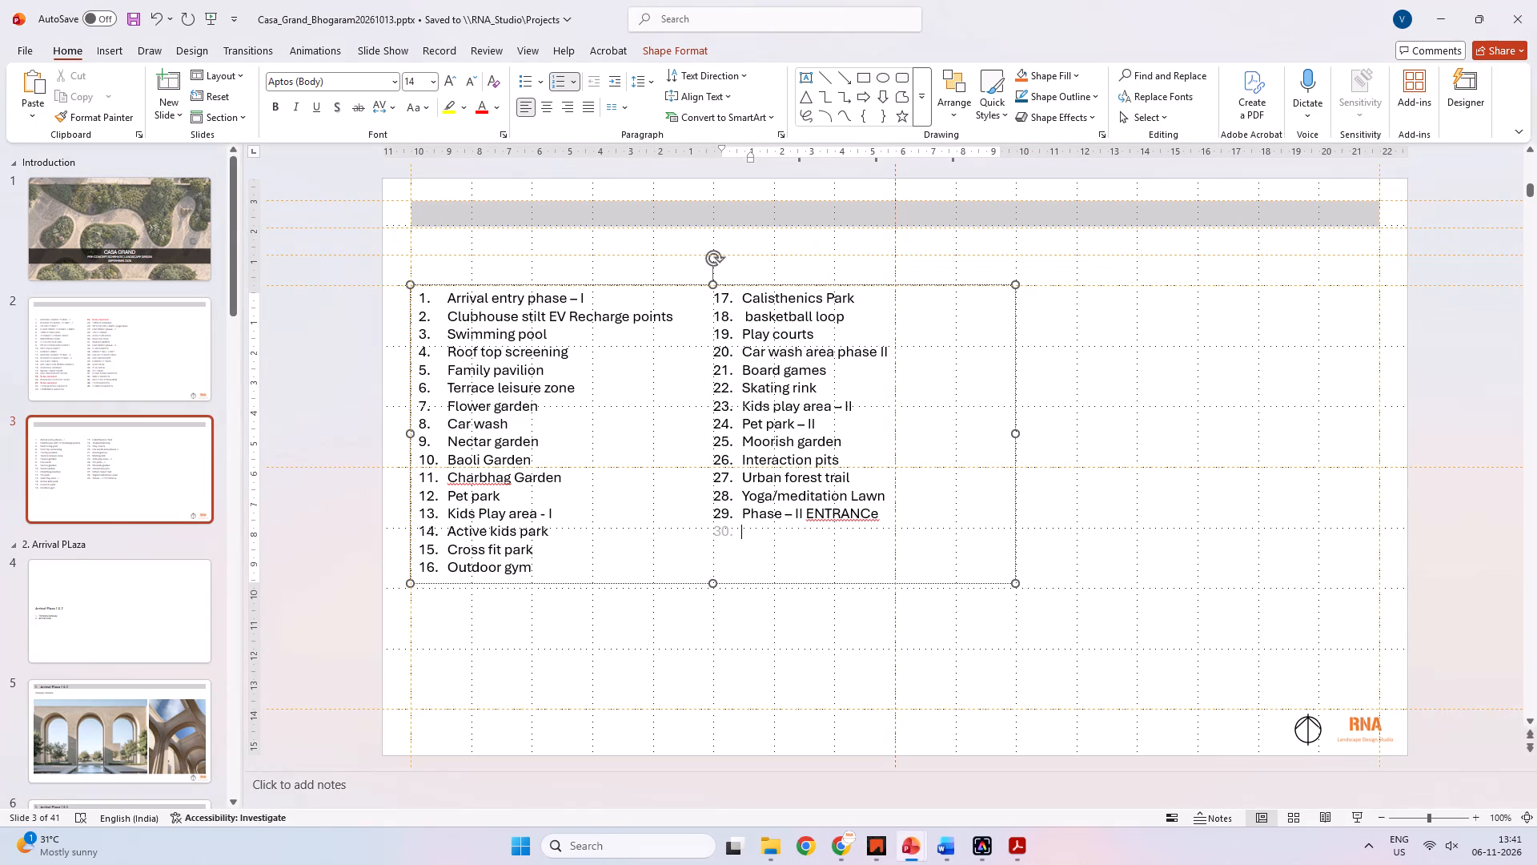
type("golf")
key("space")
key("BackSpace")
key("BackSpace")
key("BackSpace")
key("BackSpace")
key("BackSpace")
type("mini golf")
key("space")
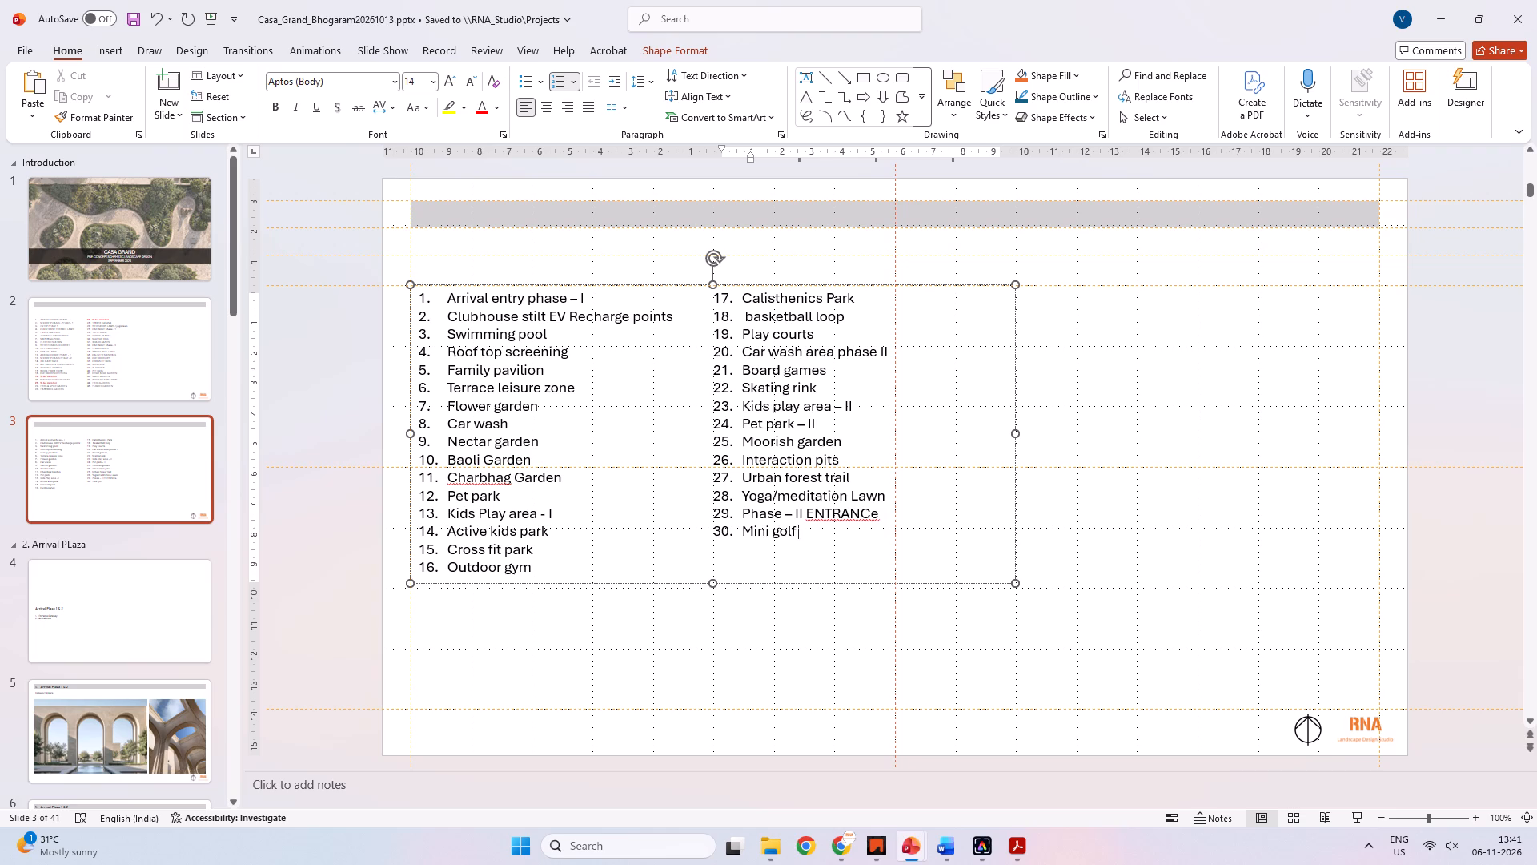
Underline the text "Mini golf" in the thirtieth list item.
key("Left")
key("shift+Left")
key("shift+Left")
key("shift+Left")
key("shift+Left")
key("shift+Left")
key("shift+Left")
key("shift+Left")
key("shift+Left")
key("shift+Left")
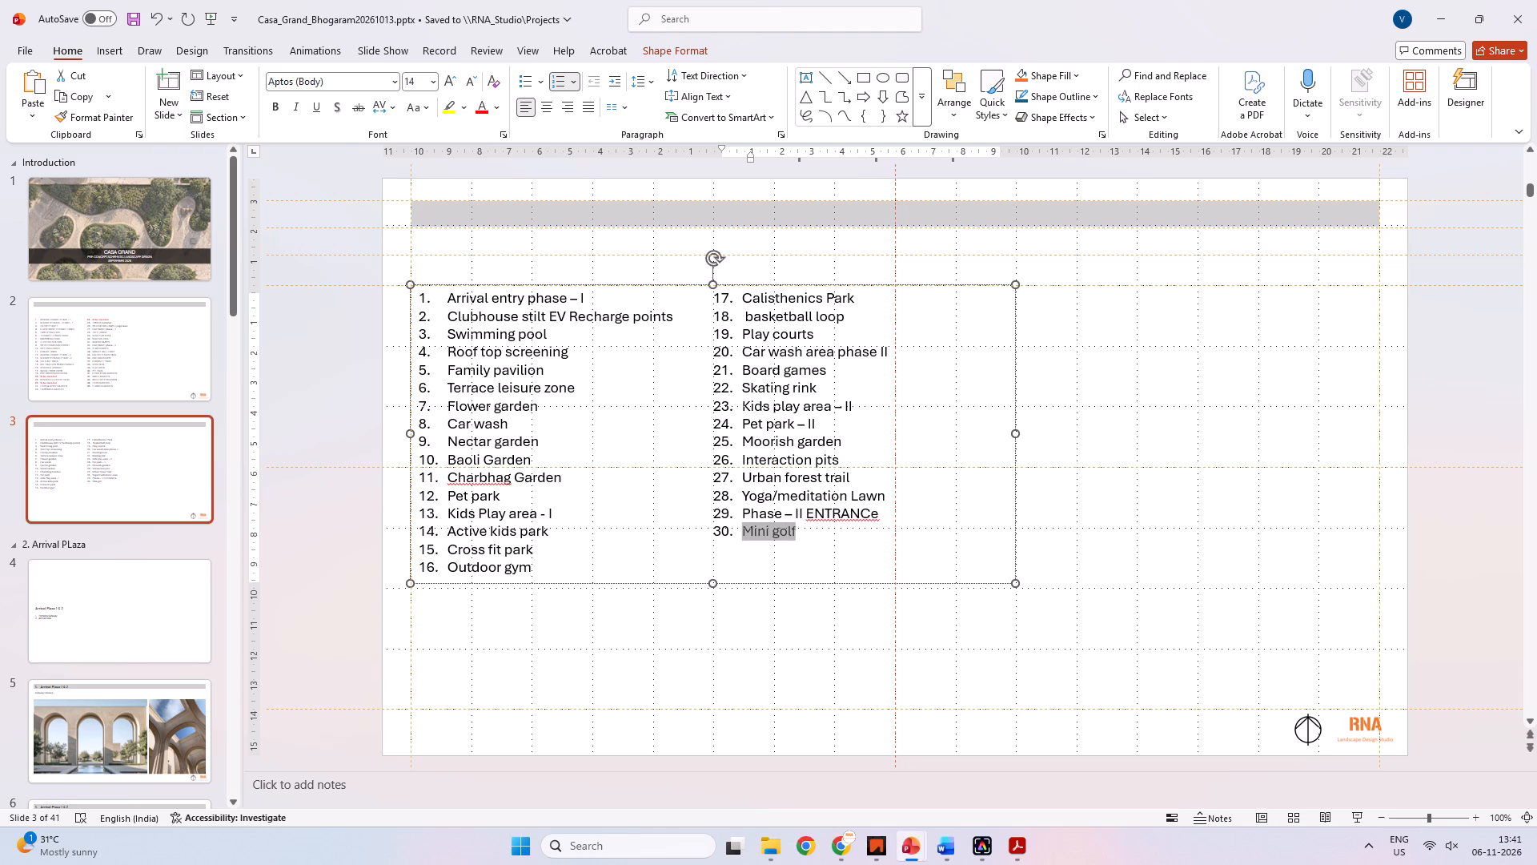
key("ctrl+u")
key("Down")
Check the CAD layout around the mini golf course and enter "Kids play area" as the thirty-first list item.
key("alt+Tab")
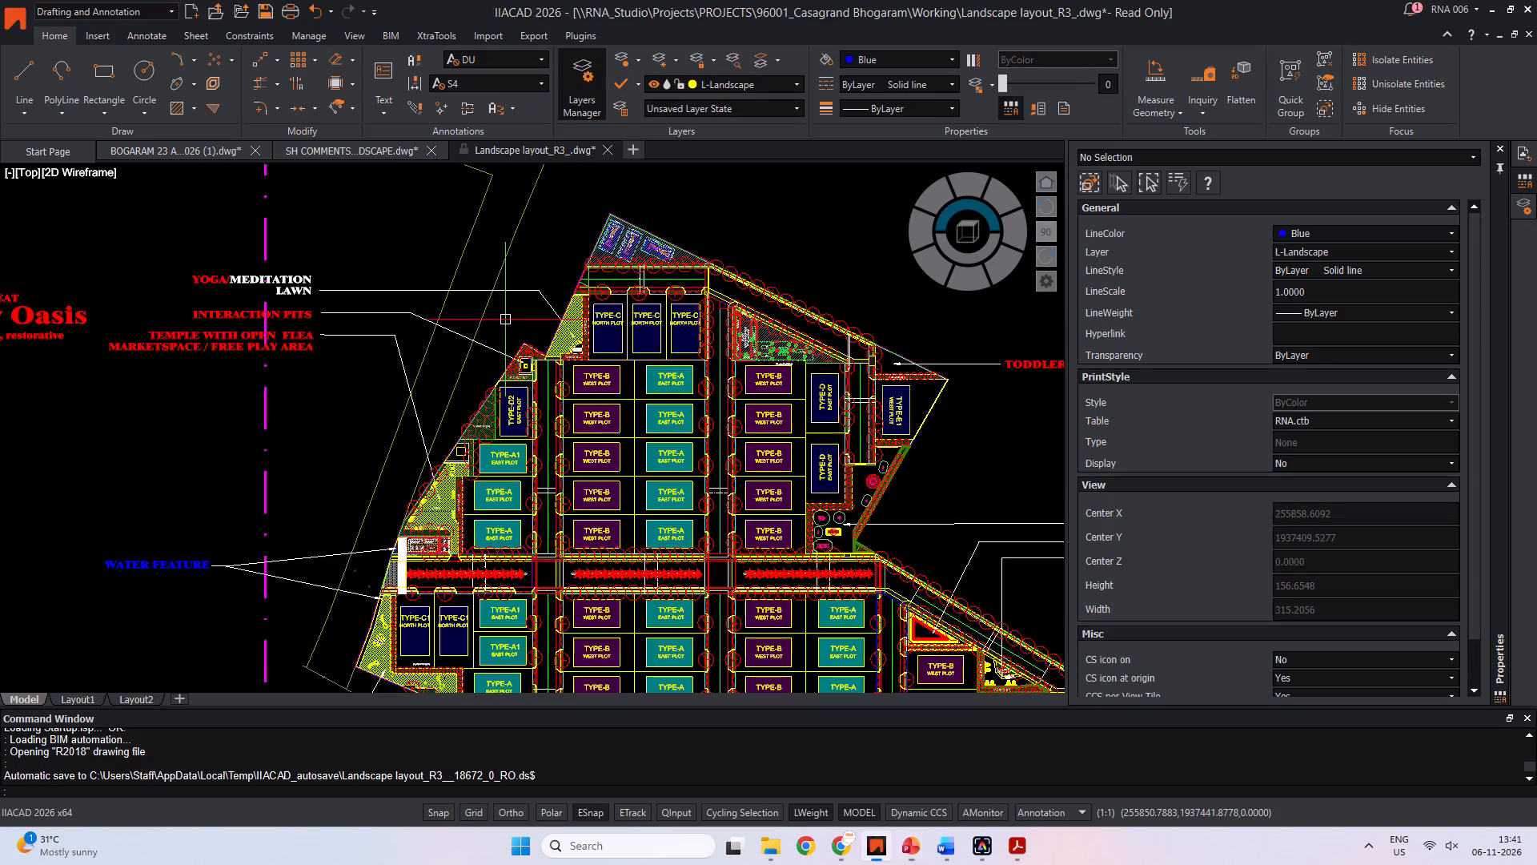
middle_click_drag(354, 545, 363, 296)
scroll(399, 447, "up", 1)
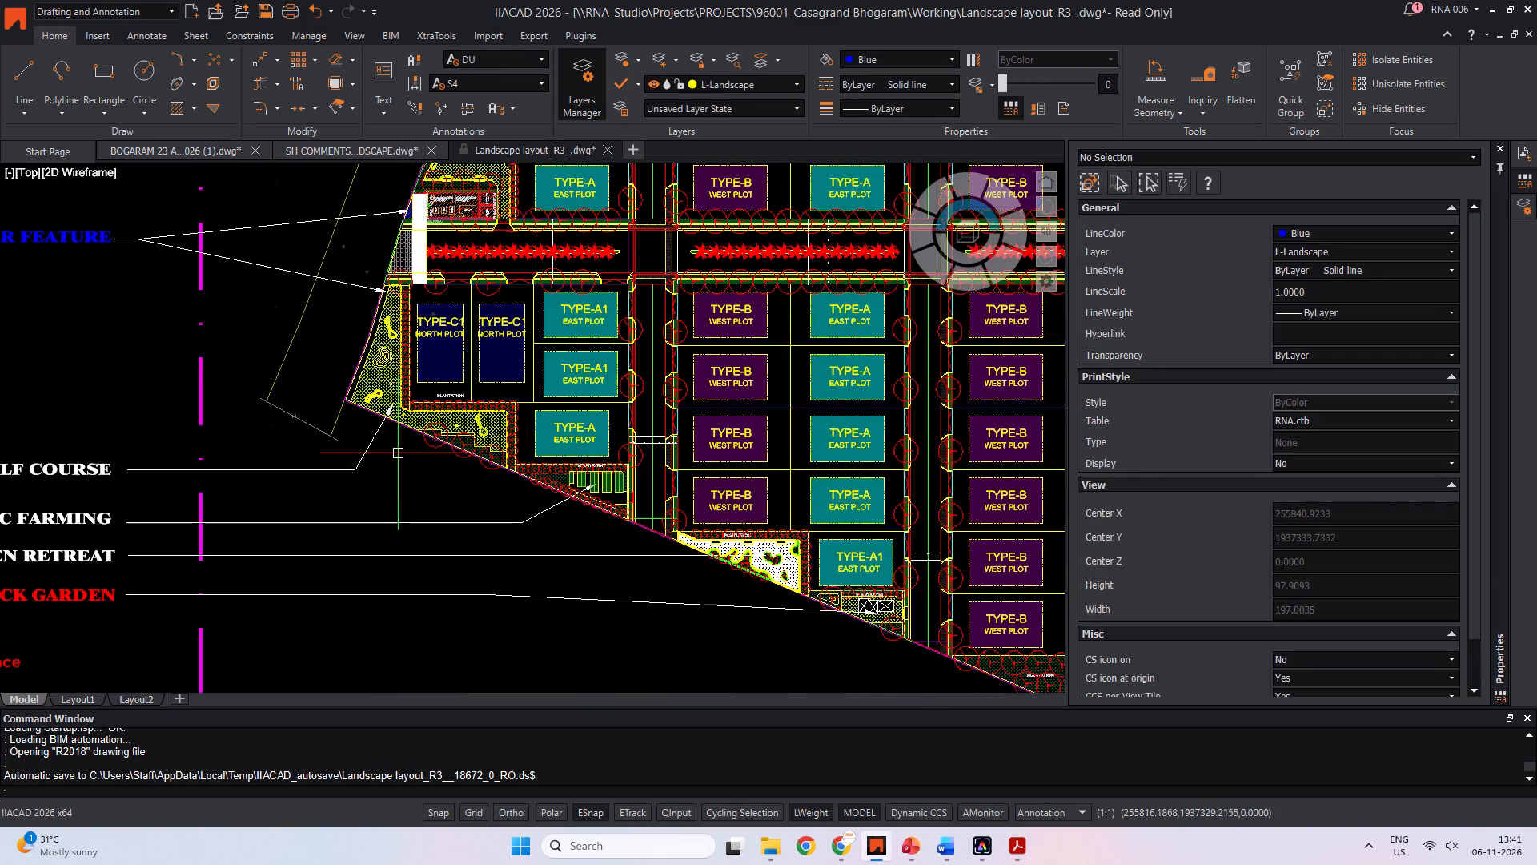
middle_click_drag(393, 460, 548, 404)
scroll(502, 408, "down", 1)
middle_click_drag(502, 408, 497, 437)
key("alt+Tab")
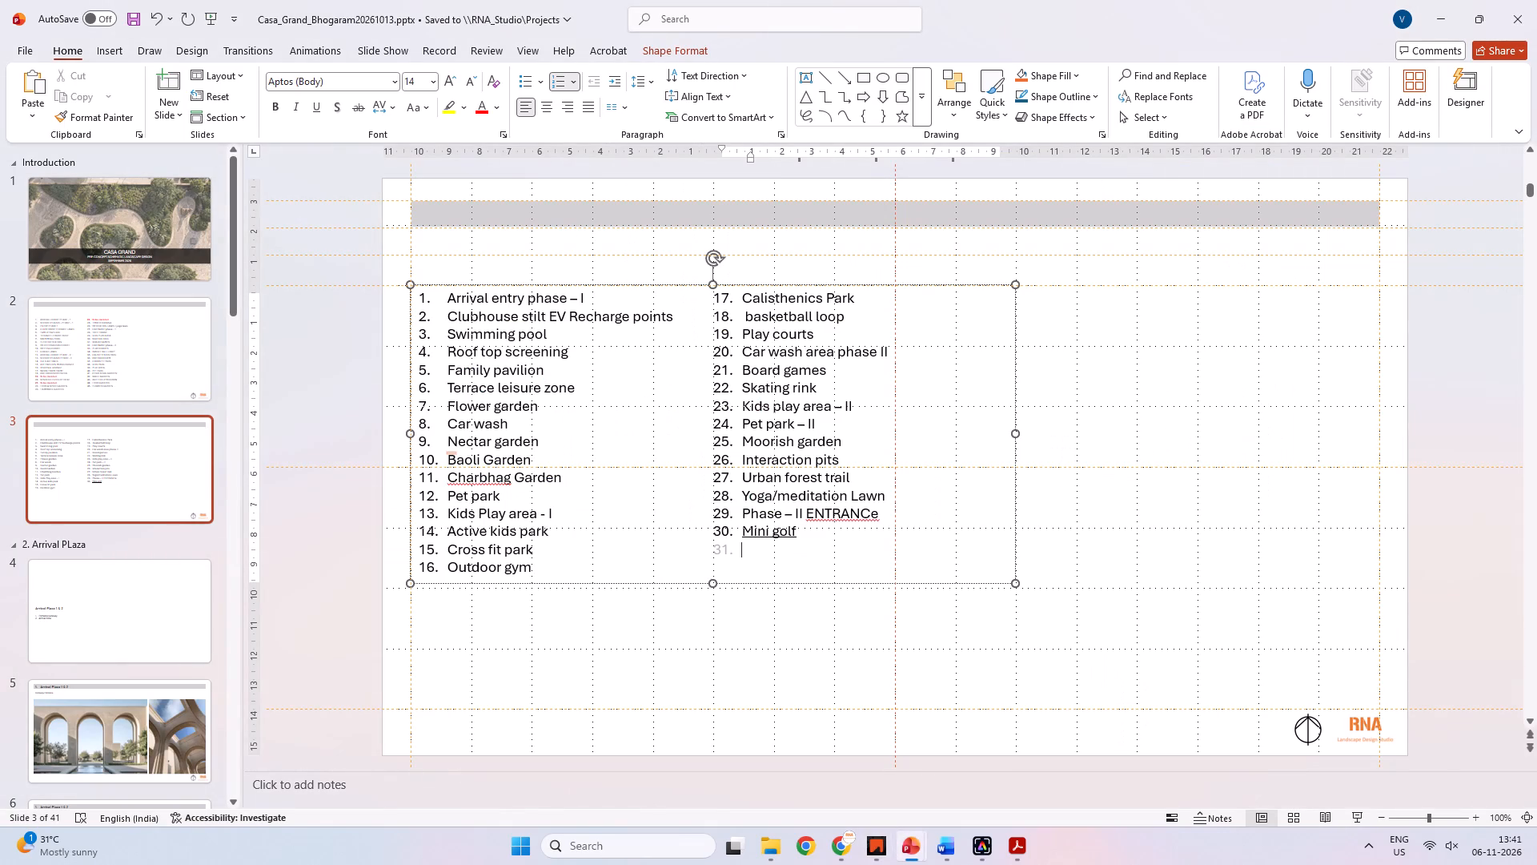
type("kids play area")
key("space")
key("Return")
Check the CAD label for the senior citizen retreat and enter "Senior citizen with reflexology" as the thirty-second item, correcting the spelling.
key("alt+Tab")
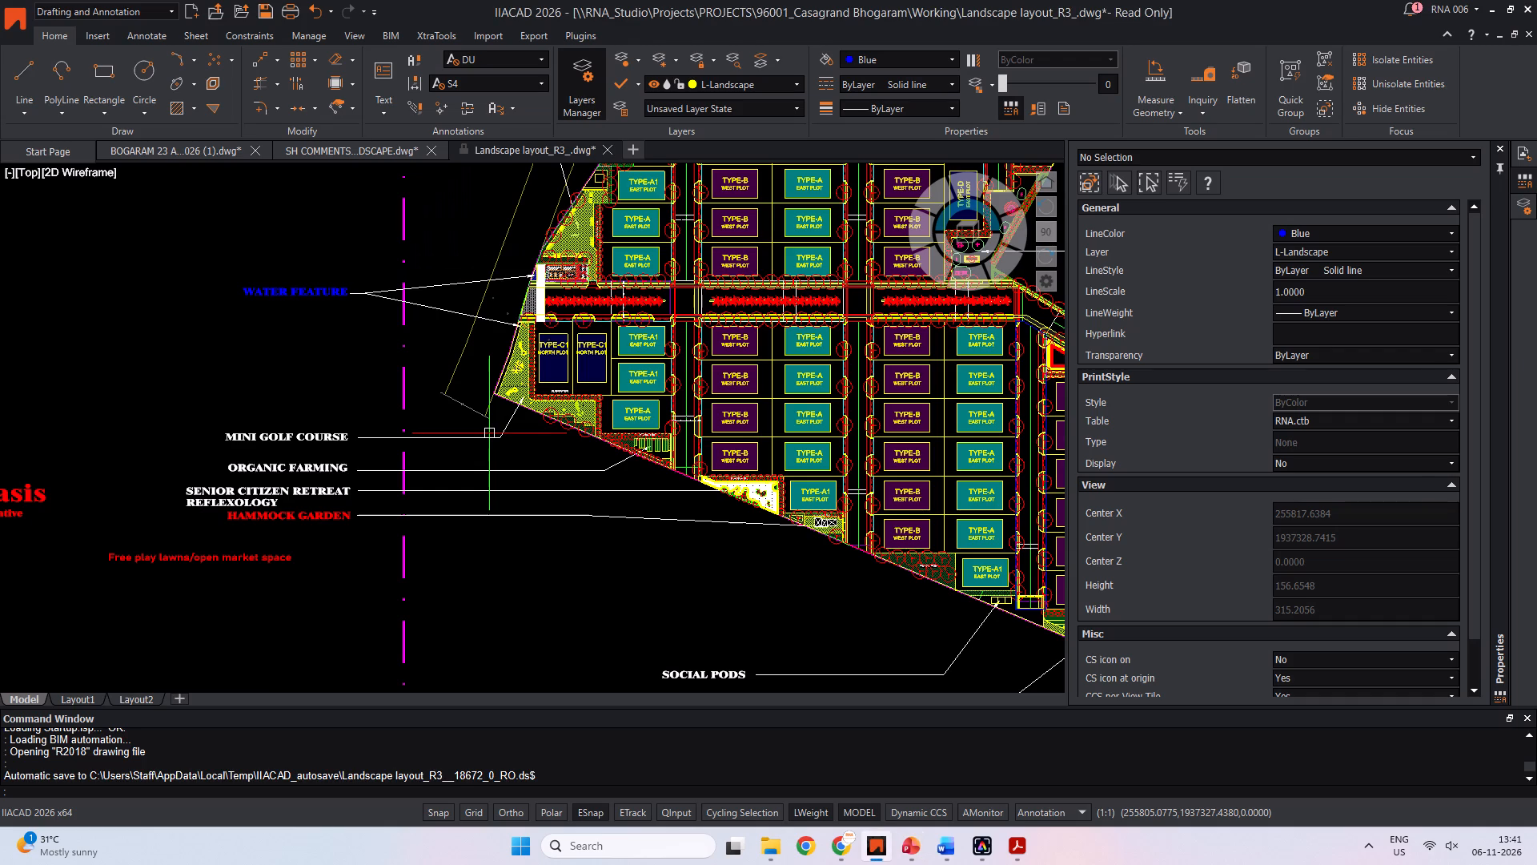
key("alt+Tab")
type("sei")
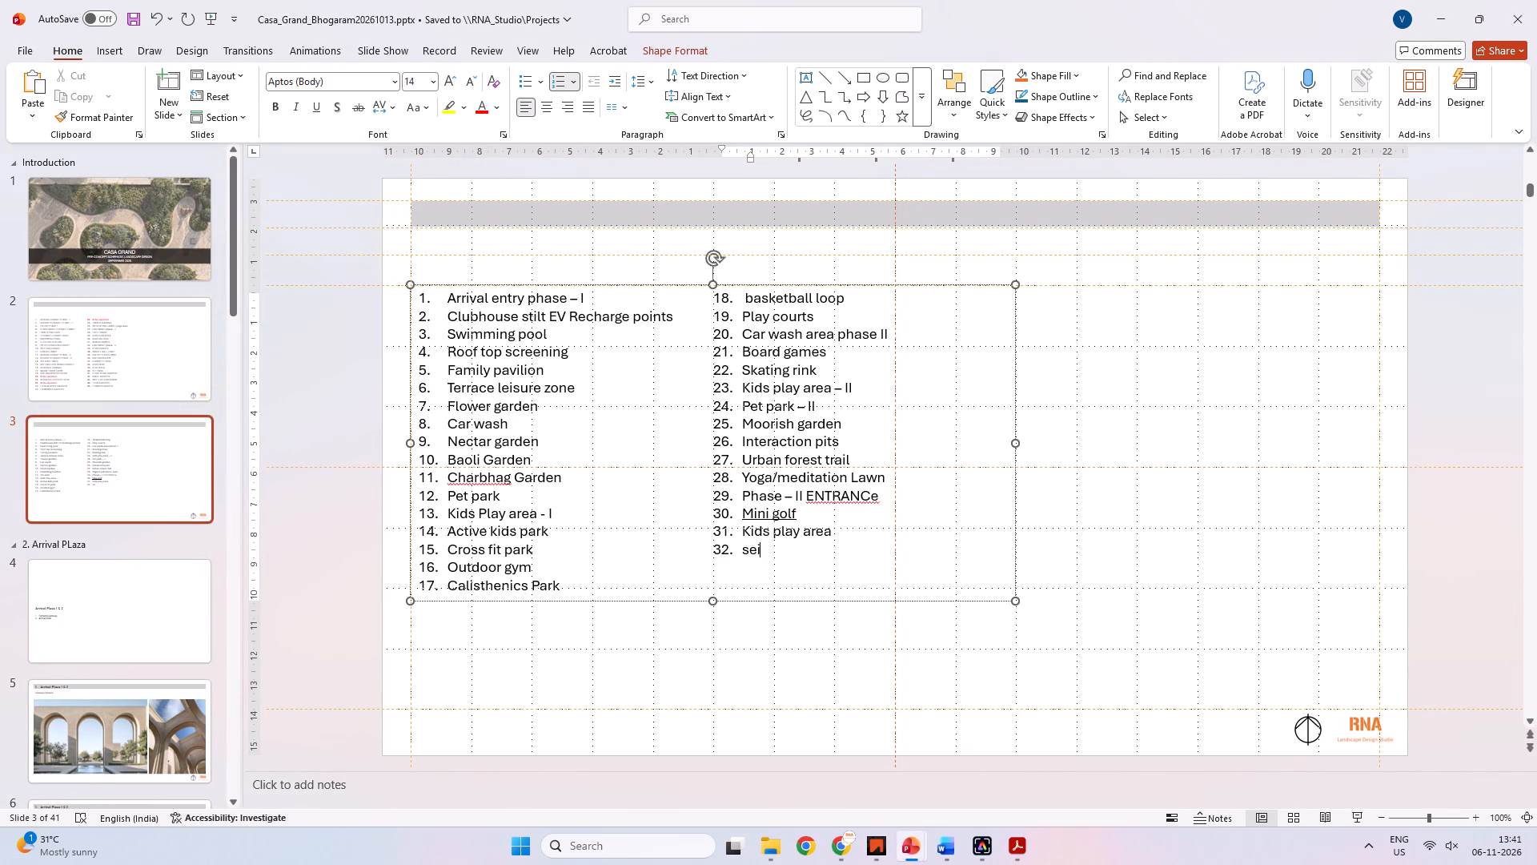
key("BackSpace")
type("nior")
key("space")
type("citizen witrh")
key("space")
key("BackSpace")
key("BackSpace")
key("space")
key("BackSpace")
type("h reflo")
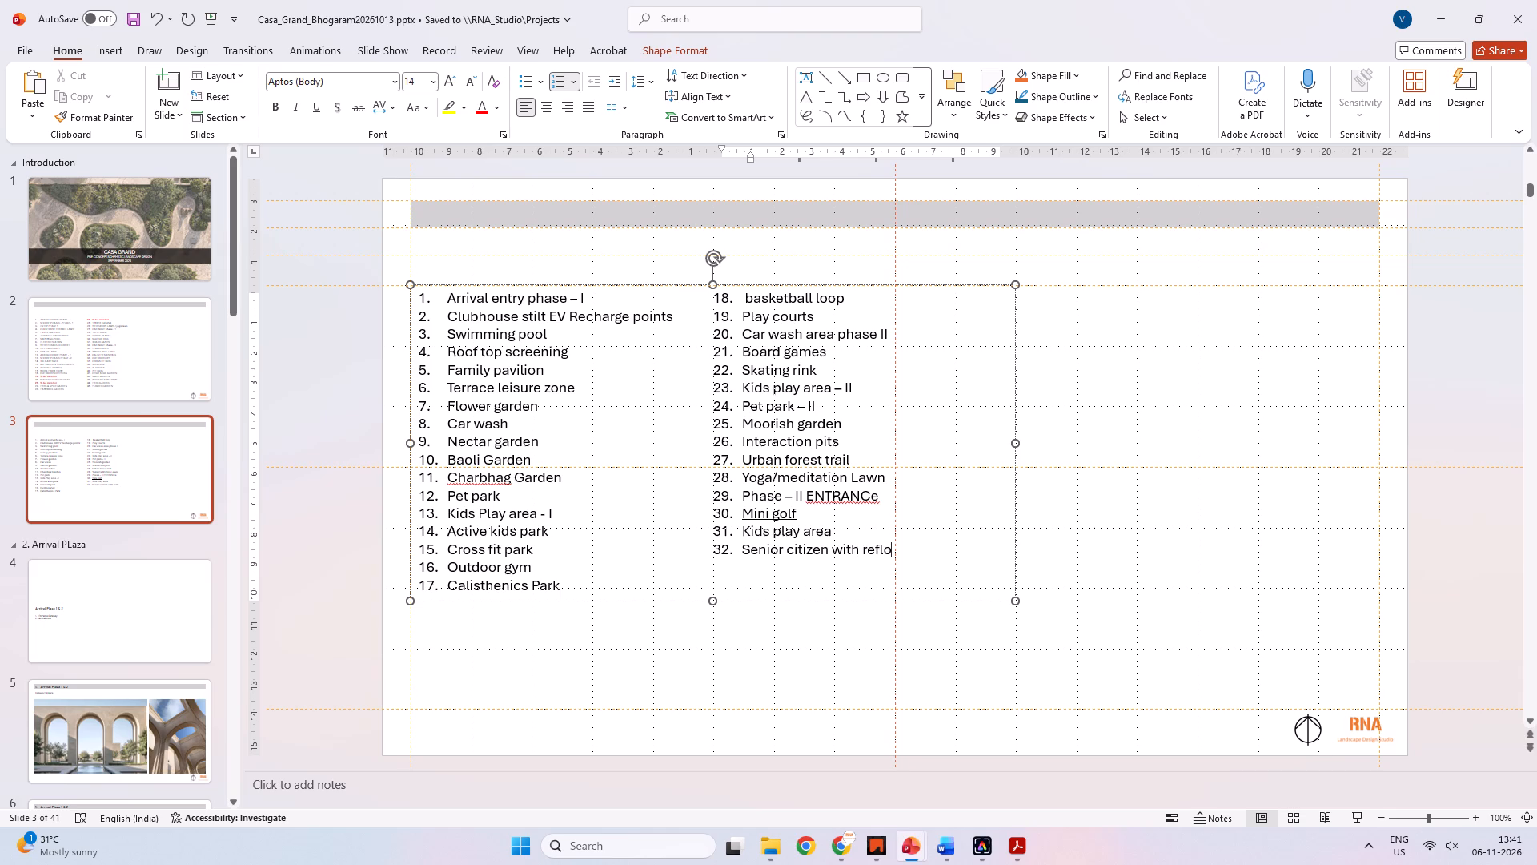
type("xolgoy")
key("space")
right_click(906, 555)
left_click(945, 569)
key("Return")
Check the CAD label below the senior citizen retreat and enter "Hammock garden" as the thirty-third list item.
key("alt+Tab")
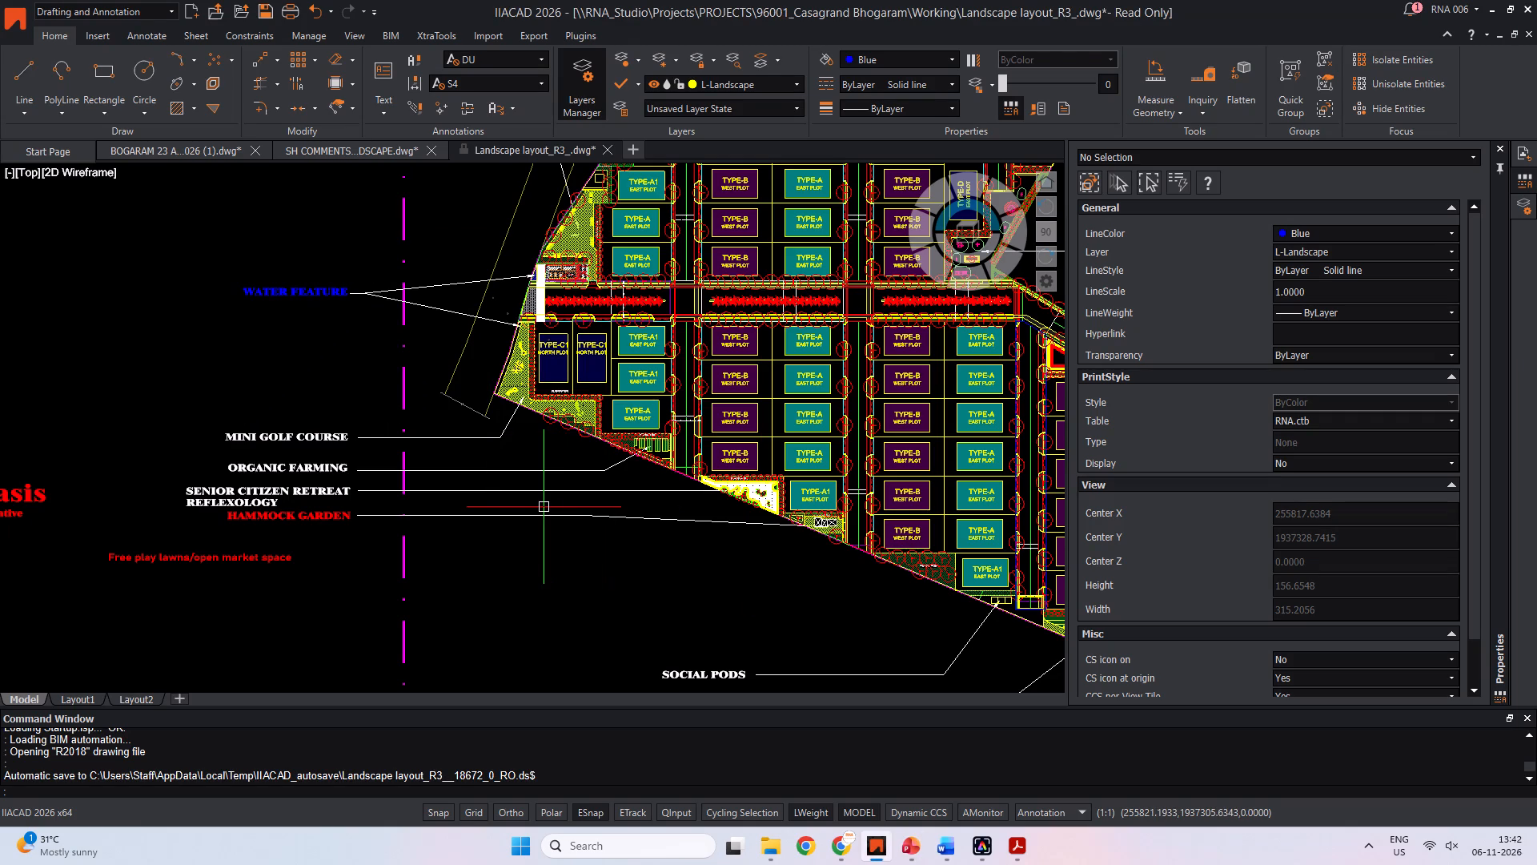
key("alt+Tab")
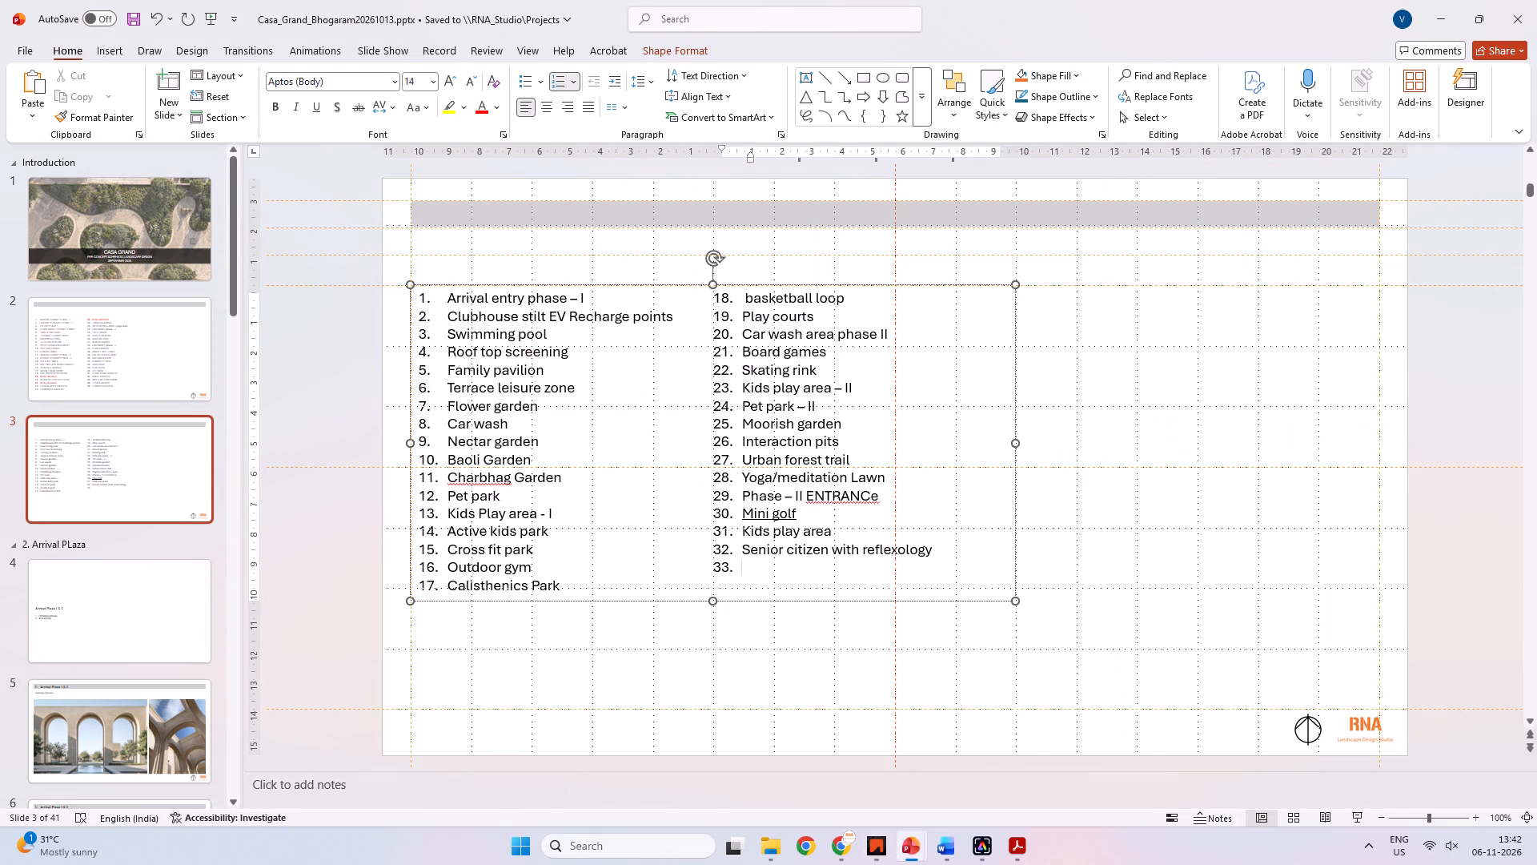
type("hammock")
key("space")
type("garden")
key("space")
key("Return")
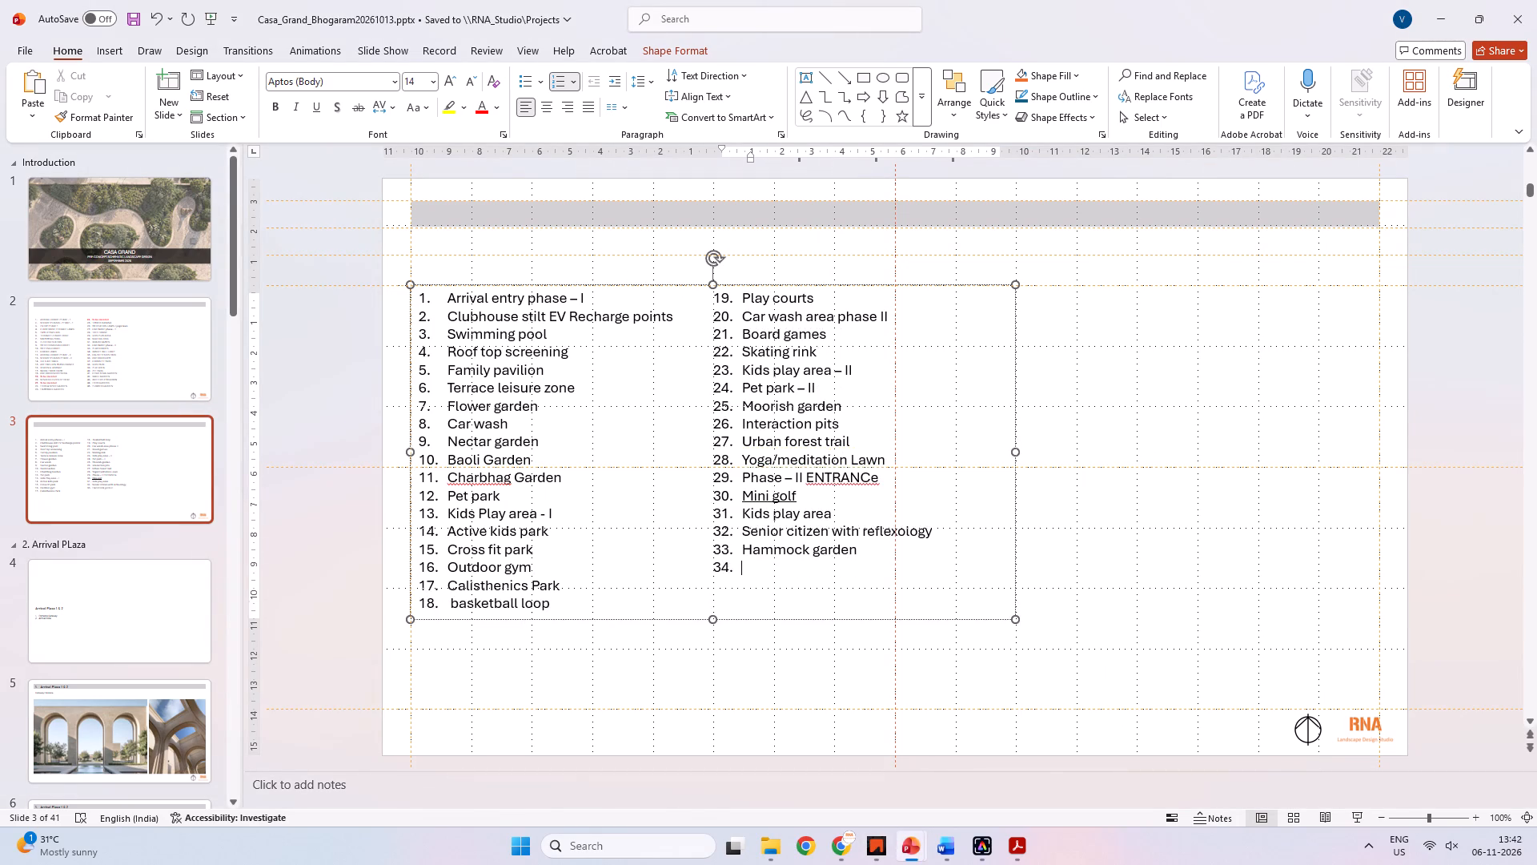
Check the CAD labels beyond the hammock garden and enter "Social pods" as the thirty-fourth list item.
key("alt+Tab")
middle_click_drag(643, 508, 444, 326)
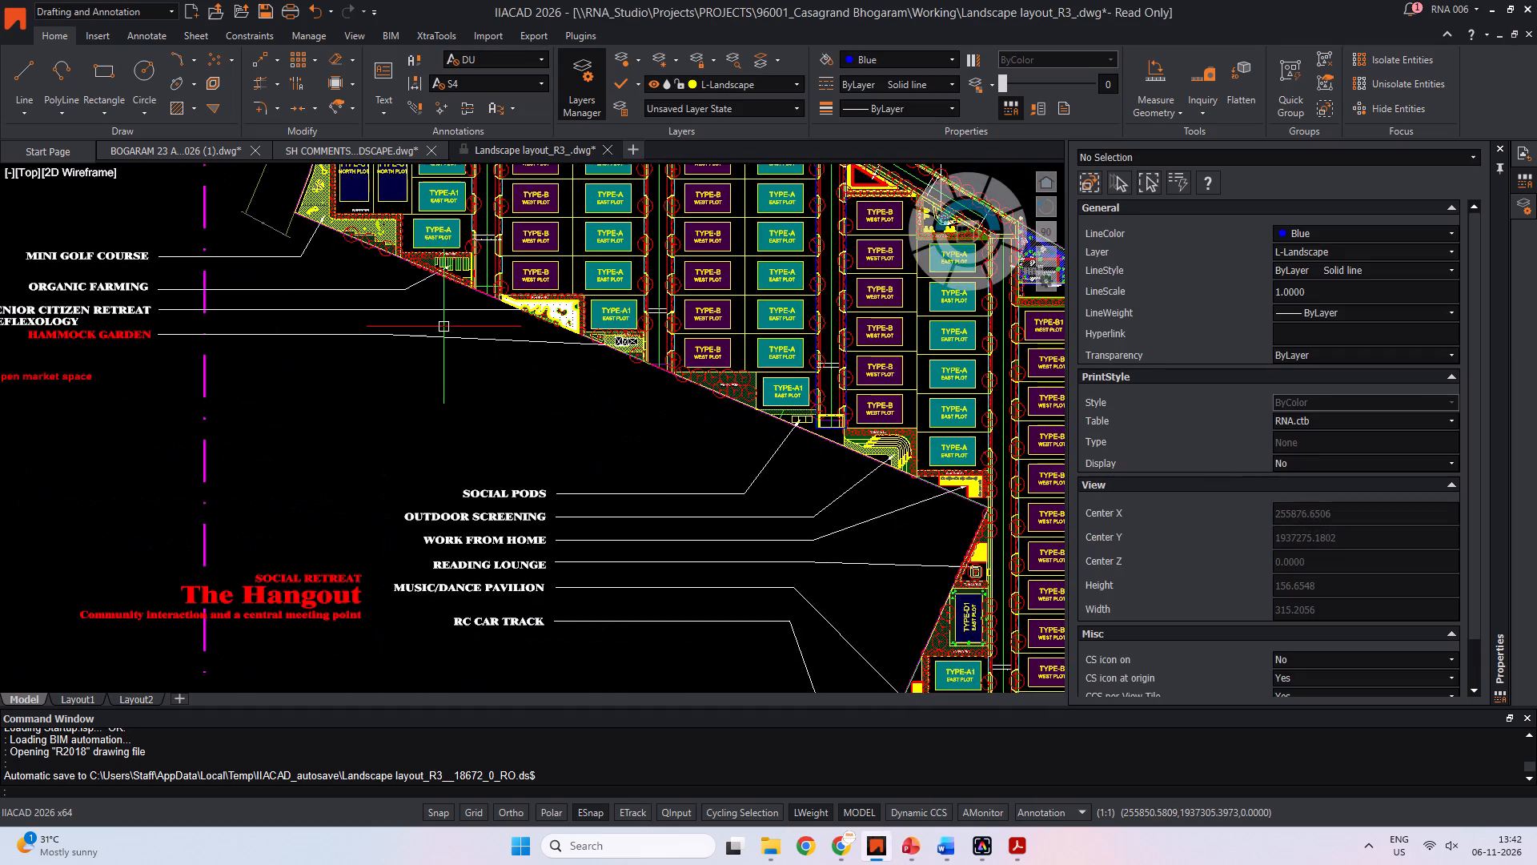
key("alt+Tab")
type("social pid")
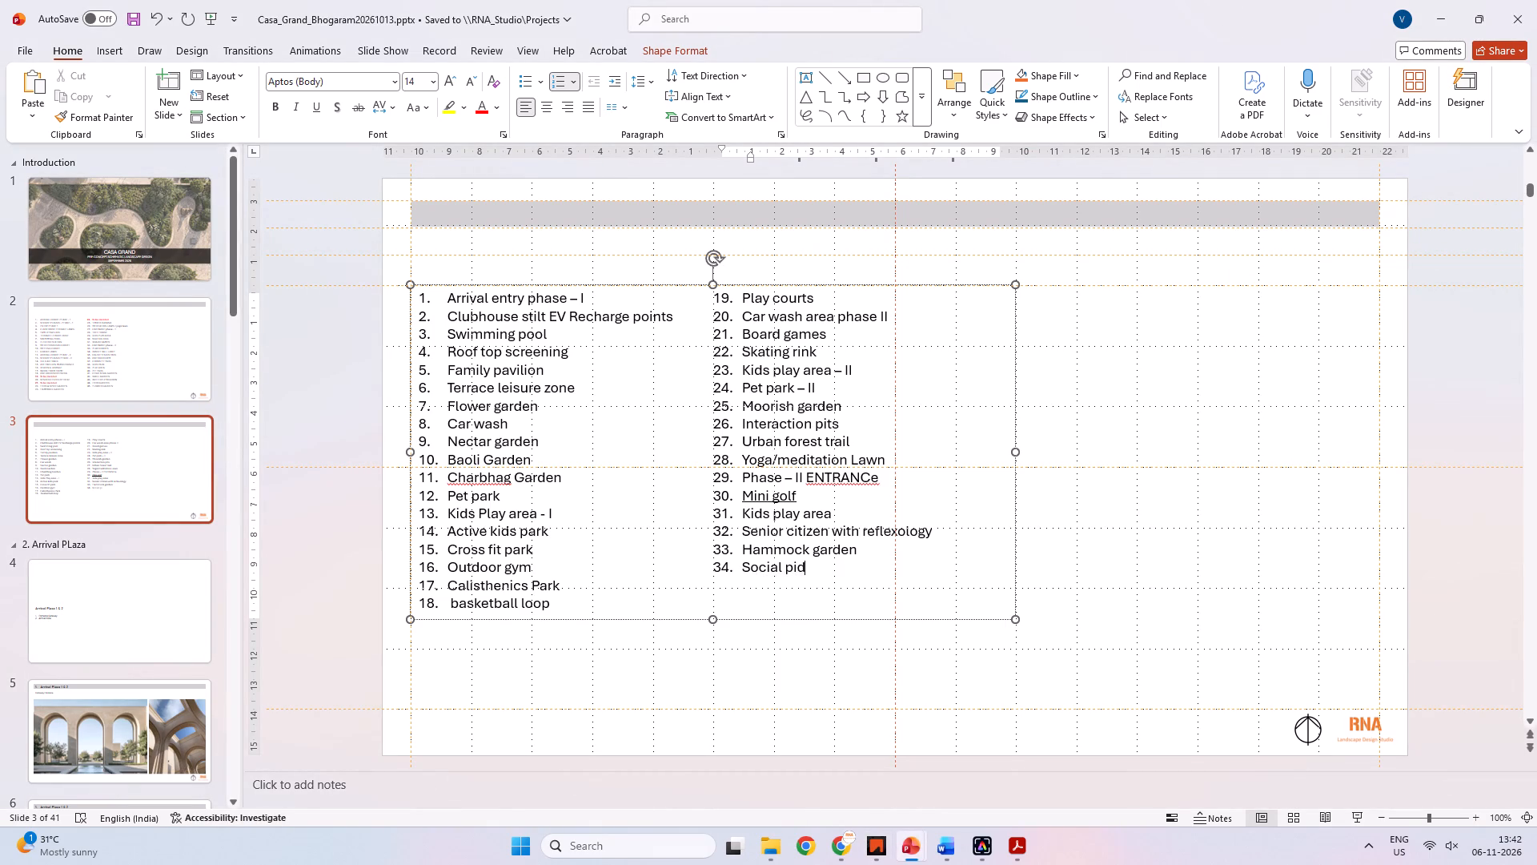
key("BackSpace")
key("BackSpace")
type("ods")
key("space")
key("Return")
Check the CAD label below the social pods and enter "Outdoor Screeening" as the thirty-fifth list item.
key("alt+Tab")
key("alt+Tab")
type("outdoor")
key("space")
type("Screeening")
key("space")
key("alt+Tab")
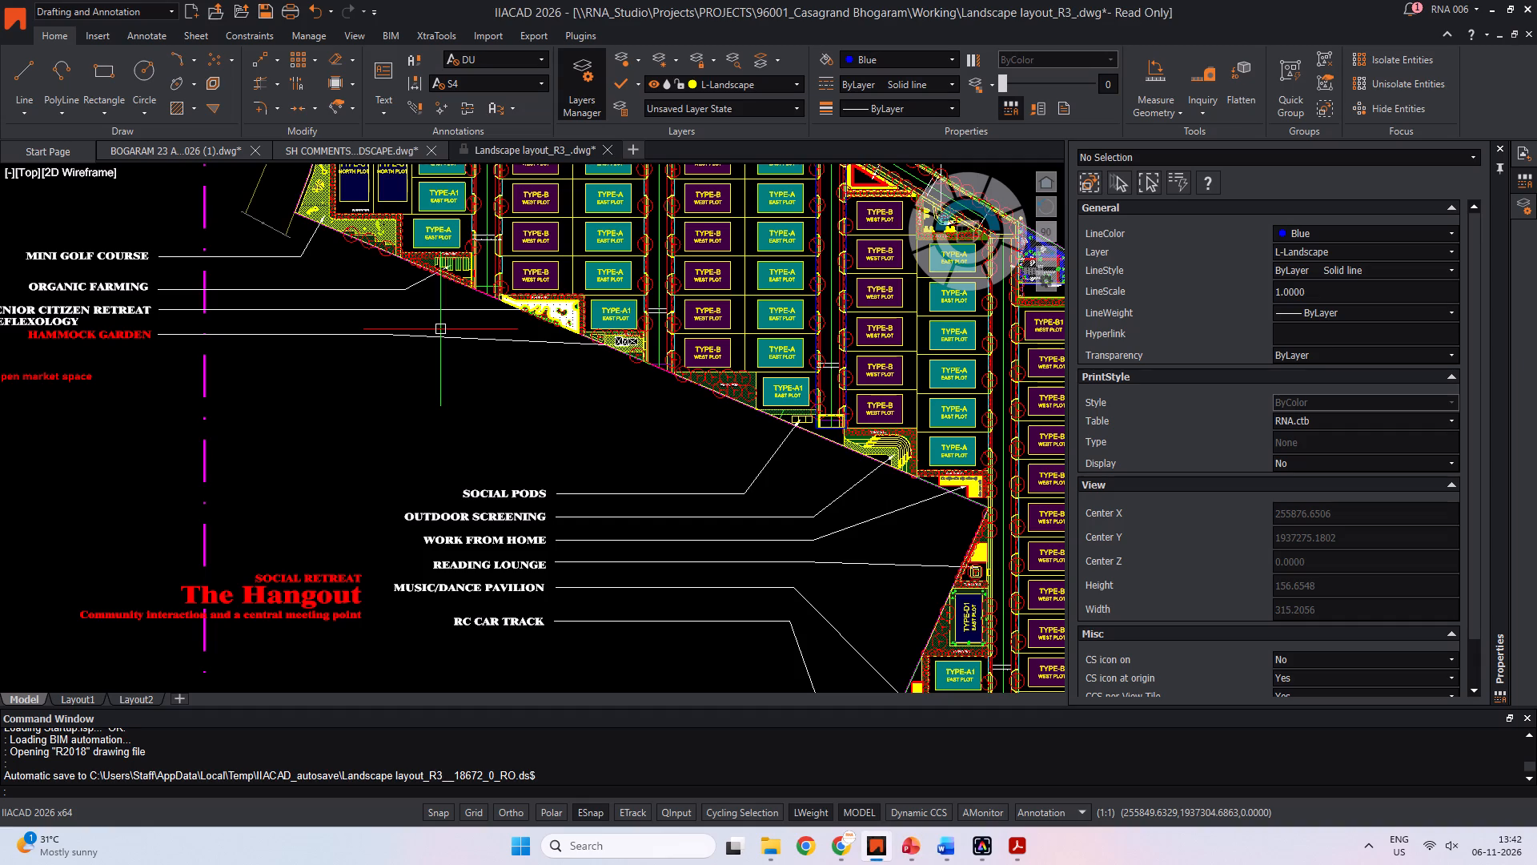
key("alt+Tab")
key("Return")
Check the CAD label below outdoor screening and enter "Work From Nature" as the thirty-sixth list item.
key("alt+Tab")
key("alt+Tab")
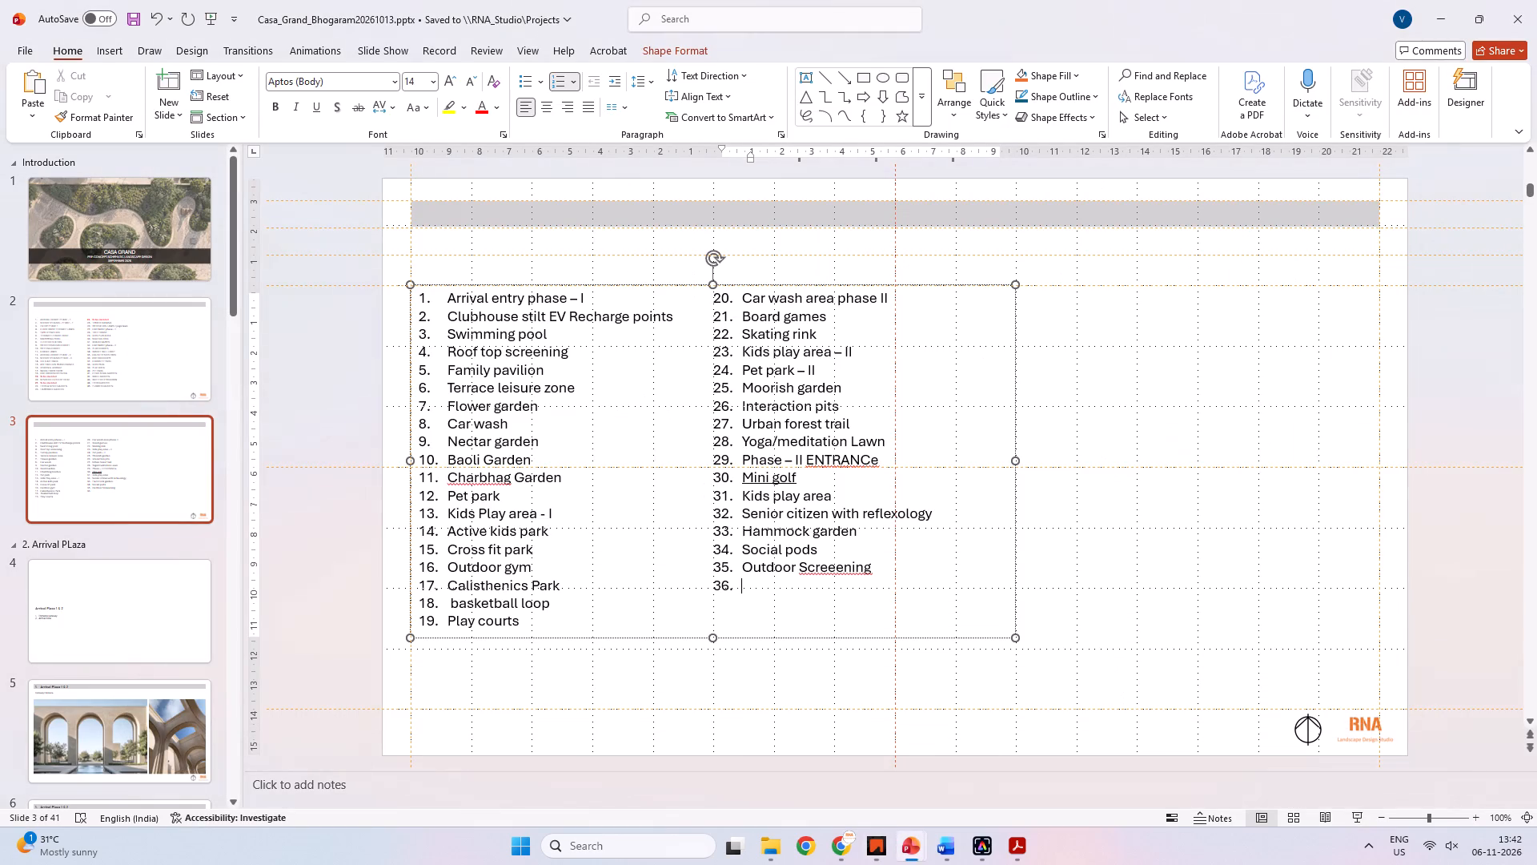
type("Wrok")
key("space")
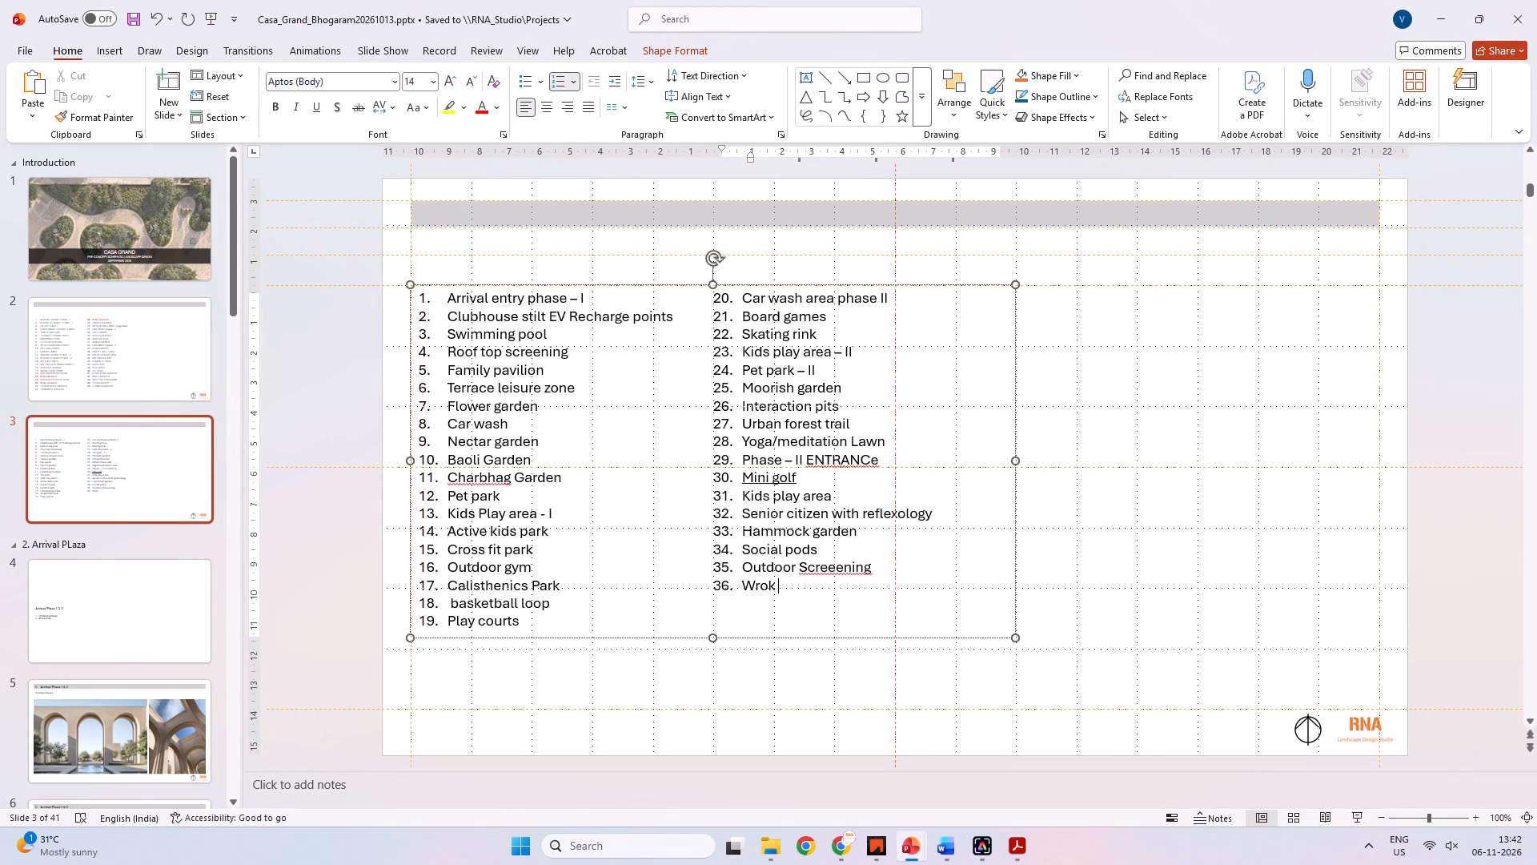
key("BackSpace")
key("BackSpace")
key("BackSpace")
key("BackSpace")
type("ork From Nat")
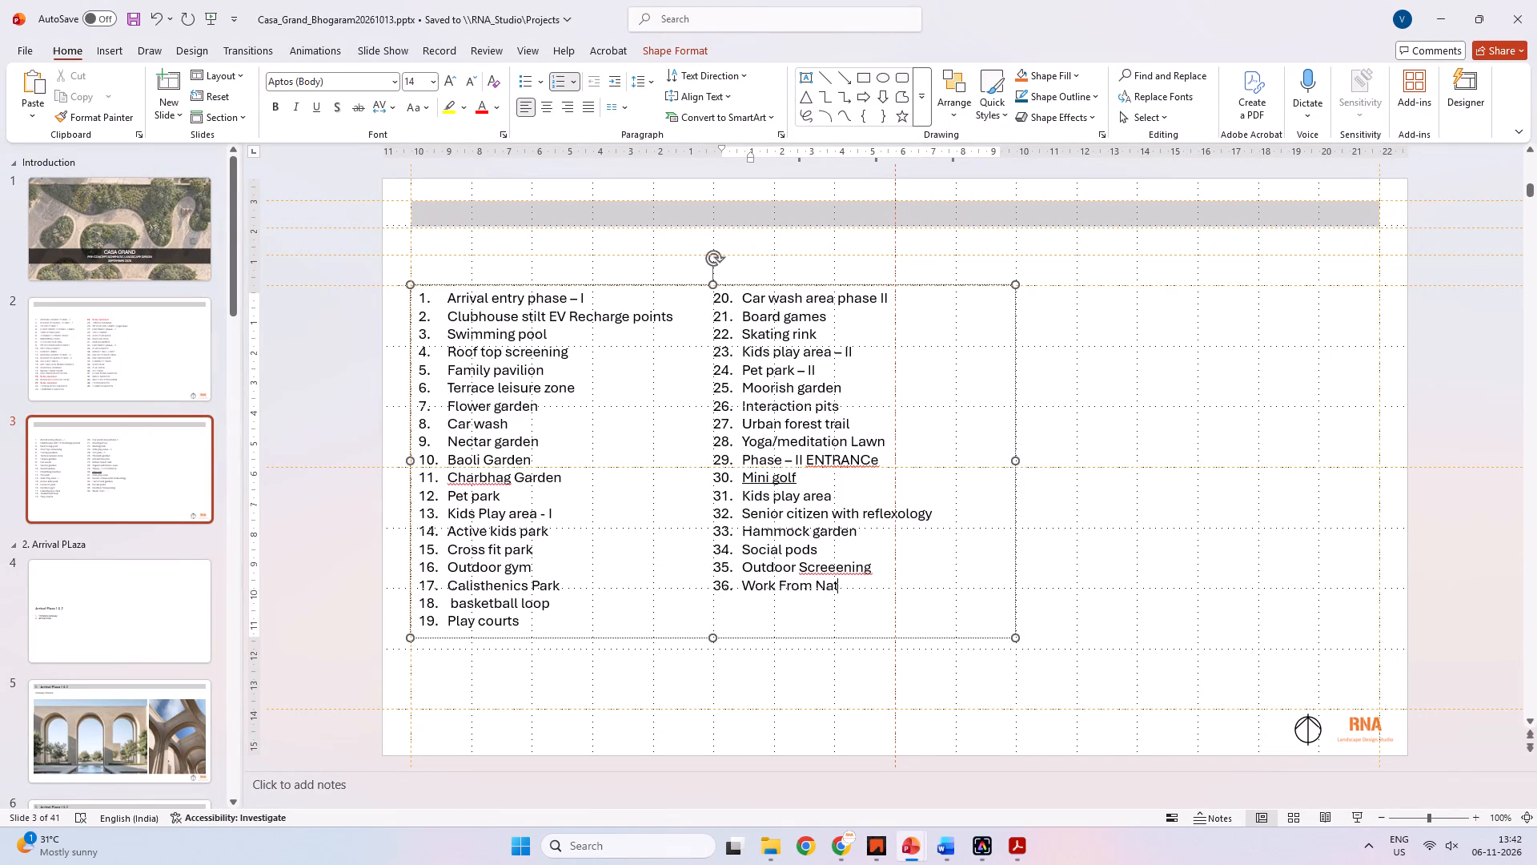
type("ure")
key("space")
key("Return")
Check the CAD label below work from home and enter "Reading Lounge" as the thirty-seventh list item.
key("alt+Tab")
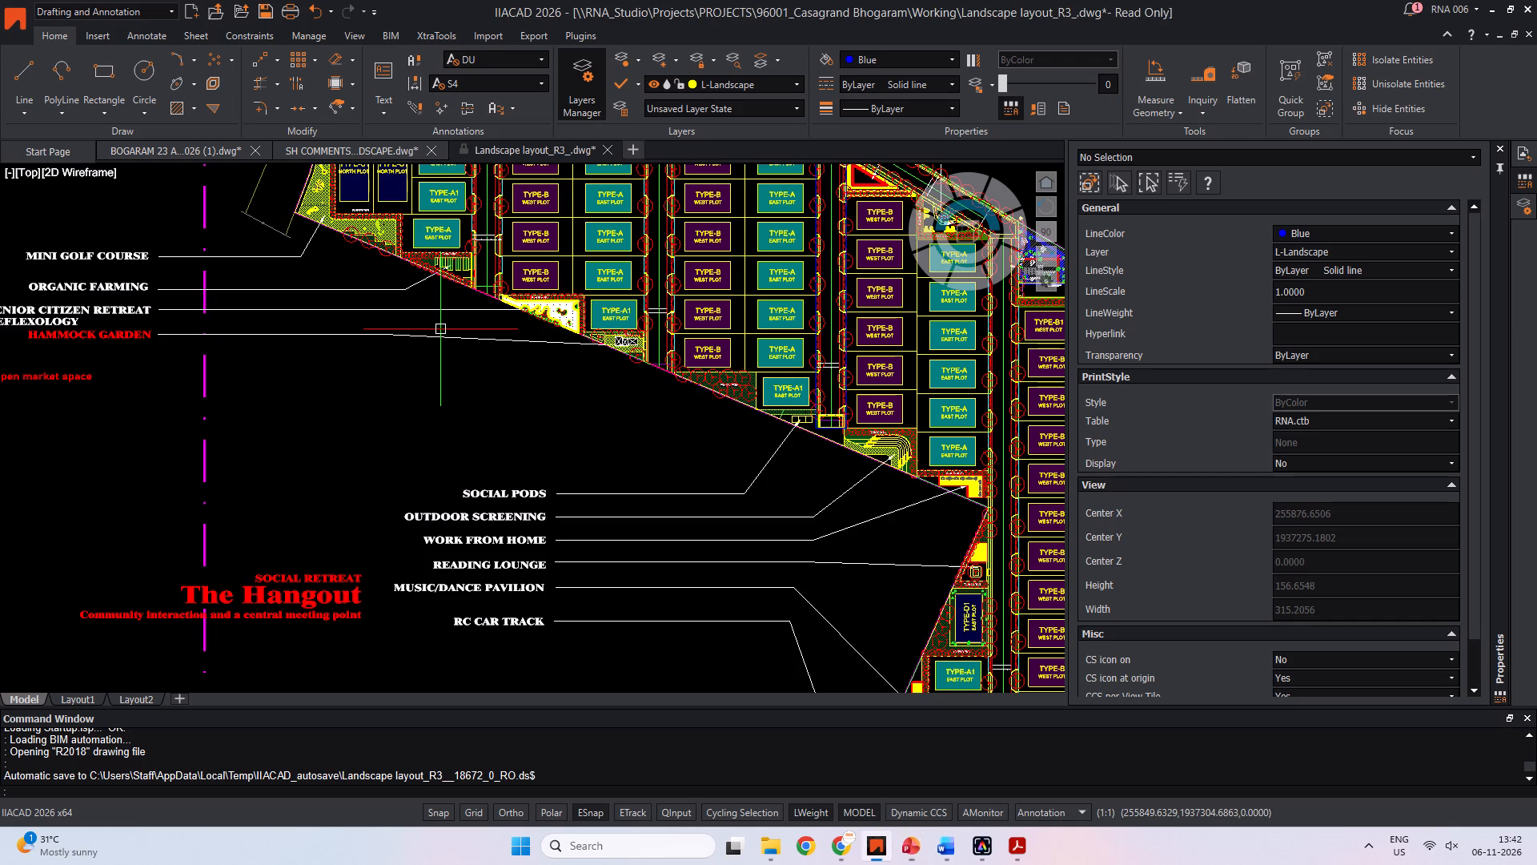
key("alt+Tab")
type("Reading")
key("space")
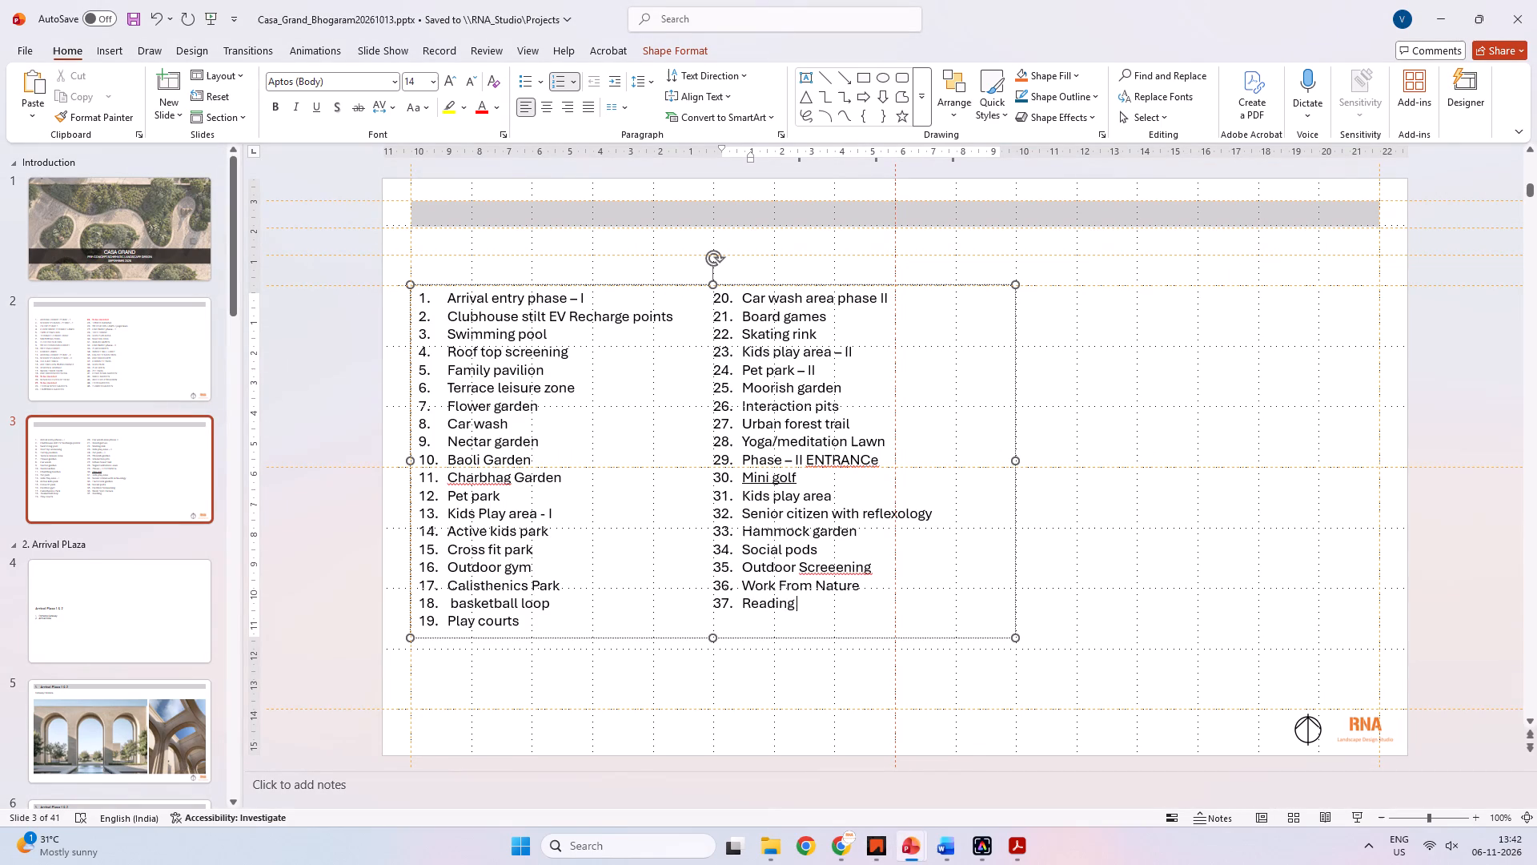
key("space")
type("L")
key("BackSpace")
type("Lounge")
key("space")
key("Return")
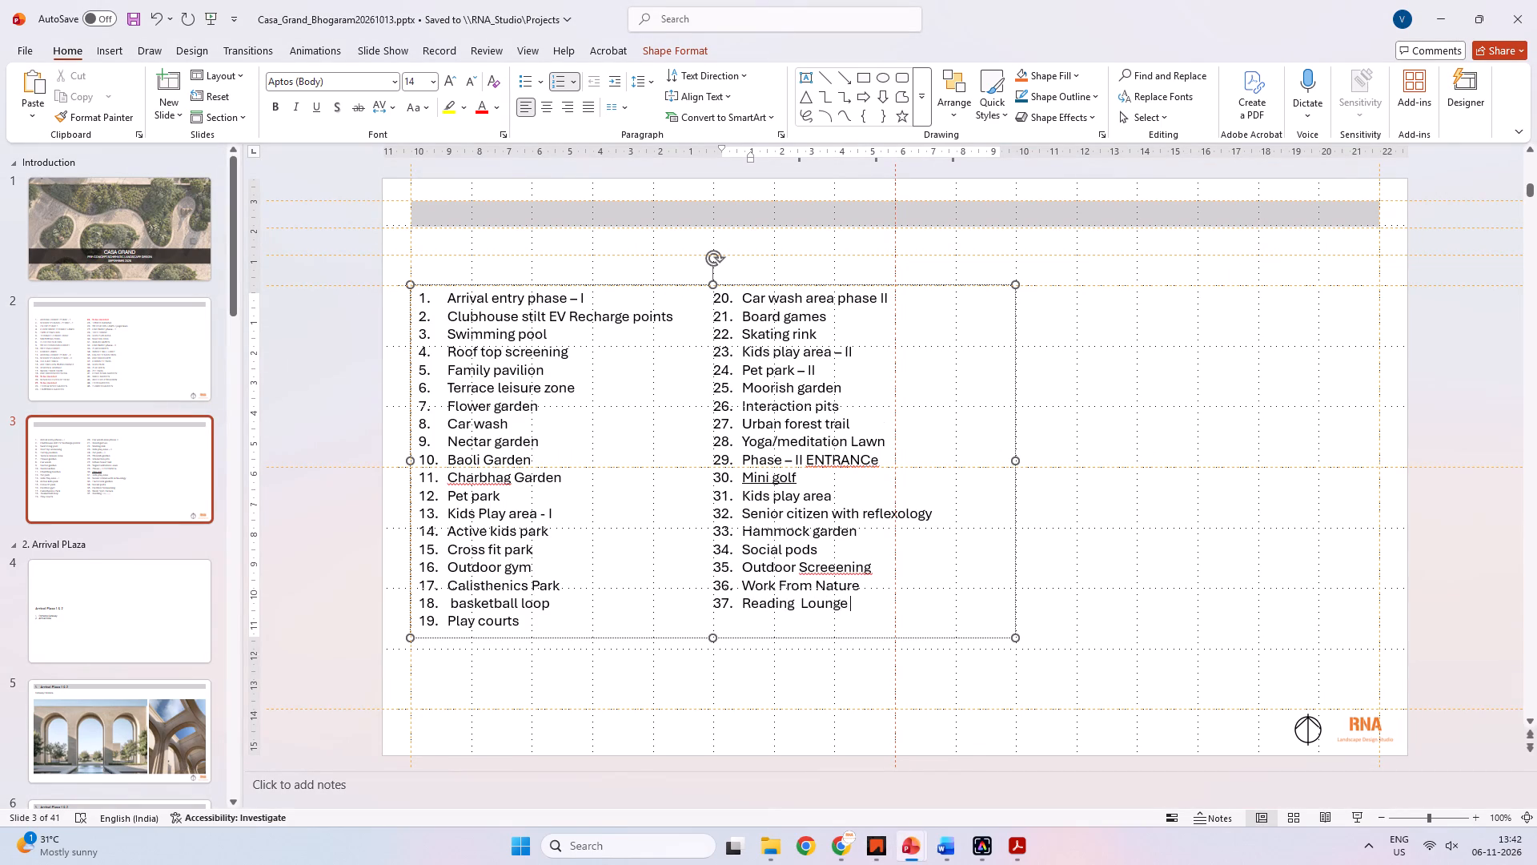
Check the CAD label below the reading lounge and enter "Music/Dance Pavilion" as the thirty-eighth list item.
key("alt+Tab")
key("alt+Tab")
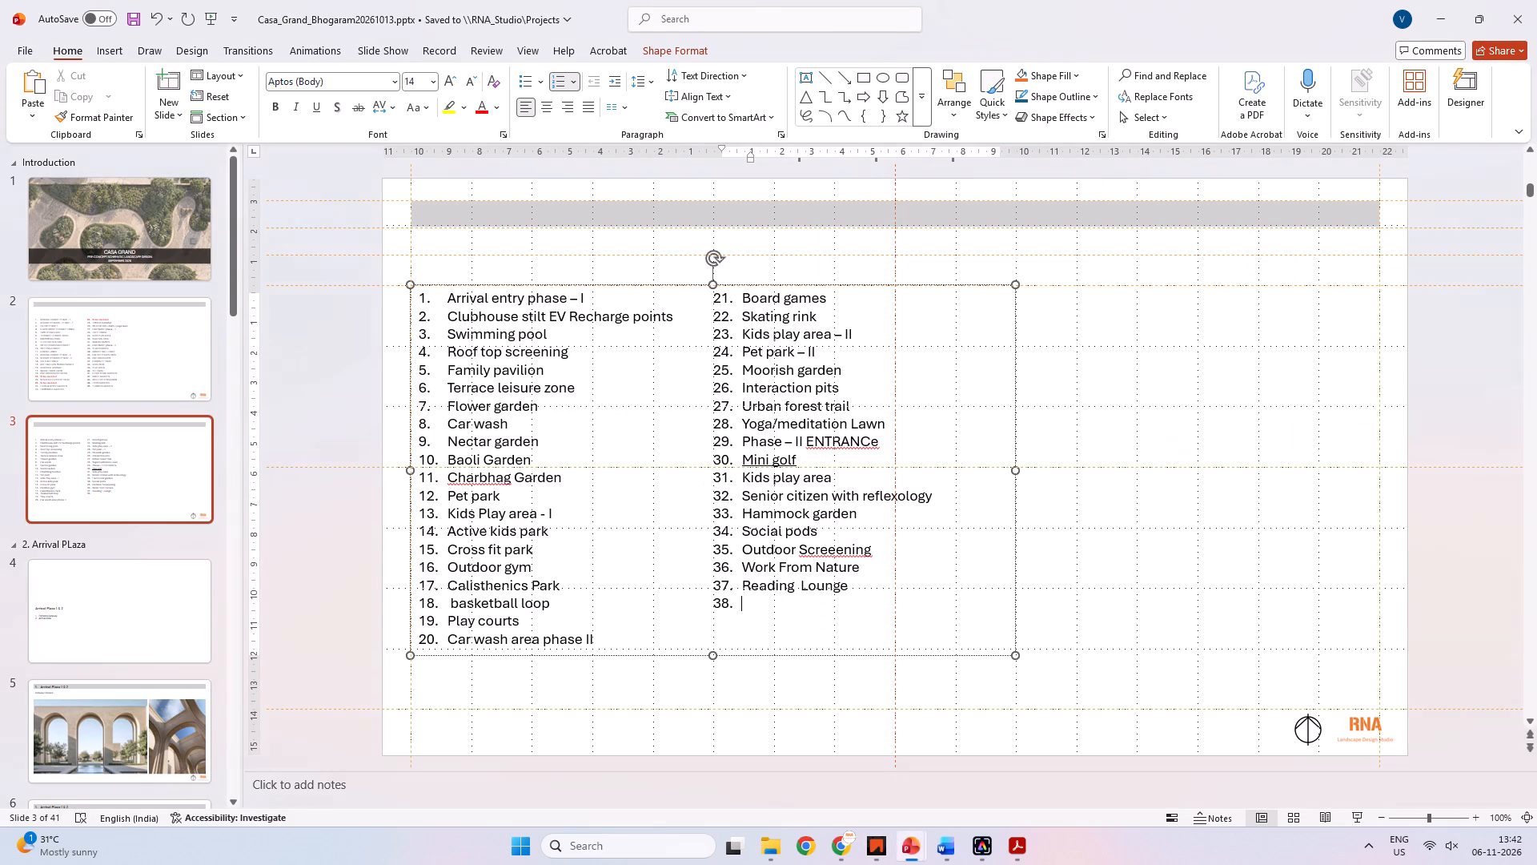
type("Music")
key("space")
key("BackSpace")
key("slash")
type("Dance Pavilion")
key("space")
key("Return")
Check the CAD label below the music/dance pavilion and enter "RC car Track" as the thirty-ninth list item.
key("alt+Tab")
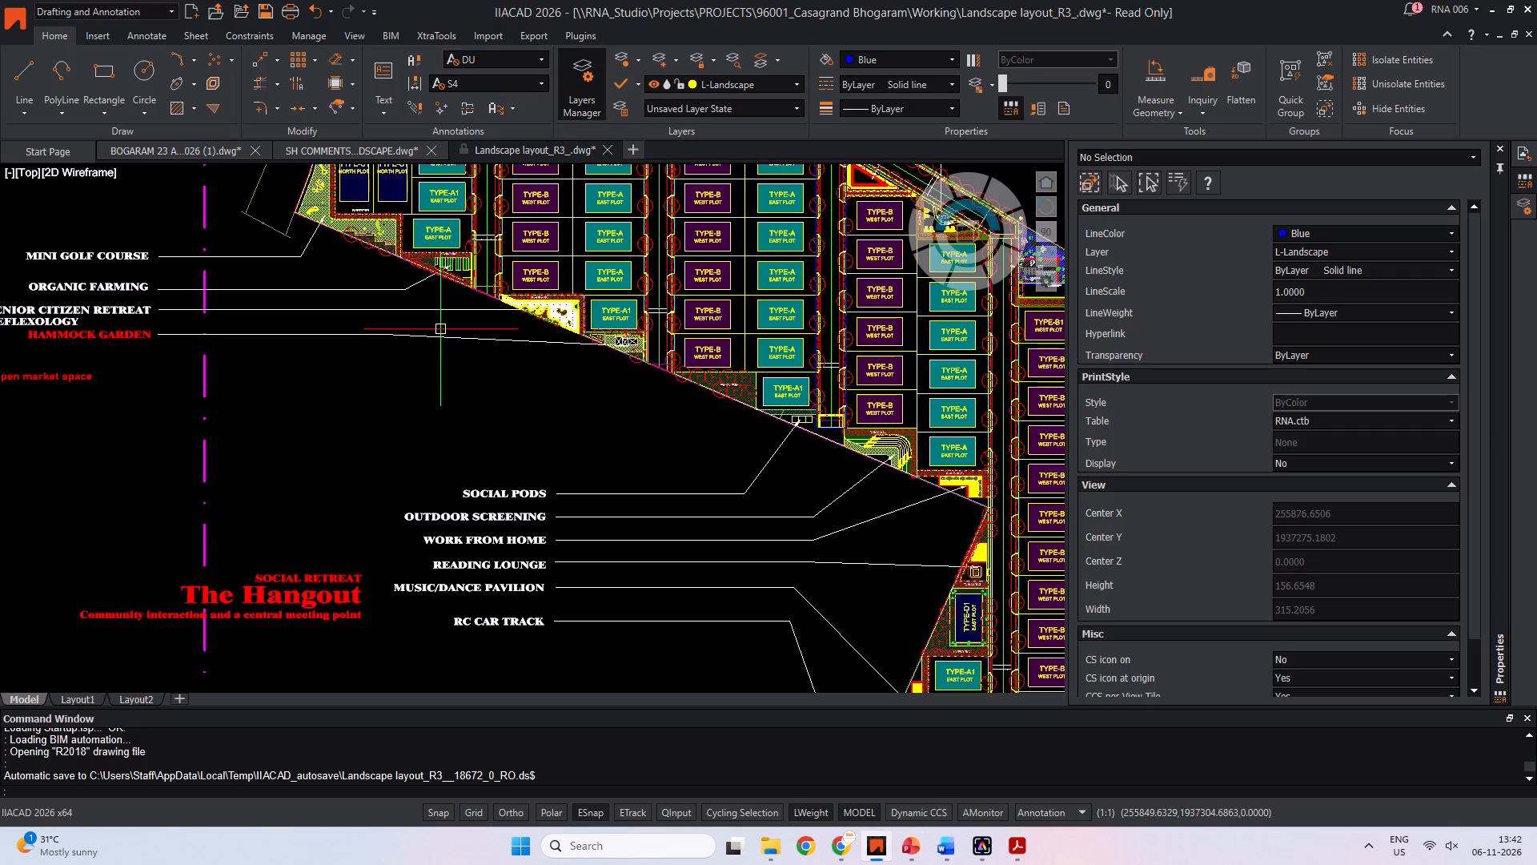
key("alt+Tab")
type("RC")
key("space")
type("car")
key("space")
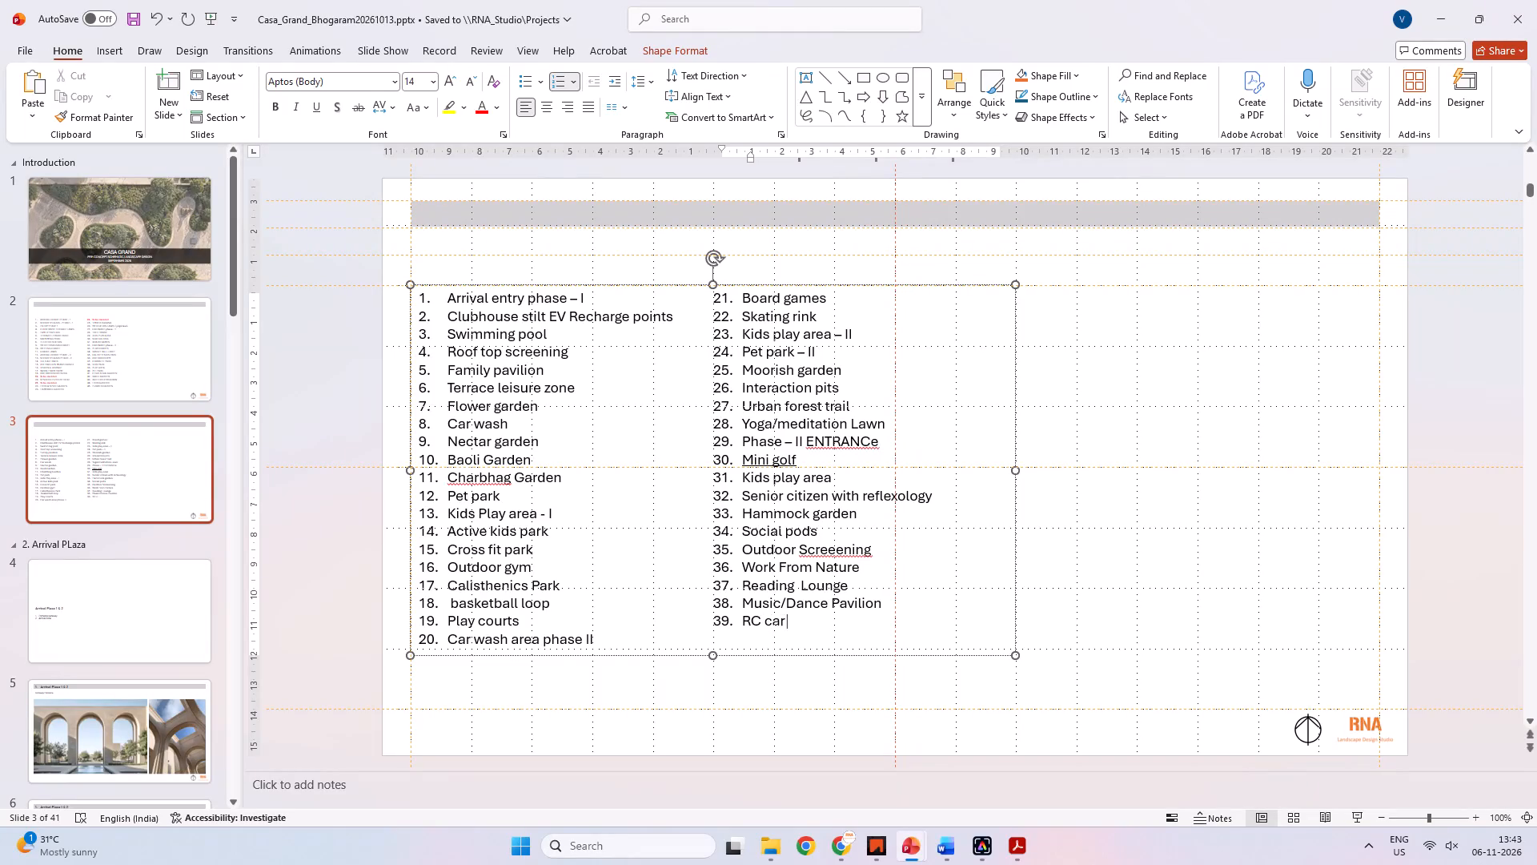
type("tT")
key("BackSpace")
key("BackSpace")
type("Track")
key("space")
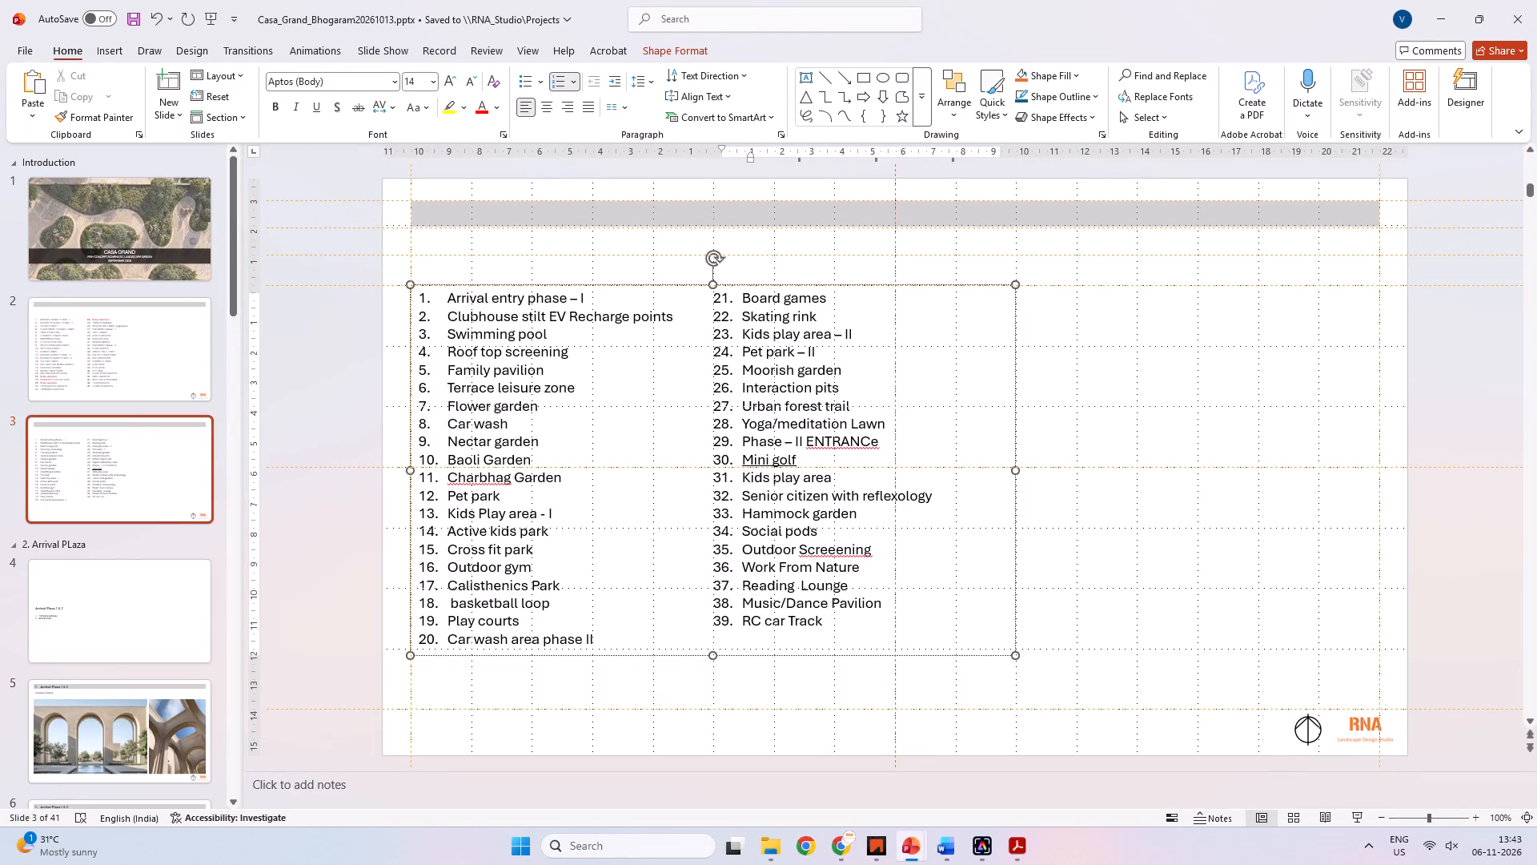
key("Return")
Check the CAD labels beyond the RC car track and enter "Arrival Court" as the fortieth list item.
key("alt+Tab")
scroll(448, 415, "down", 1)
middle_click_drag(451, 417, 366, 276)
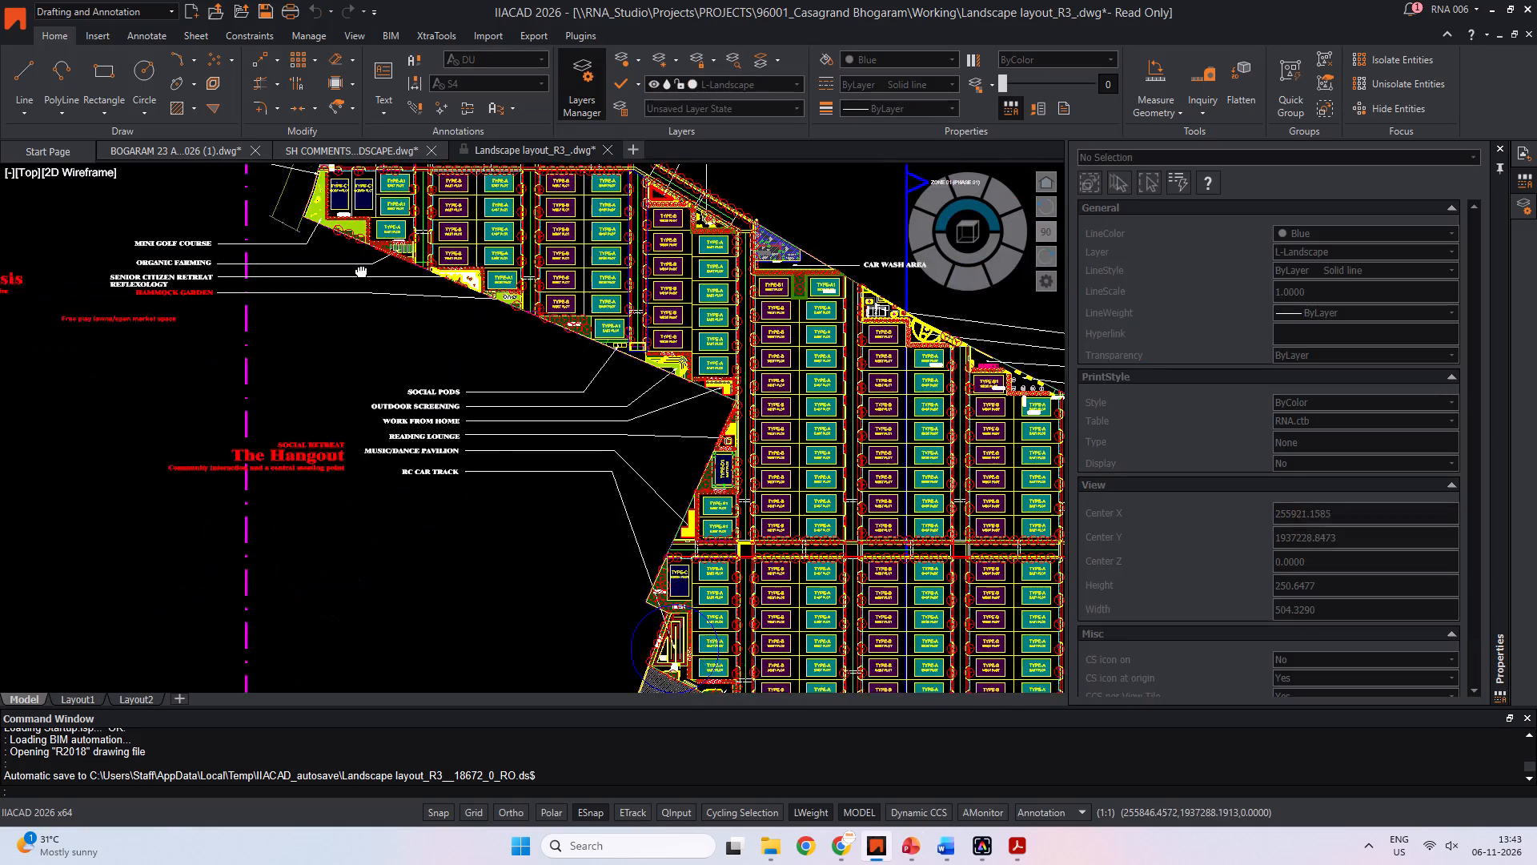
middle_click_drag(366, 276, 365, 275)
middle_click_drag(576, 577, 483, 436)
middle_click_drag(464, 499, 365, 373)
scroll(334, 405, "up", 1)
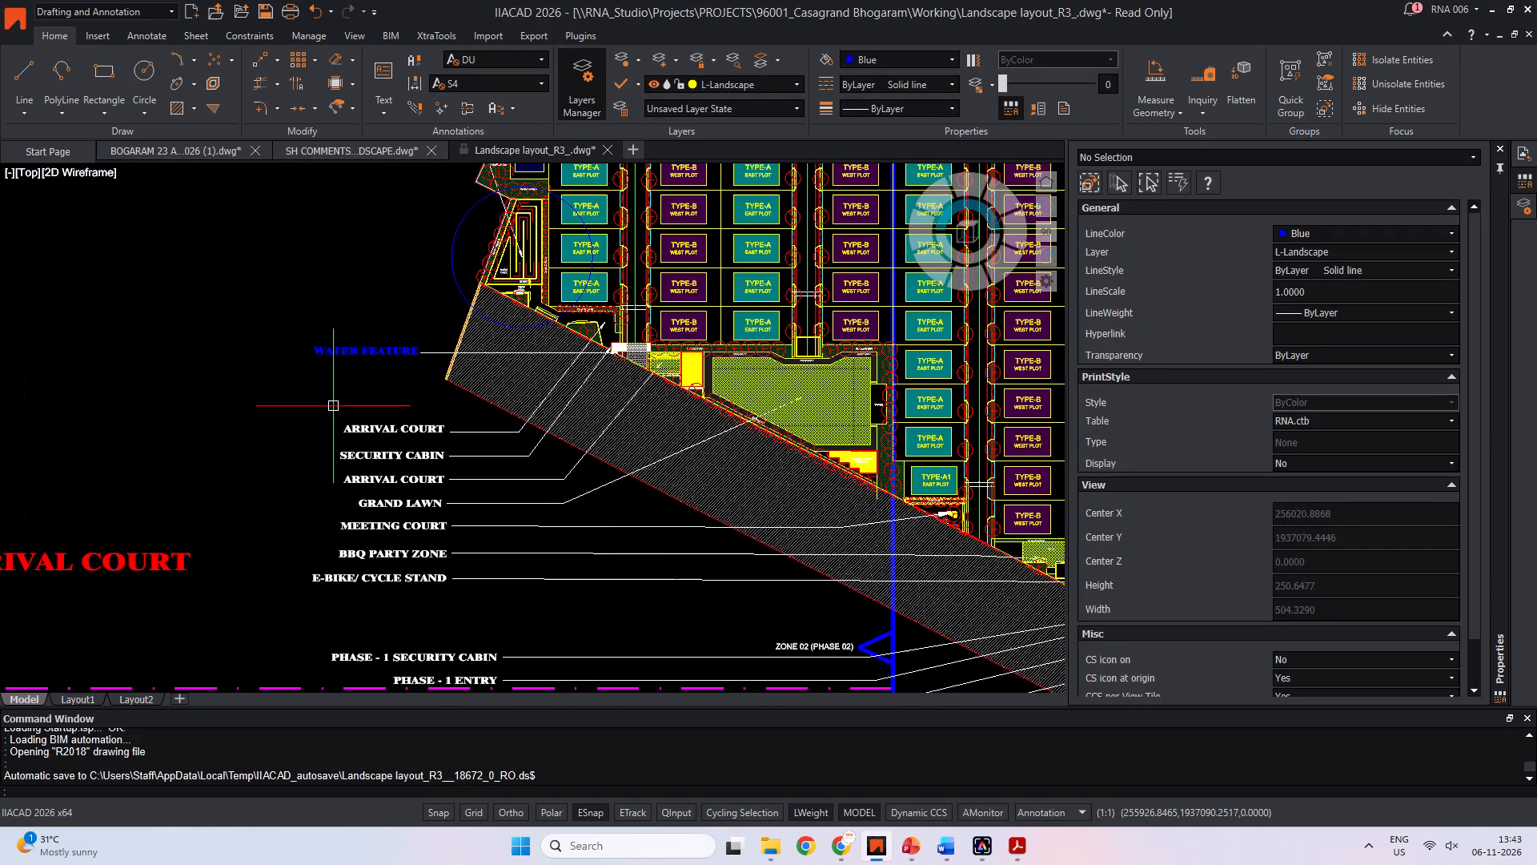
middle_click_drag(347, 396, 350, 480)
middle_click_drag(431, 320, 435, 342)
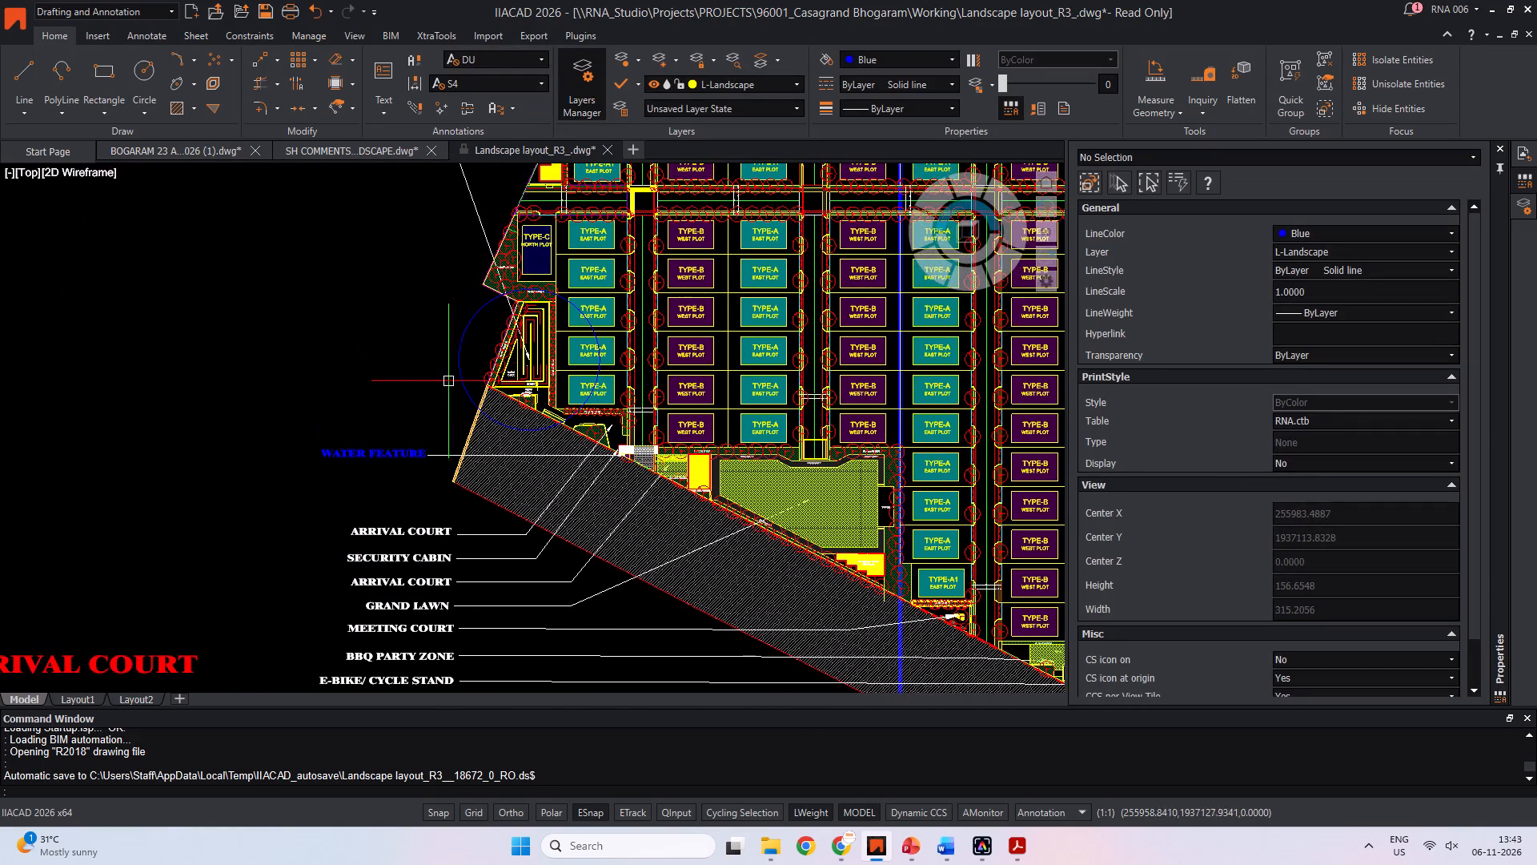
scroll(401, 402, "up", 1)
middle_click_drag(367, 396, 401, 461)
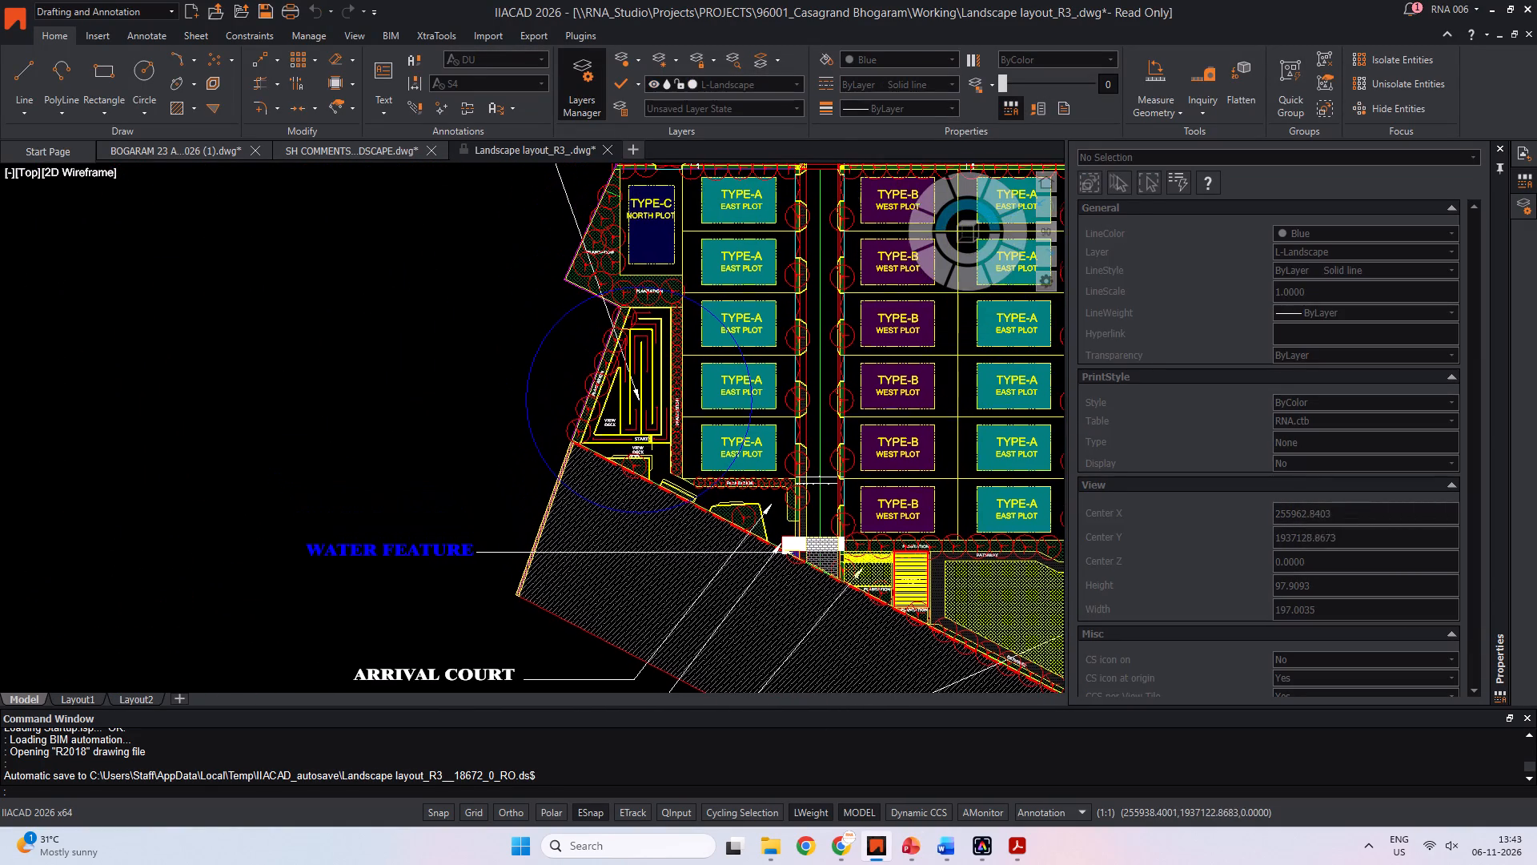
key("alt+Tab")
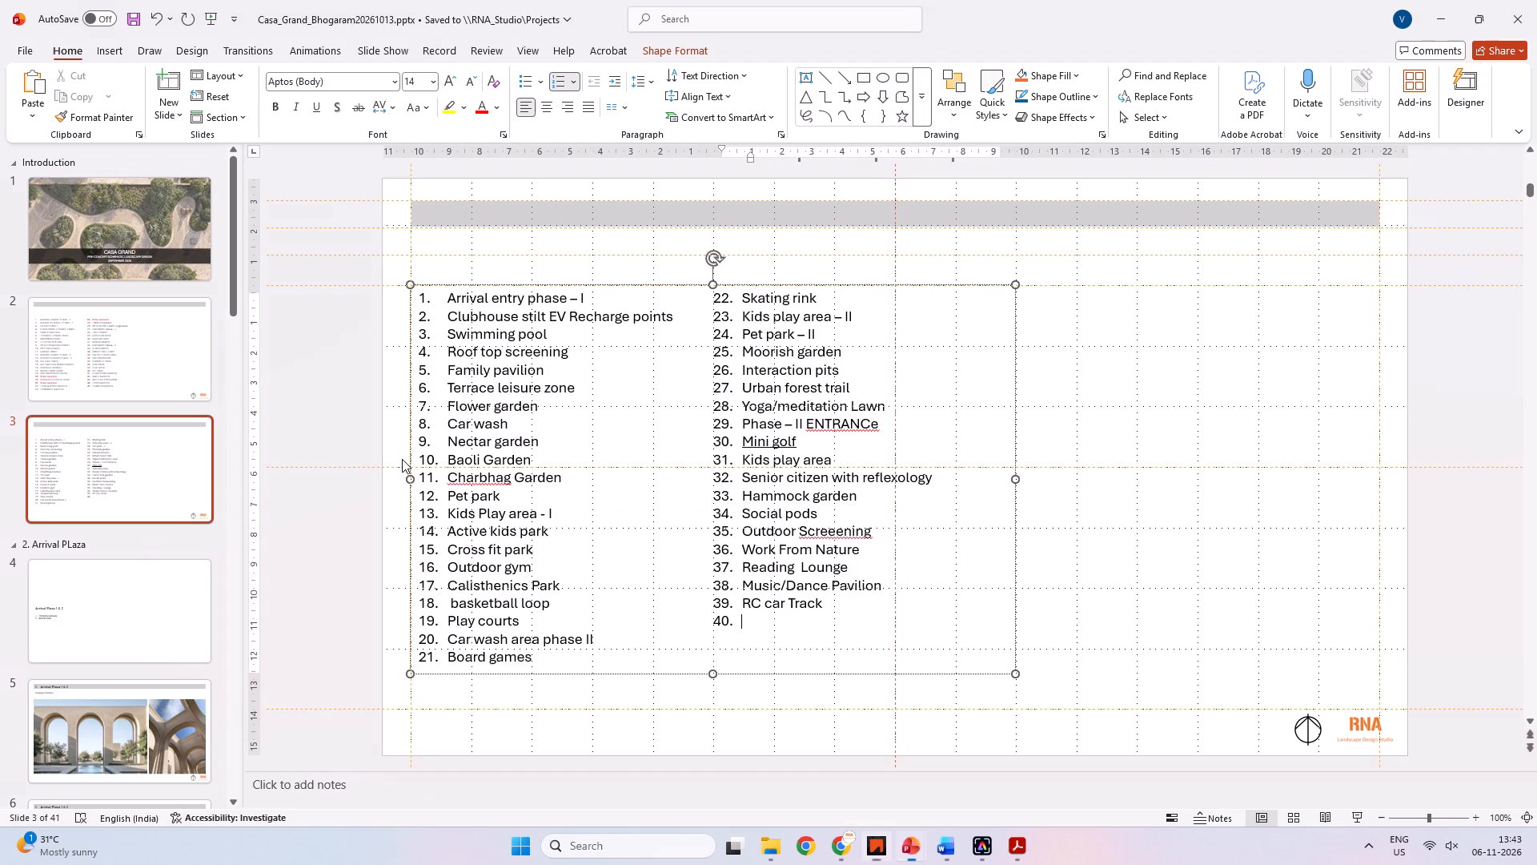
type("arrival Court")
key("space")
key("Return")
Check the CAD labels below the arrival court and enter "Grand lawn" as the forty-first list item.
key("alt+Tab")
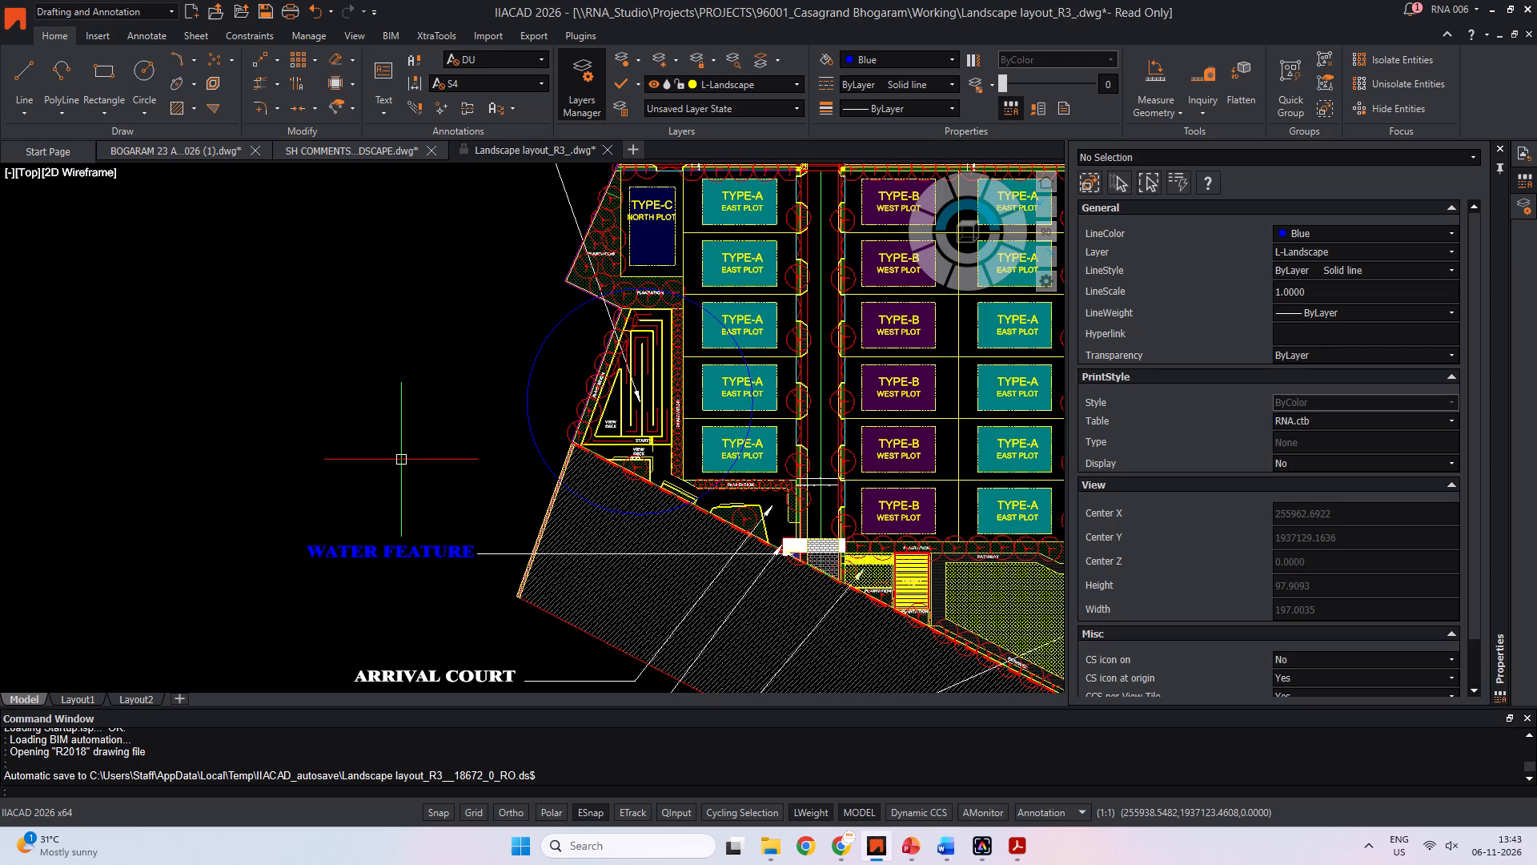
middle_click_drag(447, 489, 312, 285)
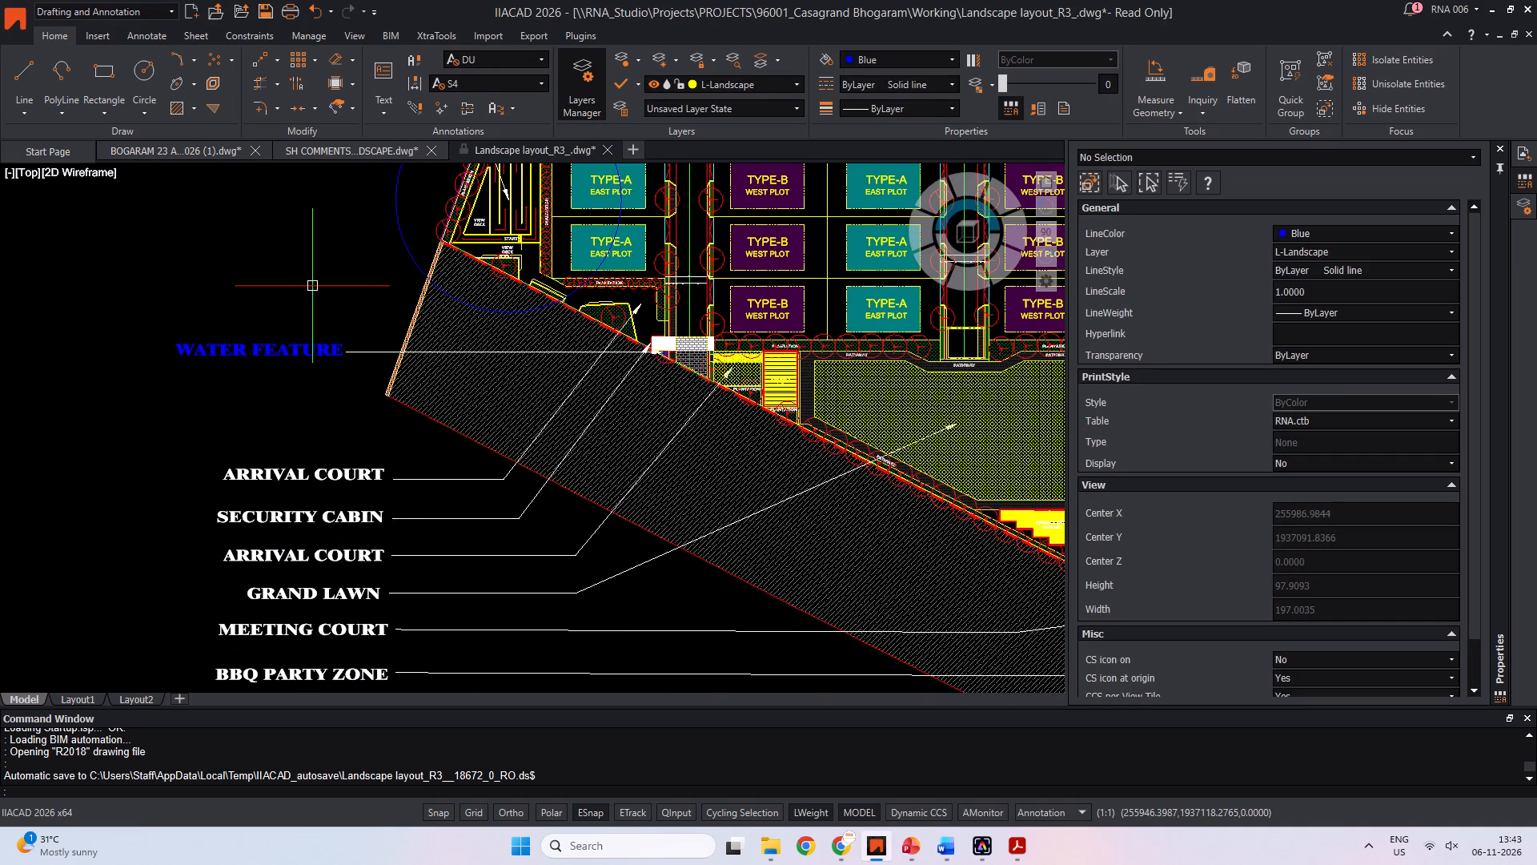
key("alt+Tab")
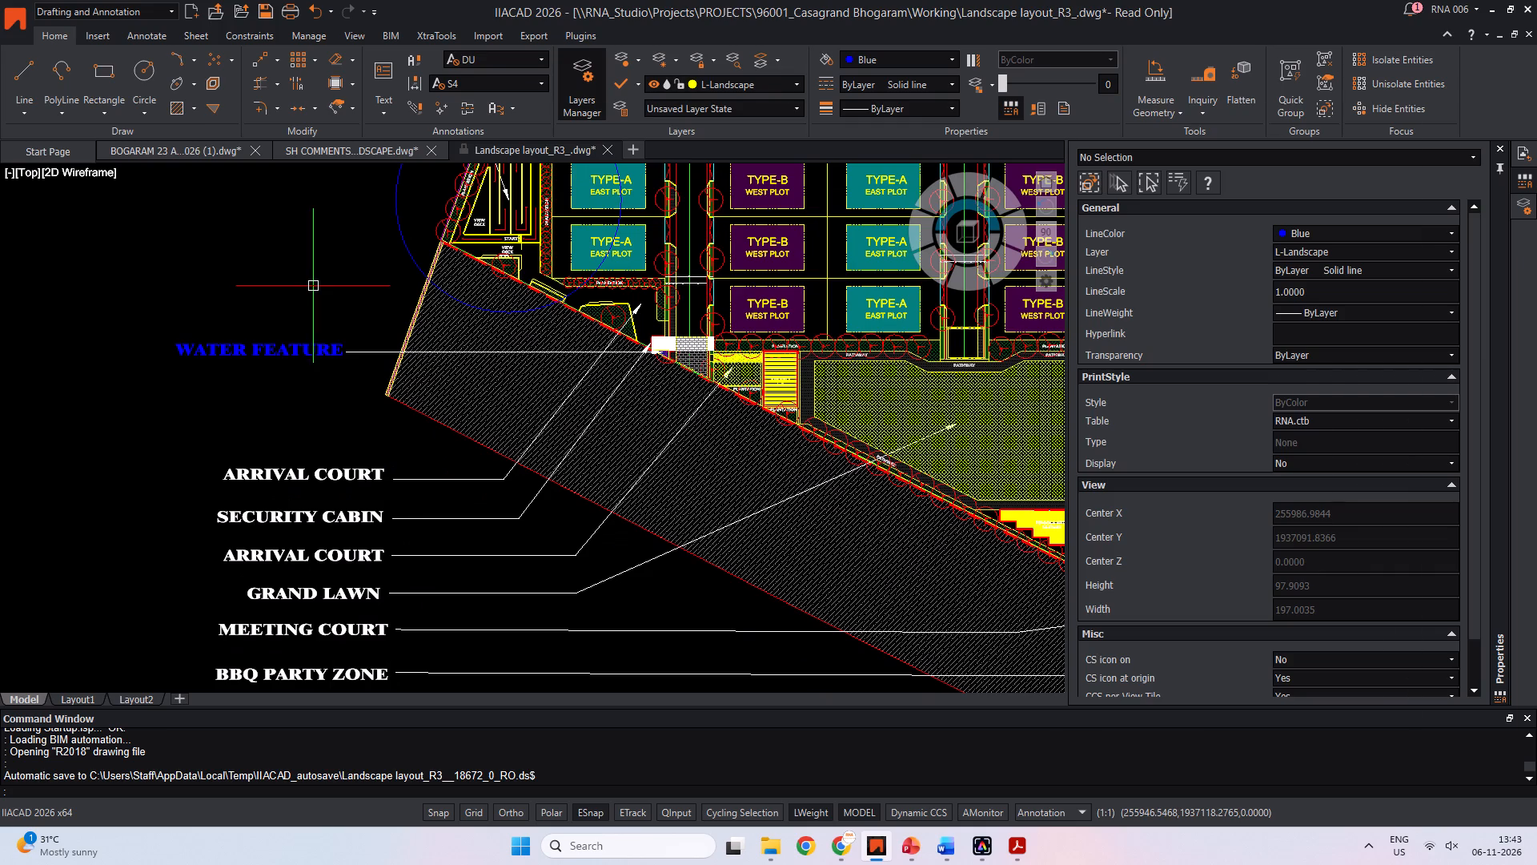
type("Grand lwan")
key("space")
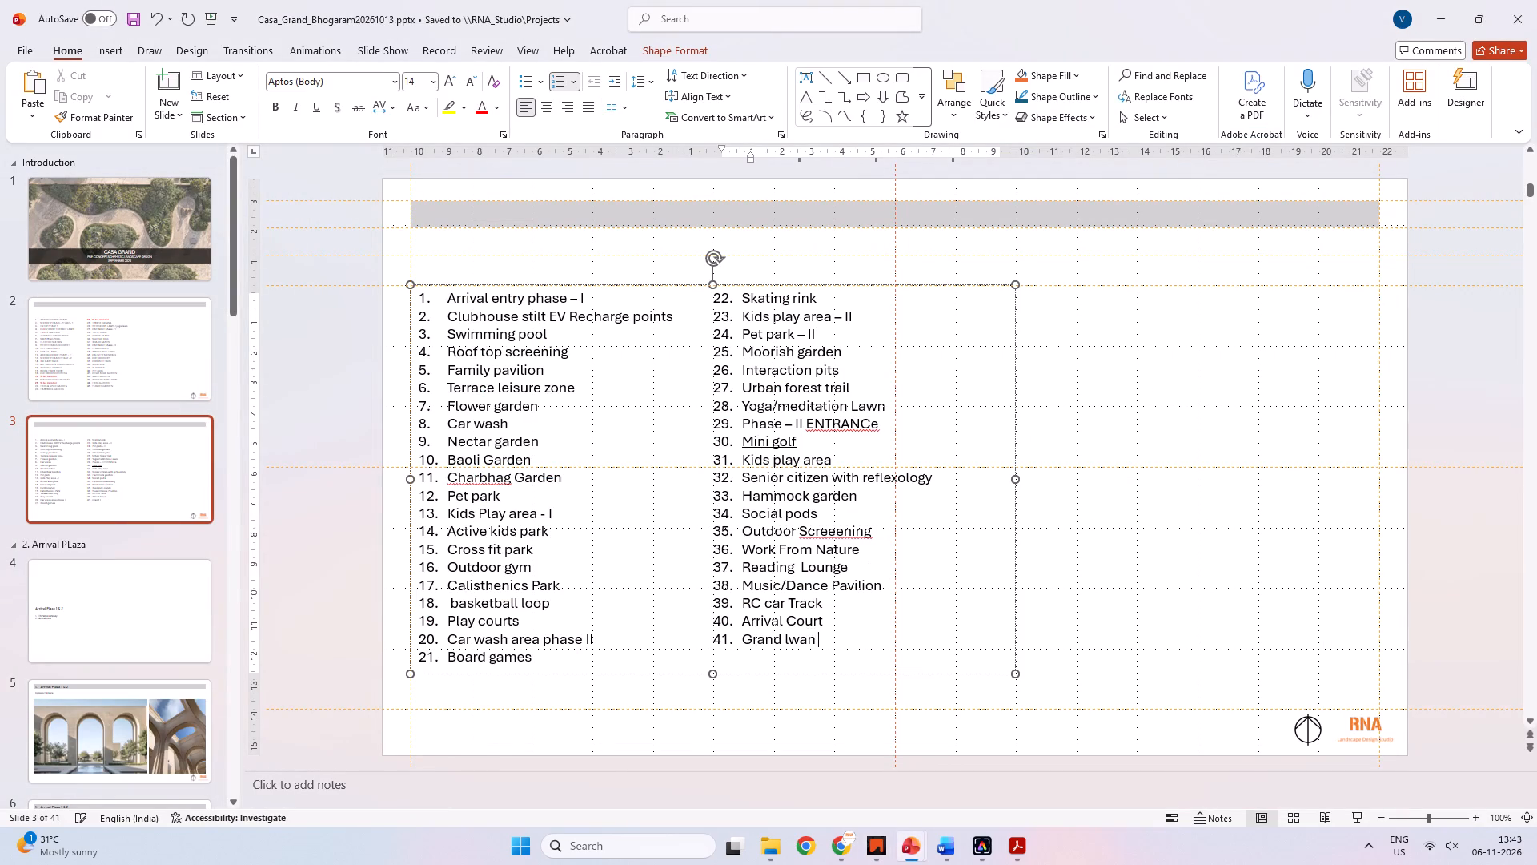
key("BackSpace")
key("BackSpace")
key("BackSpace")
key("BackSpace")
type("awn")
key("space")
key("Return")
Examine the landscape layout's labels and leader lines from the arrival court through the grand lawn to the e-bike/cycle stand.
key("alt+Tab")
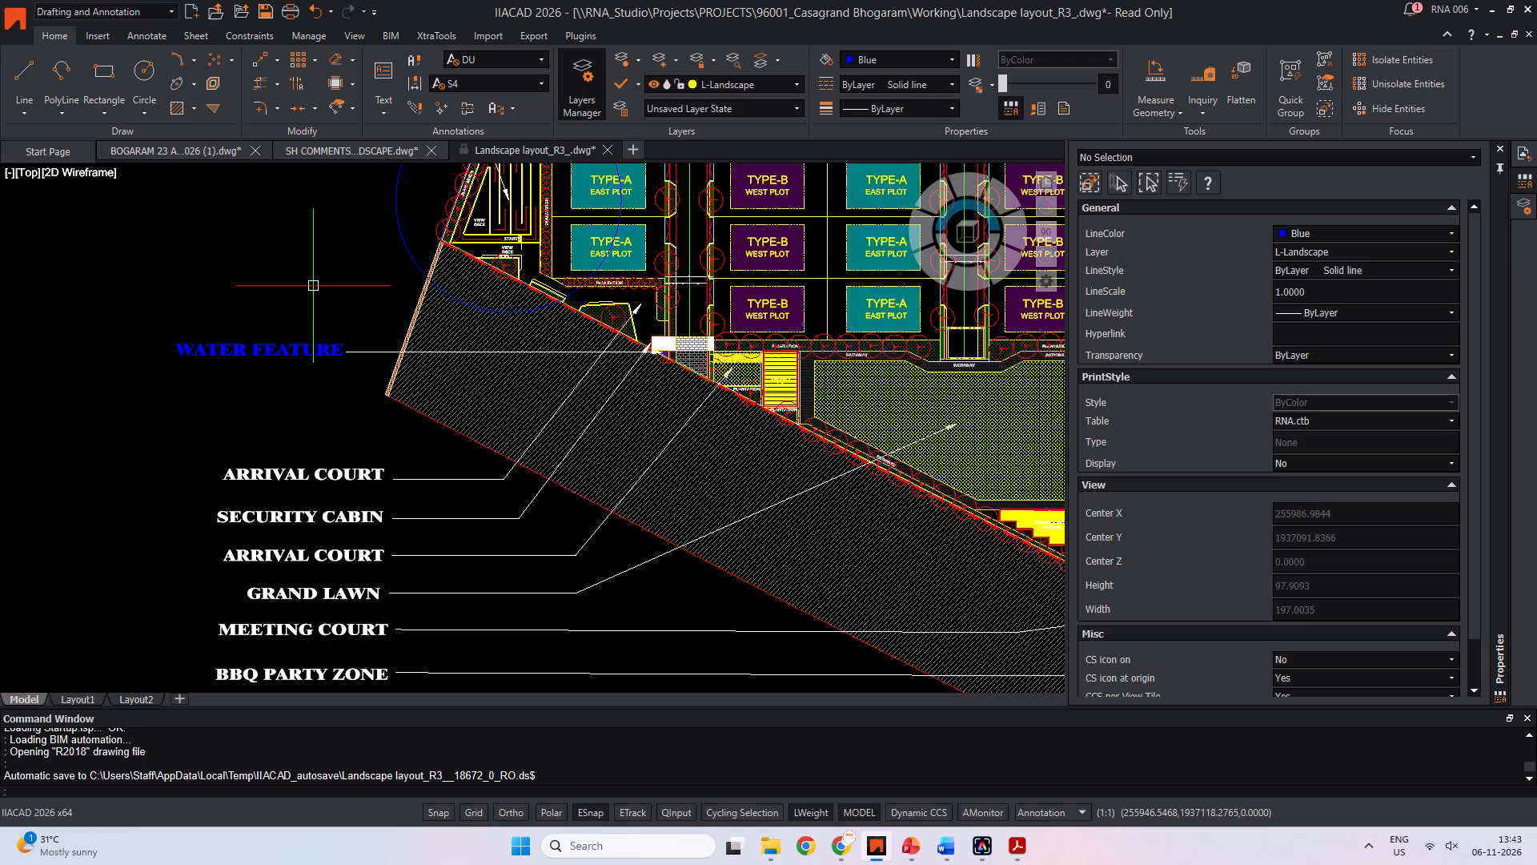
middle_click_drag(447, 468, 359, 311)
middle_click_drag(359, 356, 370, 392)
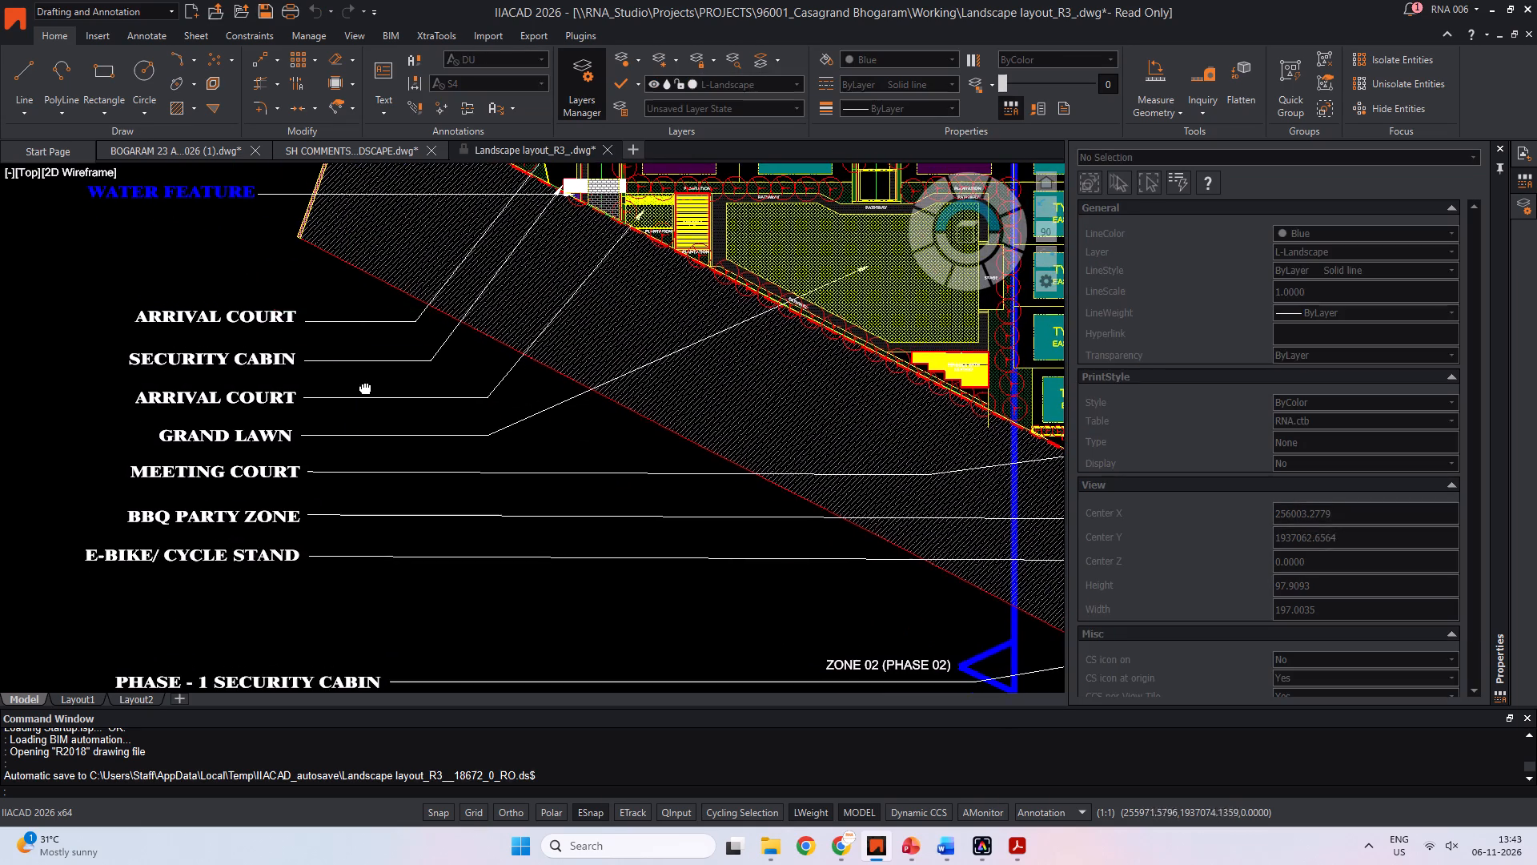
middle_click_drag(370, 392, 385, 406)
middle_click_drag(375, 408, 276, 438)
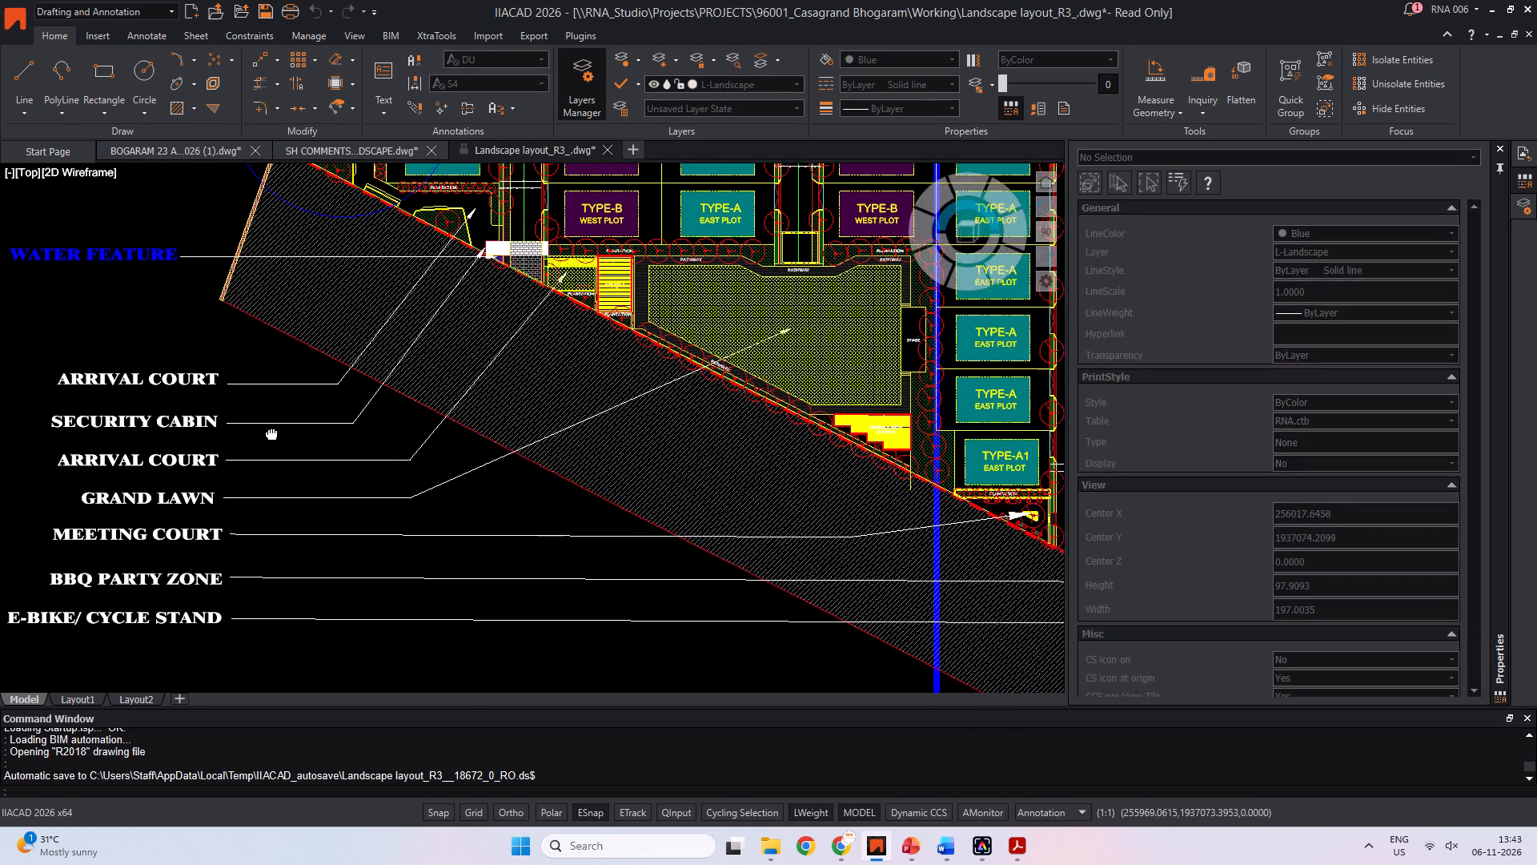
middle_click_drag(276, 438, 332, 466)
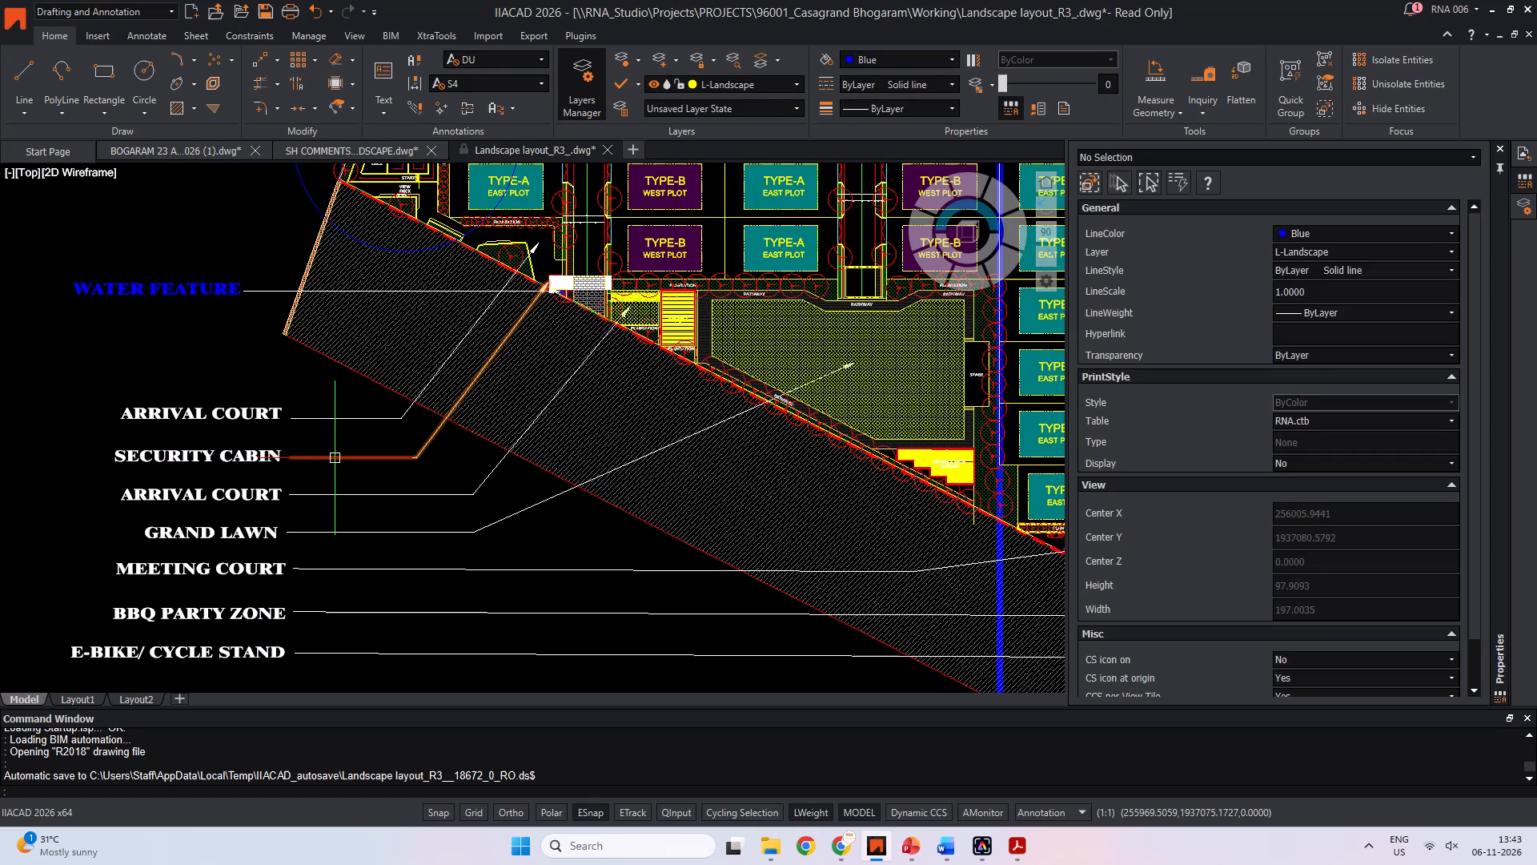
middle_click_drag(335, 457, 319, 466)
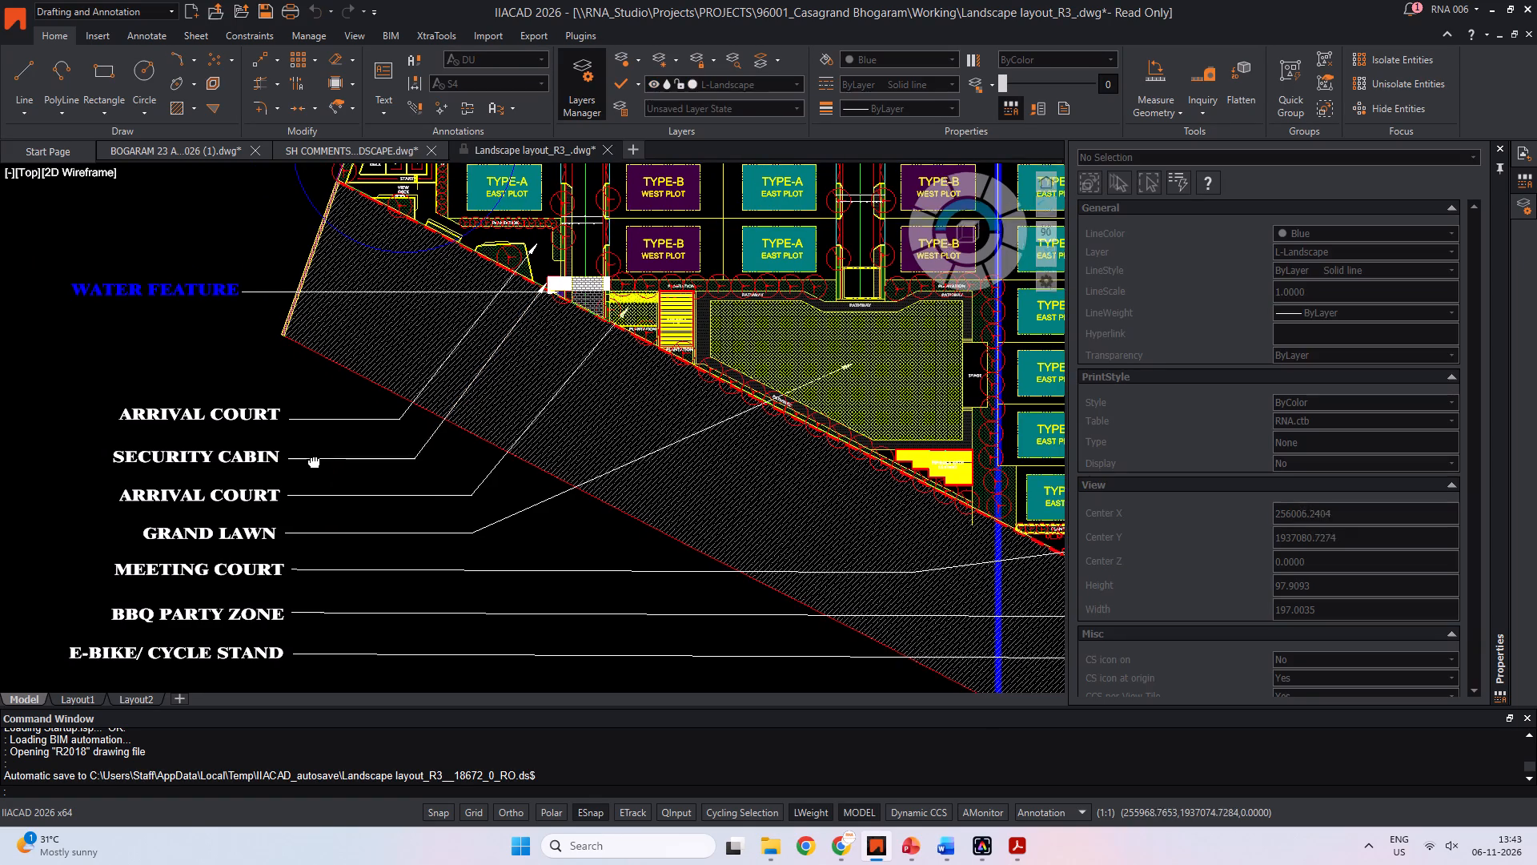
middle_click_drag(319, 466, 294, 462)
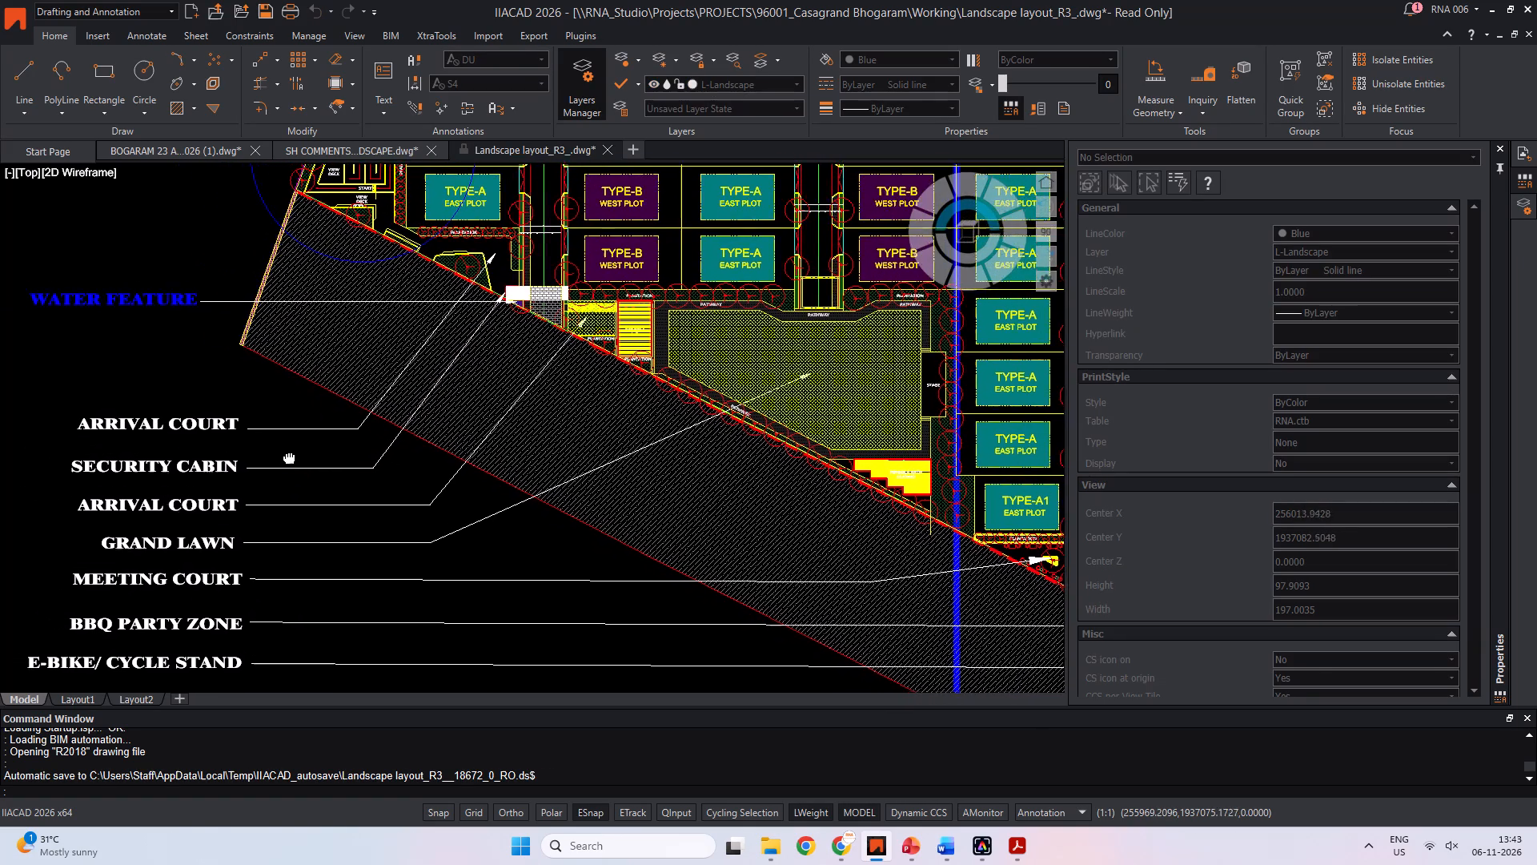
middle_click_drag(294, 462, 264, 356)
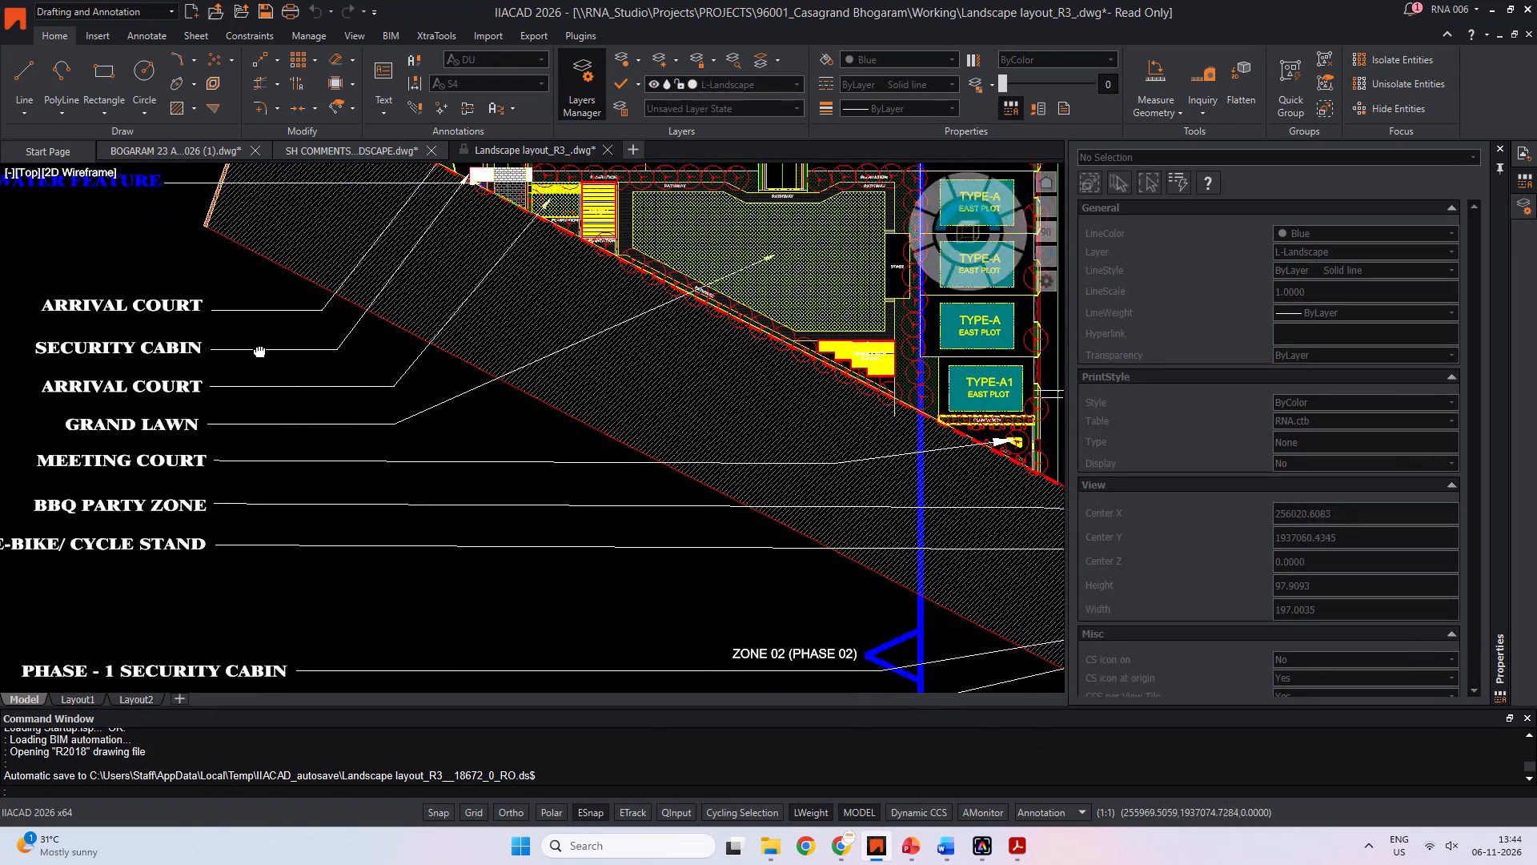
middle_click_drag(264, 356, 320, 404)
Switch to the SH COMMENTS - LANDSCAPE drawing and examine the review comments around the arrival court labels.
key("alt+Tab")
left_click(342, 222, "alt")
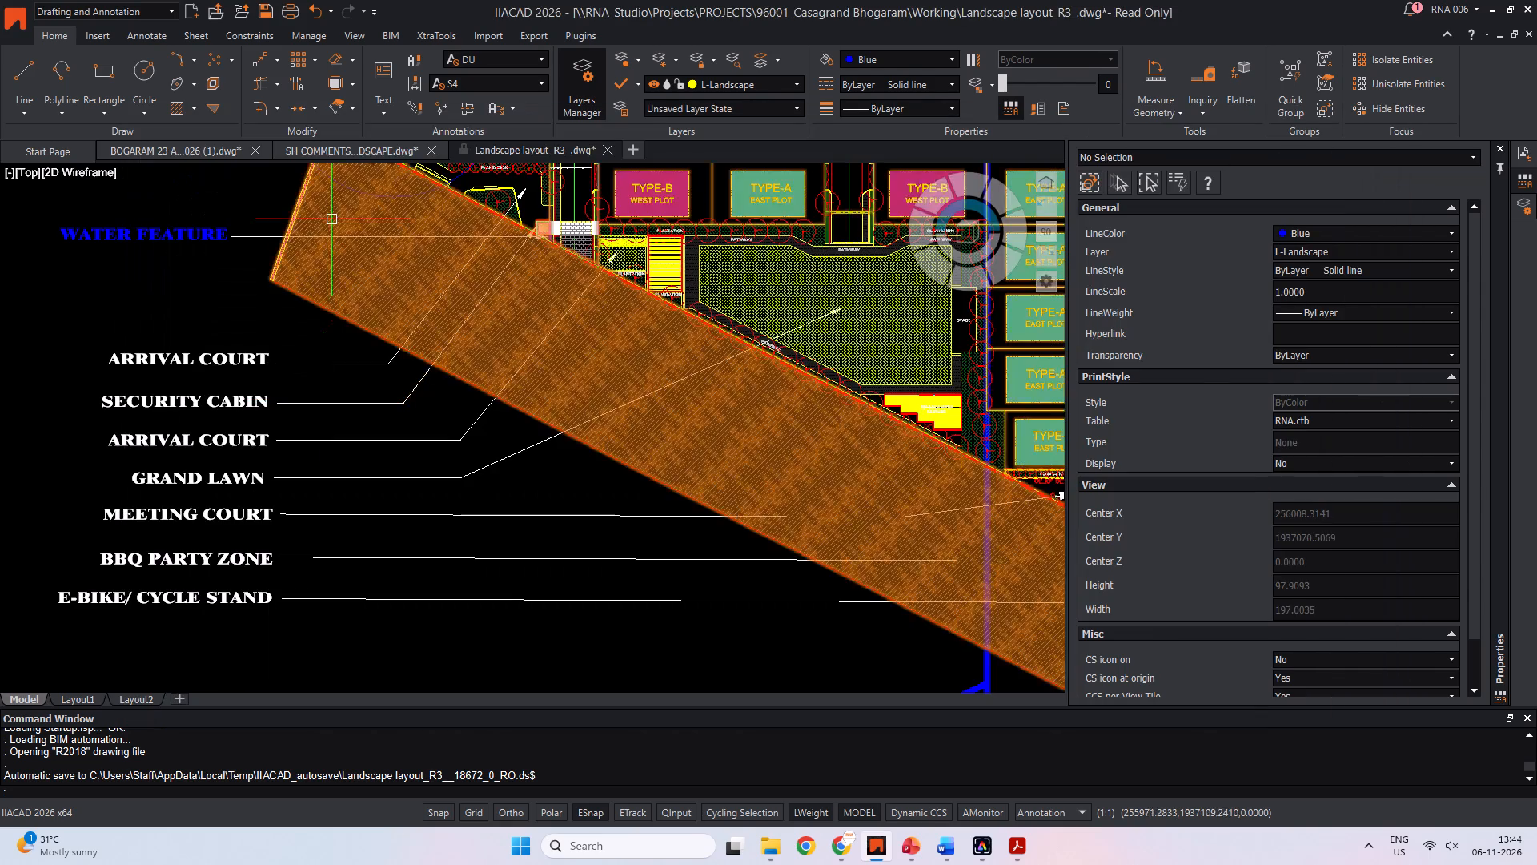
left_click(540, 145)
left_click(364, 145)
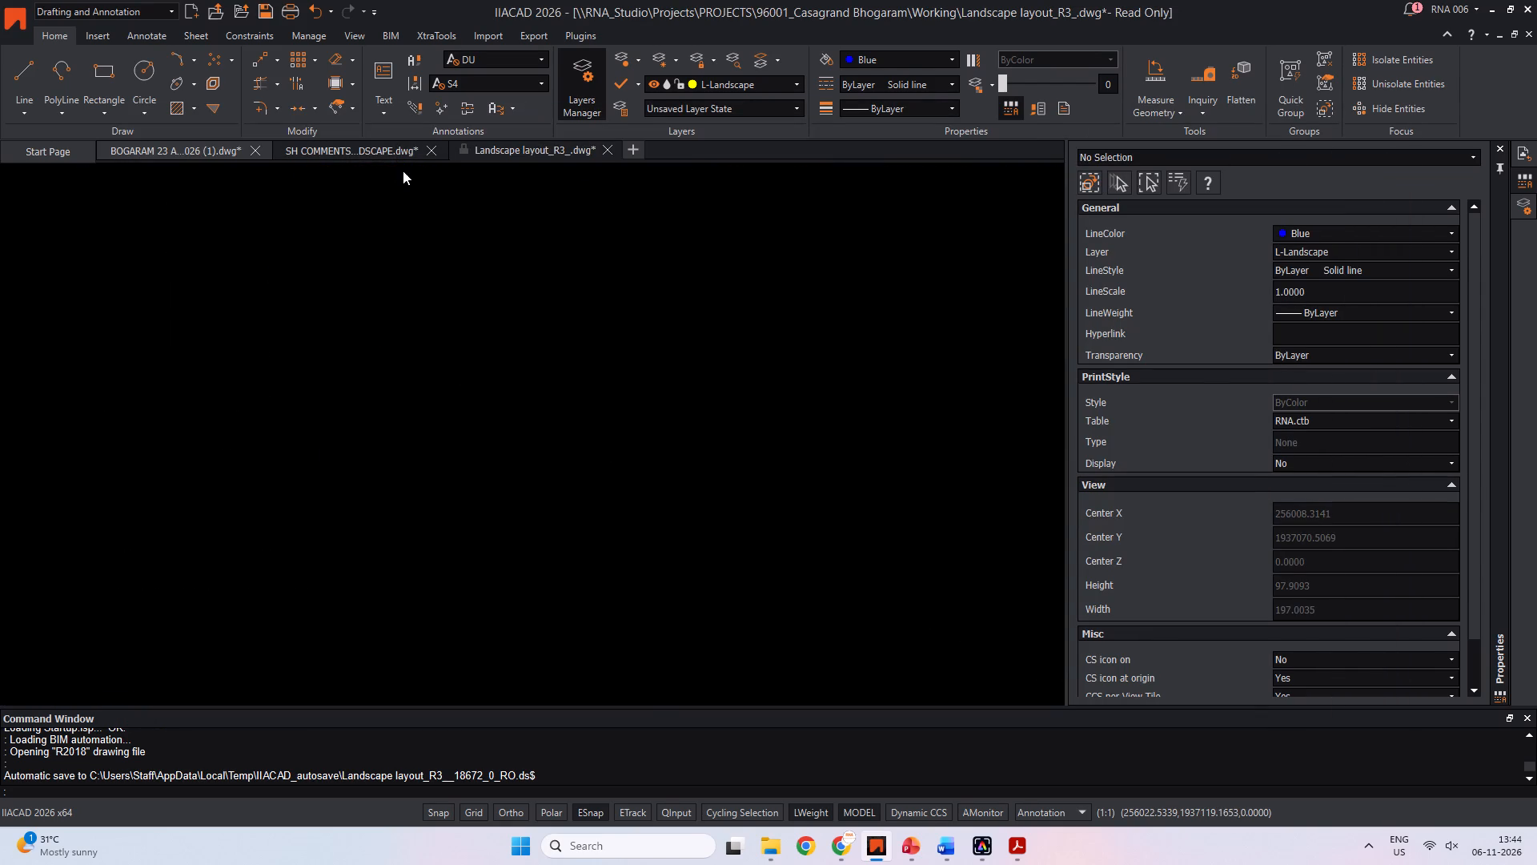
scroll(487, 308, "down", 2)
middle_click_drag(493, 317, 628, 326)
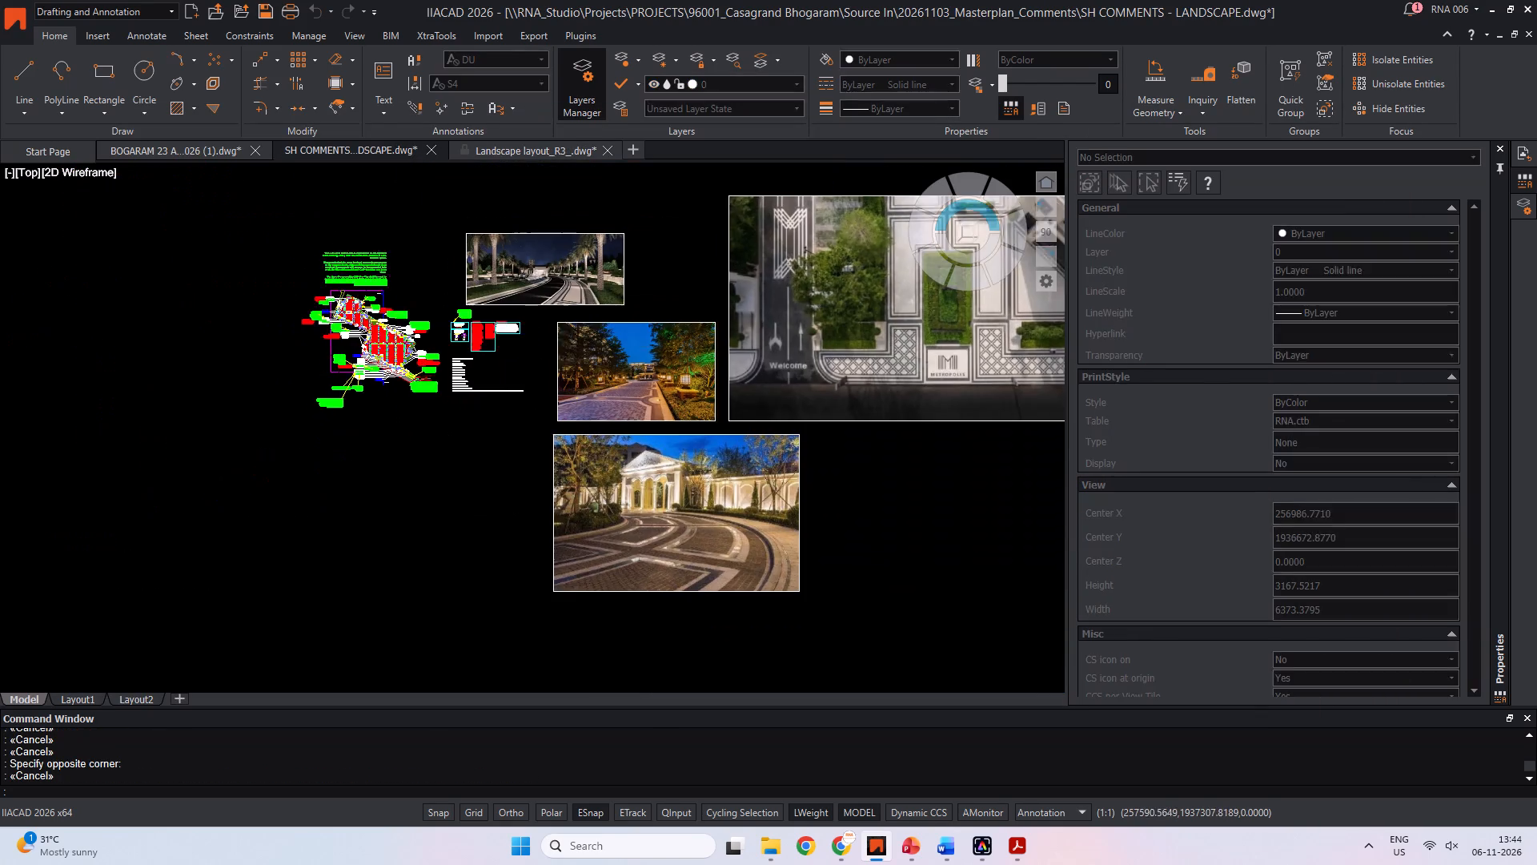
scroll(354, 400, "up", 5)
scroll(361, 332, "up", 1)
middle_click_drag(347, 265, 452, 433)
middle_click_drag(454, 428, 554, 571)
middle_click_drag(387, 443, 408, 494)
middle_click_drag(423, 468, 420, 498)
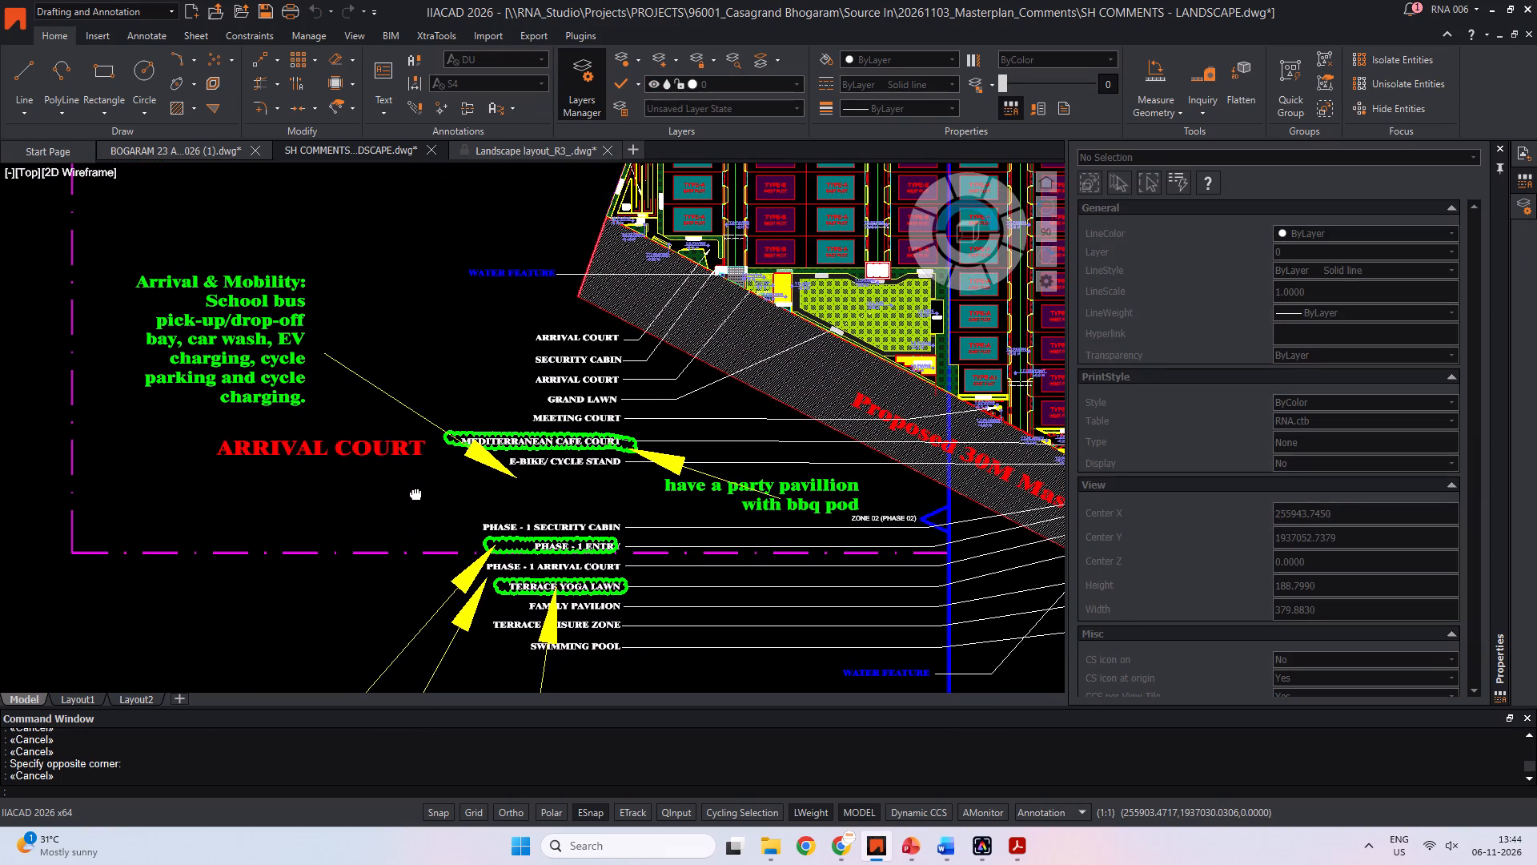
middle_click_drag(420, 498, 383, 509)
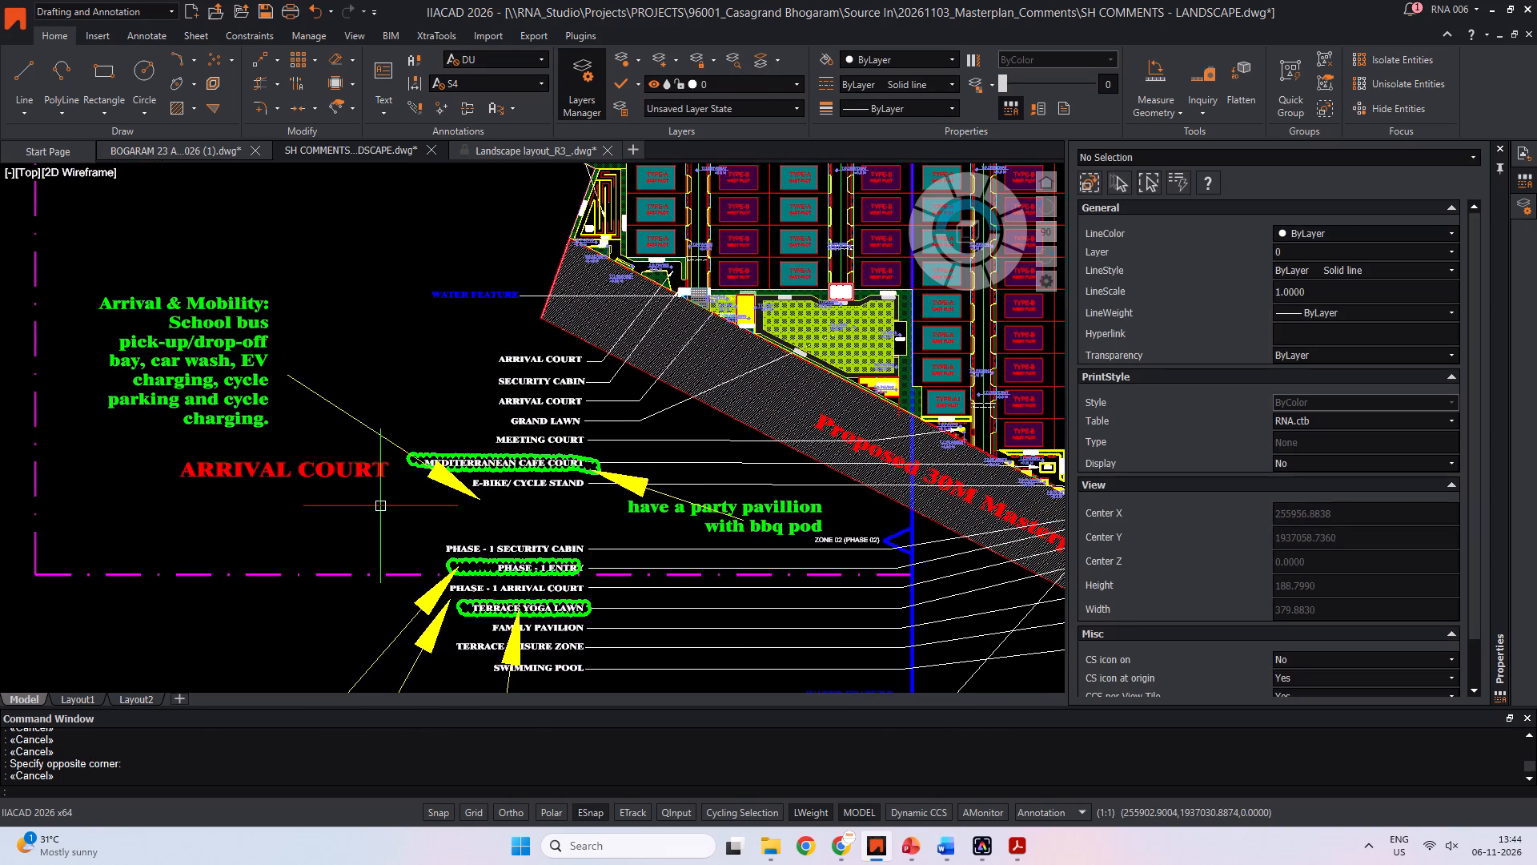
middle_click_drag(381, 505, 334, 530)
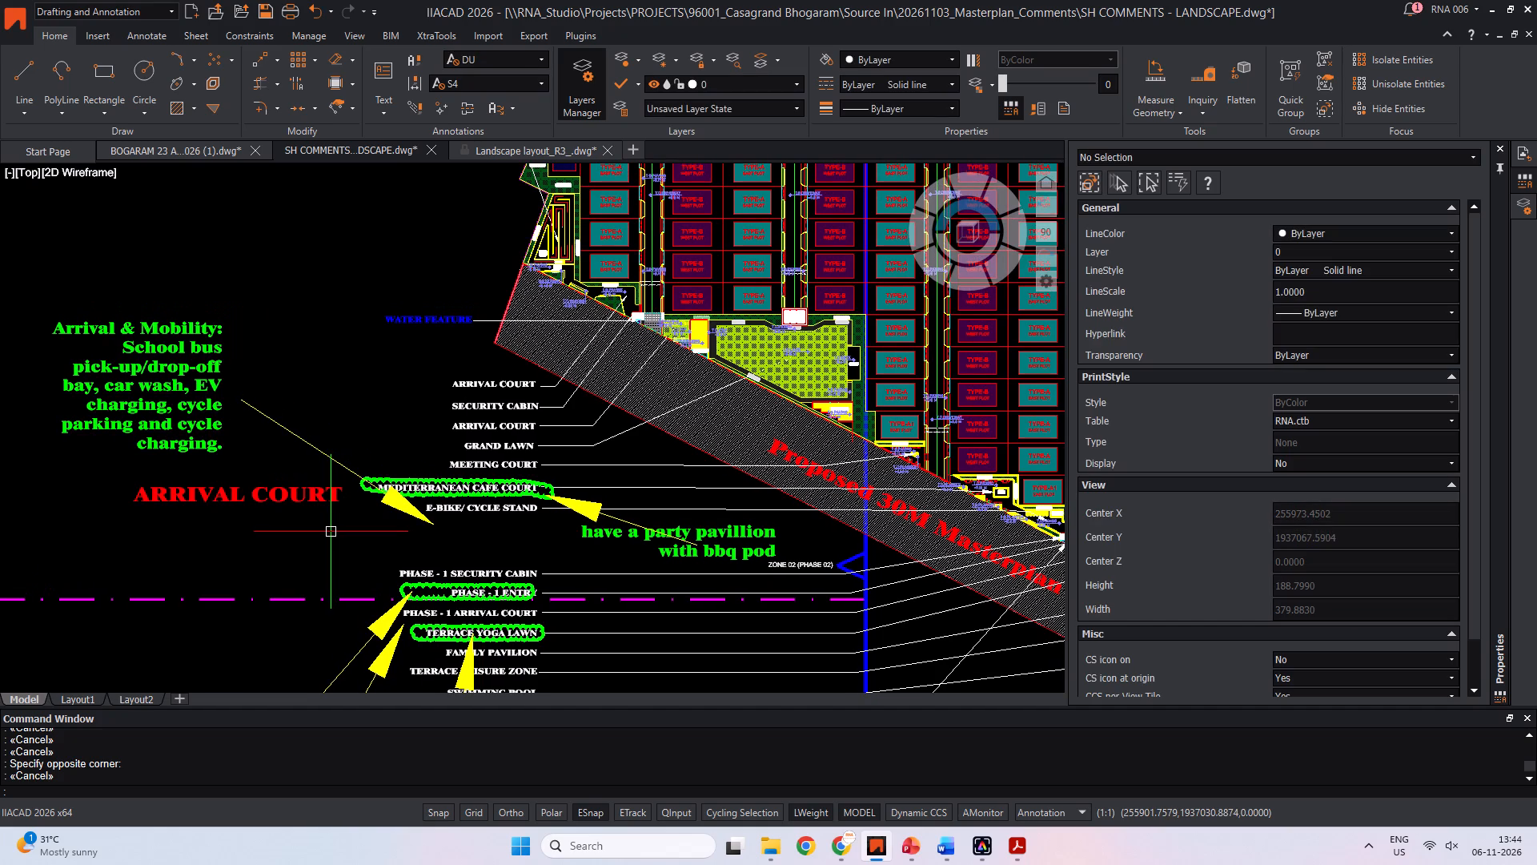
scroll(332, 526, "down", 2)
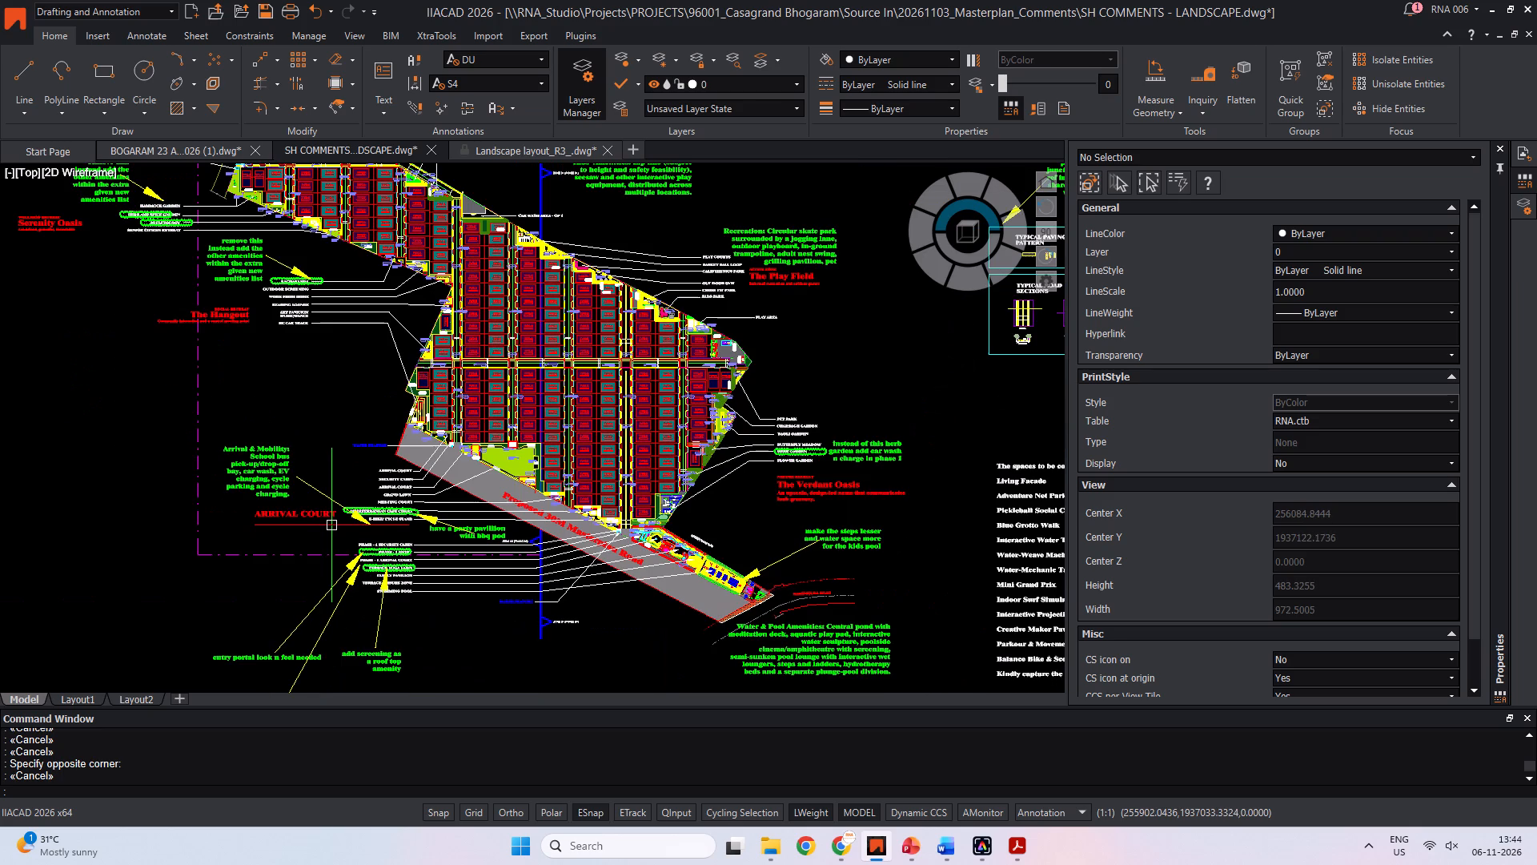
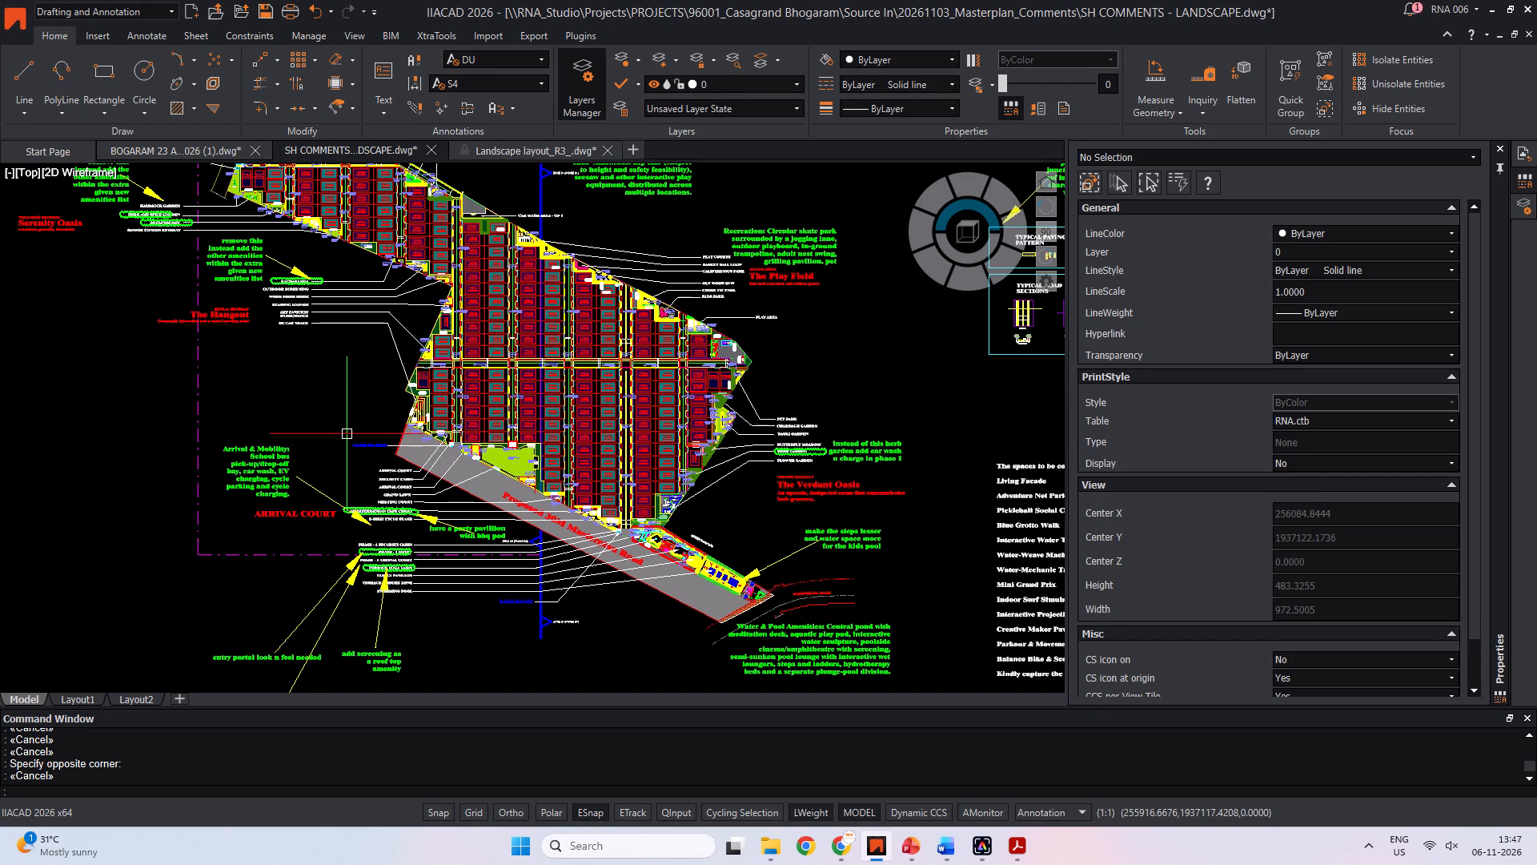
Return to the PowerPoint presentation, at the empty forty-second item of slide 3's zone list.
key("alt+Tab")
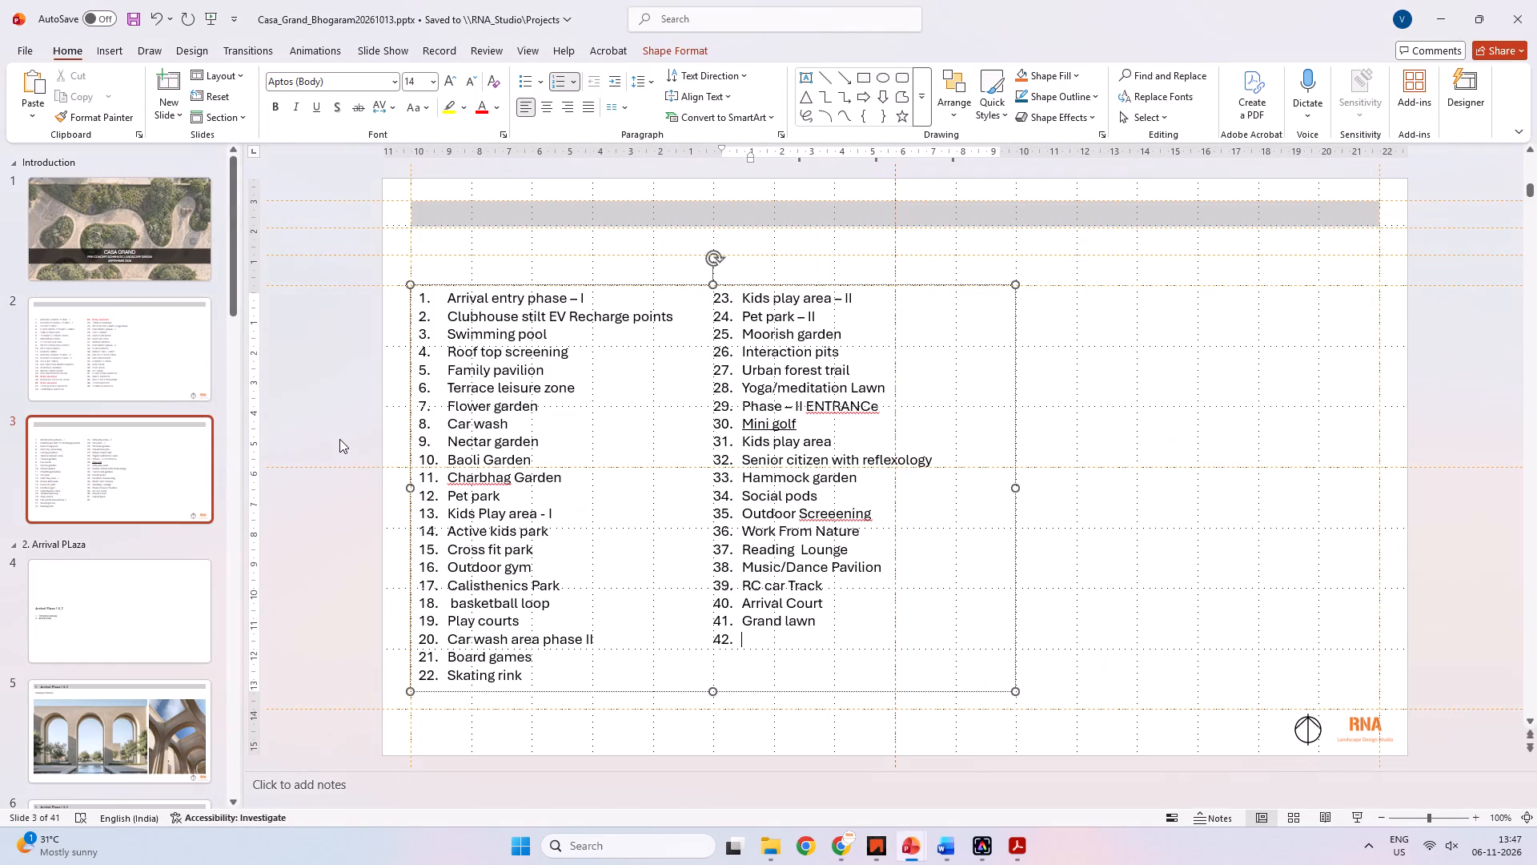
key("alt+Tab")
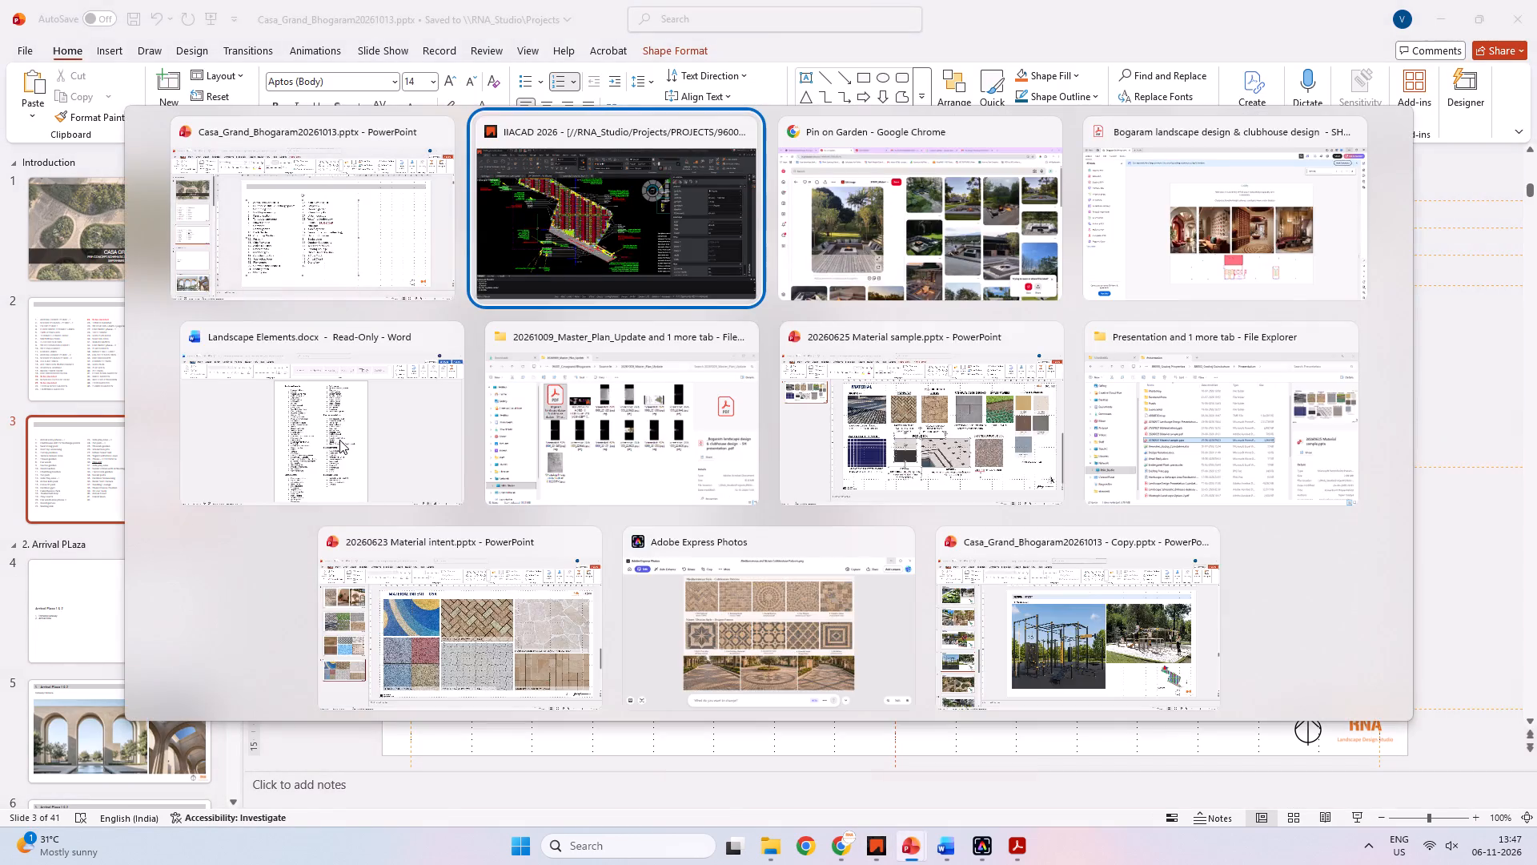
key("alt+Tab")
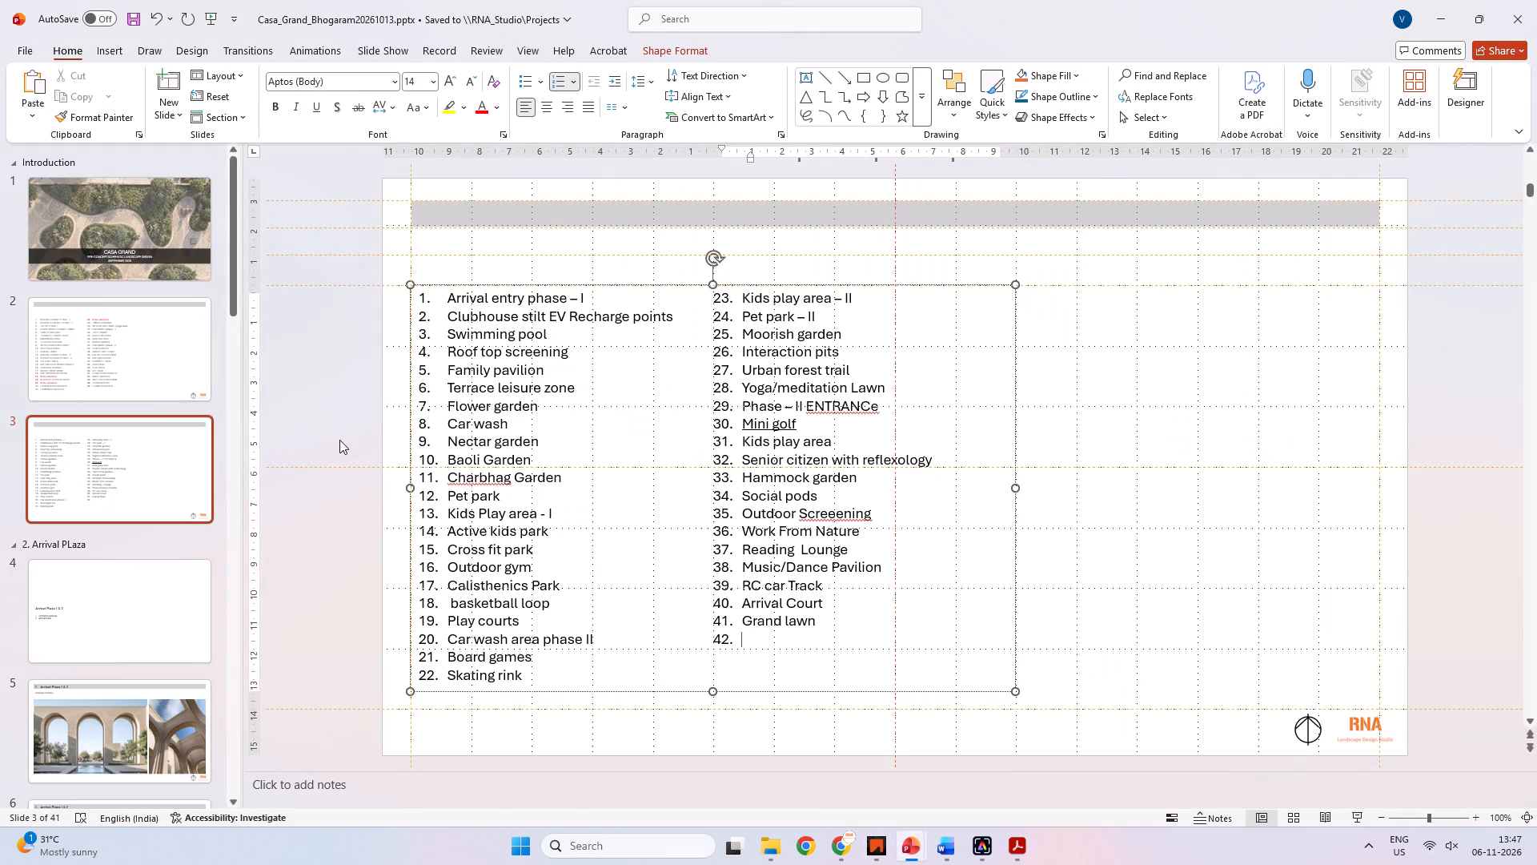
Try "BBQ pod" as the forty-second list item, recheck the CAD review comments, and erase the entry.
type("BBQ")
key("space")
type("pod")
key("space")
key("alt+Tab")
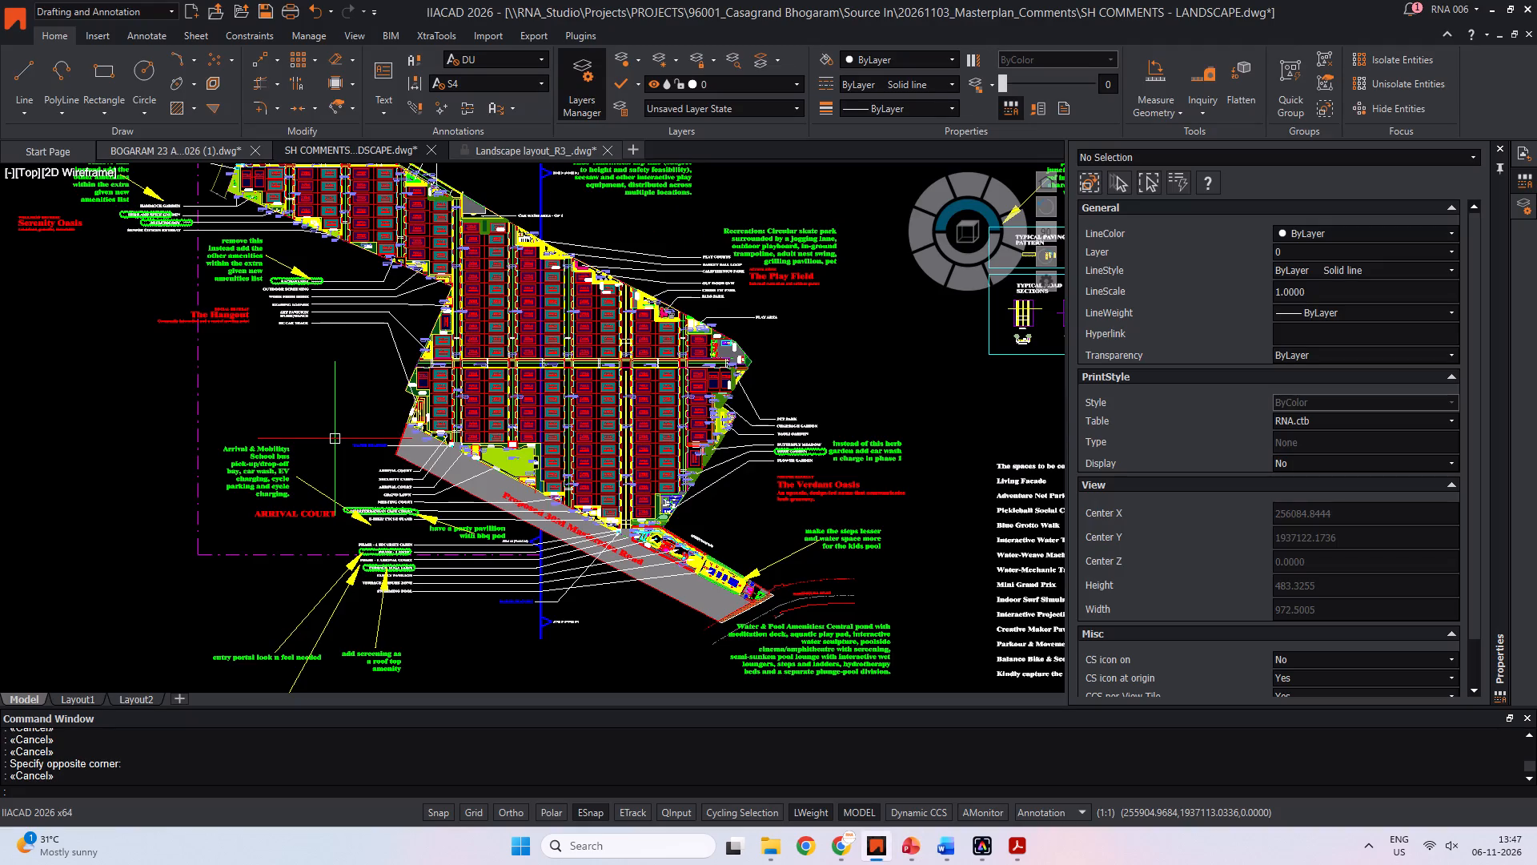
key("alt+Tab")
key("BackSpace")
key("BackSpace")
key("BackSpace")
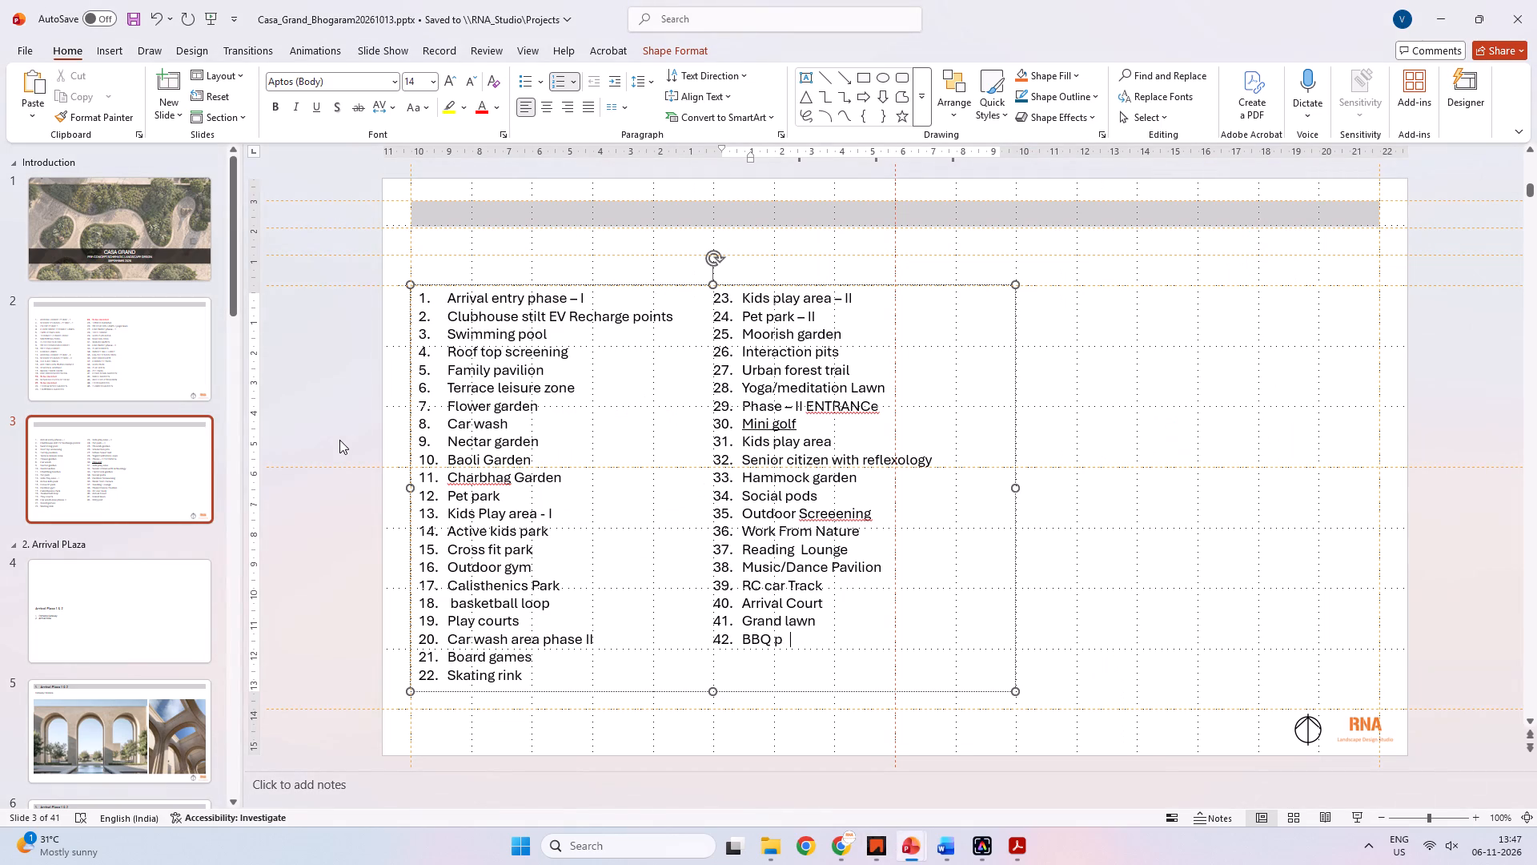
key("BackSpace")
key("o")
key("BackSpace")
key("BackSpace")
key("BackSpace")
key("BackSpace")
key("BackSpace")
Enter "Outdoor BBQ party place" as the forty-second list item and start a forty-third item.
type("outdoor")
key("space")
type("BBQ")
key("space")
type("party place")
key("space")
key("Return")
Switch to the SH COMMENTS - LANDSCAPE drawing and examine the labels and comments from the meeting court to the Phase 1 entry.
key("alt+Tab")
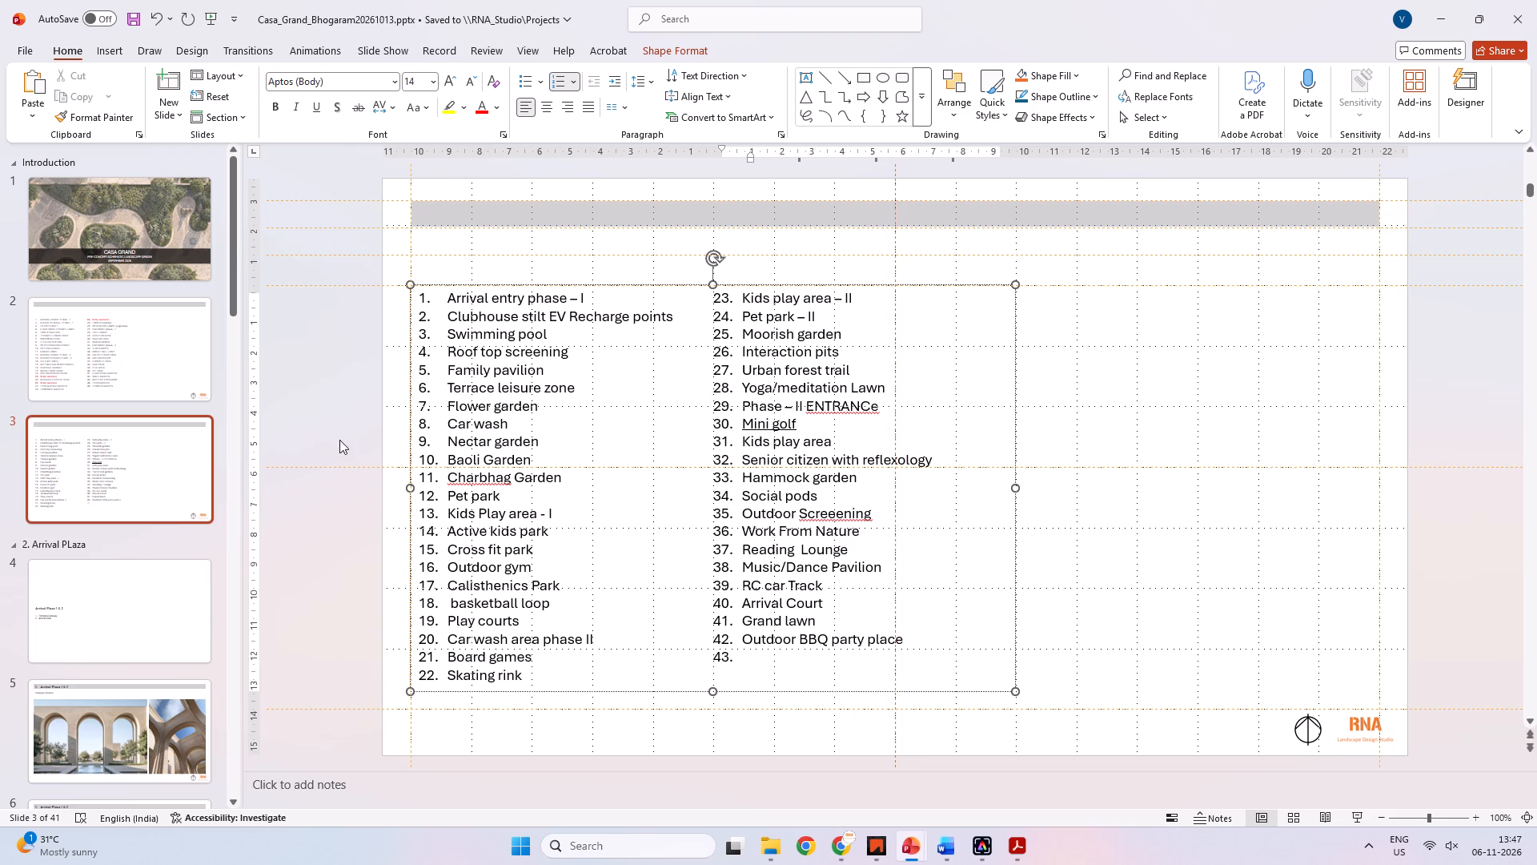
scroll(564, 554, "up", 3)
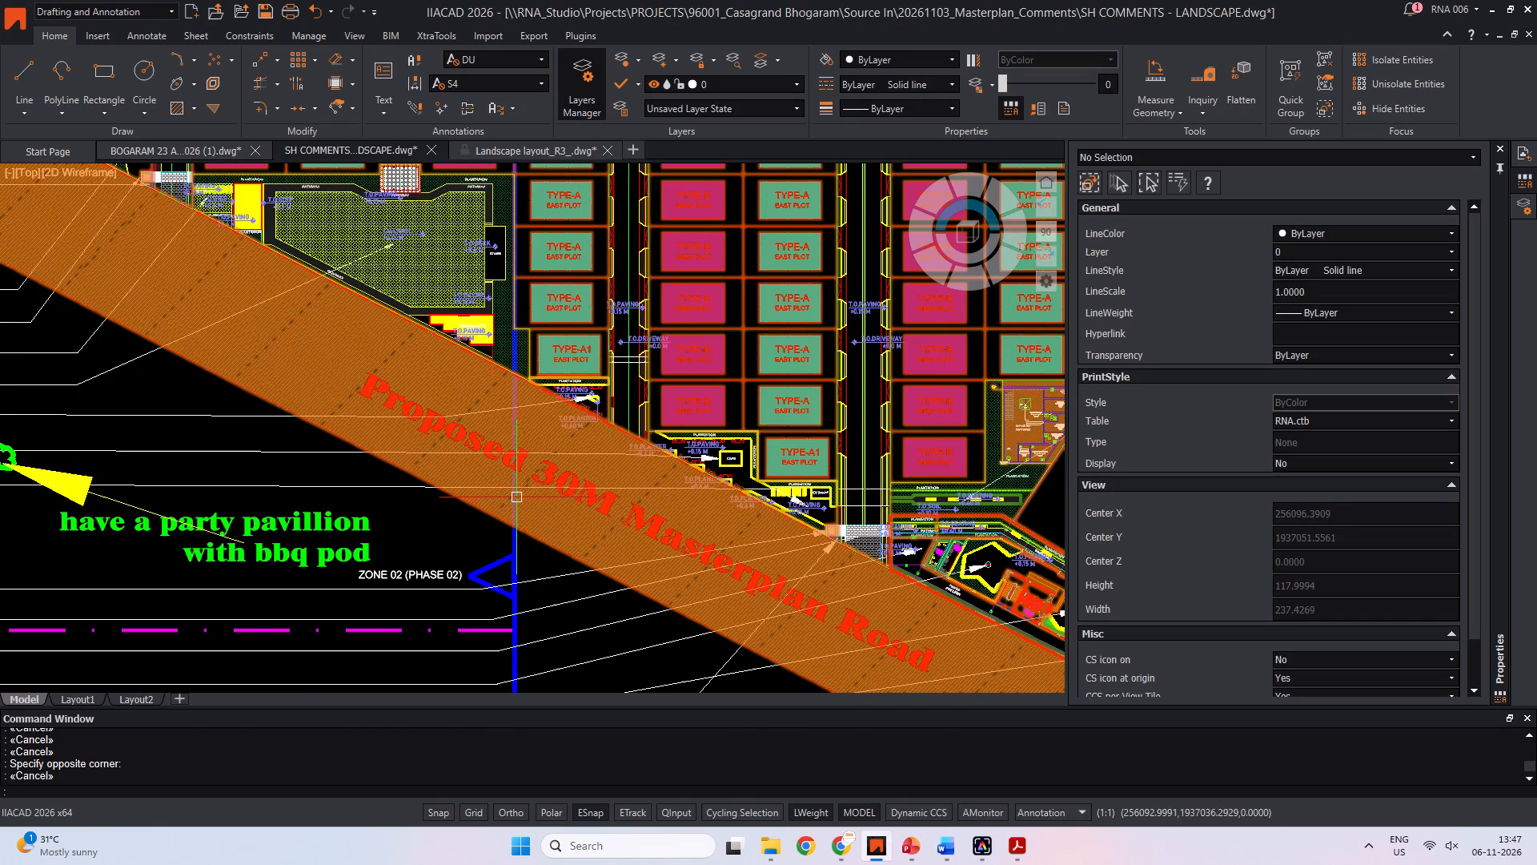
middle_click_drag(521, 470, 528, 341)
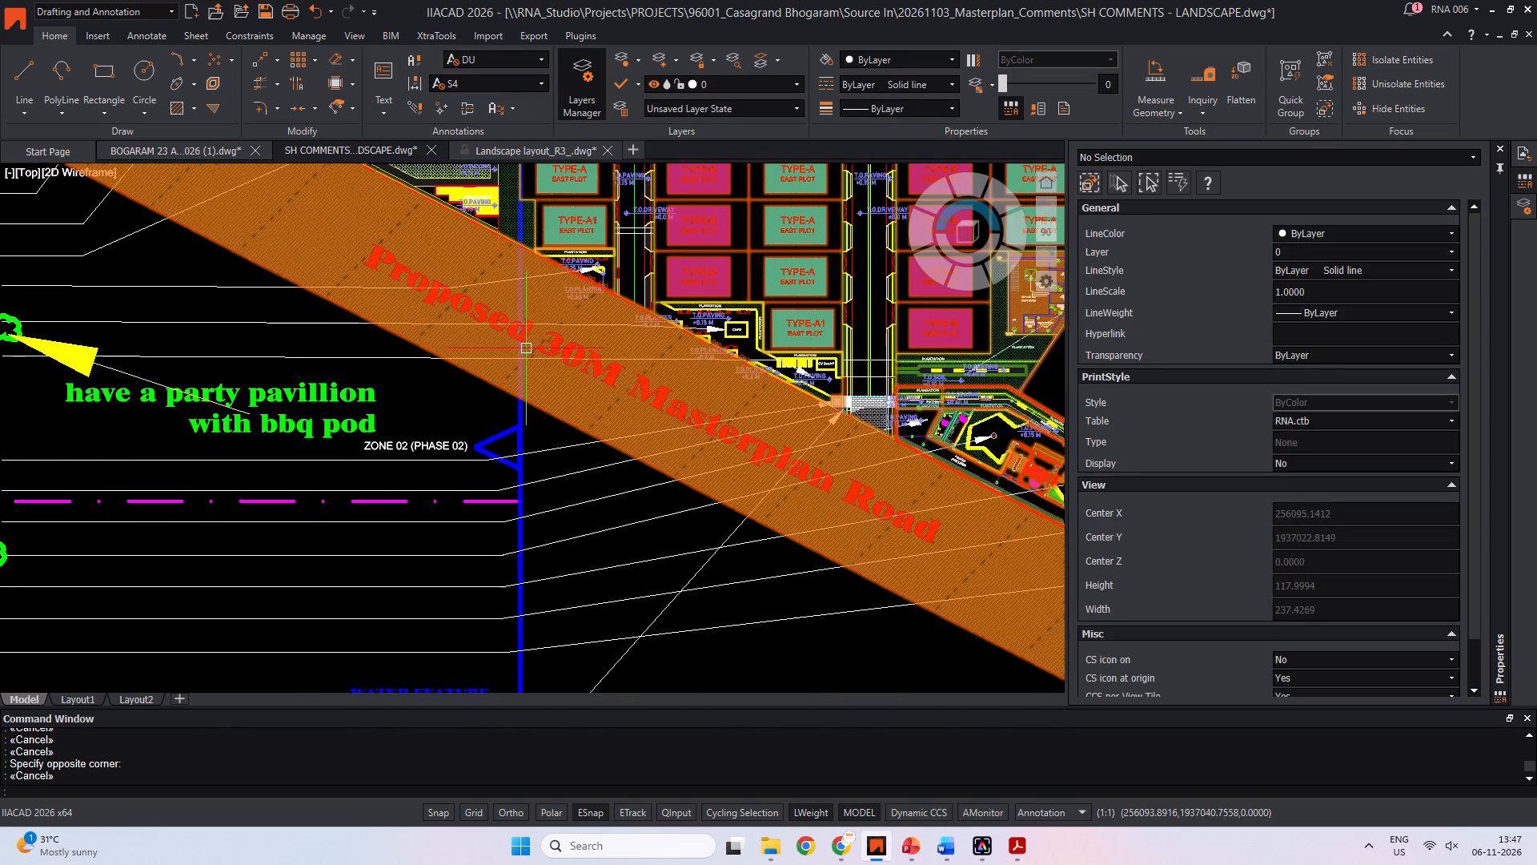
middle_click_drag(445, 462, 722, 404)
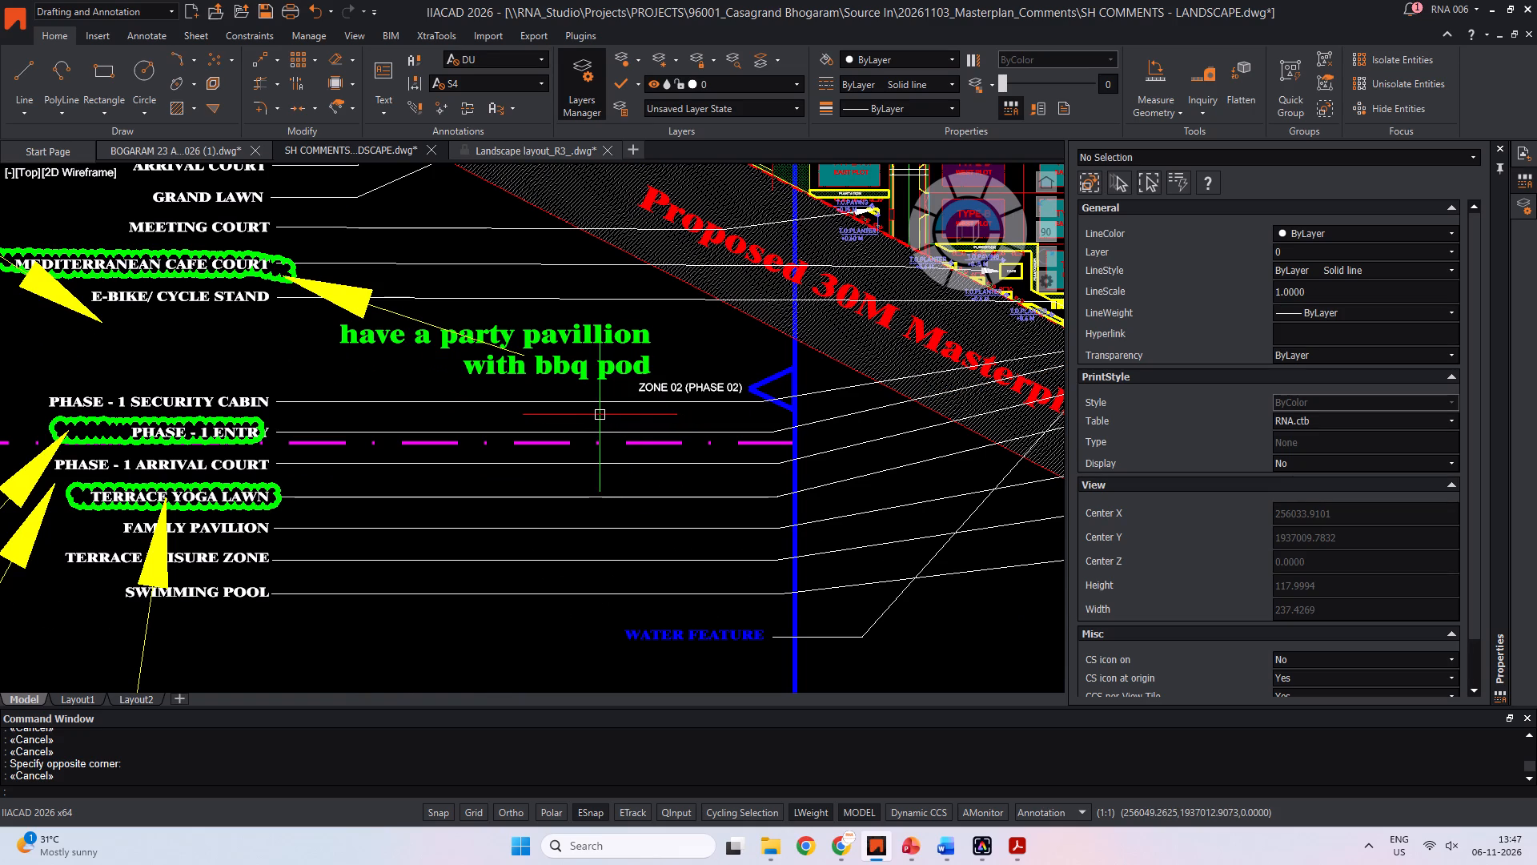
middle_click_drag(528, 417, 532, 446)
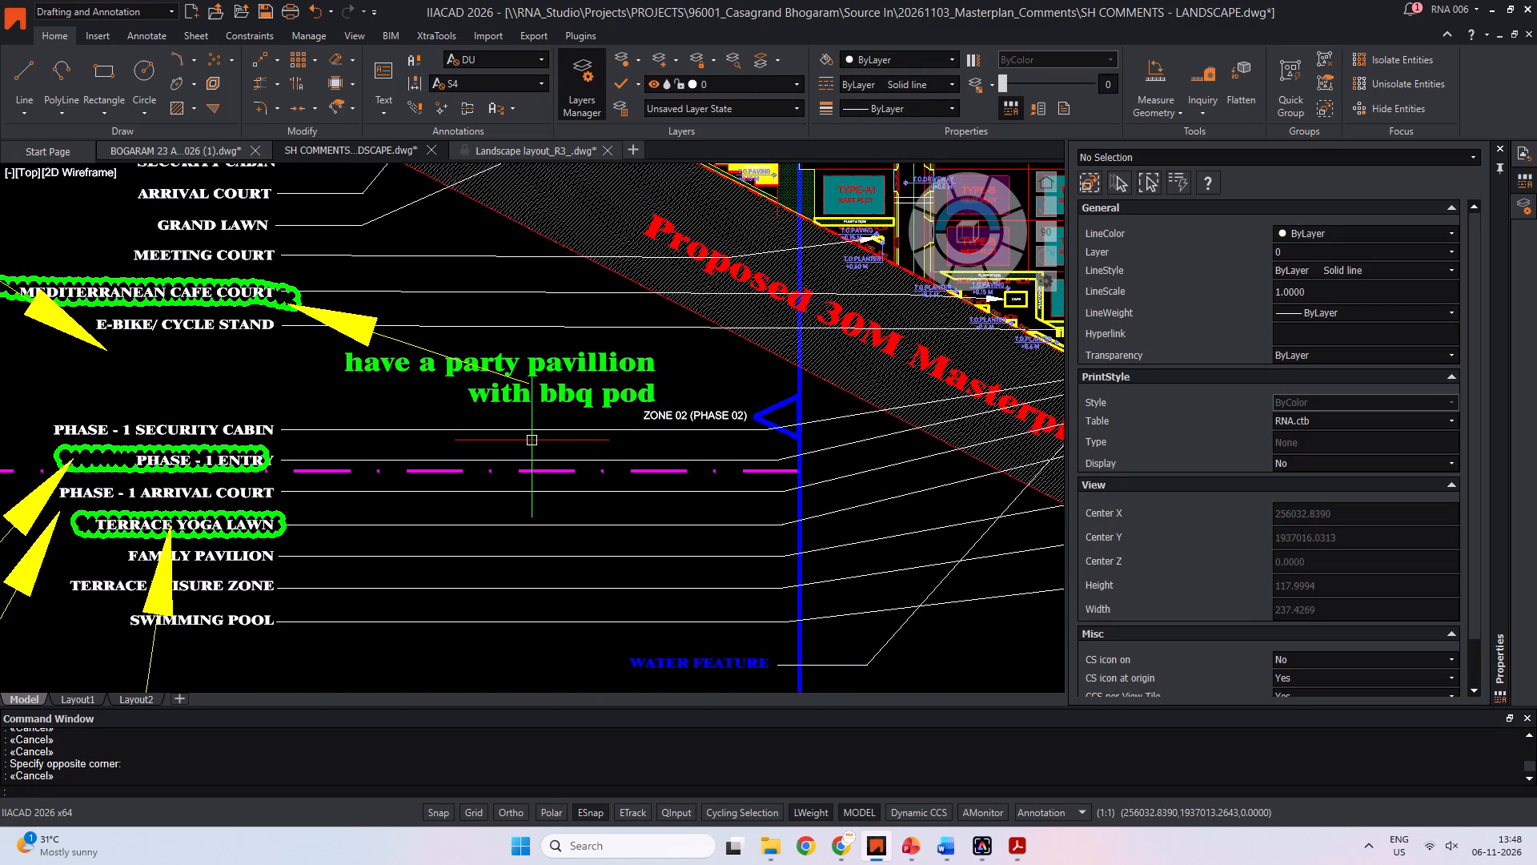
middle_click_drag(425, 384, 440, 421)
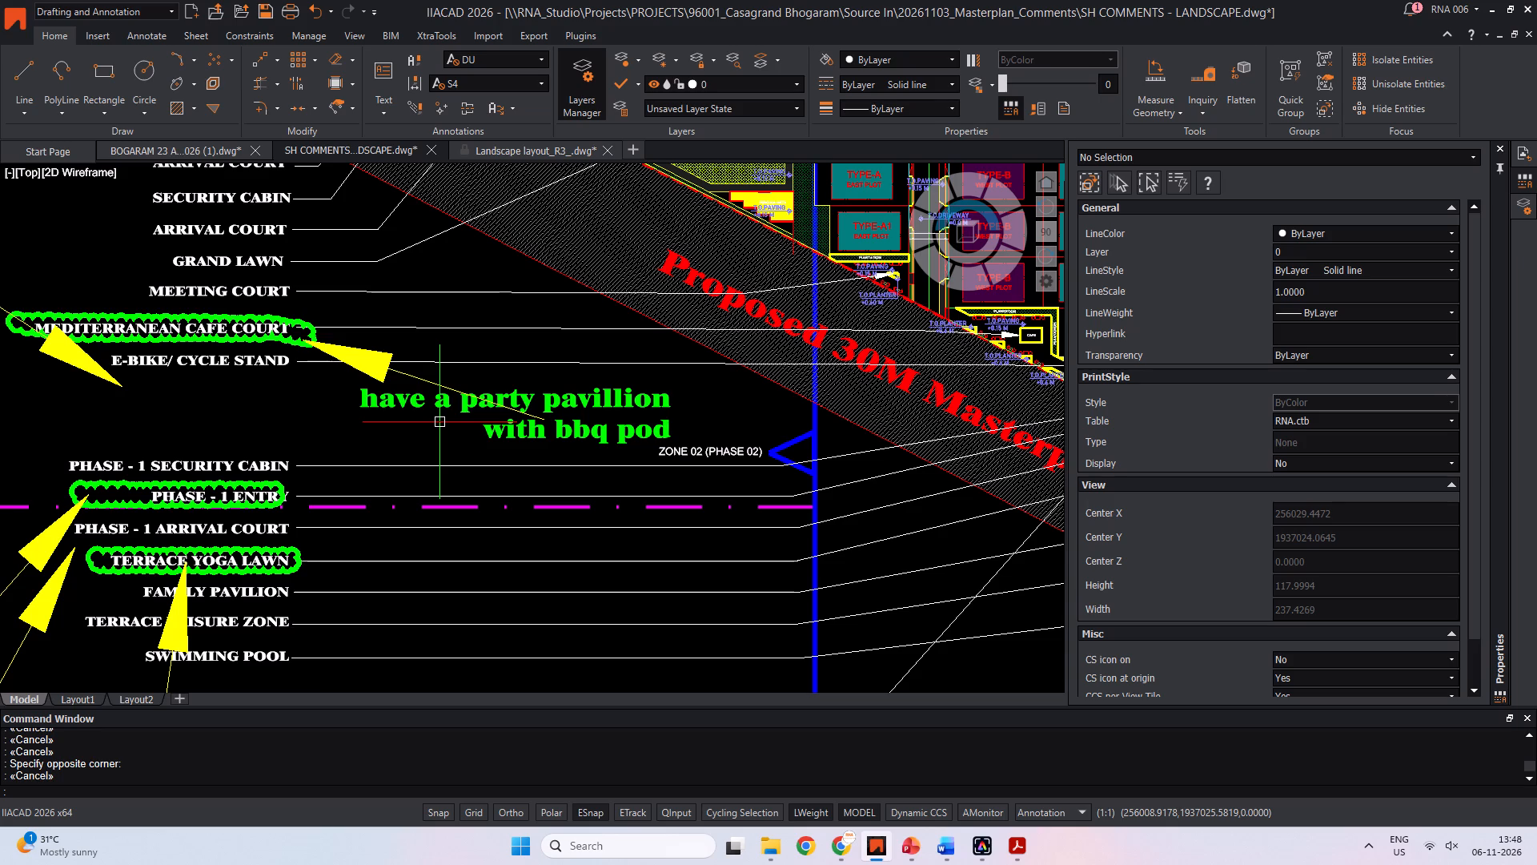
Save the SH COMMENTS - LANDSCAPE drawing.
key("ctrl+s")
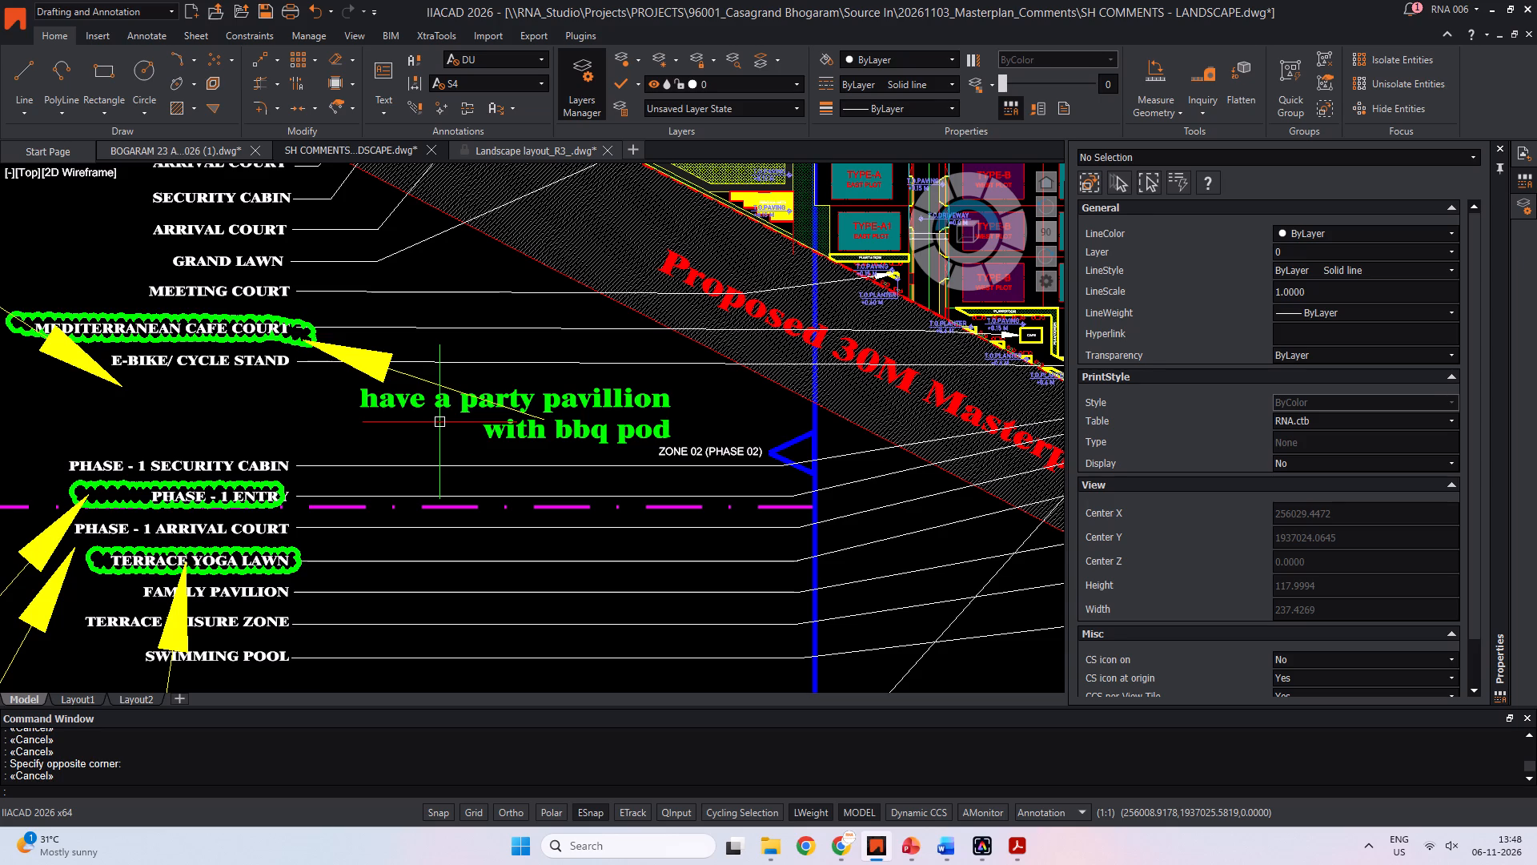
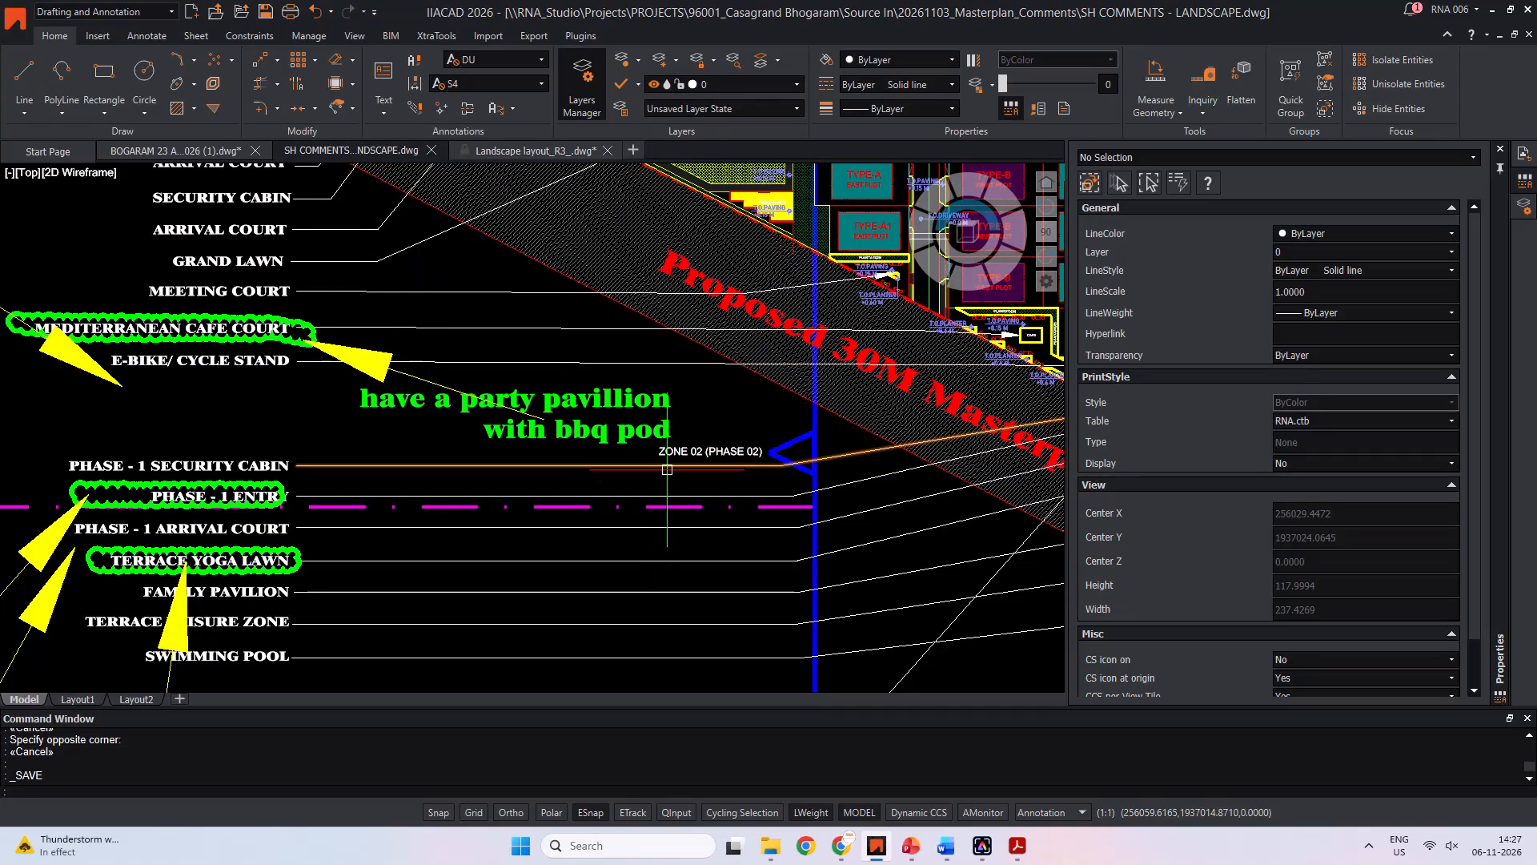
Examine the zone labels and review comments from the Mediterranean cafe court down to the Phase 1 entry, terrace yoga lawn and swimming pool.
scroll(495, 435, "down", 3)
middle_click_drag(496, 446, 628, 484)
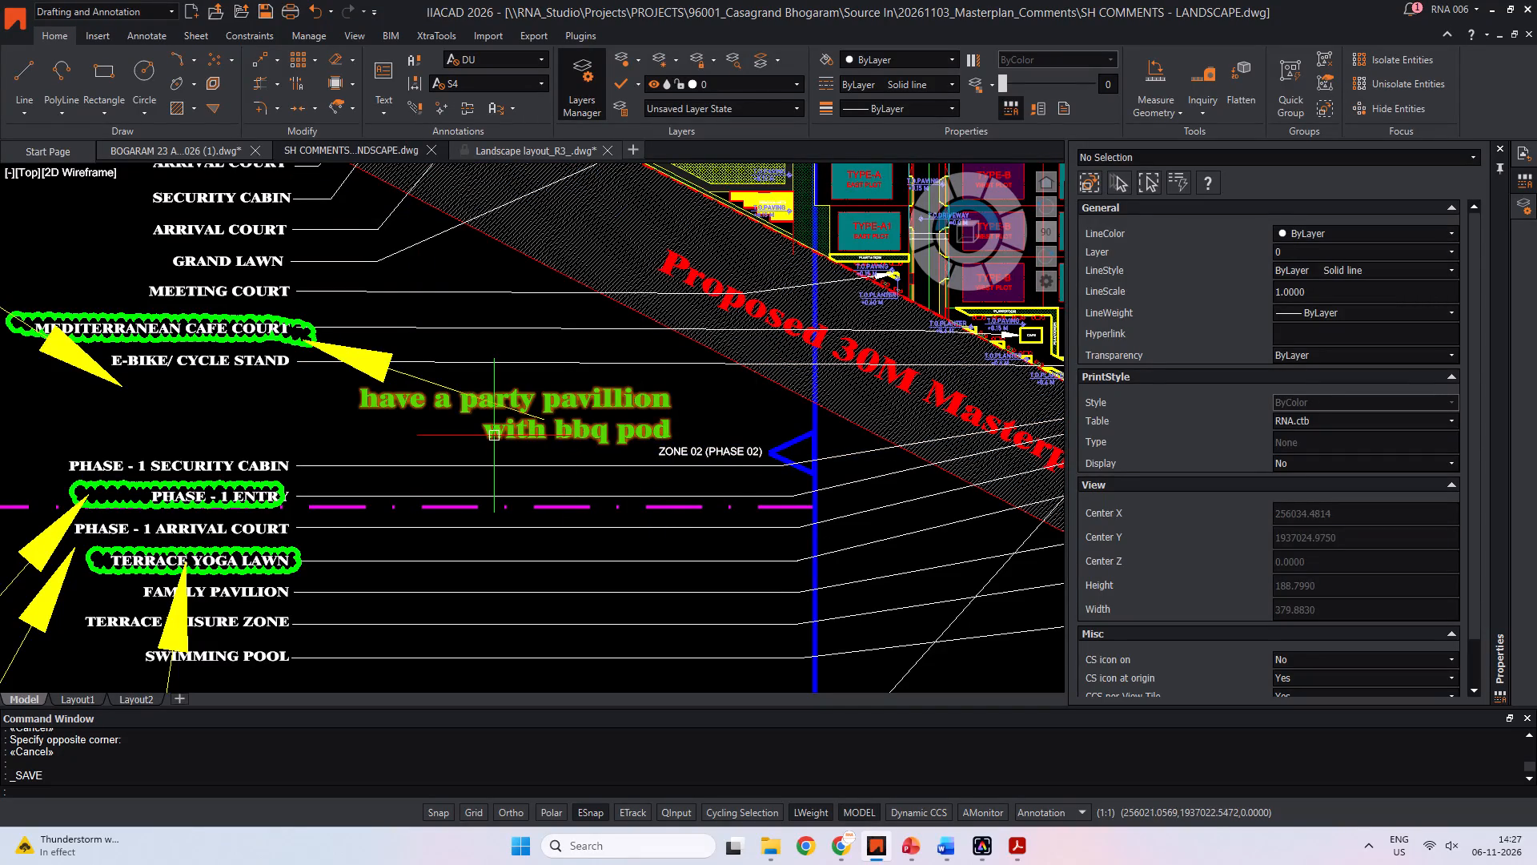
middle_click_drag(628, 484, 628, 483)
scroll(495, 481, "up", 3)
middle_click_drag(315, 423, 350, 434)
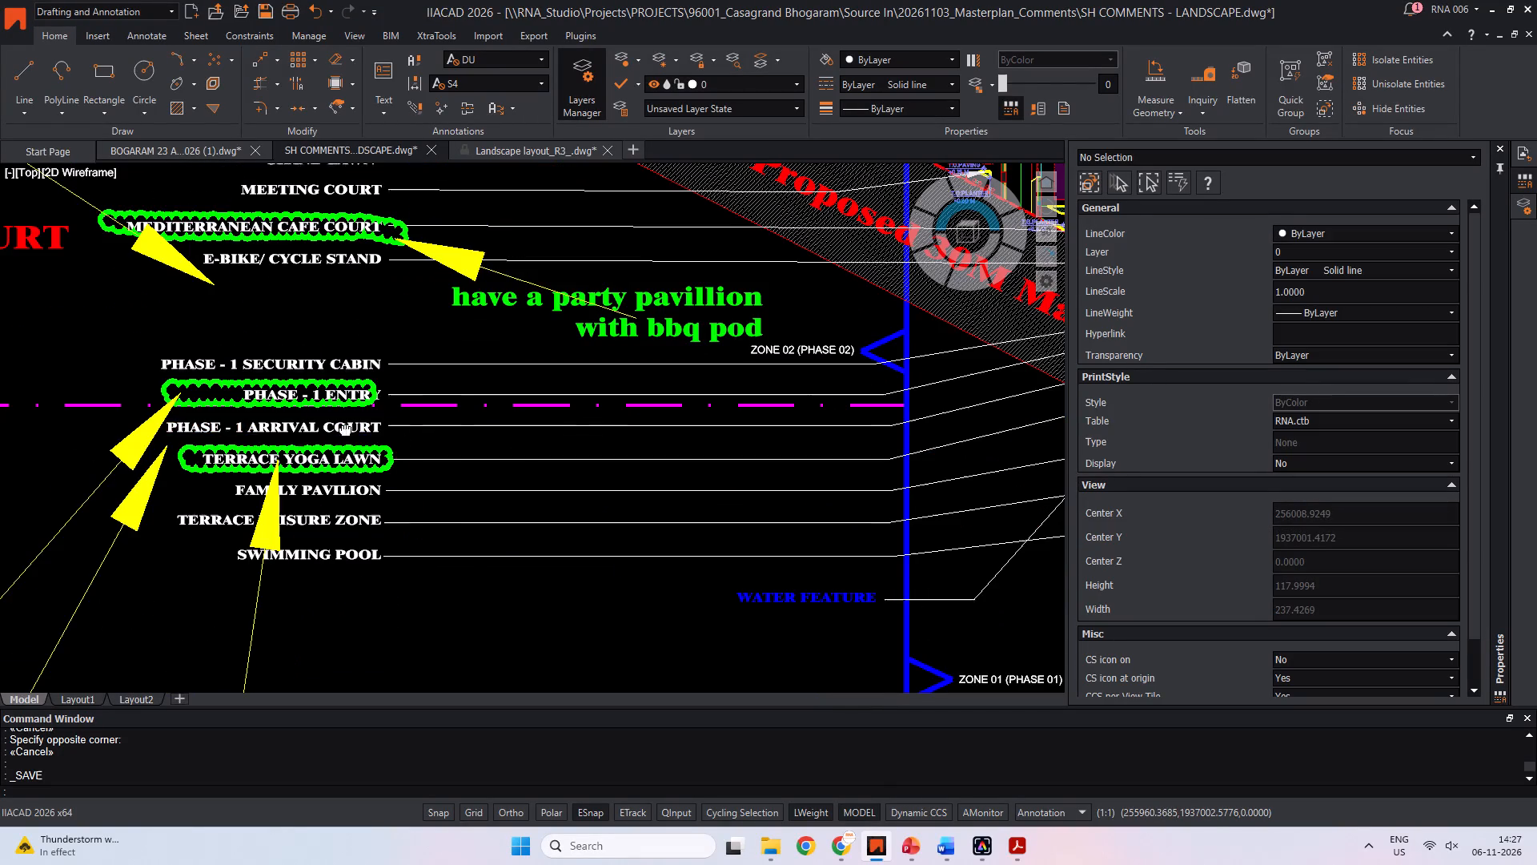
middle_click_drag(350, 434, 525, 477)
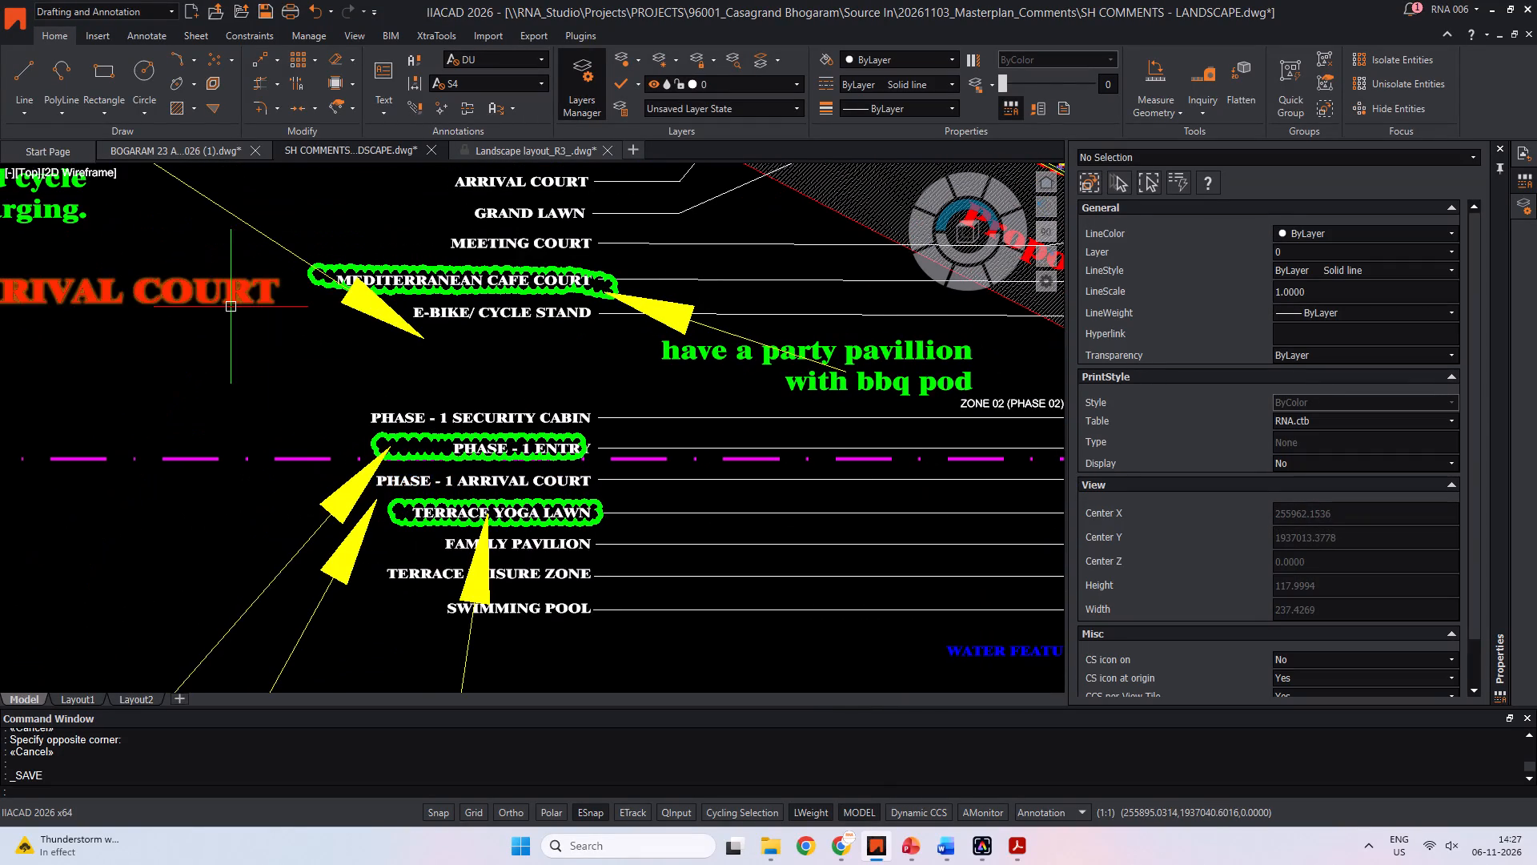
scroll(231, 306, "down", 2)
middle_click_drag(321, 358, 438, 391)
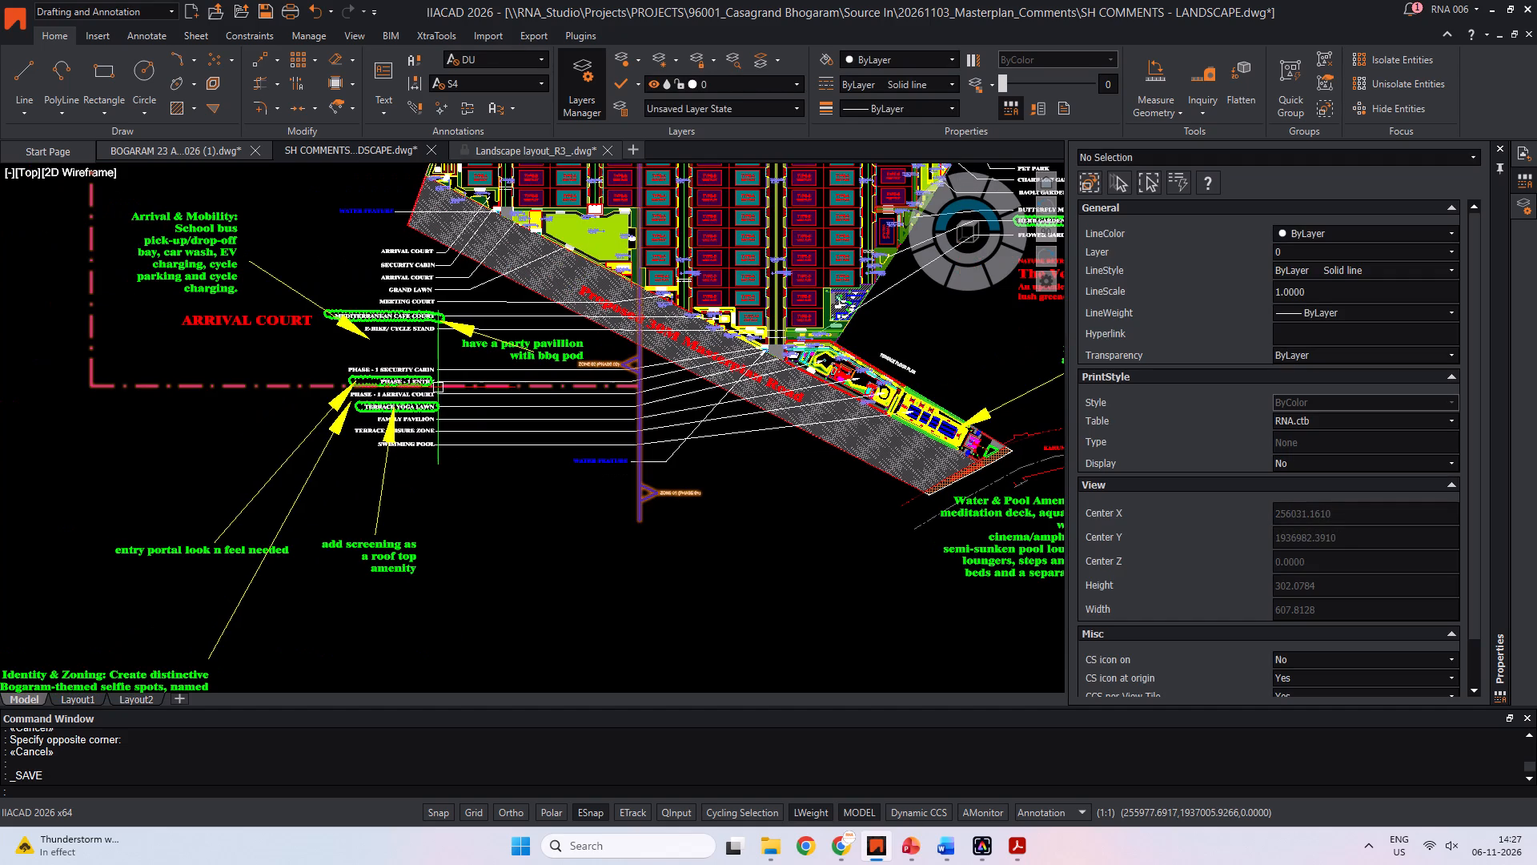
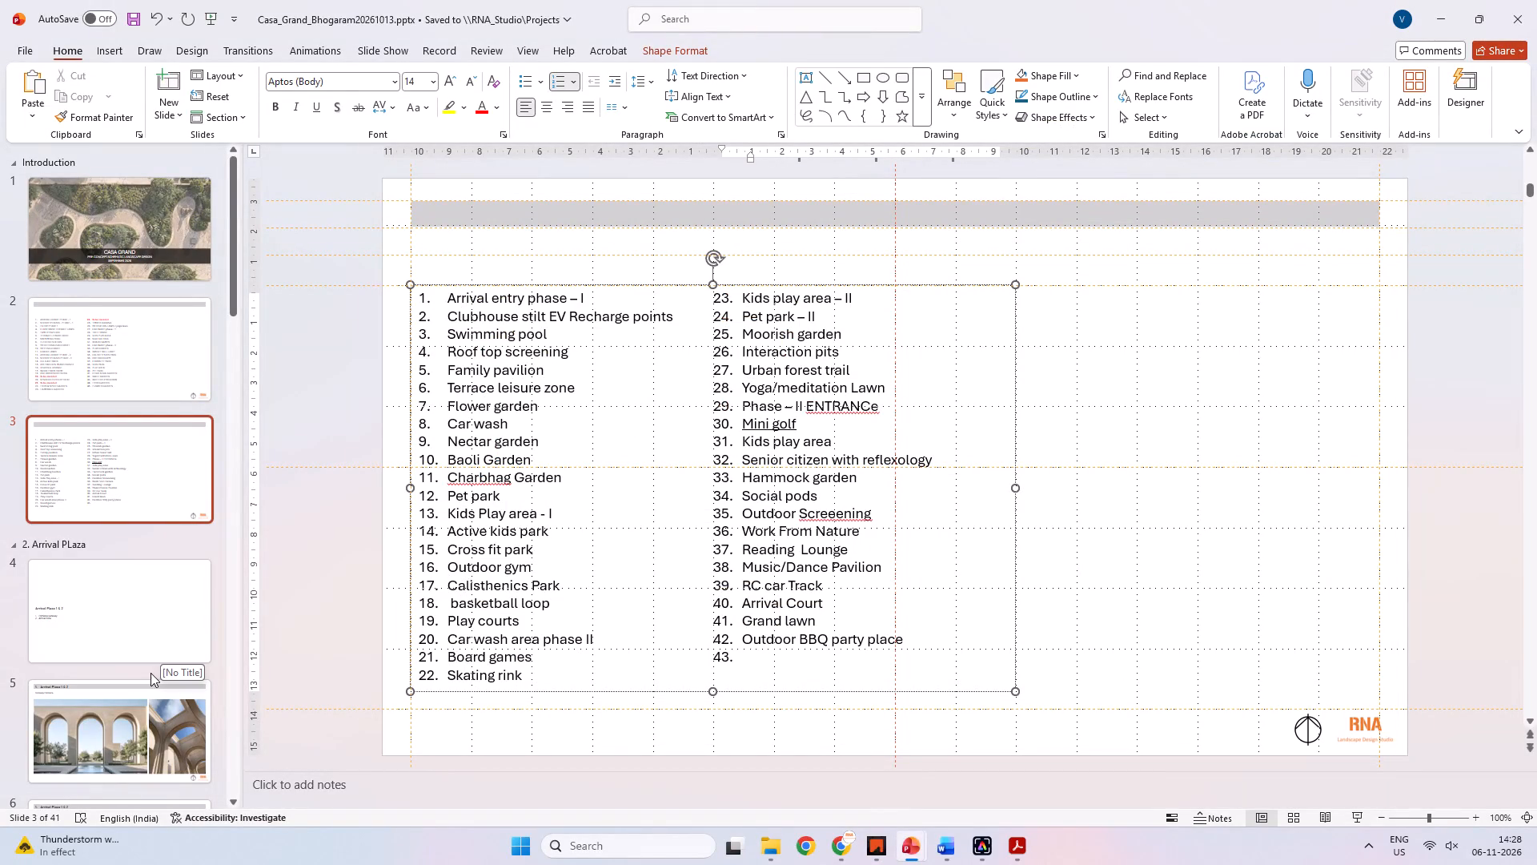
Switch to the CAD layout and examine the review comments on the Phase 1 entry, roof-top screening, and project identity and zoning.
key("alt+Tab")
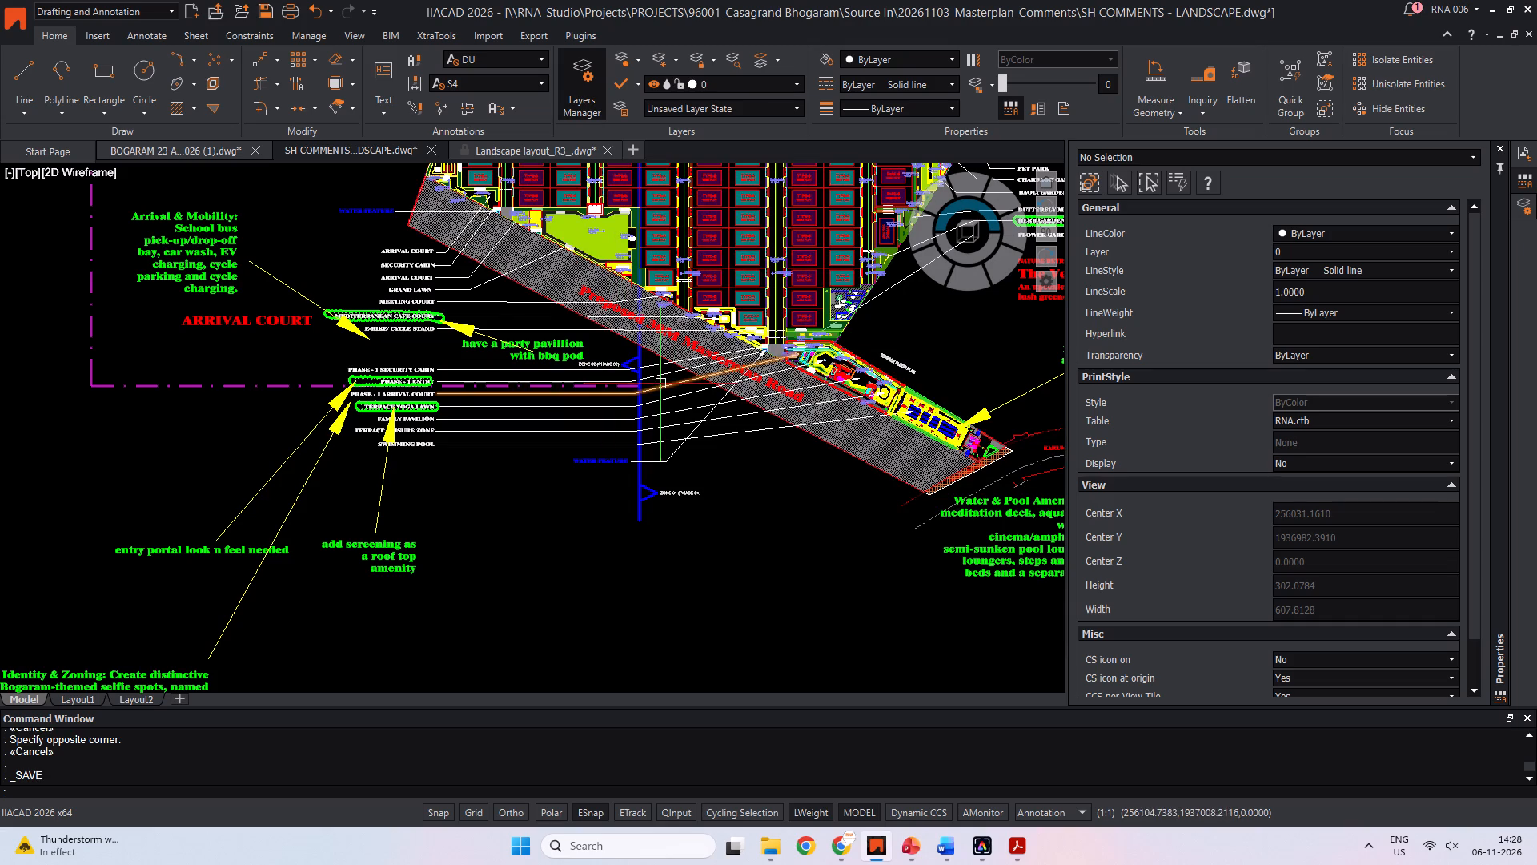
scroll(662, 375, "down", 1)
middle_click_drag(650, 412, 626, 519)
scroll(455, 469, "up", 4)
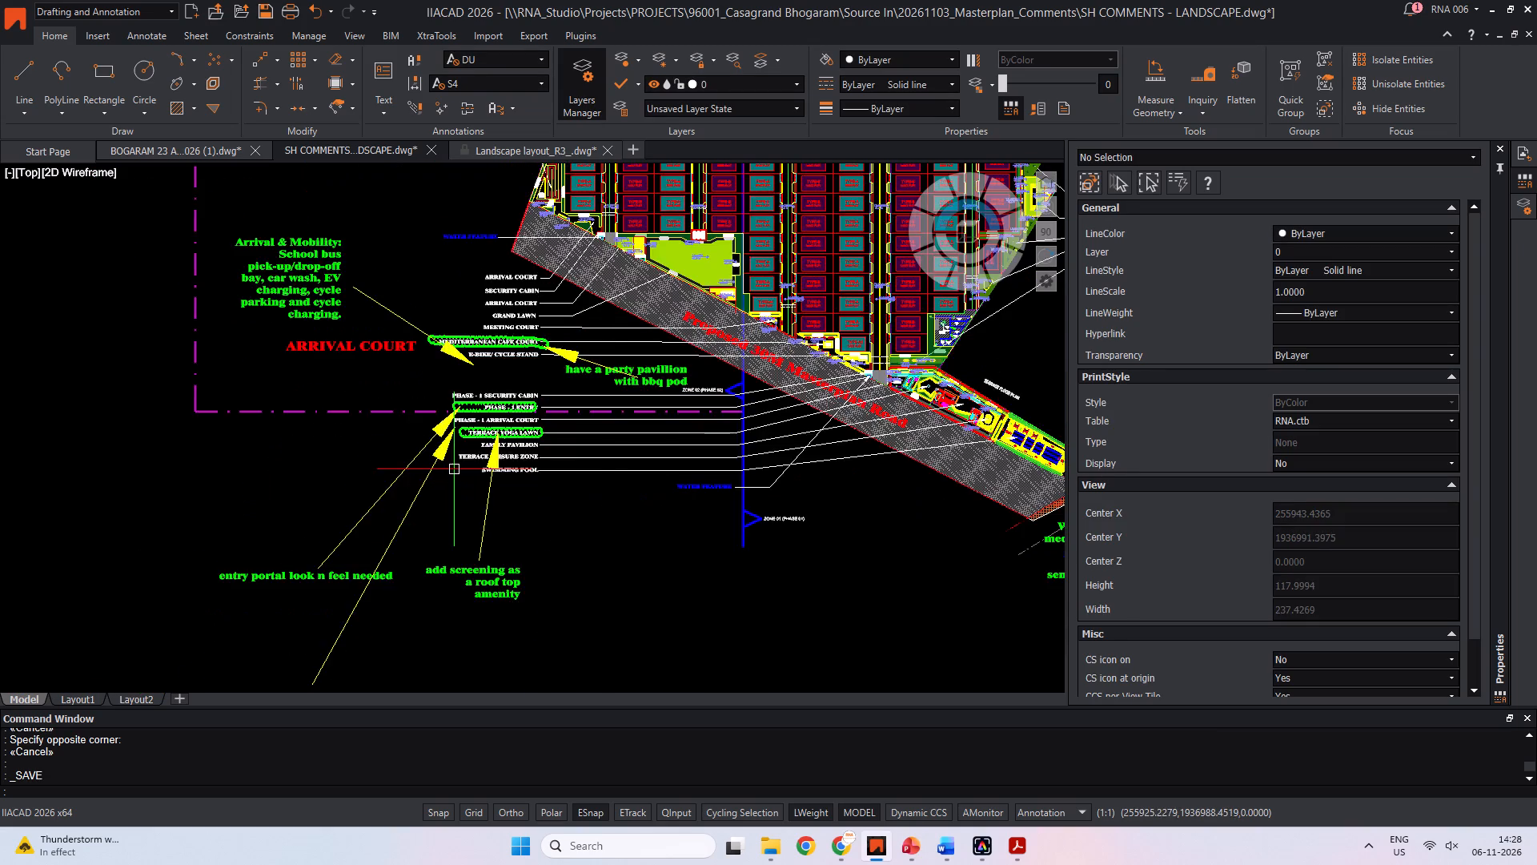
middle_click_drag(540, 488, 683, 219)
scroll(633, 418, "down", 2)
middle_click_drag(594, 453, 660, 432)
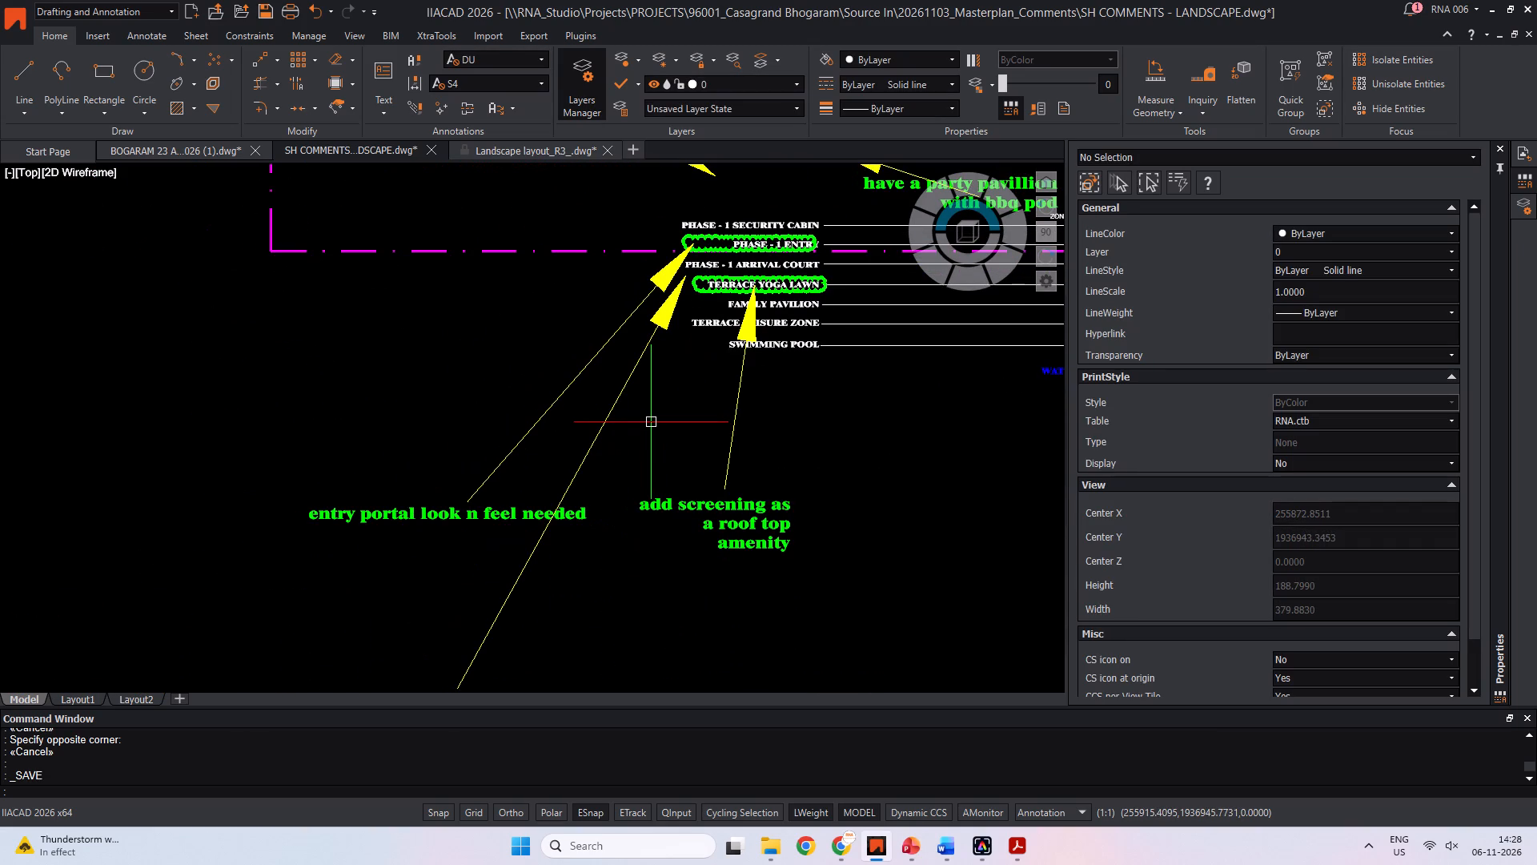
middle_click_drag(693, 454, 634, 333)
middle_click_drag(584, 471, 584, 473)
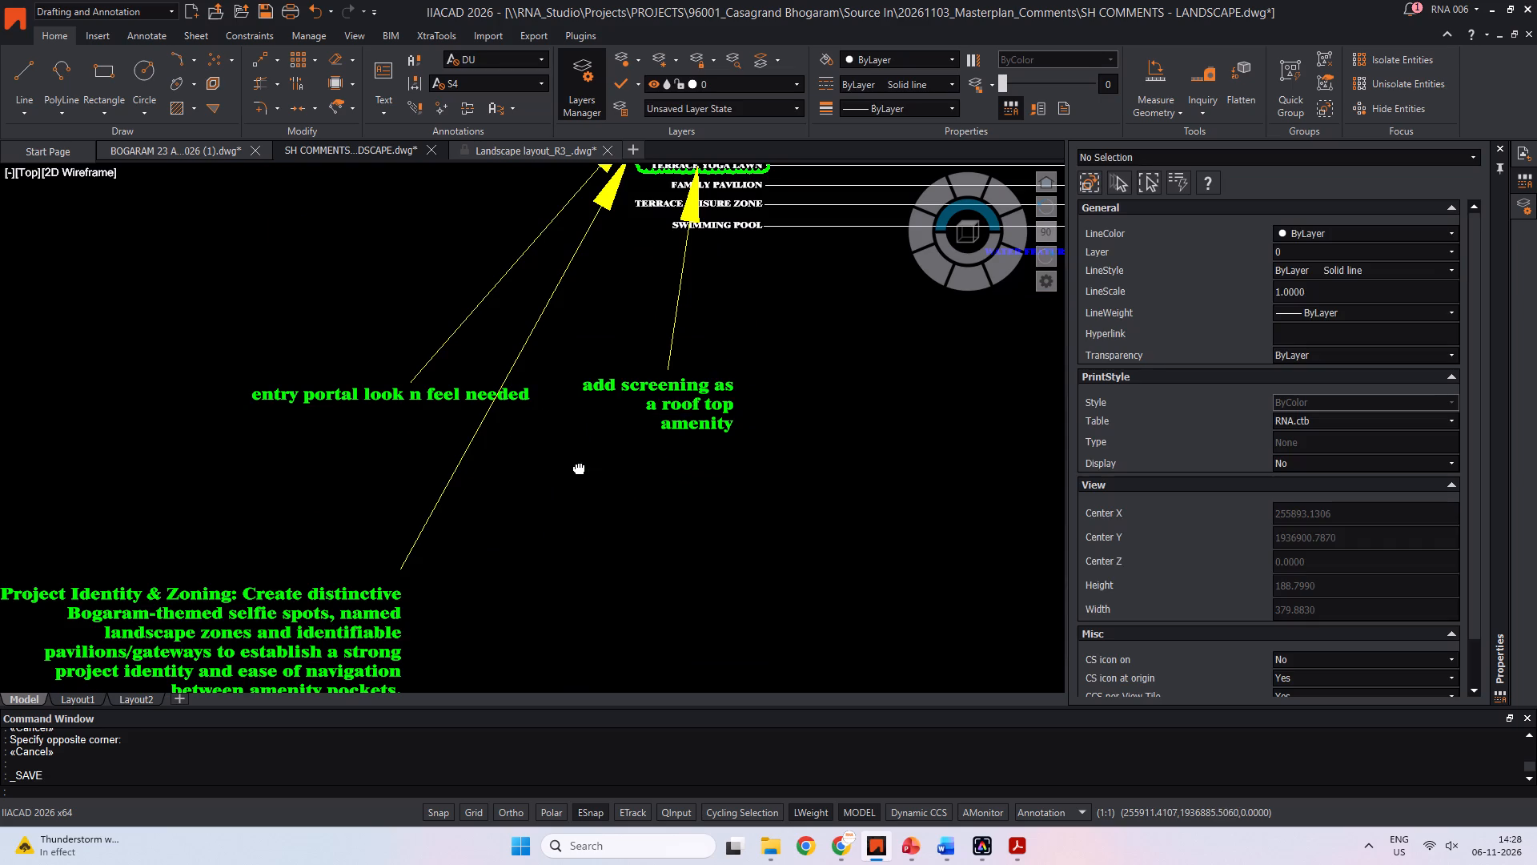
middle_click_drag(584, 473, 613, 452)
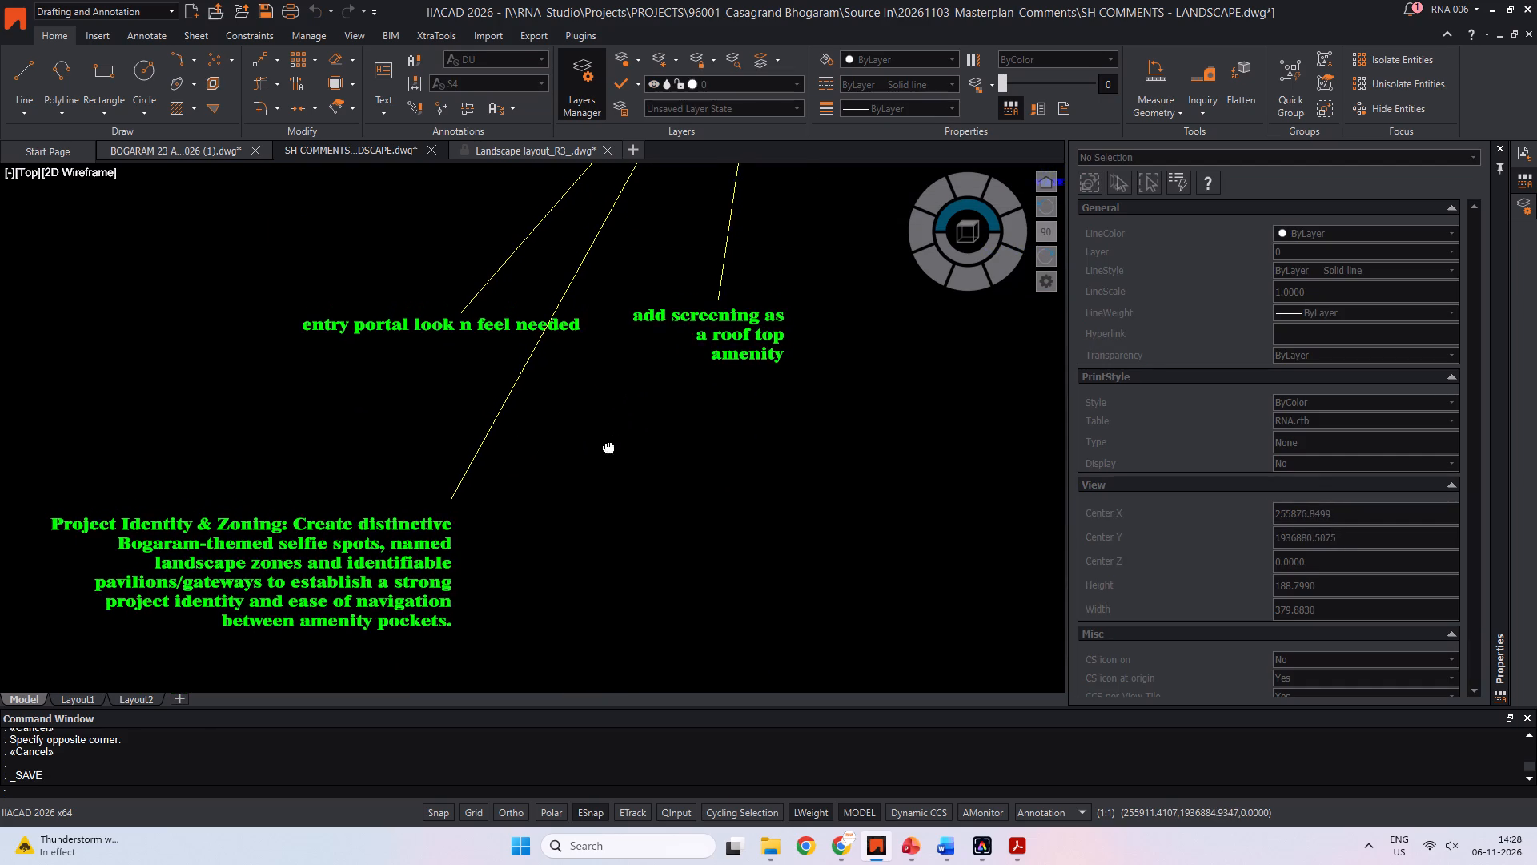
middle_click_drag(613, 452, 490, 563)
middle_click_drag(680, 418, 501, 462)
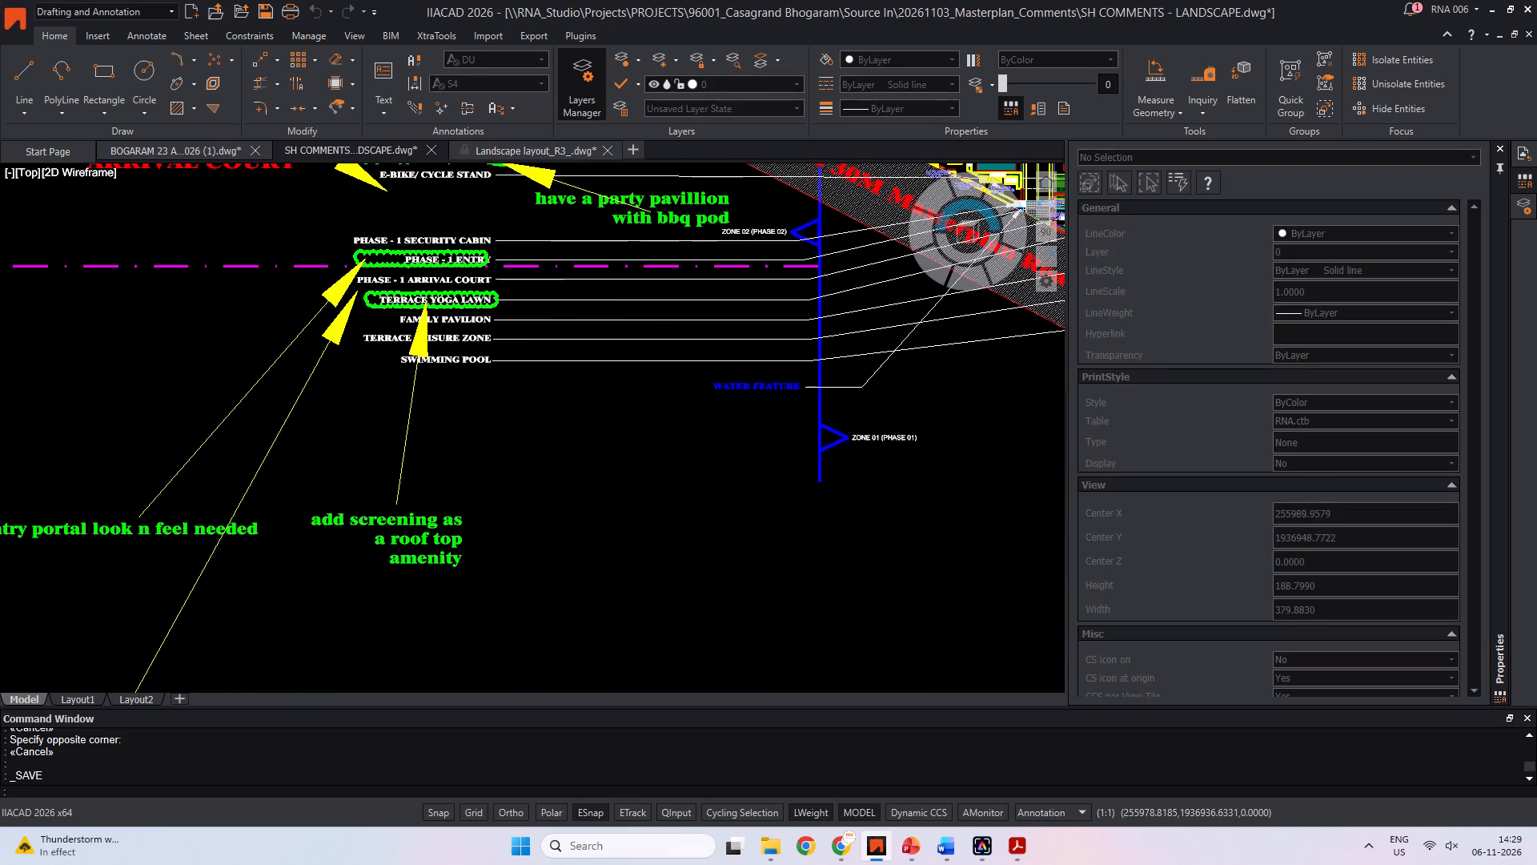
middle_click_drag(568, 437, 539, 481)
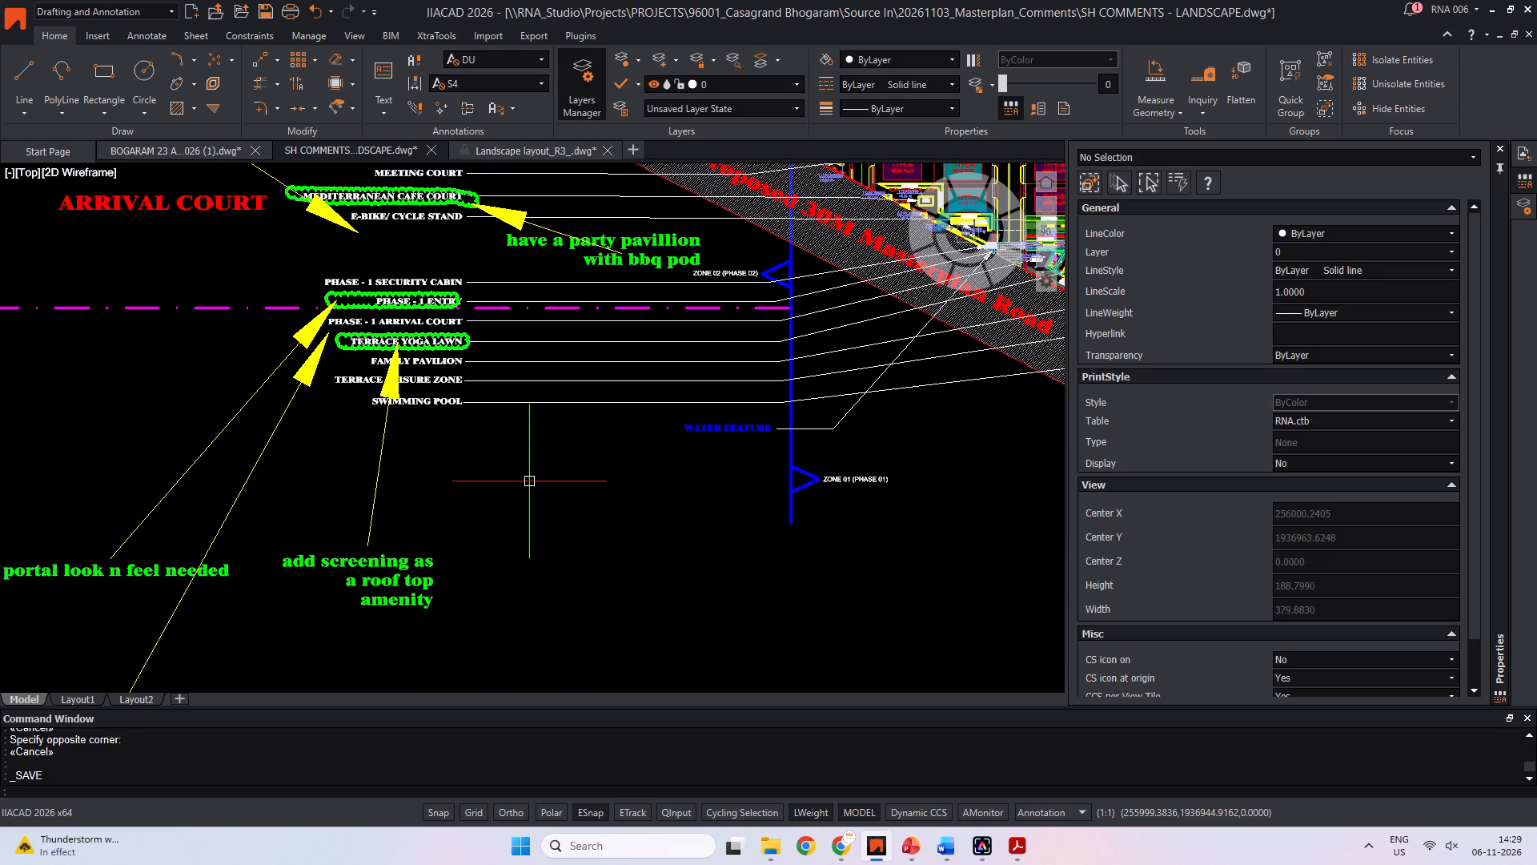
middle_click_drag(624, 403, 539, 569)
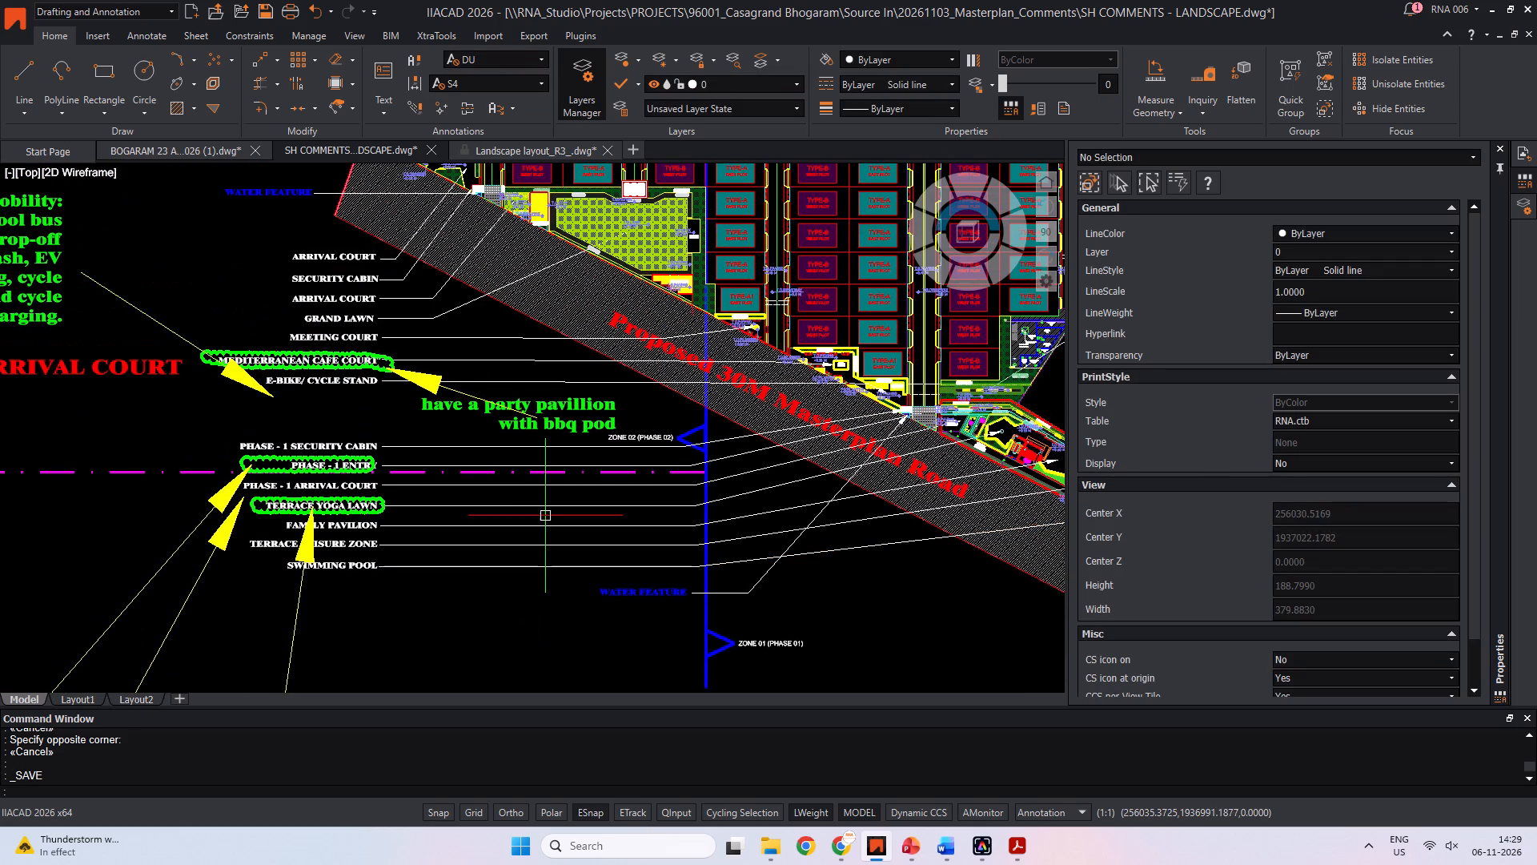
Examine The Hangout zone's labels and the removal comment attached to Rachabanda.
scroll(546, 514, "down", 2)
middle_click_drag(608, 418, 582, 499)
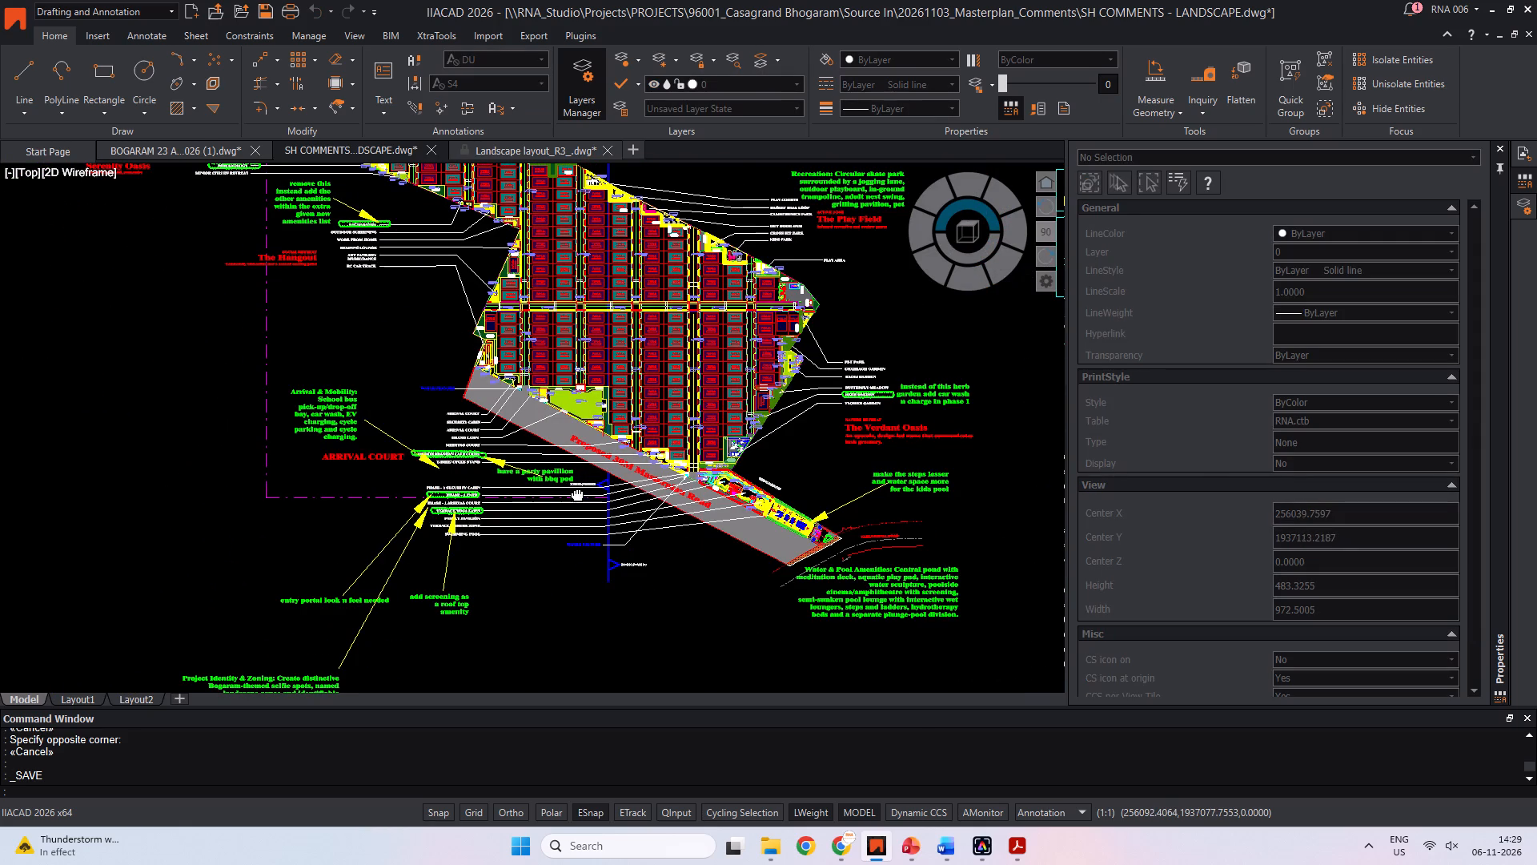
middle_click_drag(582, 499, 576, 547)
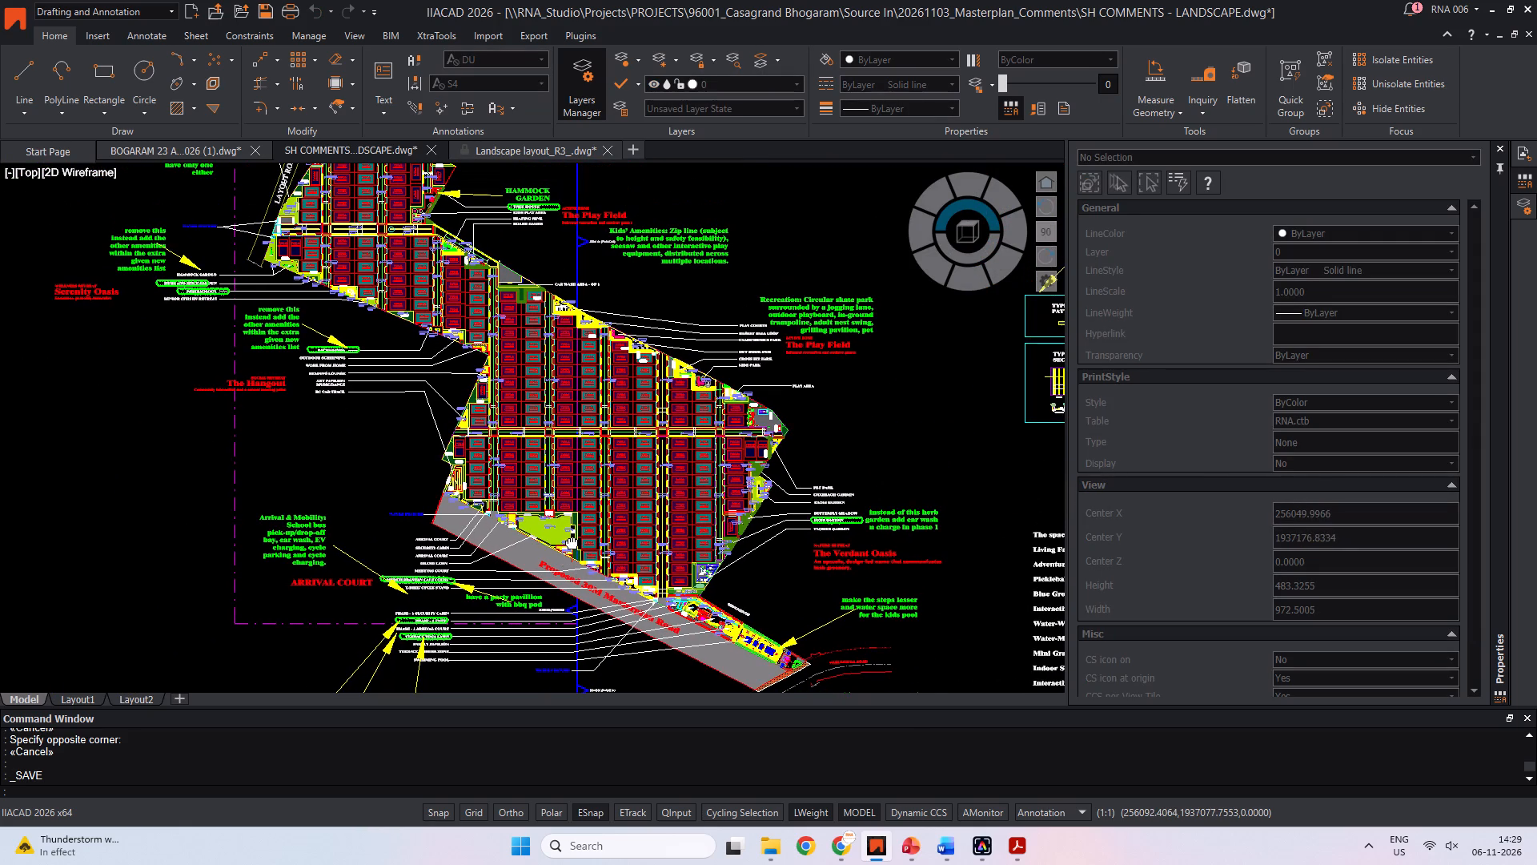
middle_click_drag(576, 547, 575, 549)
scroll(279, 338, "up", 4)
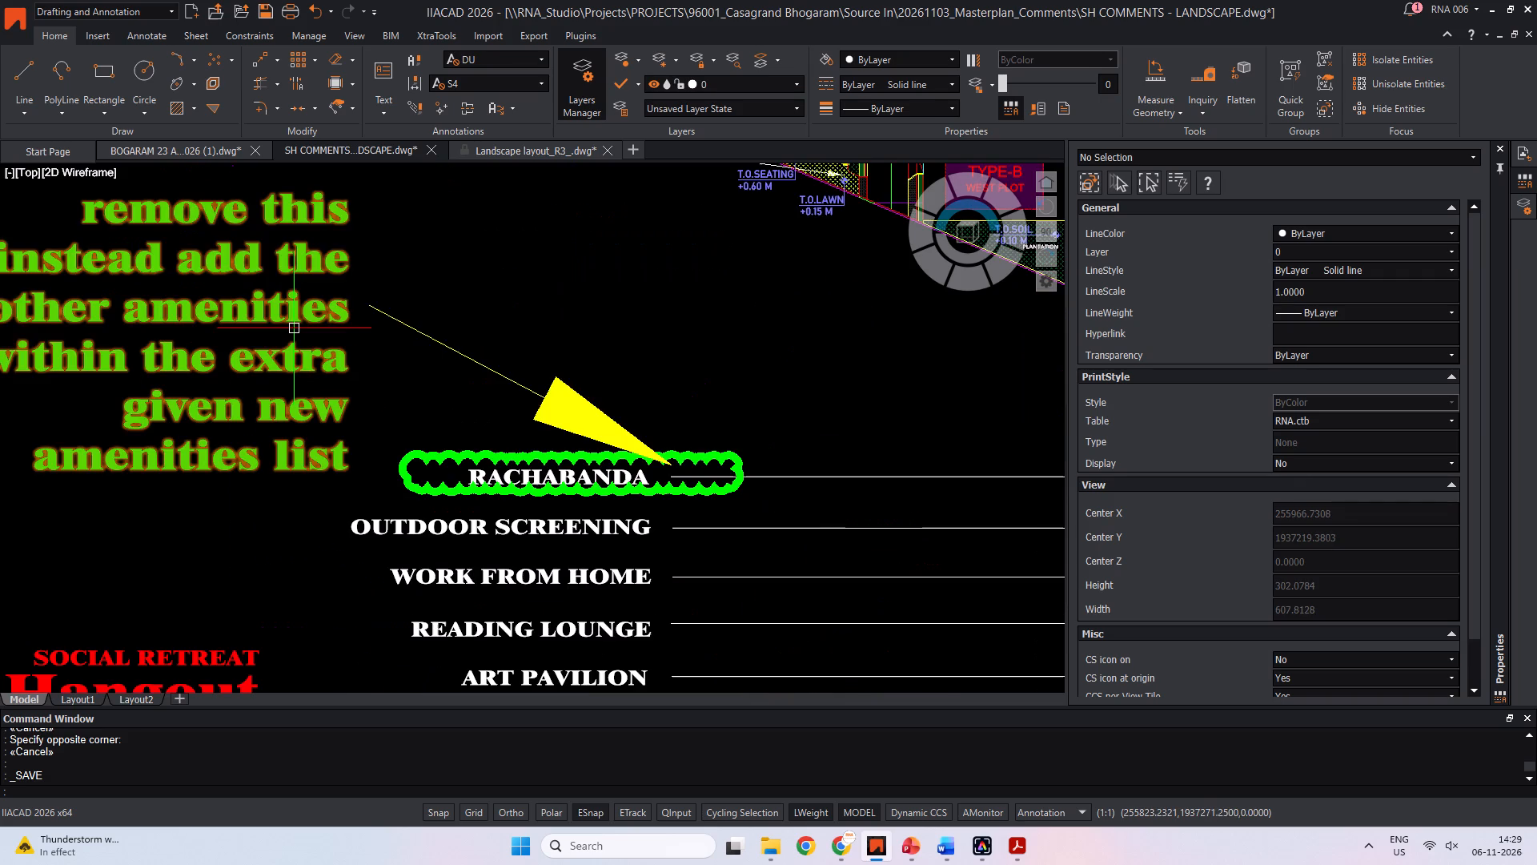
scroll(571, 388, "down", 2)
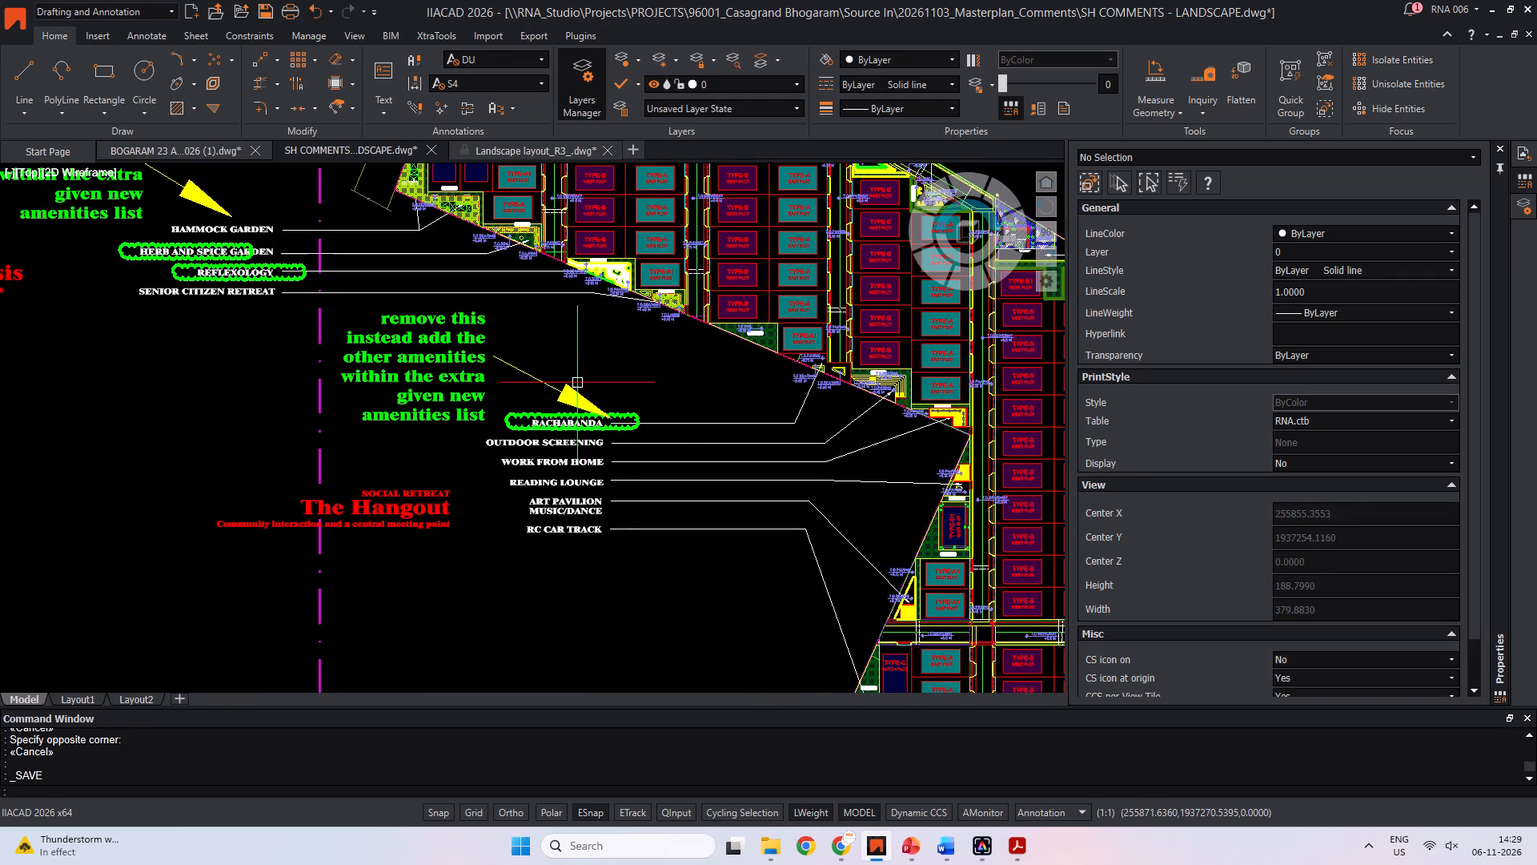
scroll(578, 381, "up", 2)
Save the SH COMMENTS - LANDSCAPE drawing.
key("ctrl+s")
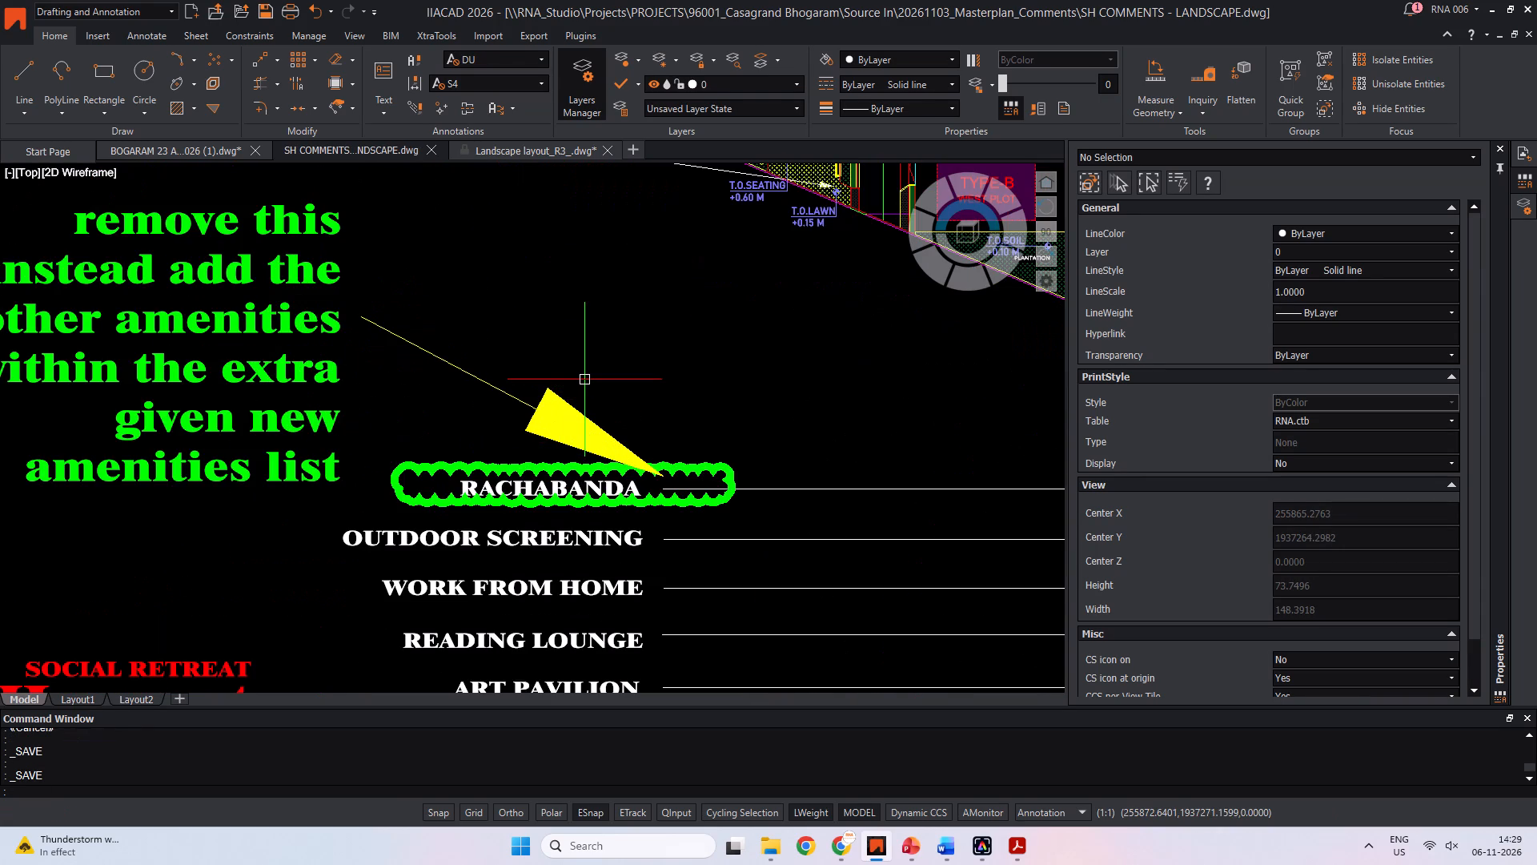
Compare The Hangout labels, from Rachabanda to RC car track, with slide 3's numbered zone list.
scroll(588, 378, "down", 2)
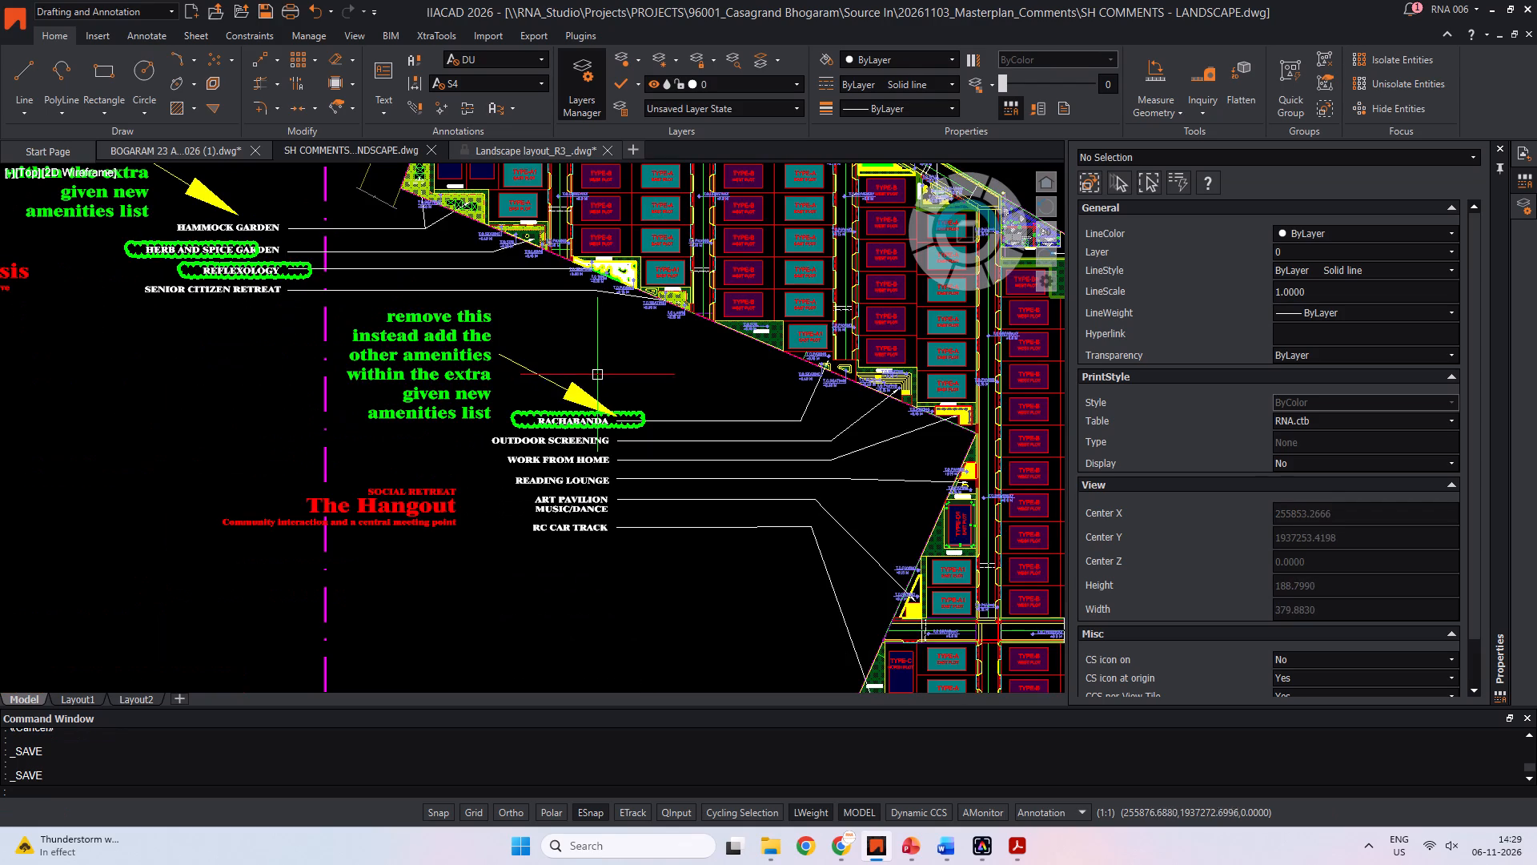
scroll(600, 373, "up", 2)
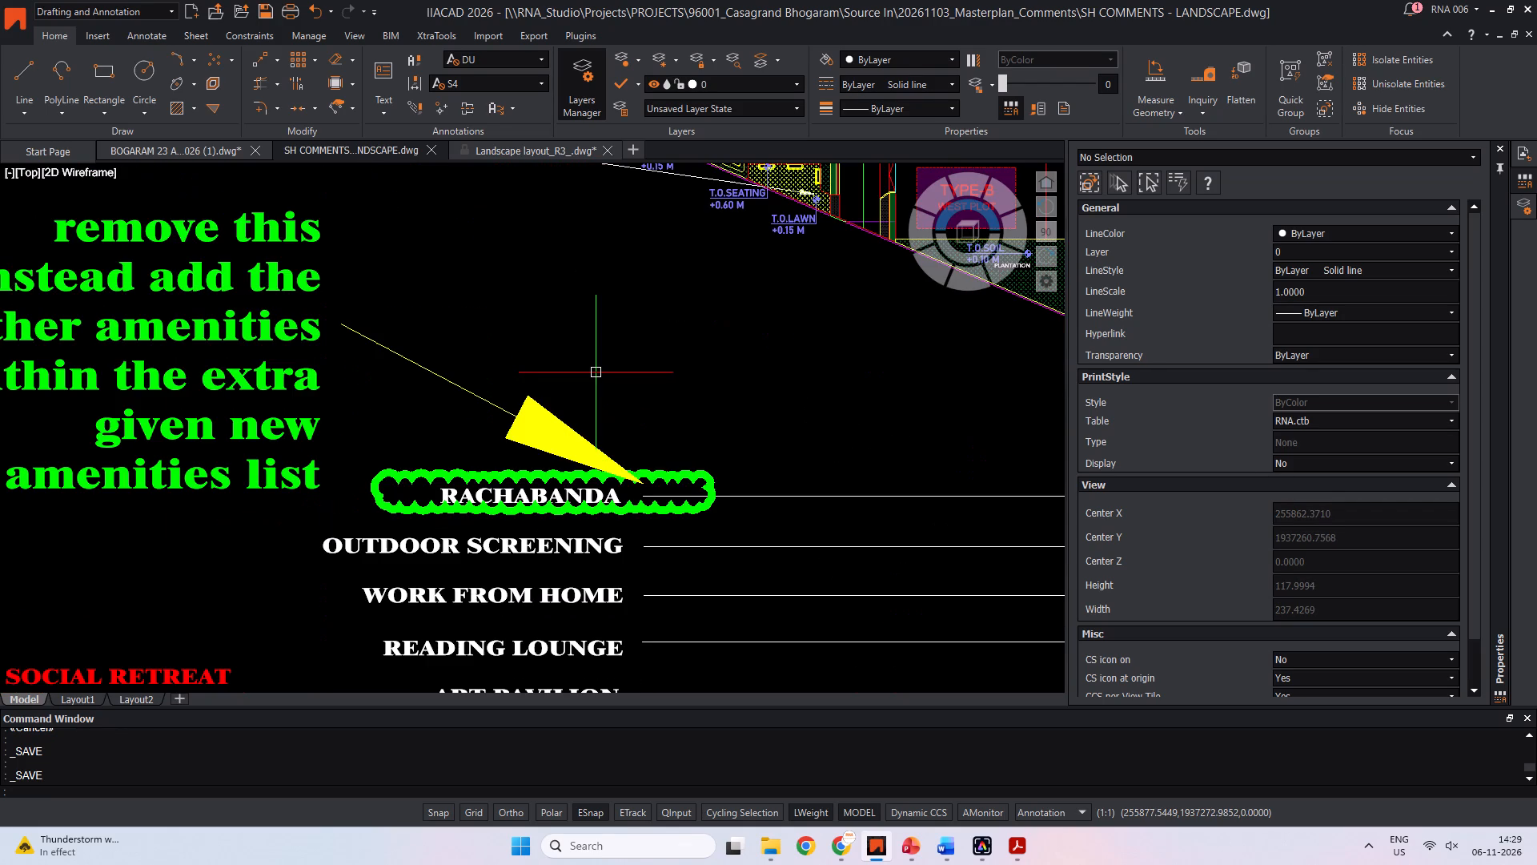
scroll(596, 372, "down", 1)
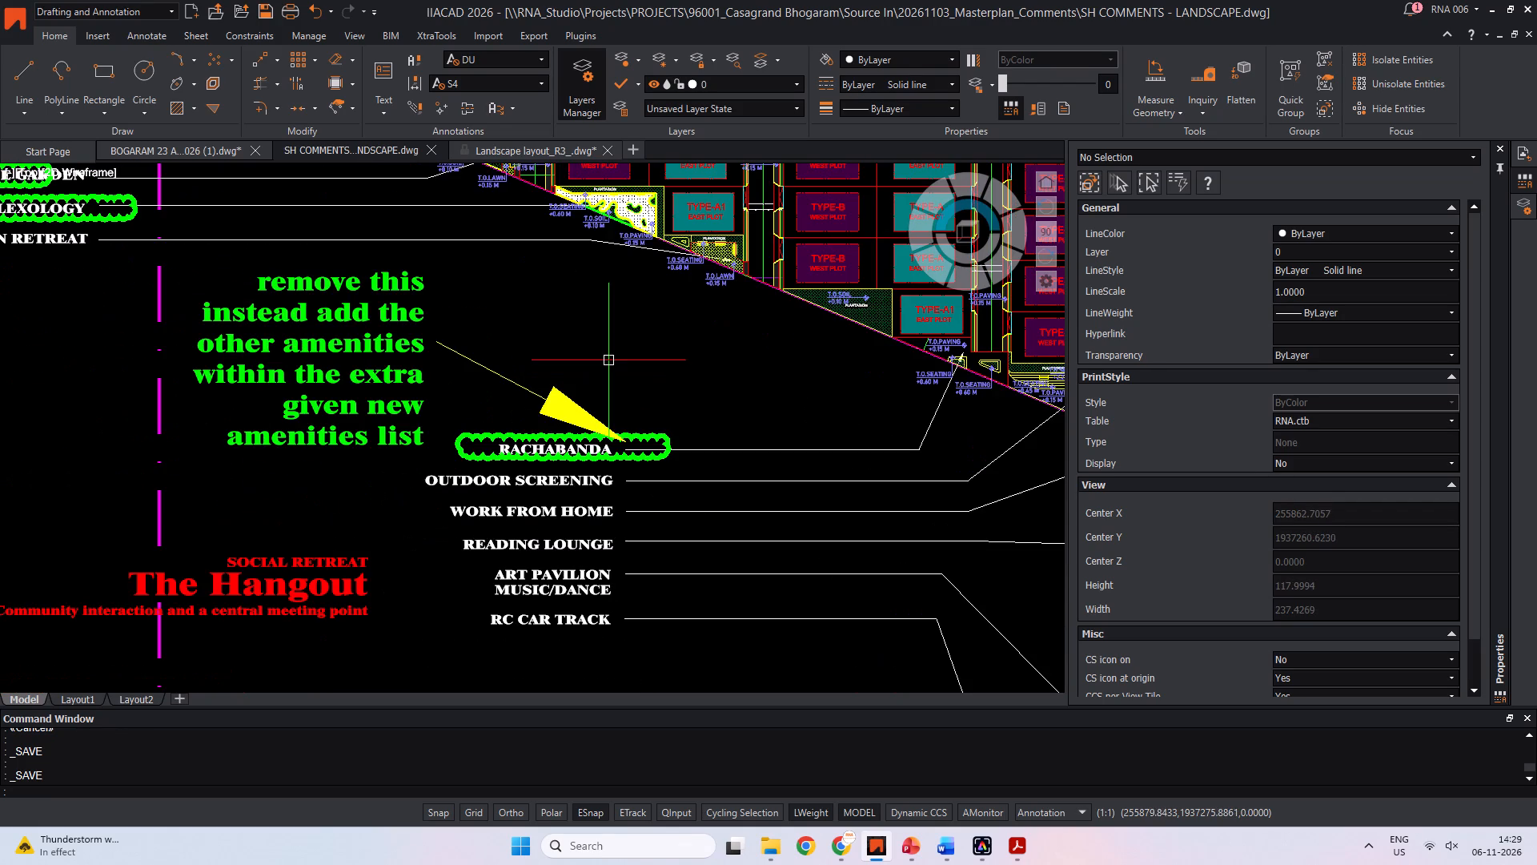
middle_click_drag(700, 349, 568, 390)
key("alt+Tab")
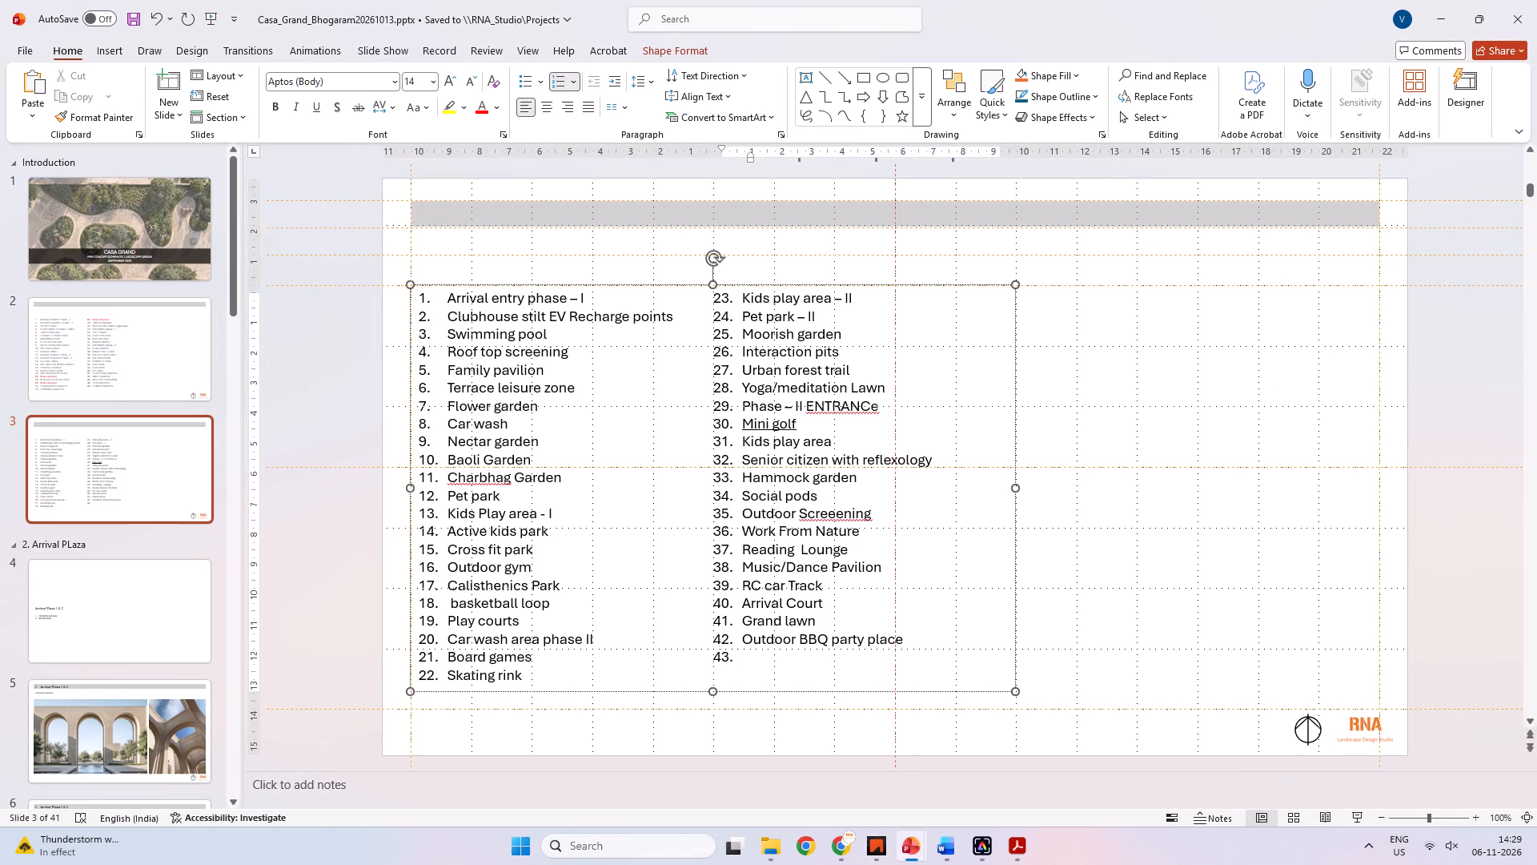
key("alt+Tab")
Examine the Arrival Court labels, the party pavilion with BBQ pod comment and the Zone 02 boundary along the 30M masterplan road.
middle_click_drag(684, 465, 516, 215)
scroll(629, 435, "down", 3)
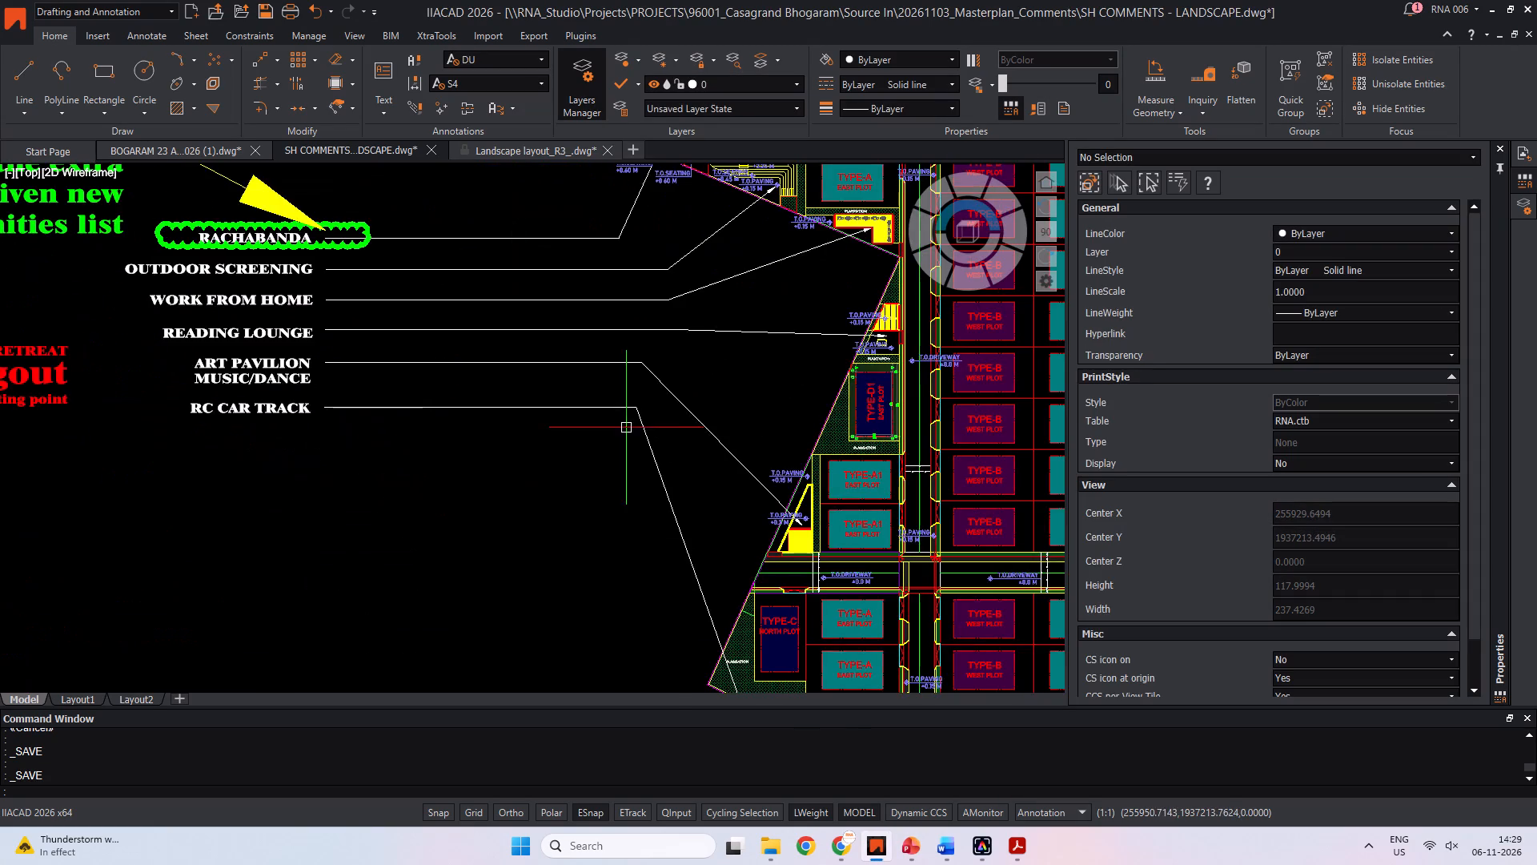
middle_click_drag(632, 445, 502, 273)
scroll(582, 448, "up", 4)
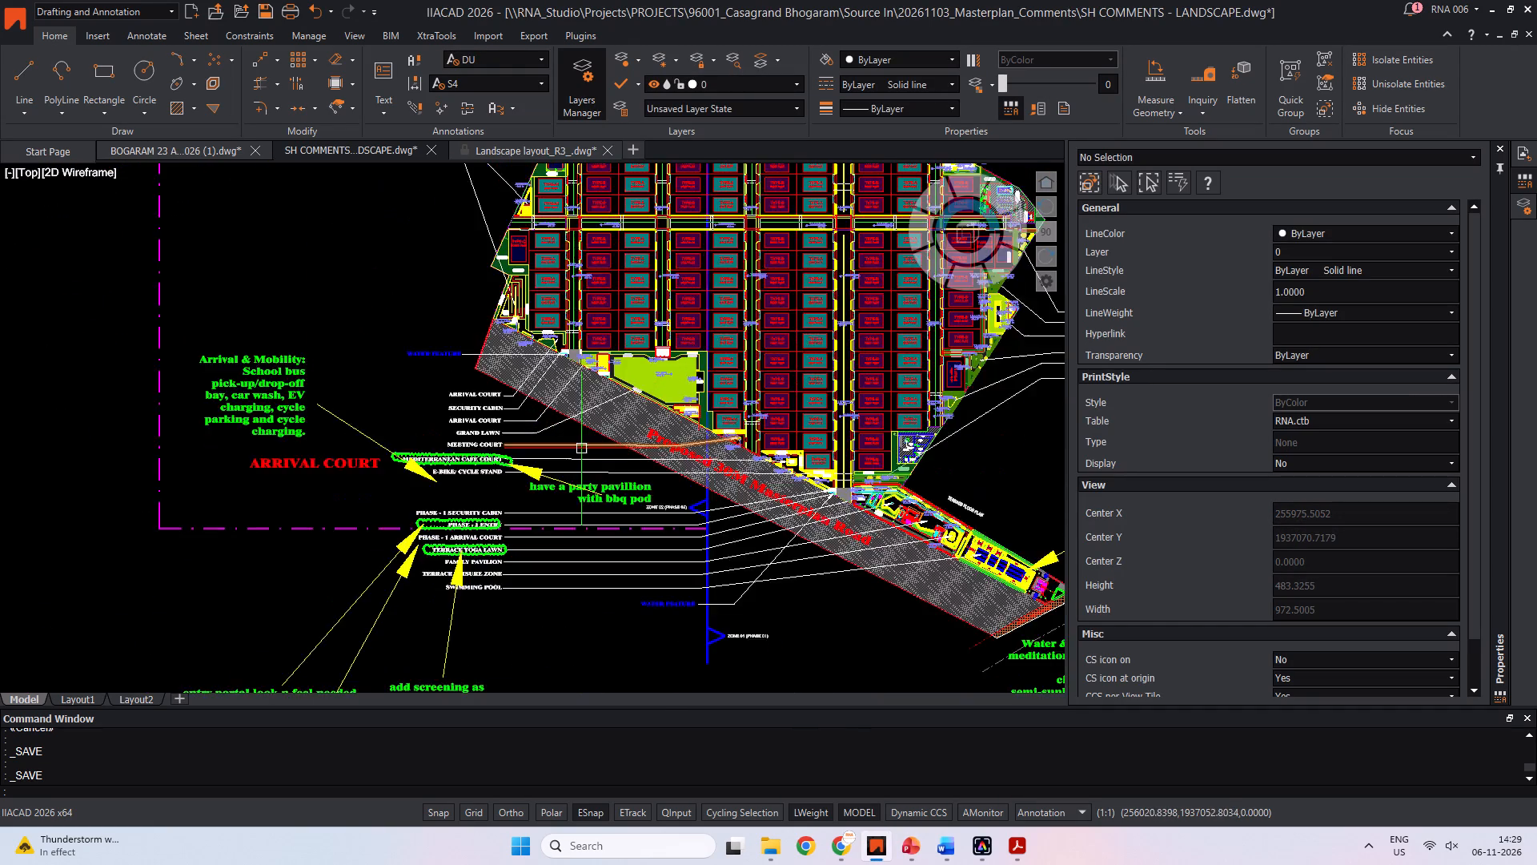
middle_click_drag(713, 441, 431, 267)
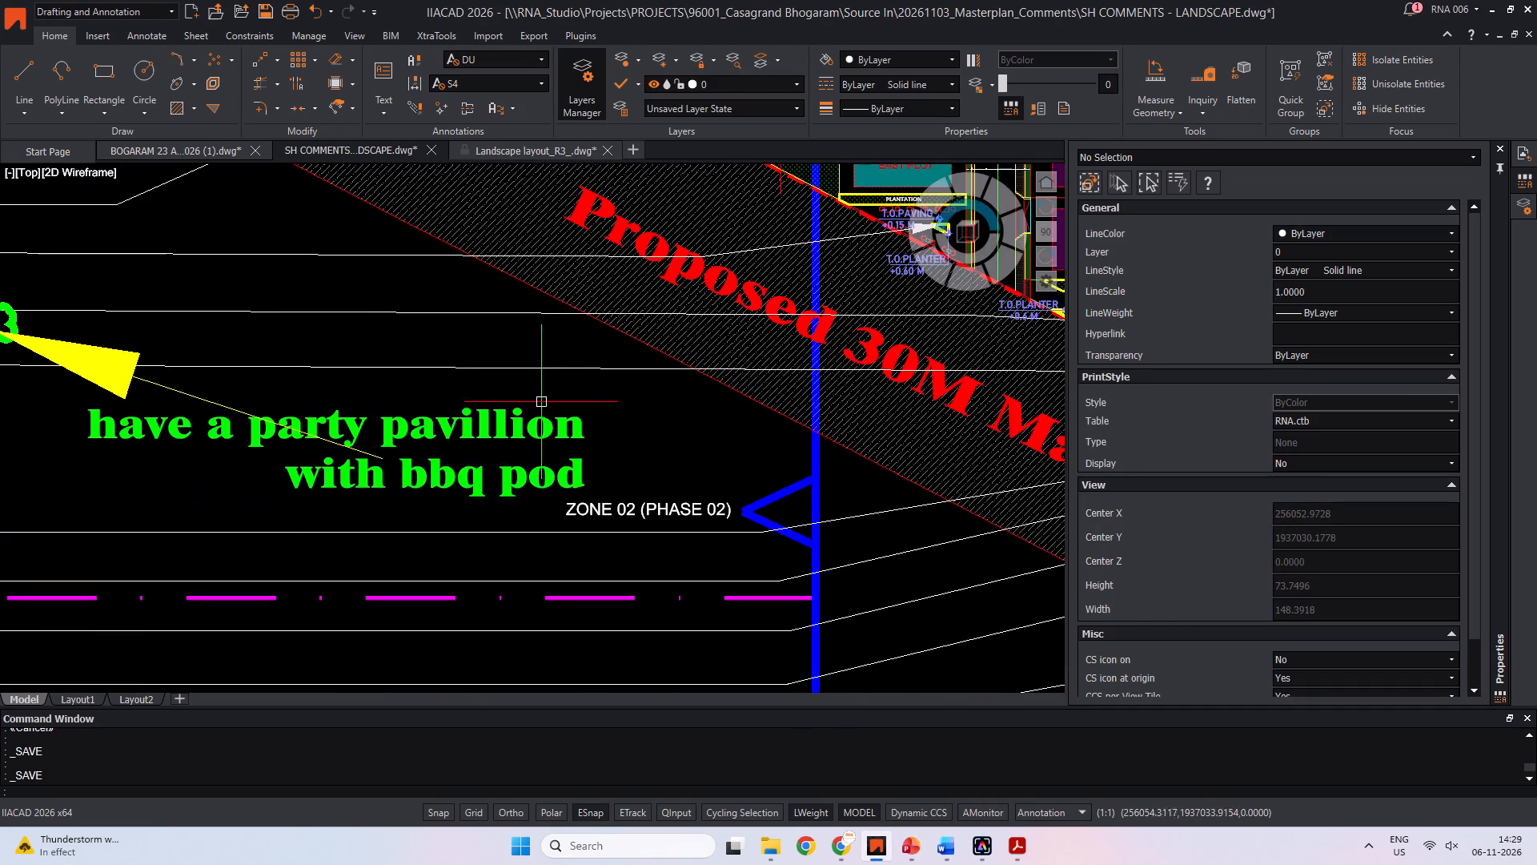
scroll(545, 409, "down", 2)
middle_click_drag(713, 455, 581, 380)
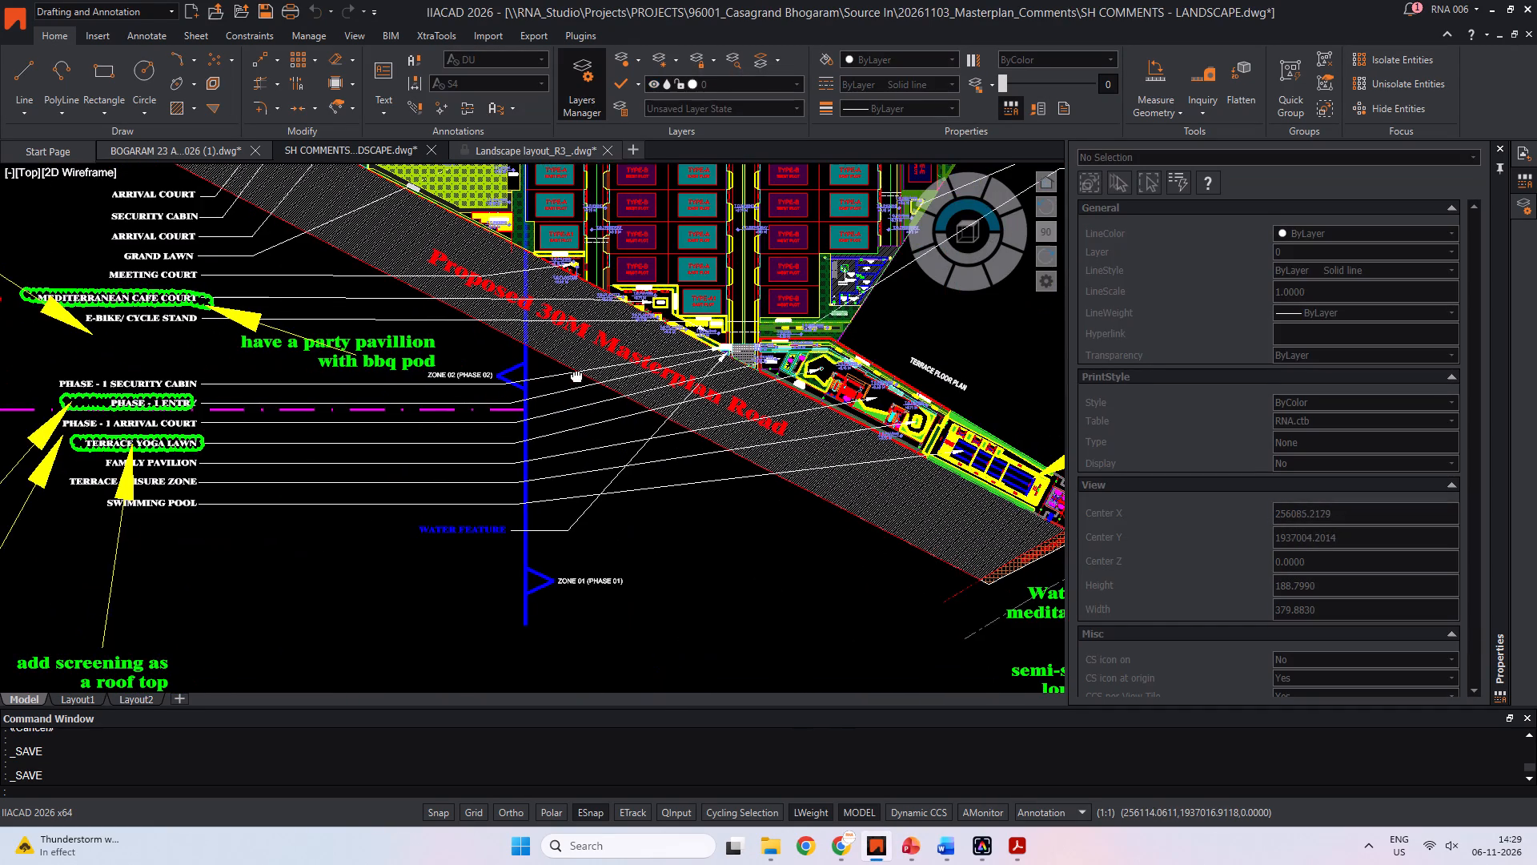
middle_click_drag(488, 408, 503, 450)
scroll(479, 403, "up", 2)
scroll(480, 403, "down", 1)
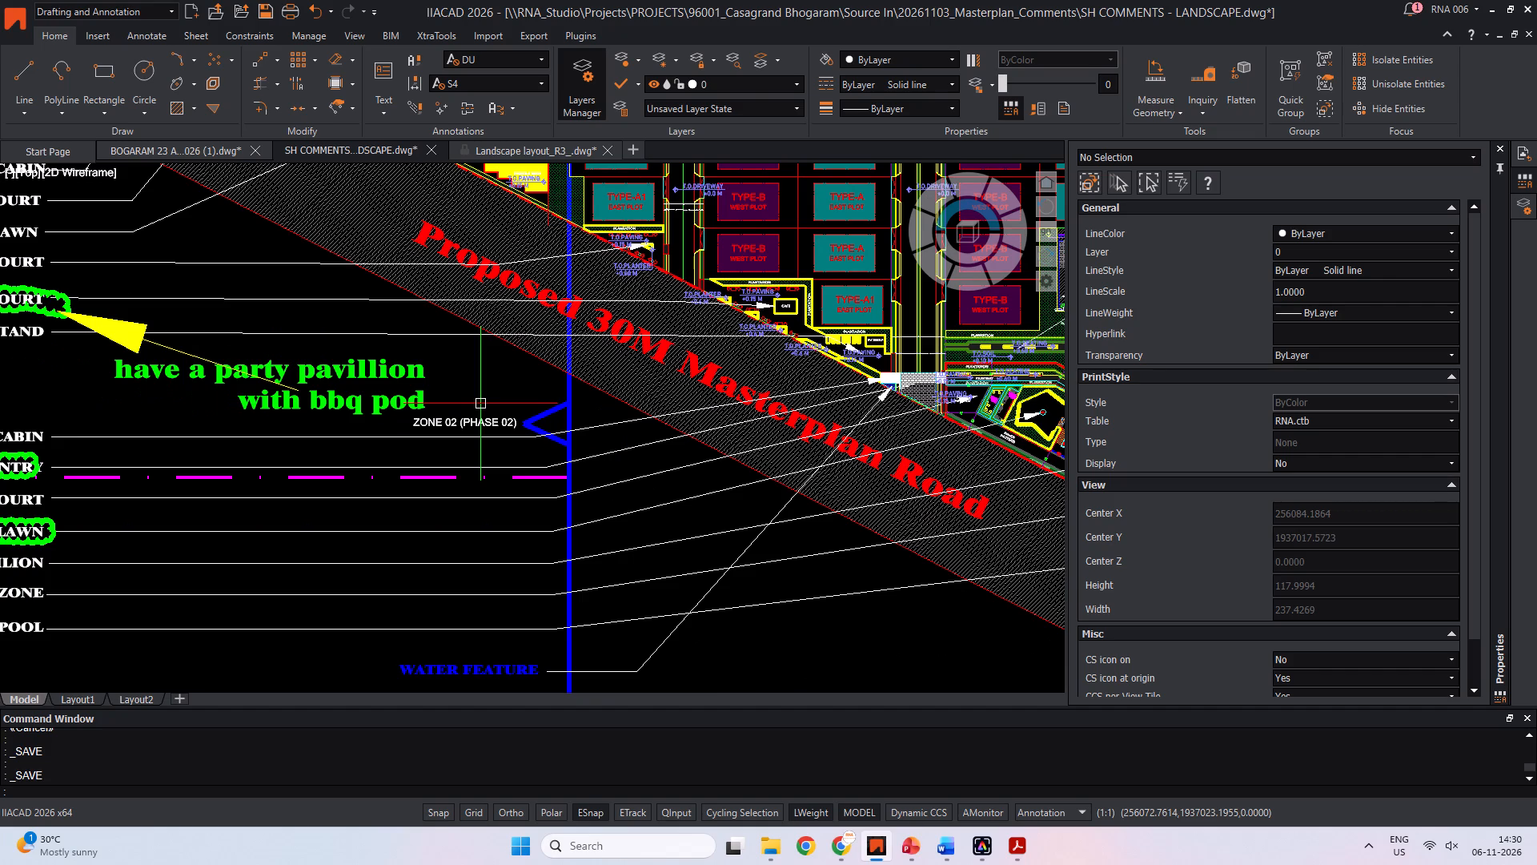
middle_click_drag(464, 380, 550, 526)
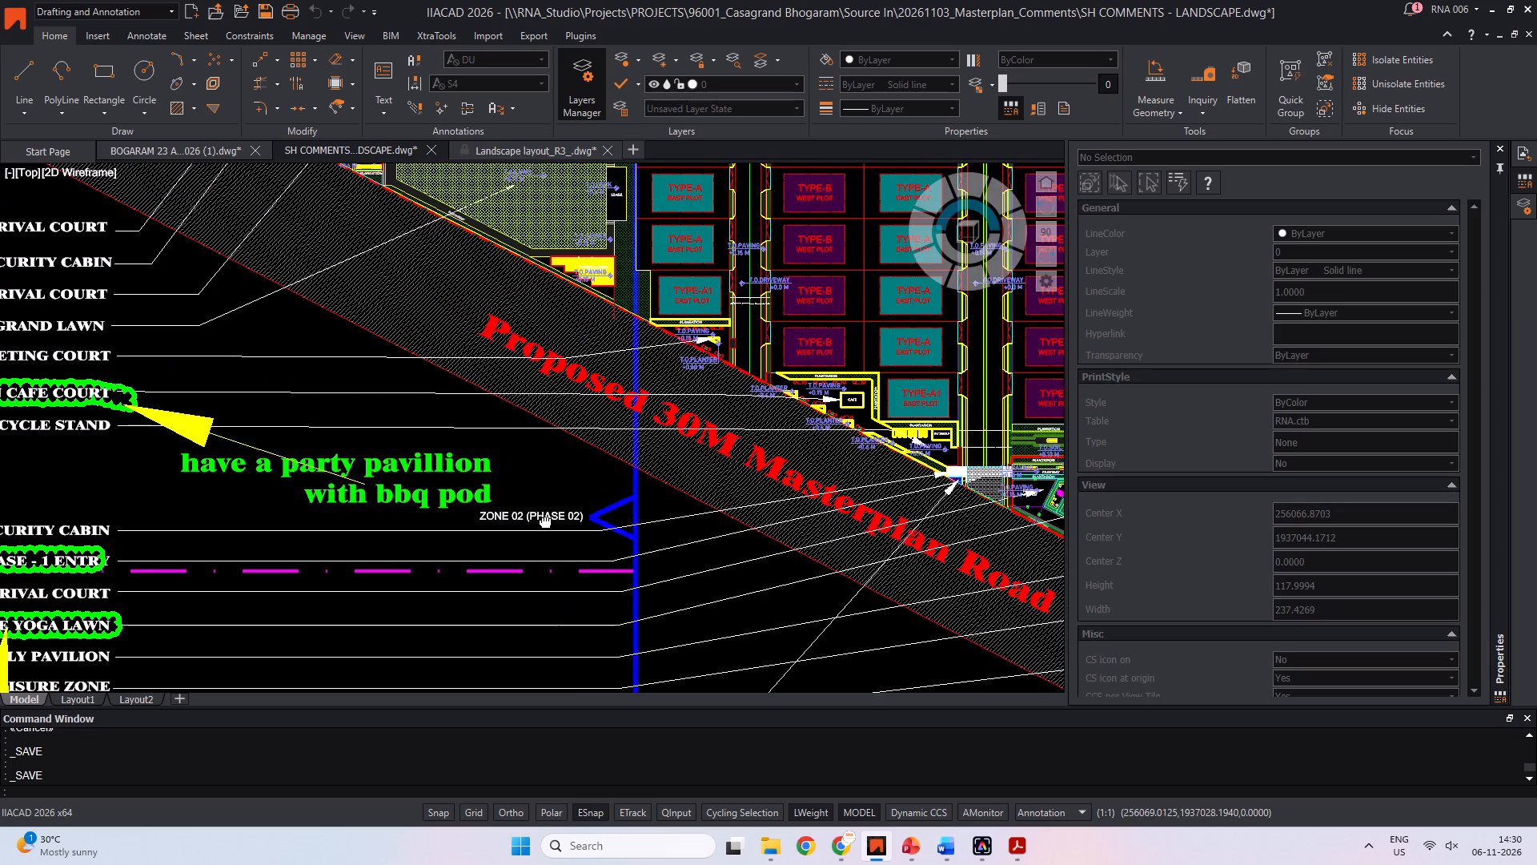
middle_click_drag(550, 526, 549, 530)
scroll(488, 388, "down", 3)
middle_click_drag(487, 385, 477, 448)
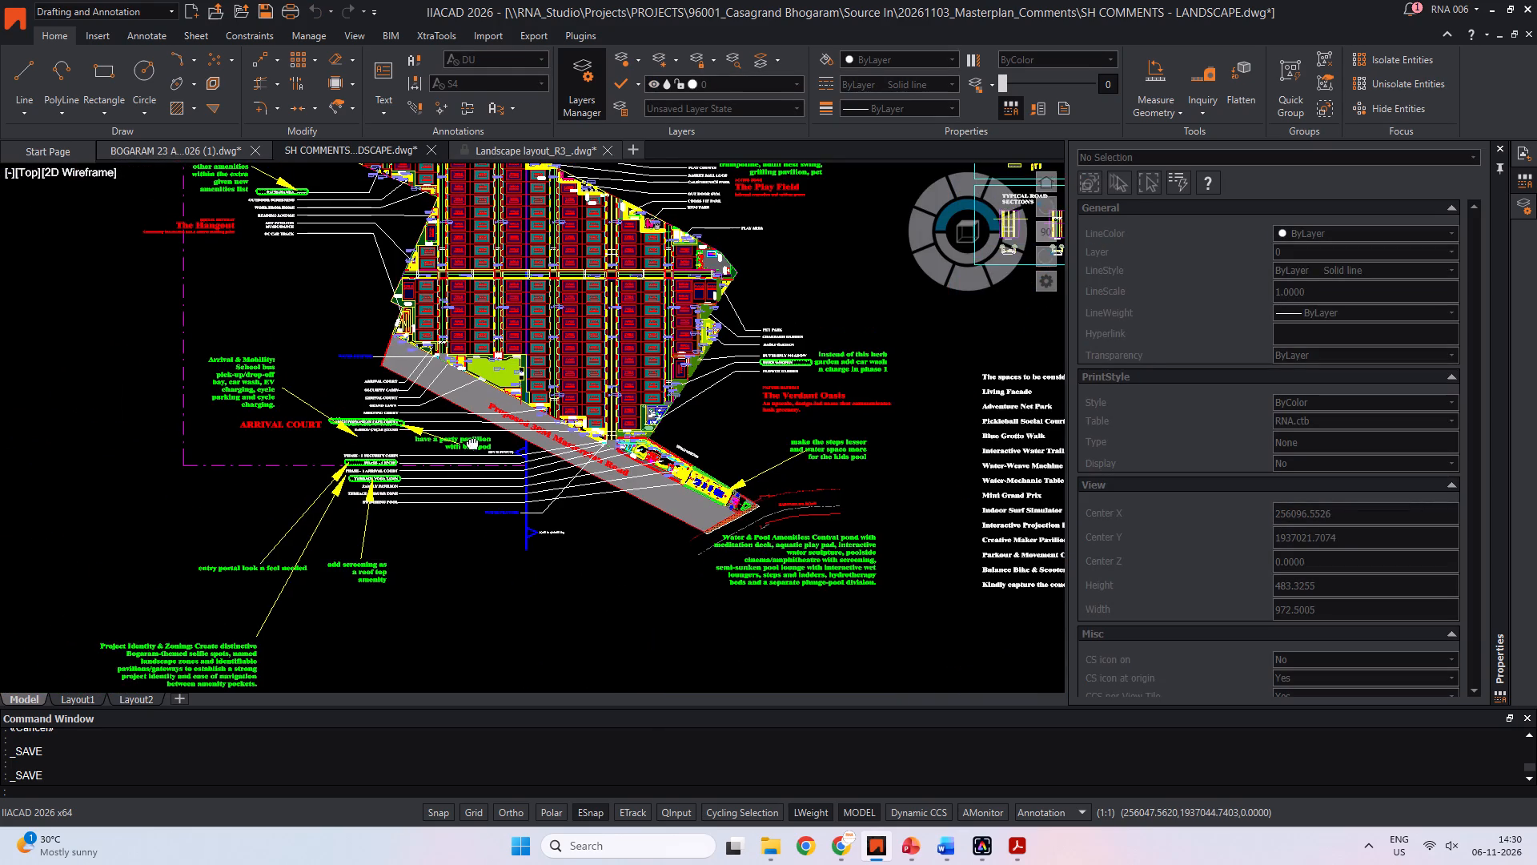
middle_click_drag(477, 448, 477, 502)
Inspect the grand lawn and stage area in the layout and check slide 3's zone list in the presentation.
scroll(521, 403, "up", 4)
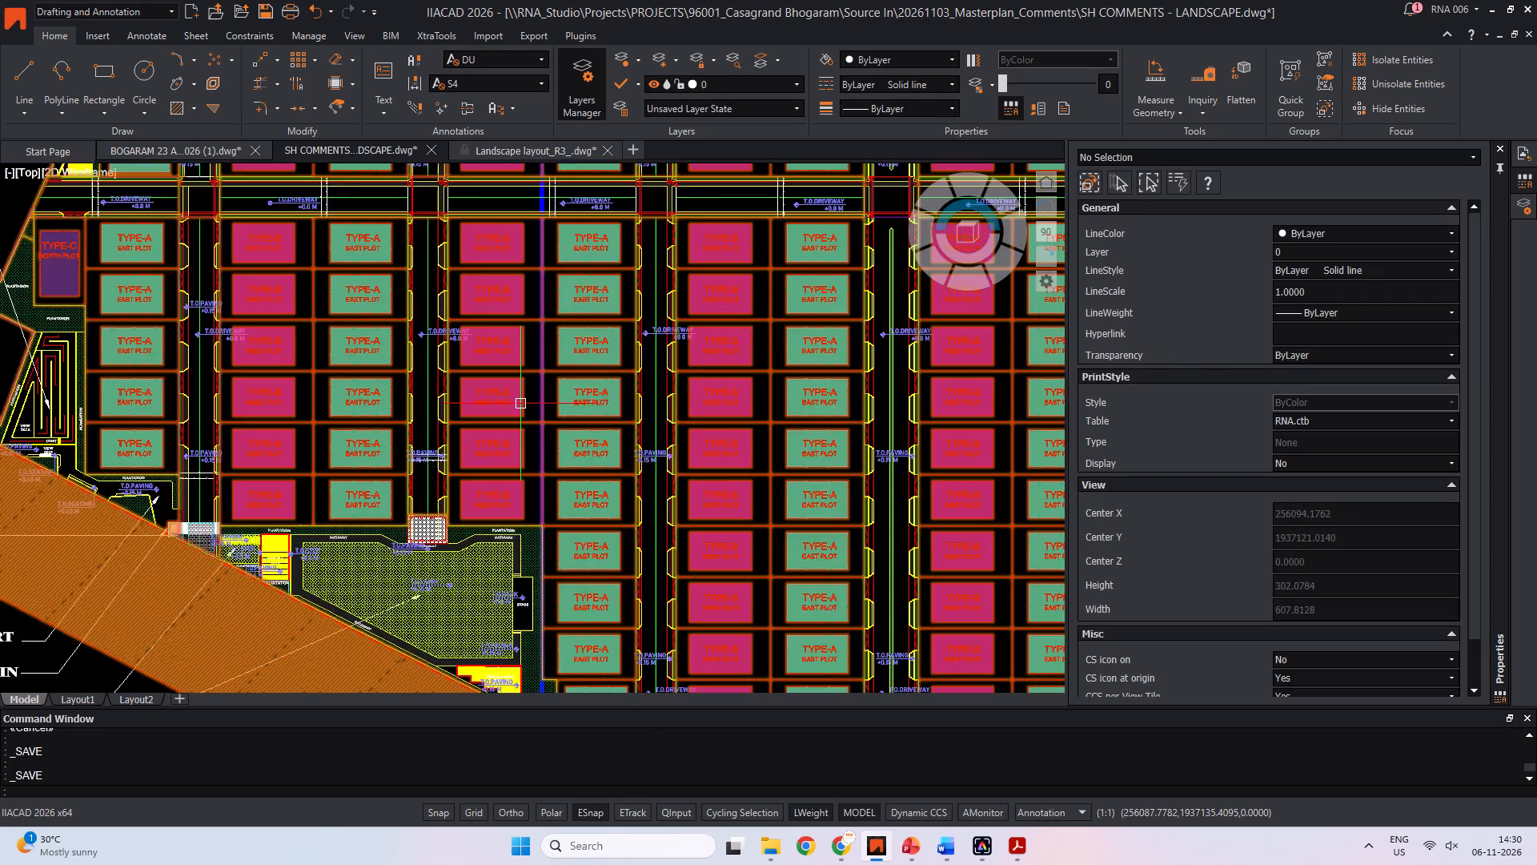
middle_click_drag(504, 498, 532, 282)
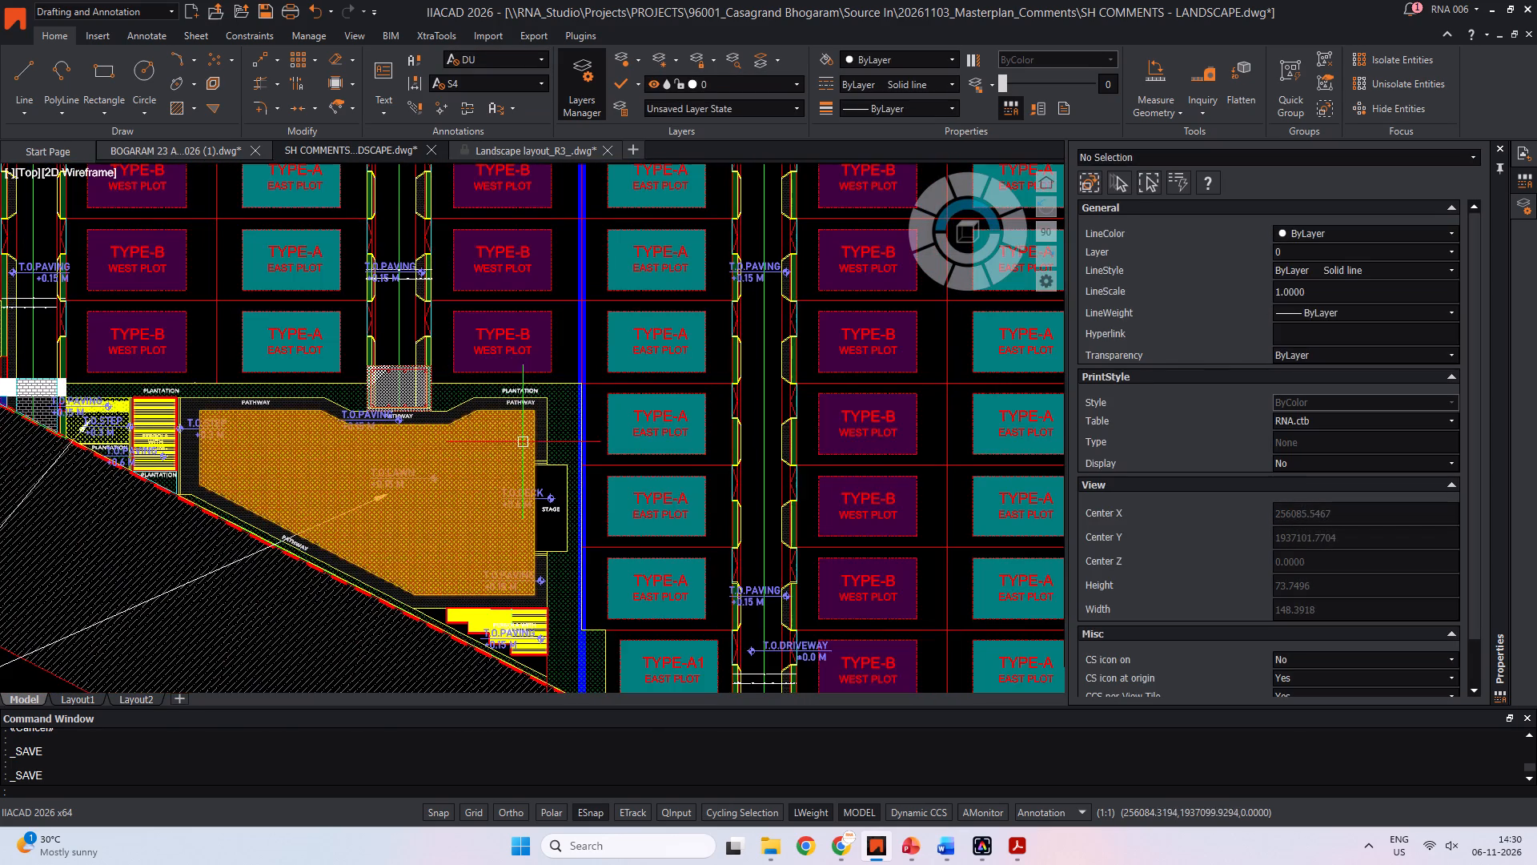
middle_click_drag(490, 511, 634, 458)
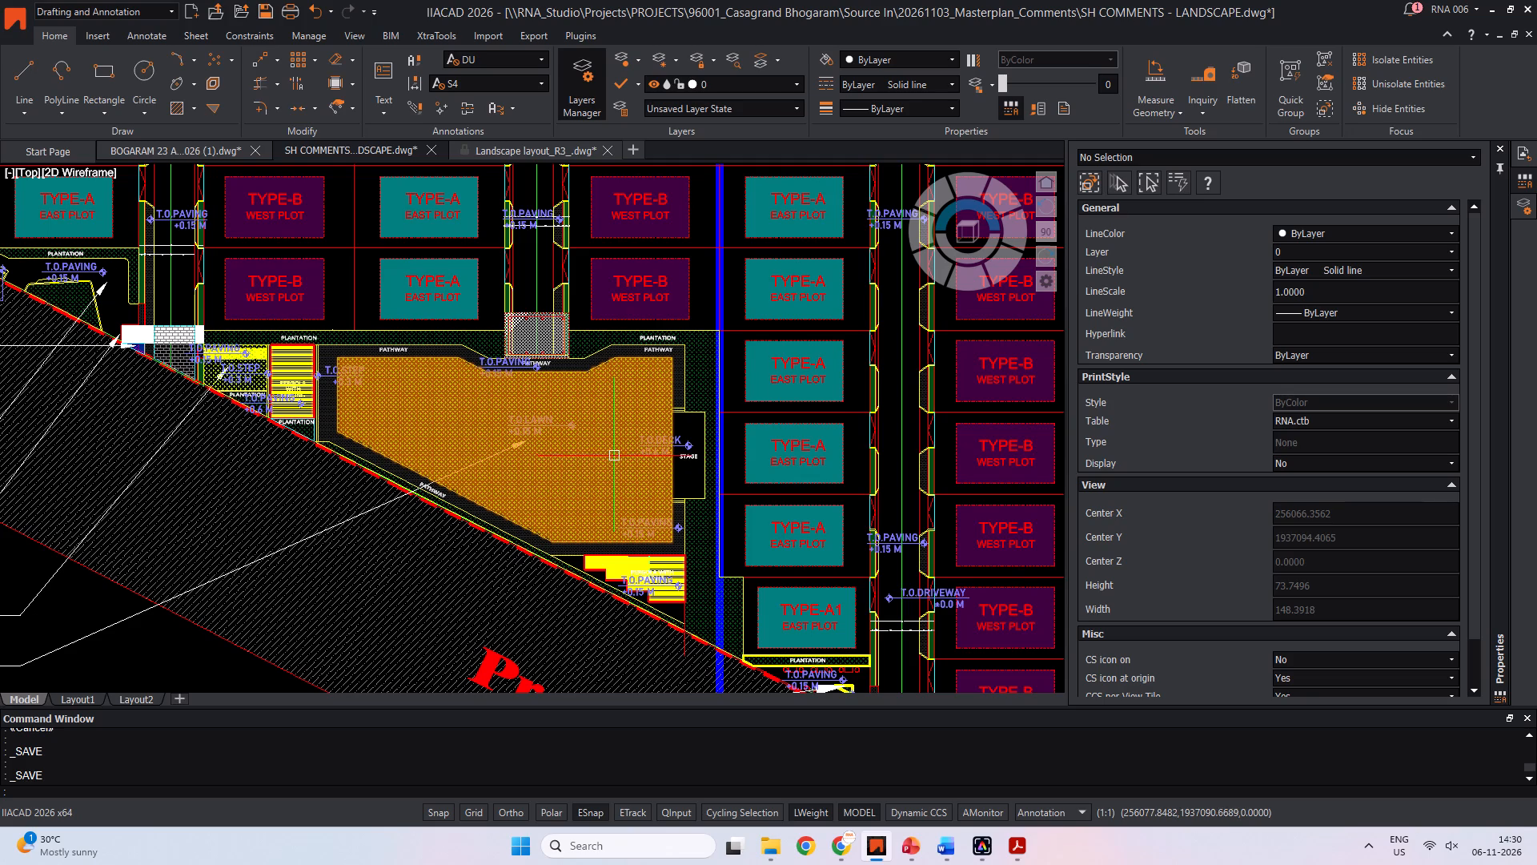
key("alt+Tab")
left_click(370, 396)
key("alt+Tab")
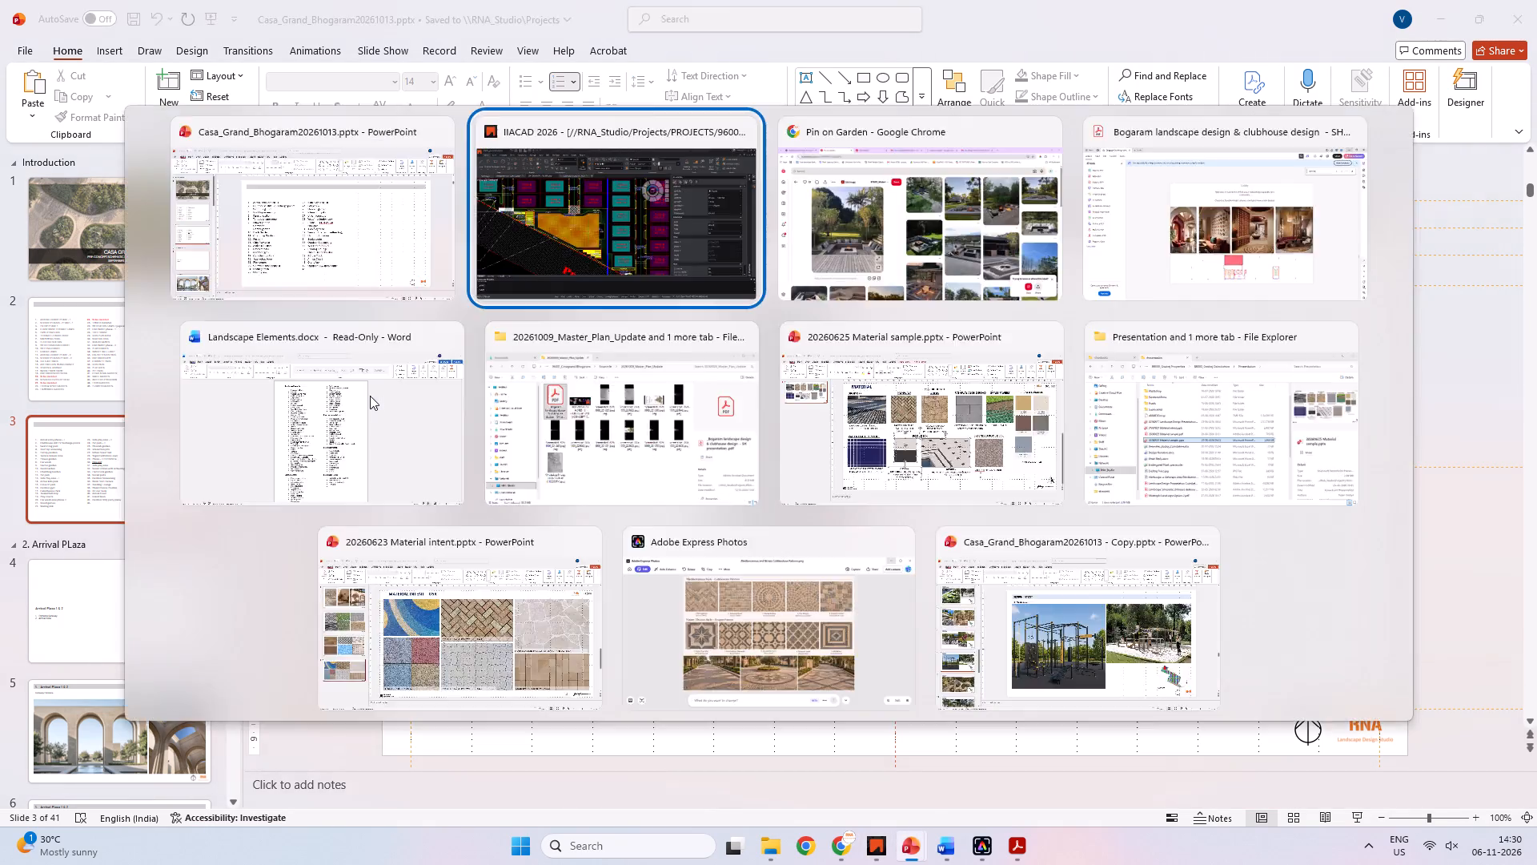
Re-examine the Arrival Court labels from the grand lawn to the swimming pool, including the Mediterranean cafe court's party pavilion comment.
scroll(501, 420, "down", 2)
middle_click_drag(505, 420, 623, 398)
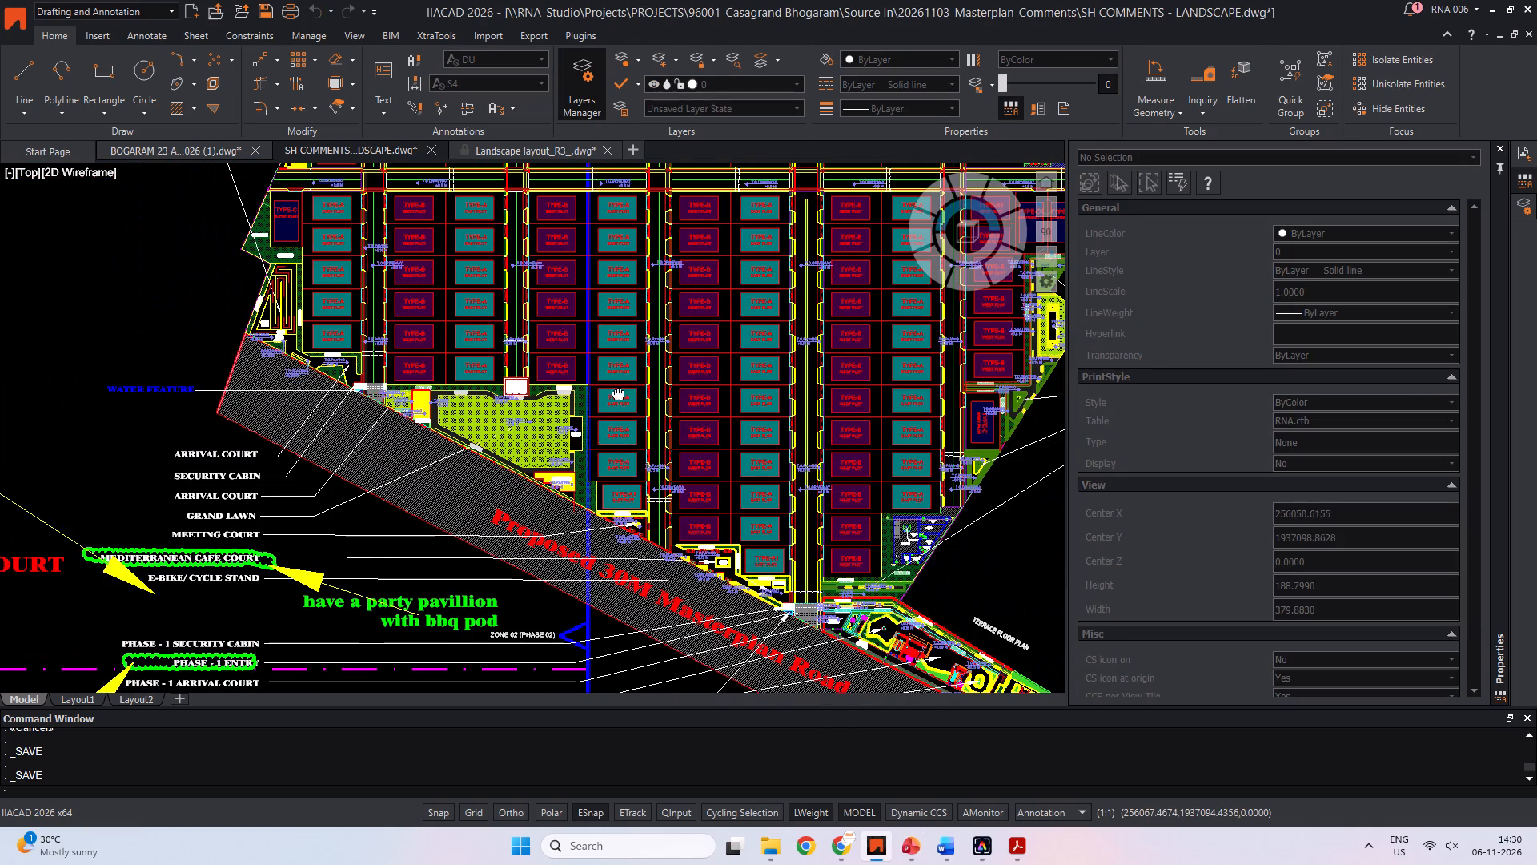
middle_click_drag(623, 398, 549, 324)
scroll(607, 469, "up", 3)
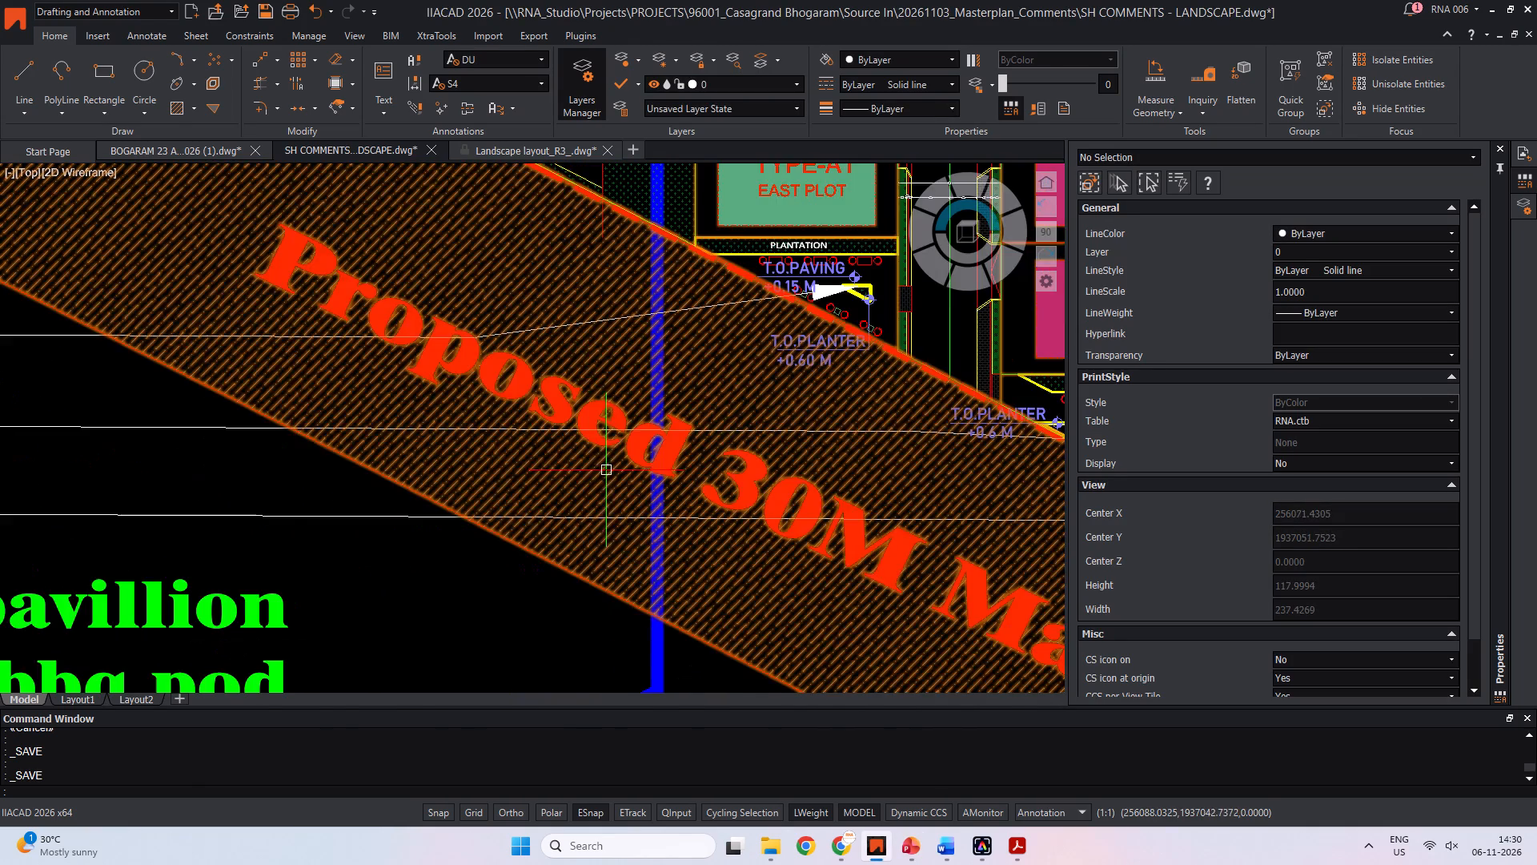
middle_click_drag(626, 487, 584, 251)
scroll(597, 340, "down", 2)
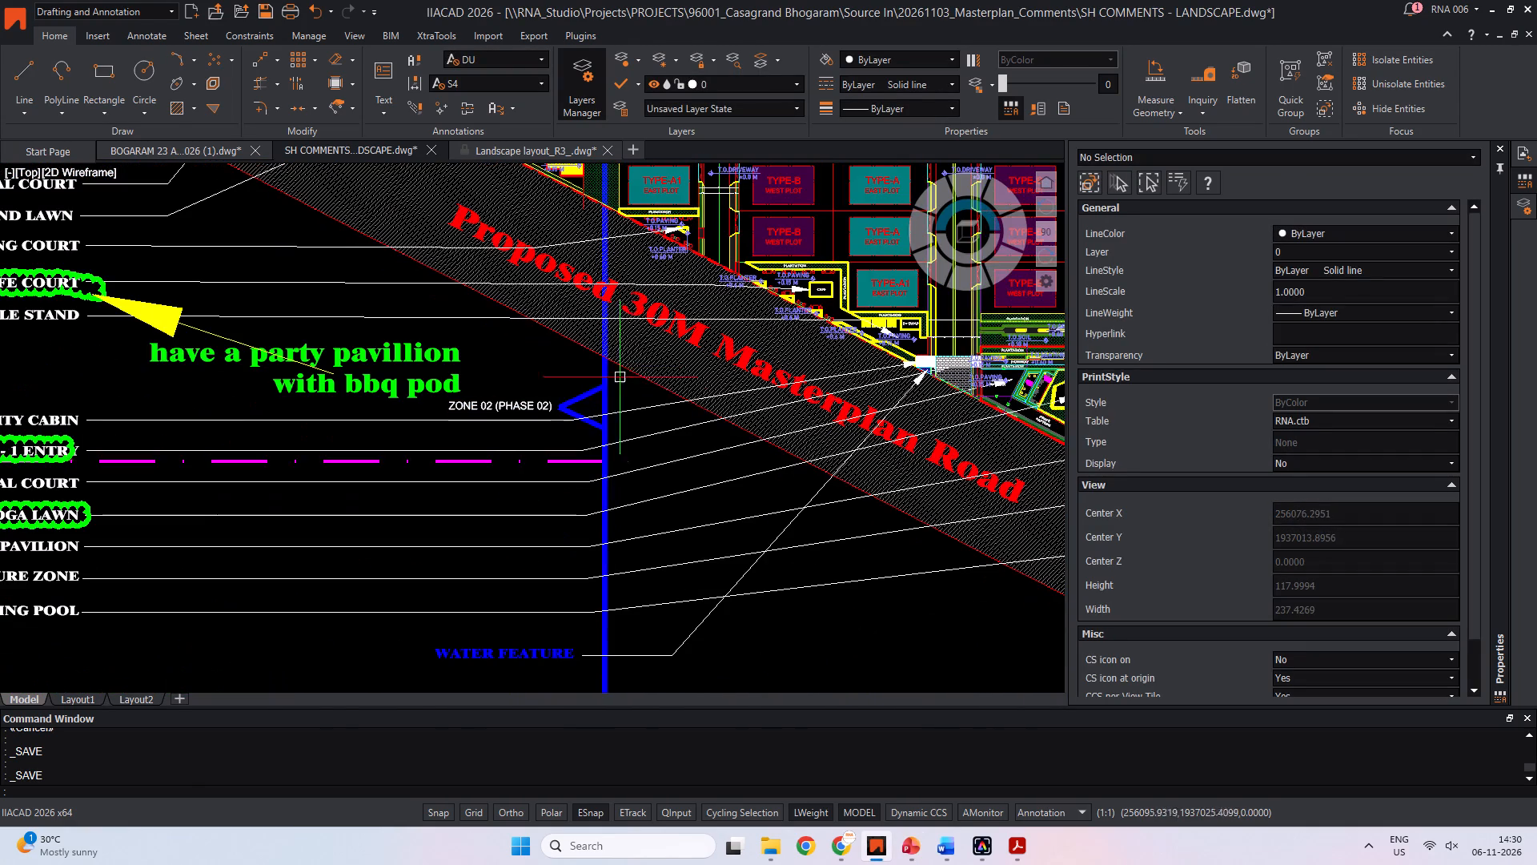
middle_click_drag(632, 392, 773, 399)
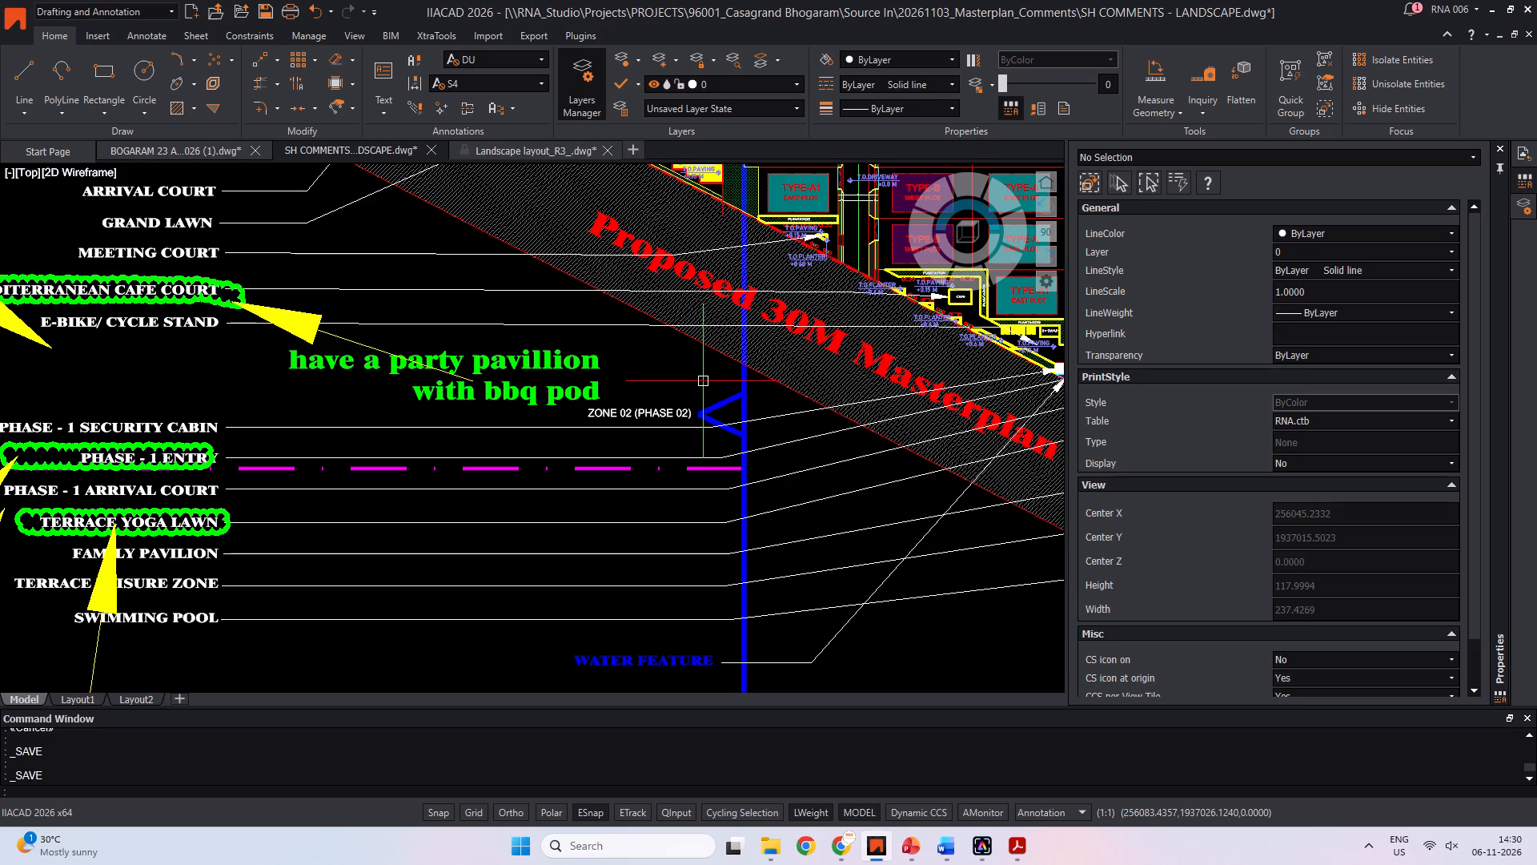
scroll(704, 380, "down", 1)
middle_click_drag(540, 374, 536, 382)
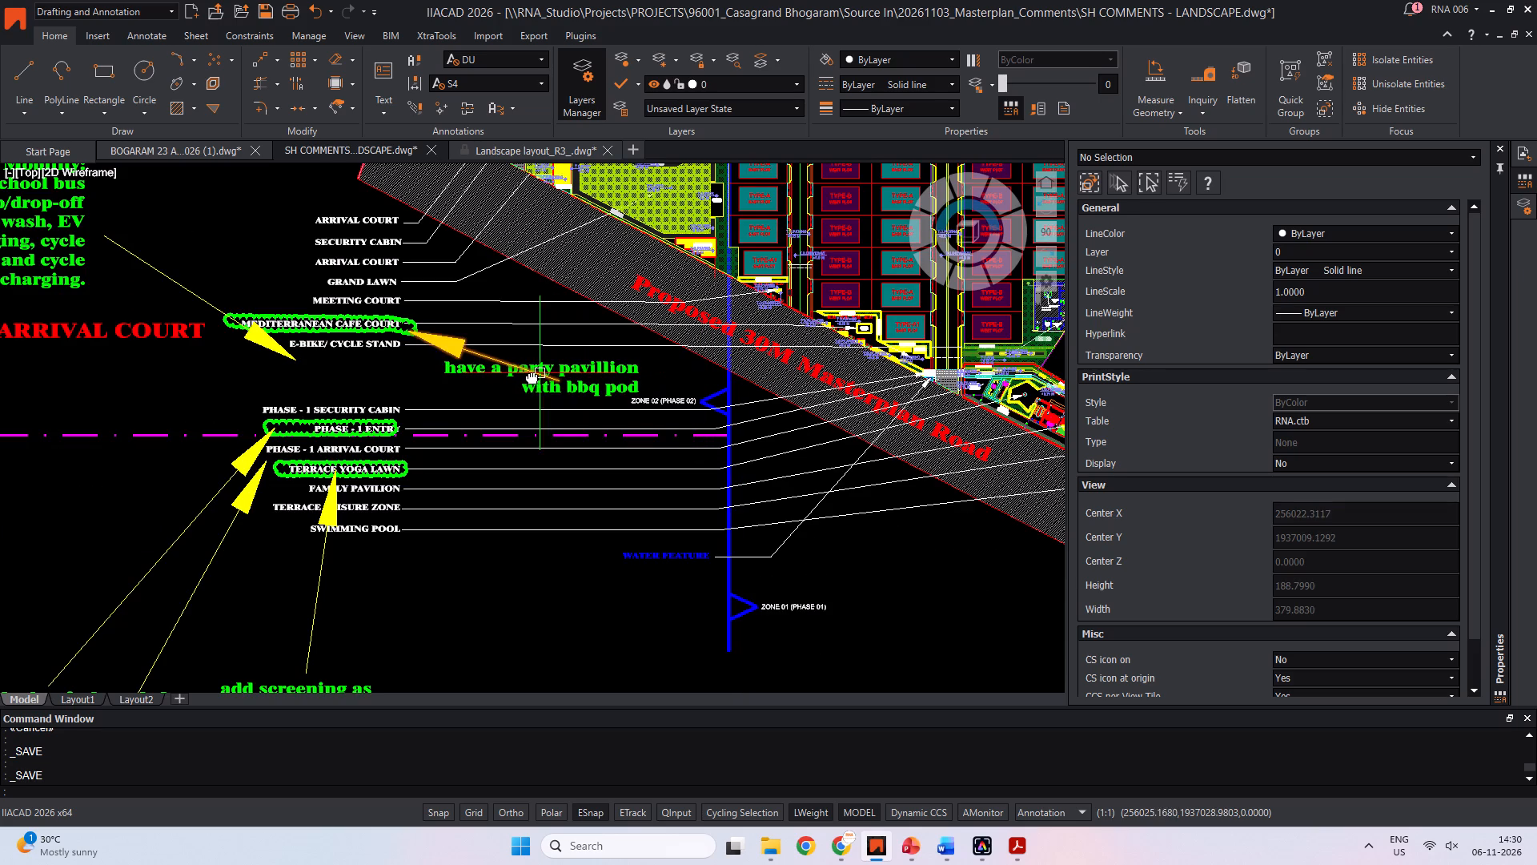
middle_click_drag(536, 382, 575, 474)
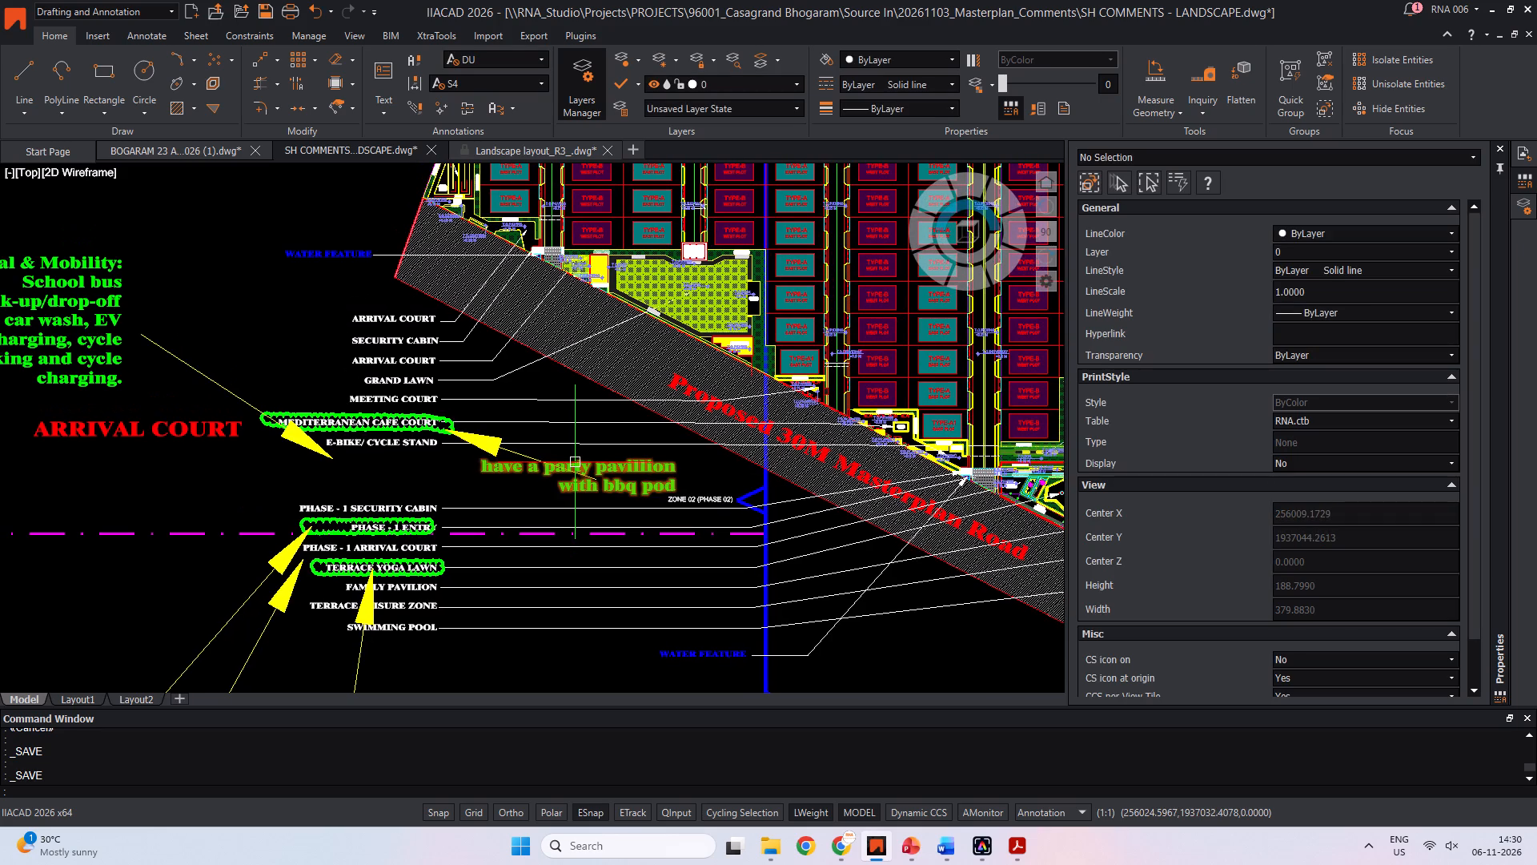
scroll(576, 461, "up", 1)
middle_click_drag(576, 461, 576, 435)
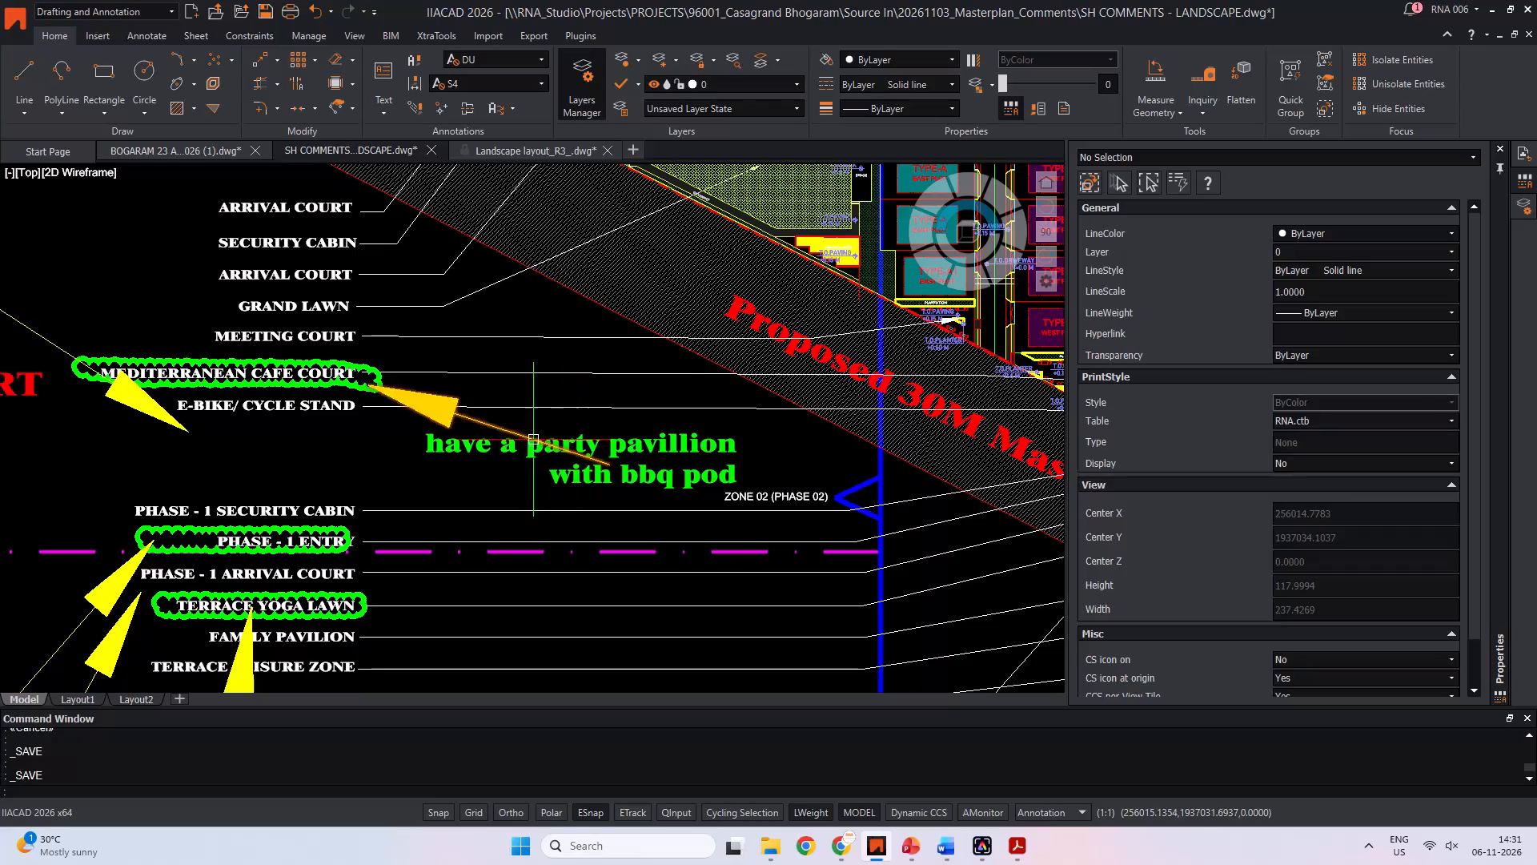
Compare the Arrival Court labels and the party pavilion with BBQ pod comment against slide 3's numbered zone list.
scroll(472, 389, "down", 2)
middle_click_drag(472, 389, 525, 479)
key("alt+Tab")
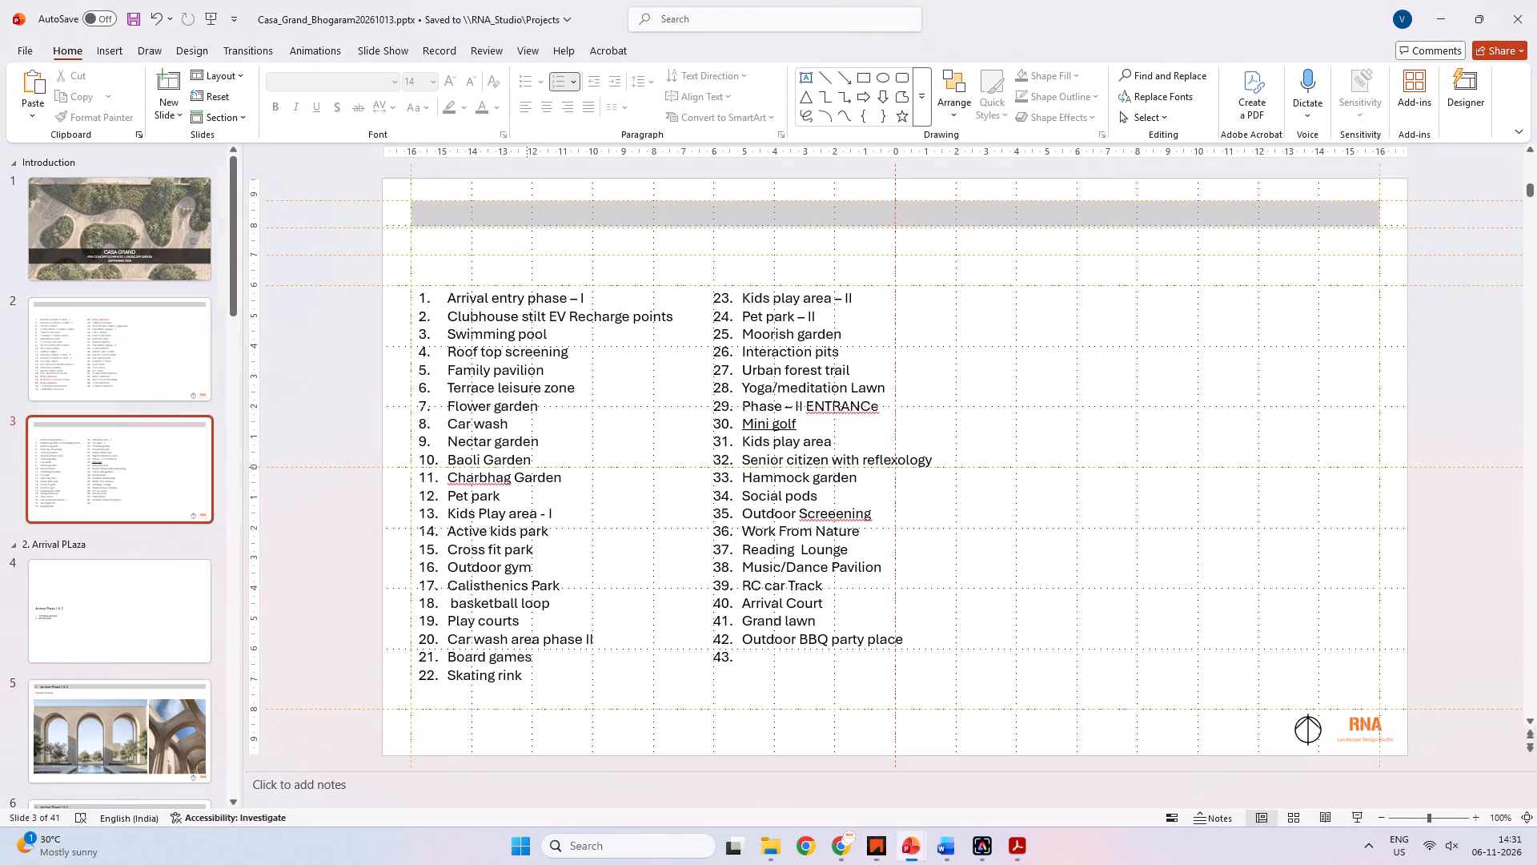
key("alt+Tab")
key("alt+Tab")
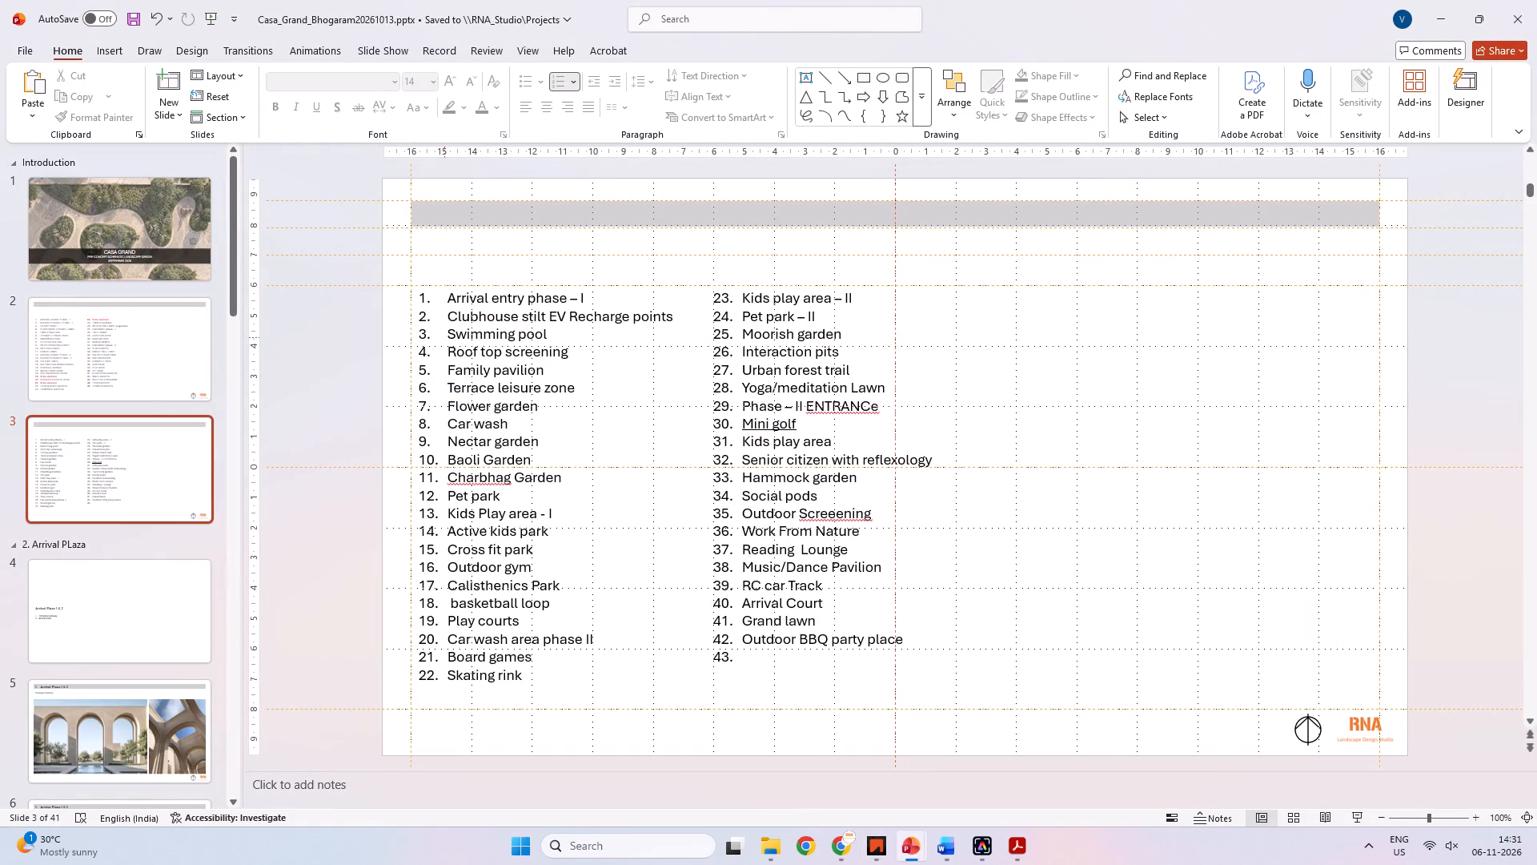
scroll(488, 345, "down", 1)
scroll(488, 346, "up", 1)
left_click(347, 369)
Examine the Arrival Court labels and comments in the CAD layout, following their leaders across the proposed 30M masterplan road.
key("alt+Tab")
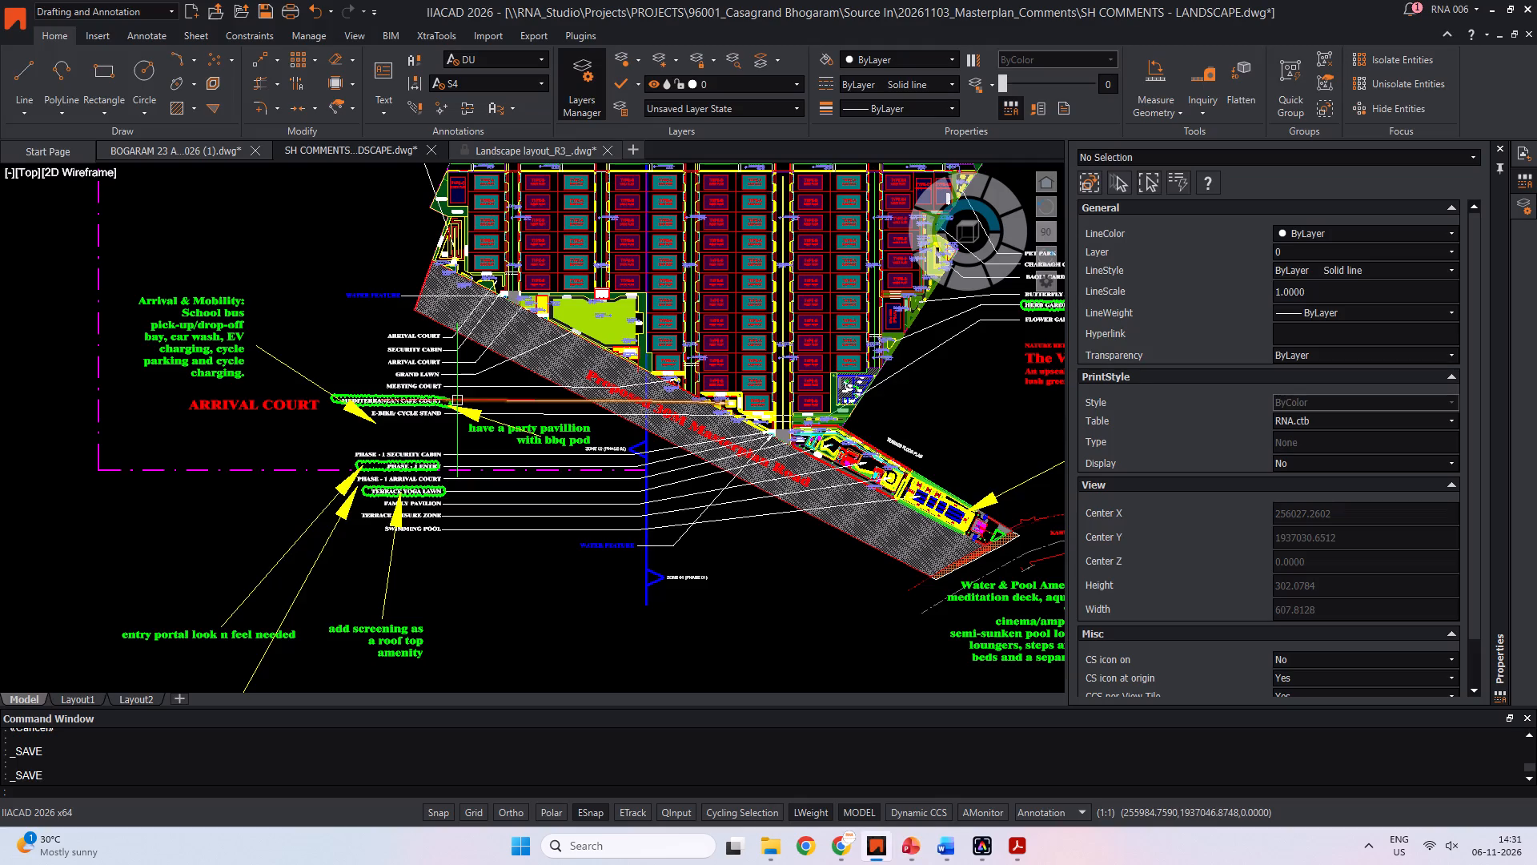
middle_click_drag(414, 447, 588, 400)
scroll(846, 396, "up", 3)
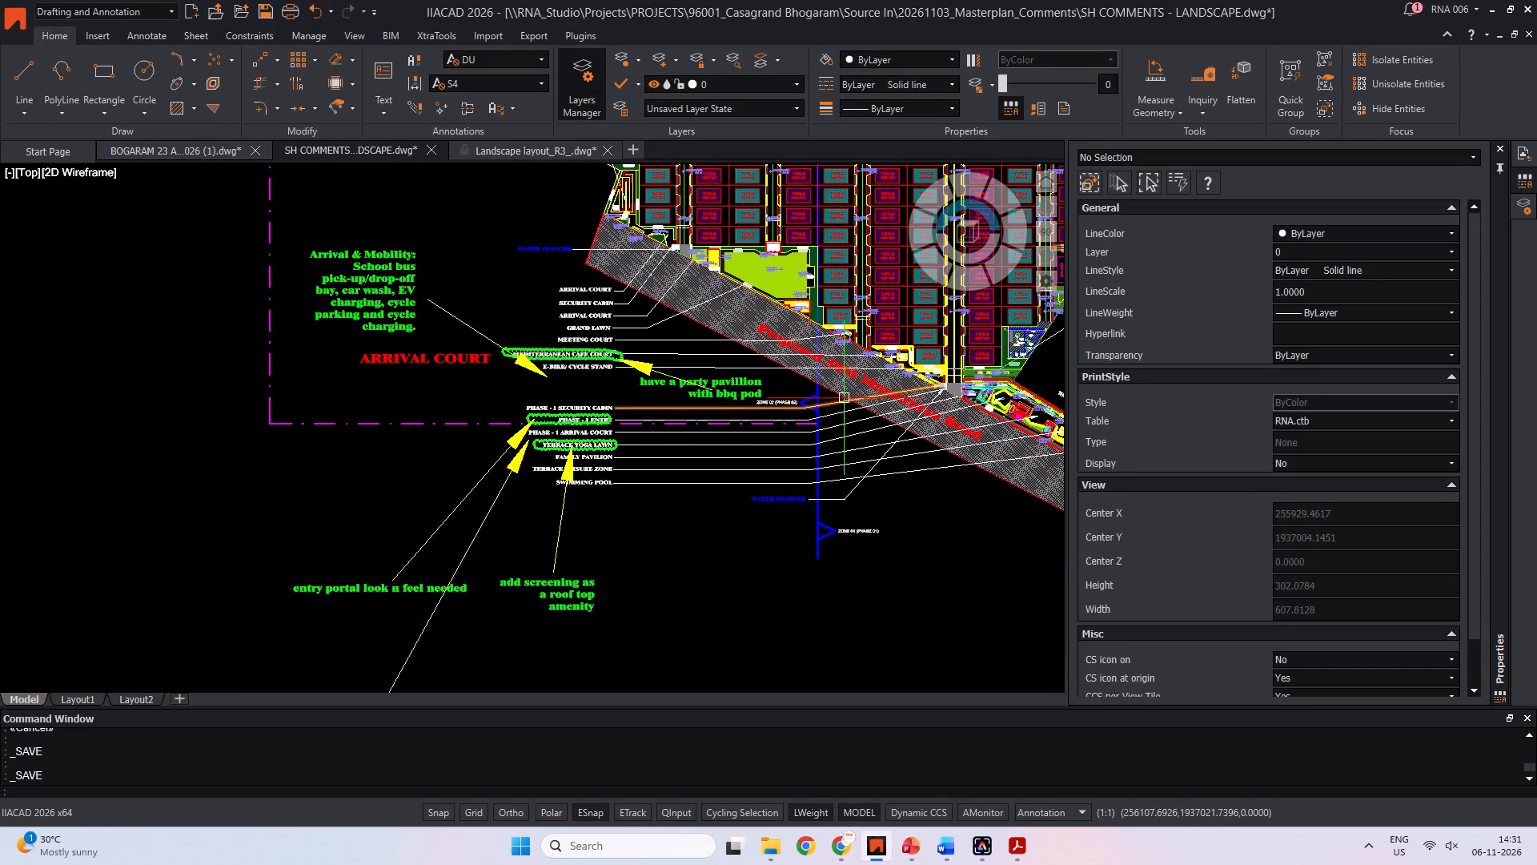
middle_click_drag(856, 396, 407, 433)
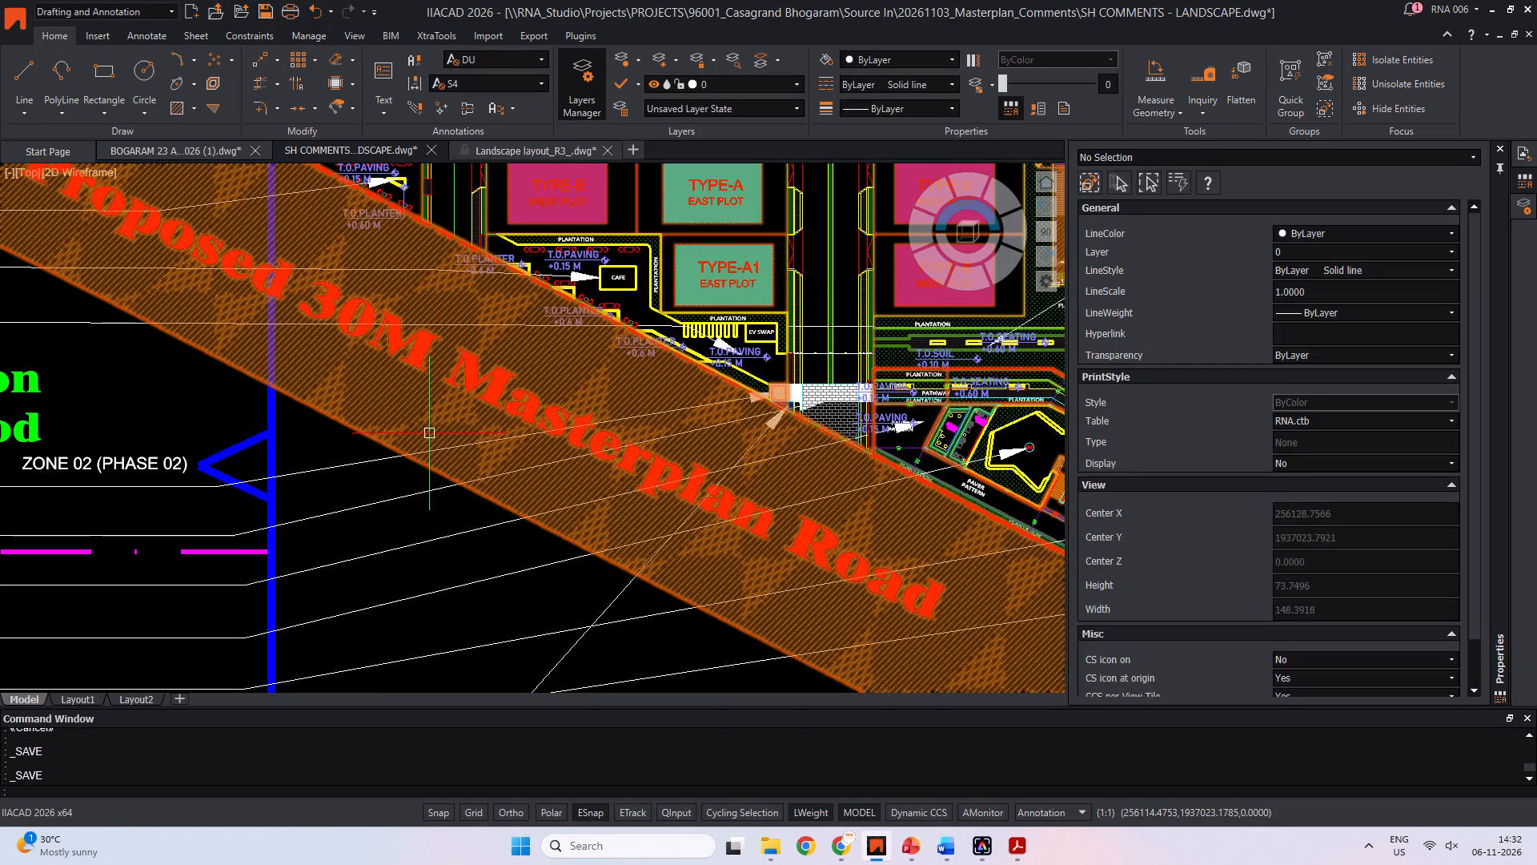
middle_click_drag(442, 426, 576, 391)
middle_click_drag(387, 449, 745, 393)
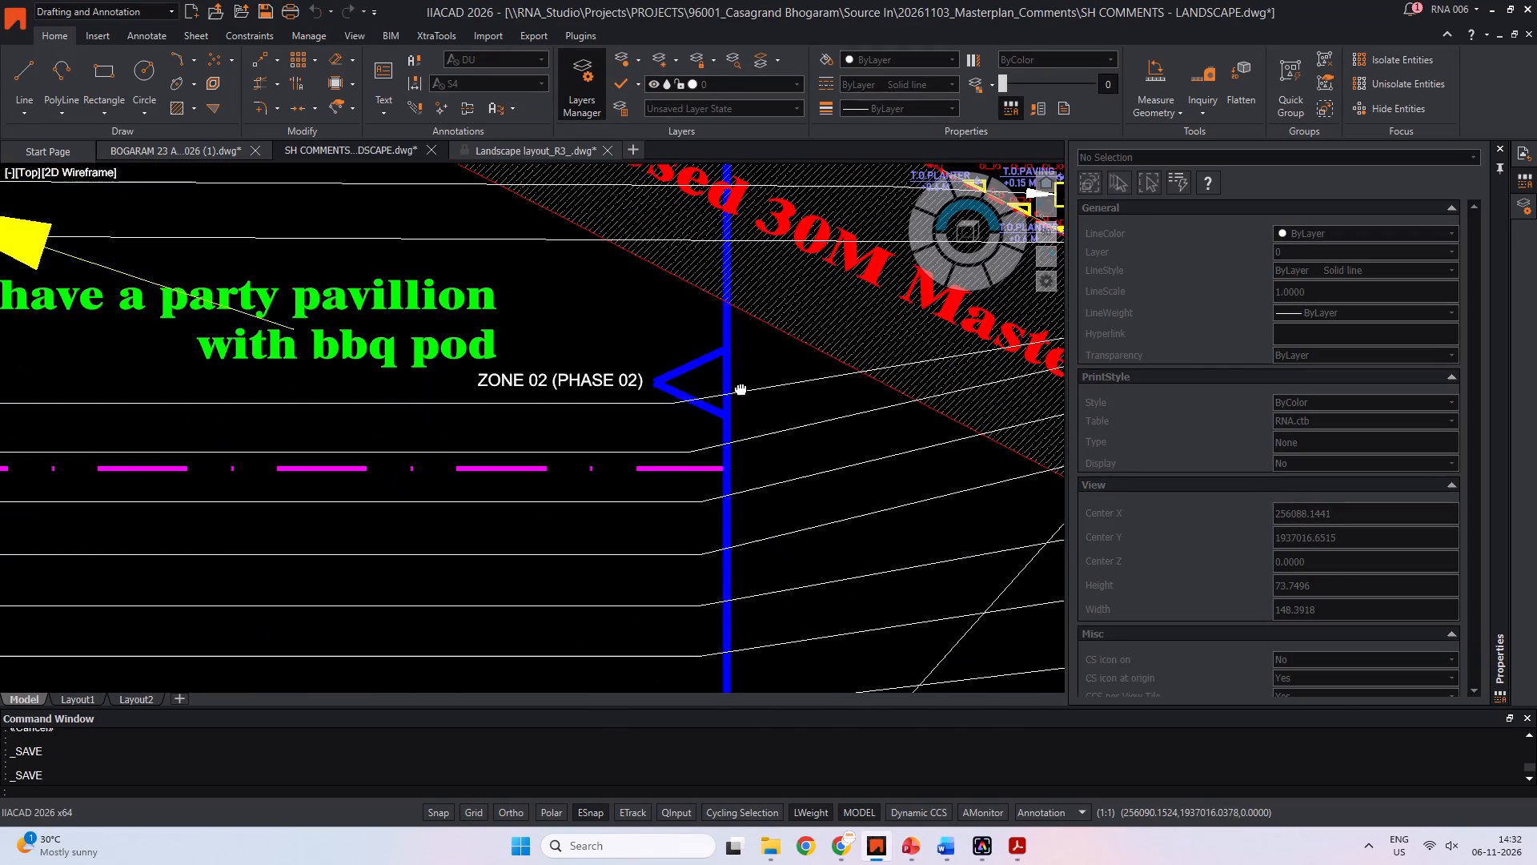
scroll(592, 433, "down", 1)
middle_click_drag(433, 421, 586, 435)
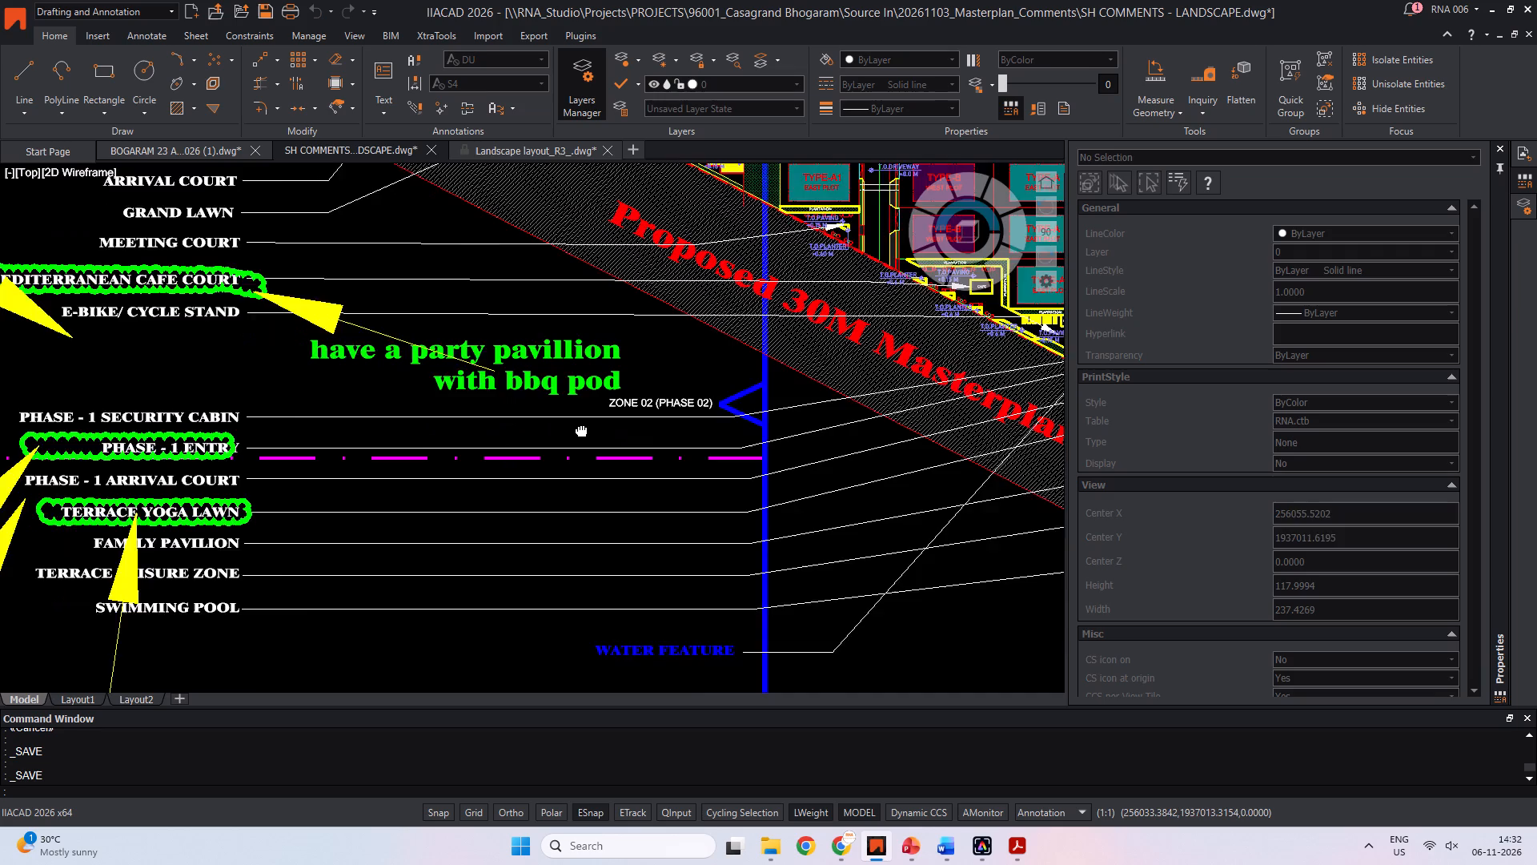
middle_click_drag(586, 435, 587, 436)
On slide 3 of the presentation, replace item 42 with "Party pavilion with BBQ pods" and start a new numbered item below it.
key("alt+Tab")
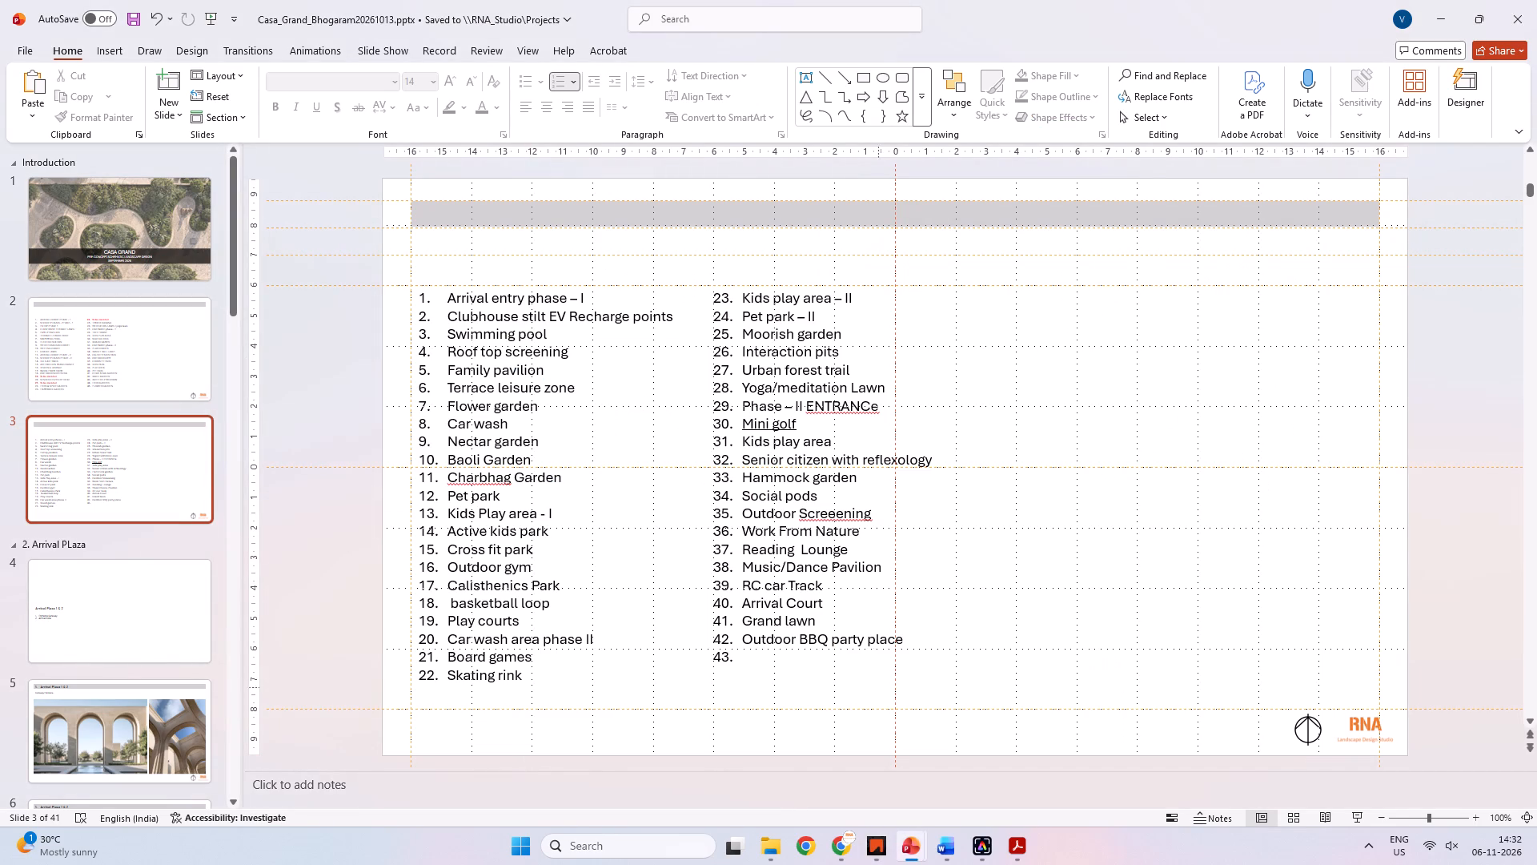
left_click(904, 638)
left_click_drag(902, 642, 794, 641)
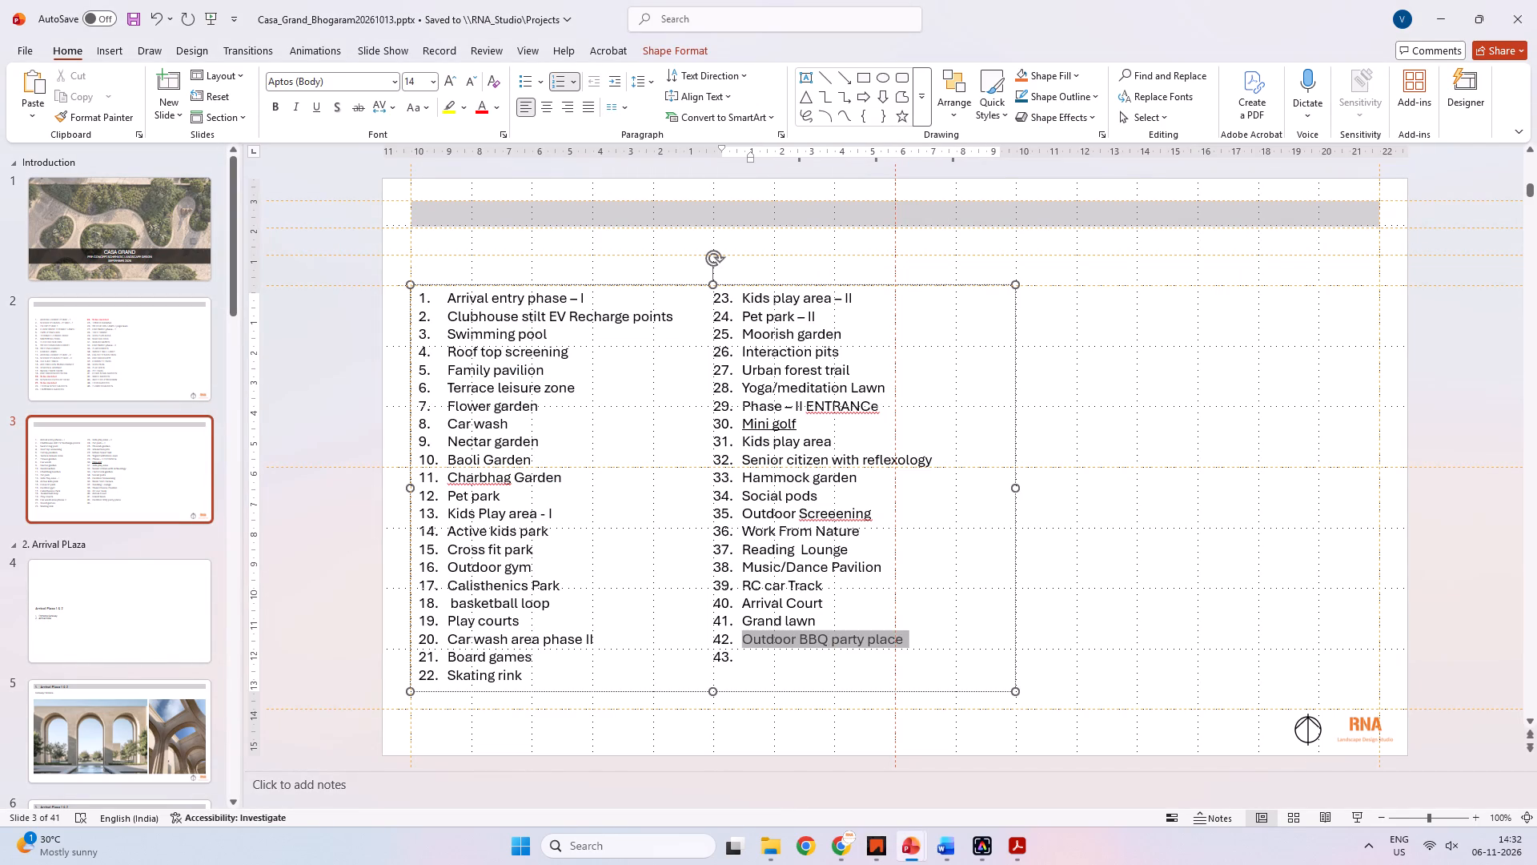
left_click_drag(794, 641, 753, 641)
type("party pavilionb with BBQ")
key("space")
type("pods")
key("space")
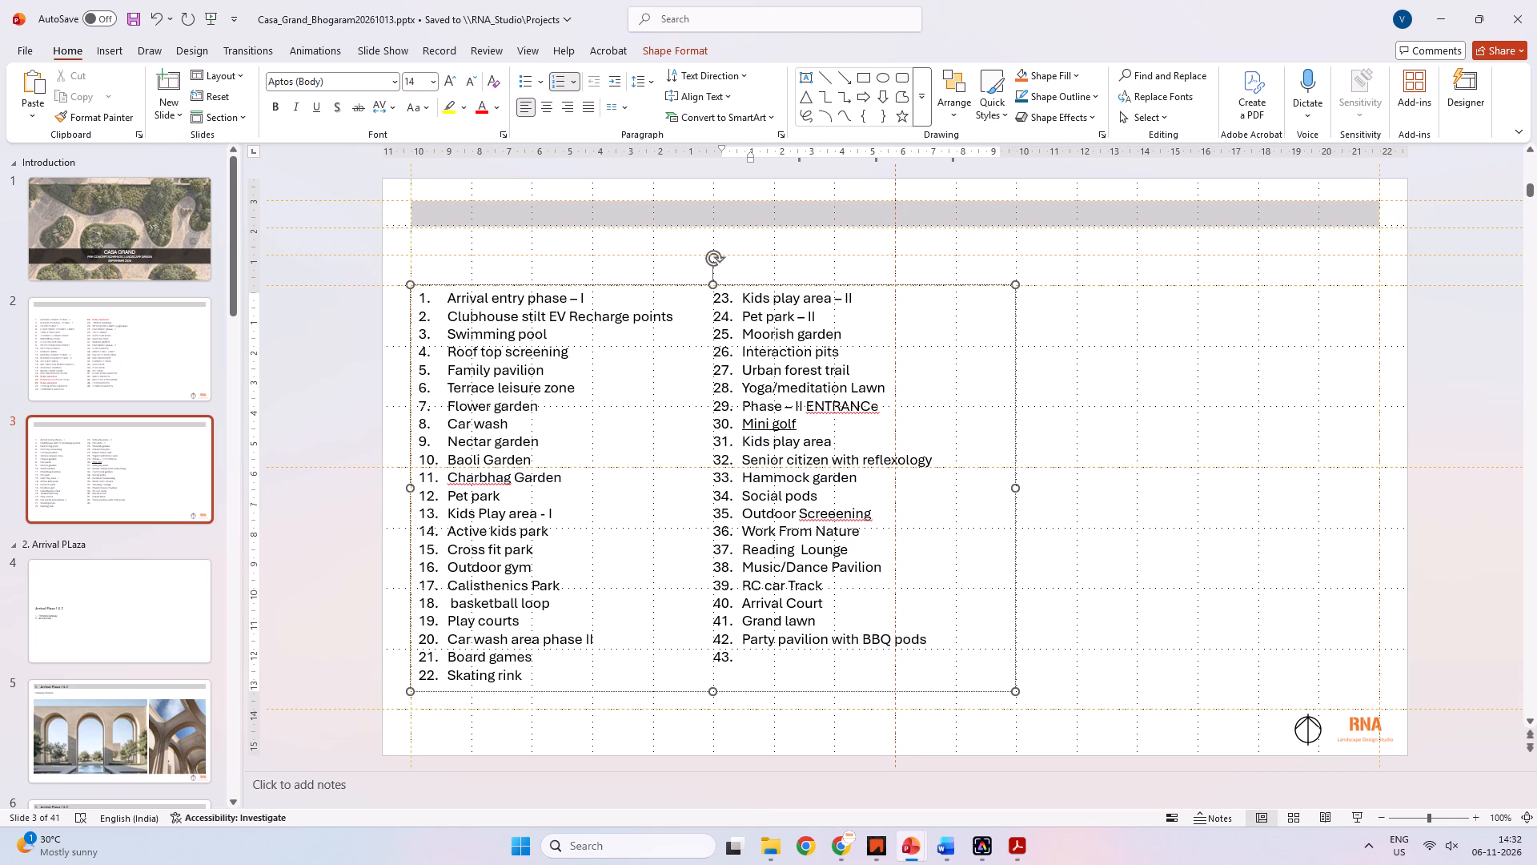
key("Return")
Recheck the layout's Arrival Court labels, from security cabin to swimming pool, against slide 3's zone list.
key("alt+Tab")
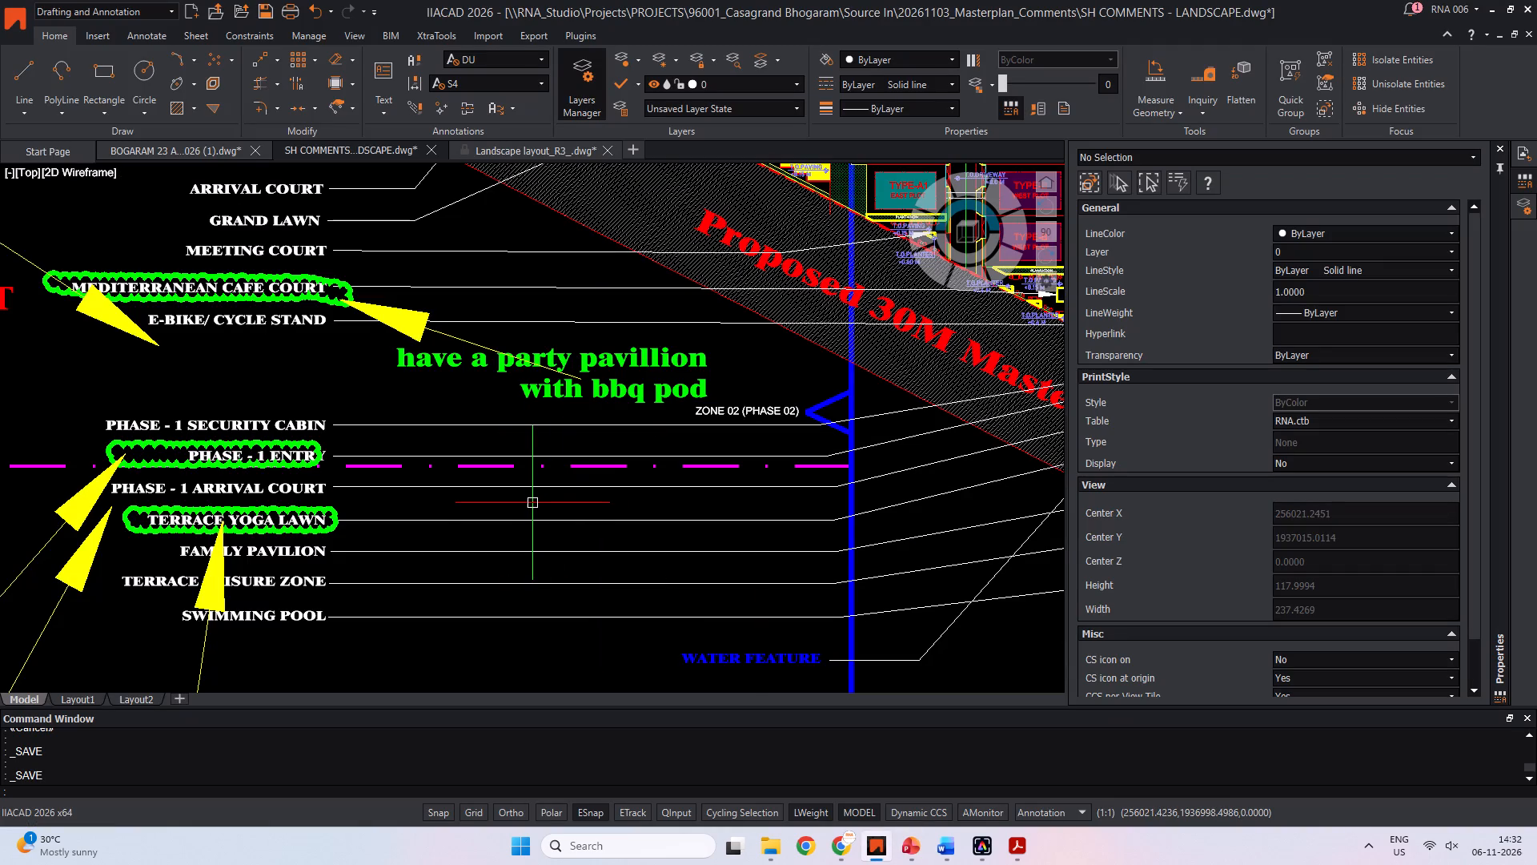
middle_click_drag(381, 476, 446, 480)
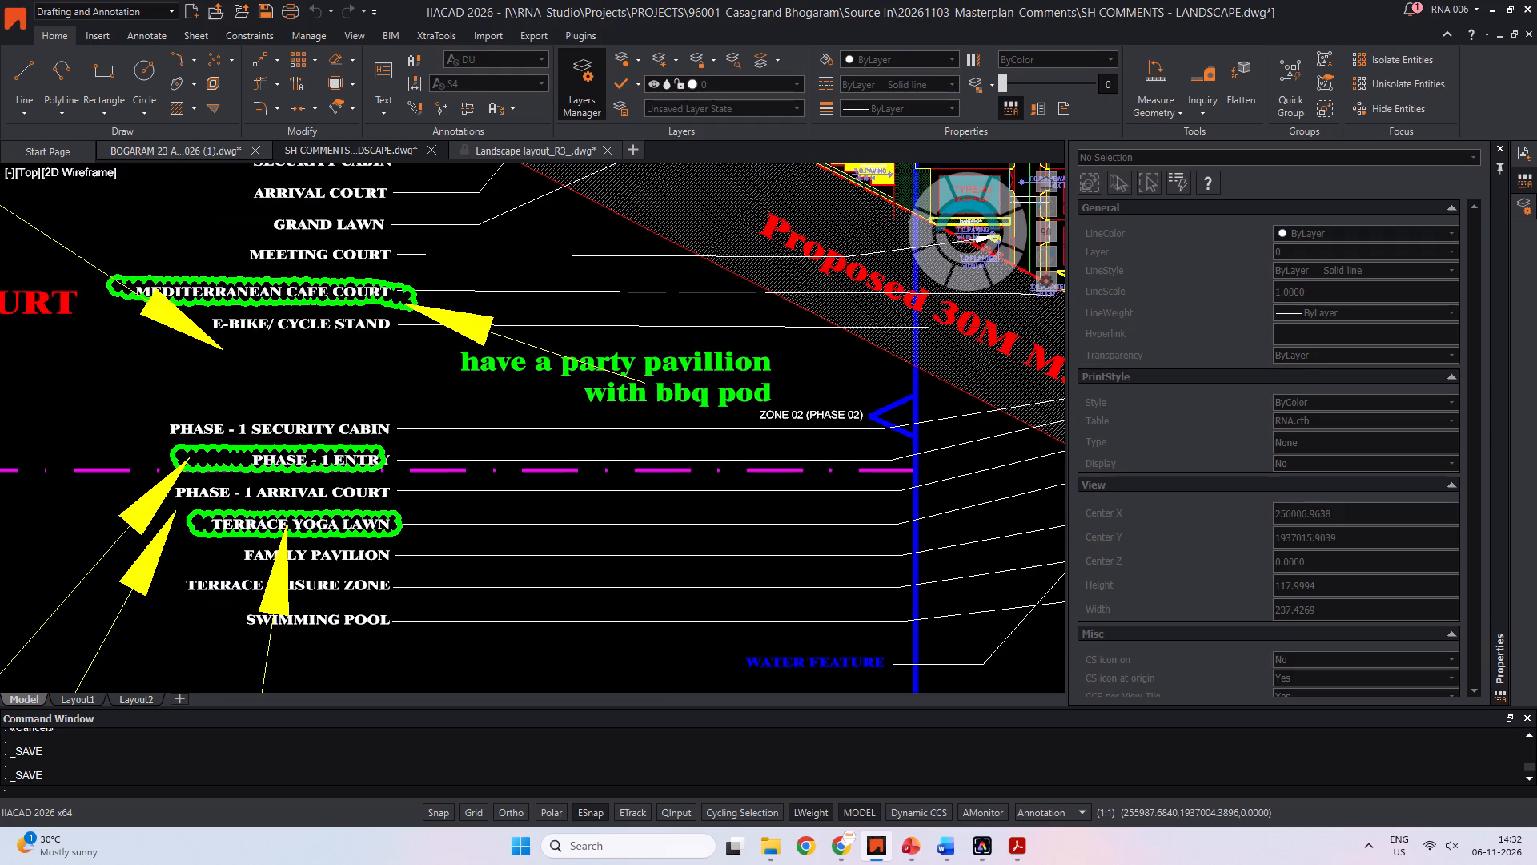
scroll(446, 480, "down", 1)
middle_click_drag(452, 462, 452, 476)
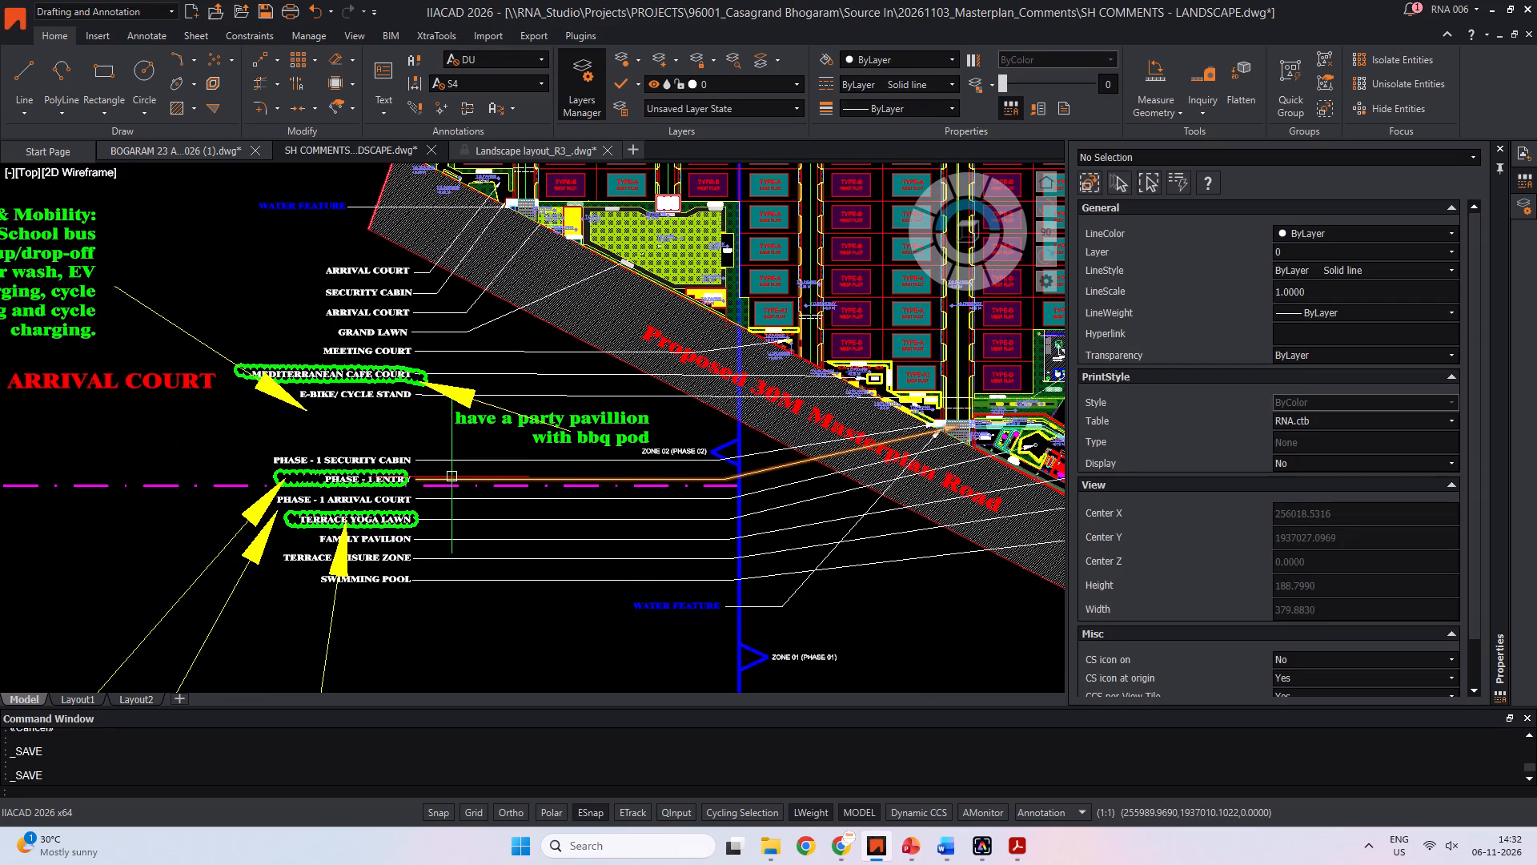
scroll(452, 476, "up", 1)
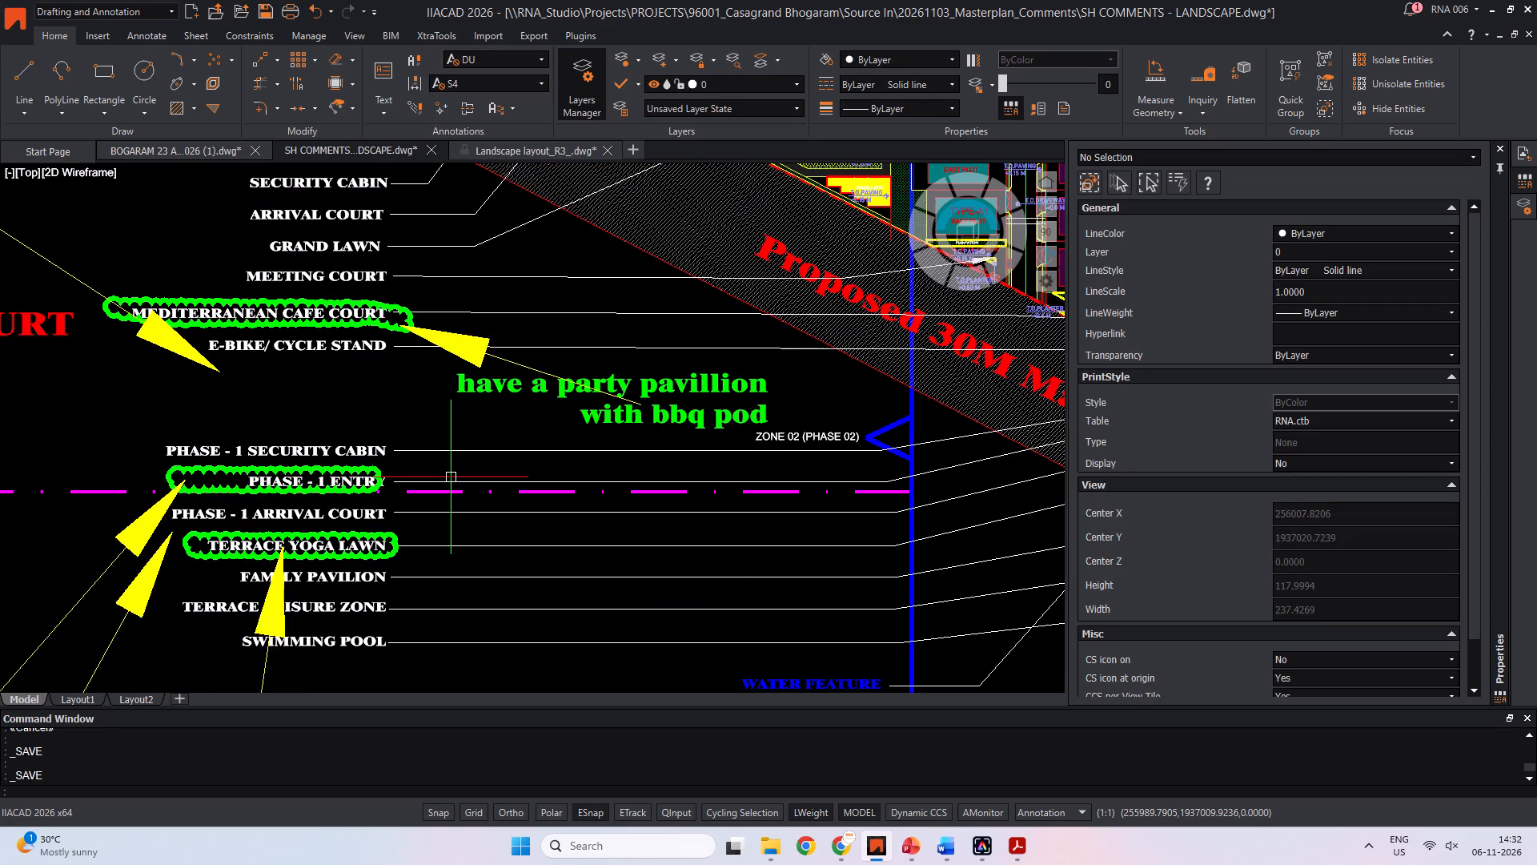
key("alt+Tab")
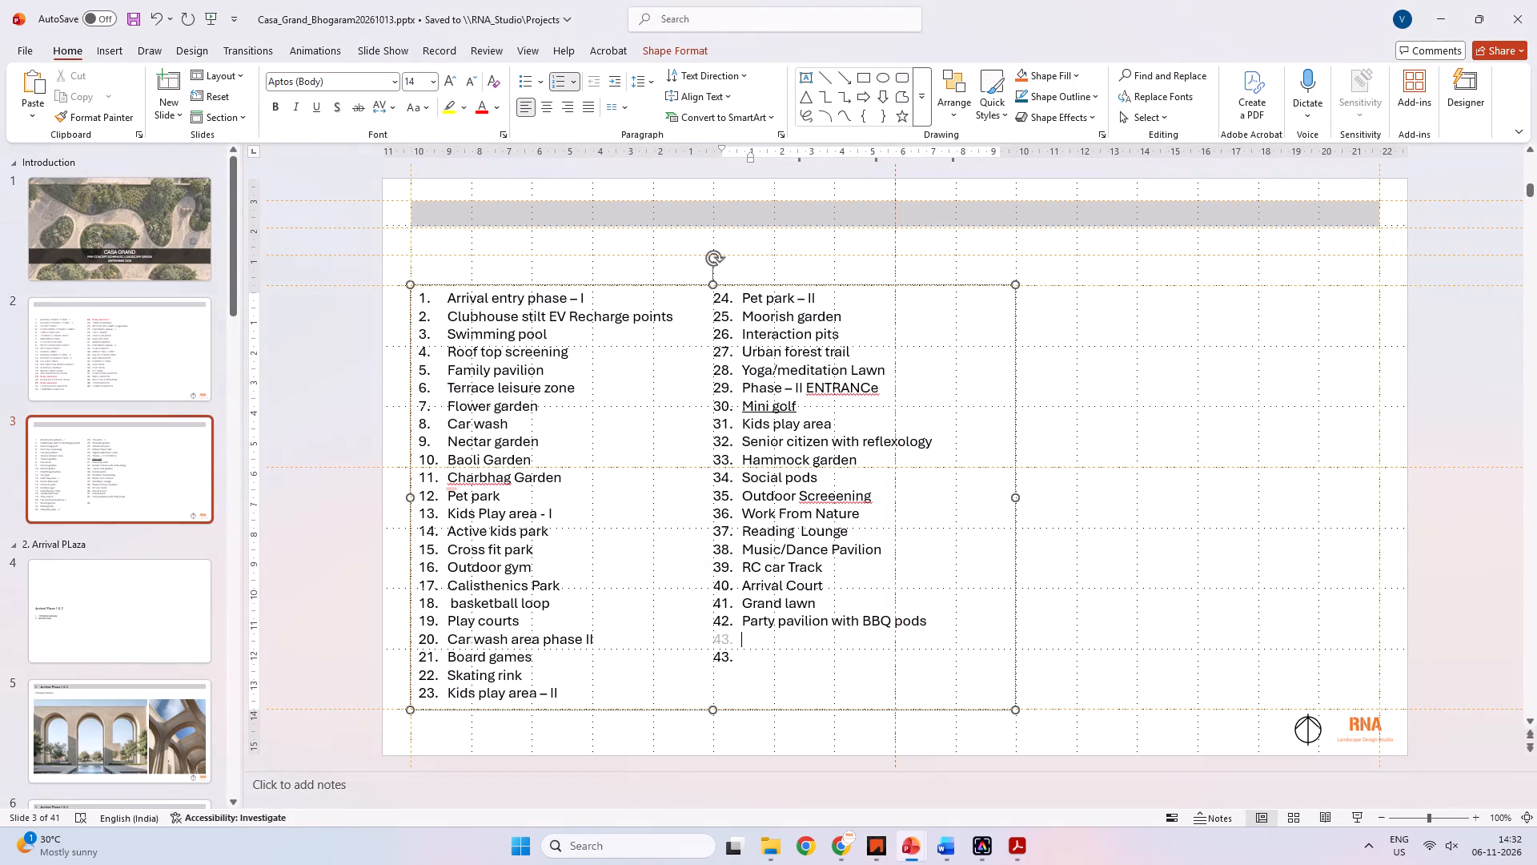
key("alt+Tab")
middle_click_drag(428, 429, 424, 444)
key("alt+Tab")
Switch to the 20260625 Material sample presentation and close it.
key("alt+Tab")
key("alt+Tab")
key("alt+Tab")
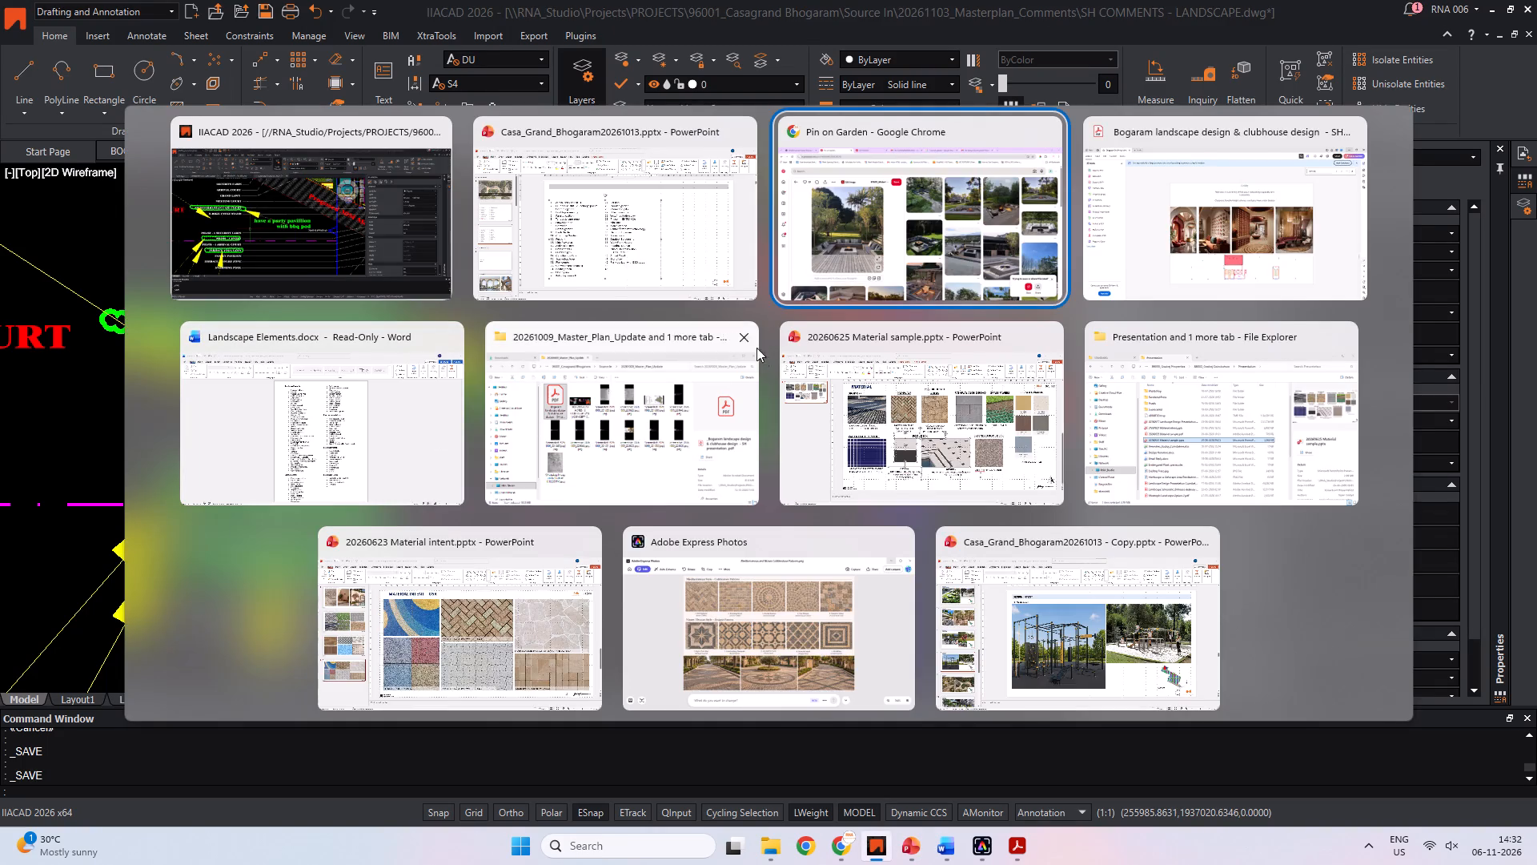
left_click(543, 266, "alt")
key("alt+Tab")
key("alt+Tab")
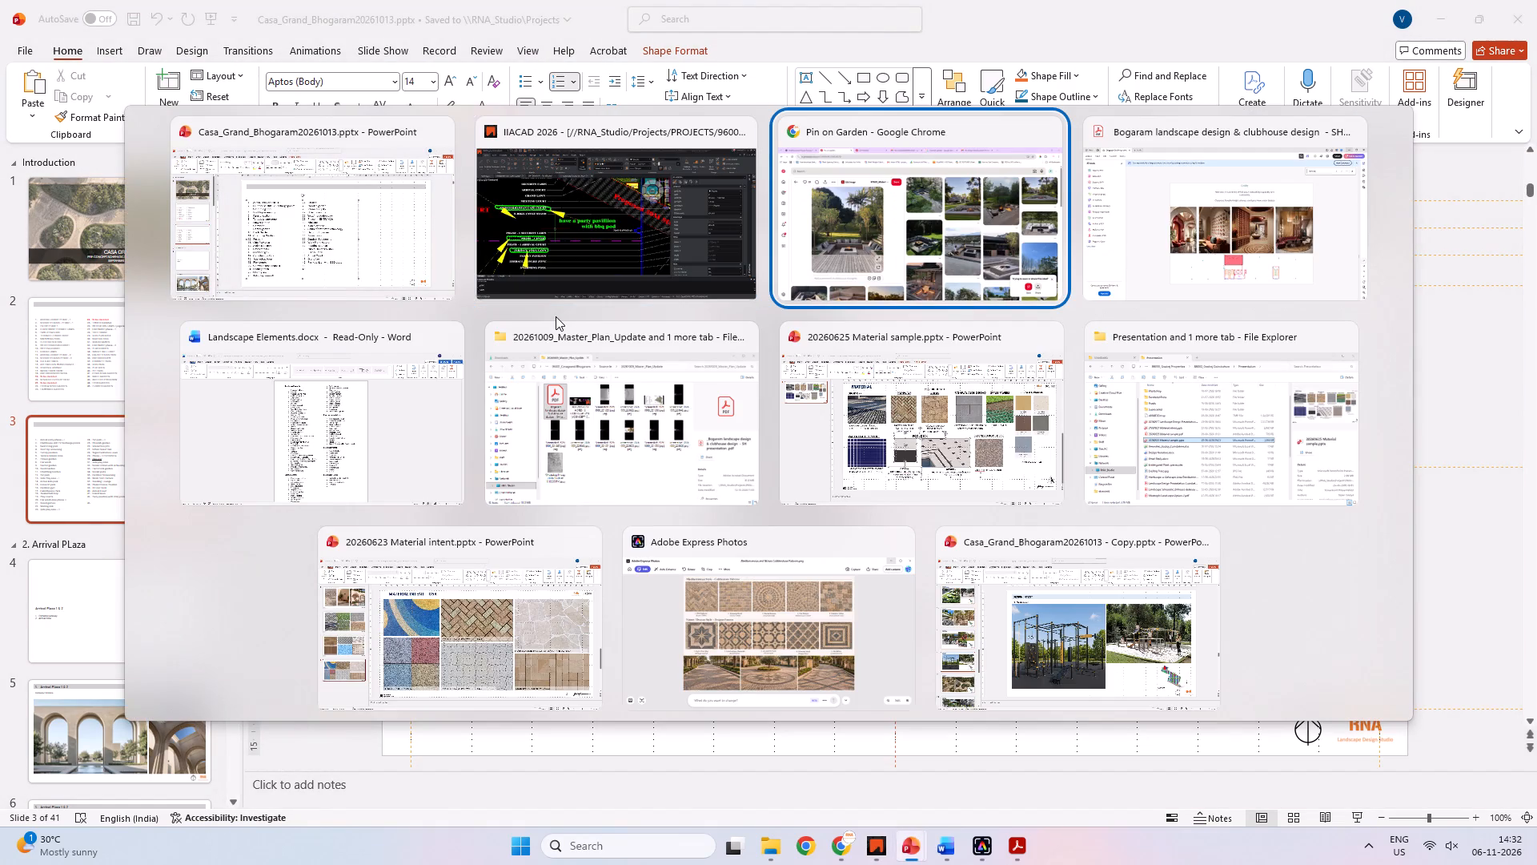
key("alt+Tab")
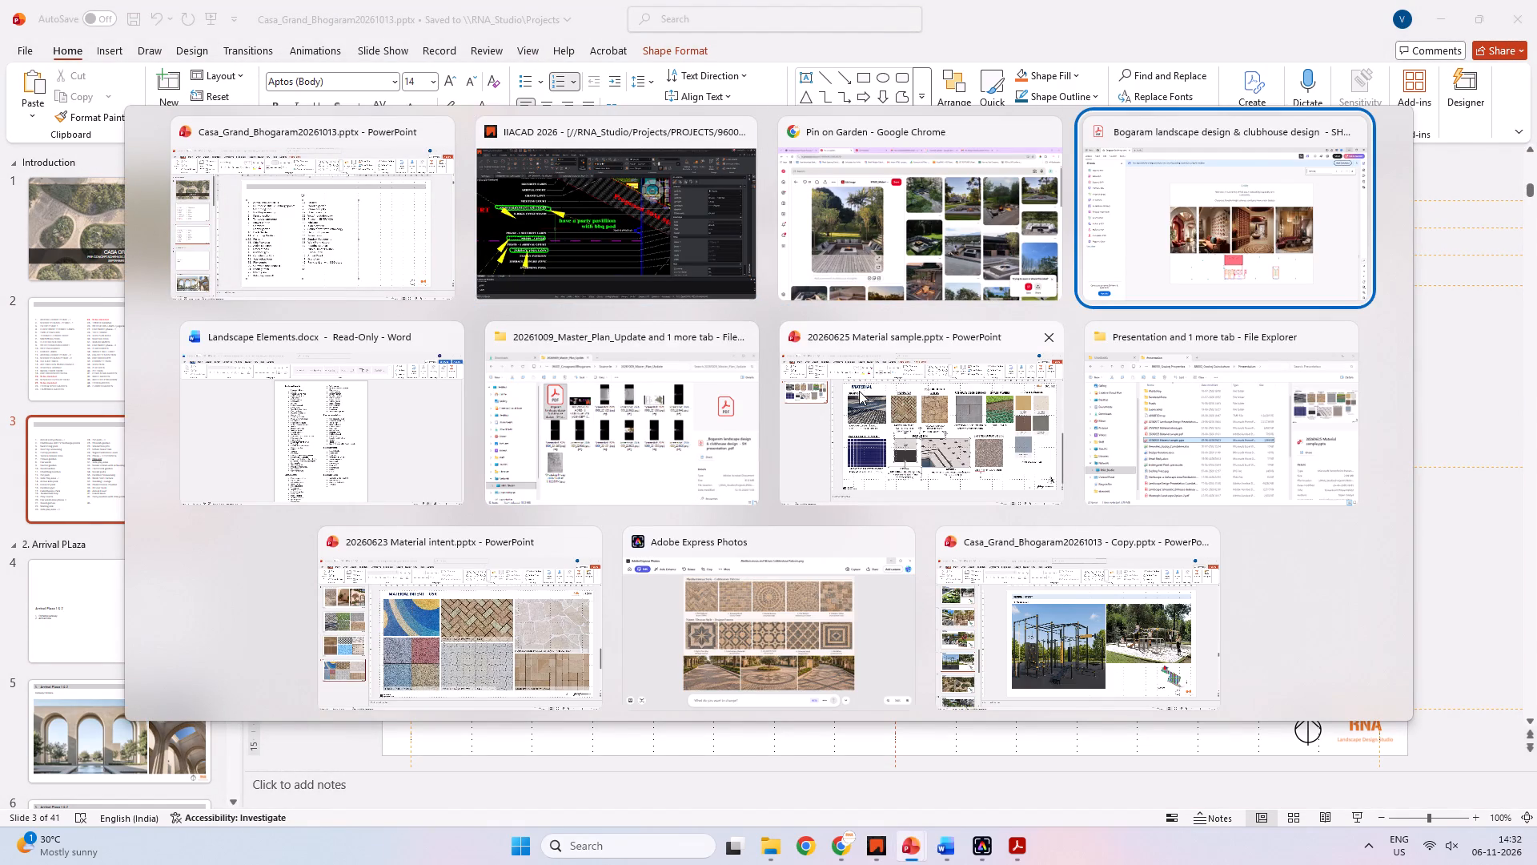
left_click(859, 391, "alt")
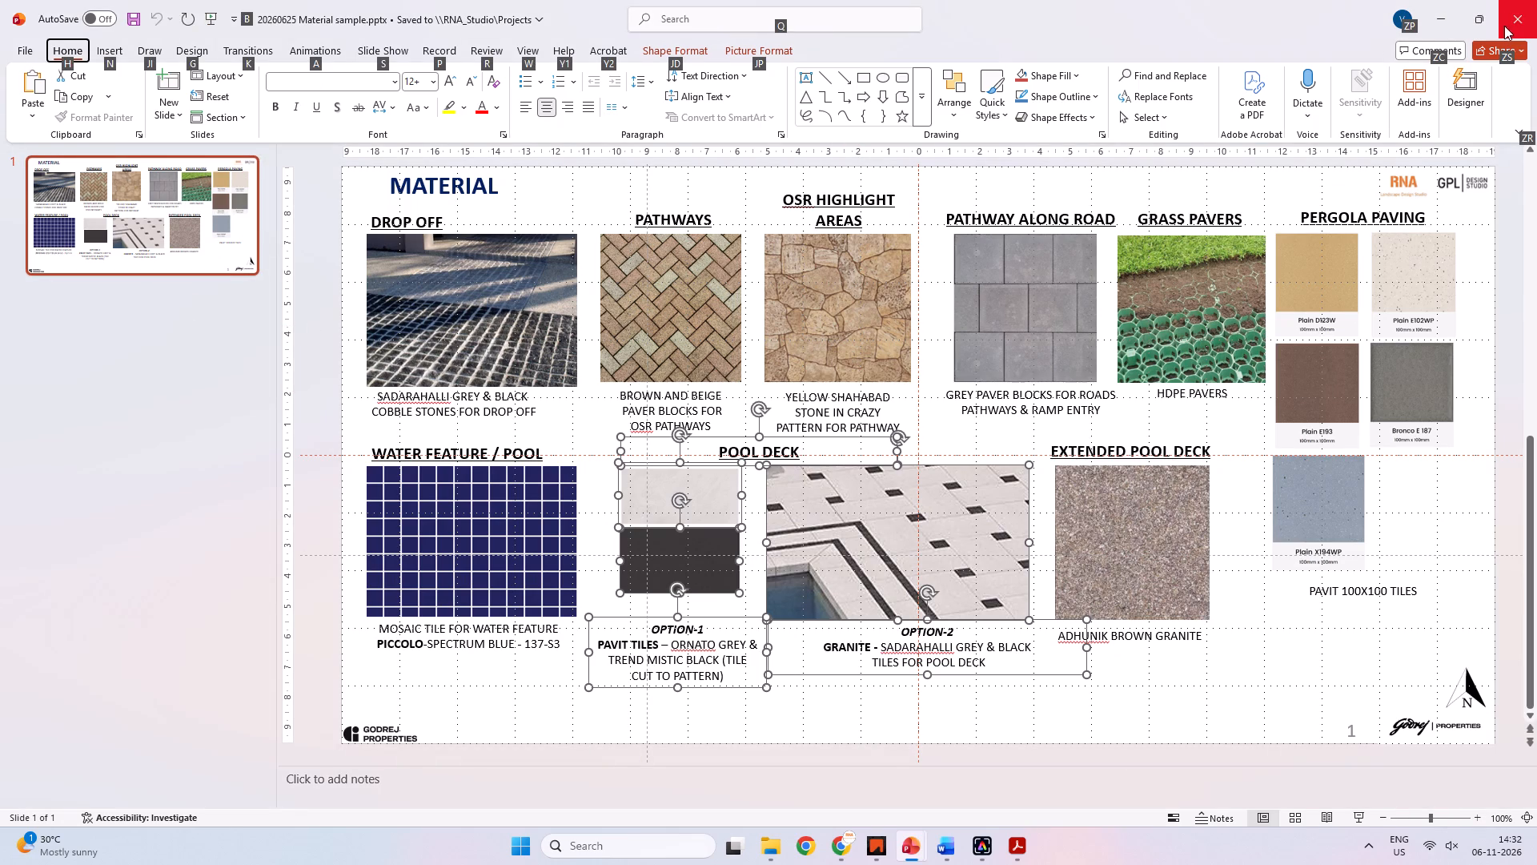
left_click(1503, 26)
Open the 20260617 Landscape Design Presentation Coimbatore_CD1_preread file from the Godrej Coimbatore Presentation folder.
key("alt+Tab")
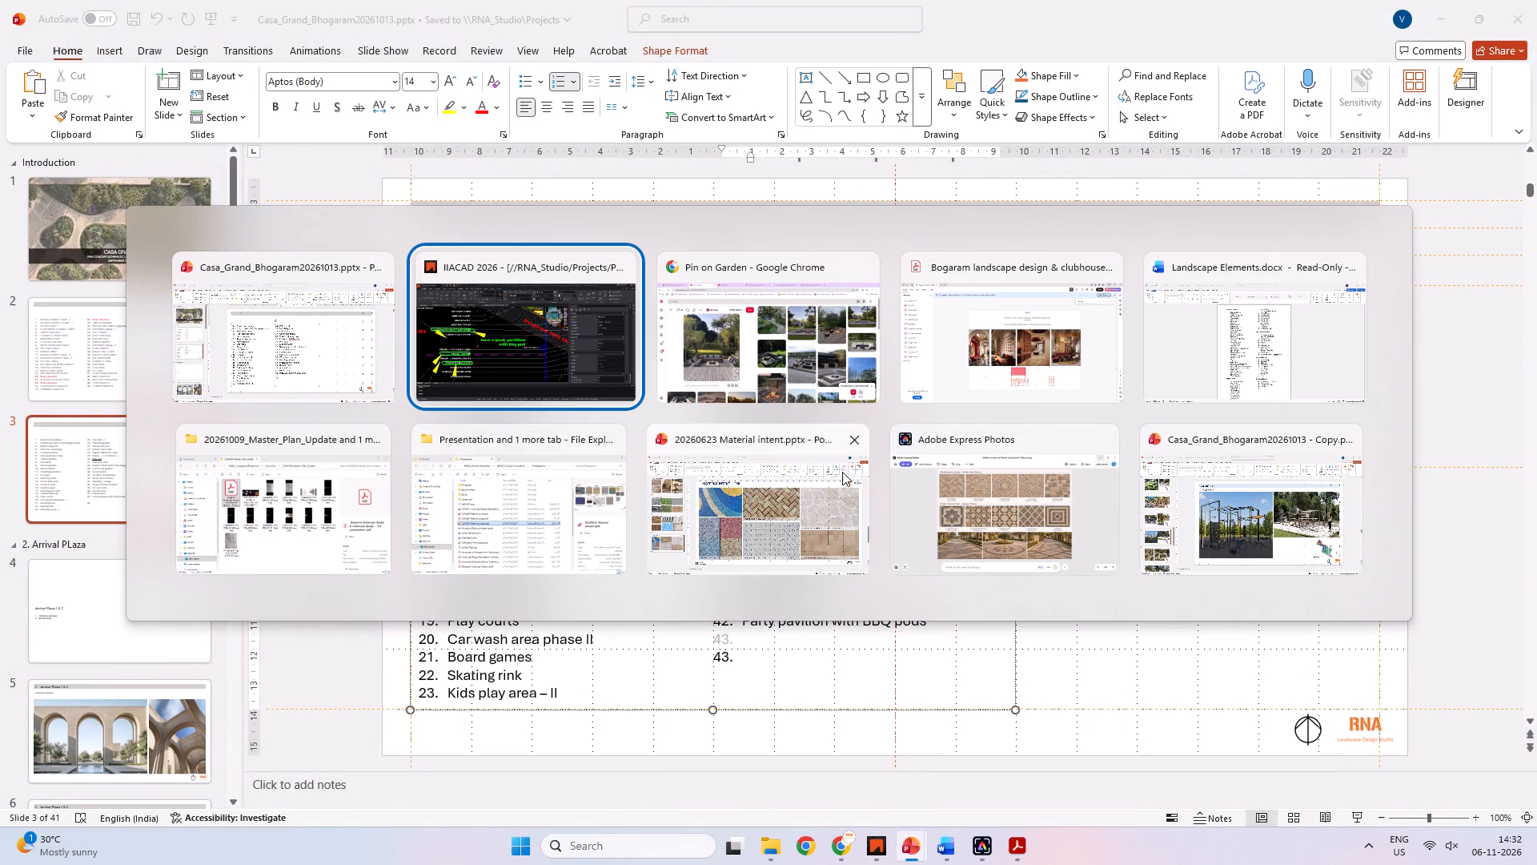
left_click(485, 521, "alt")
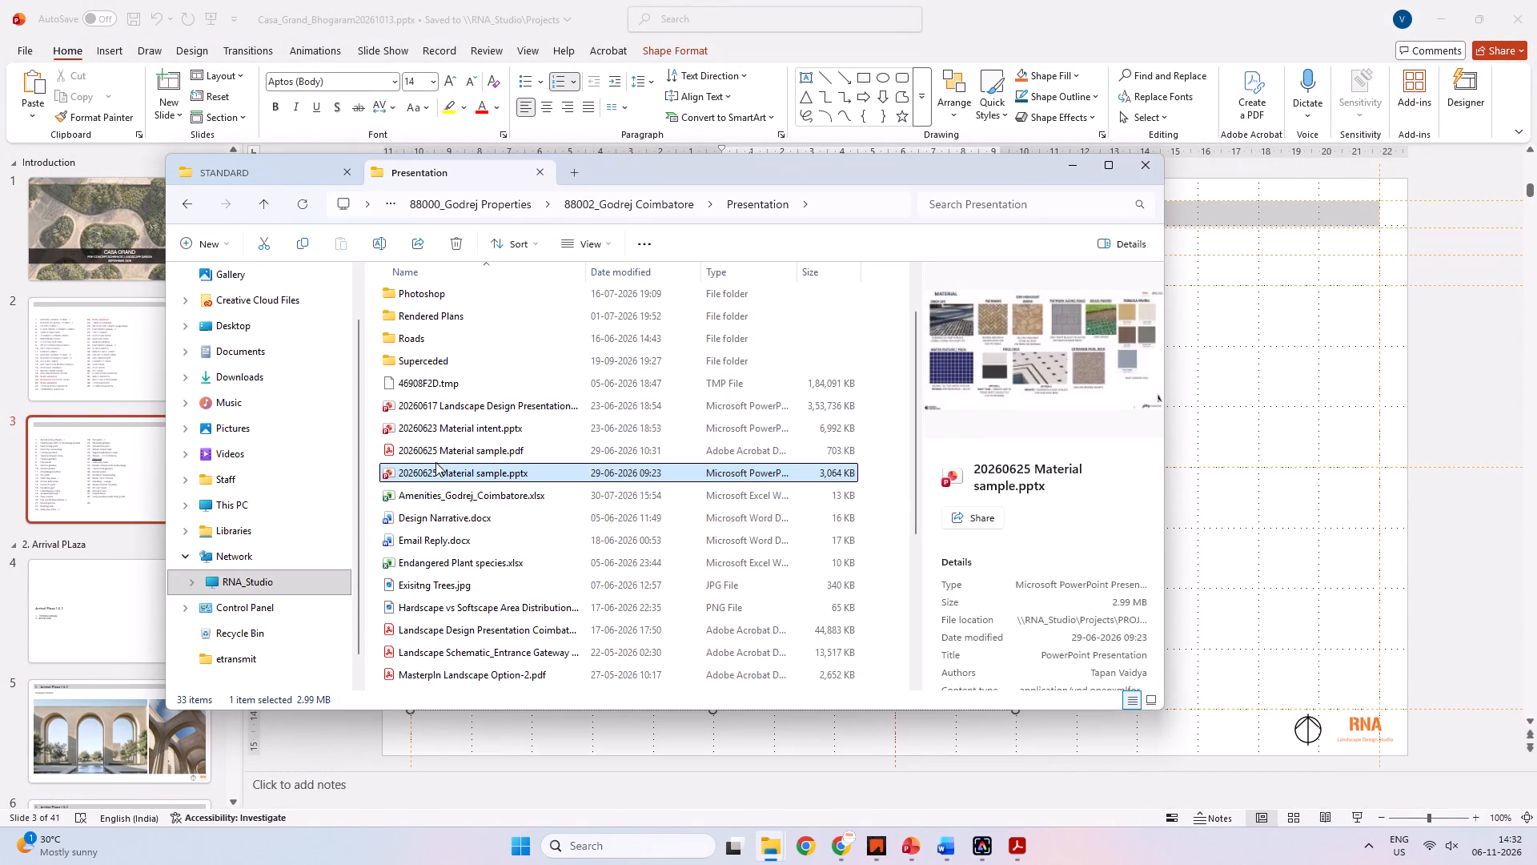
double_click(495, 409)
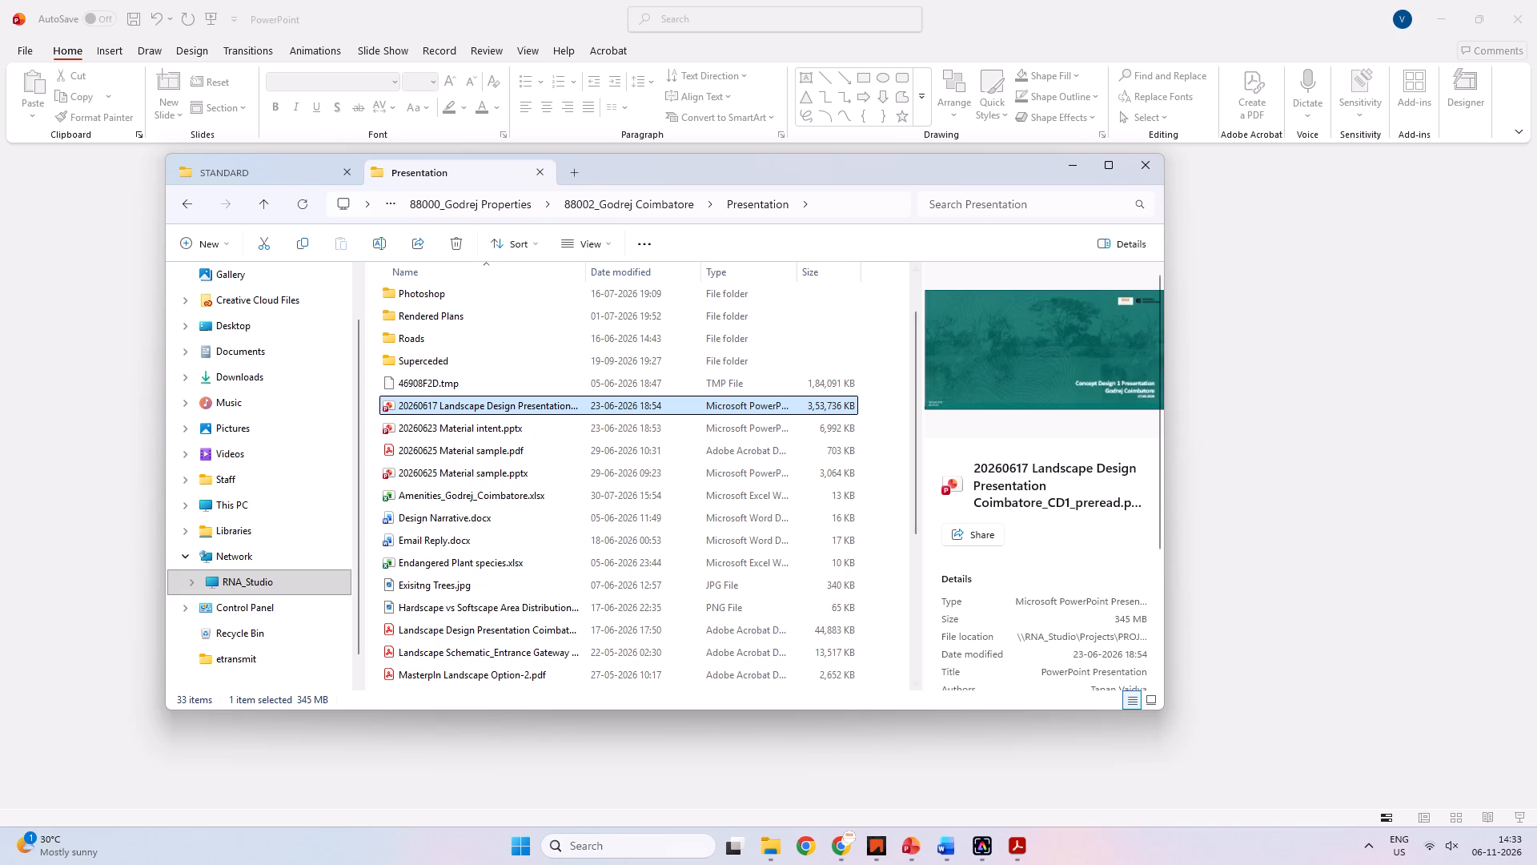
left_click(1064, 158)
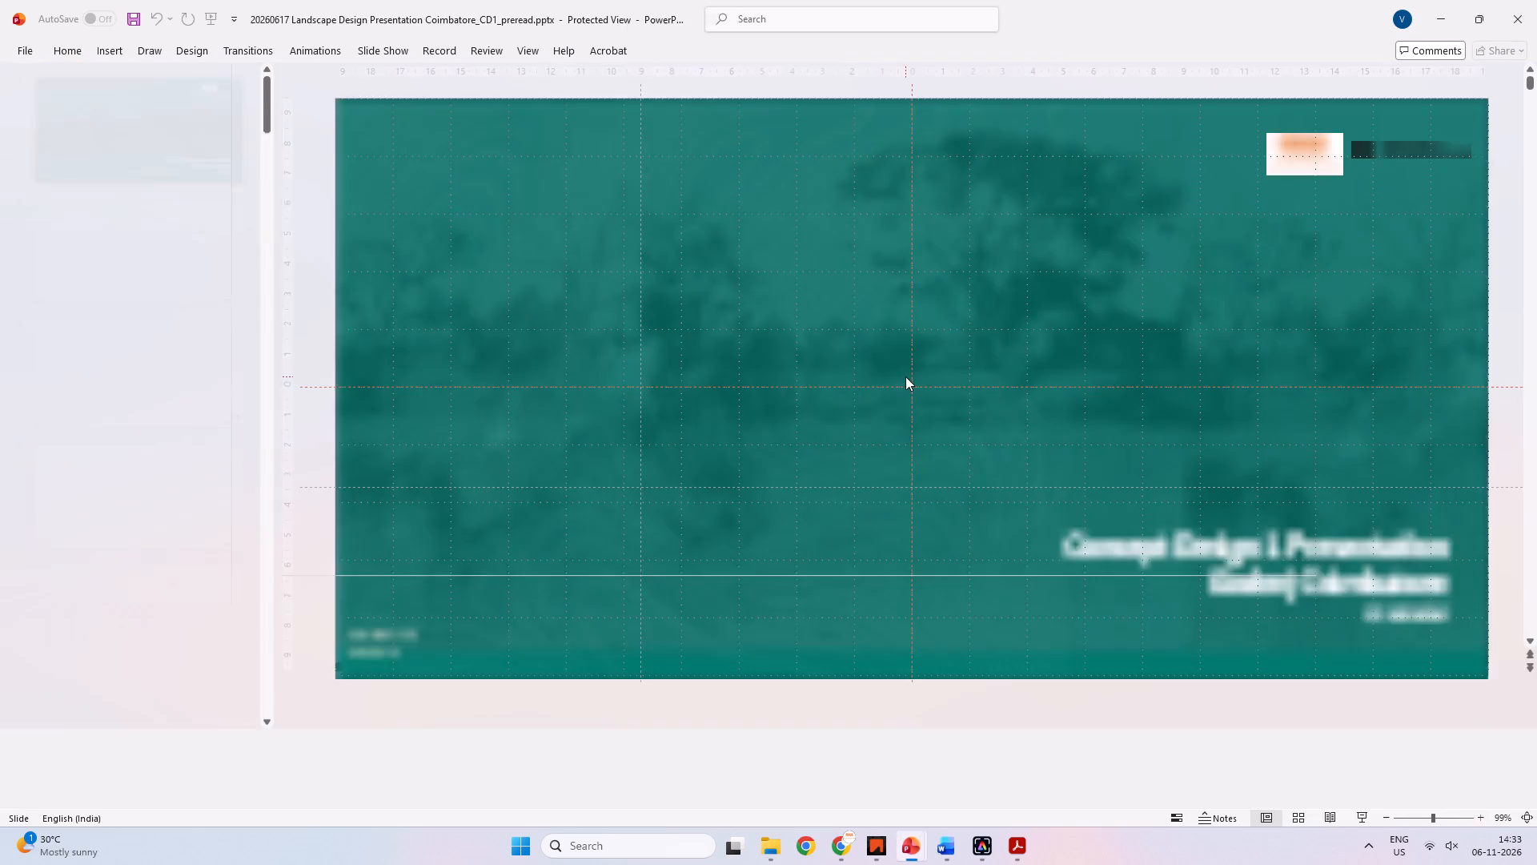
Look through the Coimbatore presentation's last slides, including the Typical Road Details on slides 99 to 101.
scroll(197, 394, "down", 10)
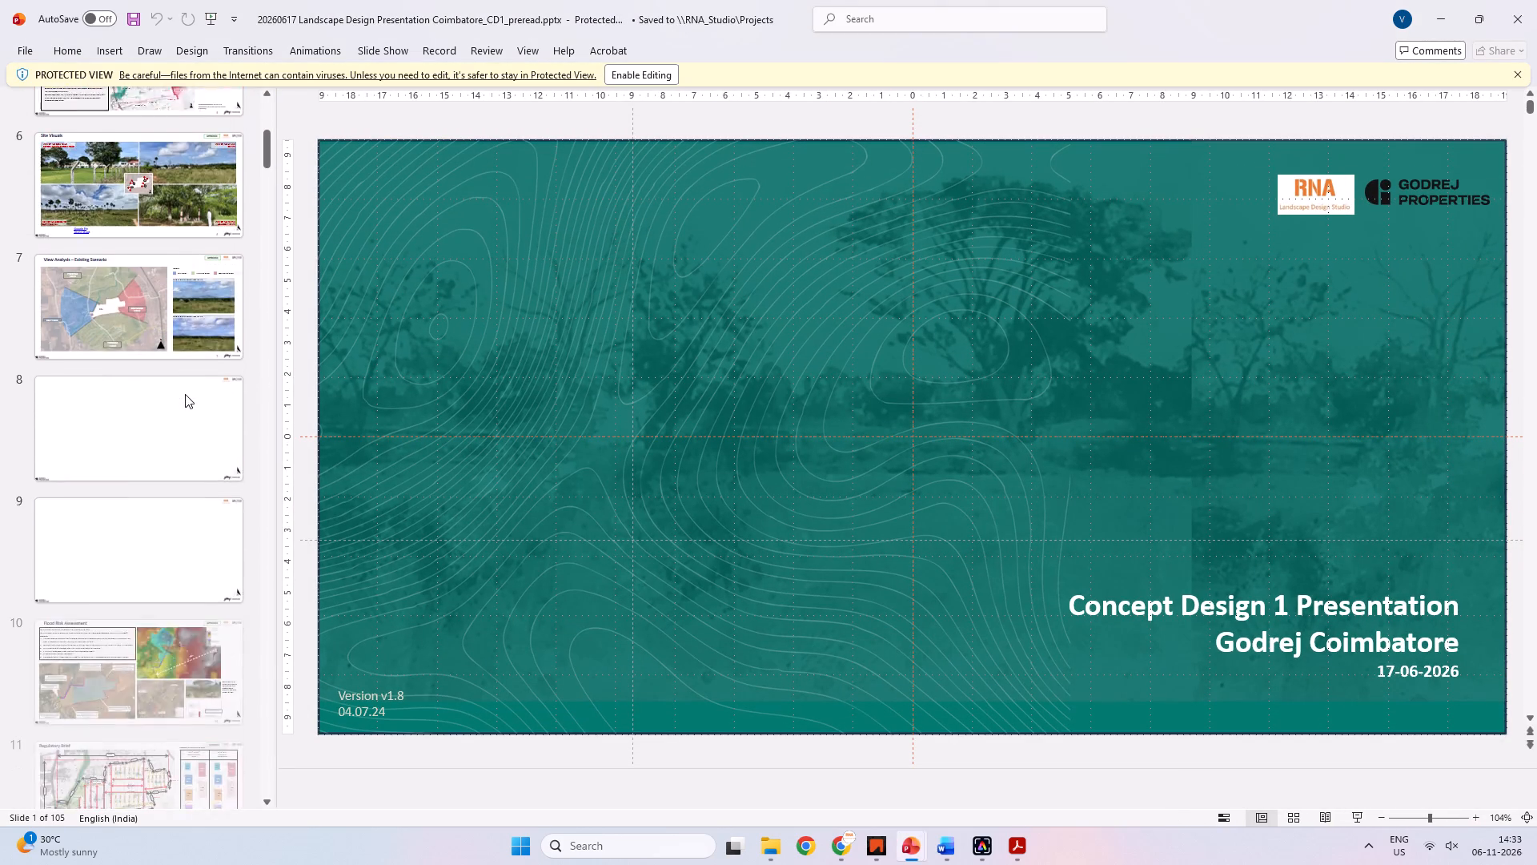
scroll(185, 394, "down", 20)
scroll(185, 394, "down", 10)
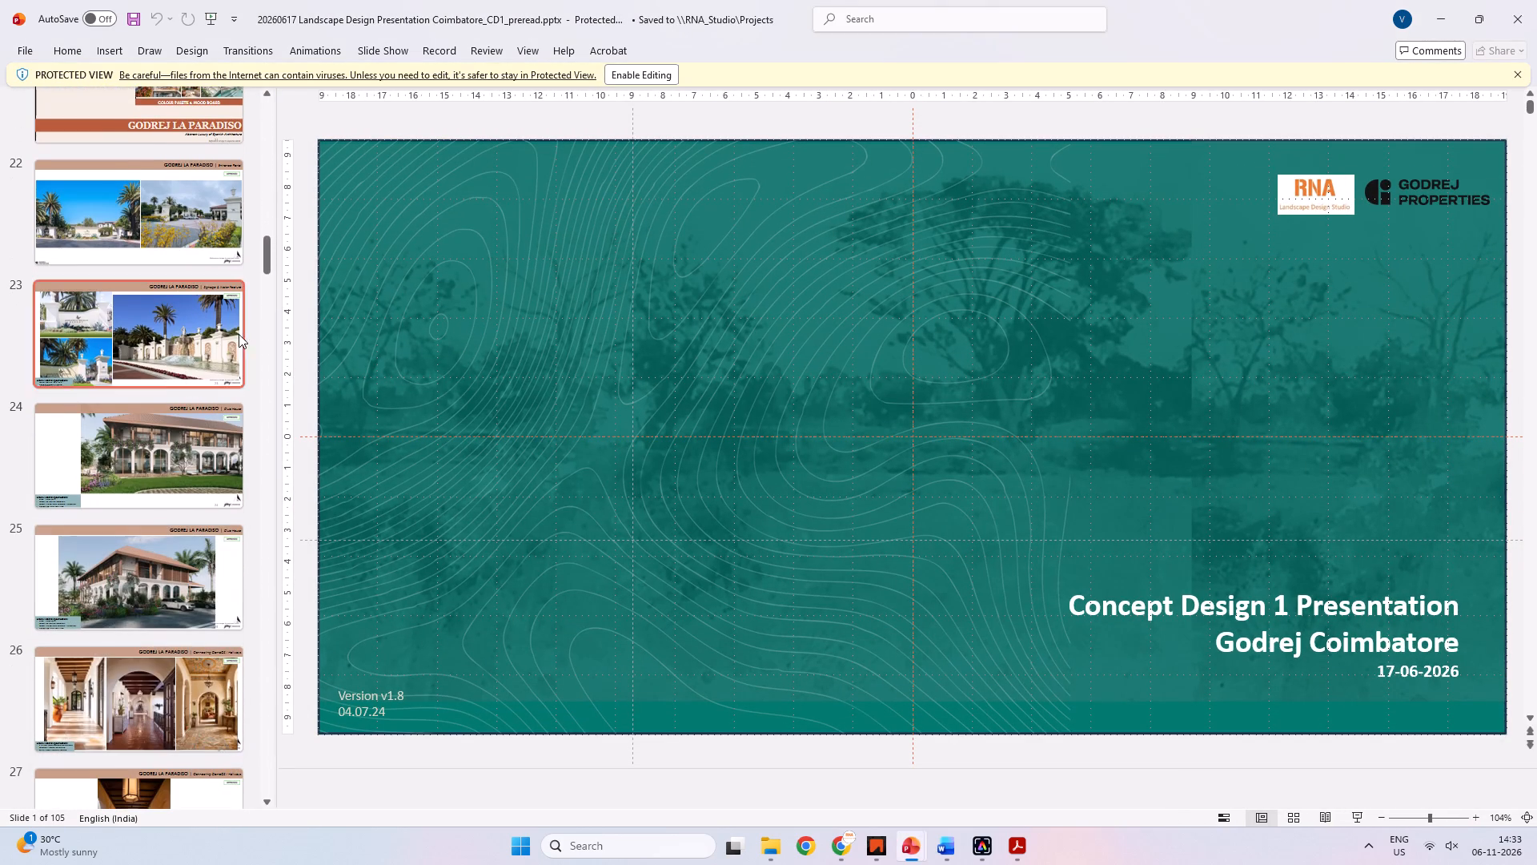
left_click_drag(267, 259, 257, 833)
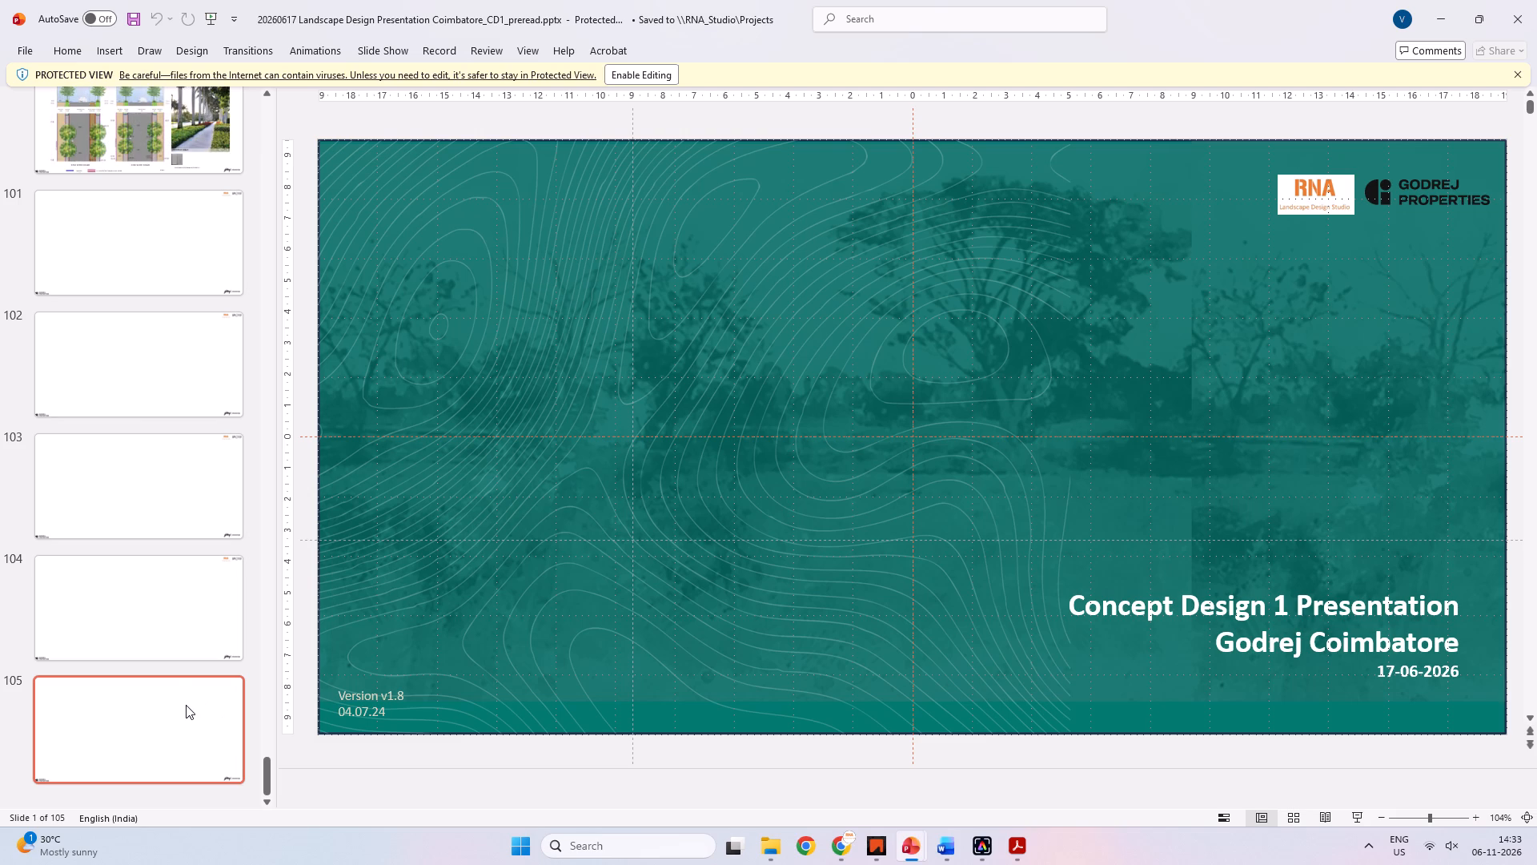
left_click(163, 263)
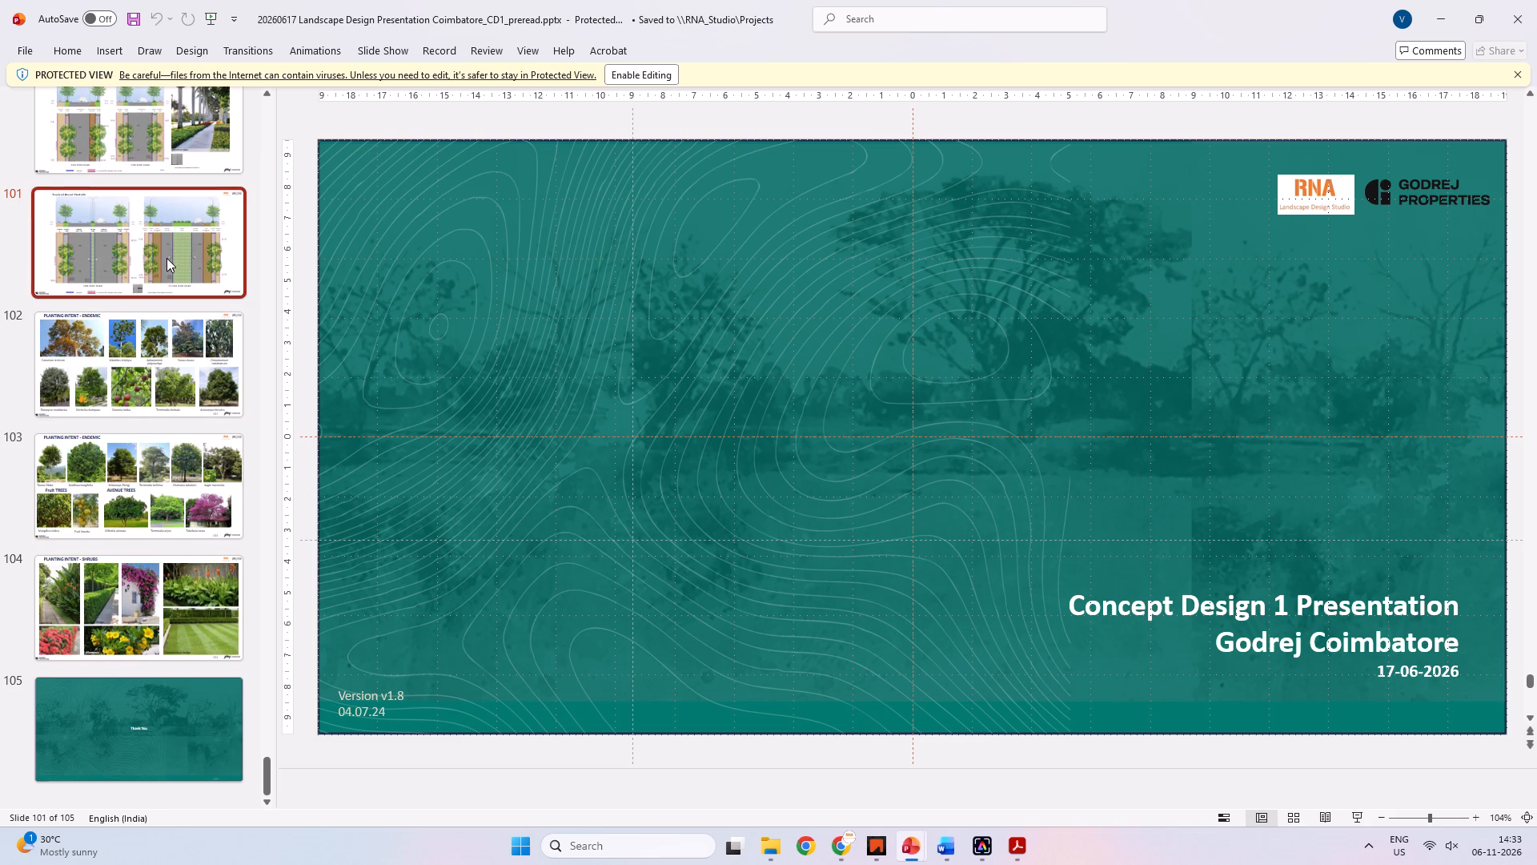
left_click(162, 250)
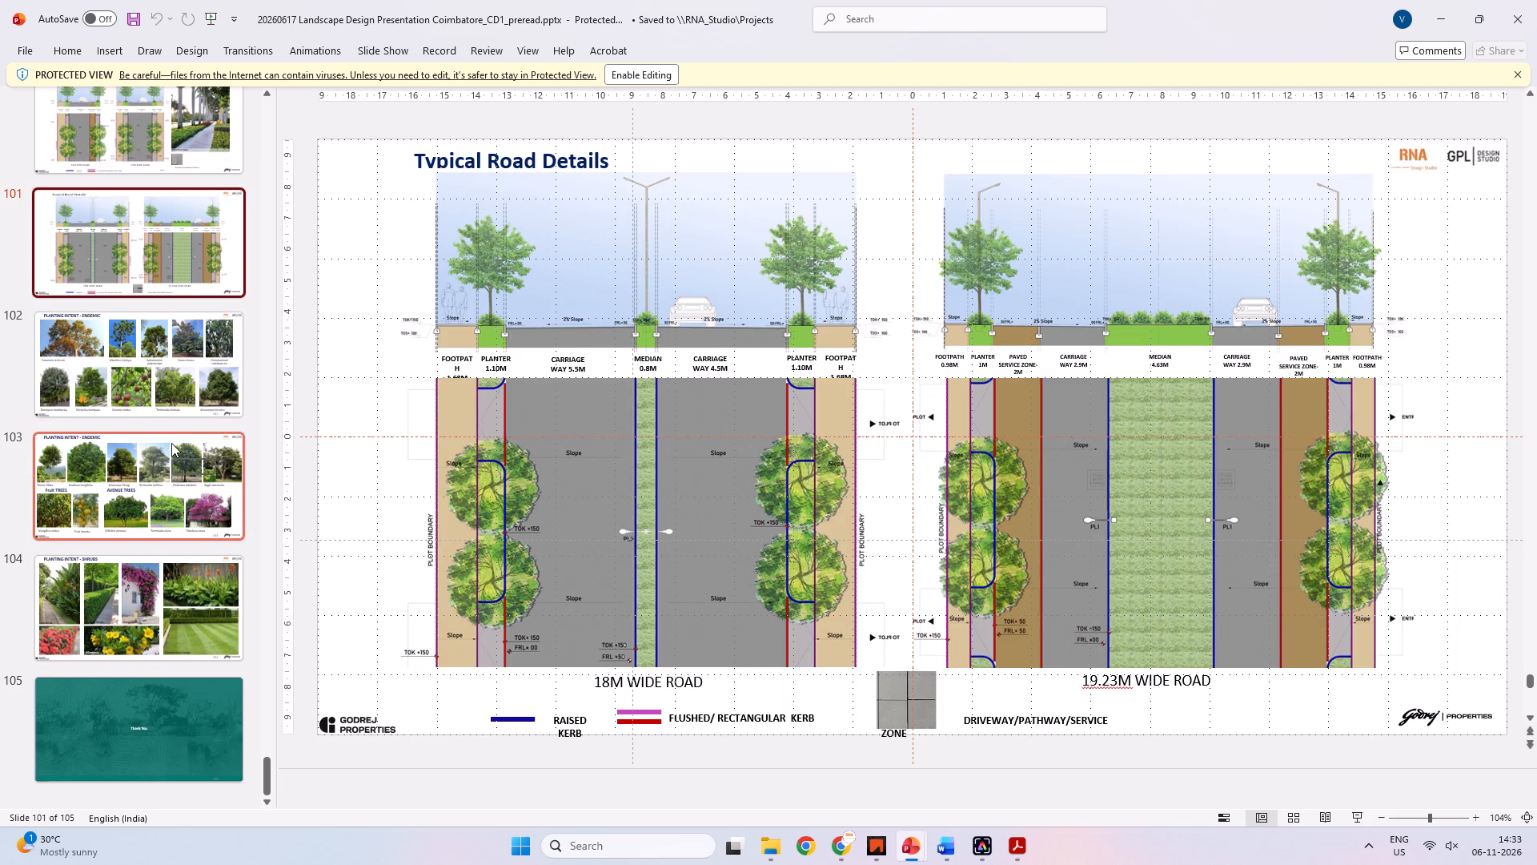
scroll(171, 443, "up", 4)
left_click(148, 371)
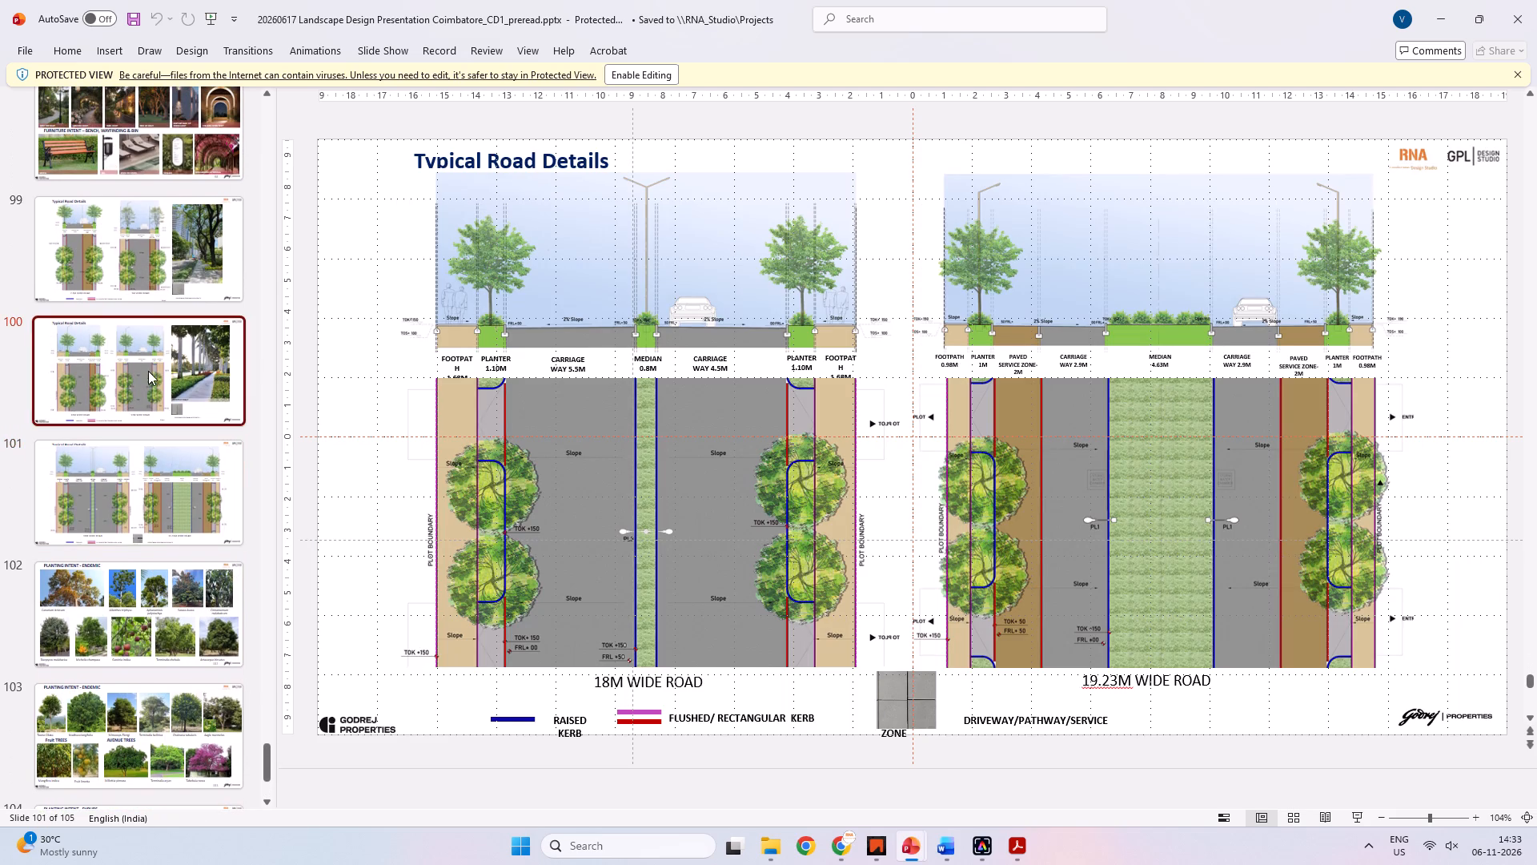
scroll(150, 367, "up", 2)
left_click(117, 378)
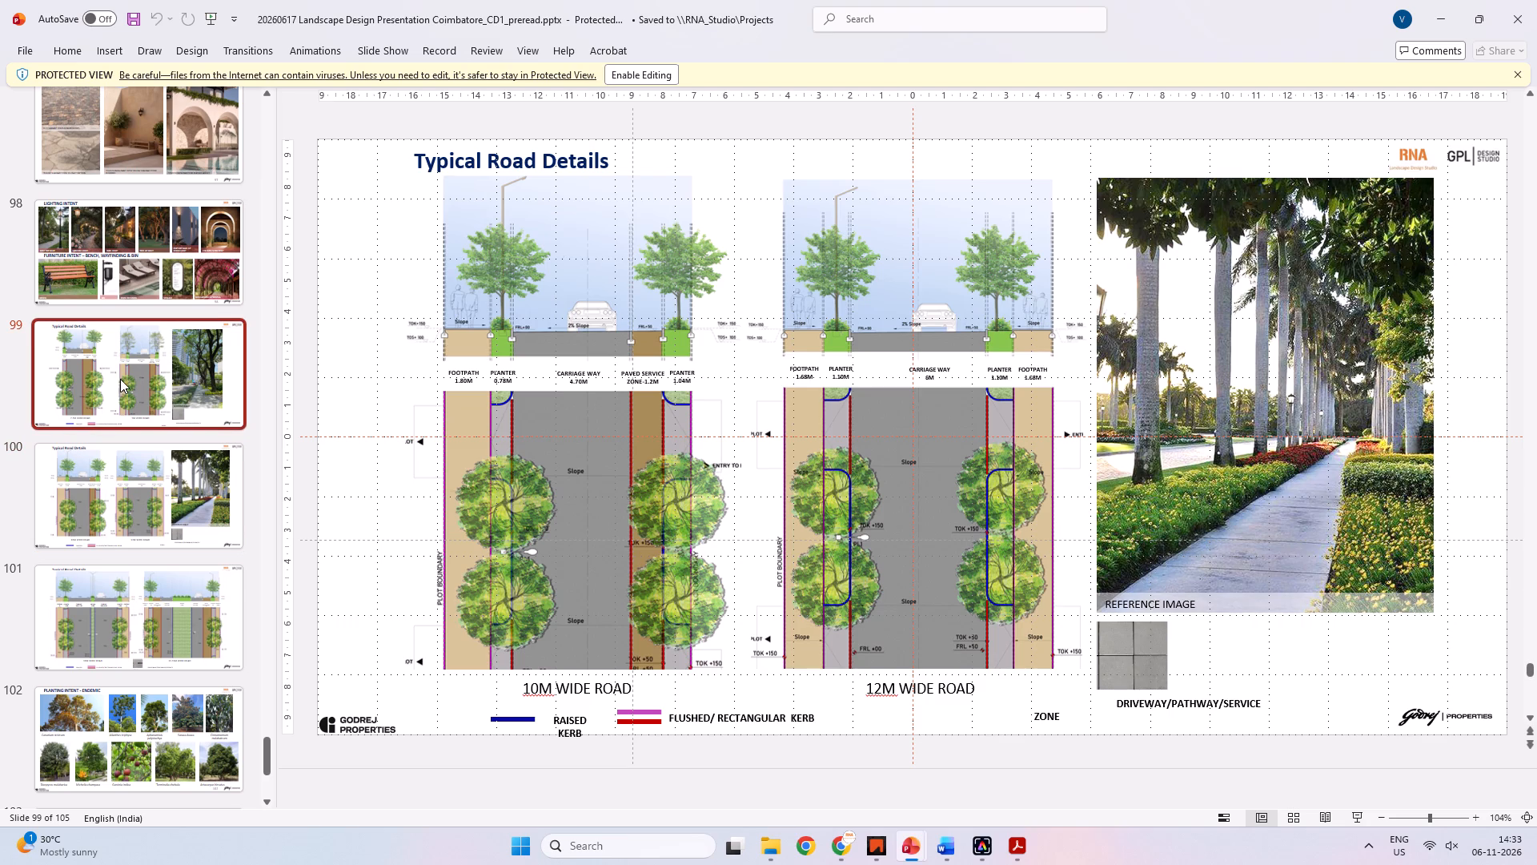
Find slide 98 with the lighting and furniture intent images and copy it.
scroll(124, 379, "up", 2)
middle_click(124, 379)
scroll(125, 379, "up", 2)
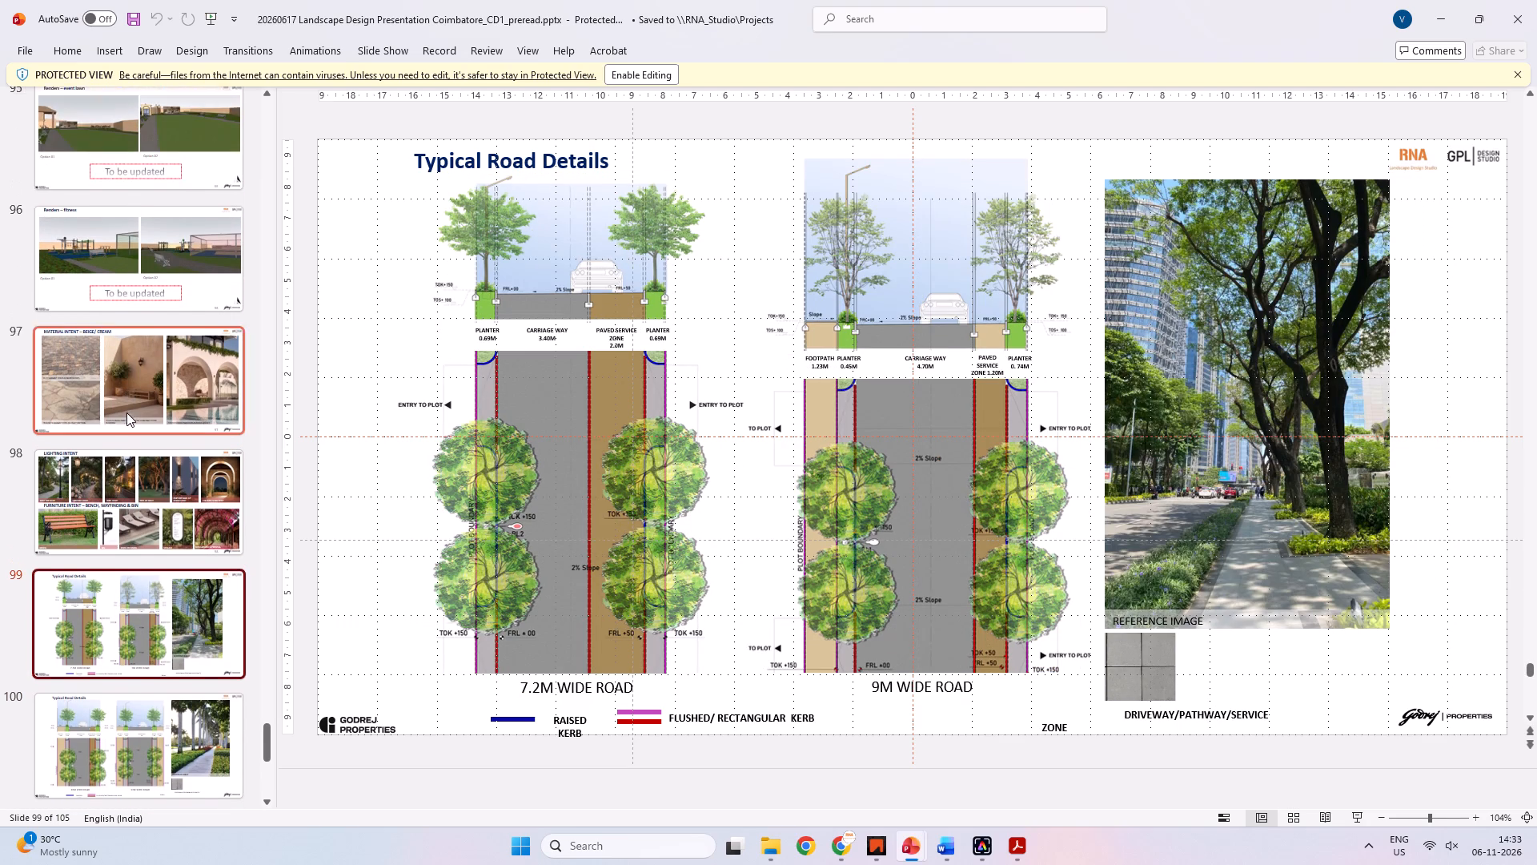
scroll(127, 412, "up", 1)
left_click(141, 447)
left_click(131, 585)
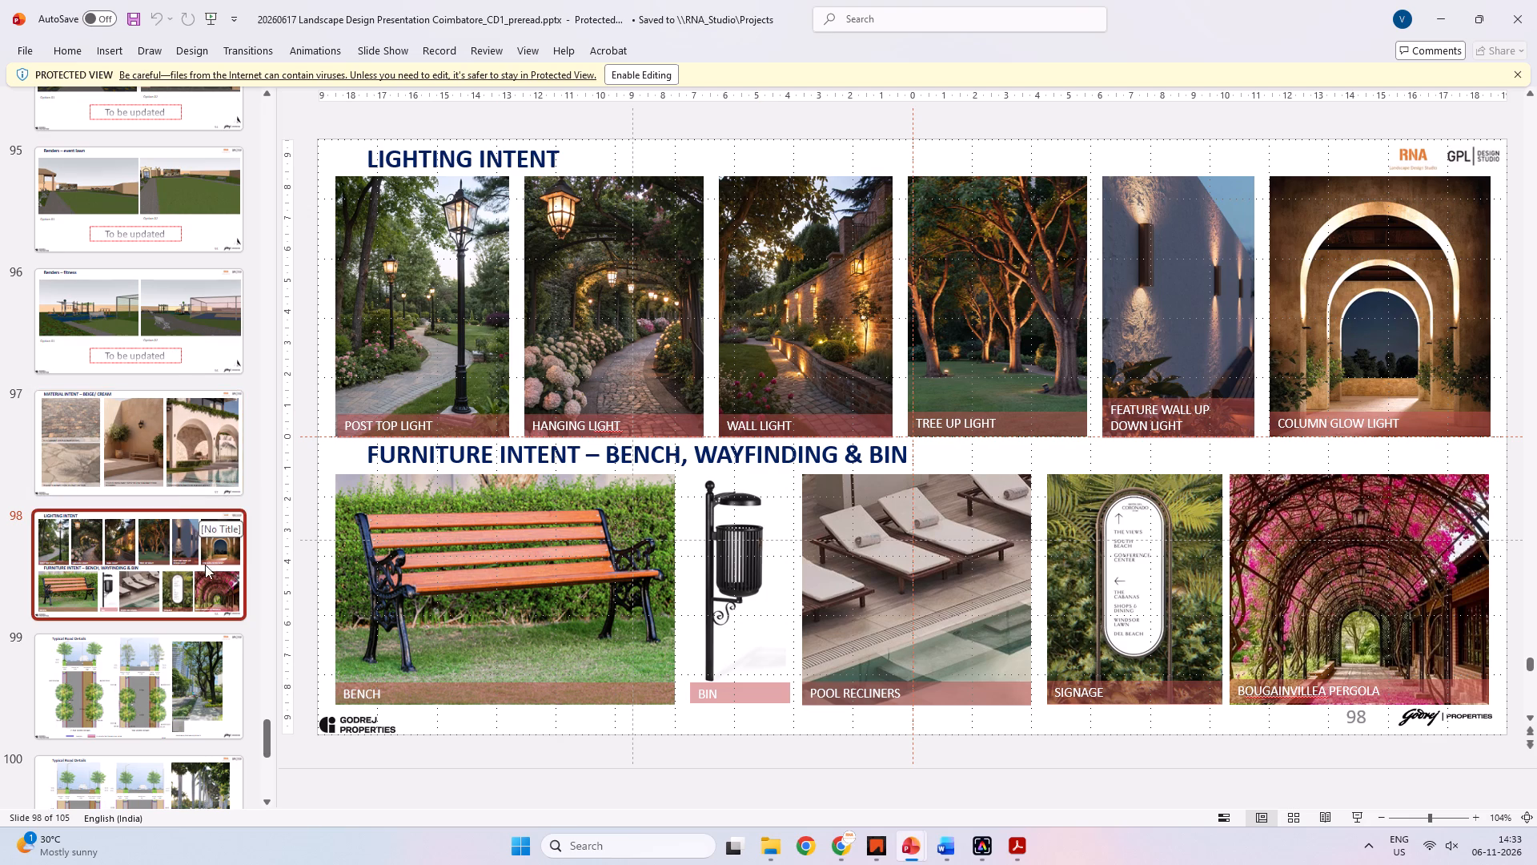
right_click(171, 559)
left_click(219, 235)
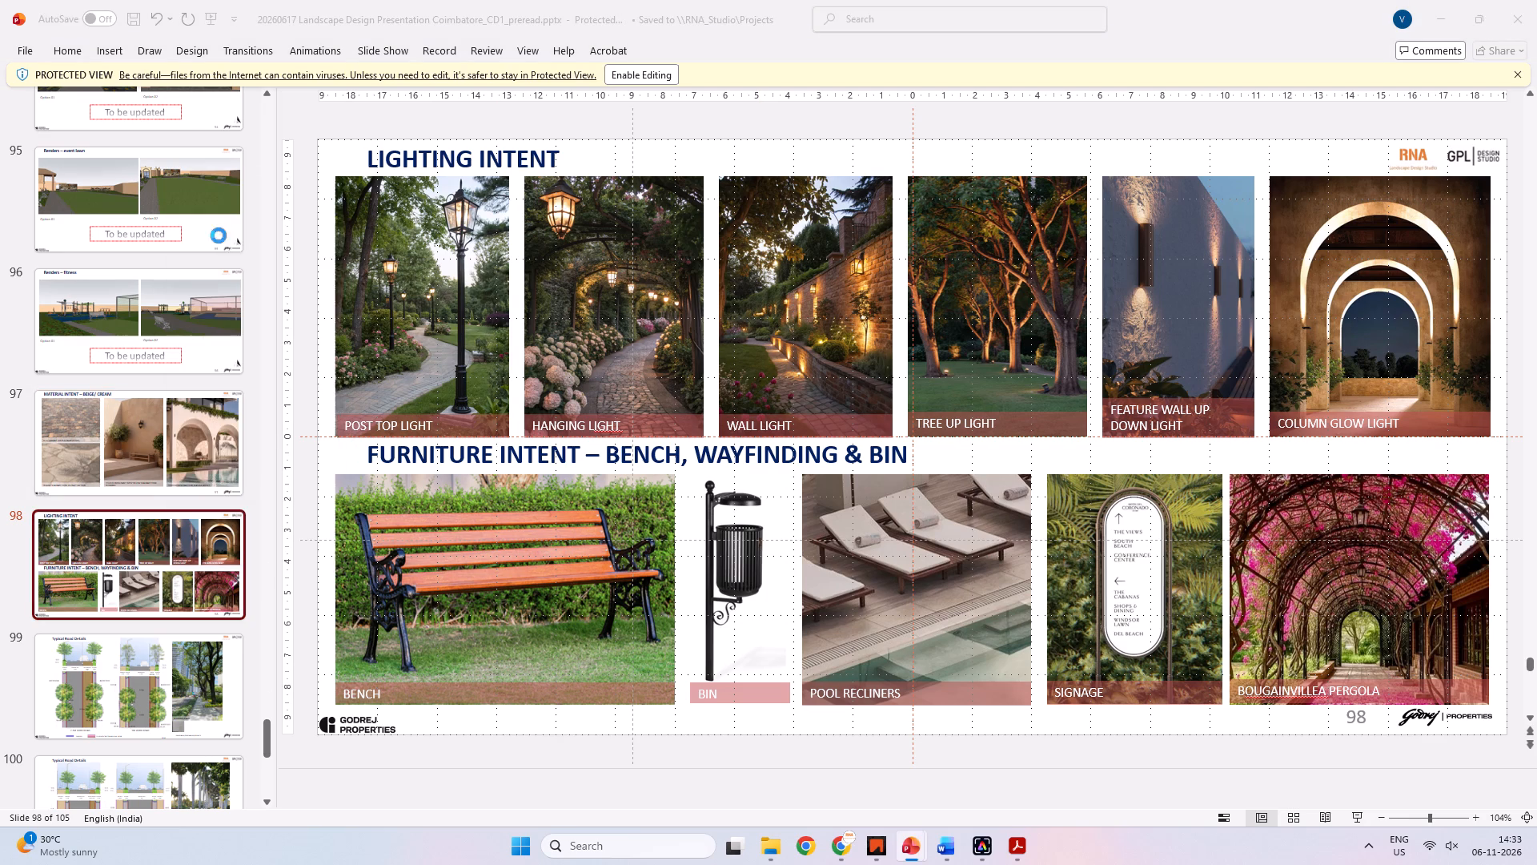
Switch from the Coimbatore presentation to the Casa_Grand_Bhogaram20261013 presentation.
left_click(158, 457)
left_click(158, 532)
scroll(163, 630, "down", 2)
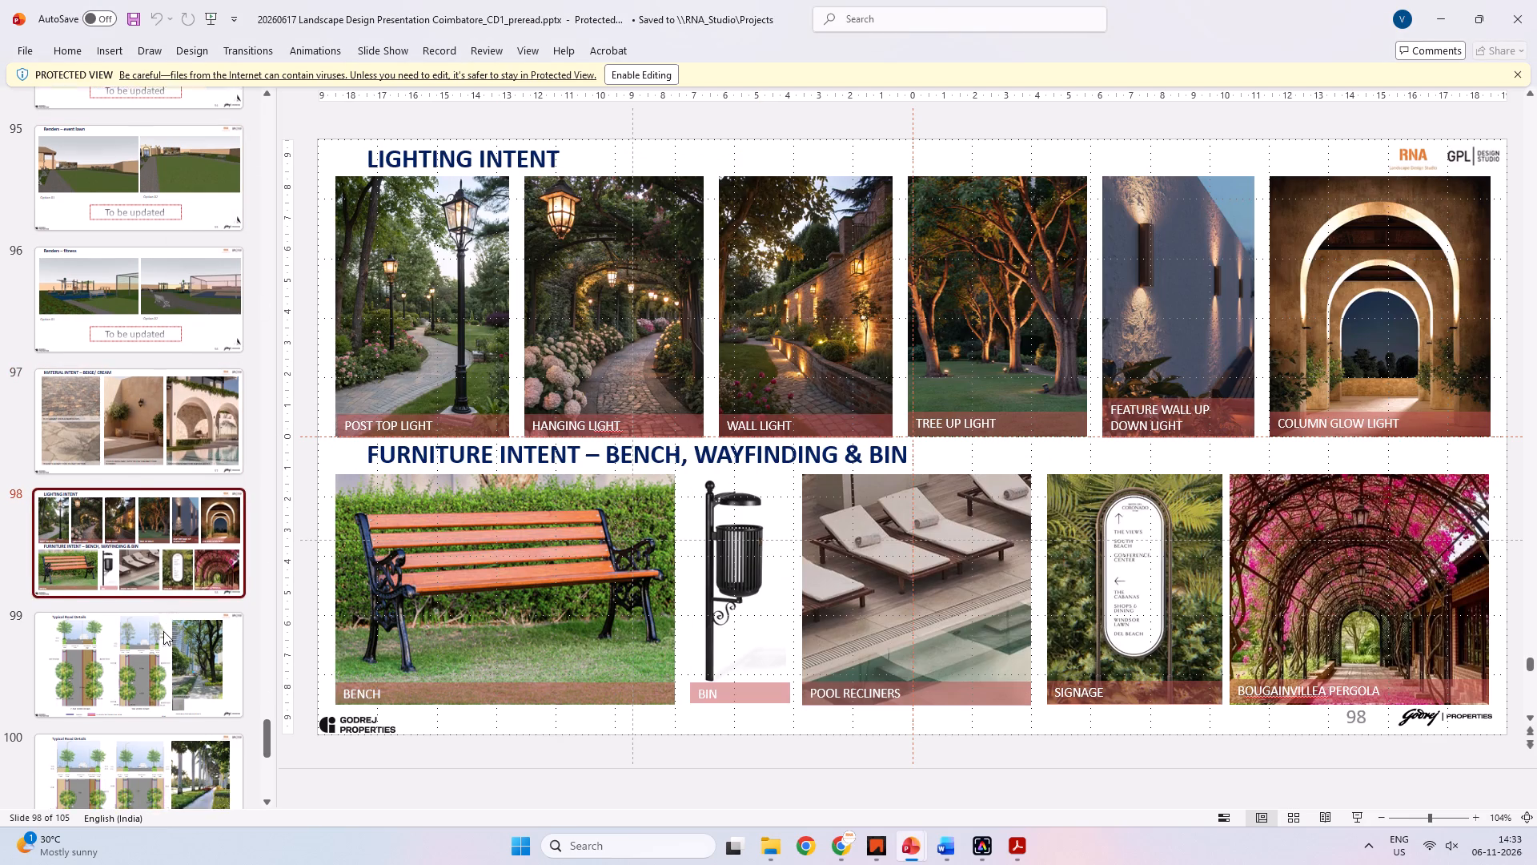
scroll(171, 654, "up", 4)
key("alt+Tab")
key("alt+Tab")
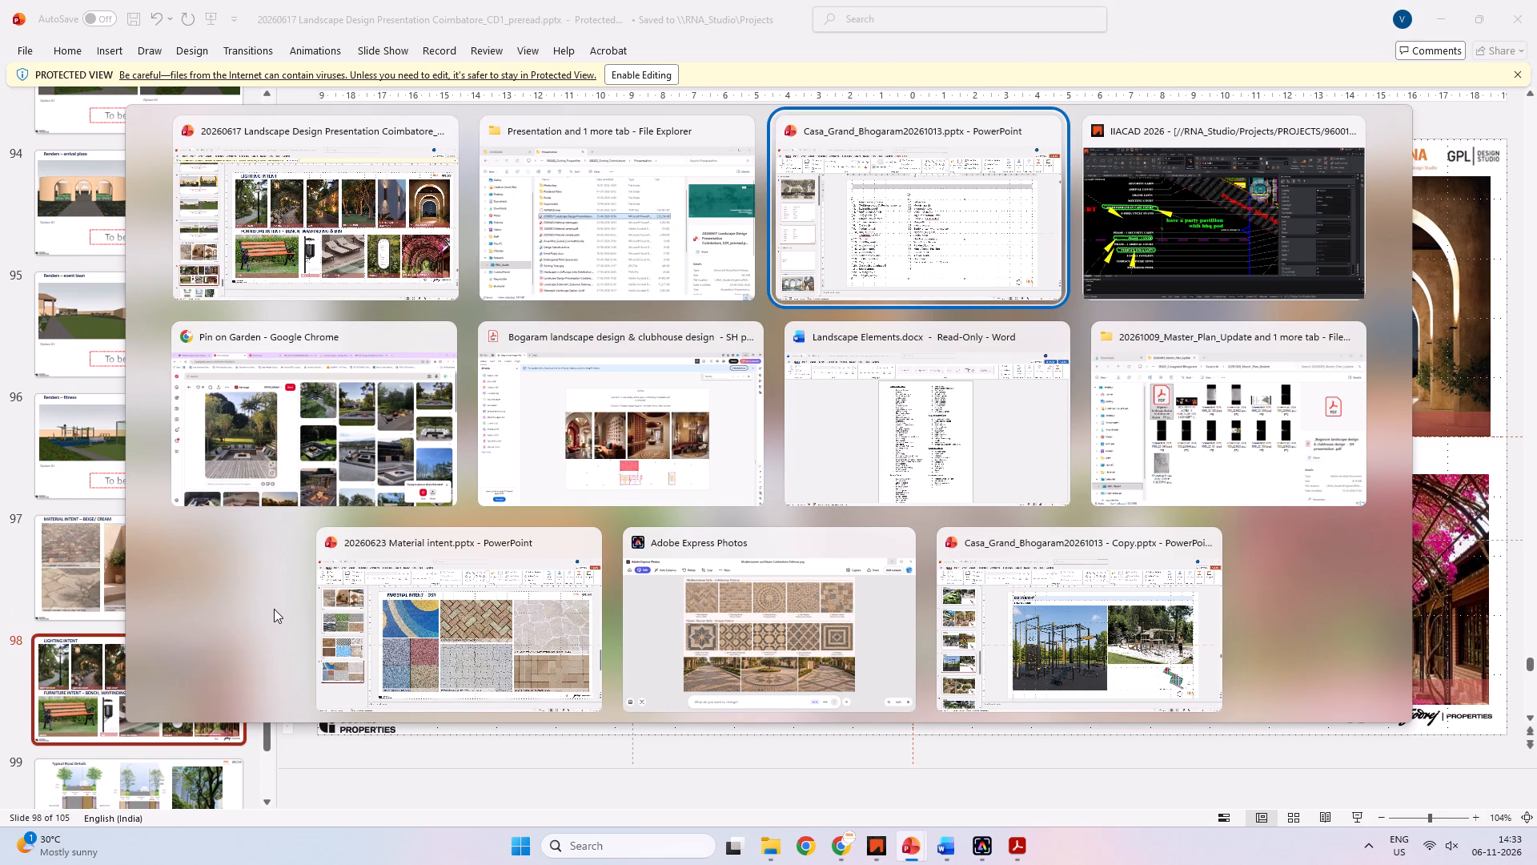
Paste the copied lighting and furniture intent slide into section 9, Other Miscellaneous Elements, and place it just before the Street ROW slide.
scroll(146, 588, "down", 18)
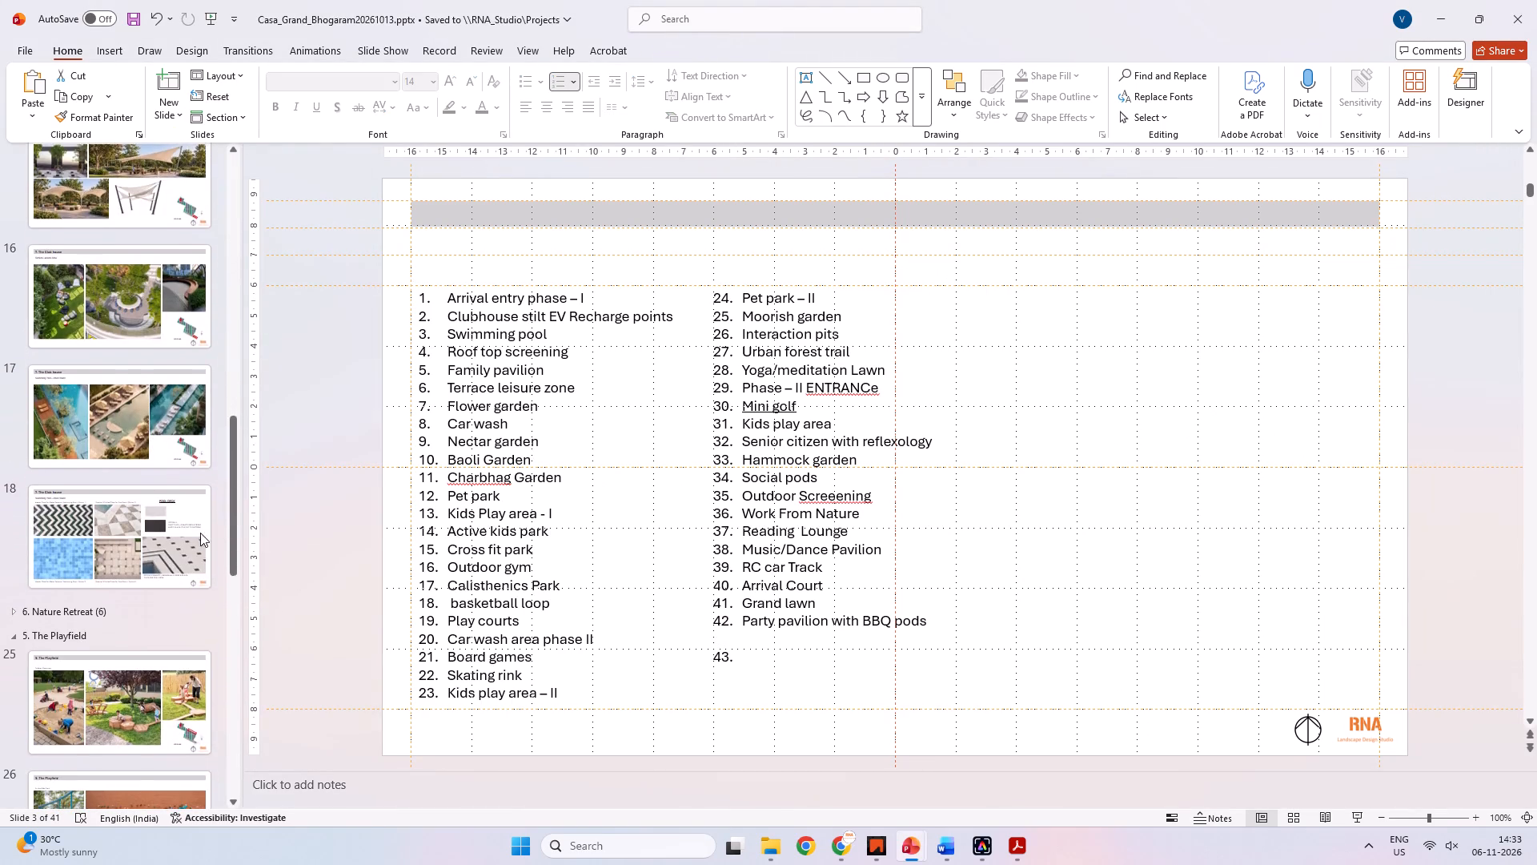
left_click_drag(234, 501, 201, 756)
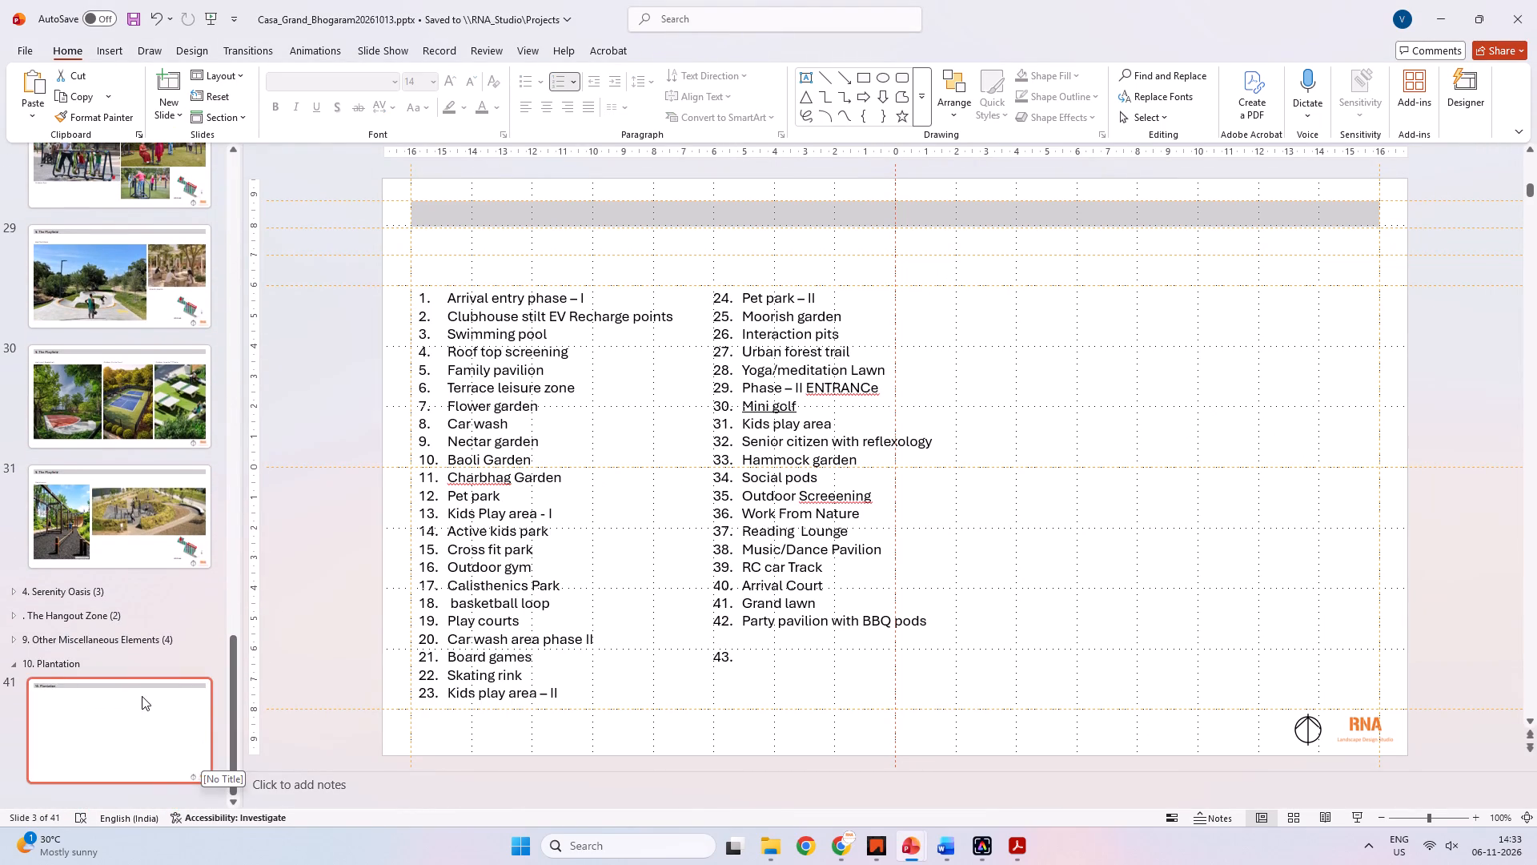
left_click(111, 633)
left_click(6, 638)
left_click(12, 638)
scroll(159, 606, "down", 7)
left_click(150, 637)
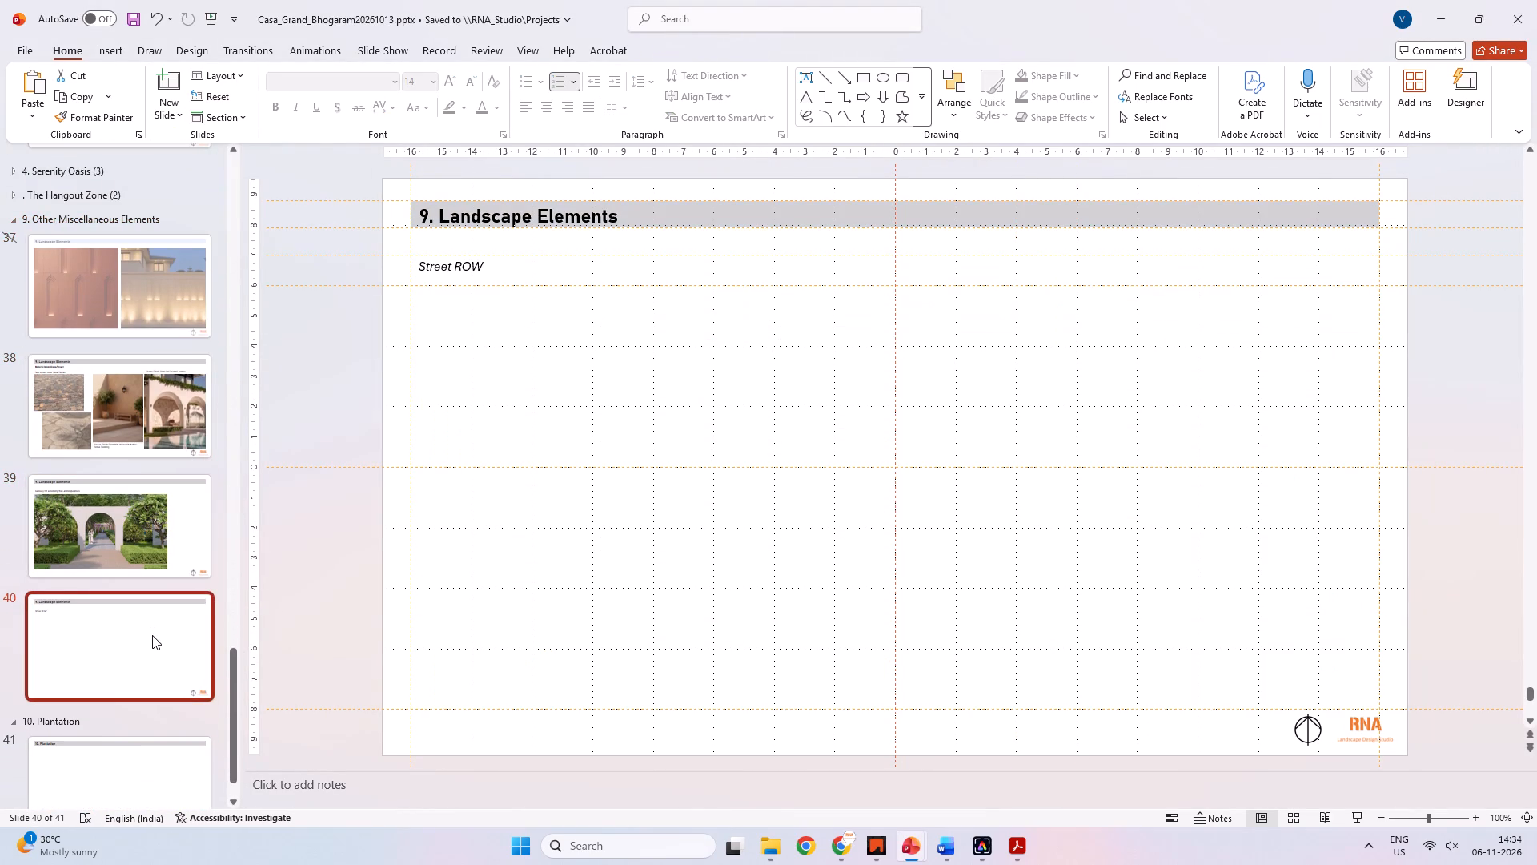
key("ctrl+v")
left_click_drag(141, 605, 138, 489)
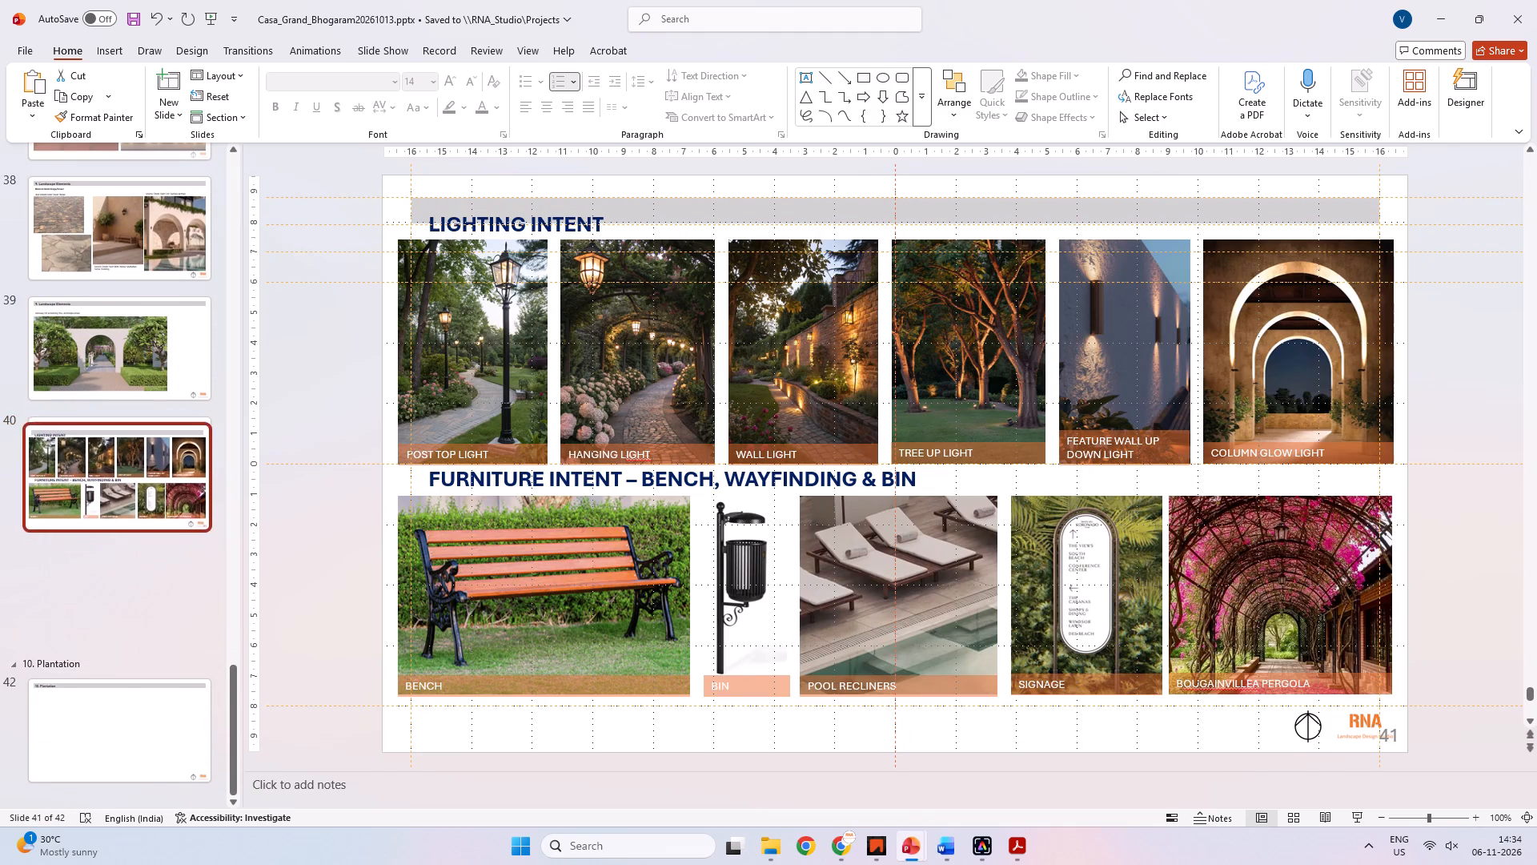
left_click_drag(138, 489, 142, 463)
Delete the LIGHTING INTENT title text box from the pasted slide.
left_click(495, 234)
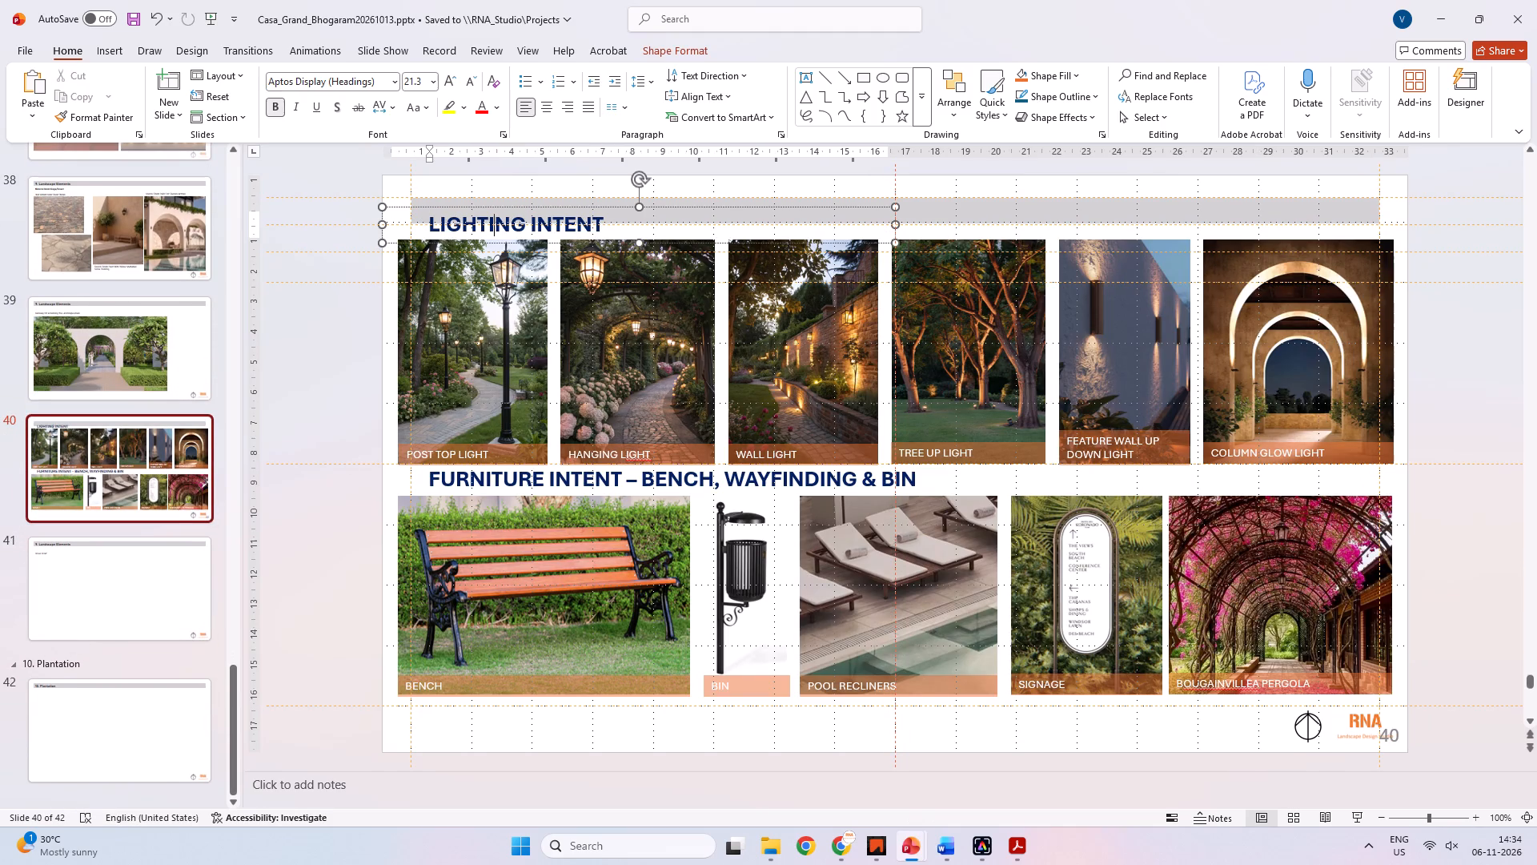
left_click(525, 239)
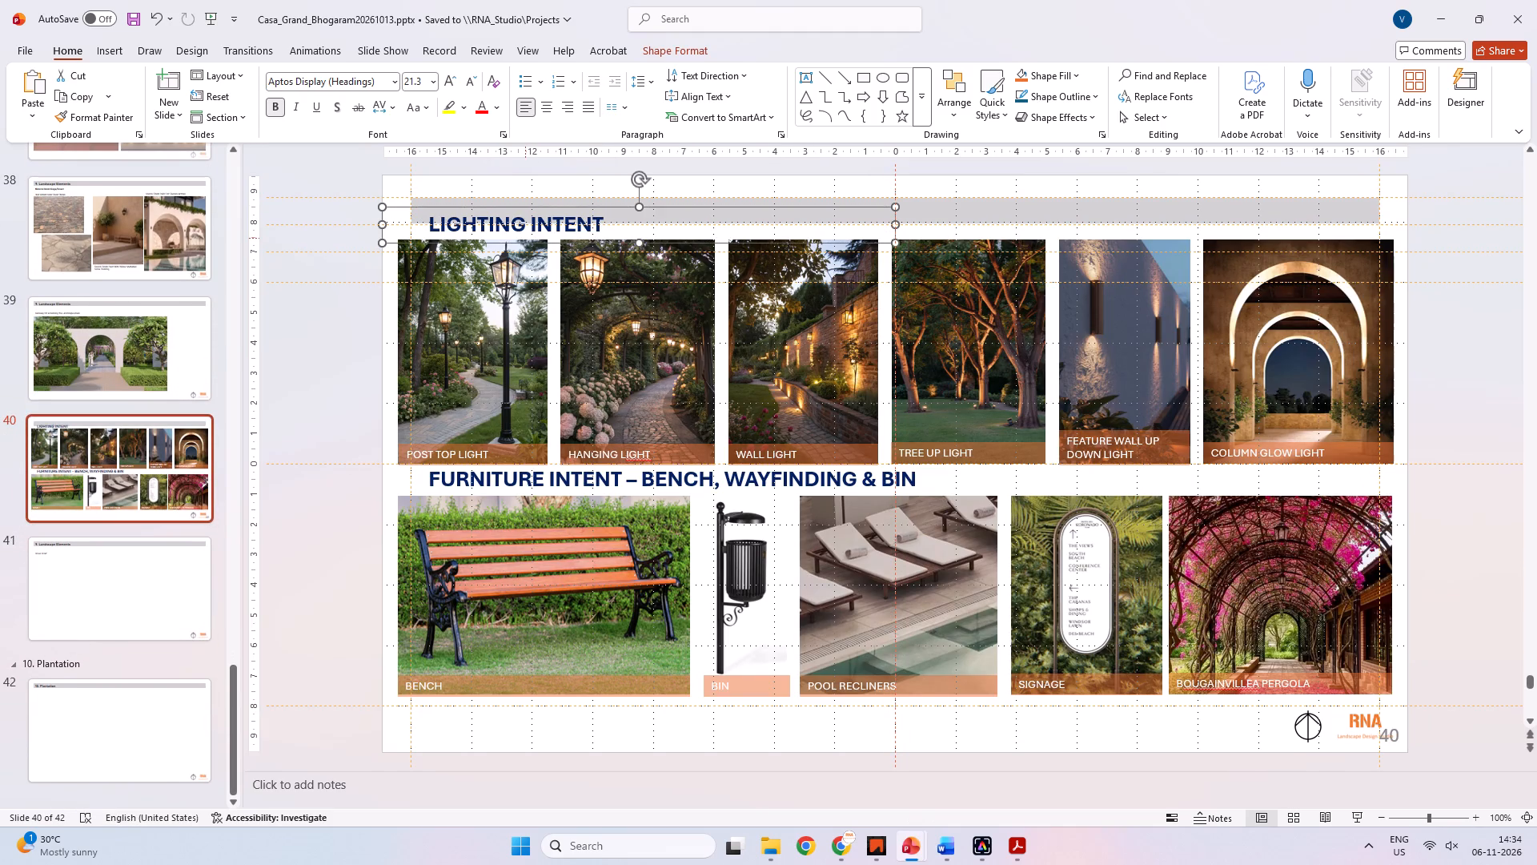
key("Delete")
Select all pictures, captions and the furniture title, scale them down slightly to the side margin guide and shift them down below the header bar.
left_click(659, 372)
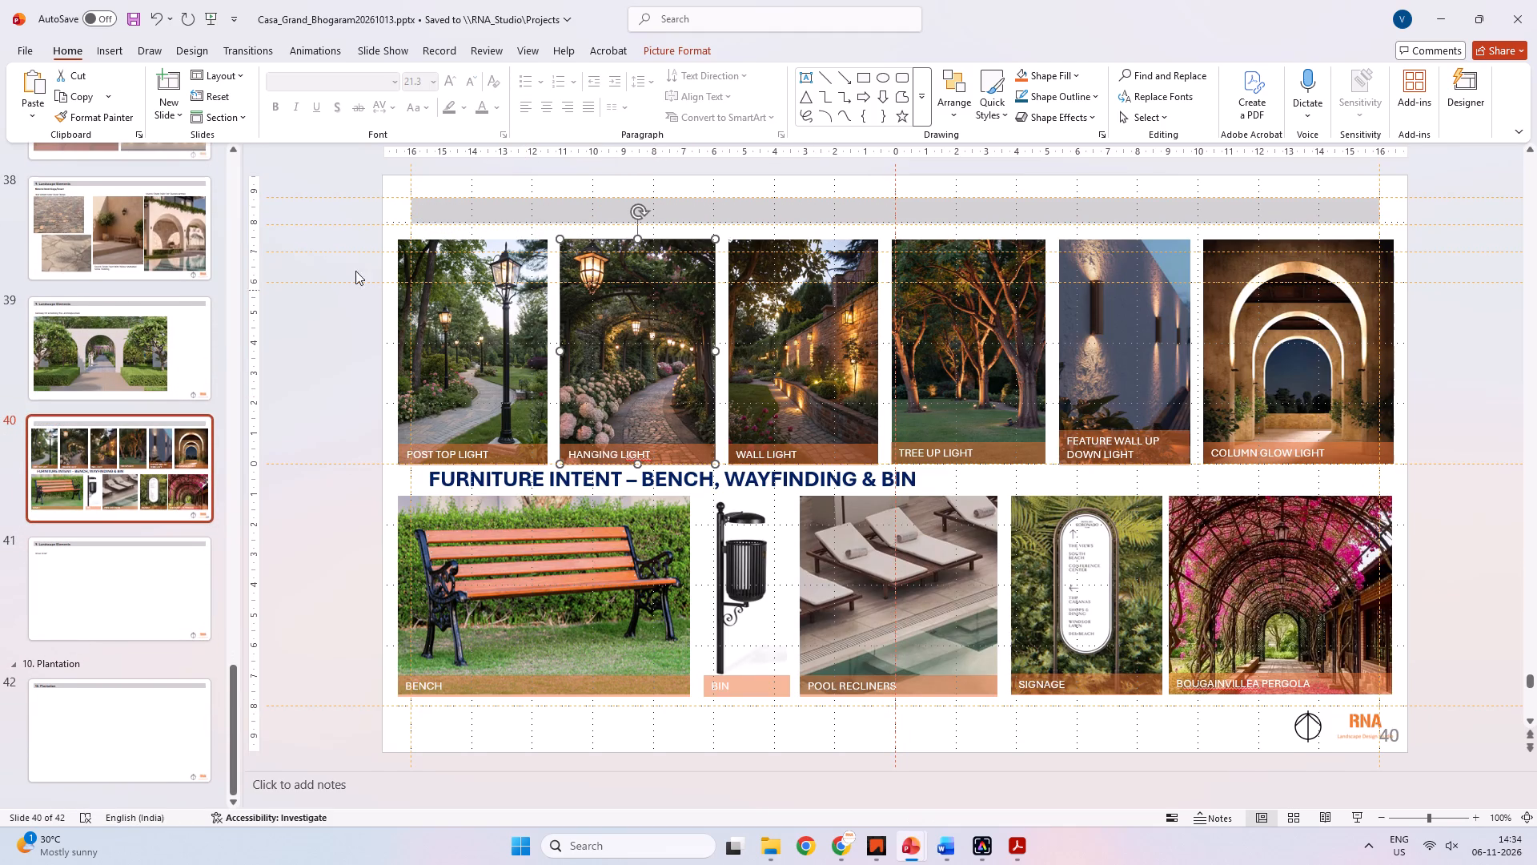
left_click(357, 241)
left_click_drag(355, 228, 1416, 709)
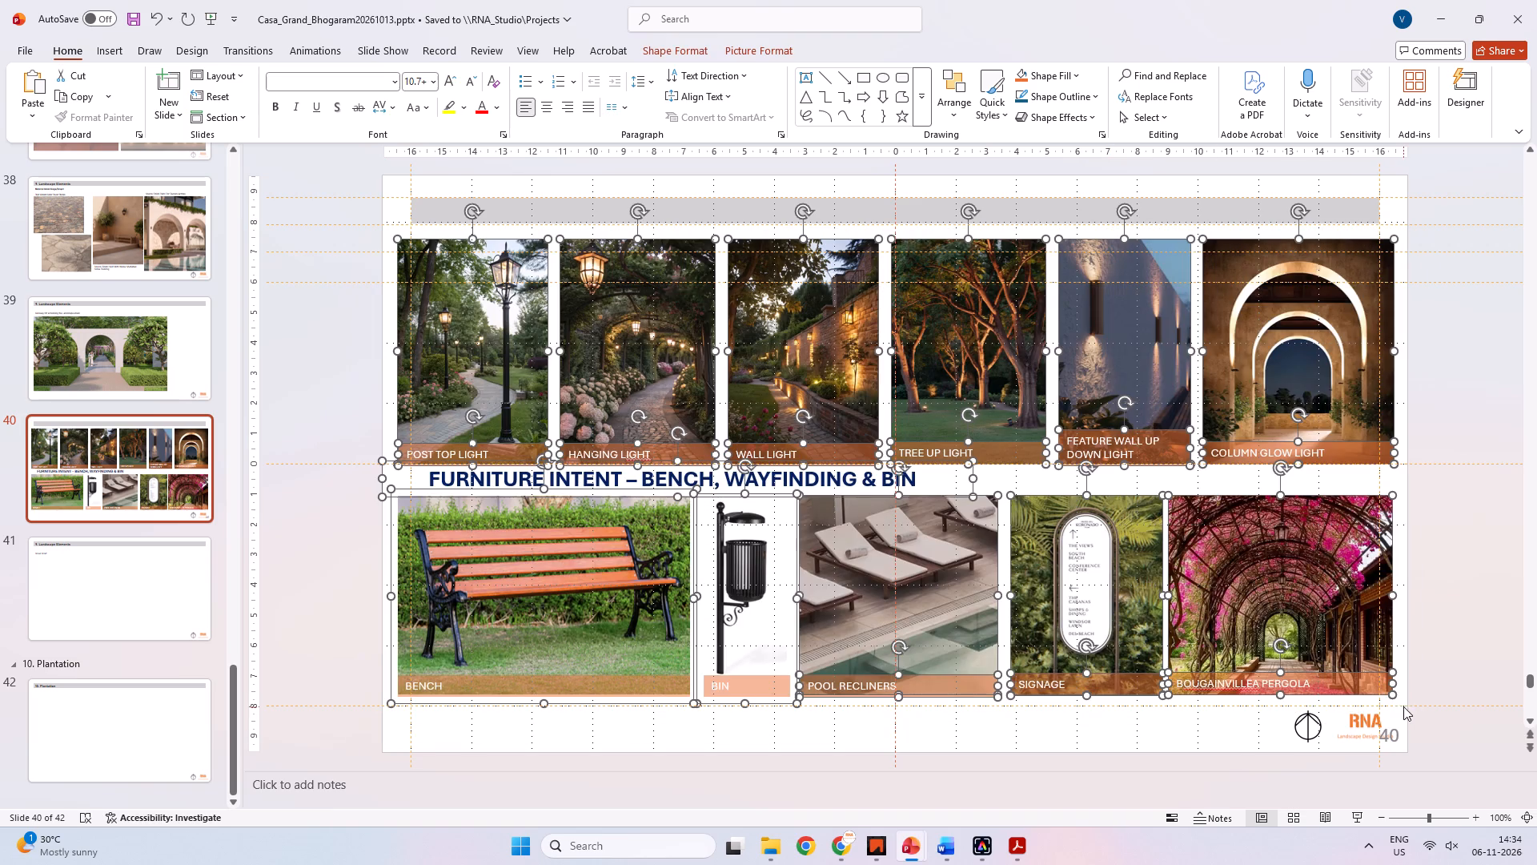
left_click_drag(1394, 695, 1374, 676, "shift")
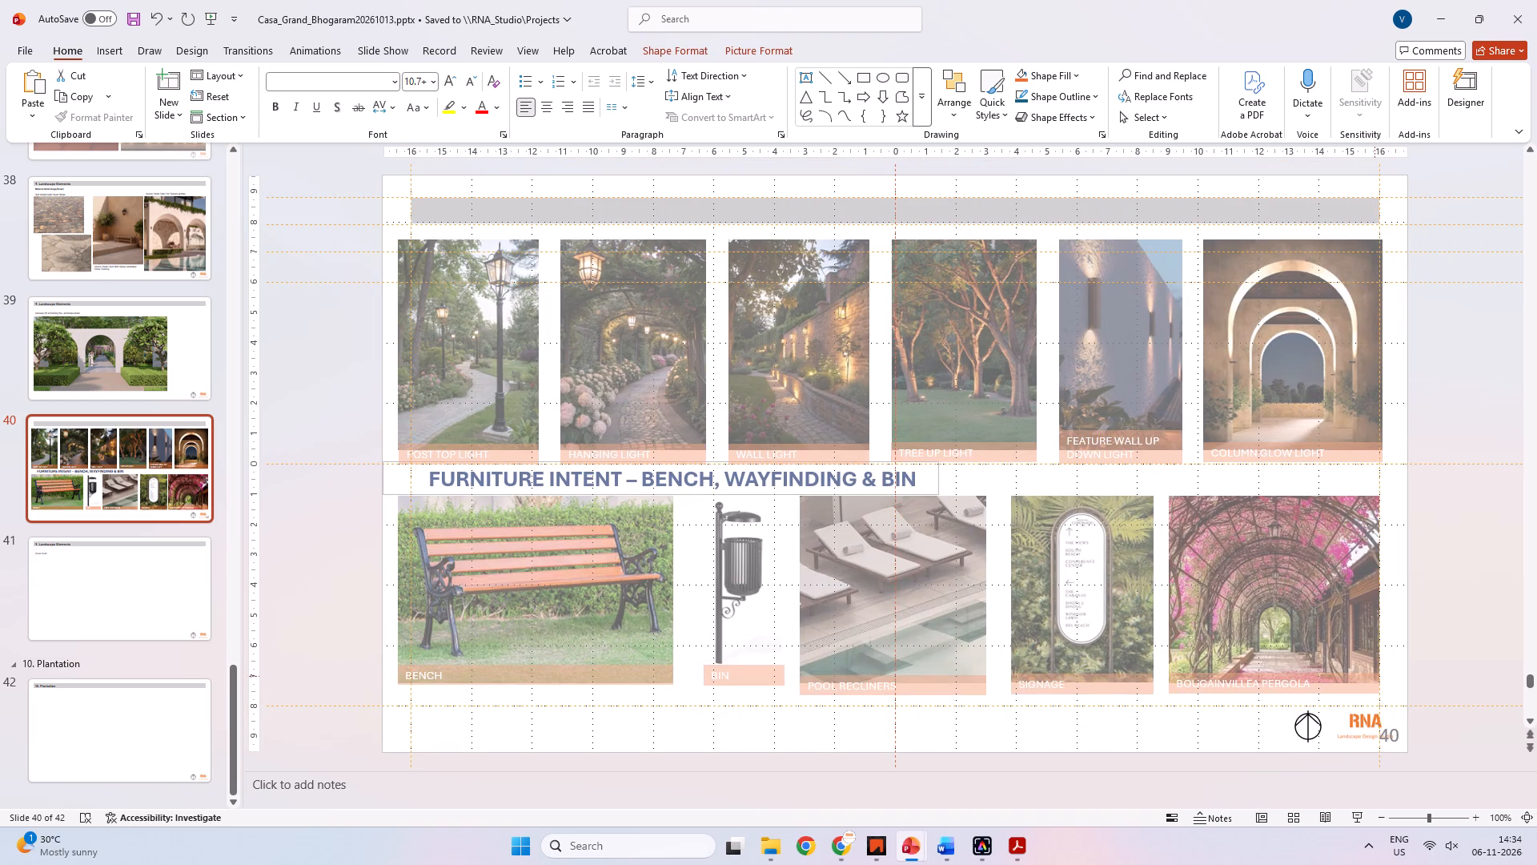
left_click_drag(1374, 676, 1376, 676, "shift")
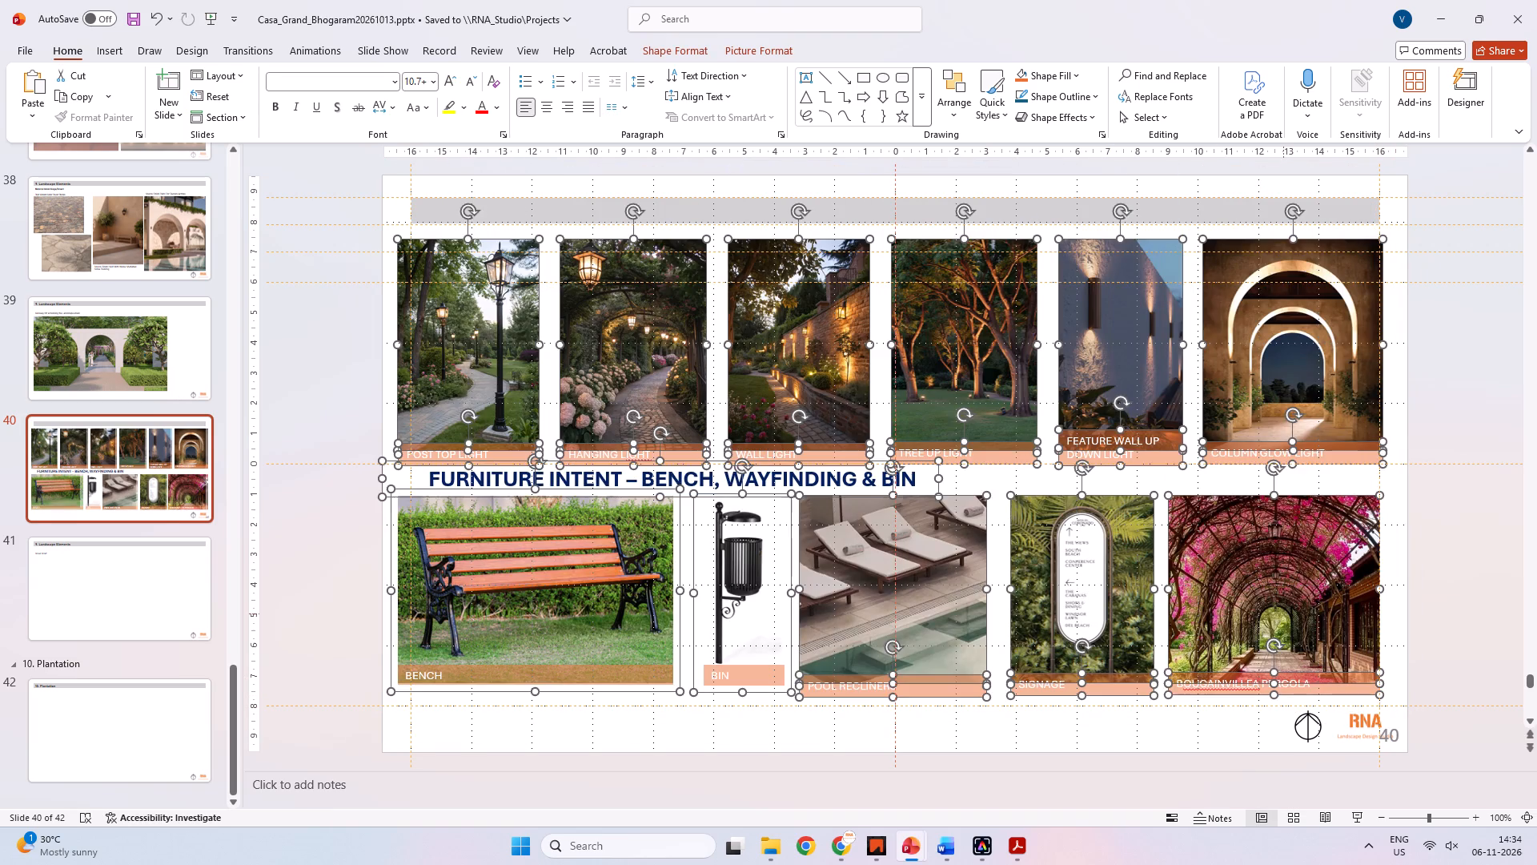
left_click_drag(1286, 613, 1287, 622, "shift")
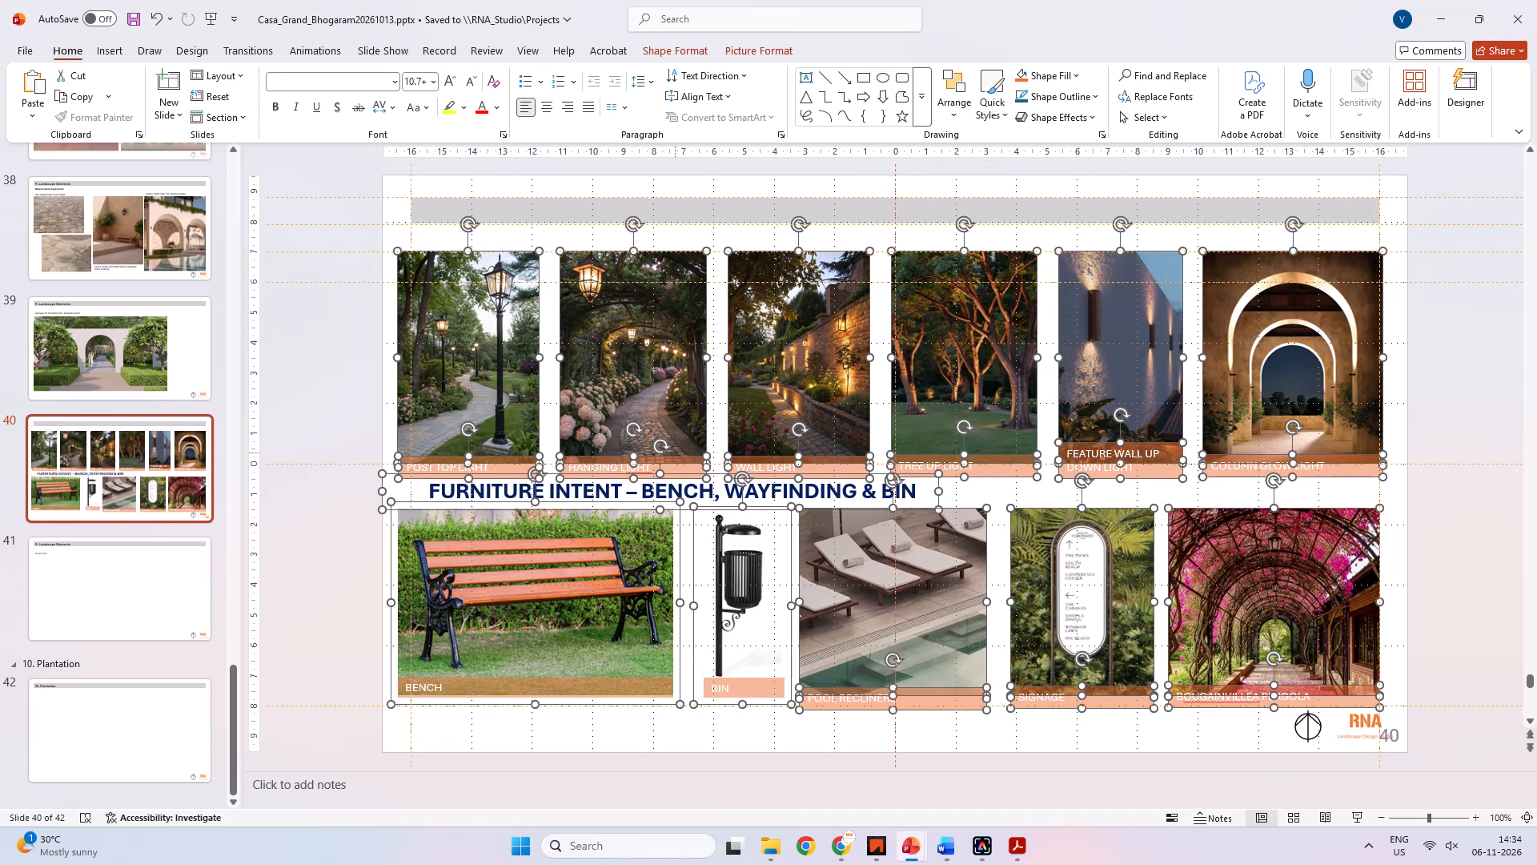
Align the post top light picture with the slide's left margin guide and the column glow light picture with the right one.
left_click(303, 254)
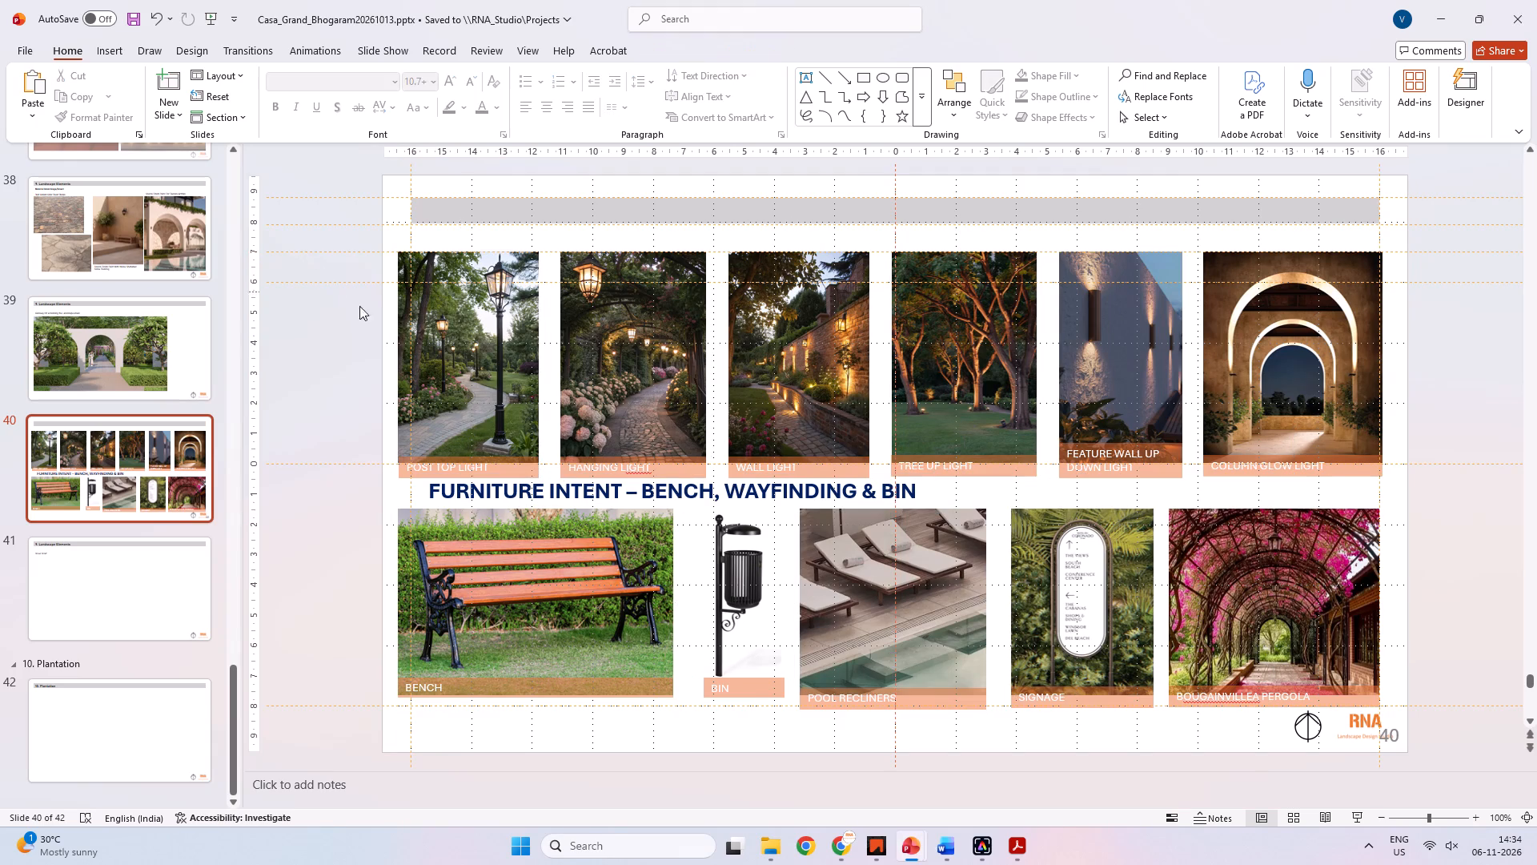
left_click(431, 344)
left_click(453, 475)
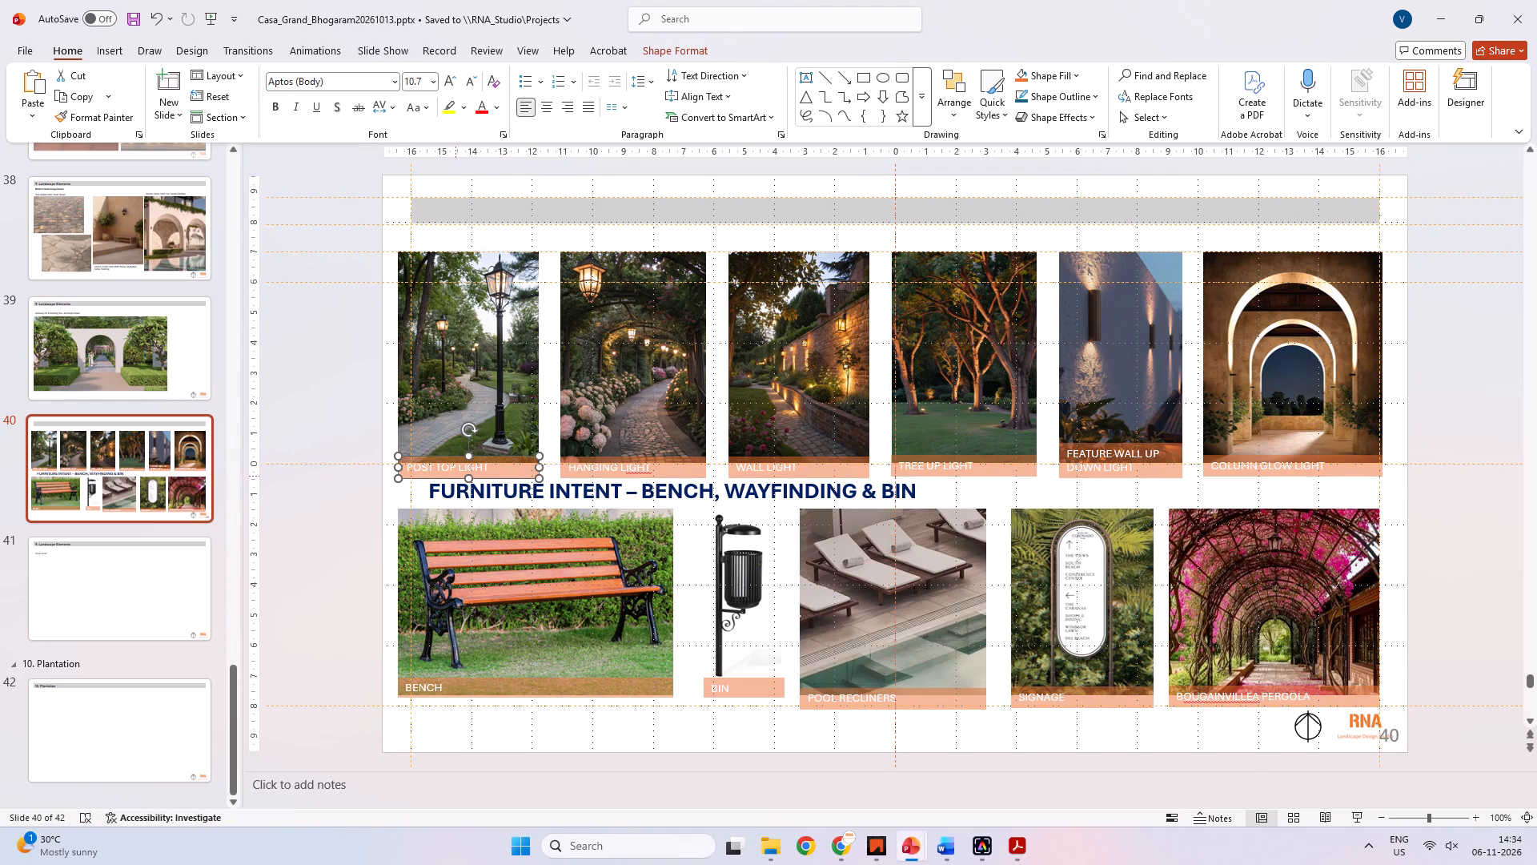
left_click(453, 377)
left_click_drag(479, 372, 493, 372, "shift")
left_click(1298, 374, "shift")
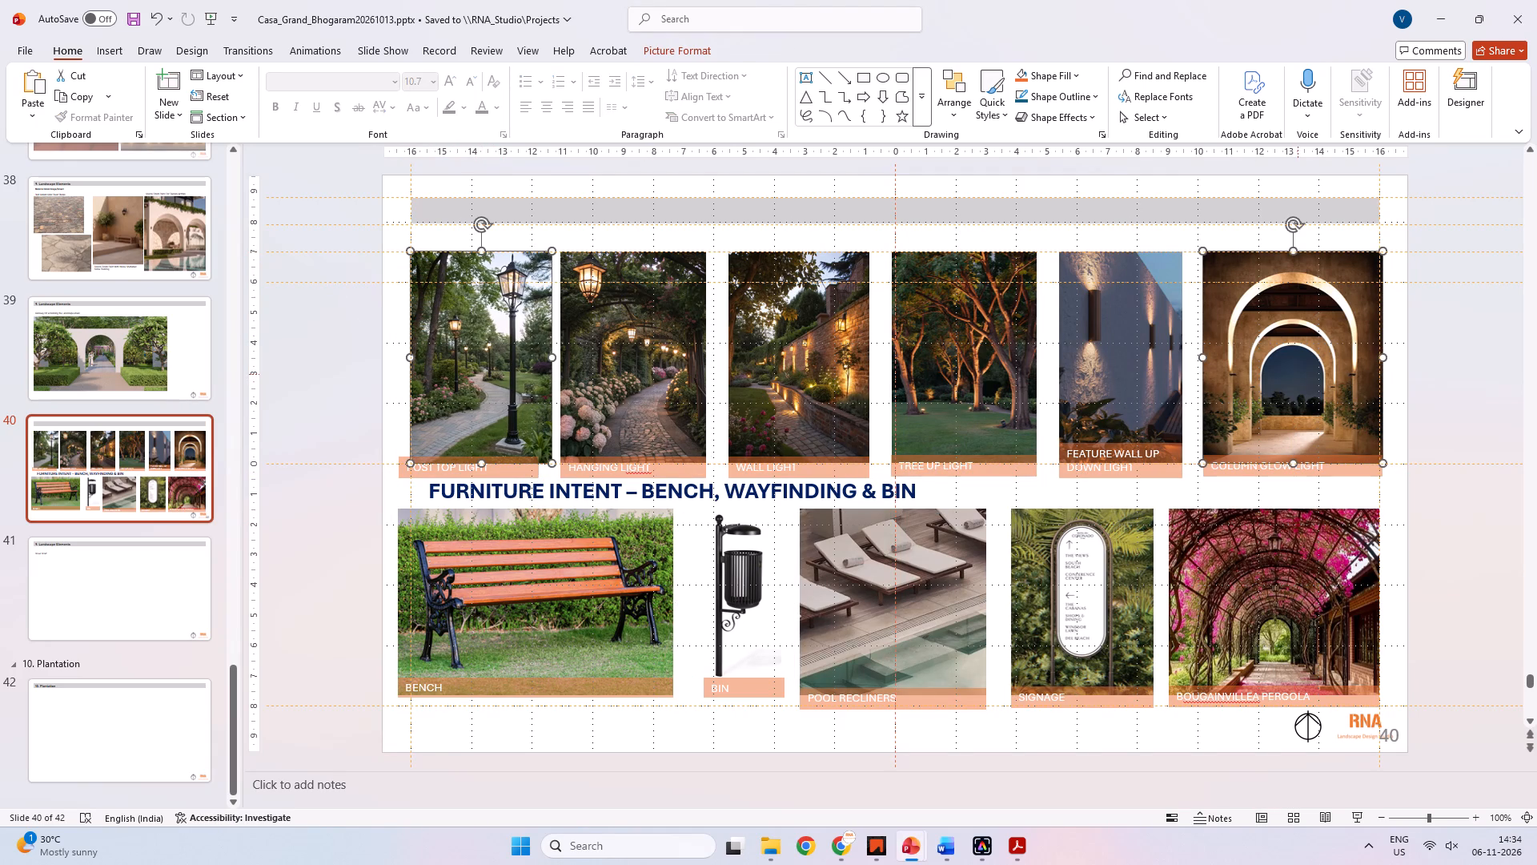
left_click(1451, 390)
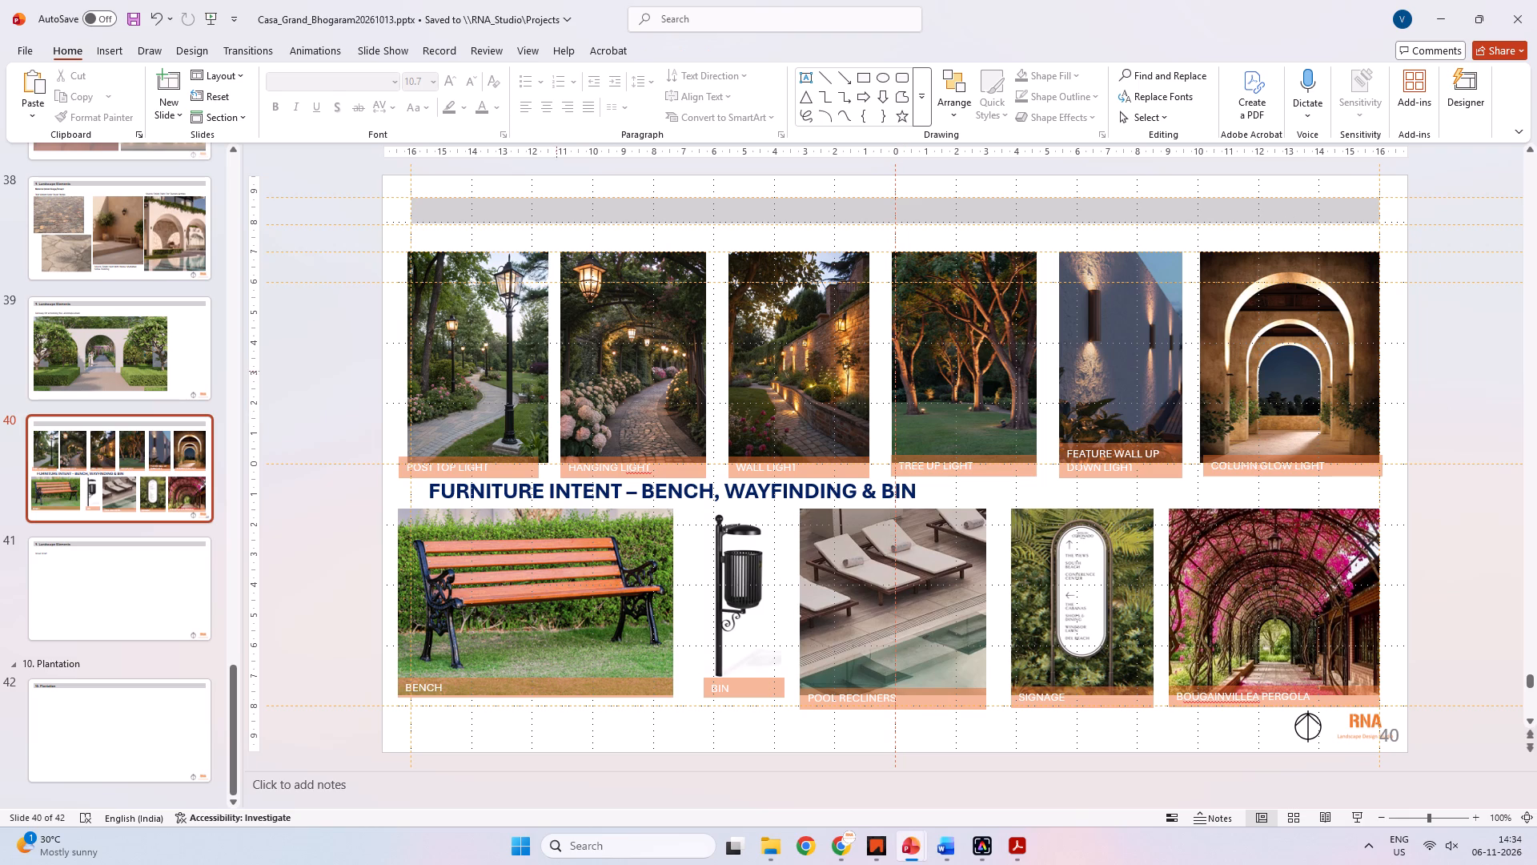
left_click(536, 366)
left_click(485, 365, "shift")
Move the bench picture and its caption onto the slide's left margin guide.
left_click(496, 575)
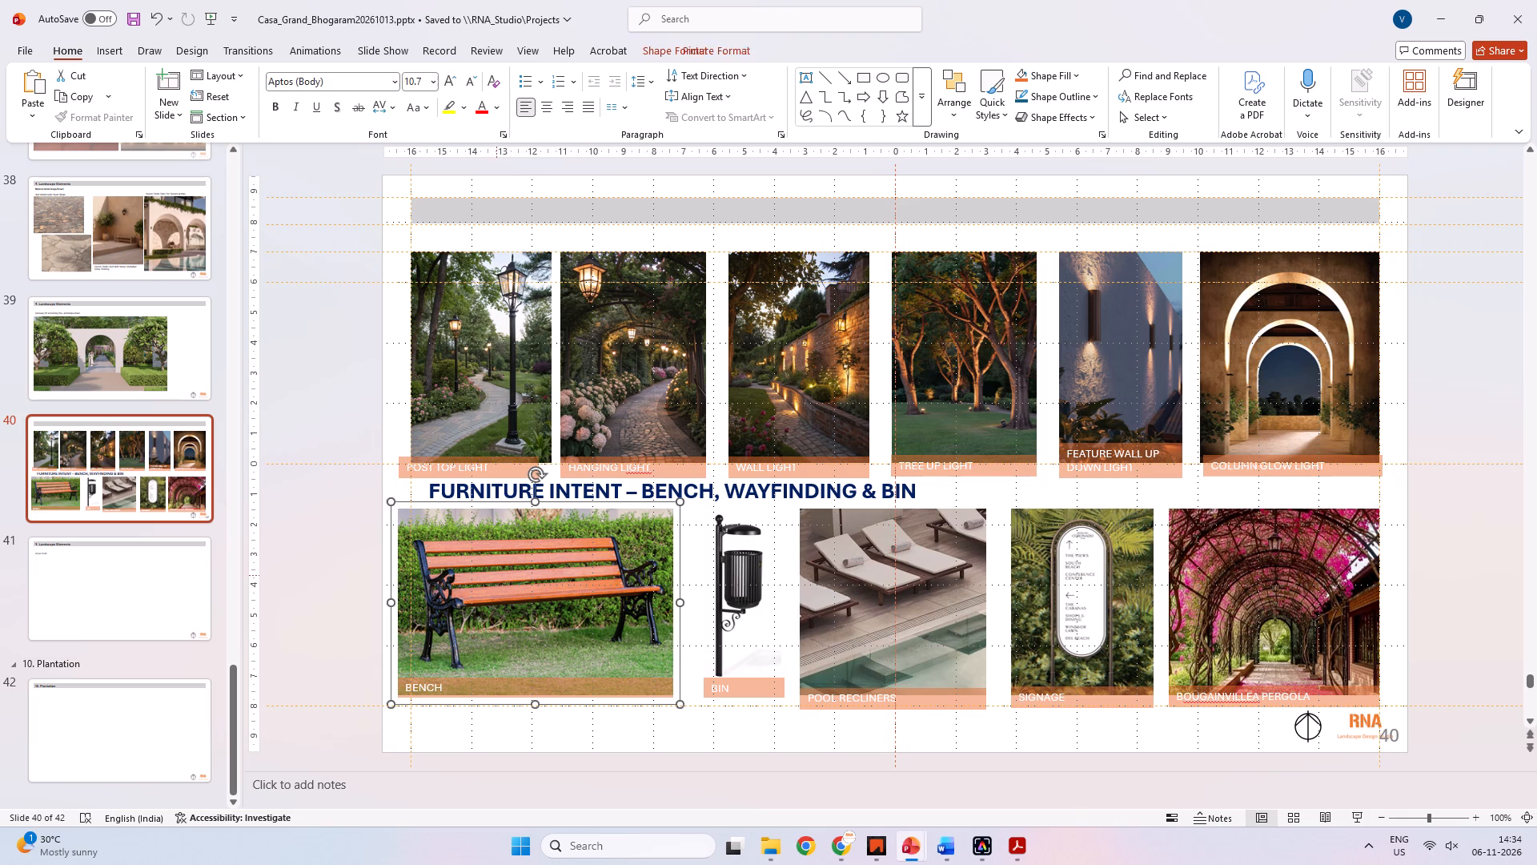
left_click_drag(482, 575, 495, 574, "shift")
left_click(343, 629)
Move the FURNITURE INTENT title text box from between the picture rows to the empty space below the bench picture.
left_click(402, 487)
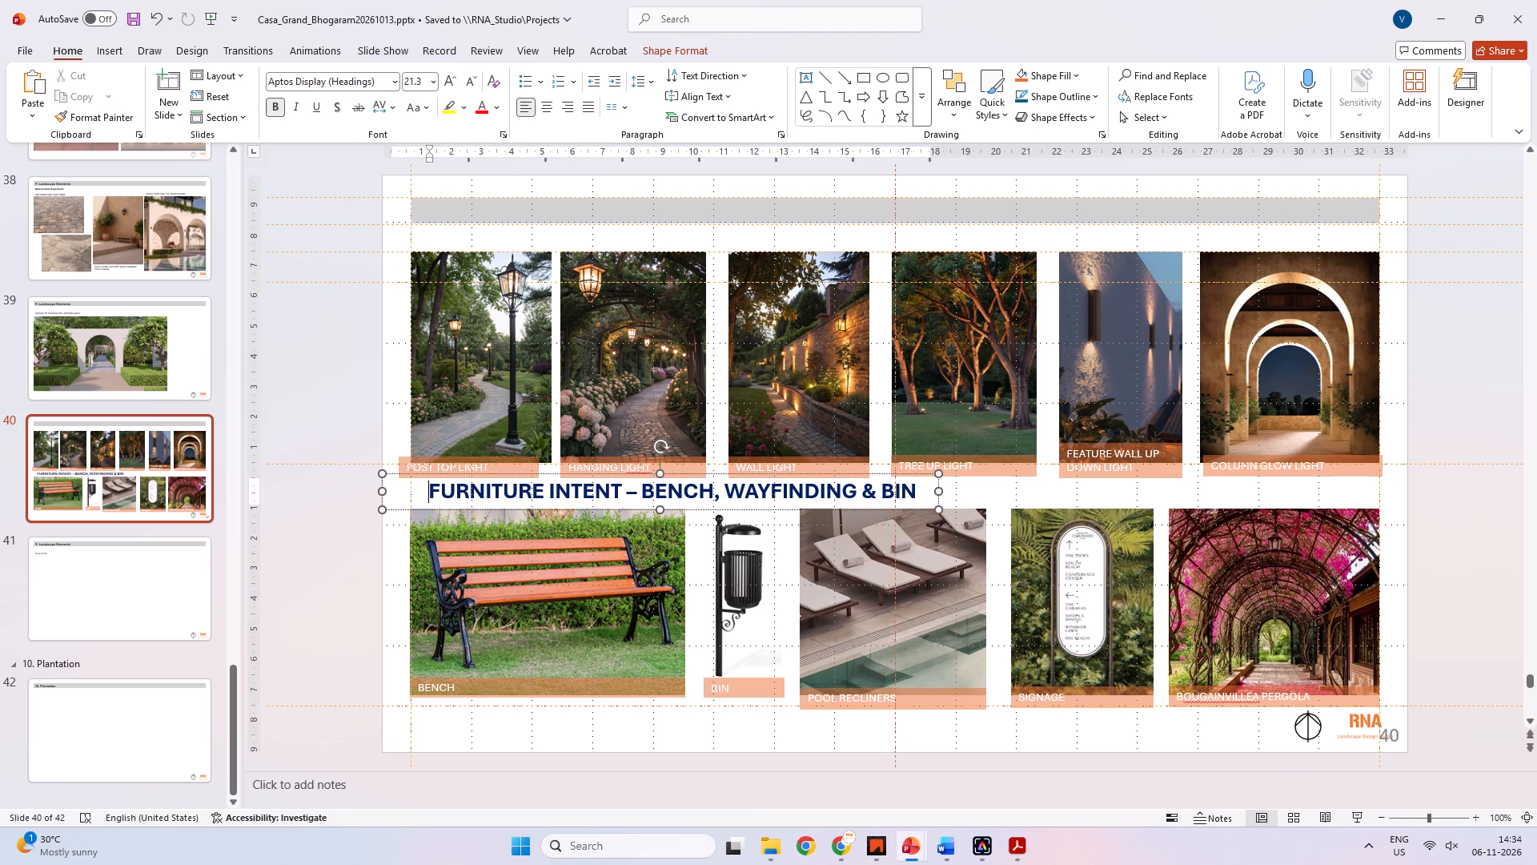
left_click(403, 477)
left_click(445, 497)
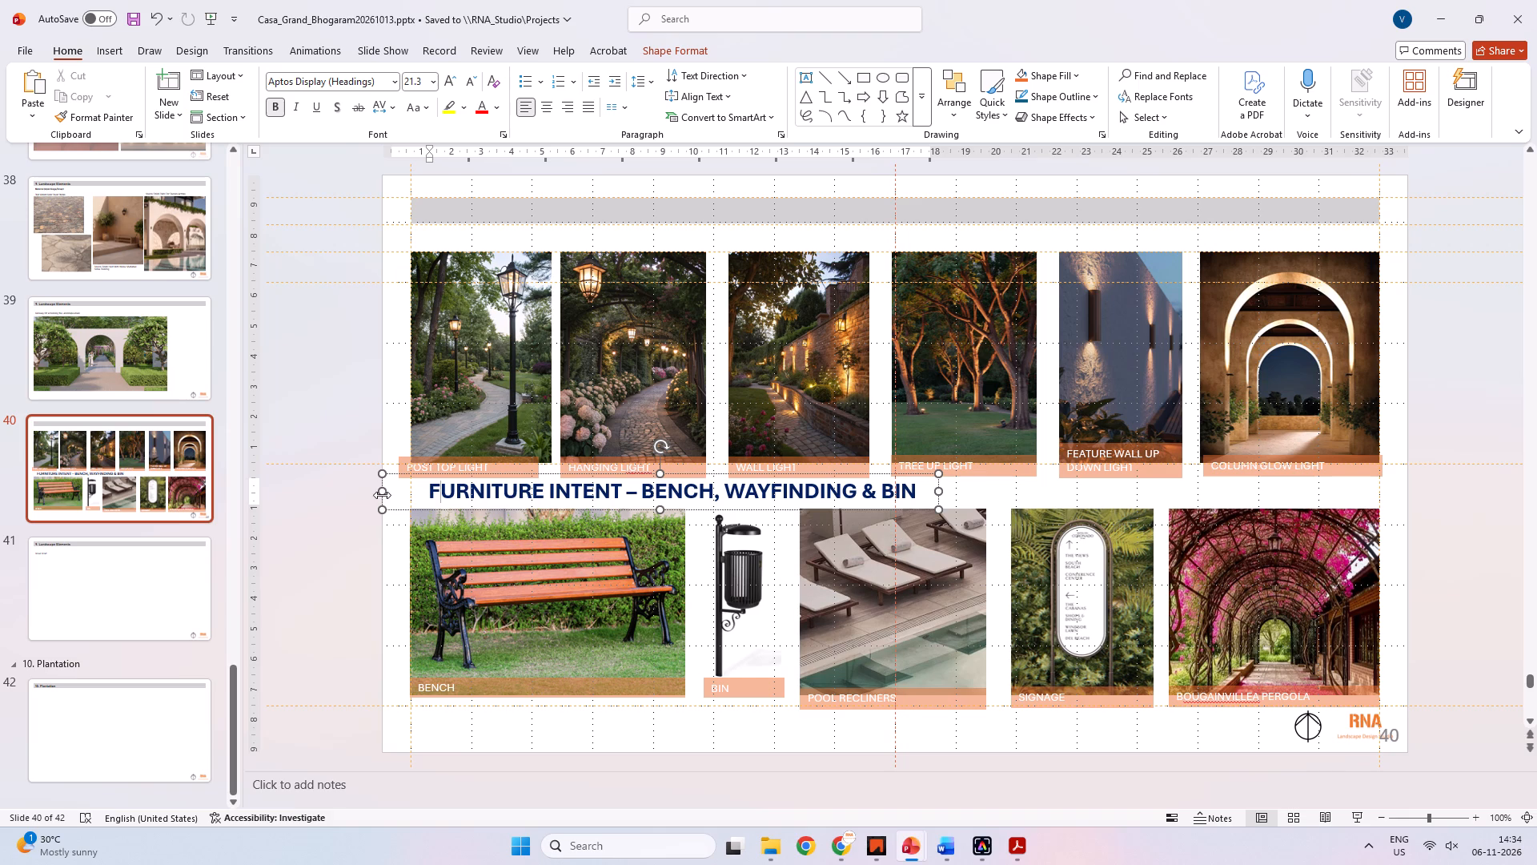
left_click_drag(381, 498, 392, 738)
Add "Lighitng &" before FURNITURE INTENT in the title and widen its text box so the text fits on one line.
left_click(522, 726)
key("ctrl+a")
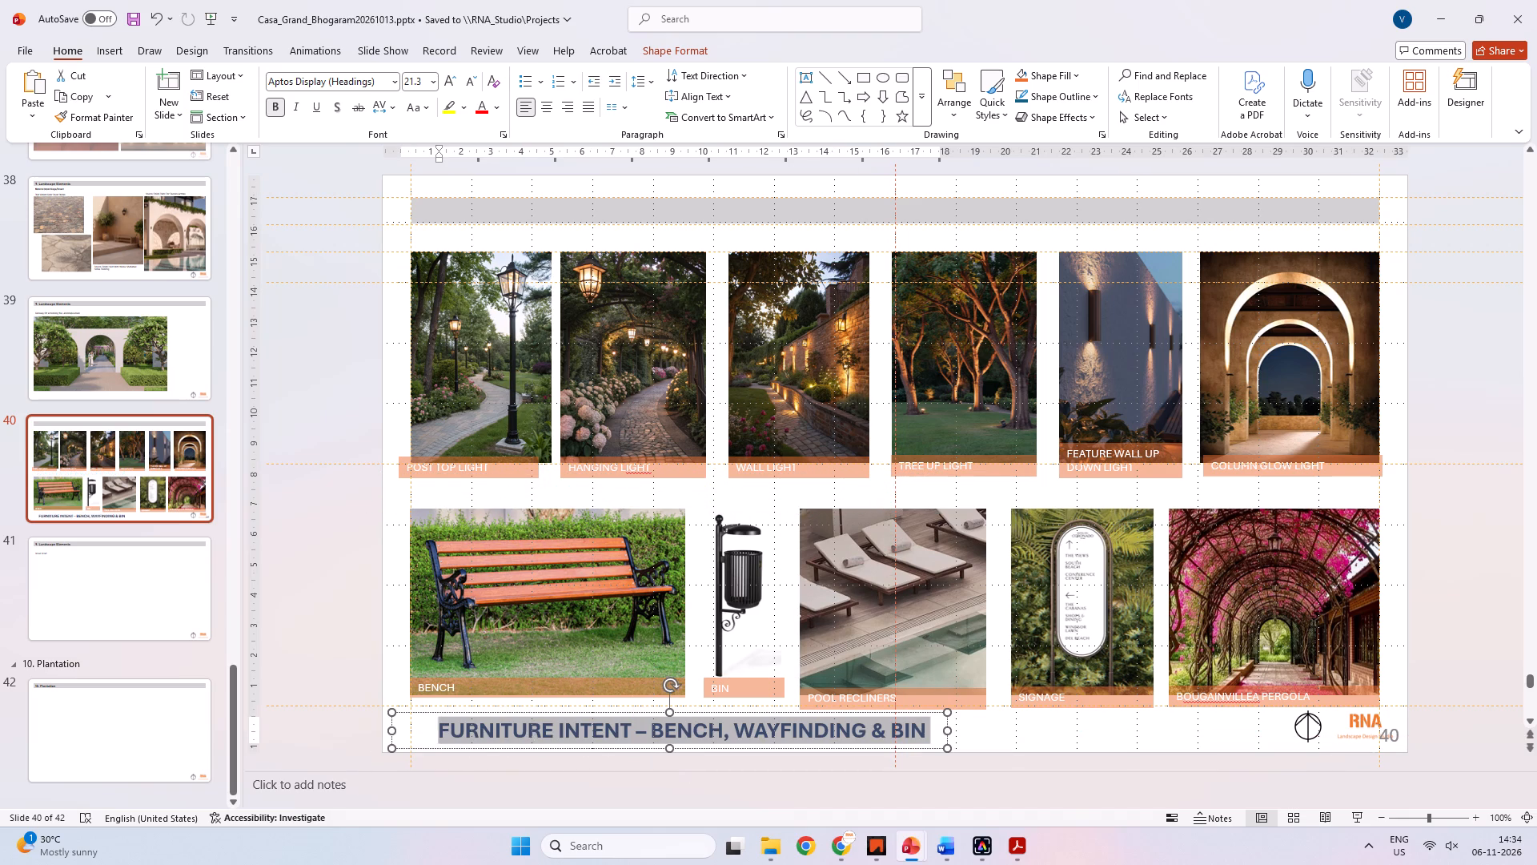
key("Escape")
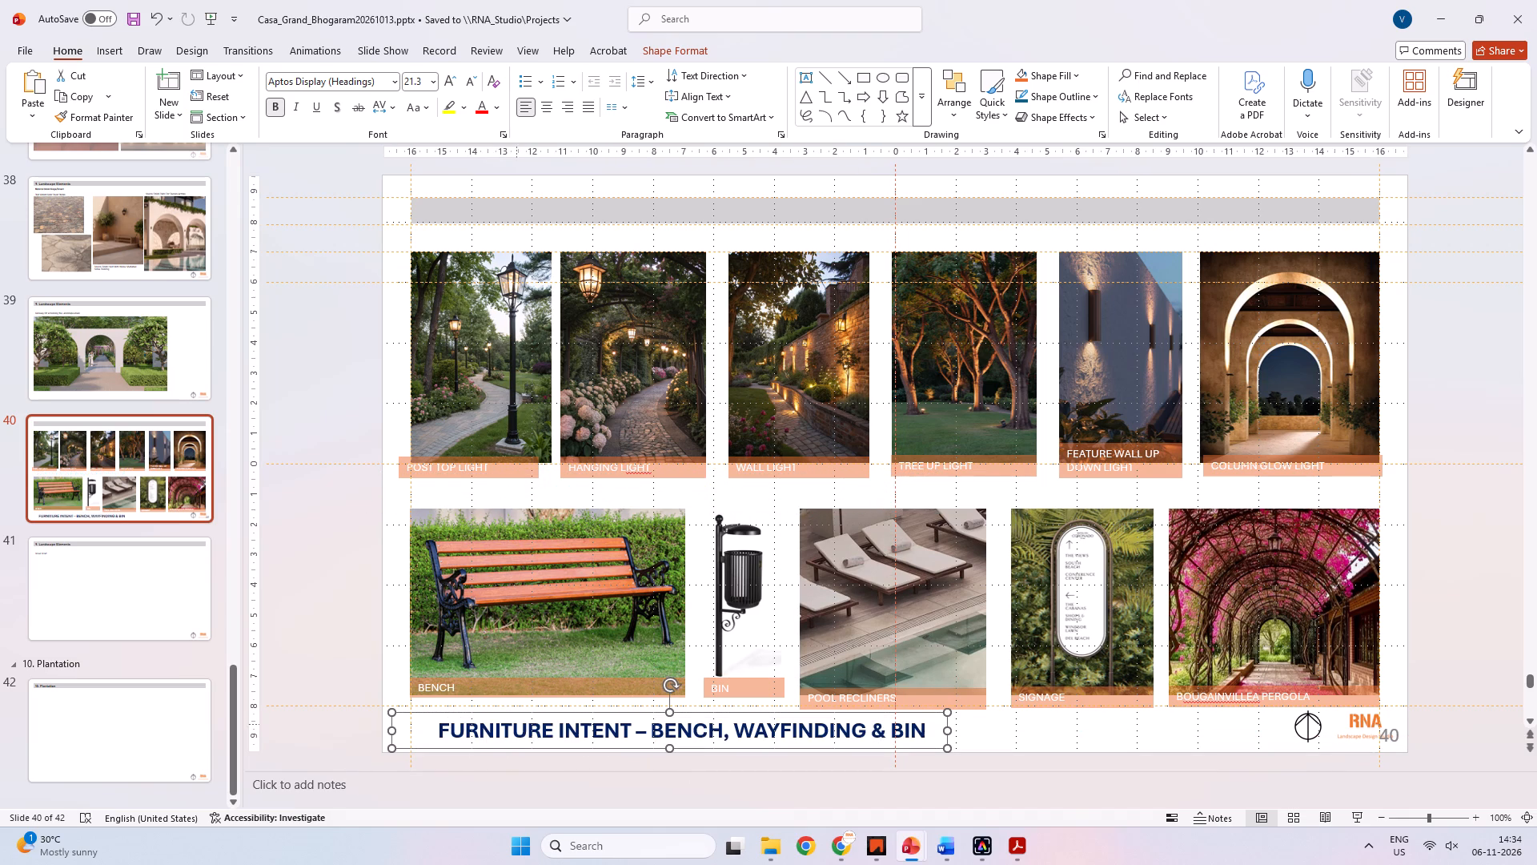
left_click(445, 733)
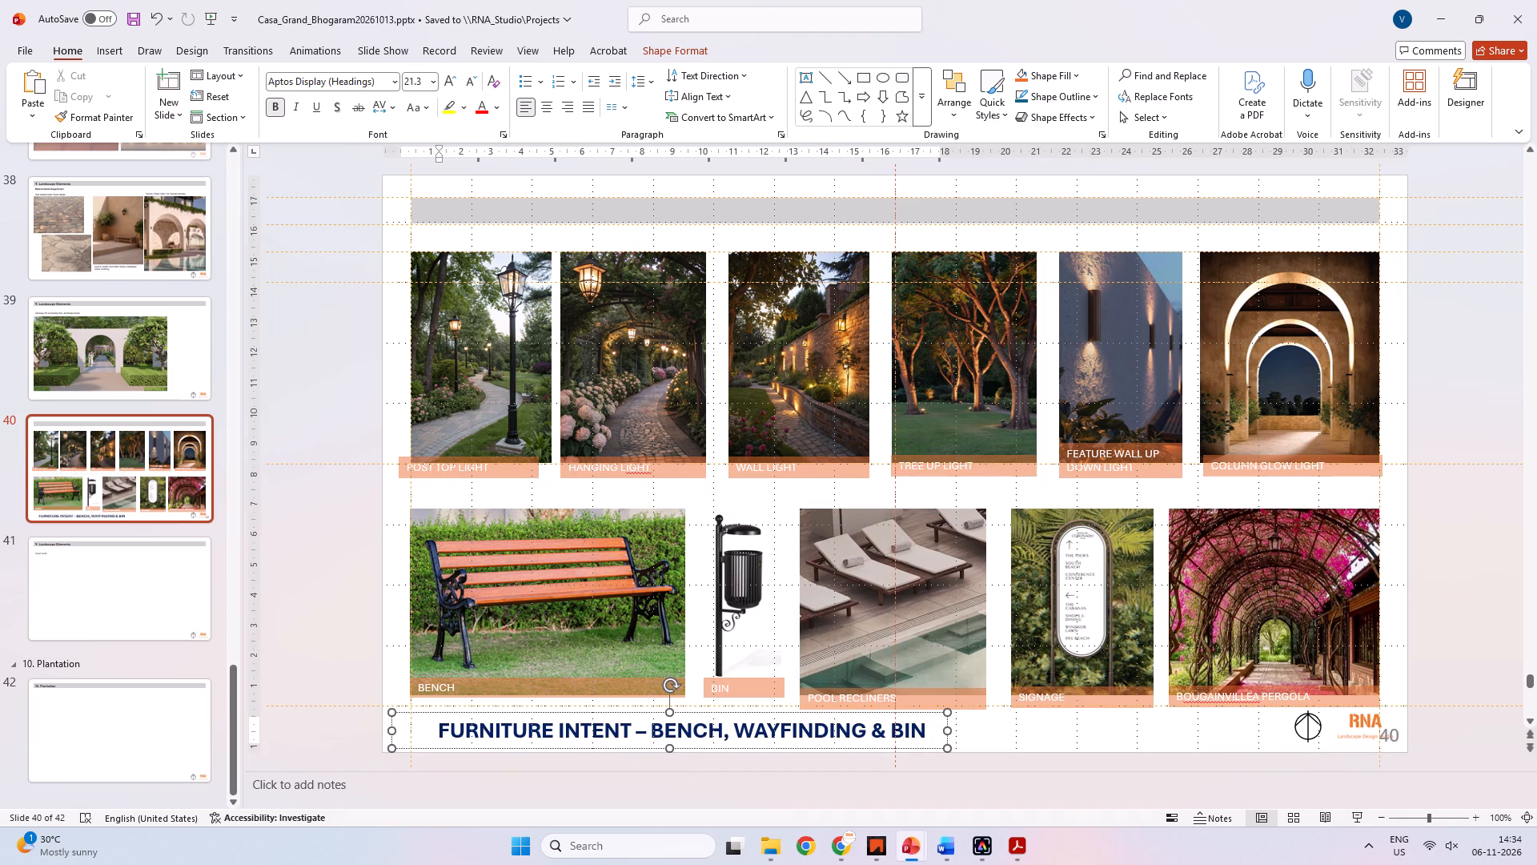
left_click(439, 730)
type("Lighit")
type("ng")
key("space")
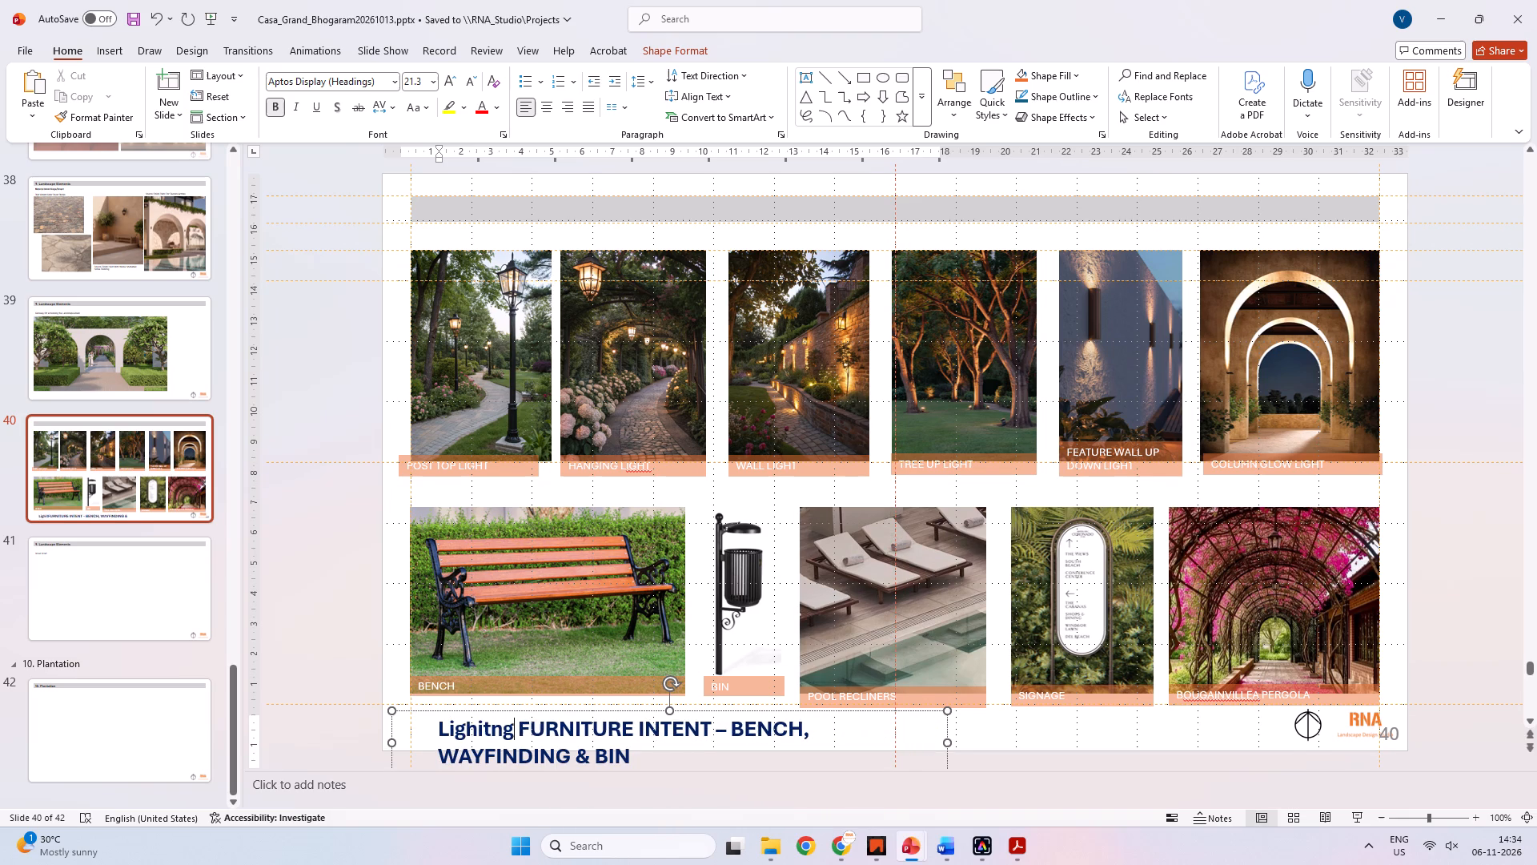
key("shift+ampersand")
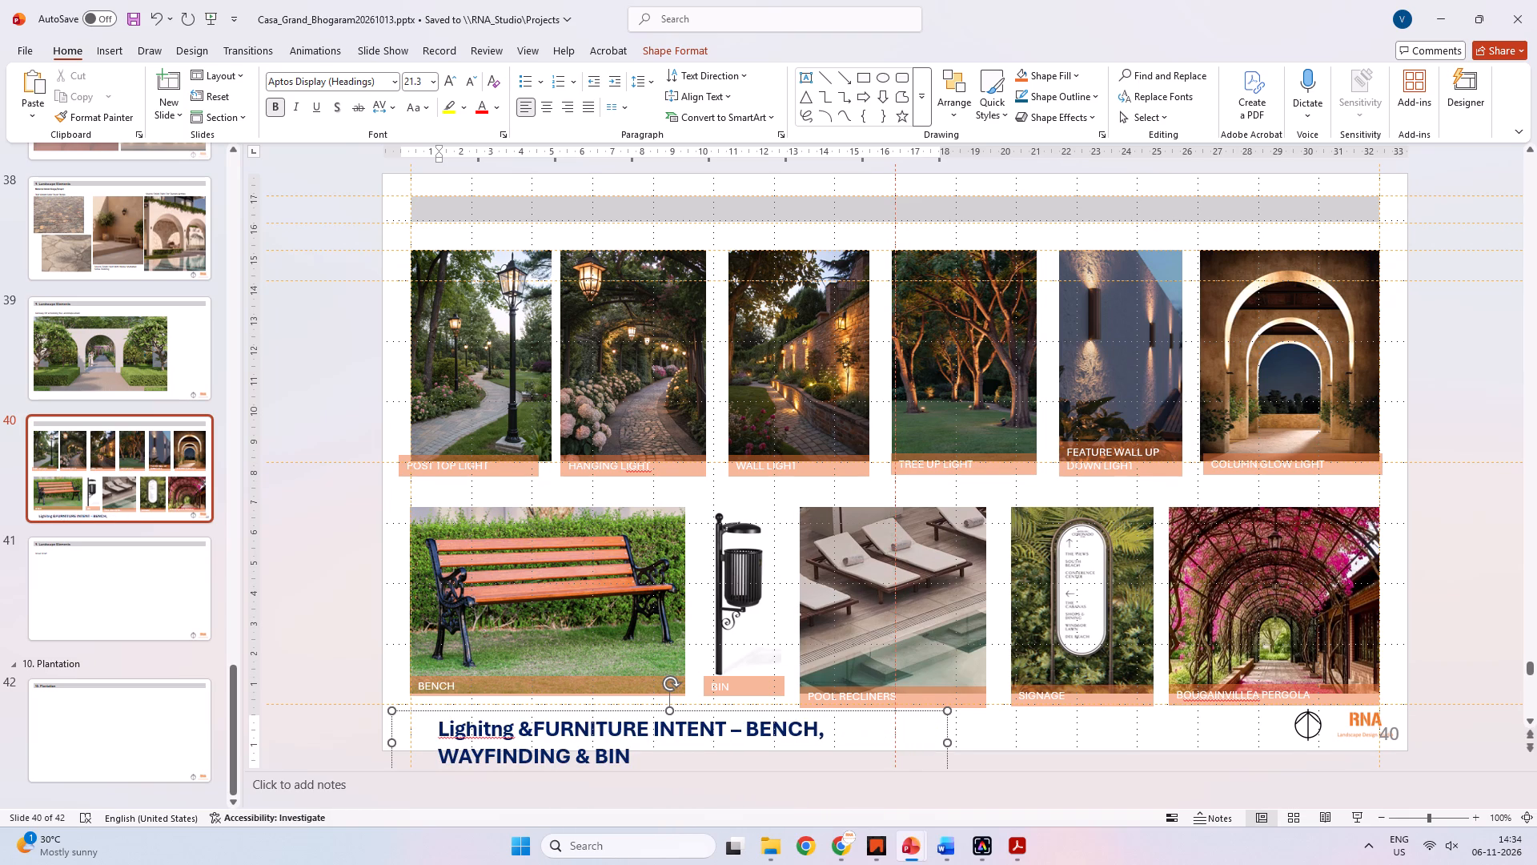
key("space")
left_click_drag(947, 739, 1054, 740)
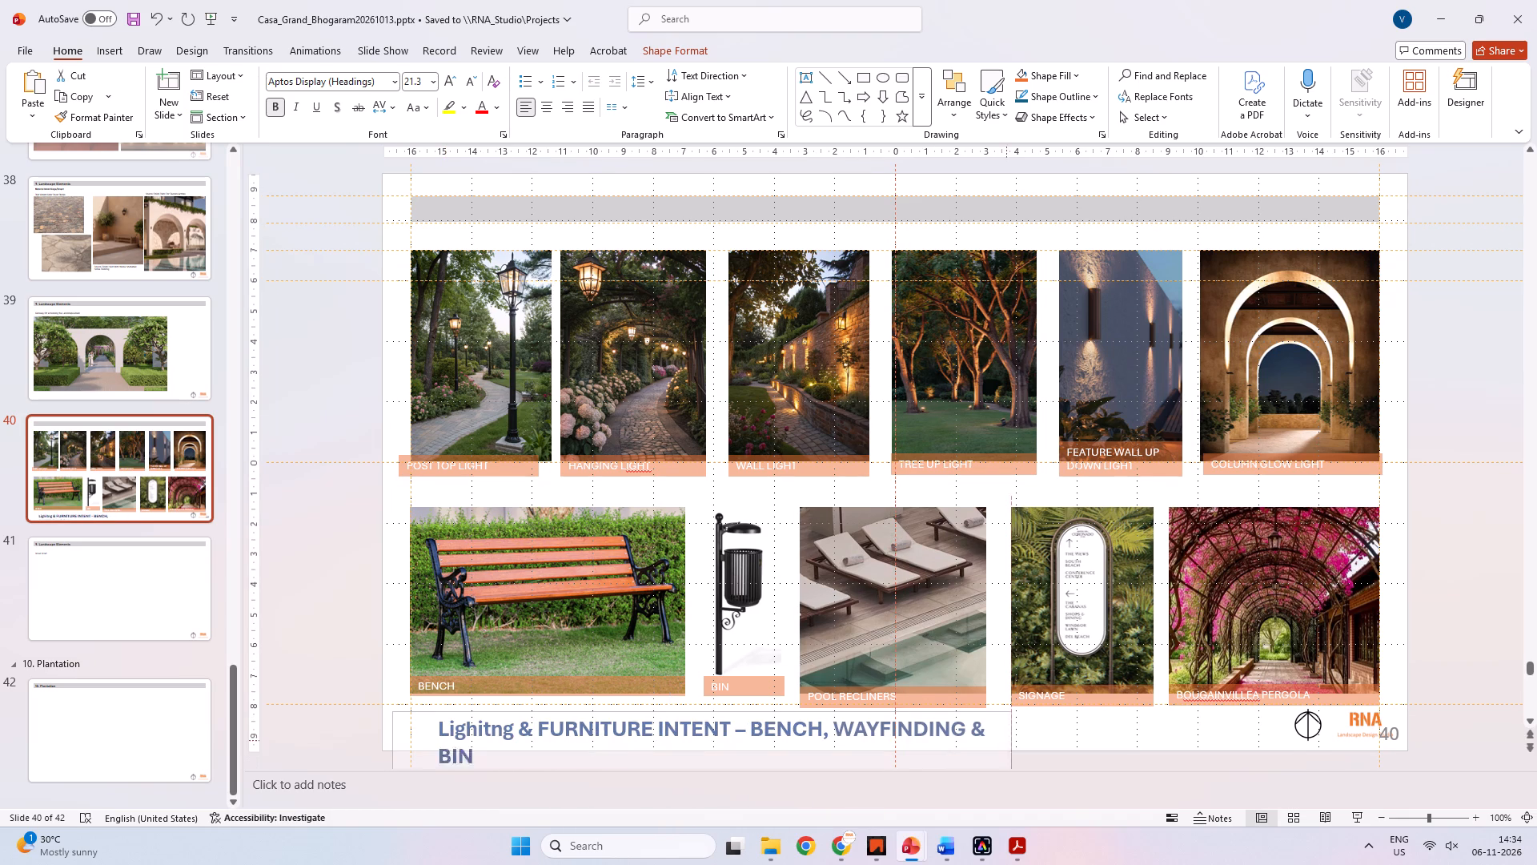
left_click_drag(1054, 740, 1127, 733)
Format the whole title text as Bahnschrift, size 16, without bold.
key("ctrl+a")
left_click(794, 714)
left_click(780, 723)
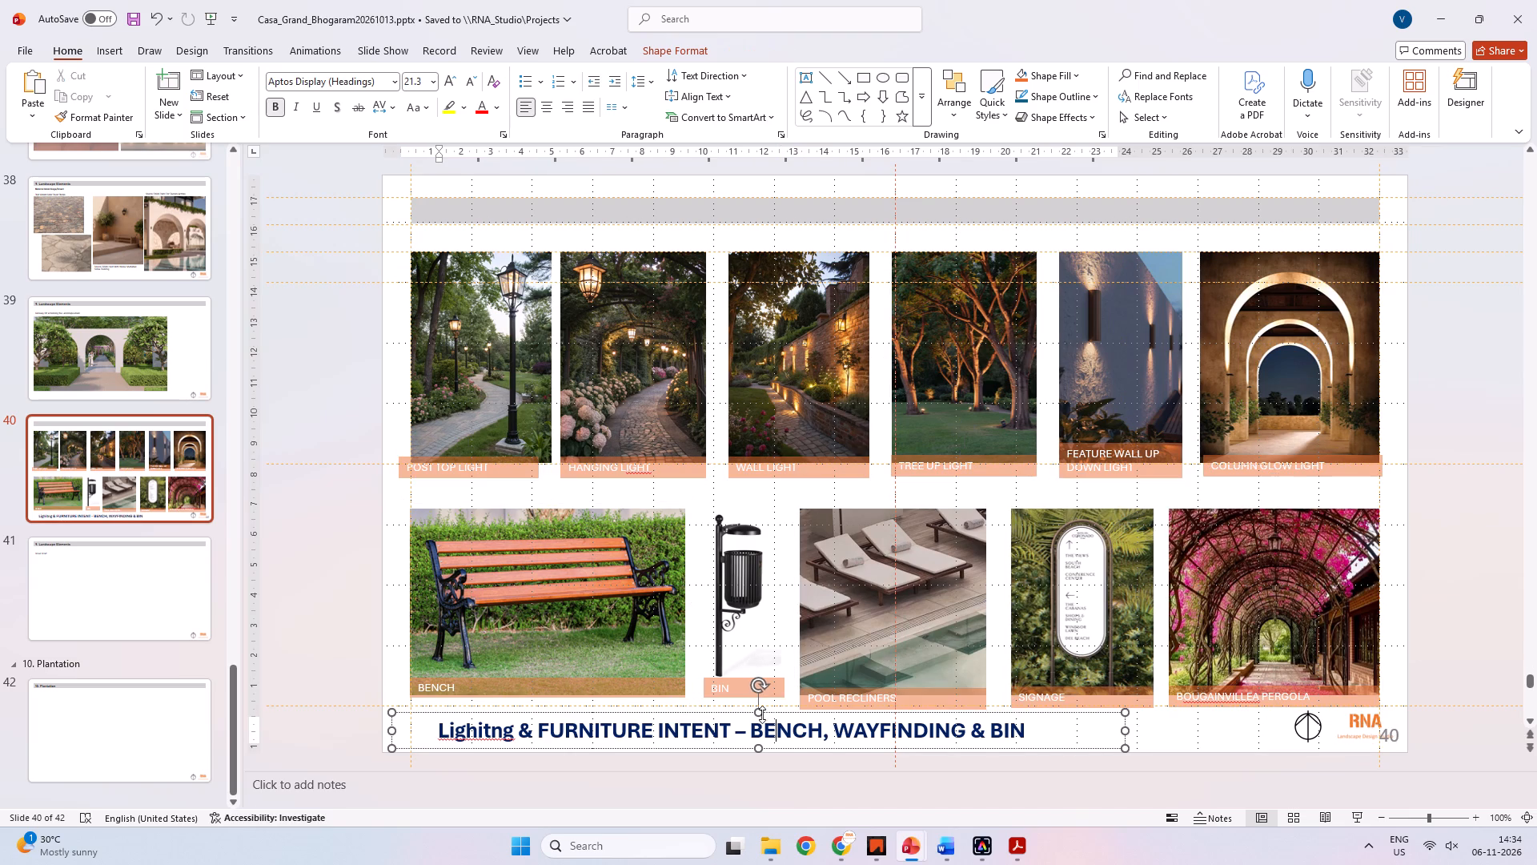
key("ctrl+a")
left_click(433, 80)
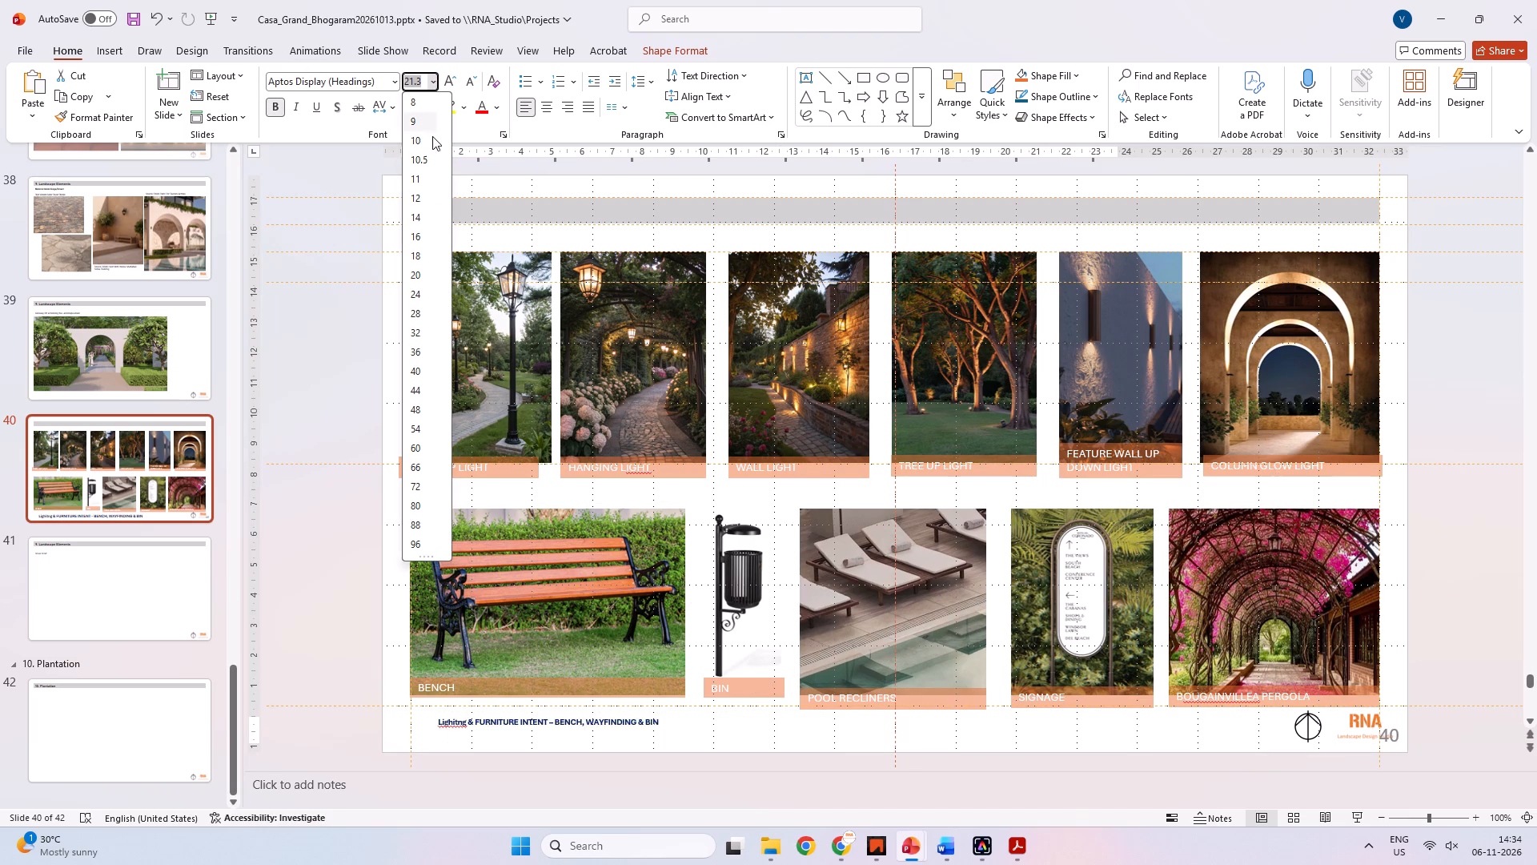
left_click(416, 200)
left_click(435, 78)
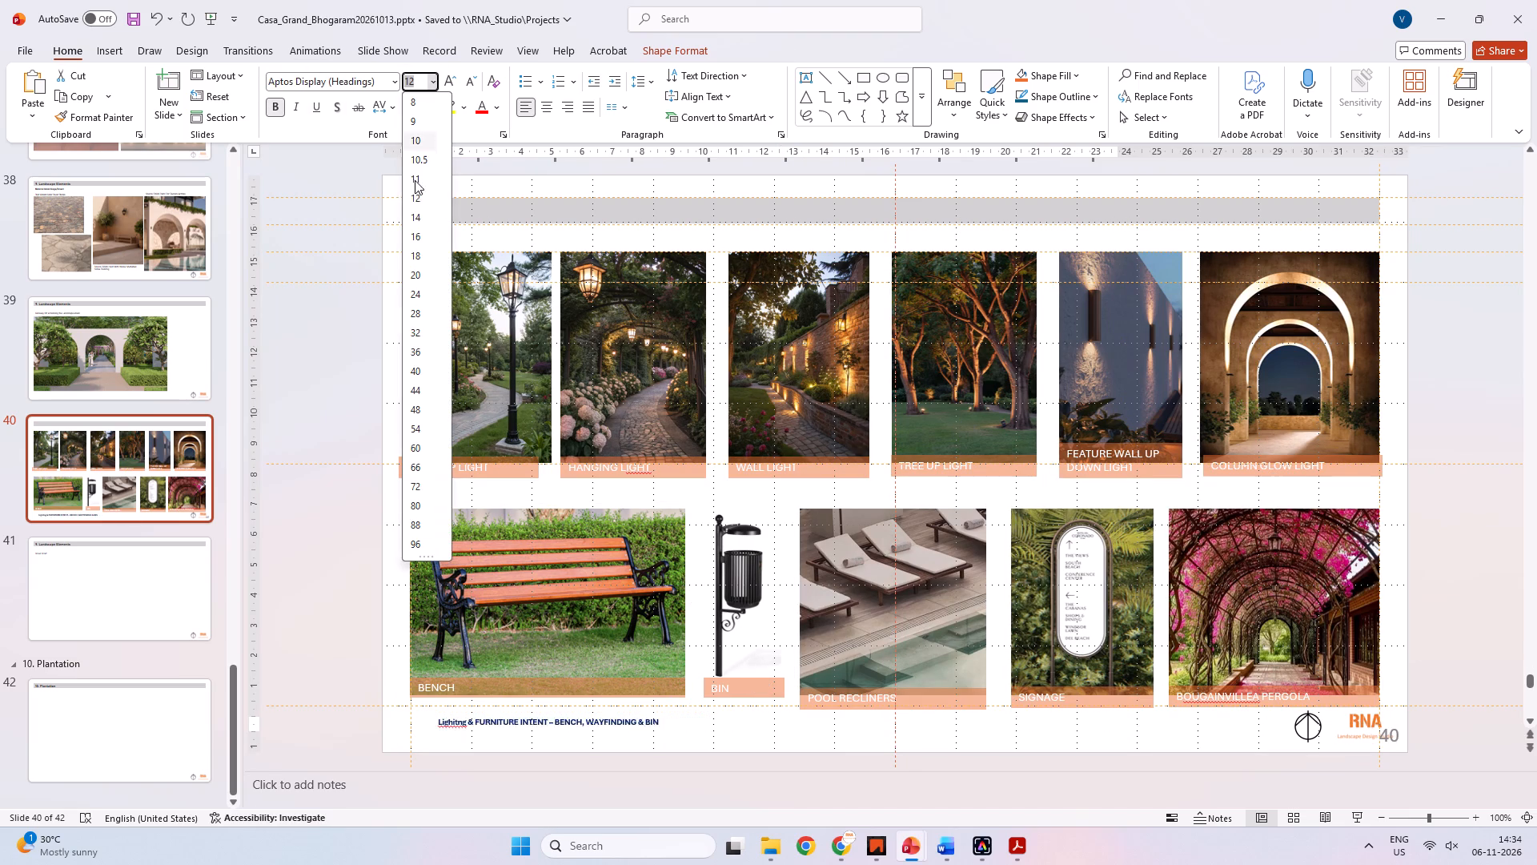
left_click(417, 235)
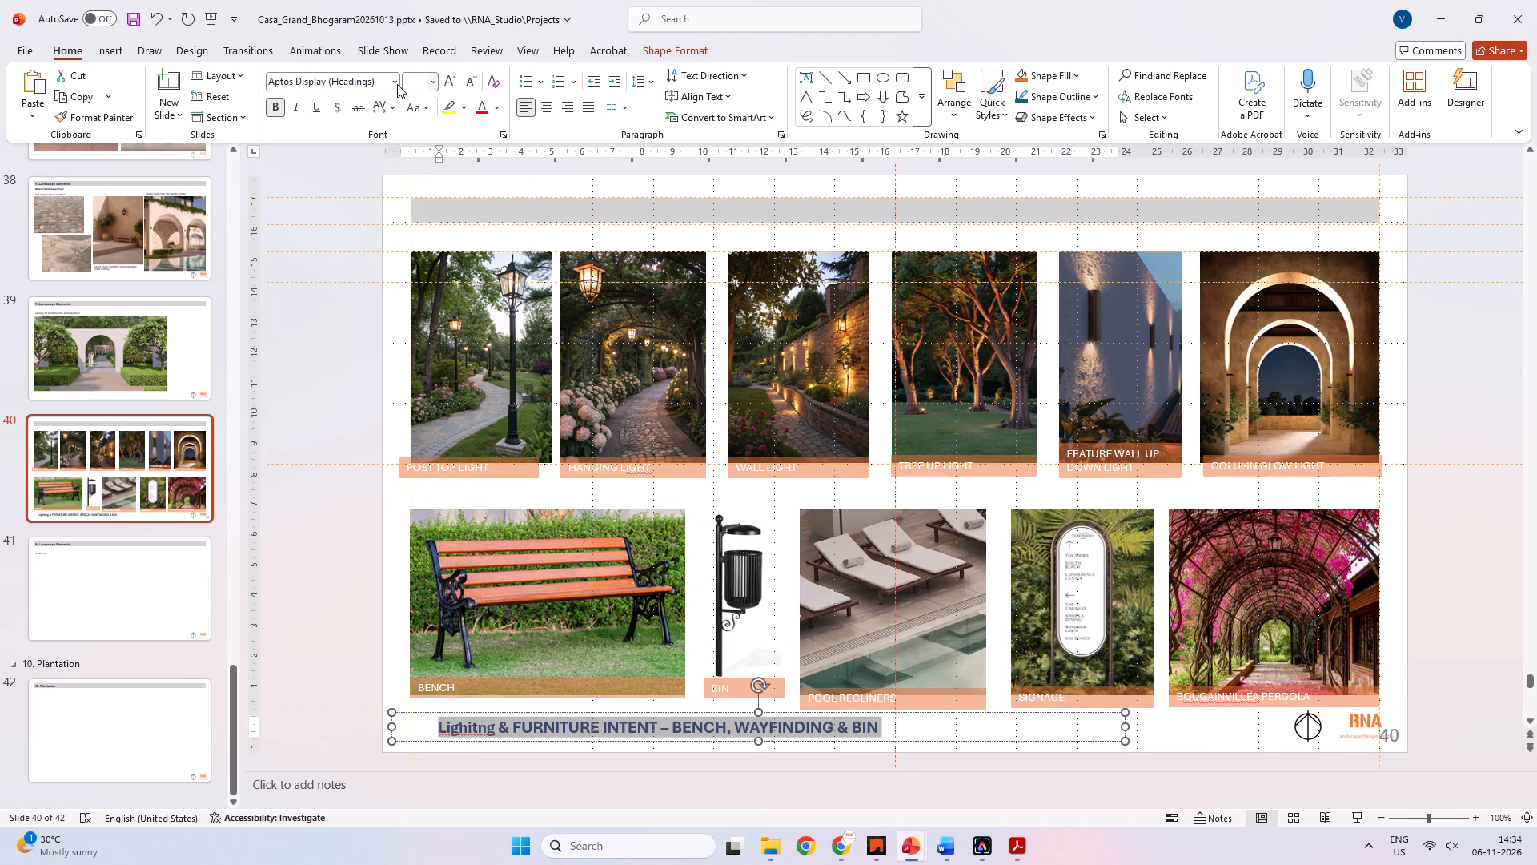
left_click(391, 81)
left_click(325, 196)
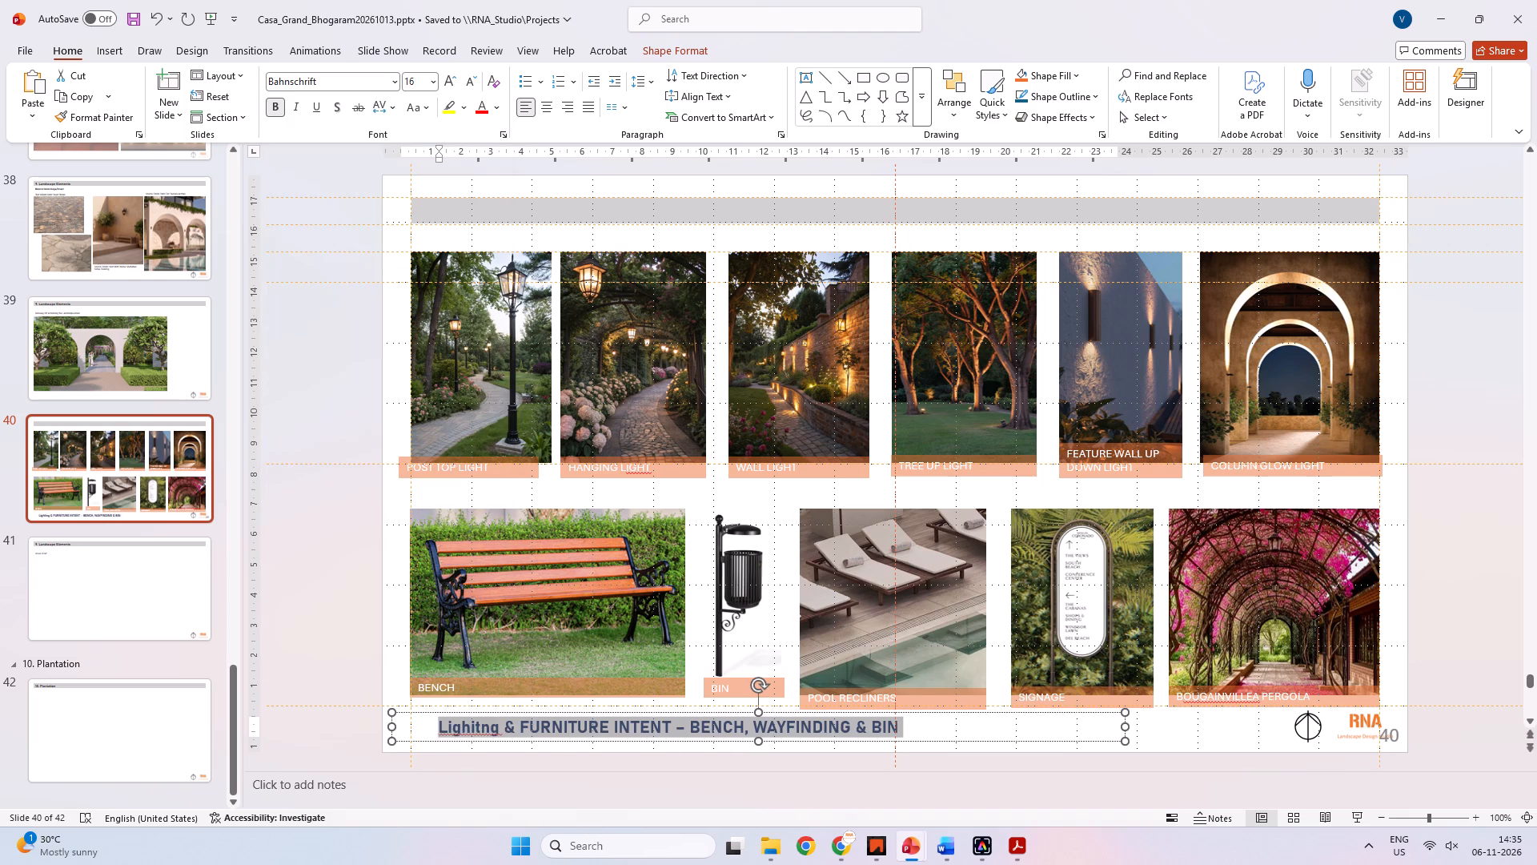
left_click(275, 114)
left_click(275, 113)
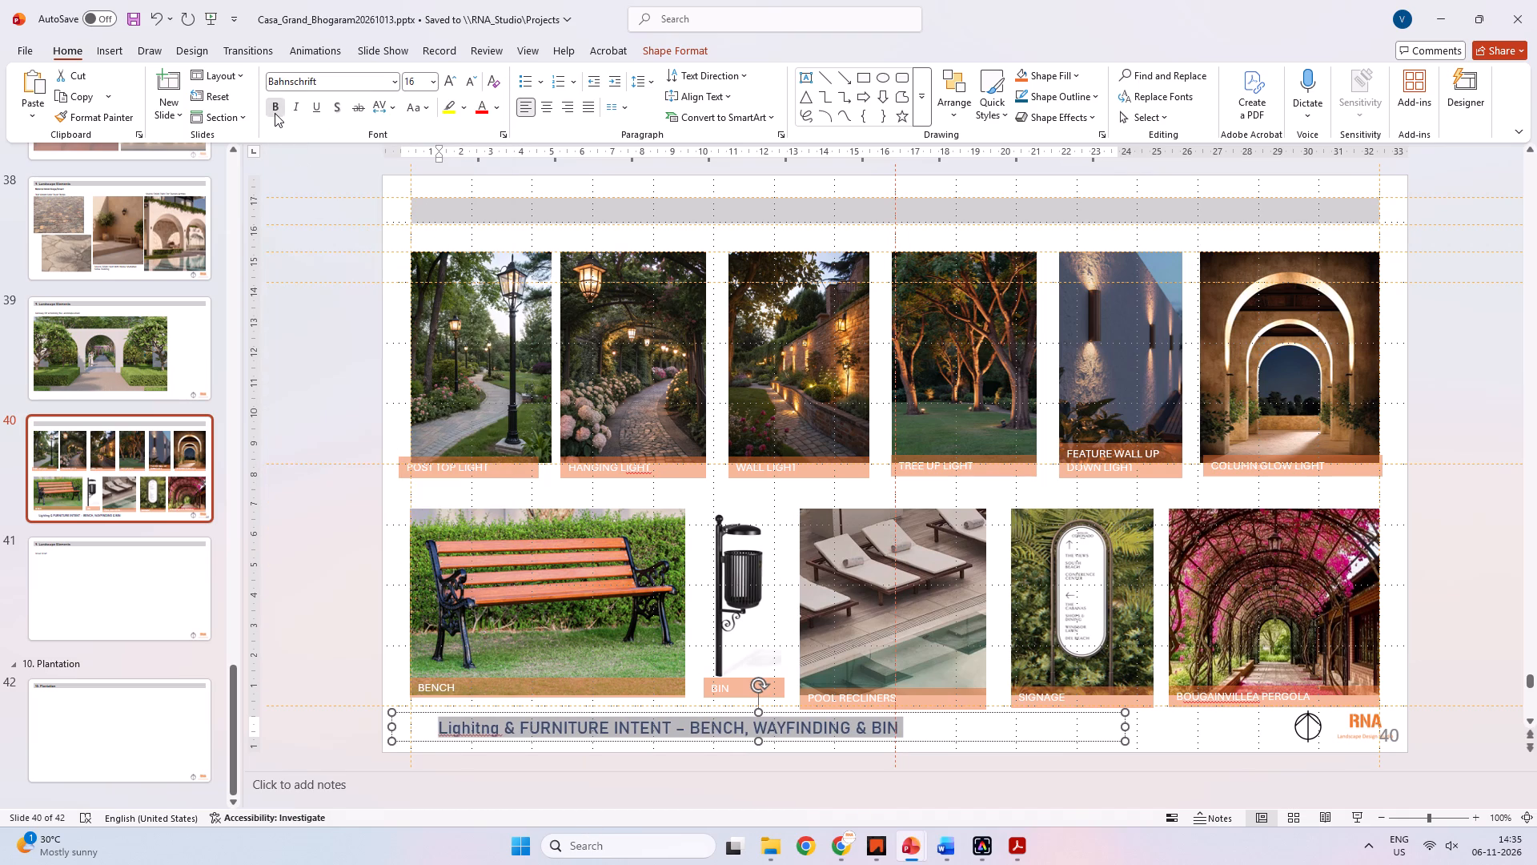
left_click(275, 113)
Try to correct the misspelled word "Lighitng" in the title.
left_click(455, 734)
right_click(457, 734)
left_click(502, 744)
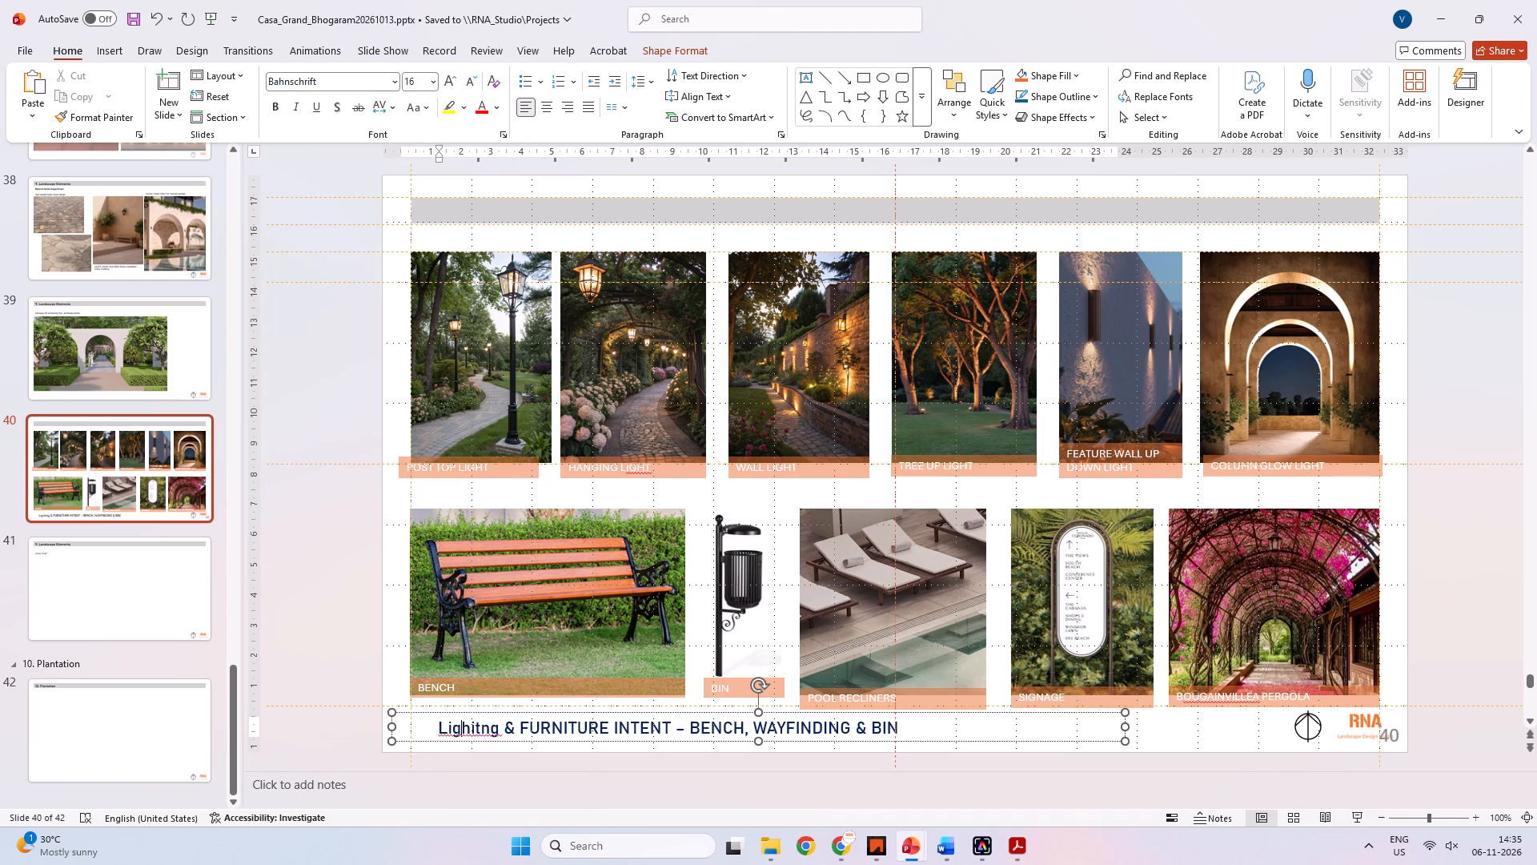
Move the lighting and furniture title text box onto the grey header bar of the slide.
left_click_drag(477, 742, 468, 227)
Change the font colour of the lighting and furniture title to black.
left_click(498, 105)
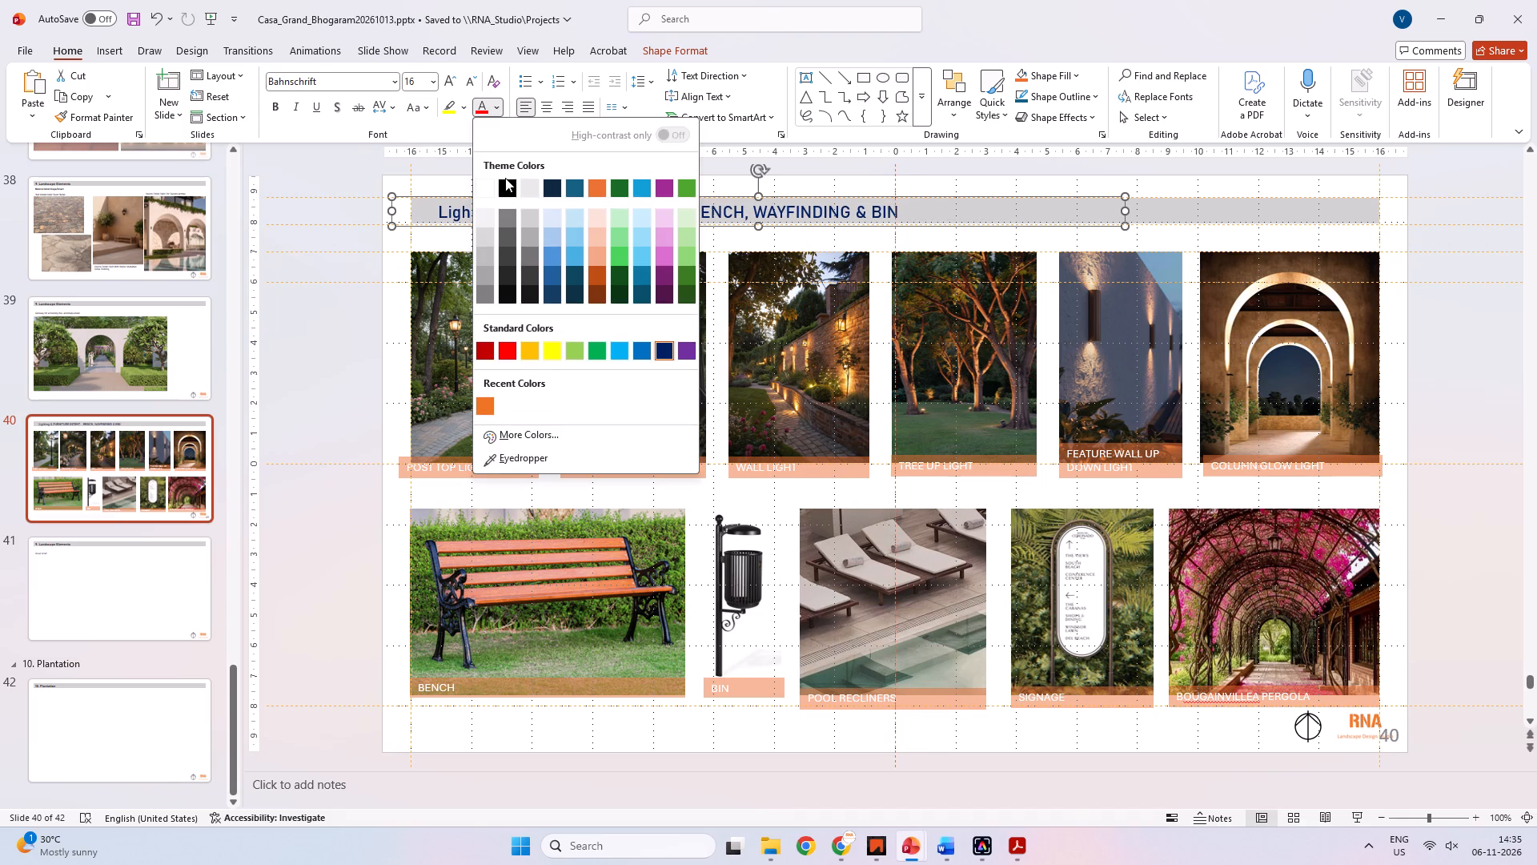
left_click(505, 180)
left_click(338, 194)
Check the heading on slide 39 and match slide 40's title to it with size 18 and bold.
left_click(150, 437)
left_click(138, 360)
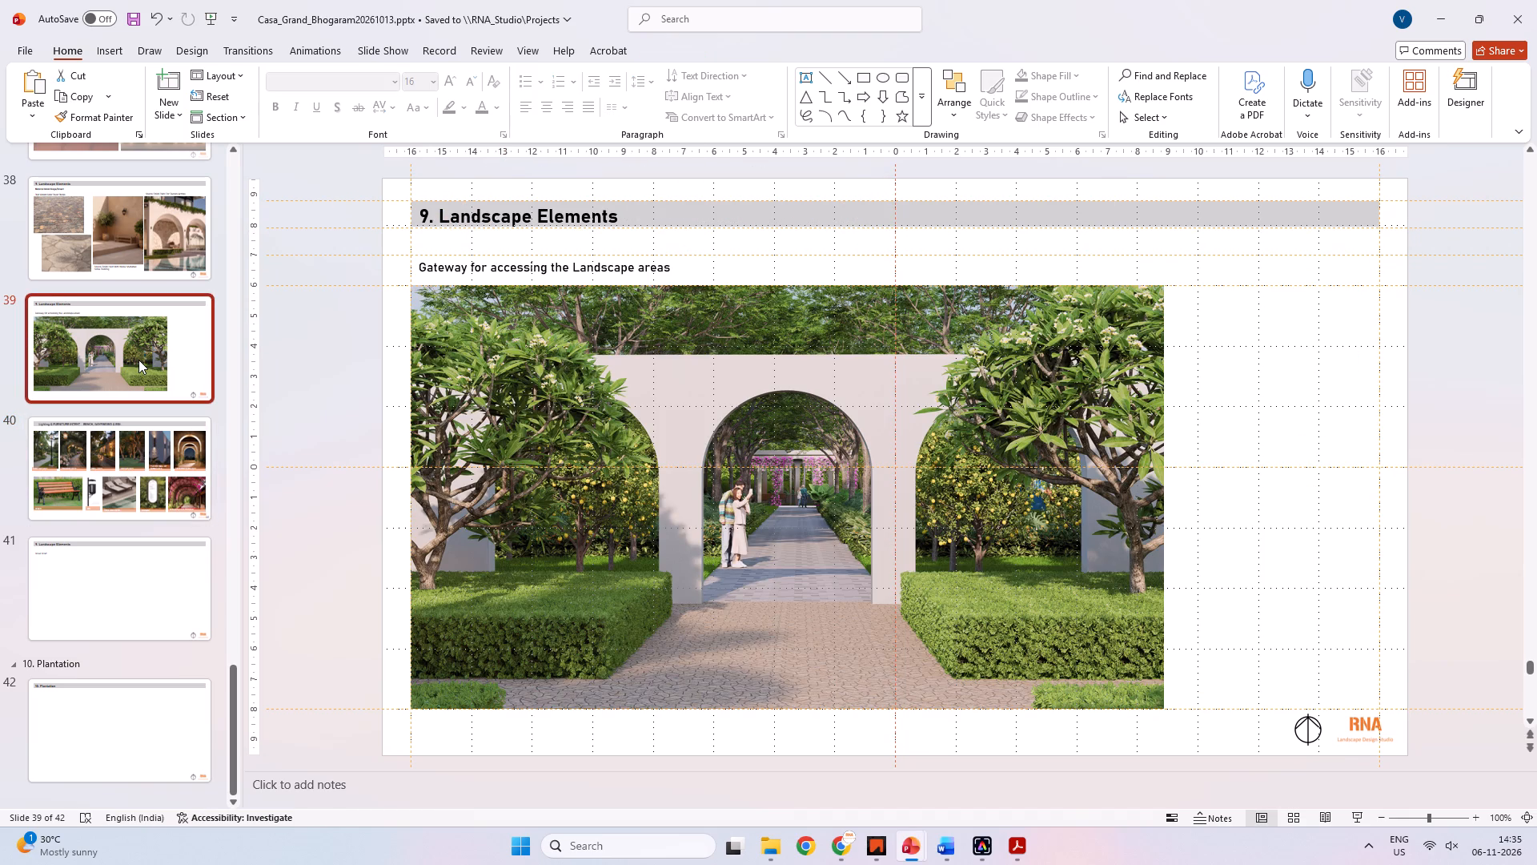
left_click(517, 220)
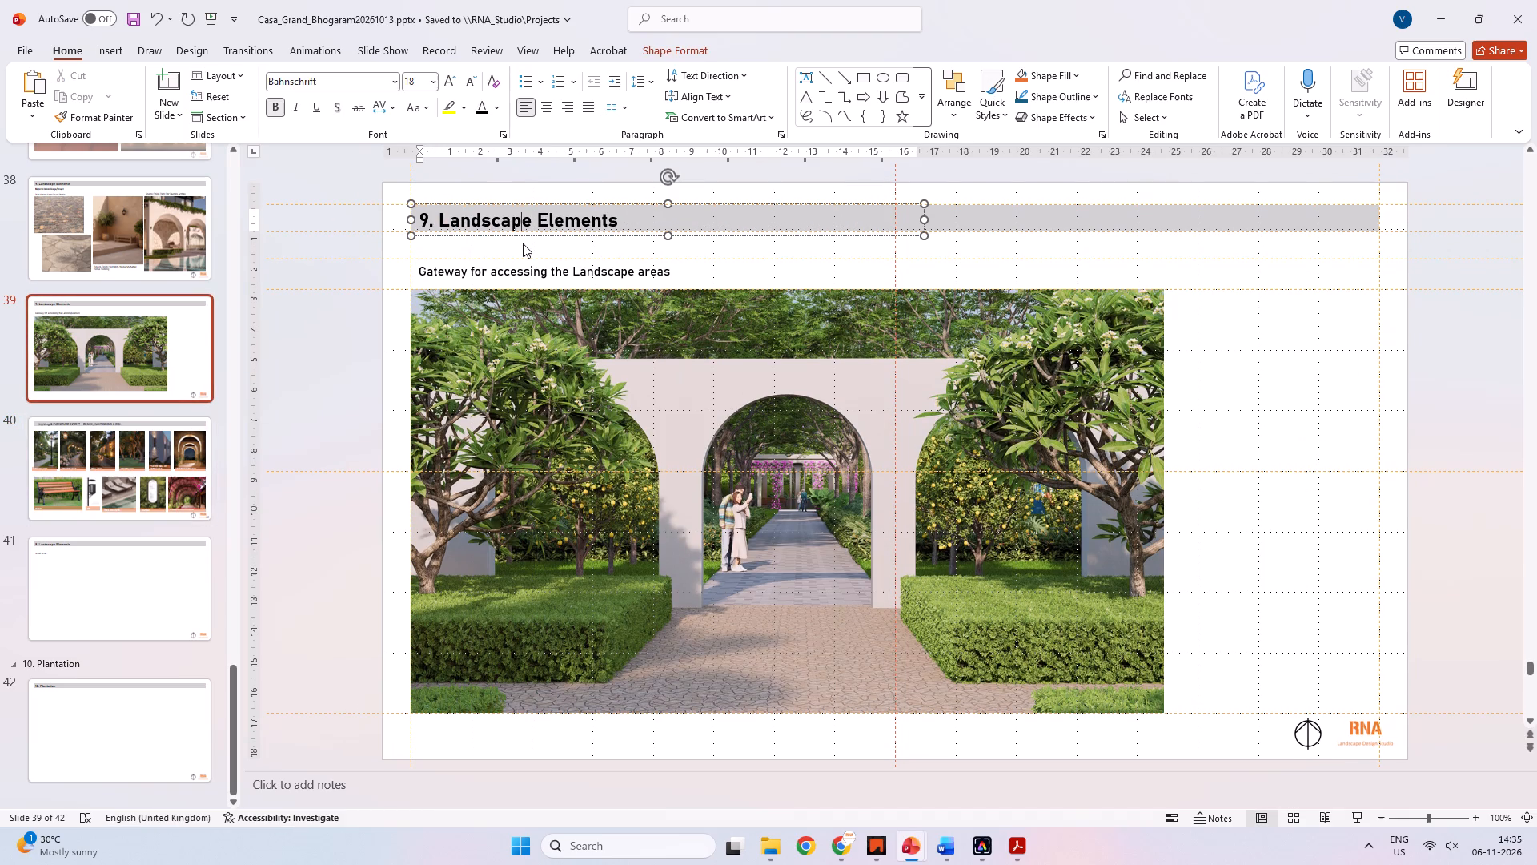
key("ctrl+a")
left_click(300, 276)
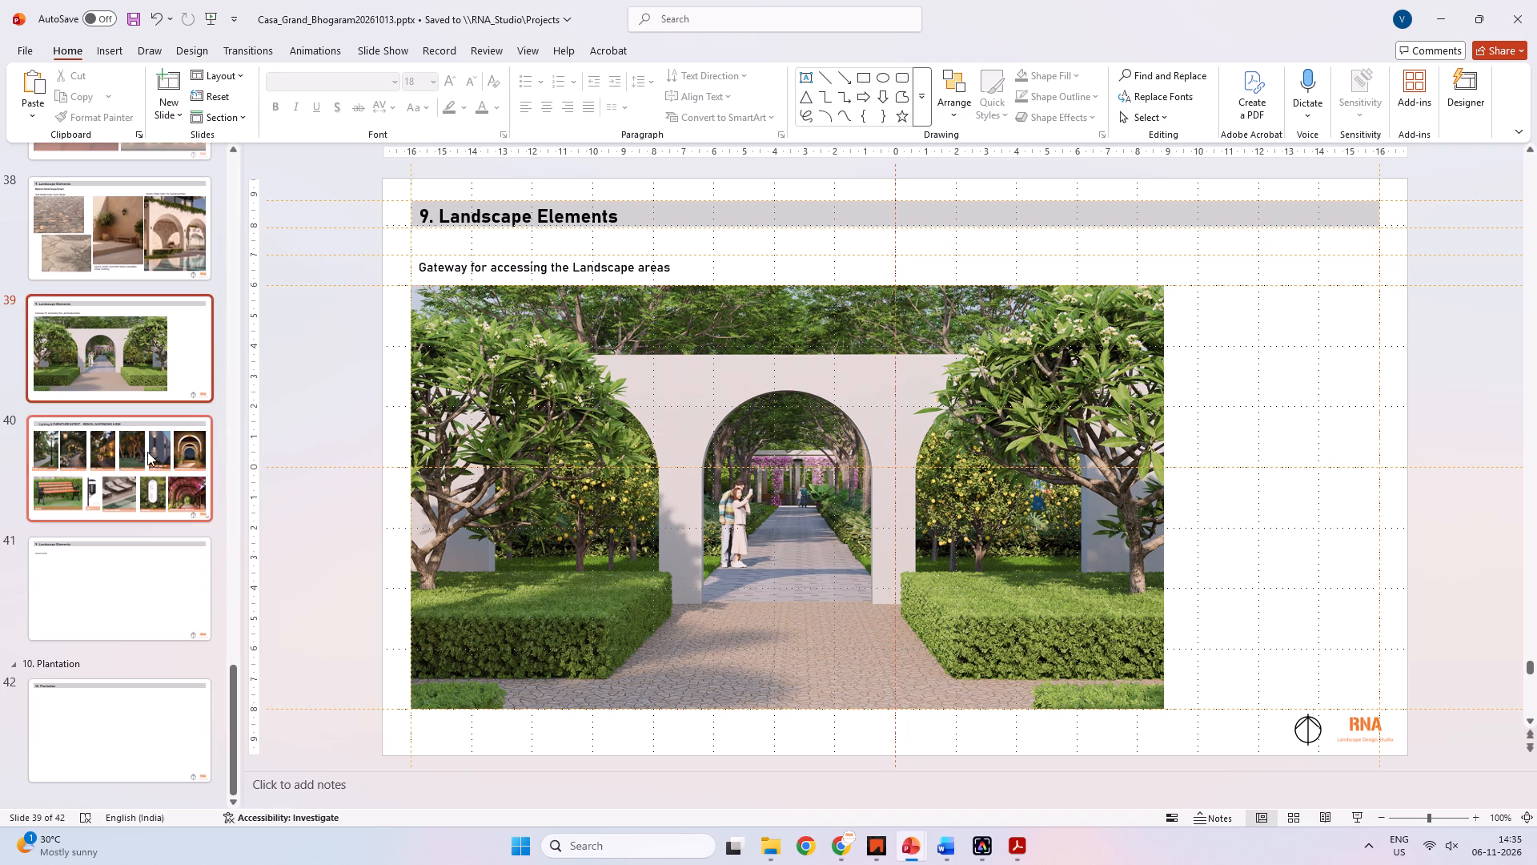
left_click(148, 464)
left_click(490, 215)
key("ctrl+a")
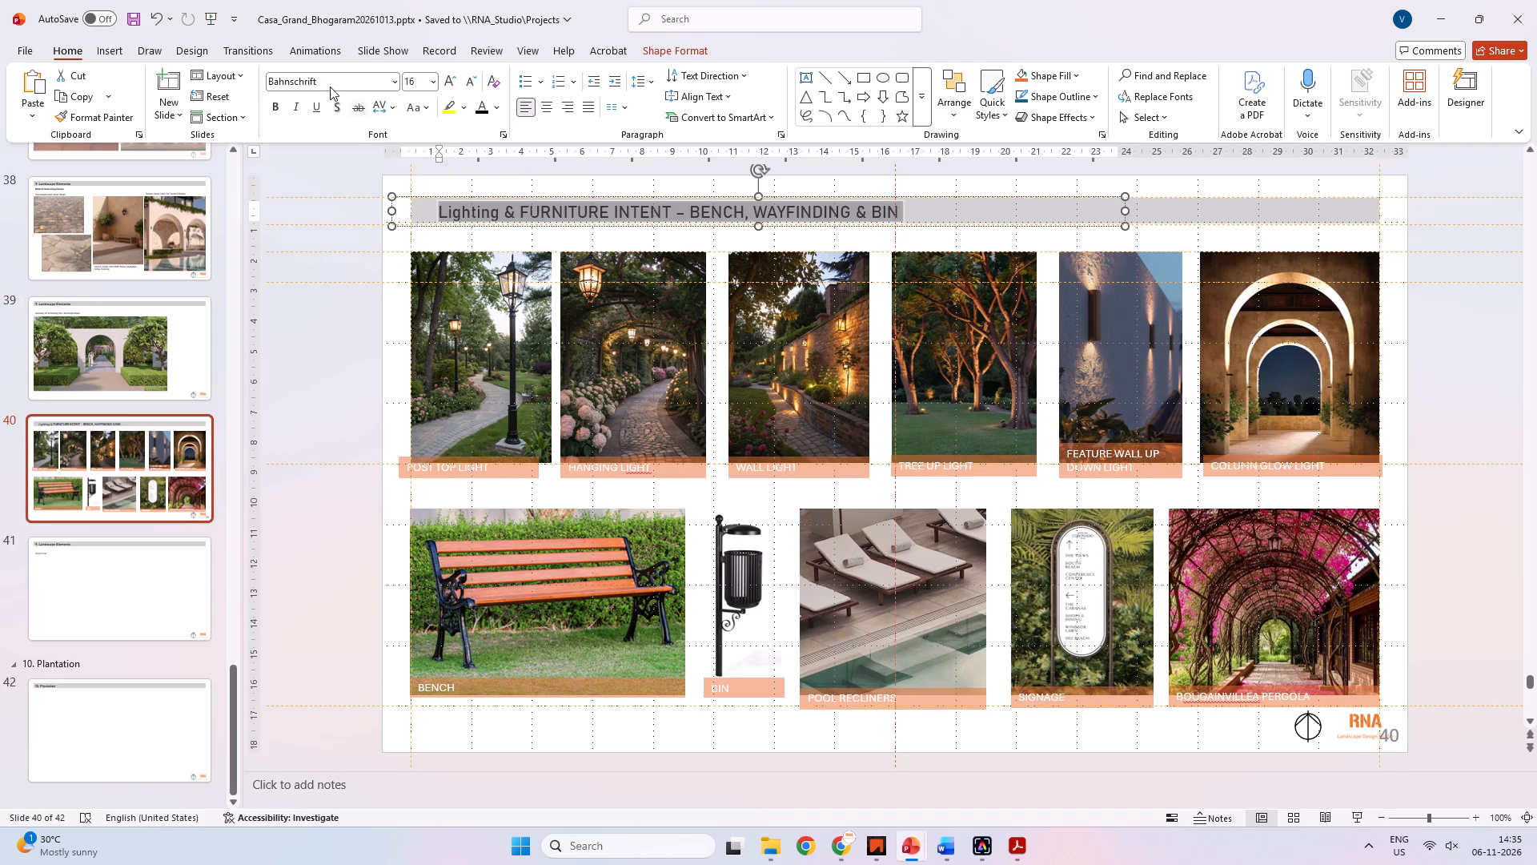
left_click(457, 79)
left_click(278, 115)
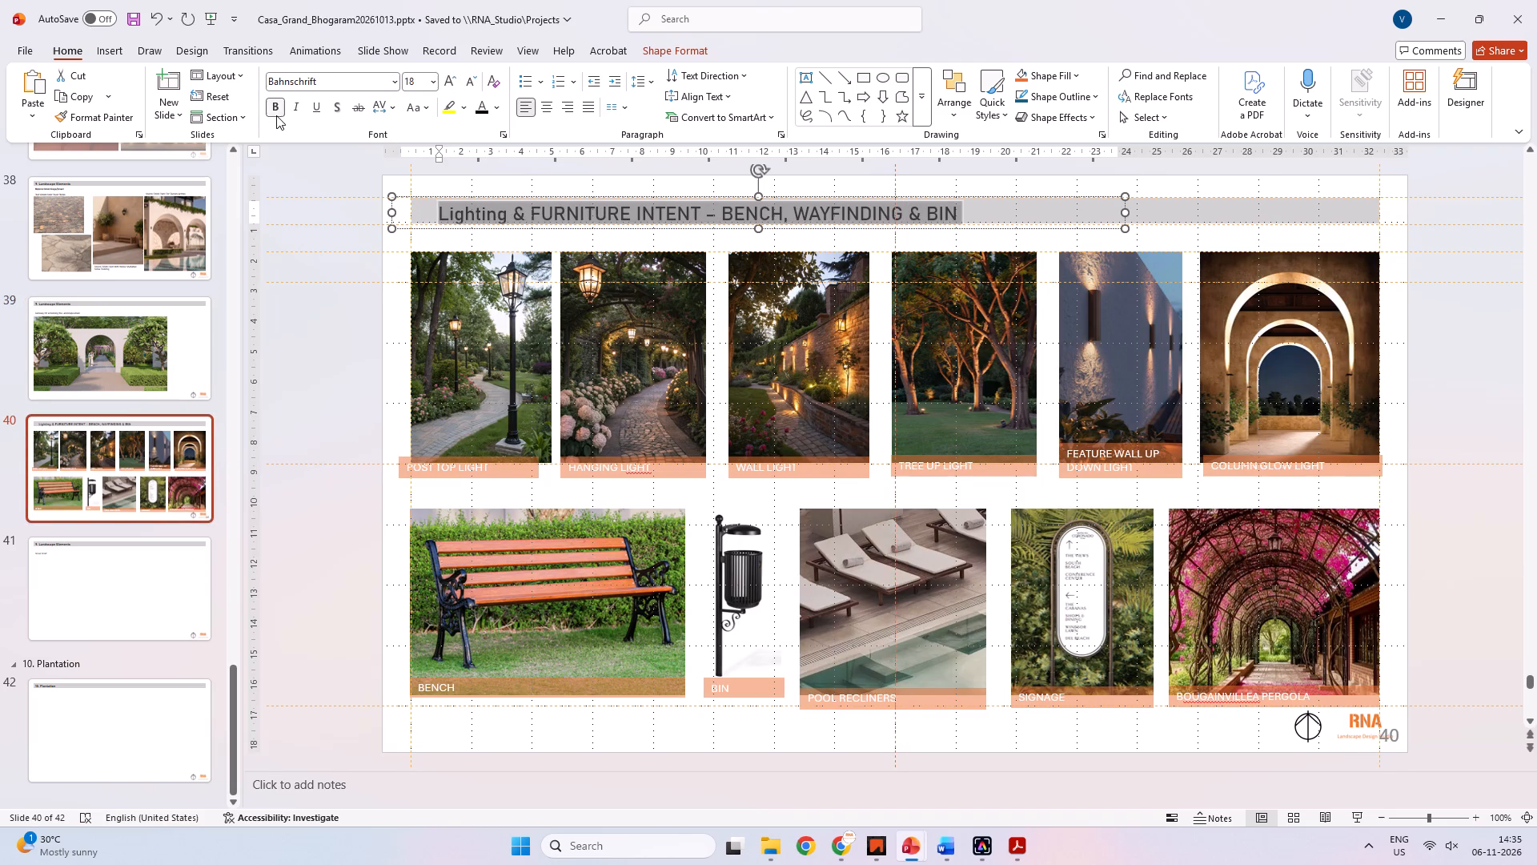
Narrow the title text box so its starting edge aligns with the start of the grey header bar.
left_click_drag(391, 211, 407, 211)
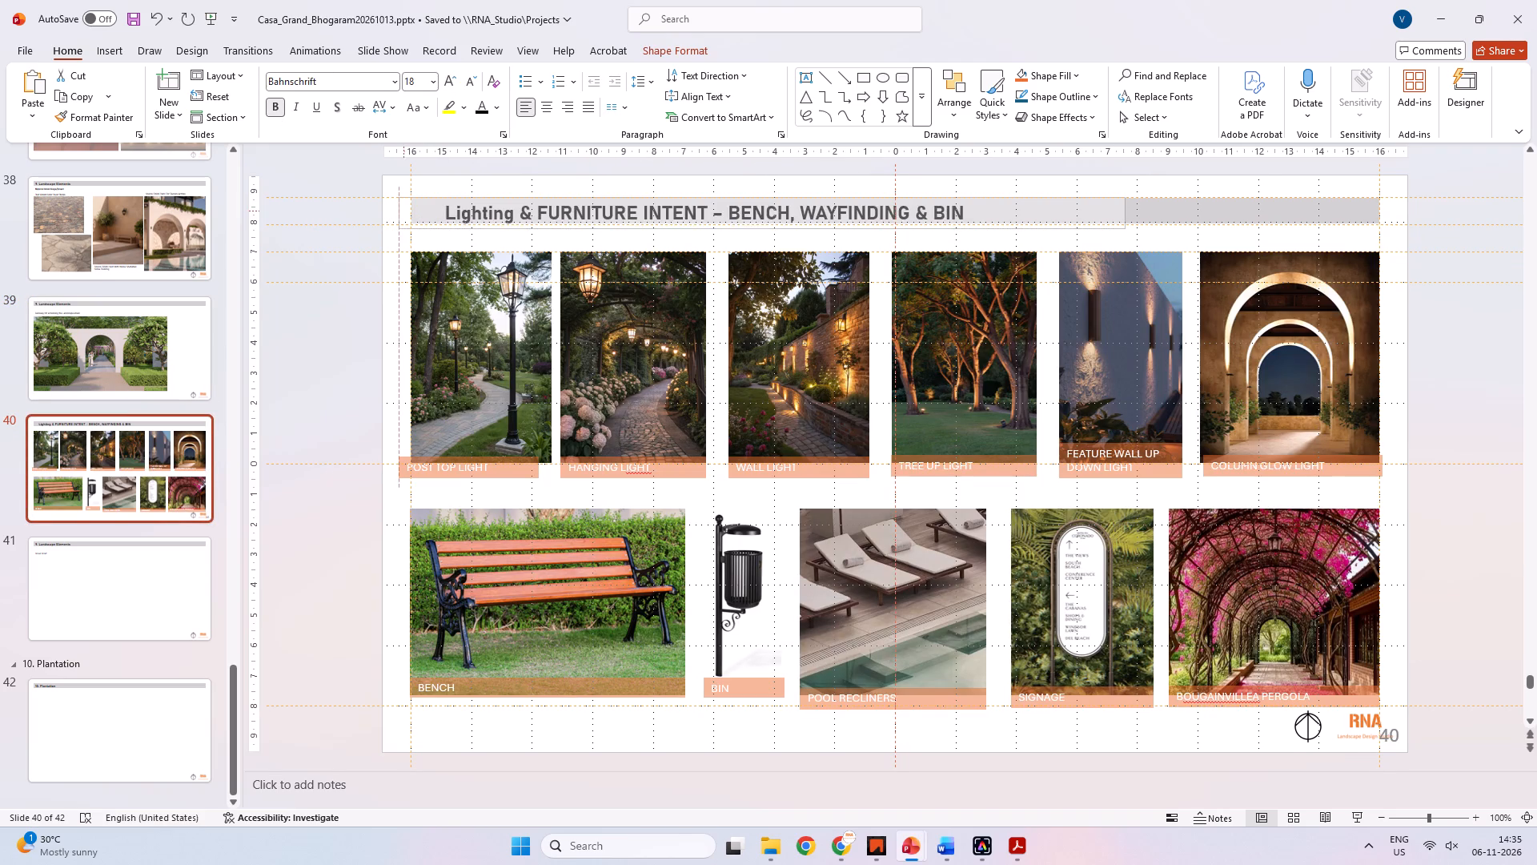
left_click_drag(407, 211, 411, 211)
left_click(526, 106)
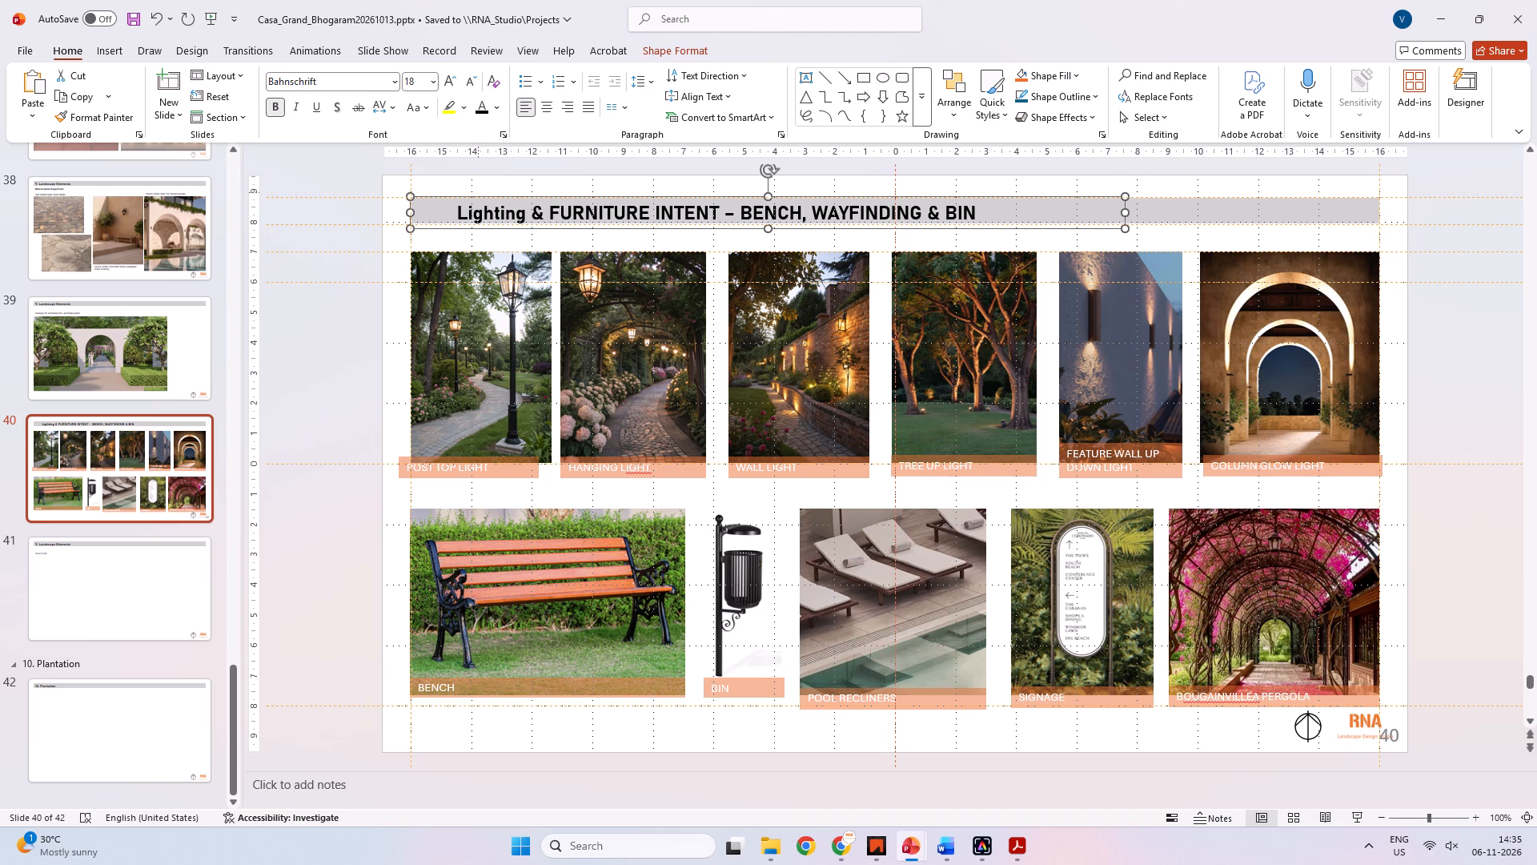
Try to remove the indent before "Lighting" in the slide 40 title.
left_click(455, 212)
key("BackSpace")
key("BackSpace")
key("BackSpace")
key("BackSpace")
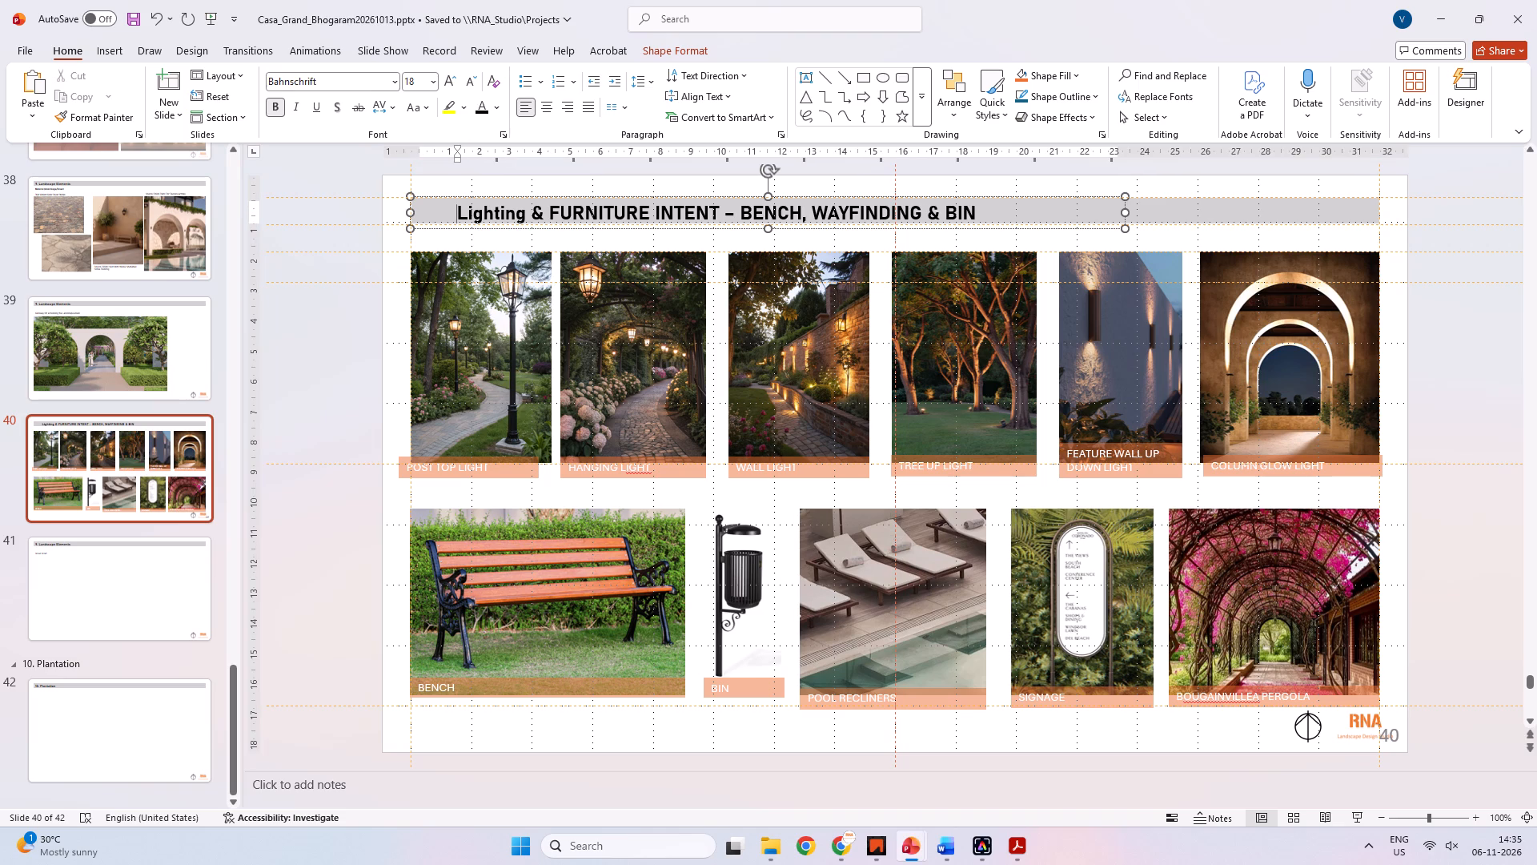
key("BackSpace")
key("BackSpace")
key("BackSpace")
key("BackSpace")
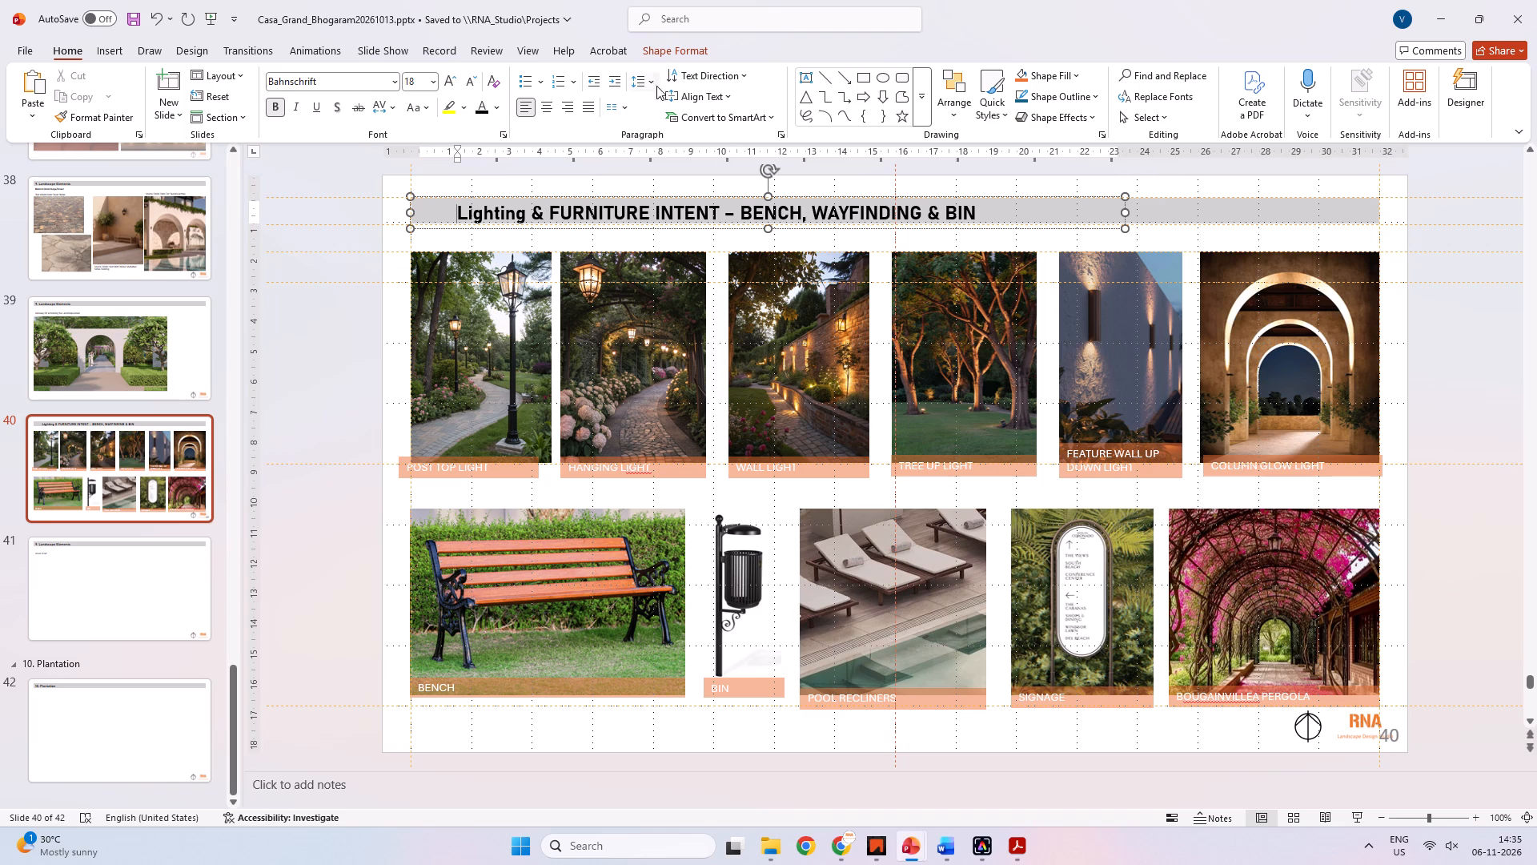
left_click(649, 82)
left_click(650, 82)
Replace slide 40's lighting and furniture title with a copy of the "9. Landscape Elements" heading from slide 41.
left_click(611, 195)
key("Delete")
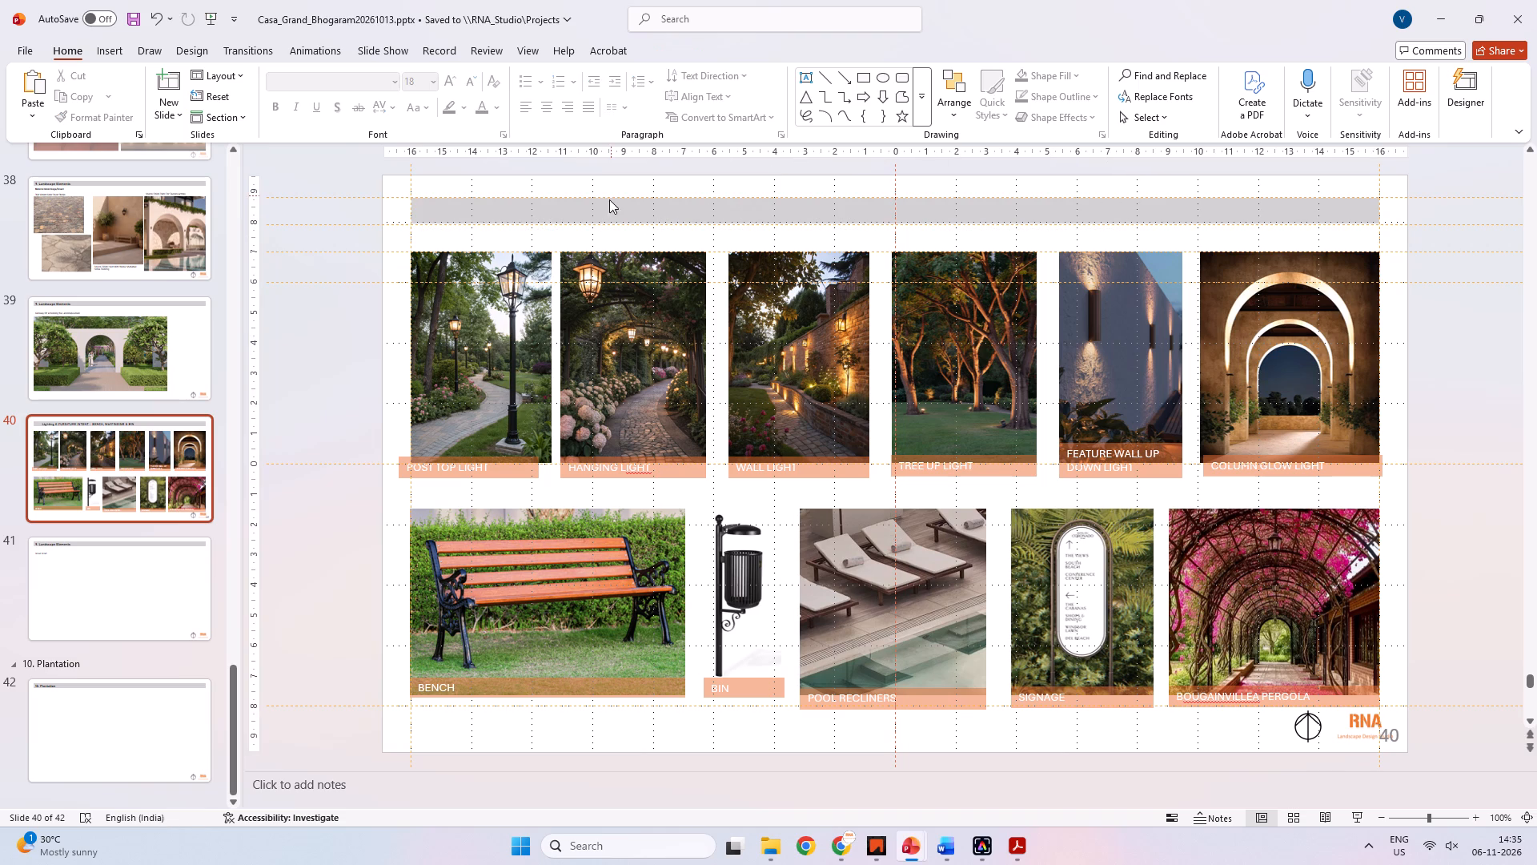
left_click(133, 582)
left_click(500, 224)
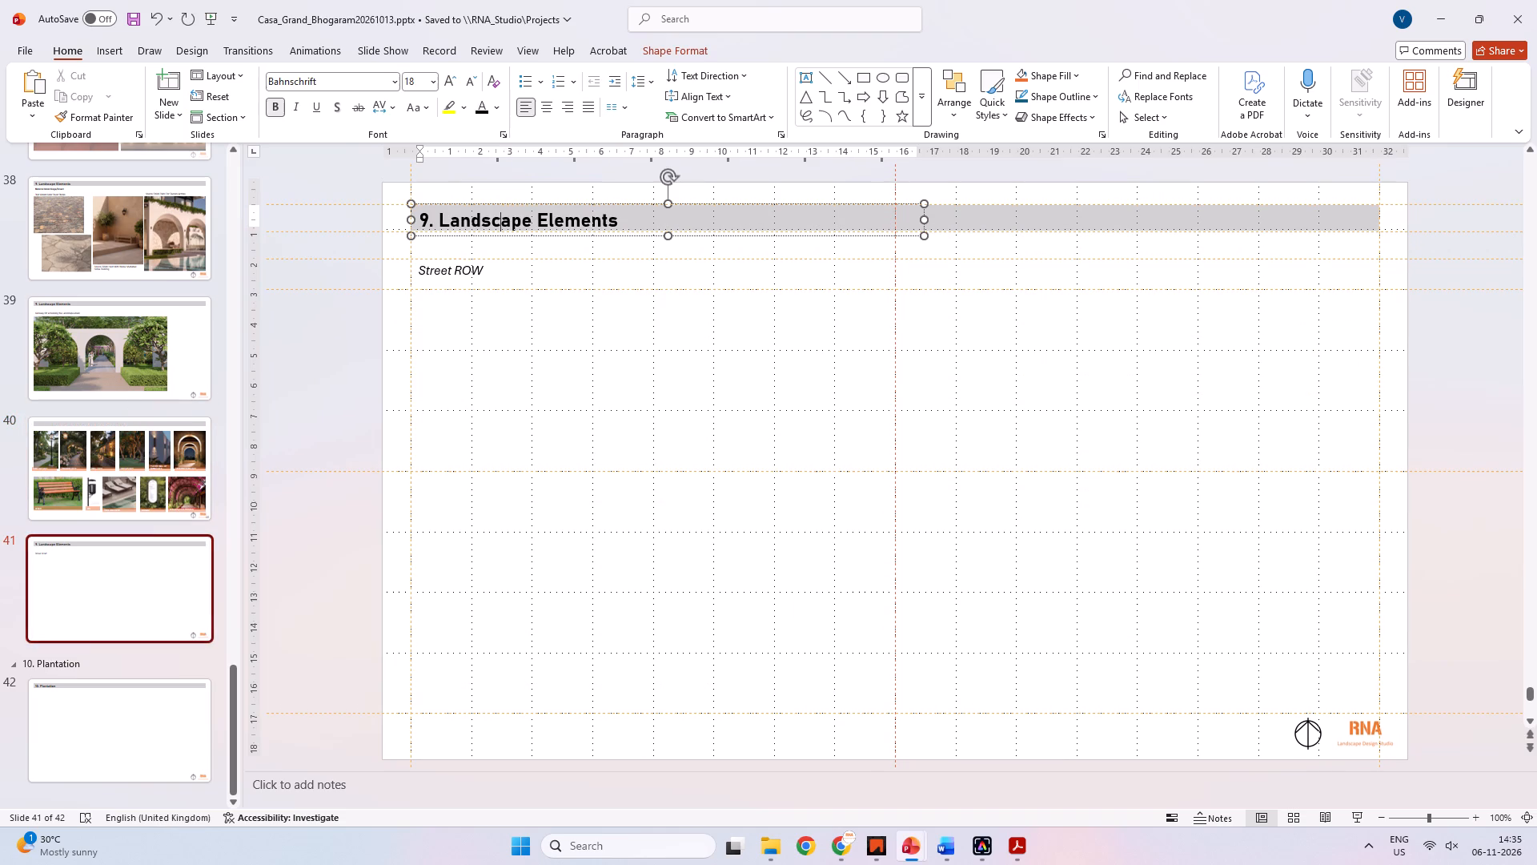
left_click(496, 231)
left_click(496, 233)
key("ctrl+c")
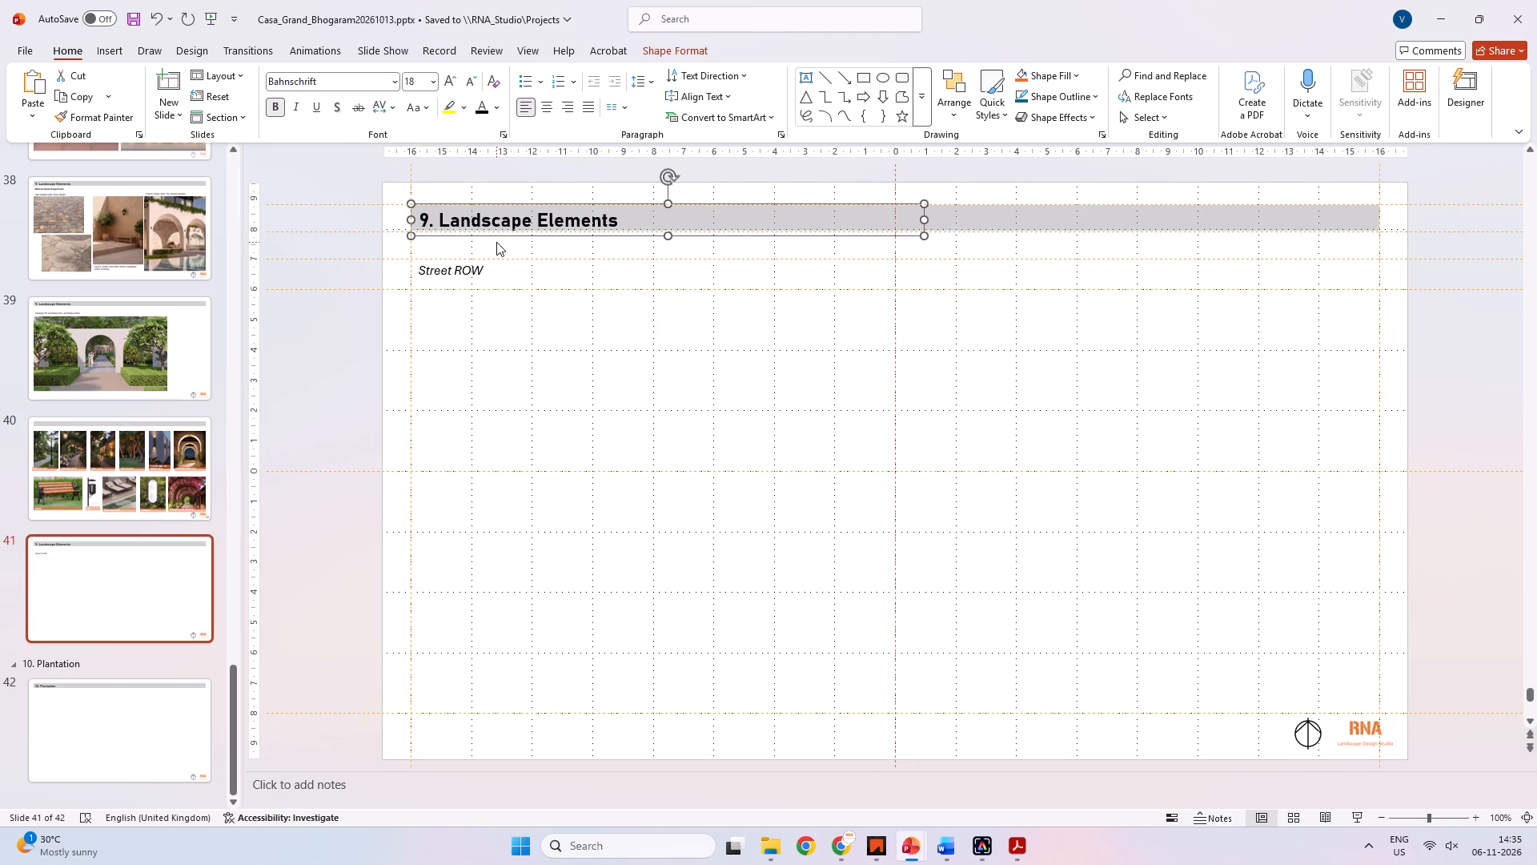
left_click(122, 485)
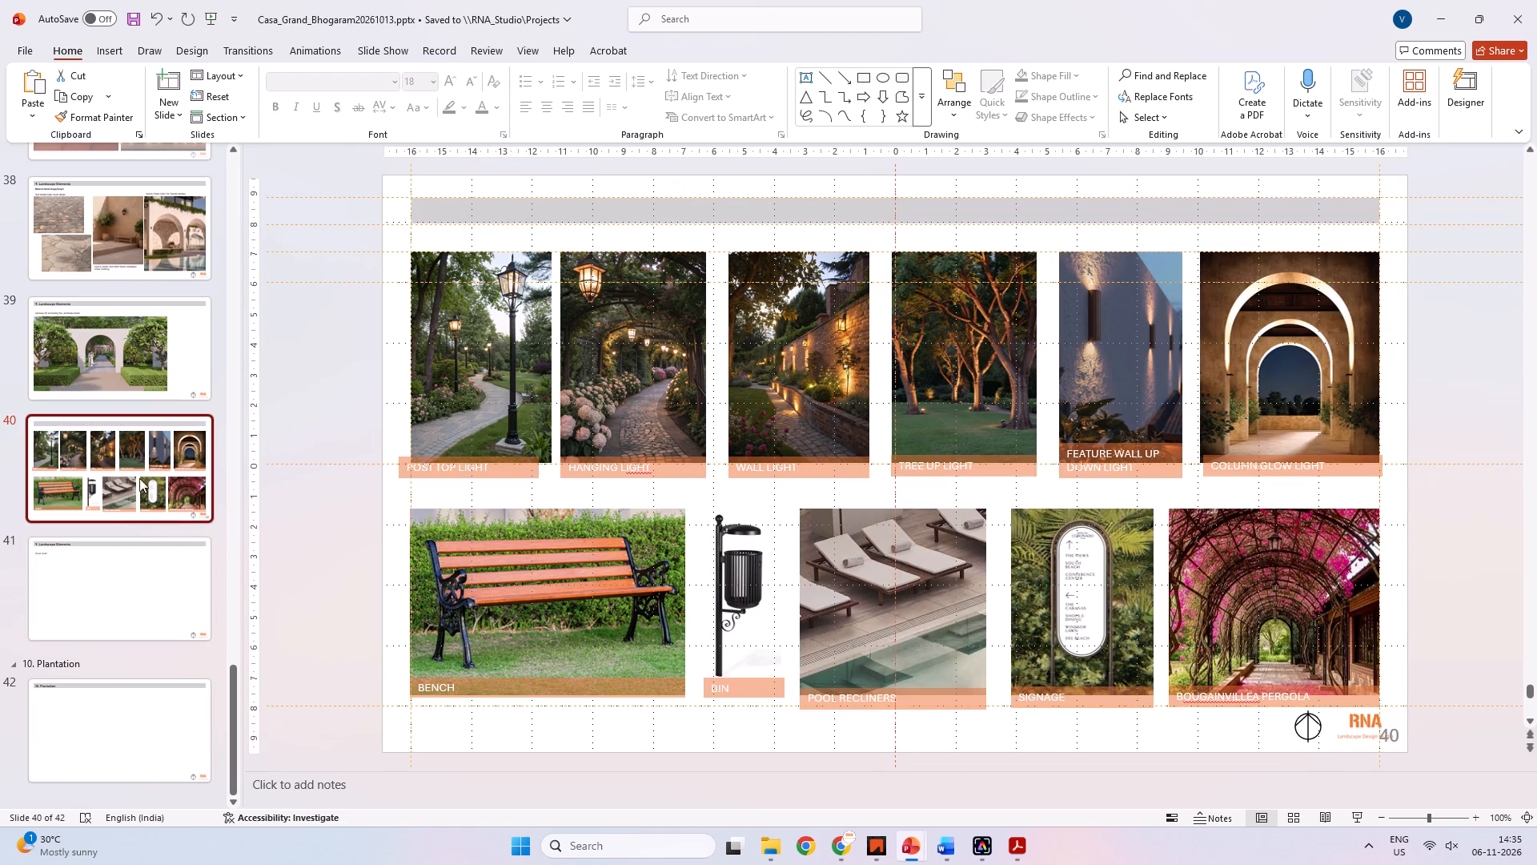
key("ctrl+v")
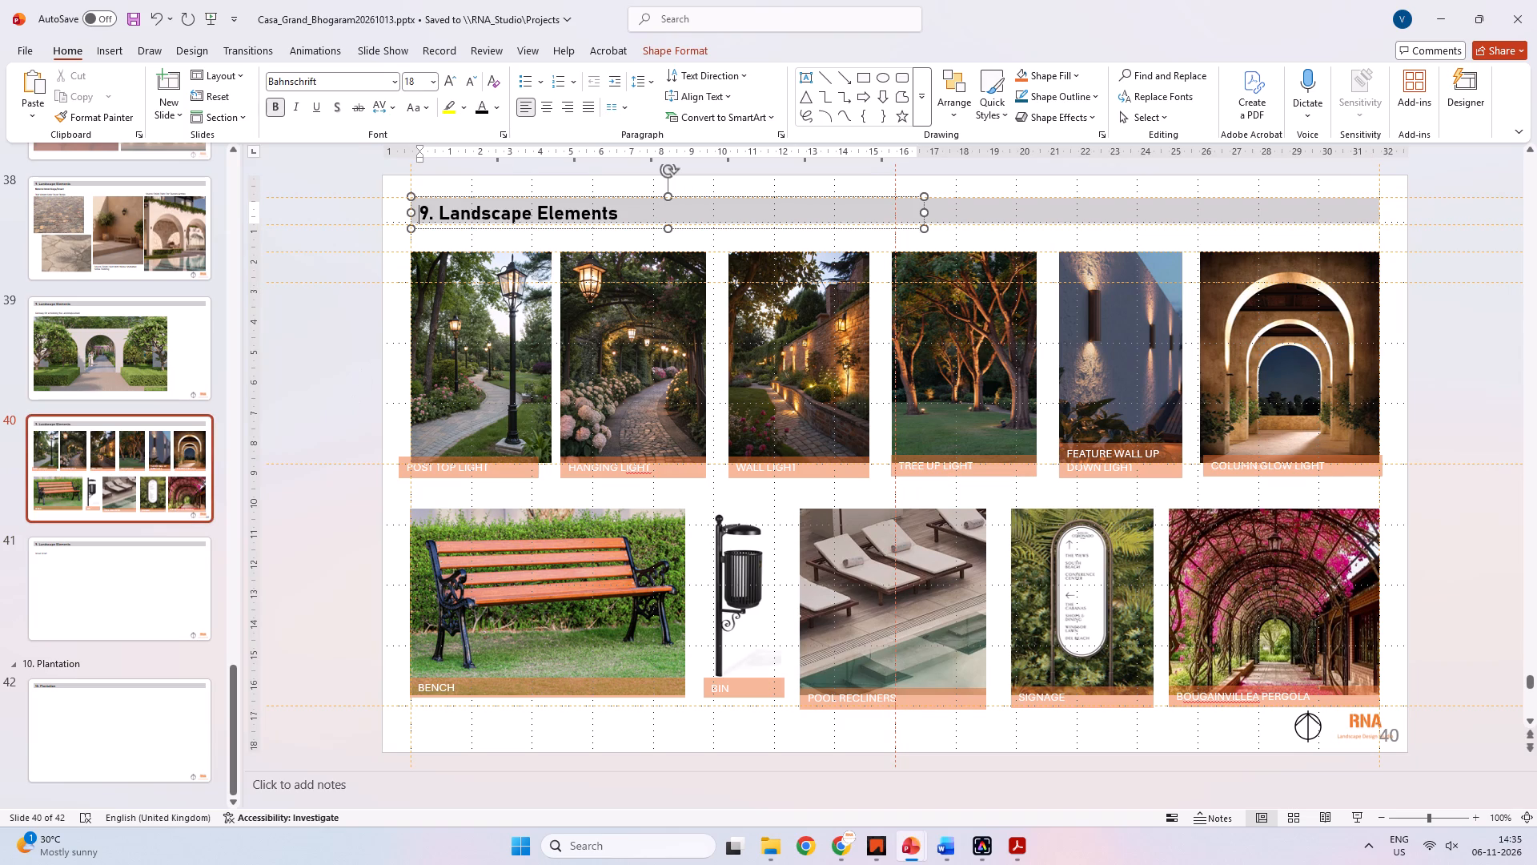
left_click(449, 214)
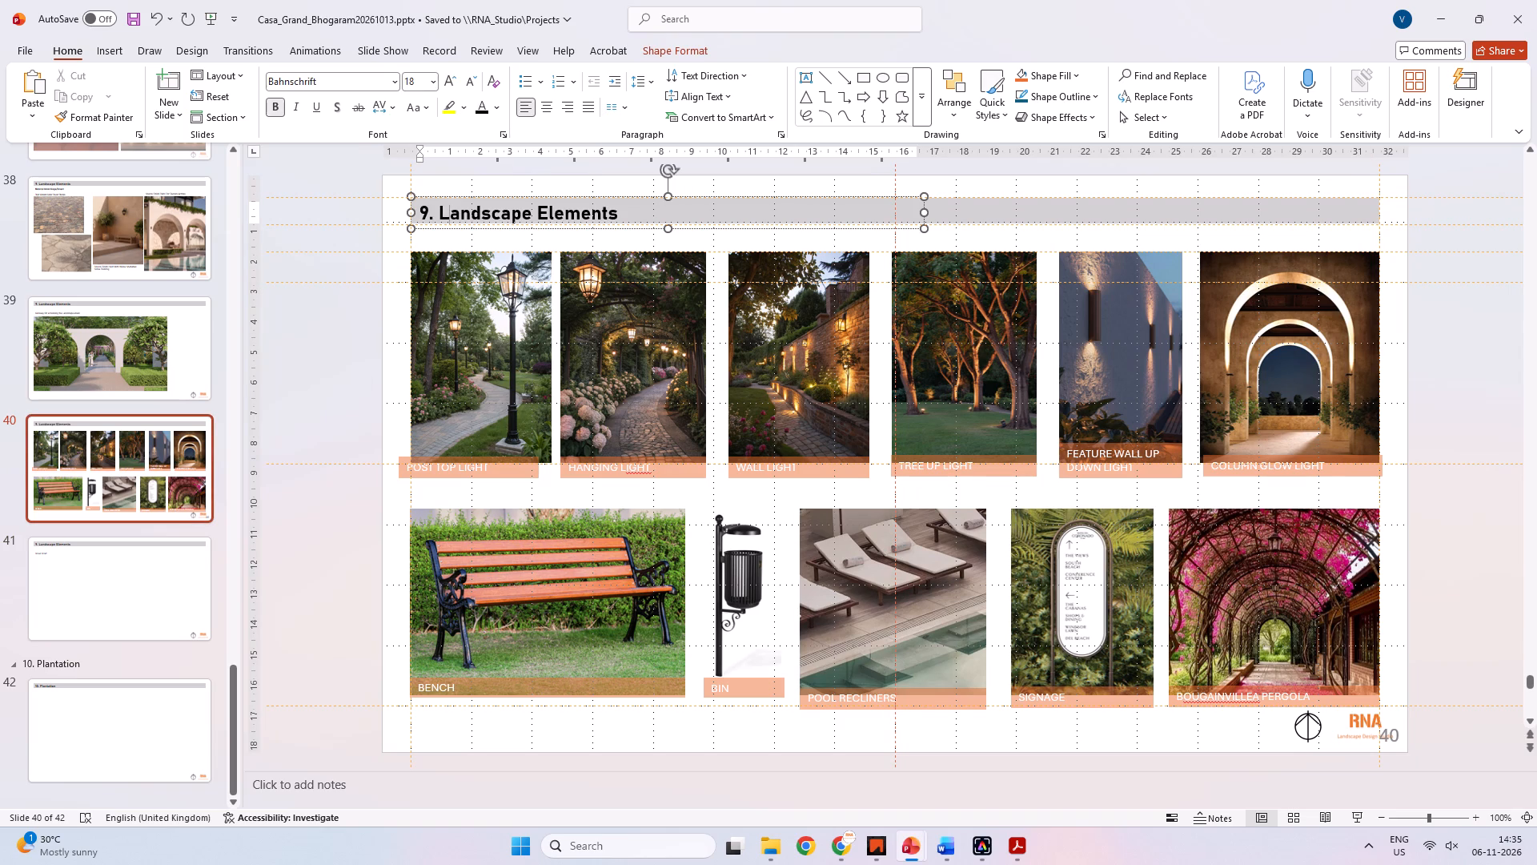
left_click(619, 209)
left_click(327, 376)
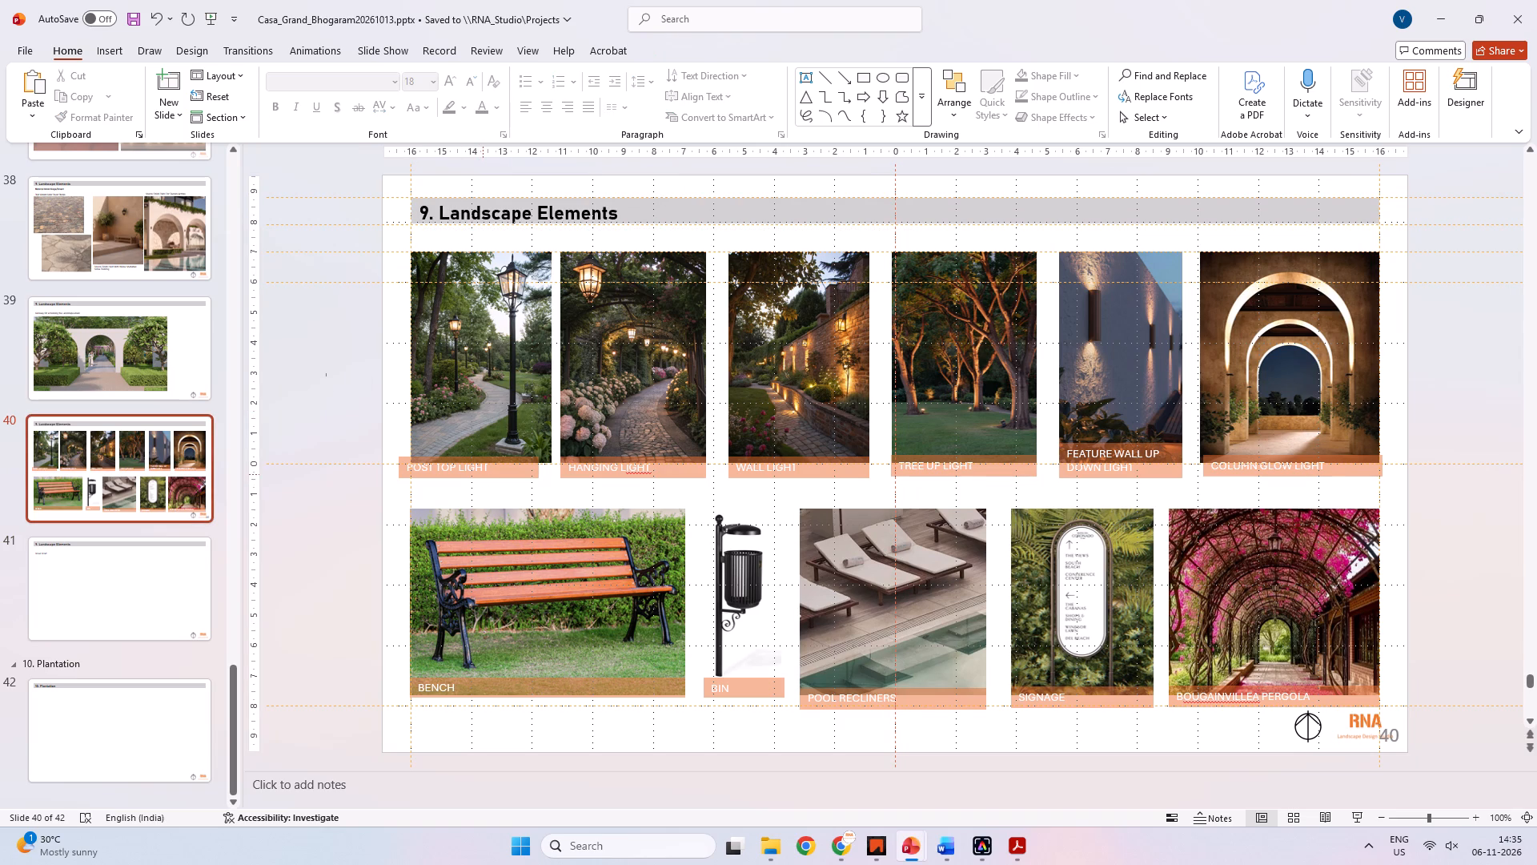
Move the six lighting captions, from POST TOP LIGHT to COLUMN GLOW LIGHT, down so each sits just below its photo.
left_click_drag(483, 474, 493, 482)
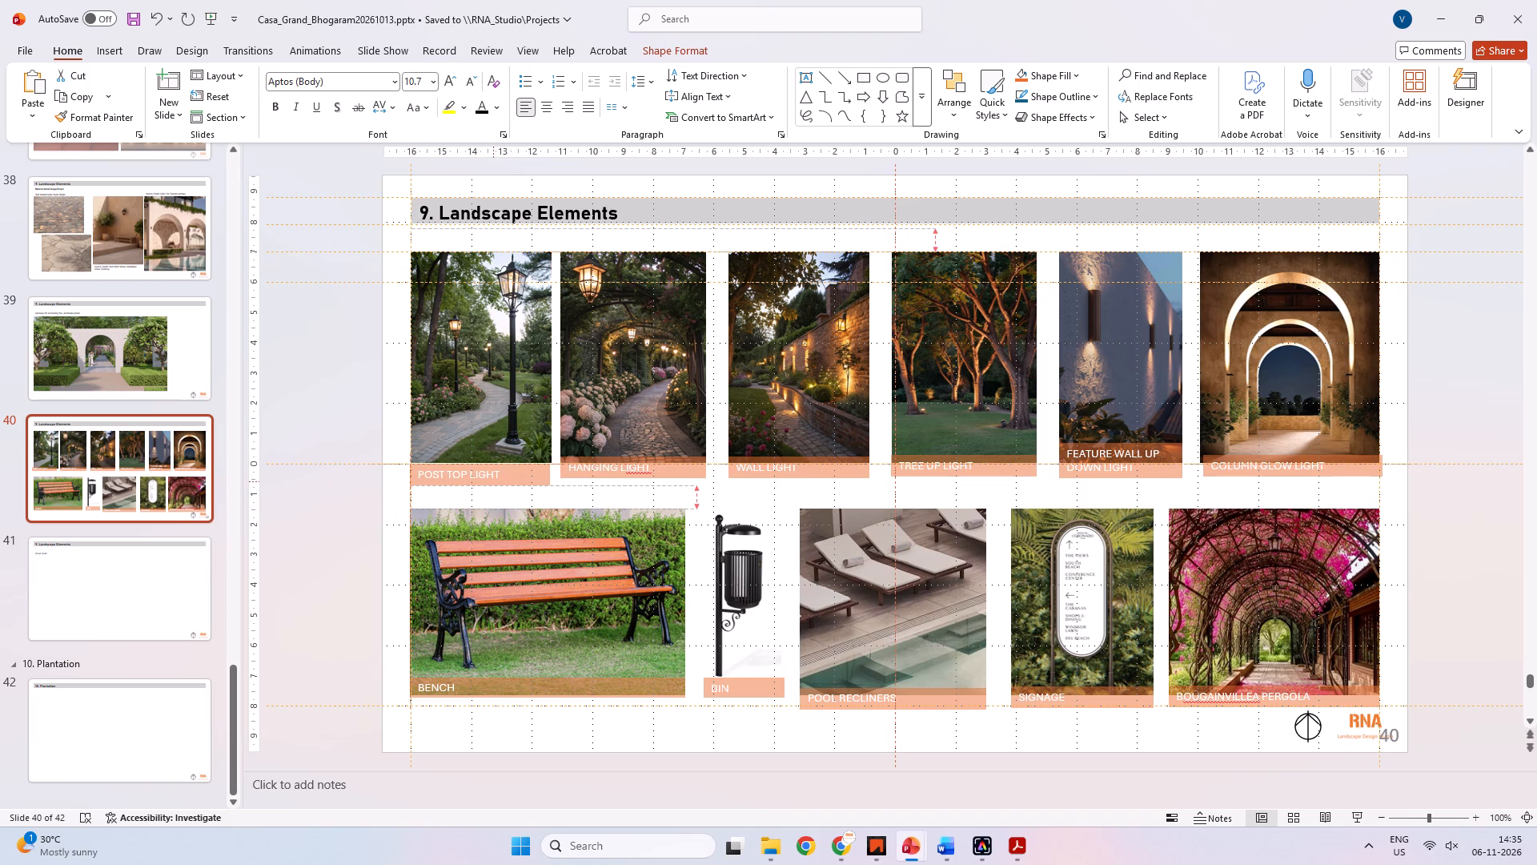
left_click_drag(493, 482, 494, 482)
left_click(596, 478)
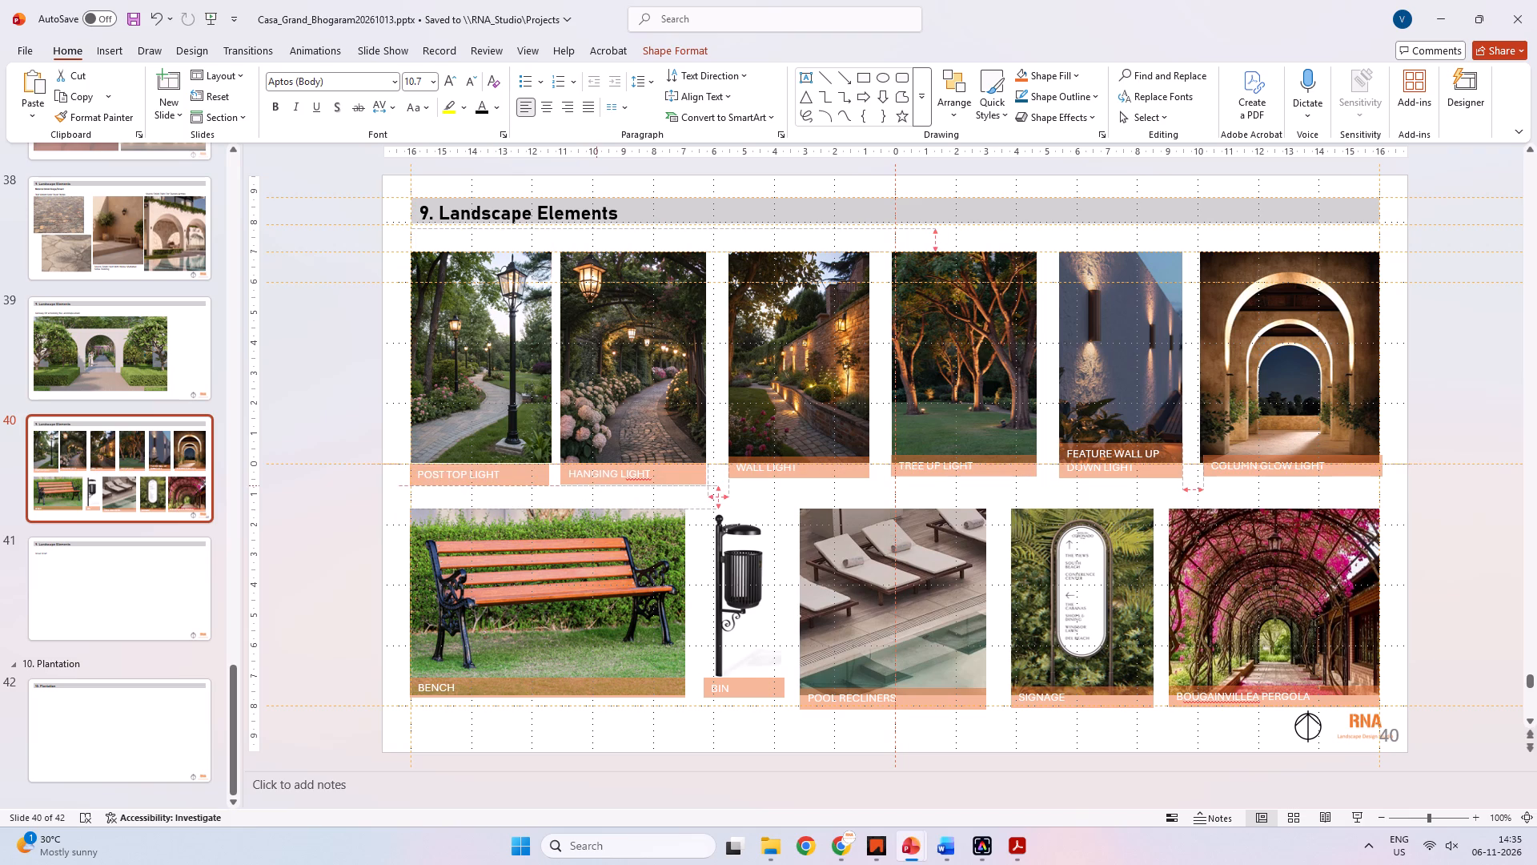
left_click(752, 473)
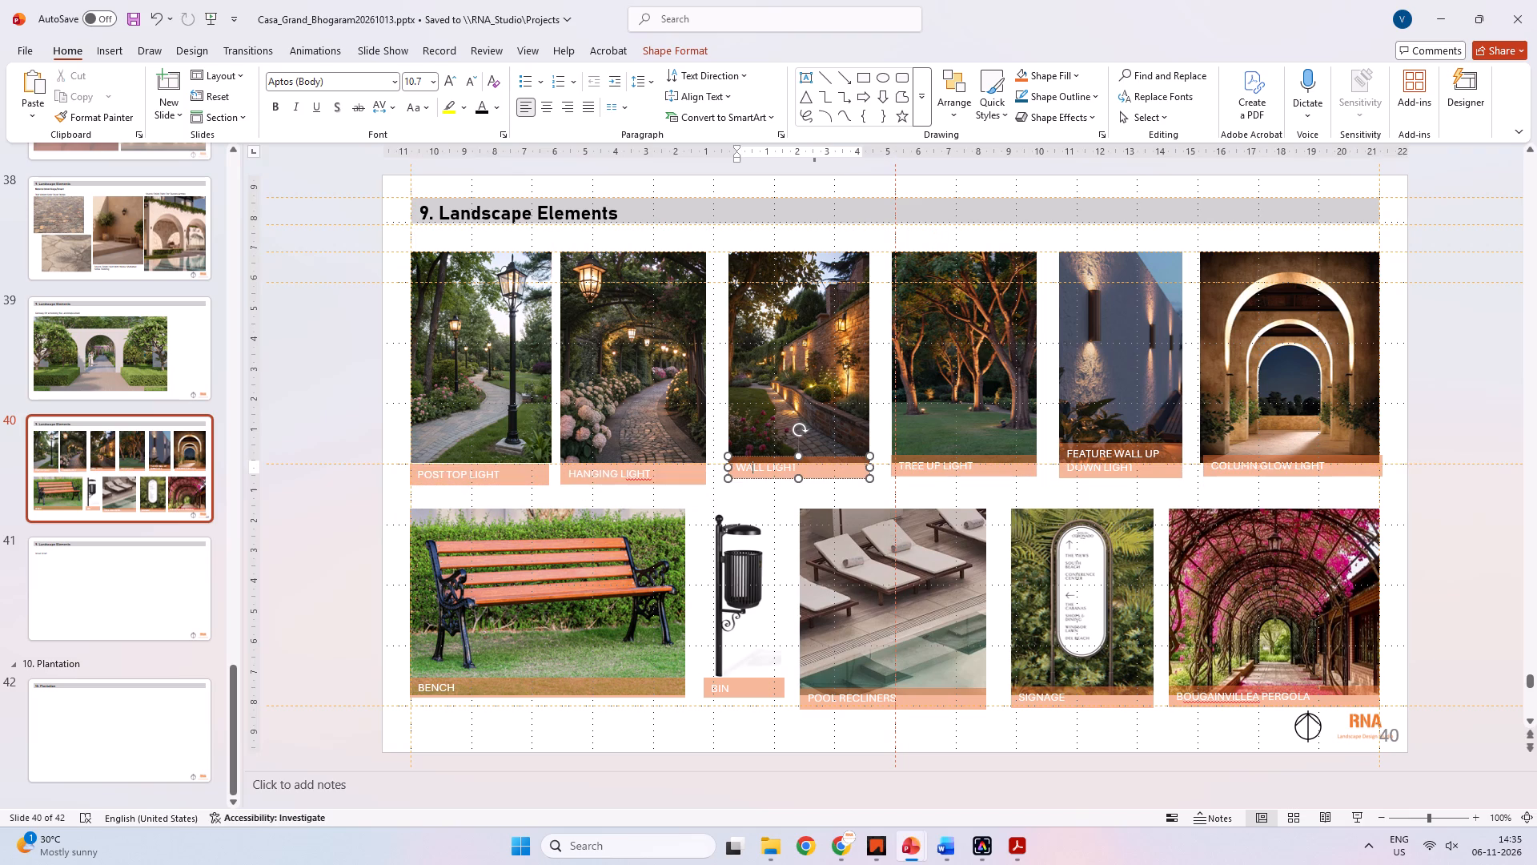
left_click(752, 478)
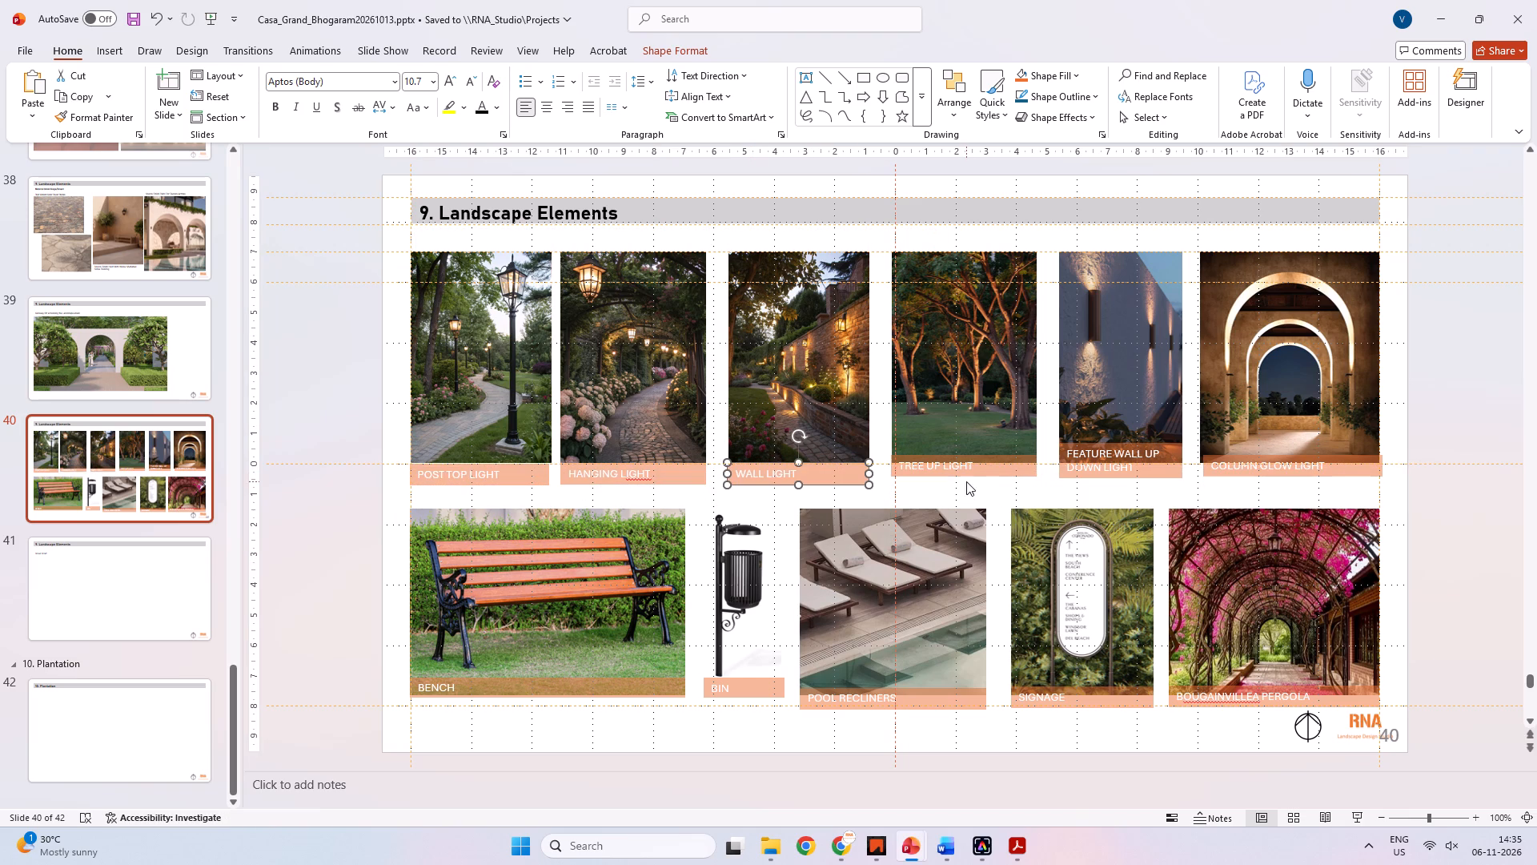
left_click(963, 477)
left_click_drag(965, 477, 963, 488)
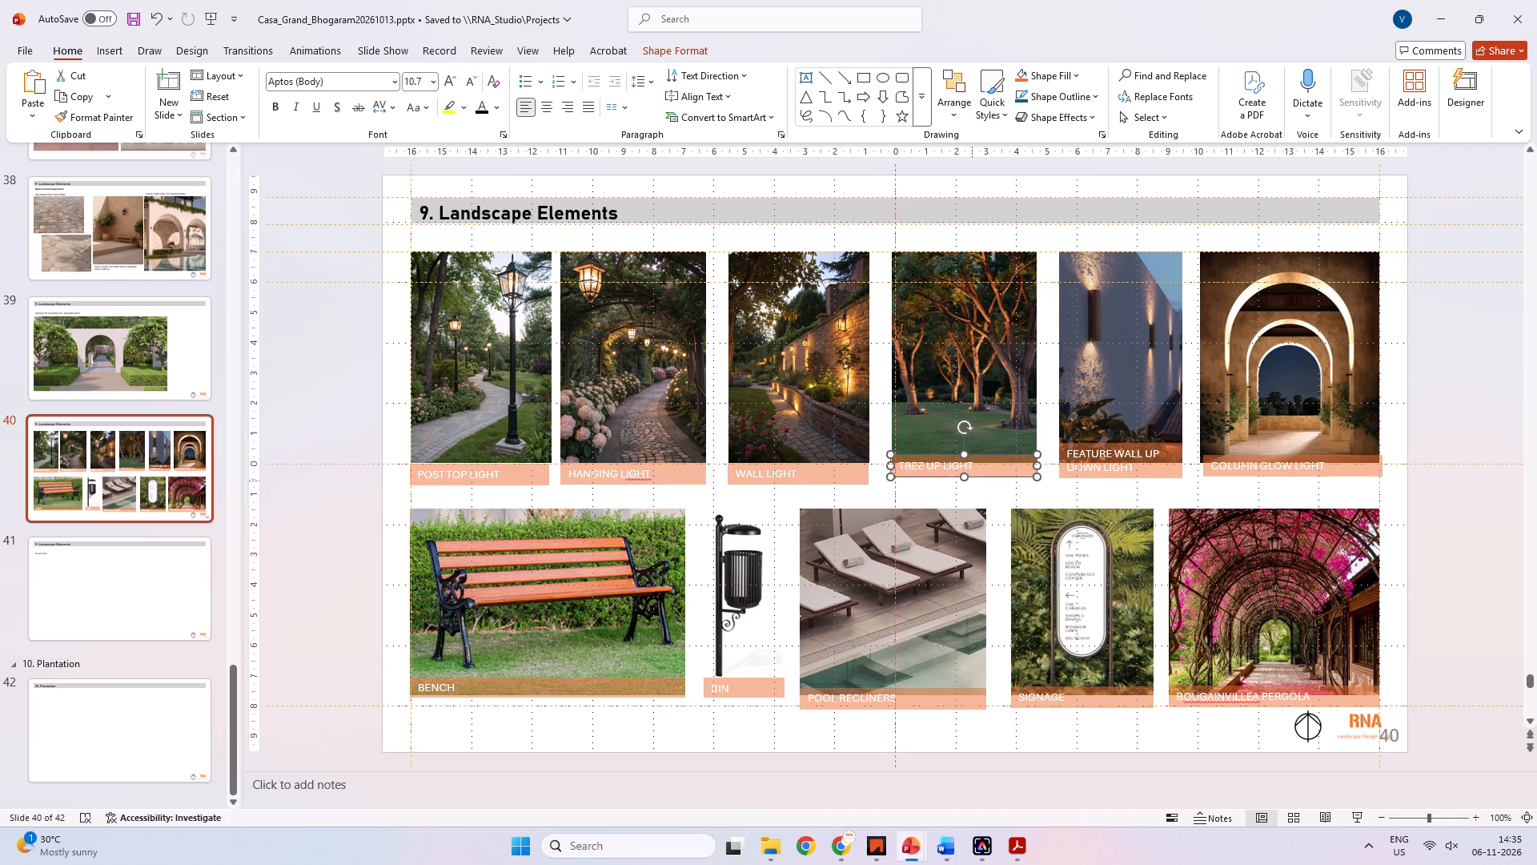
left_click_drag(978, 476, 978, 484)
left_click_drag(1097, 476, 1097, 495)
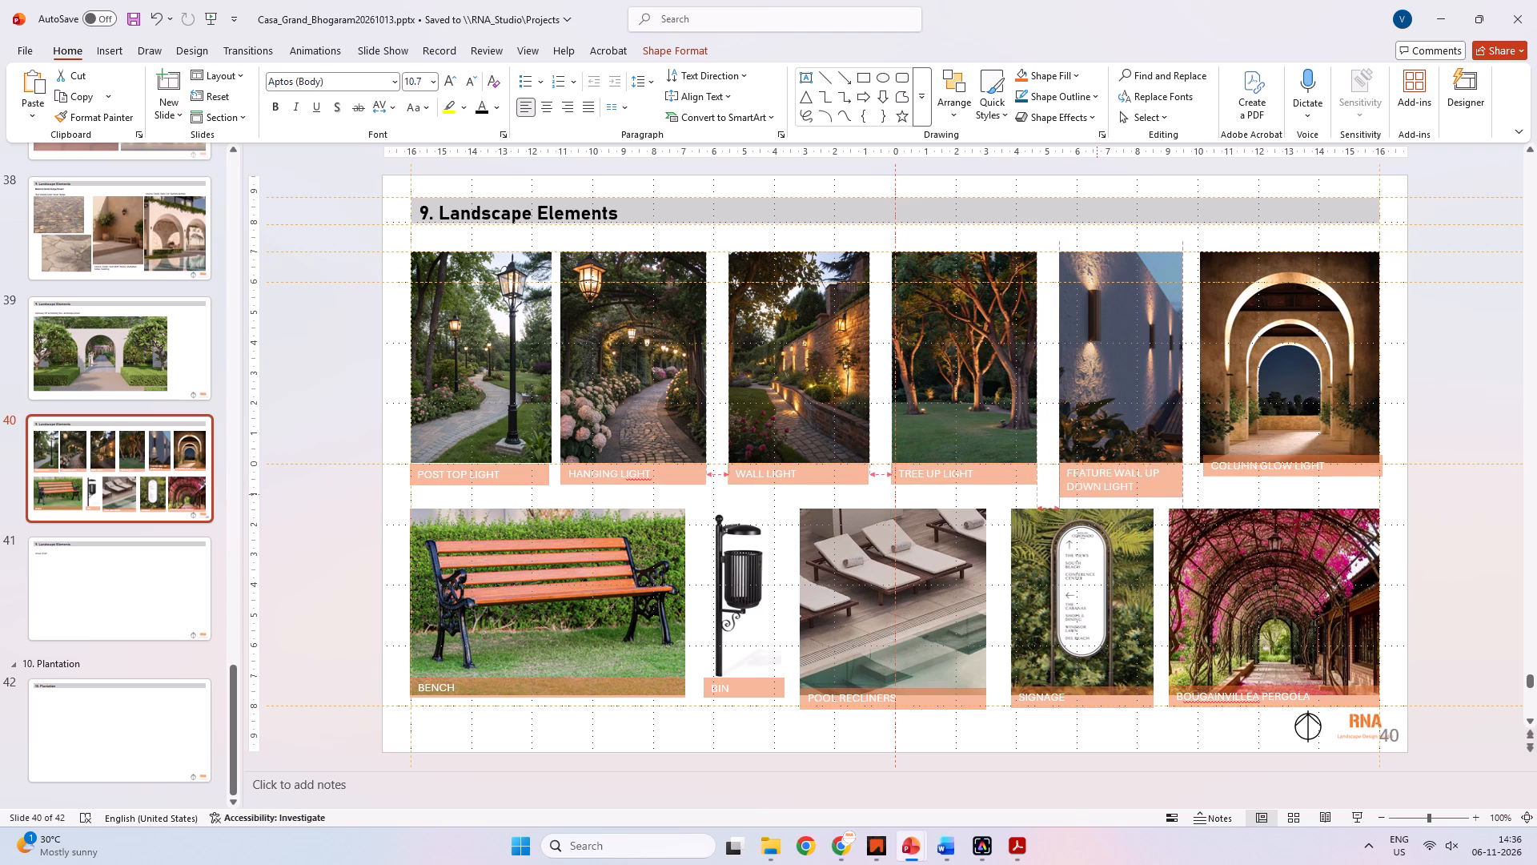
left_click_drag(1097, 495, 1097, 496)
left_click_drag(1241, 479, 1242, 491)
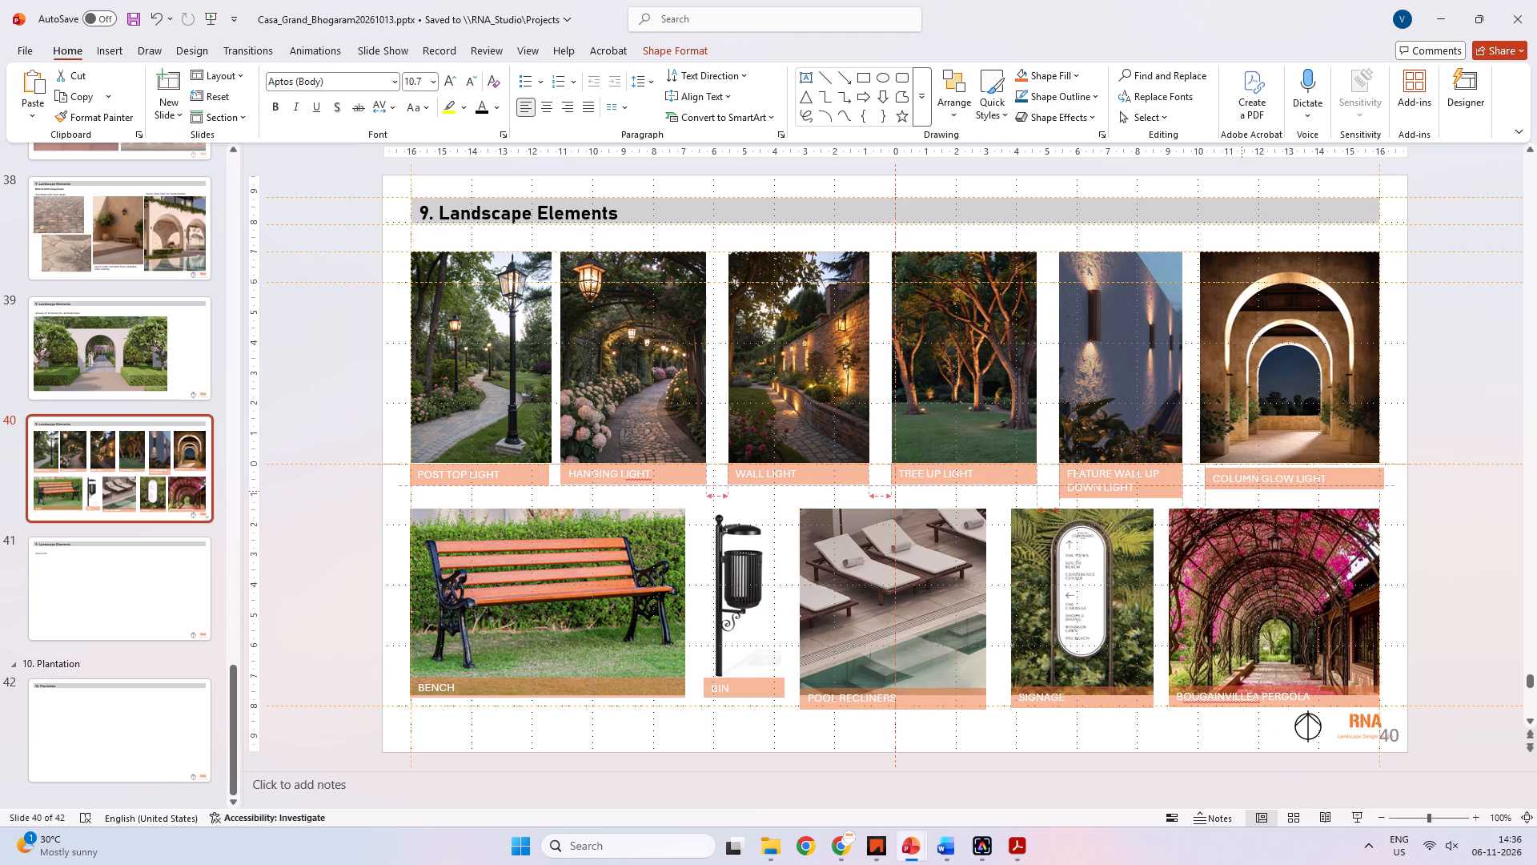
left_click_drag(1242, 491, 1238, 488)
Move the bench picture with its caption slightly up, closer to the row of lighting captions.
left_click(528, 698)
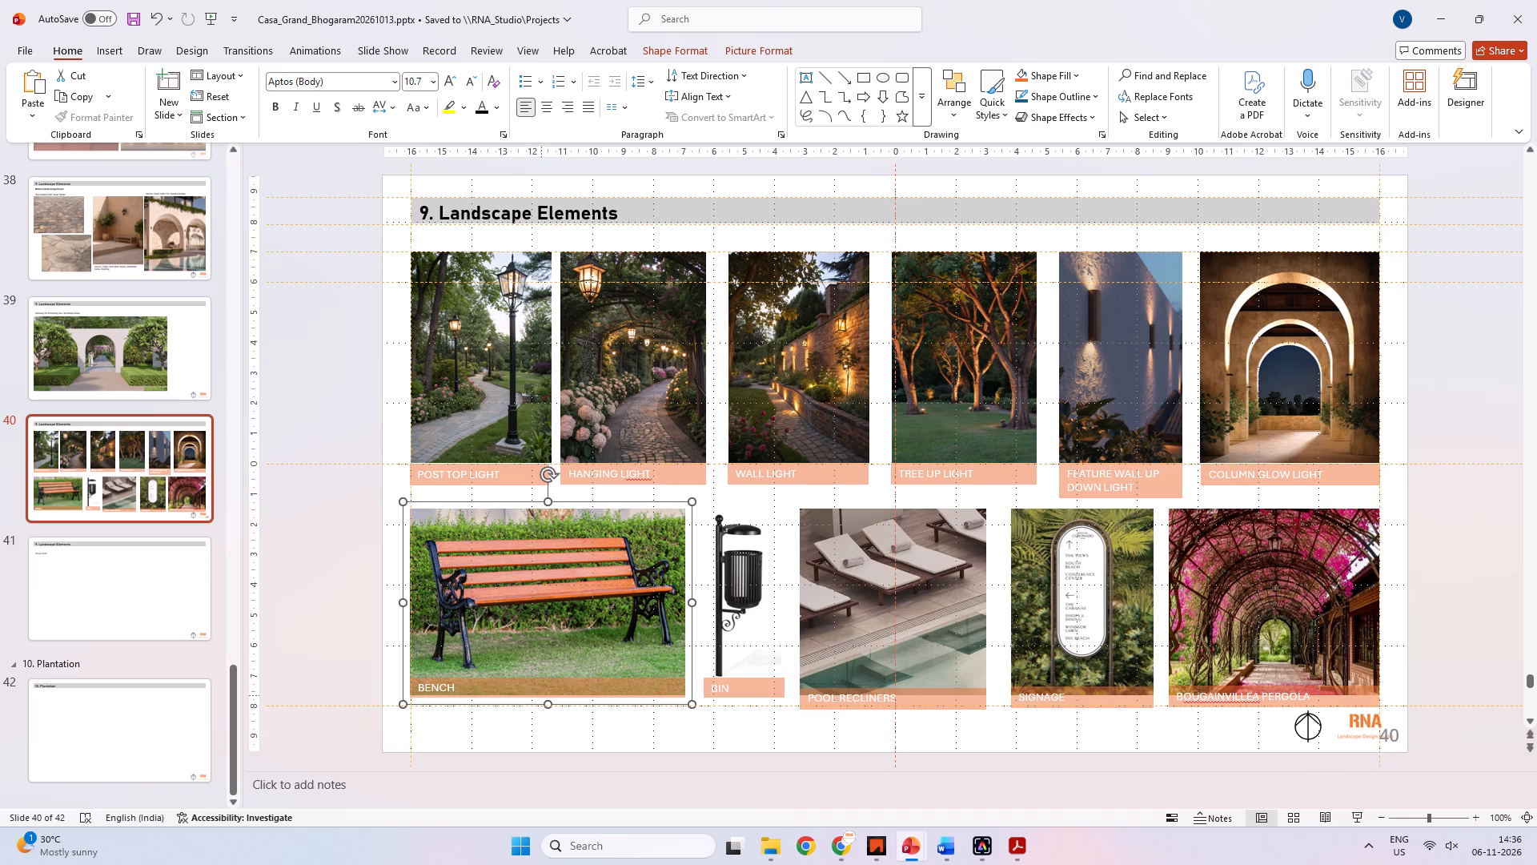
left_click(540, 691)
left_click(591, 647)
left_click(613, 630)
left_click(630, 757)
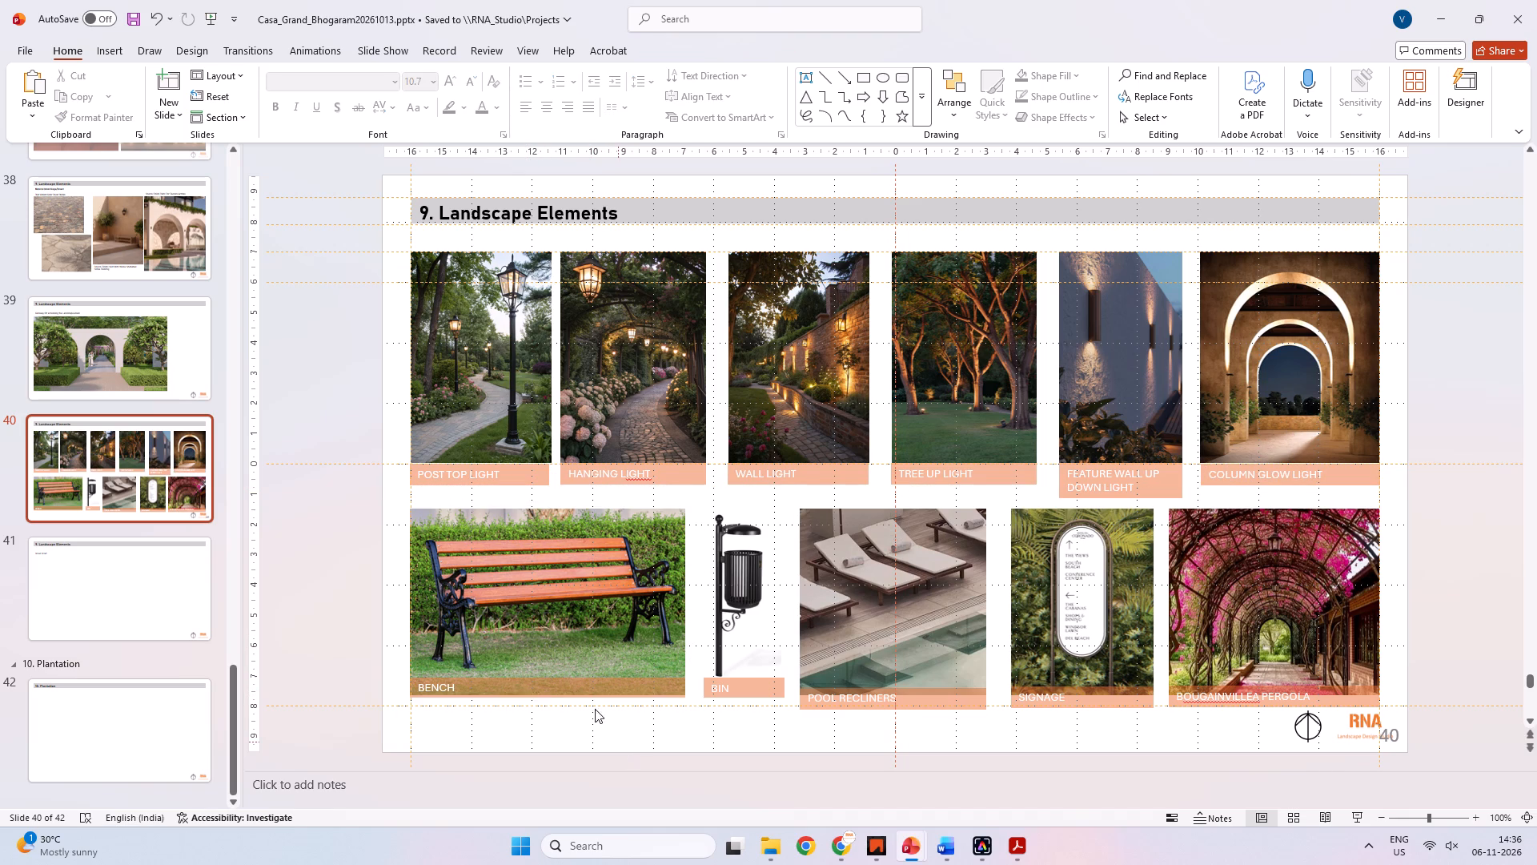
left_click(548, 568)
left_click_drag(600, 617, 595, 602, "shift")
left_click(582, 728)
Move only the BENCH caption down so it sits directly below the bench photo.
left_click(563, 679)
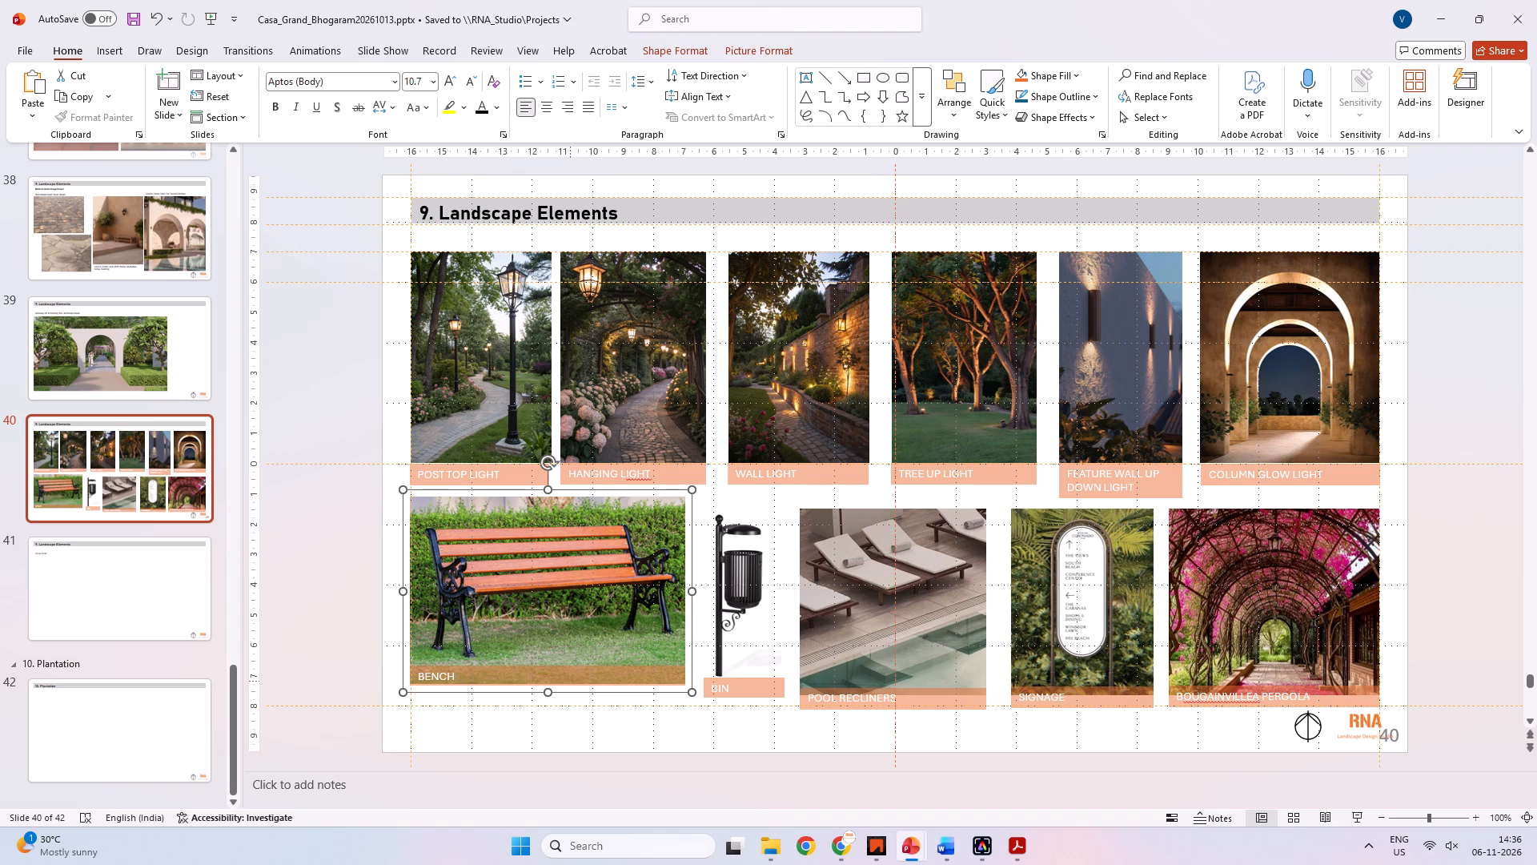
left_click(571, 680)
left_click_drag(570, 680, 568, 694)
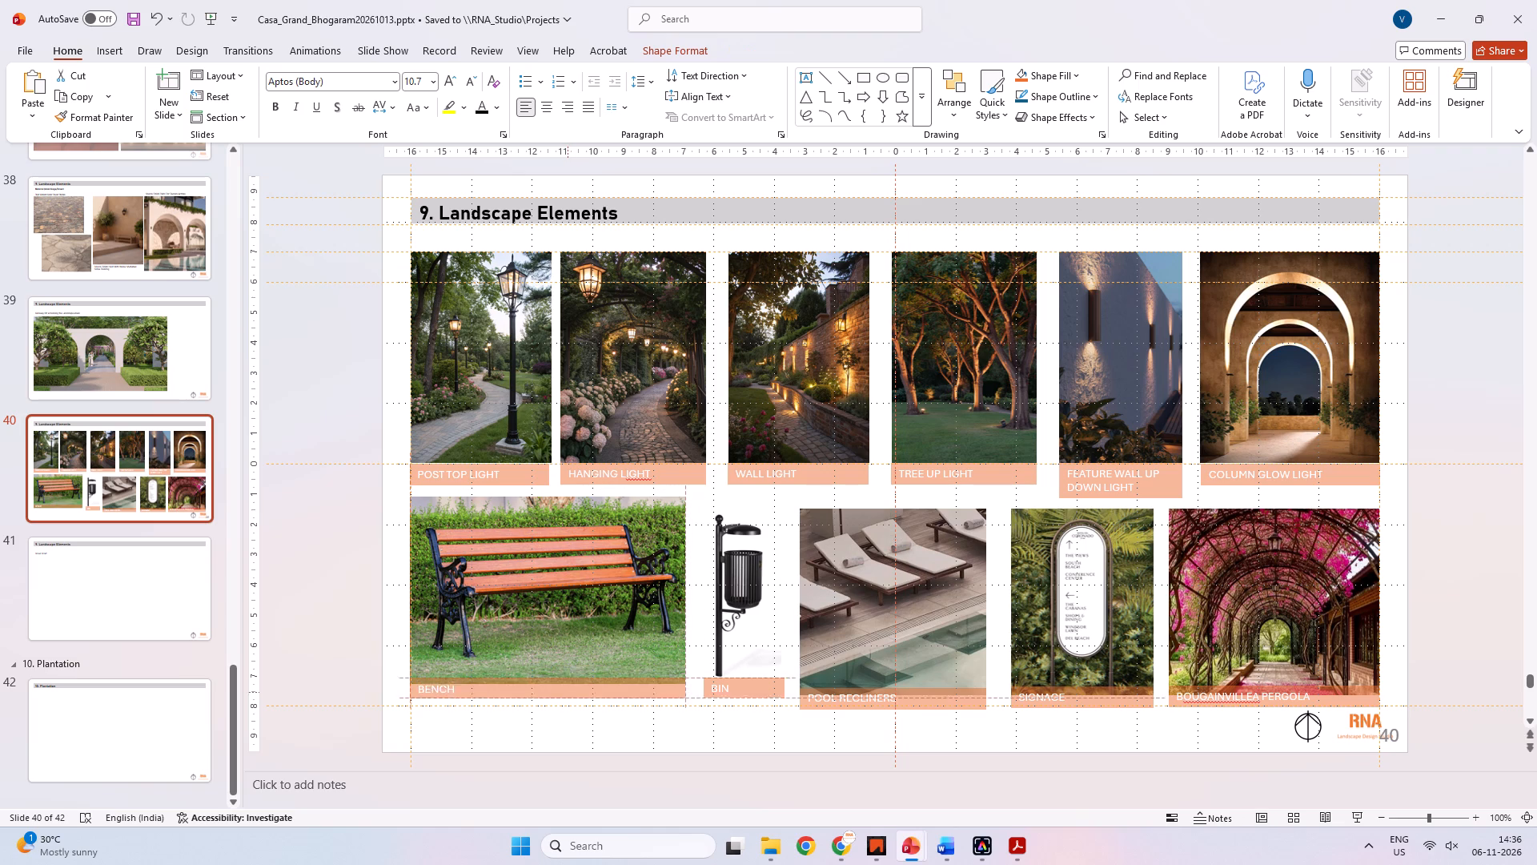
left_click_drag(568, 694, 568, 699)
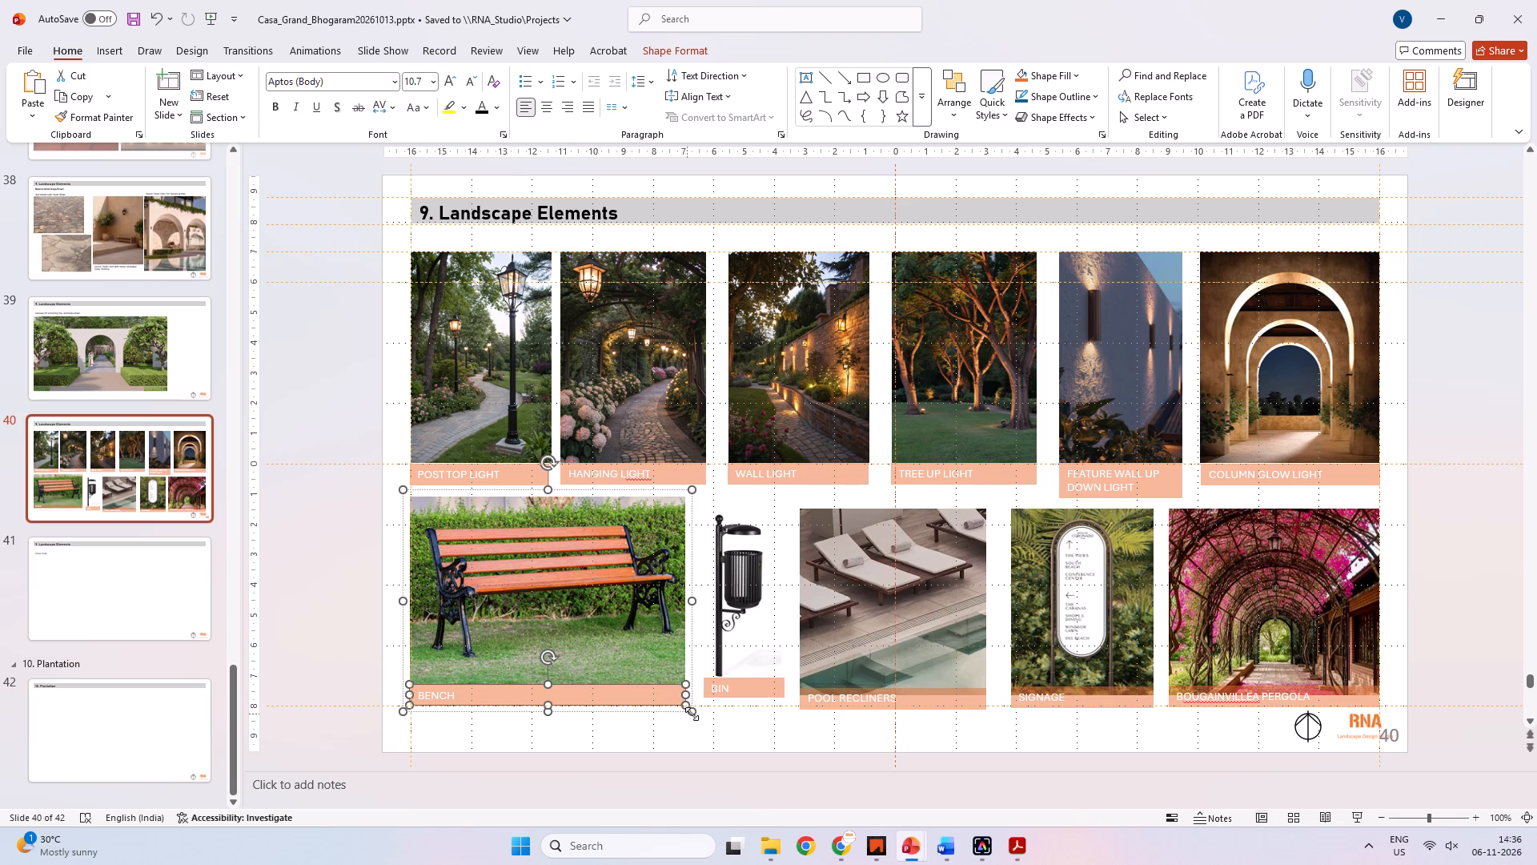
left_click(721, 738)
Send the bench picture to the back of the slide's stacking order.
left_click(636, 700)
right_click(636, 707)
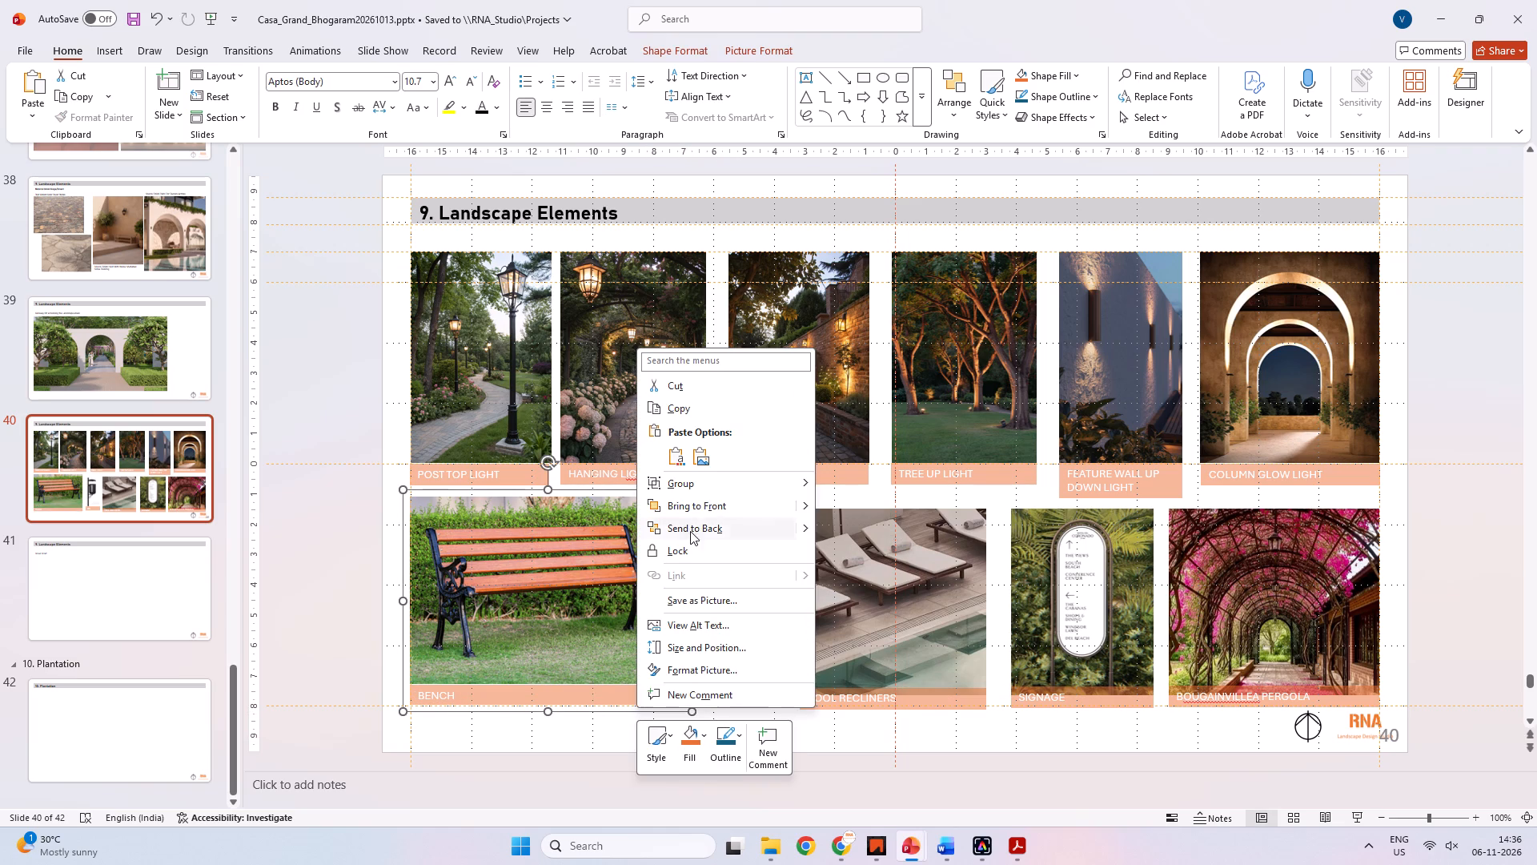
left_click(869, 530)
left_click(649, 787)
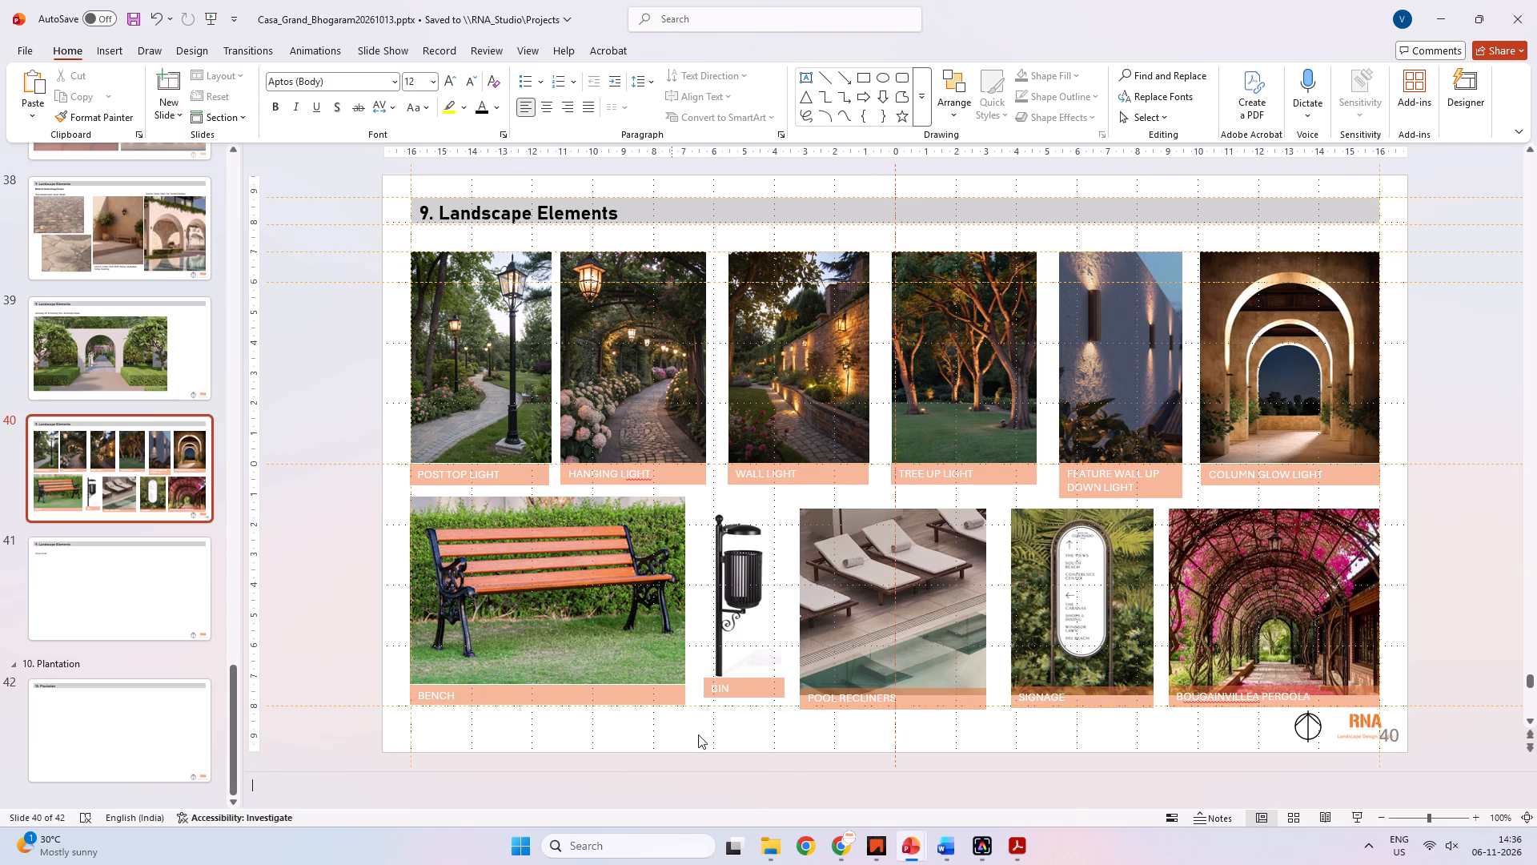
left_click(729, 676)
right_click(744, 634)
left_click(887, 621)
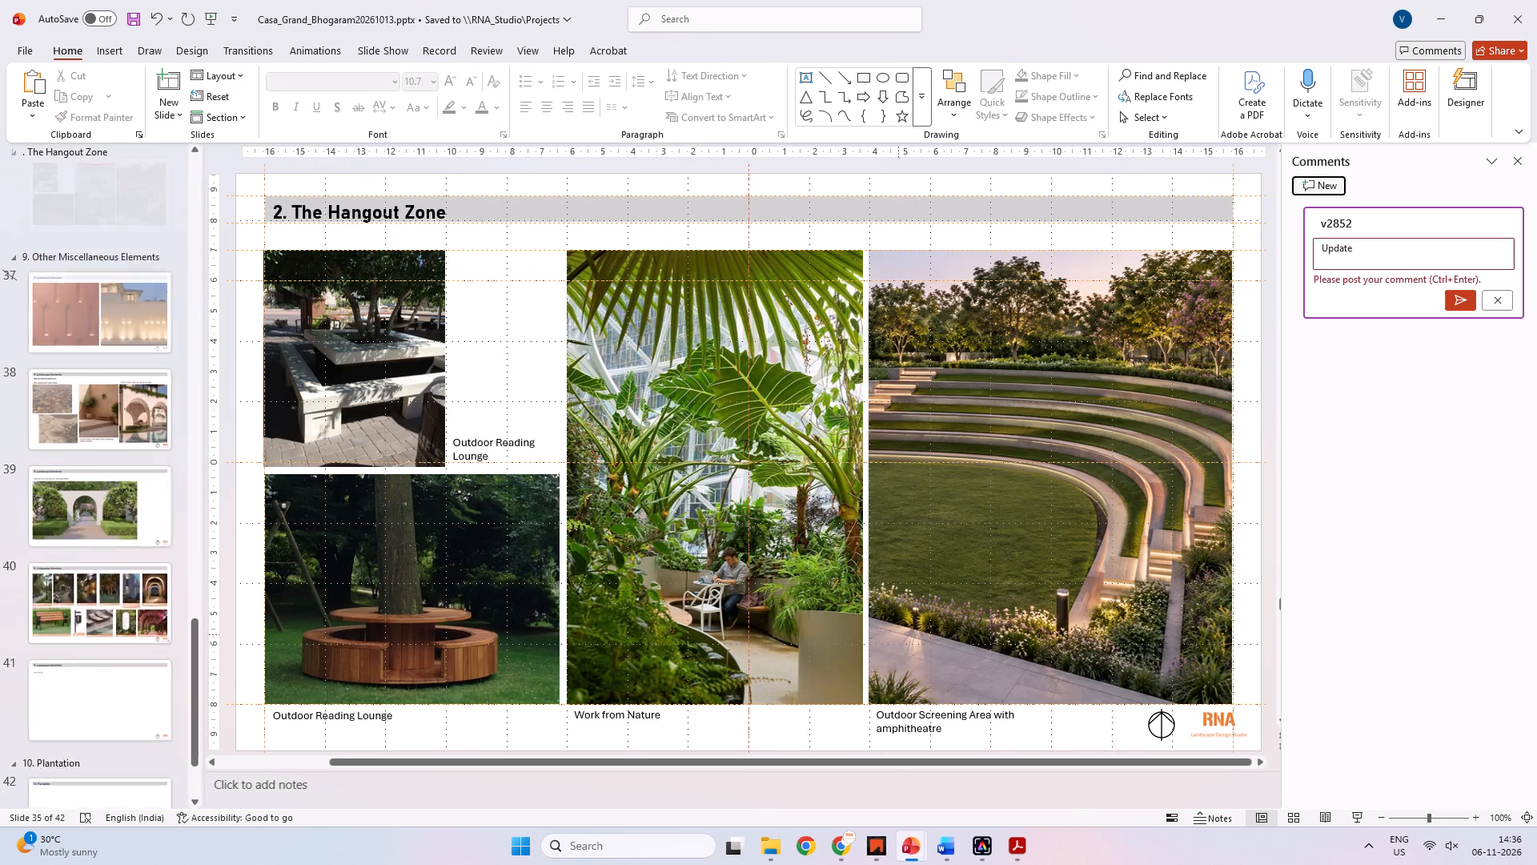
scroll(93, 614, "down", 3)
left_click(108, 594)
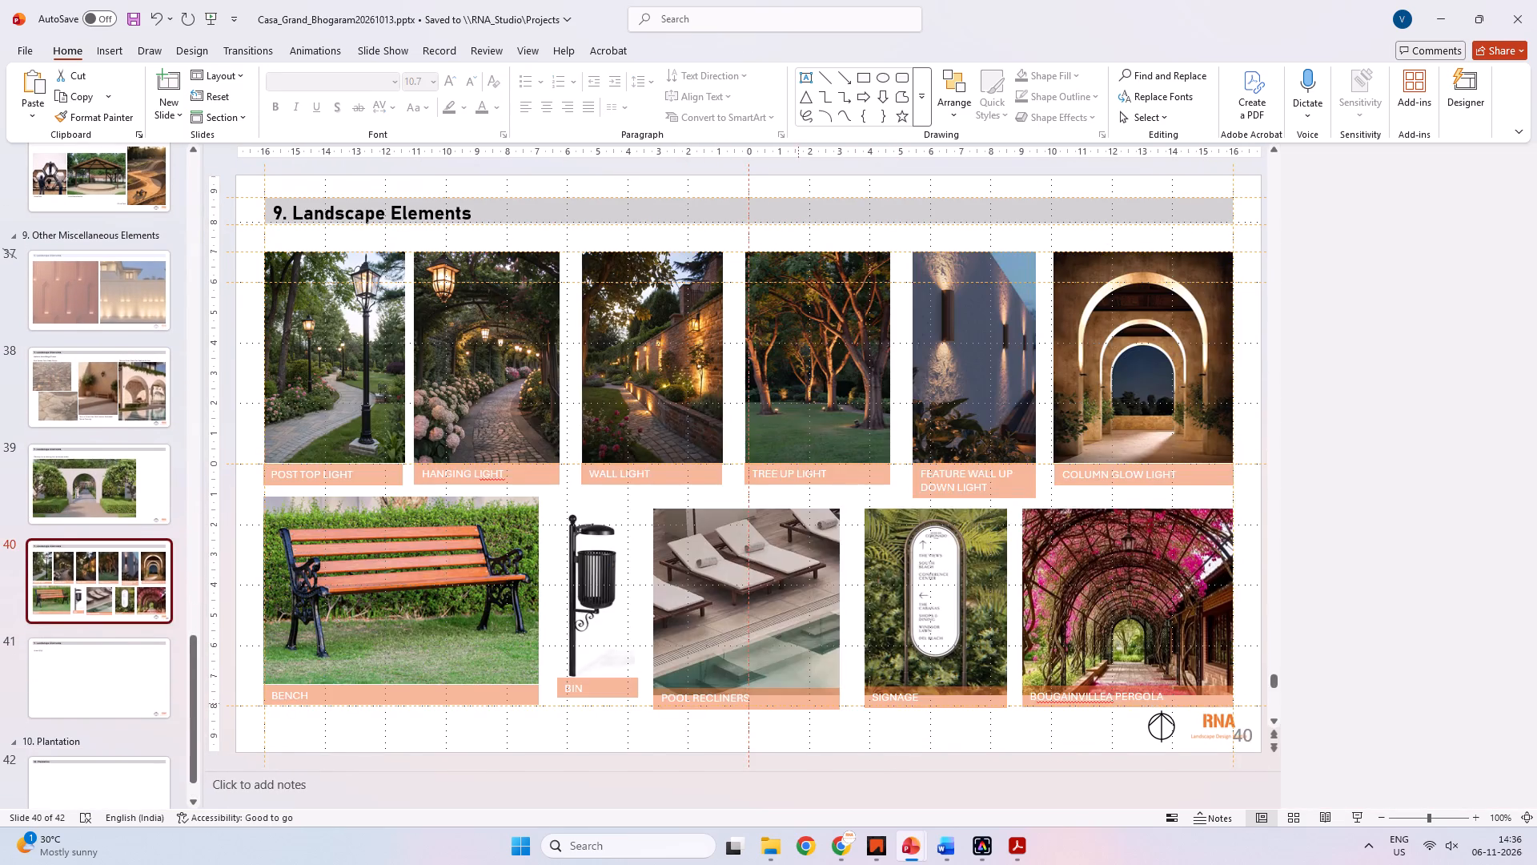
Delete the bin and pool recliners pictures together with their captions from the lower row.
left_click(749, 601, "ctrl")
key("Delete")
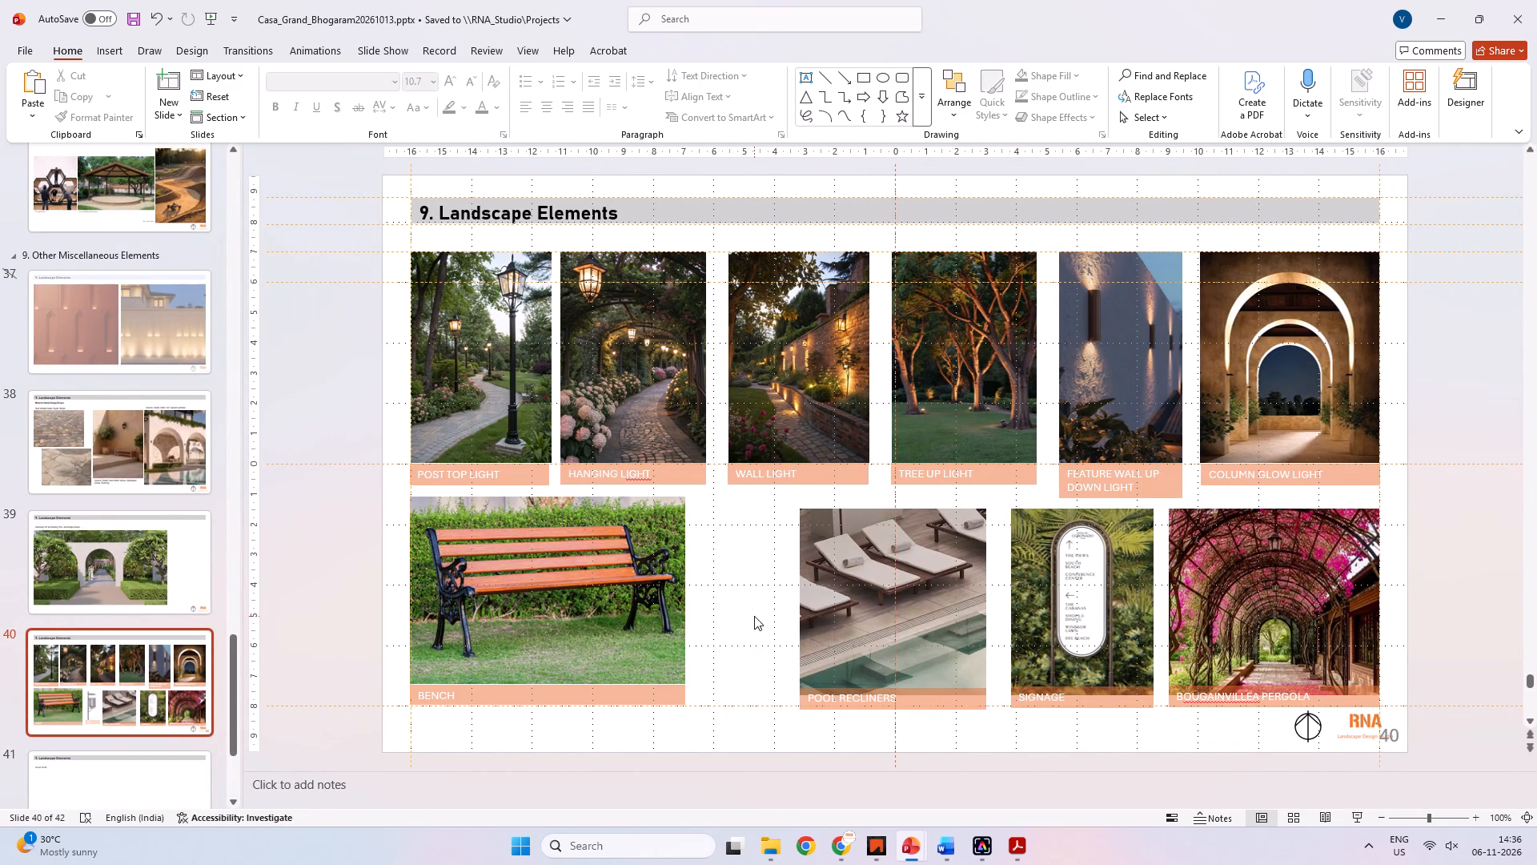
left_click(877, 624)
key("Delete")
left_click(848, 706)
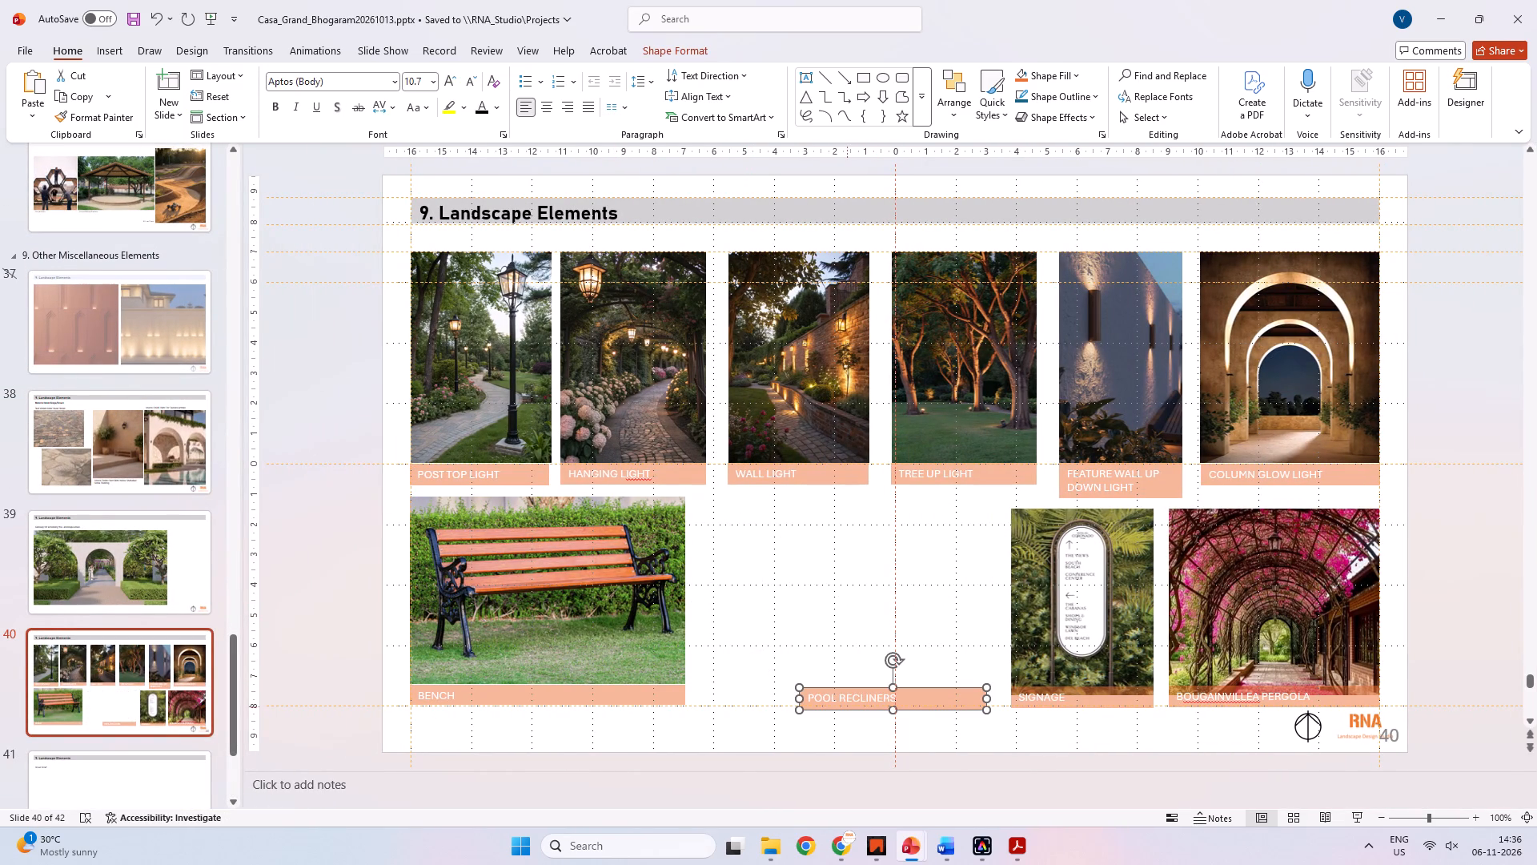
left_click(846, 710)
key("Delete")
Move the signage picture and its SIGNAGE caption beside the bench, aligned with the bench picture and its caption.
left_click(1065, 622)
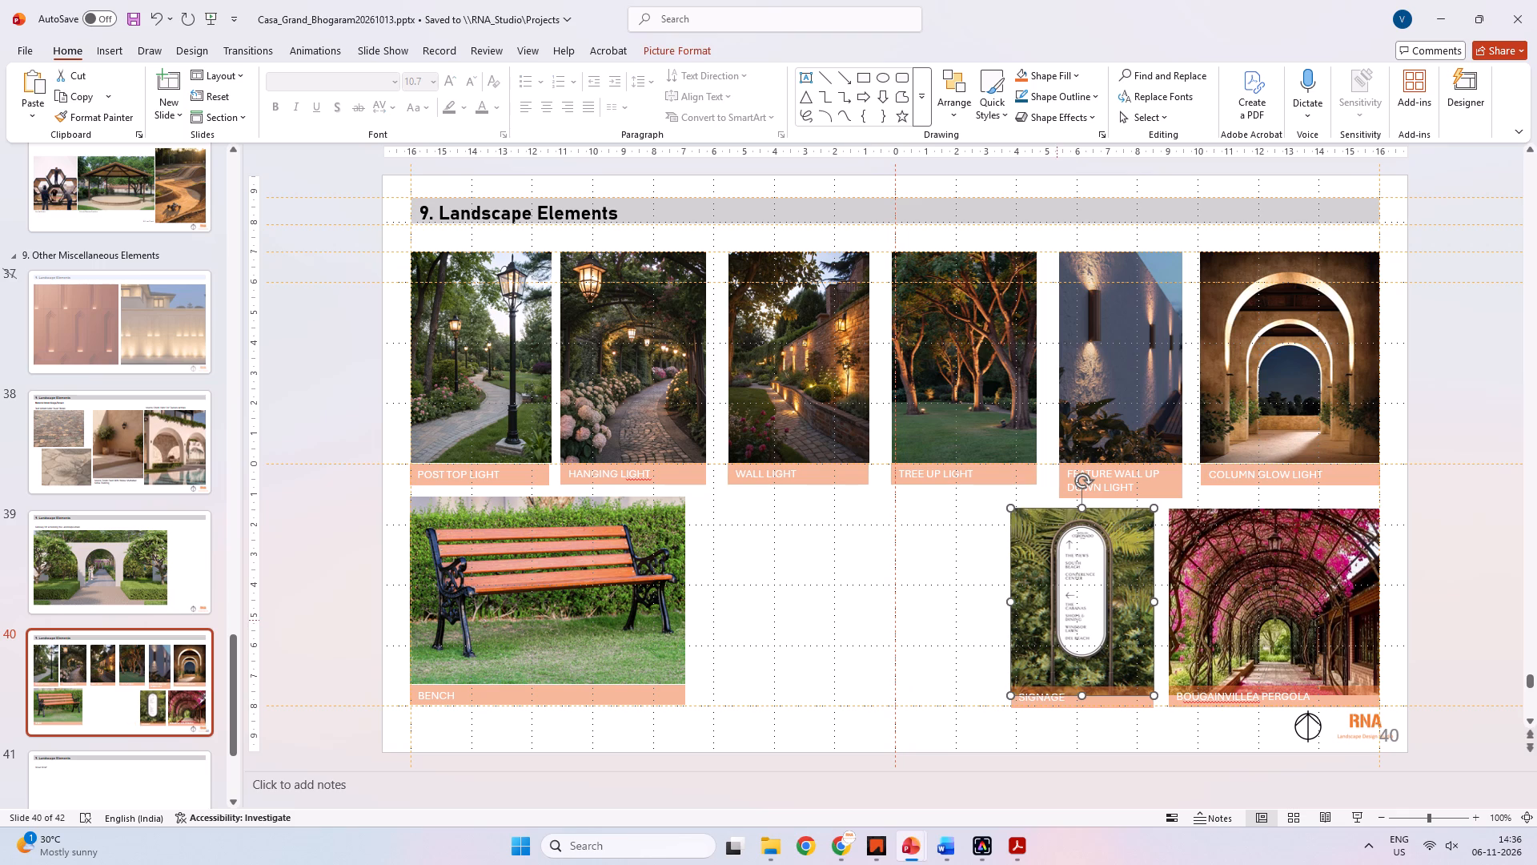
left_click_drag(1075, 627, 778, 642)
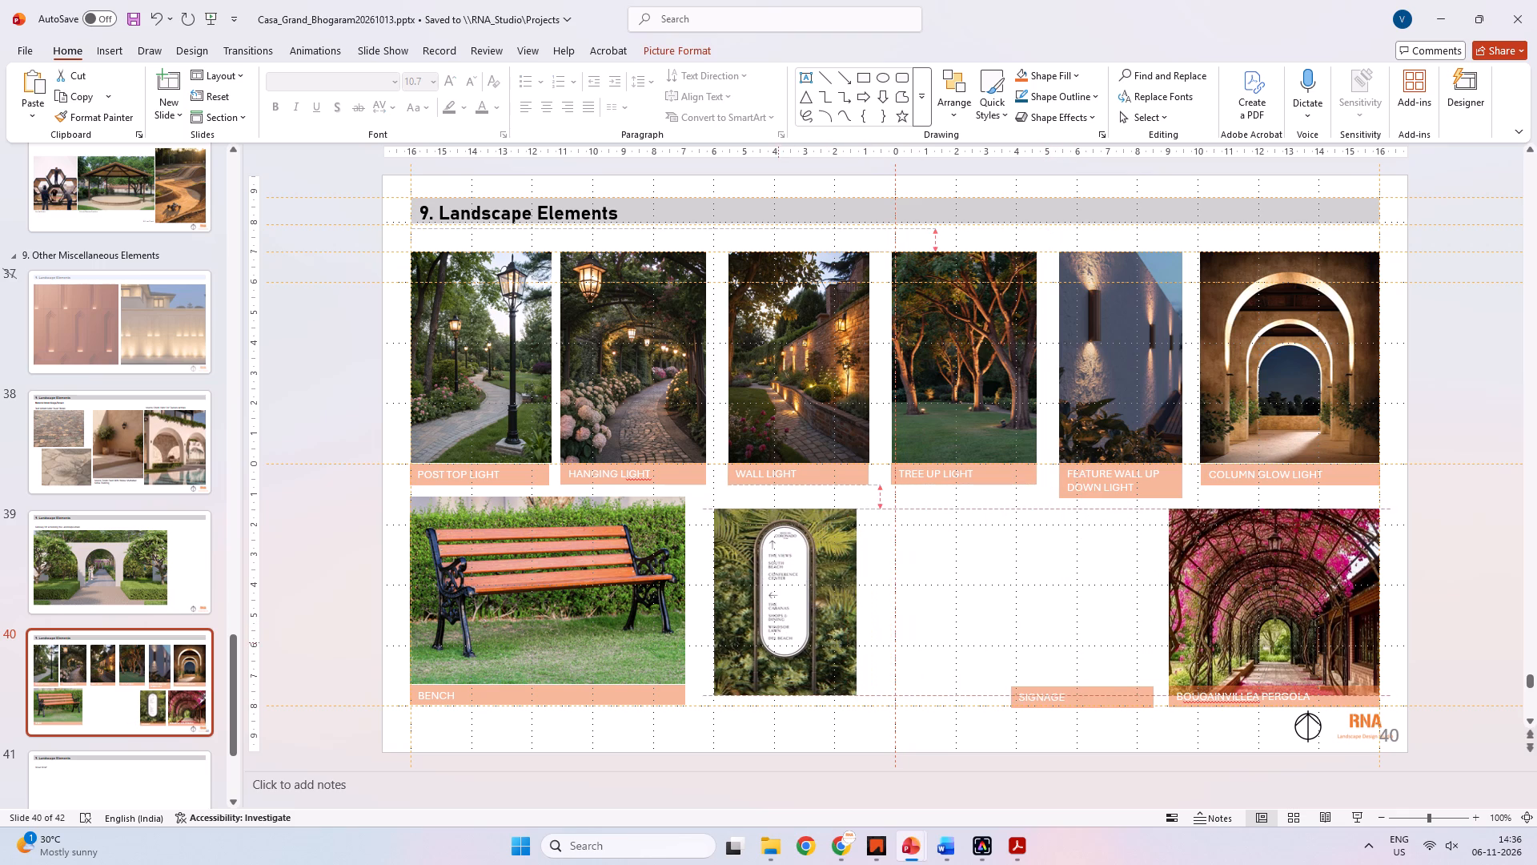
left_click_drag(778, 642, 764, 630)
left_click_drag(799, 636, 797, 622)
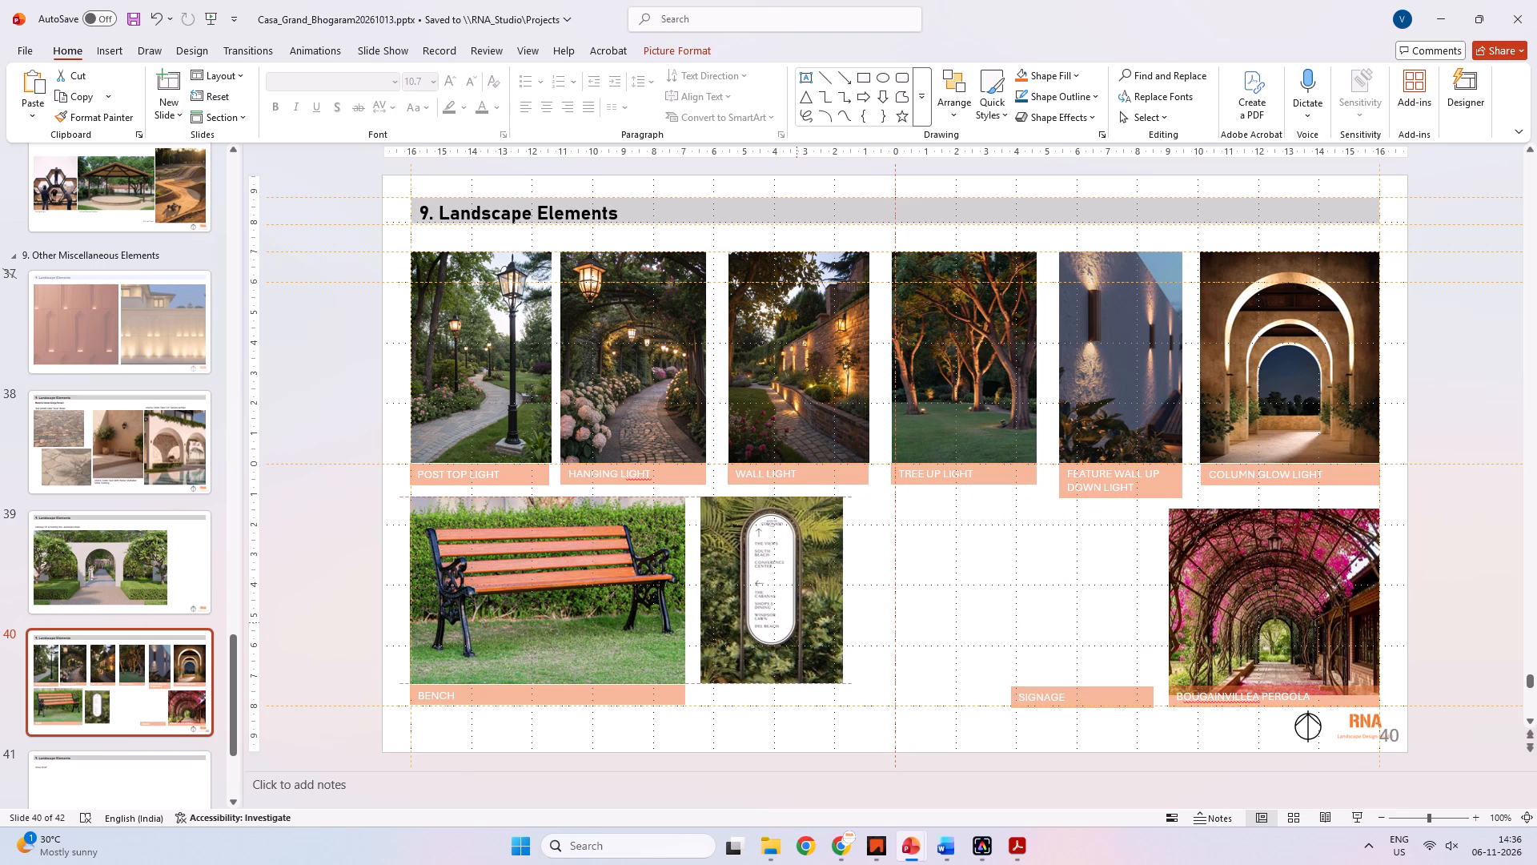
left_click_drag(797, 622, 796, 622)
left_click(1009, 695)
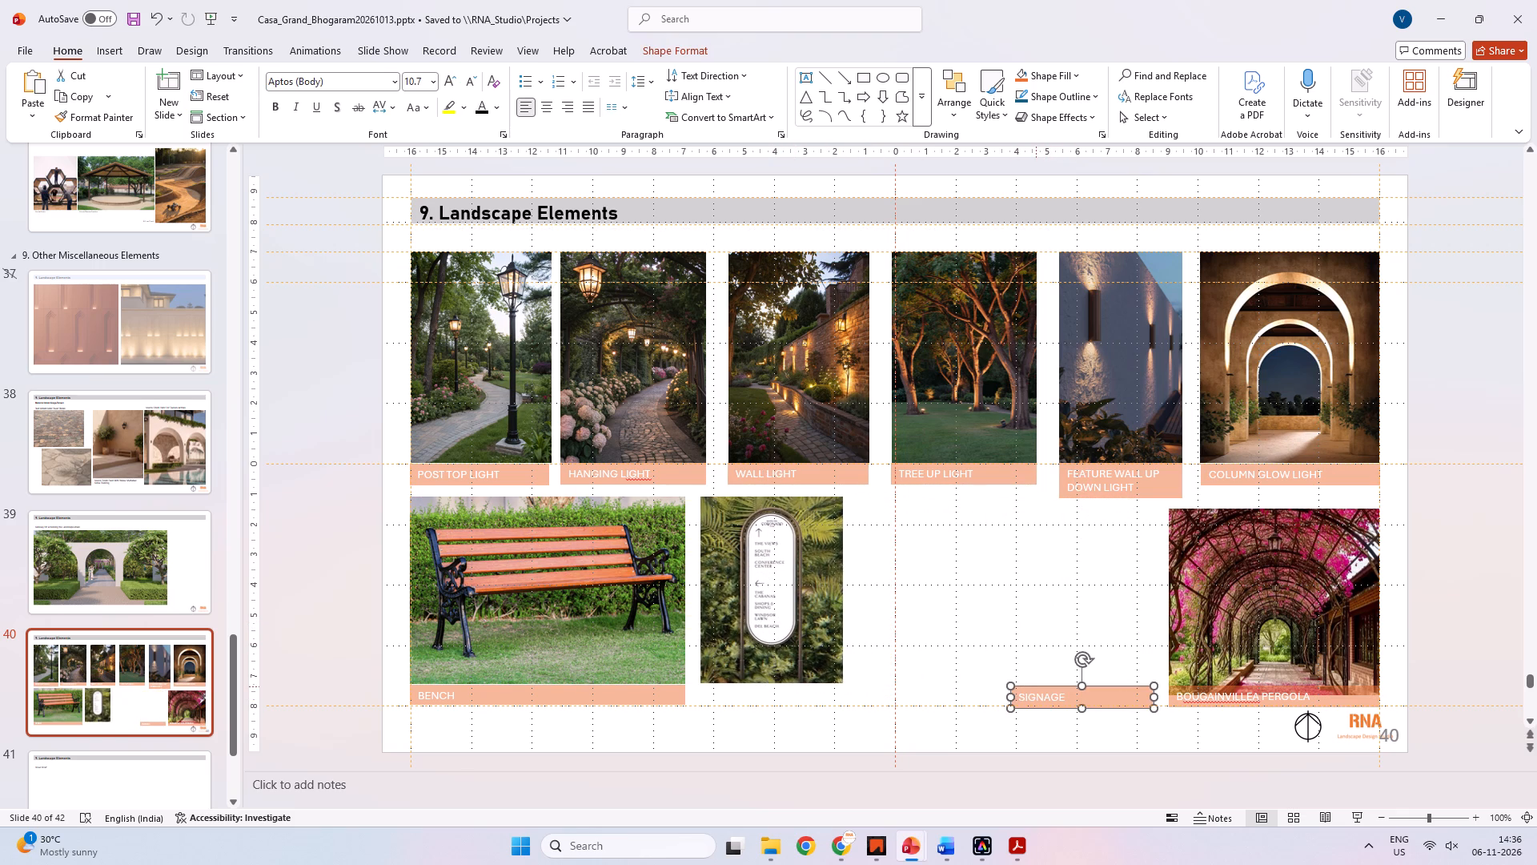
left_click_drag(1037, 686, 728, 681)
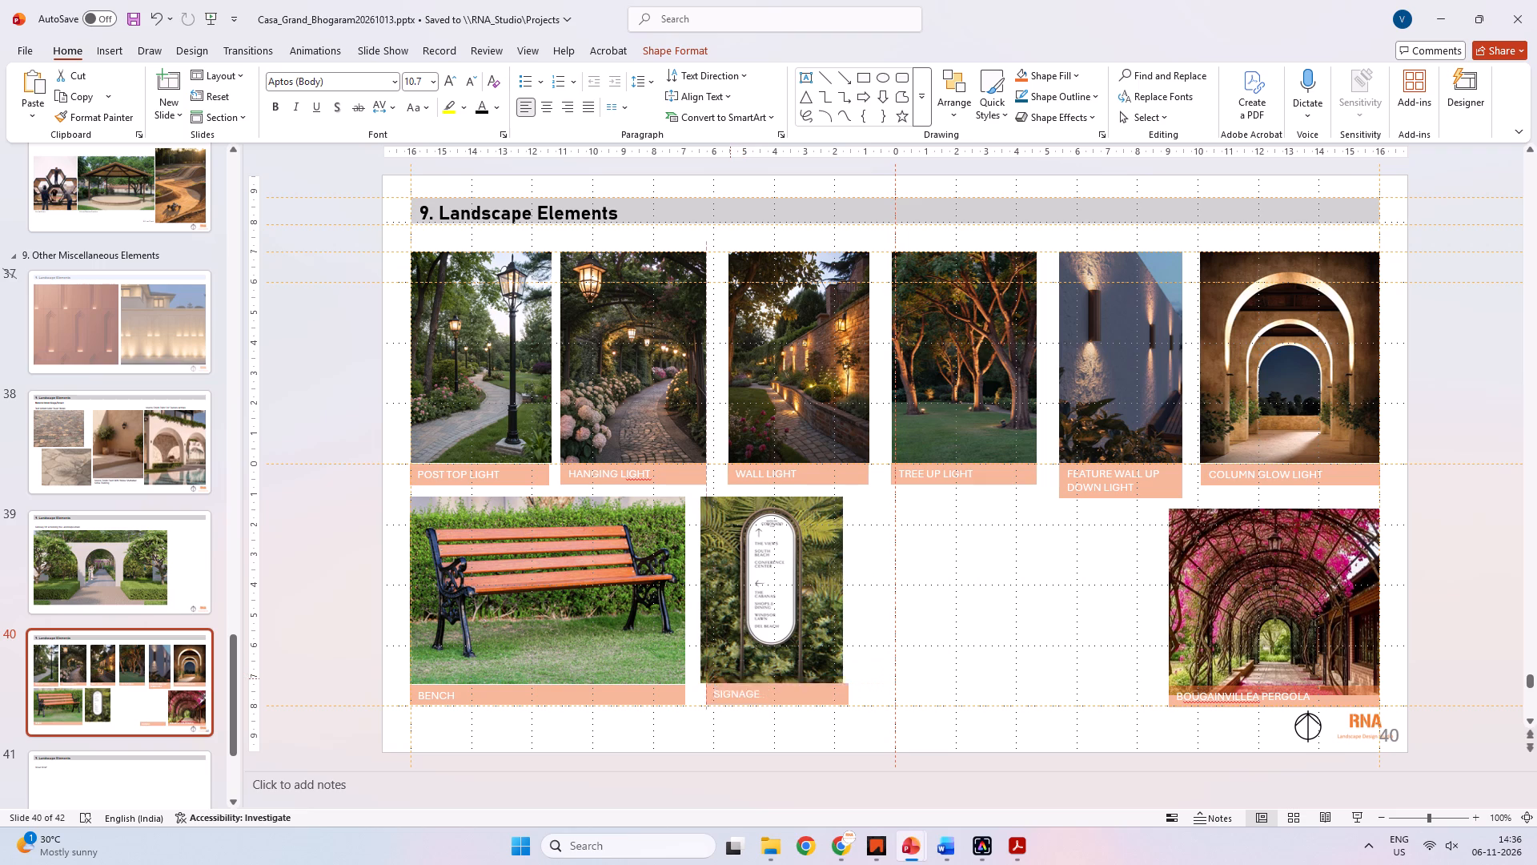
left_click_drag(728, 681, 728, 682)
left_click(922, 653)
Delete the bougainvillea pergola picture and its caption.
left_click(1292, 630)
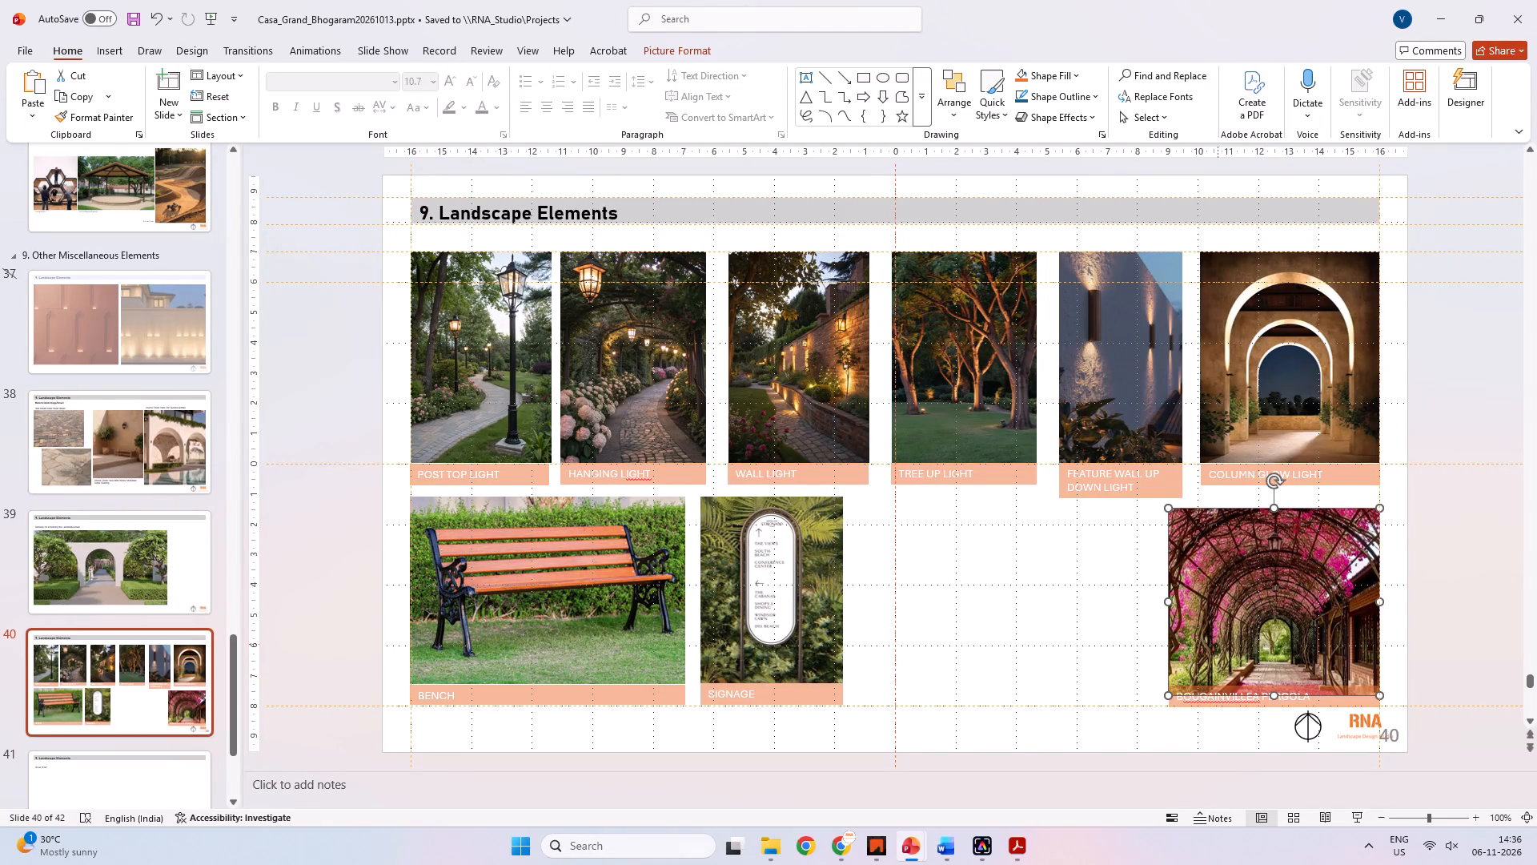
key("Delete")
left_click(1211, 689)
key("Delete")
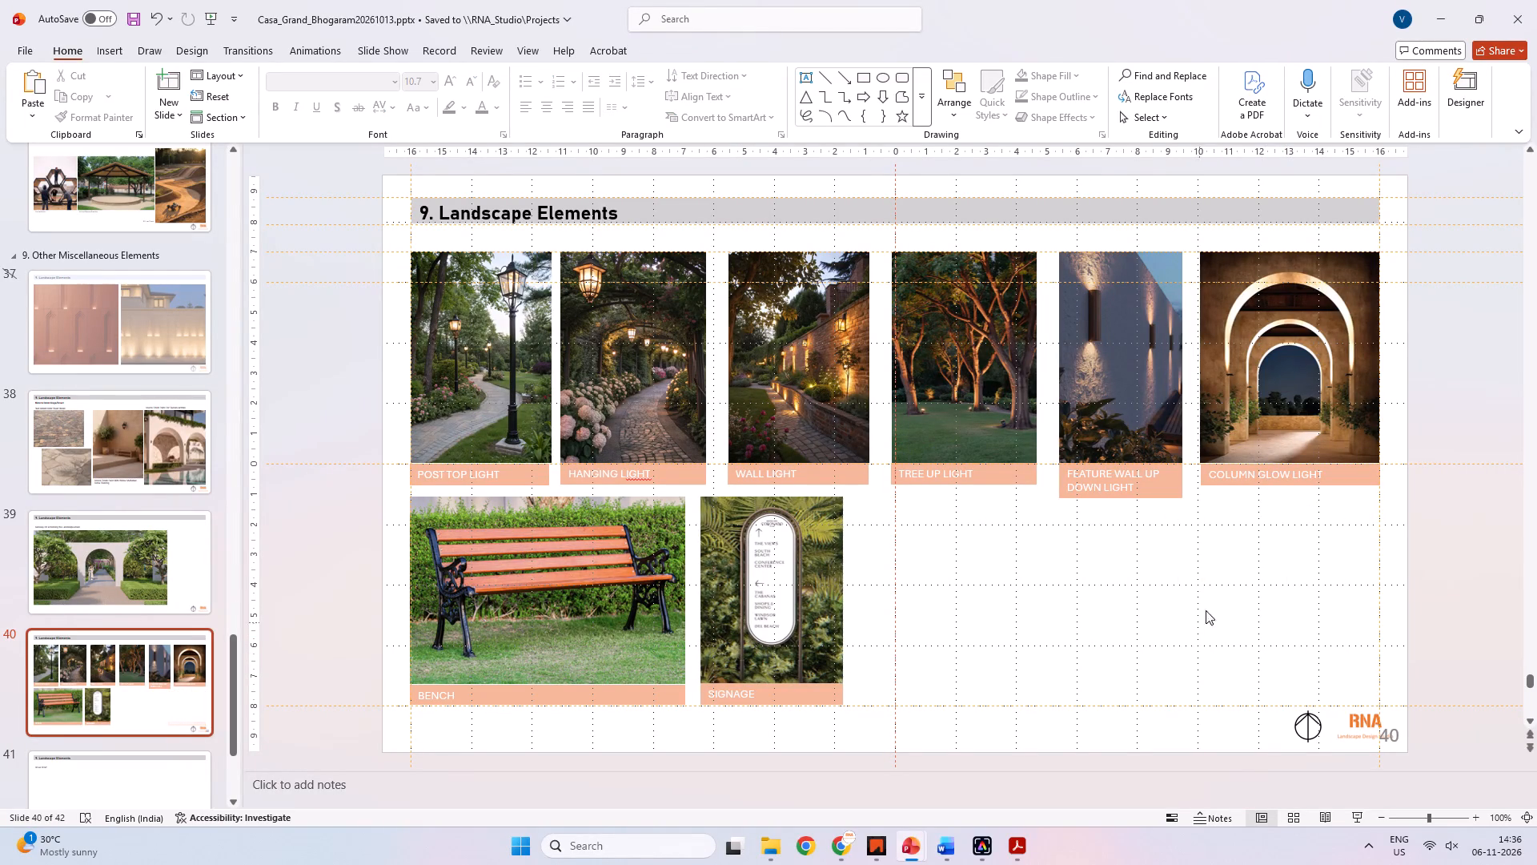
Move the COLUMN GLOW LIGHT caption down in line with the BENCH and SIGNAGE captions, keeping it at the slide's outer margin.
left_click(1244, 425)
left_click(1244, 477, "ctrl")
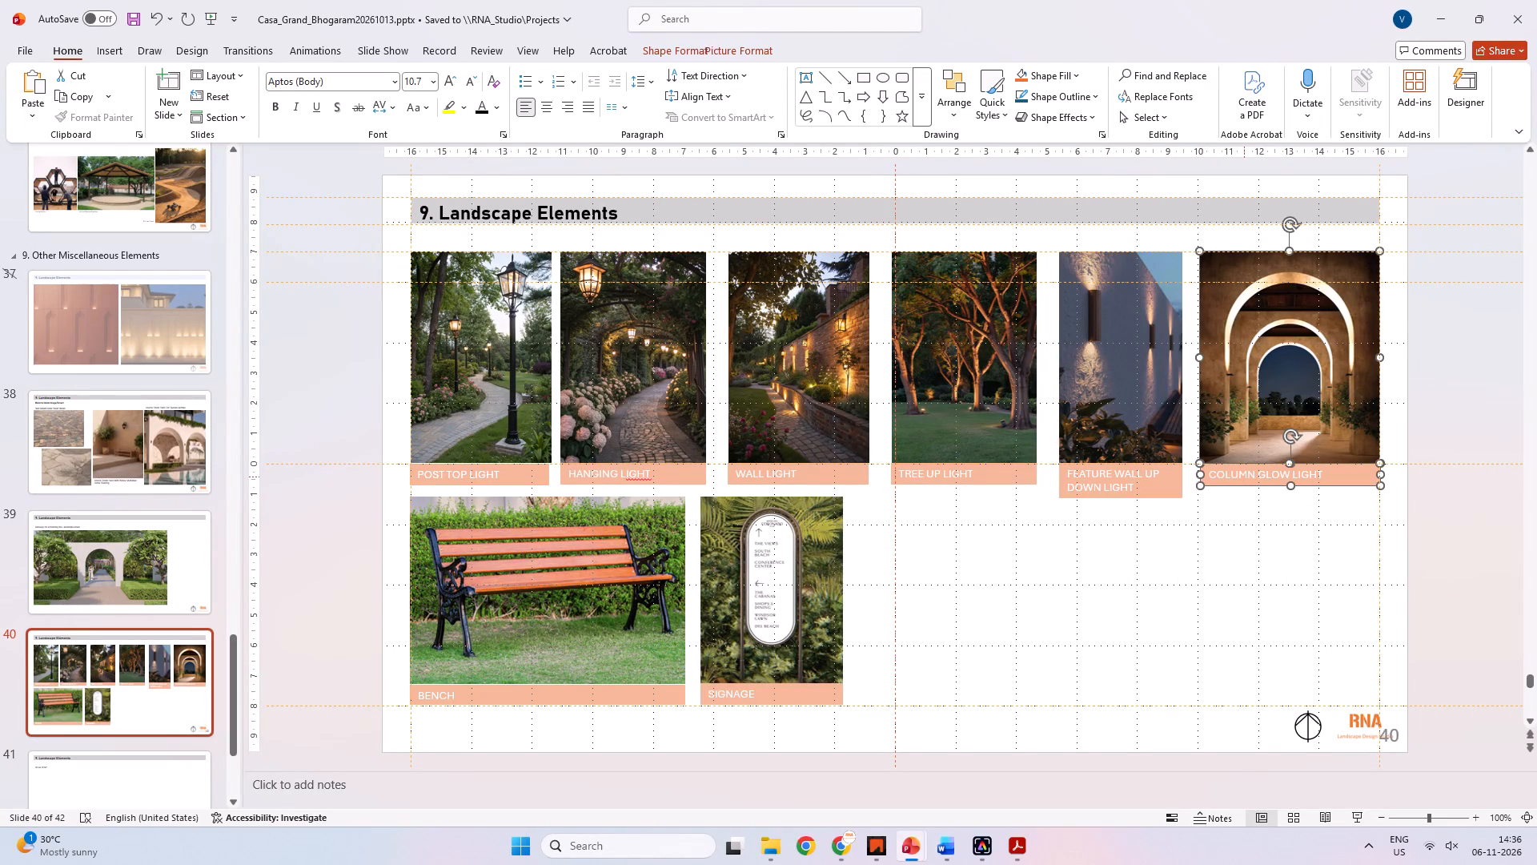
left_click(1219, 433)
left_click(1221, 520)
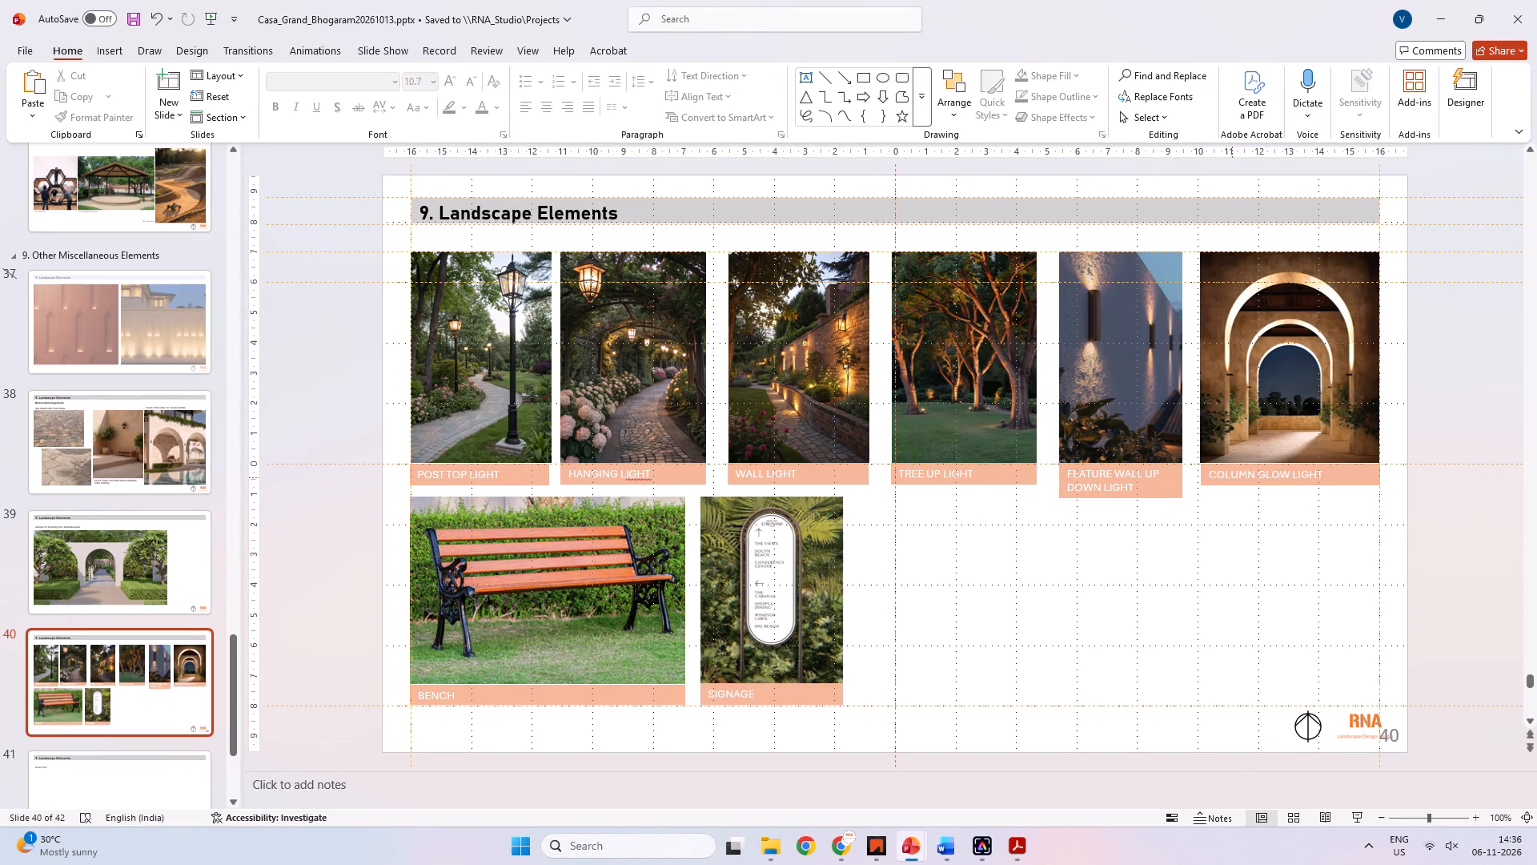
left_click_drag(1231, 485, 1219, 706, "shift")
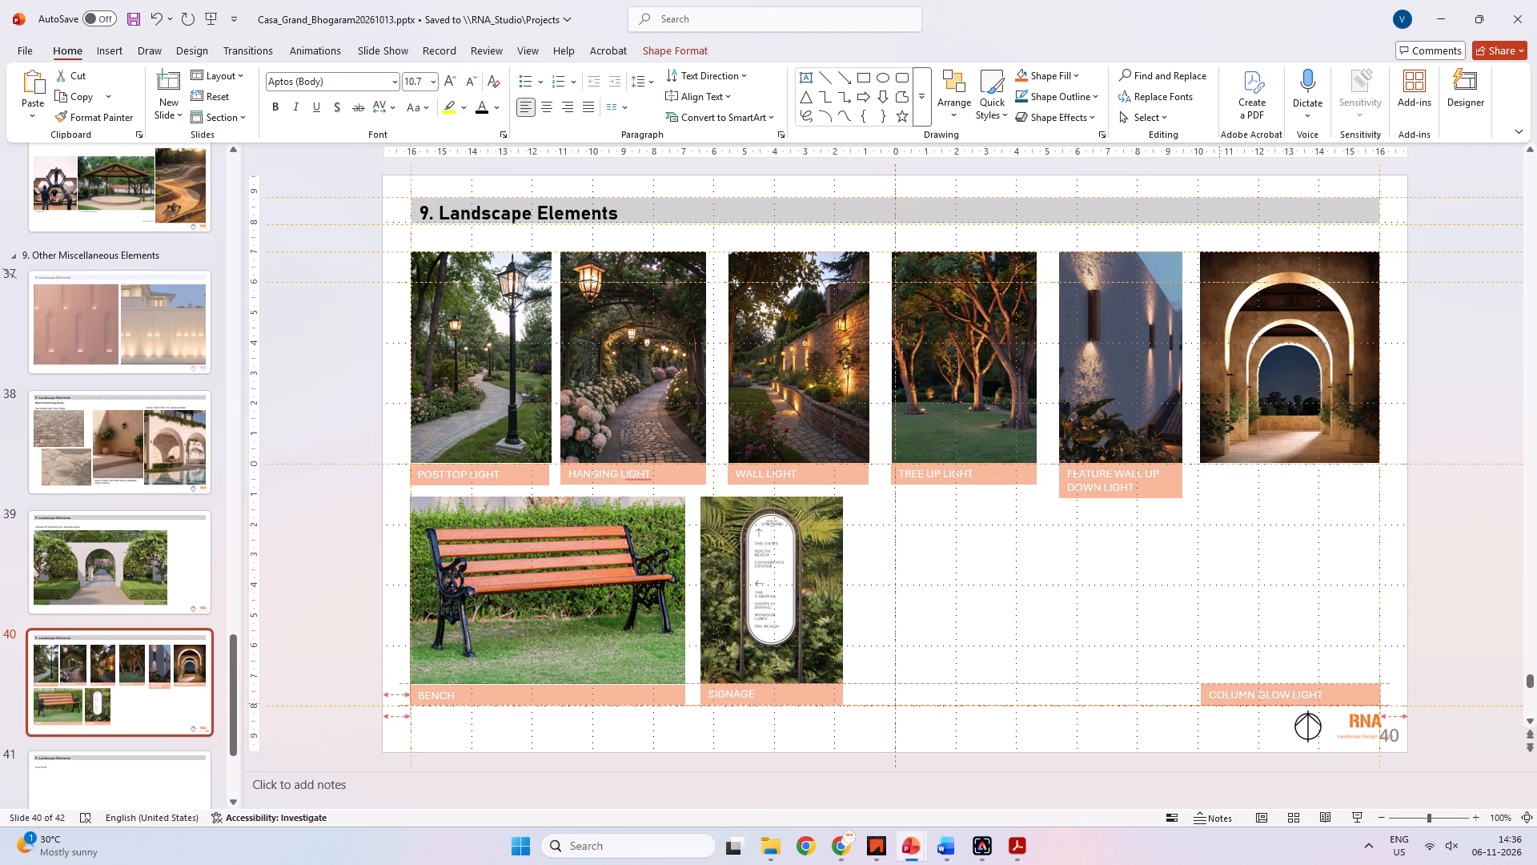
left_click_drag(1219, 706, 1219, 704, "shift")
left_click(1241, 577)
Enlarge the column glow light picture proportionally until it nearly reaches its lowered caption, keeping its upper outer corner fixed.
left_click(1241, 429)
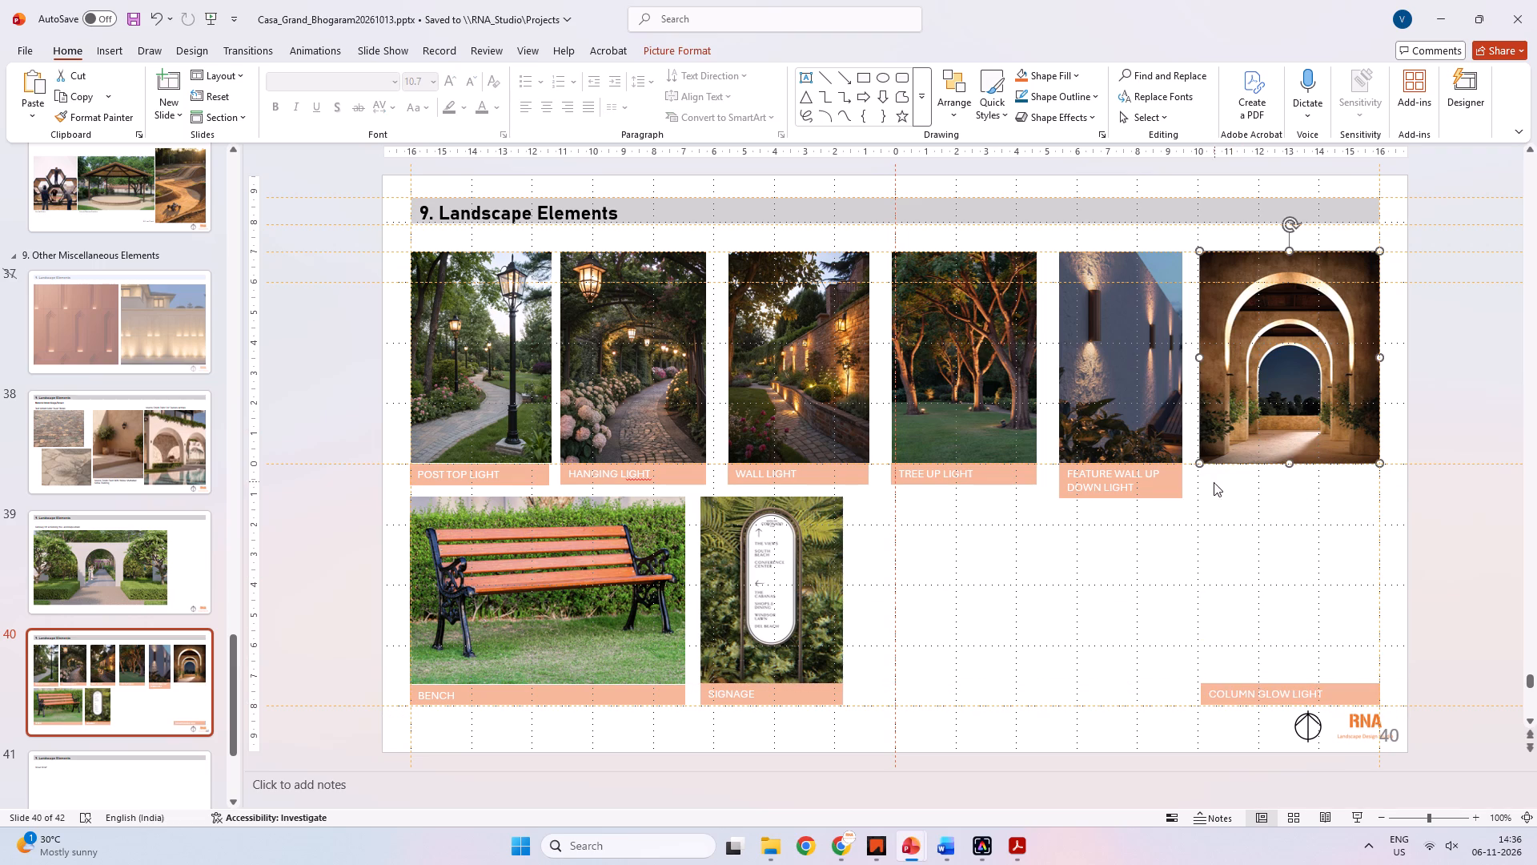
left_click_drag(1204, 466, 1127, 671, "shift")
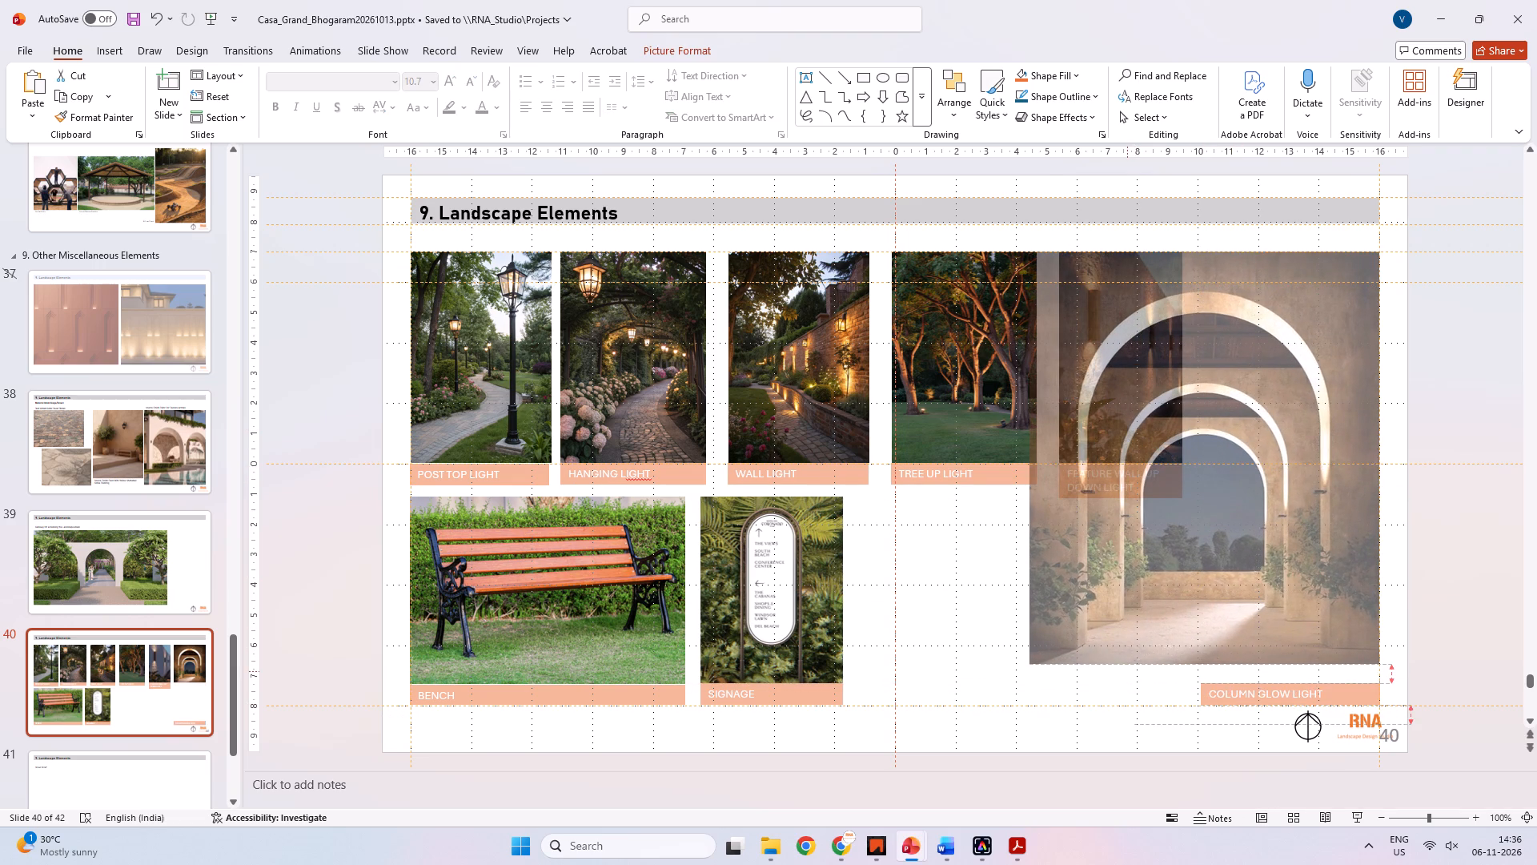
left_click_drag(1127, 671, 1126, 674, "shift")
left_click(983, 643)
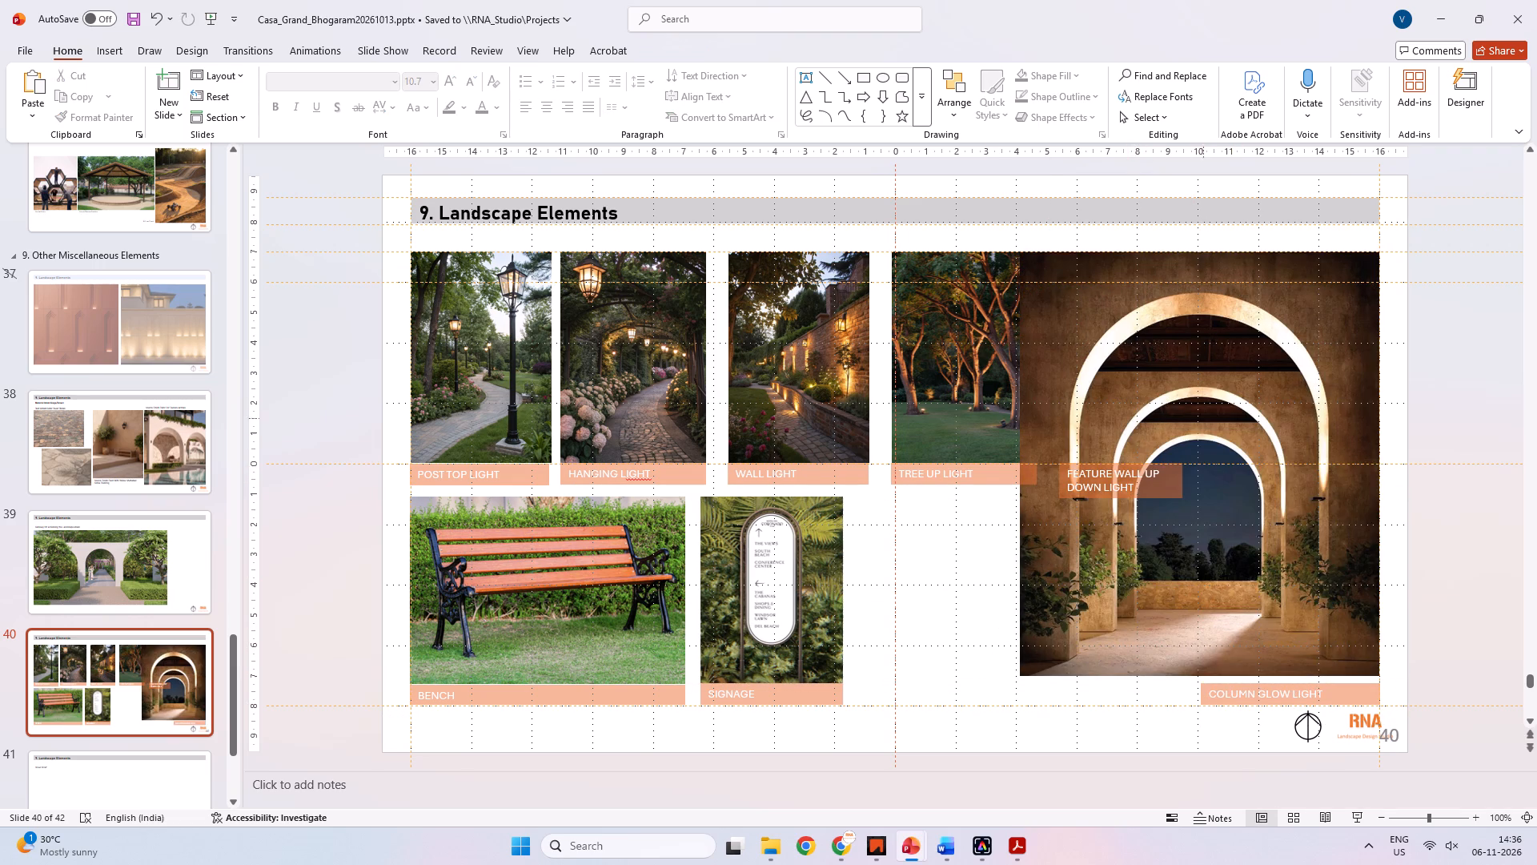
Send the enlarged column glow light picture to the back of the stacking order.
right_click(1234, 397)
left_click(1292, 605)
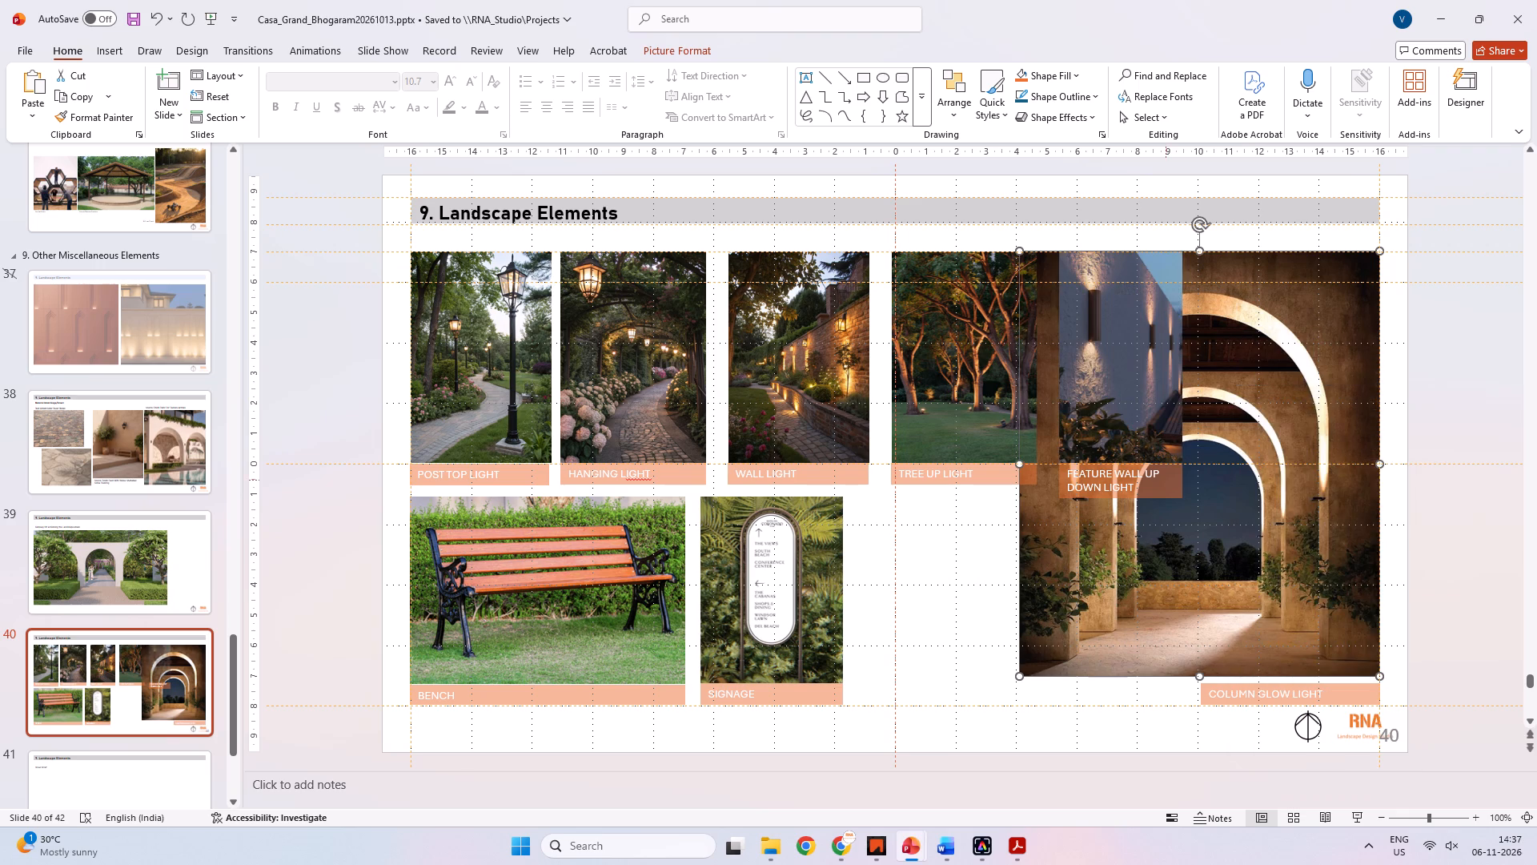
Move the feature wall light picture with its caption into the lower row beside the signage picture, aligning their top edges.
left_click(1130, 369)
left_click(1135, 467, "ctrl")
left_click_drag(1159, 369, 1053, 535)
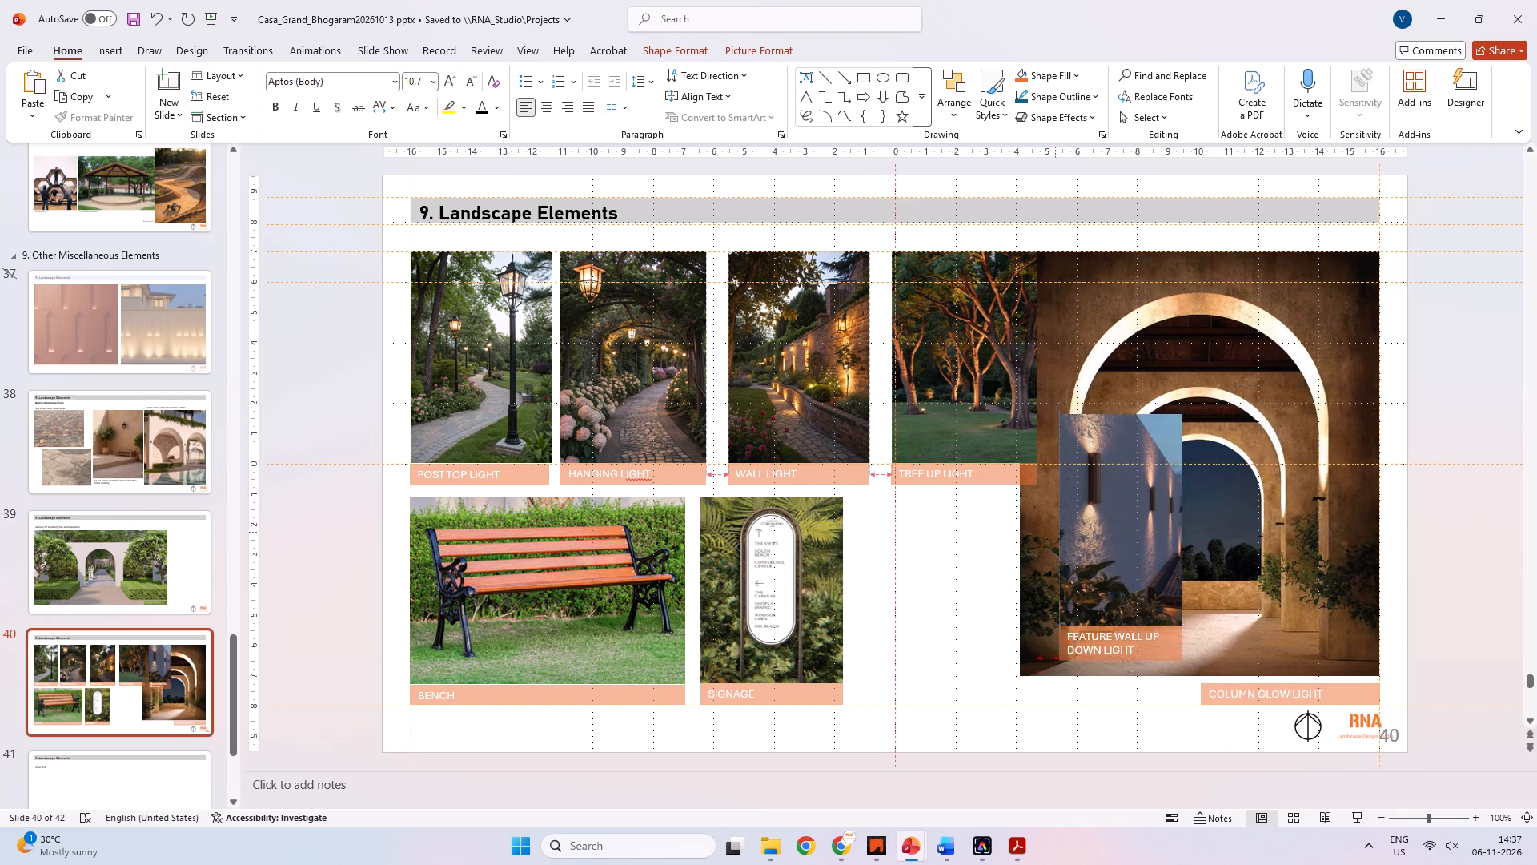
left_click_drag(1053, 535, 952, 614)
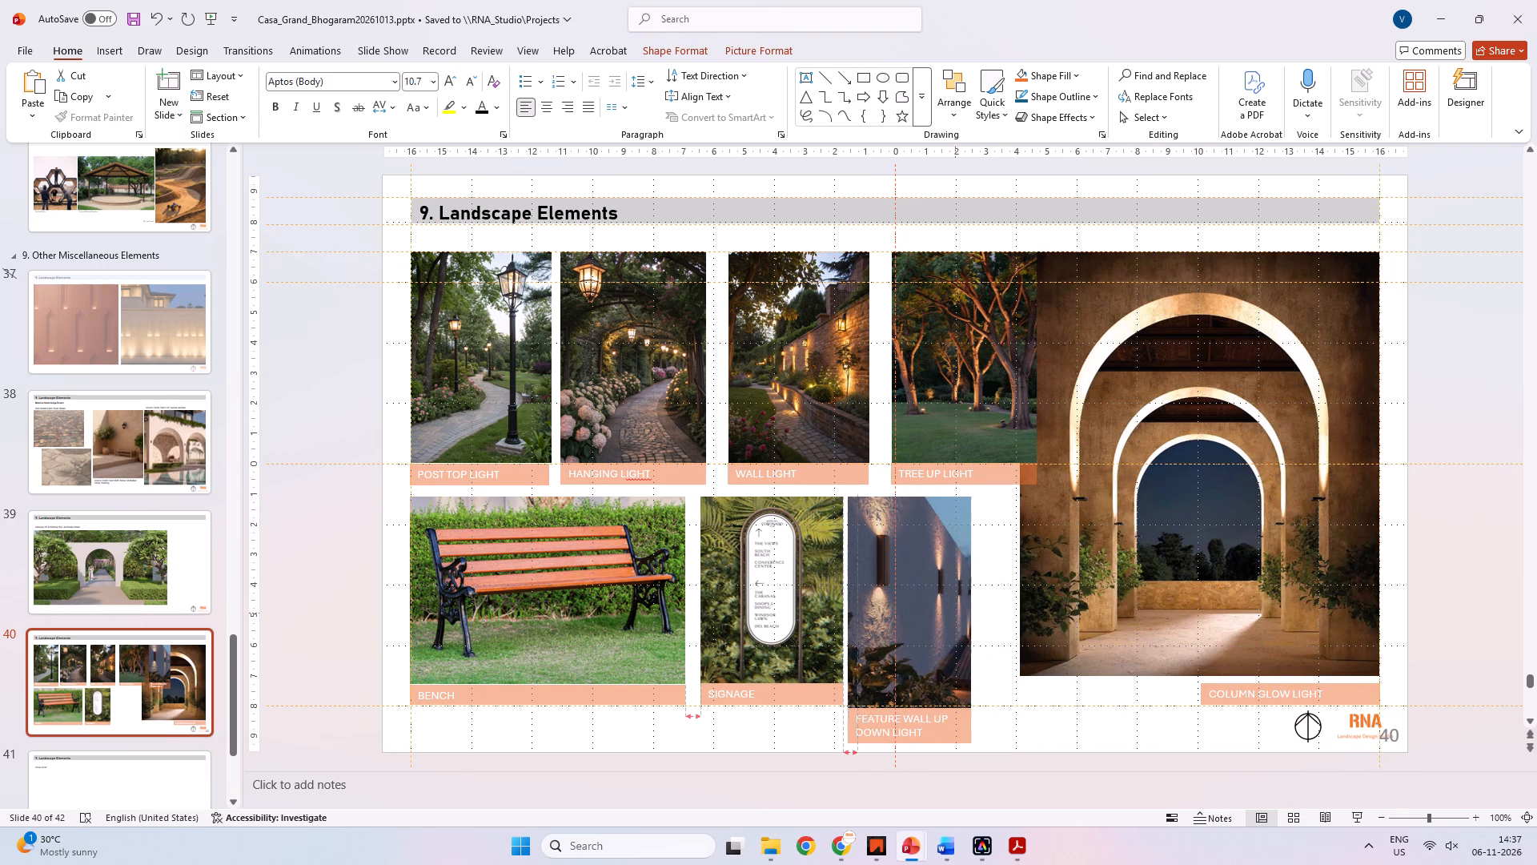
left_click_drag(952, 614, 955, 616)
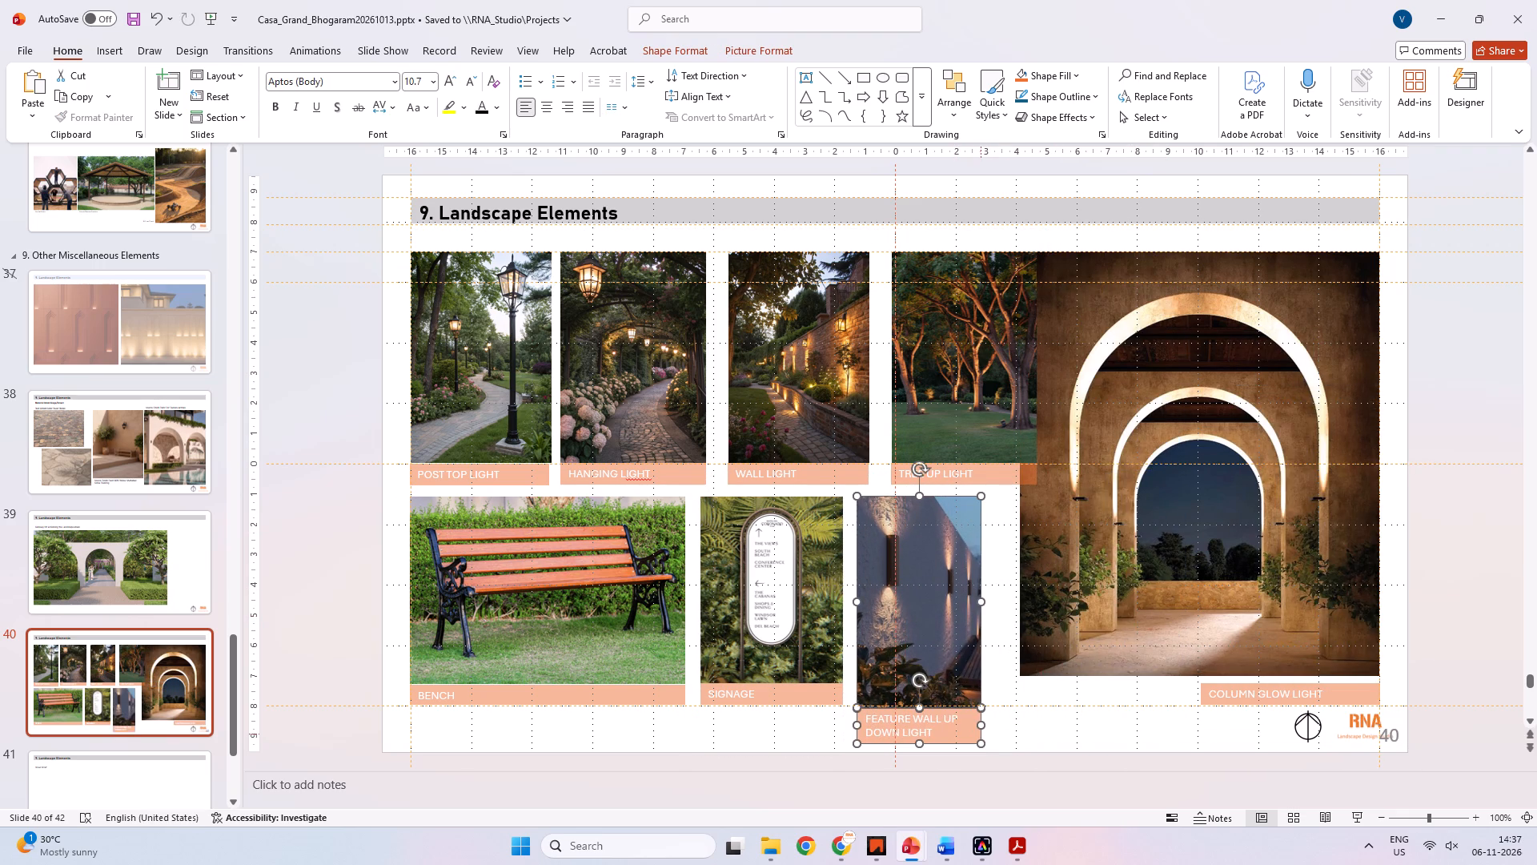
left_click(1029, 730)
Shift the FEATURE WALL UP DOWN LIGHT caption aside at the lower margin and crop the picture's bottom to the caption's top.
left_click(965, 742)
left_click_drag(958, 744, 1075, 714)
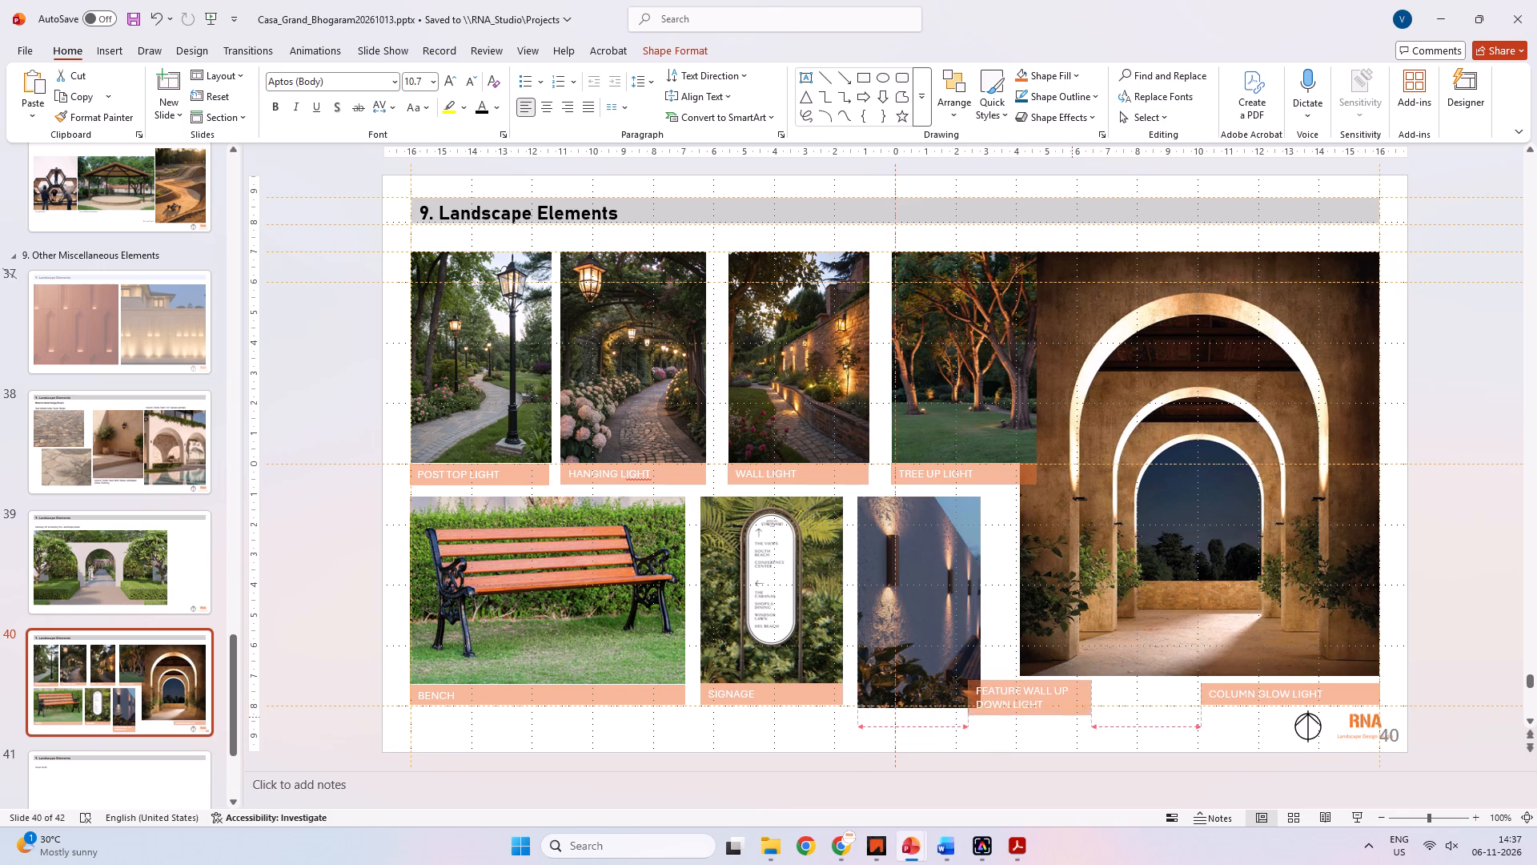
left_click_drag(1075, 714, 1082, 710)
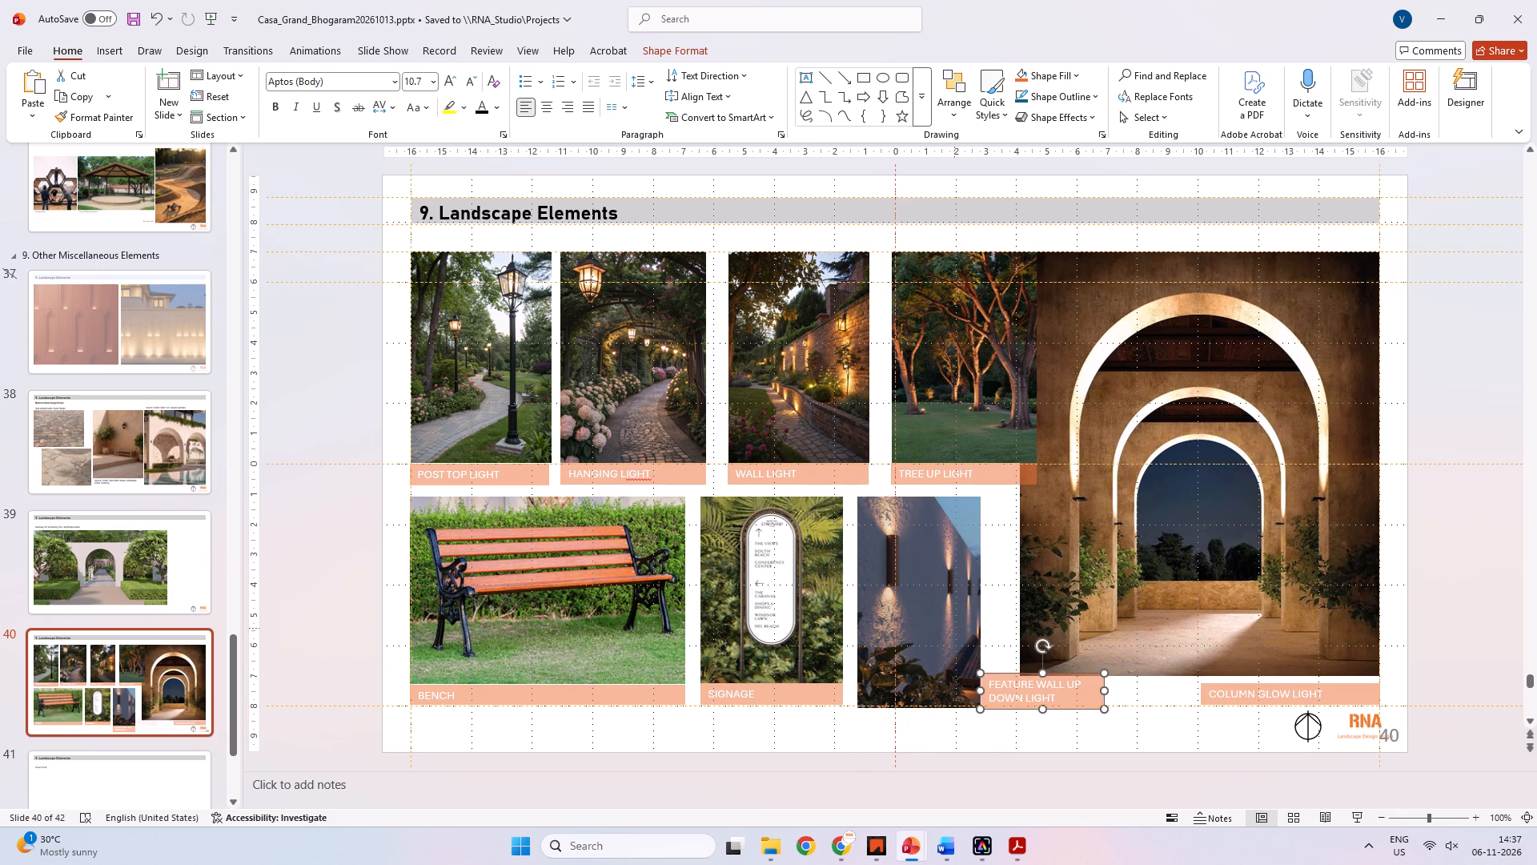
right_click(937, 616)
left_click(1032, 654)
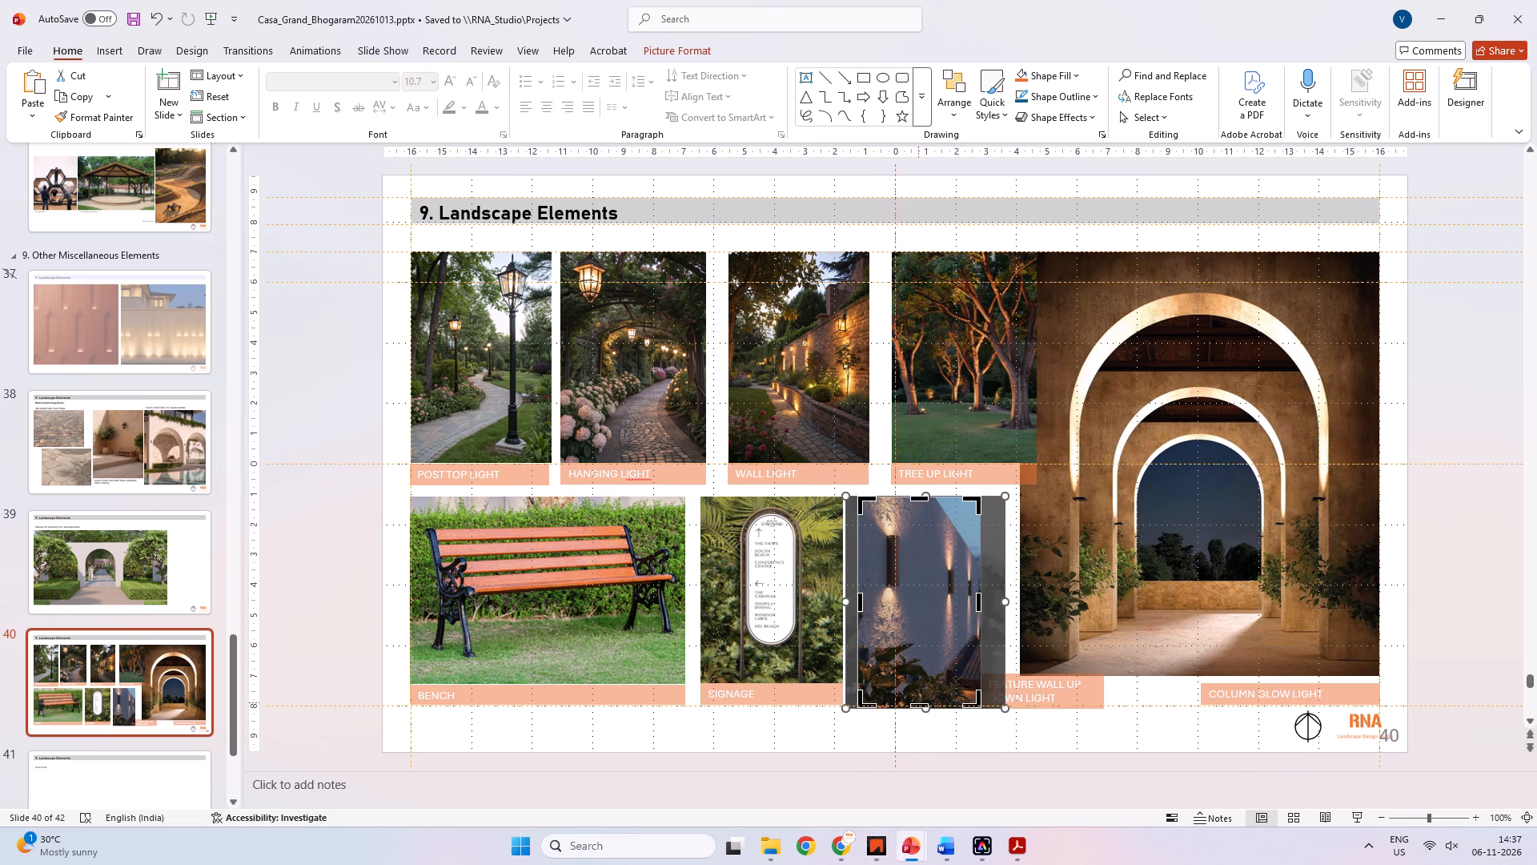
left_click_drag(917, 705, 920, 670)
left_click(1077, 737)
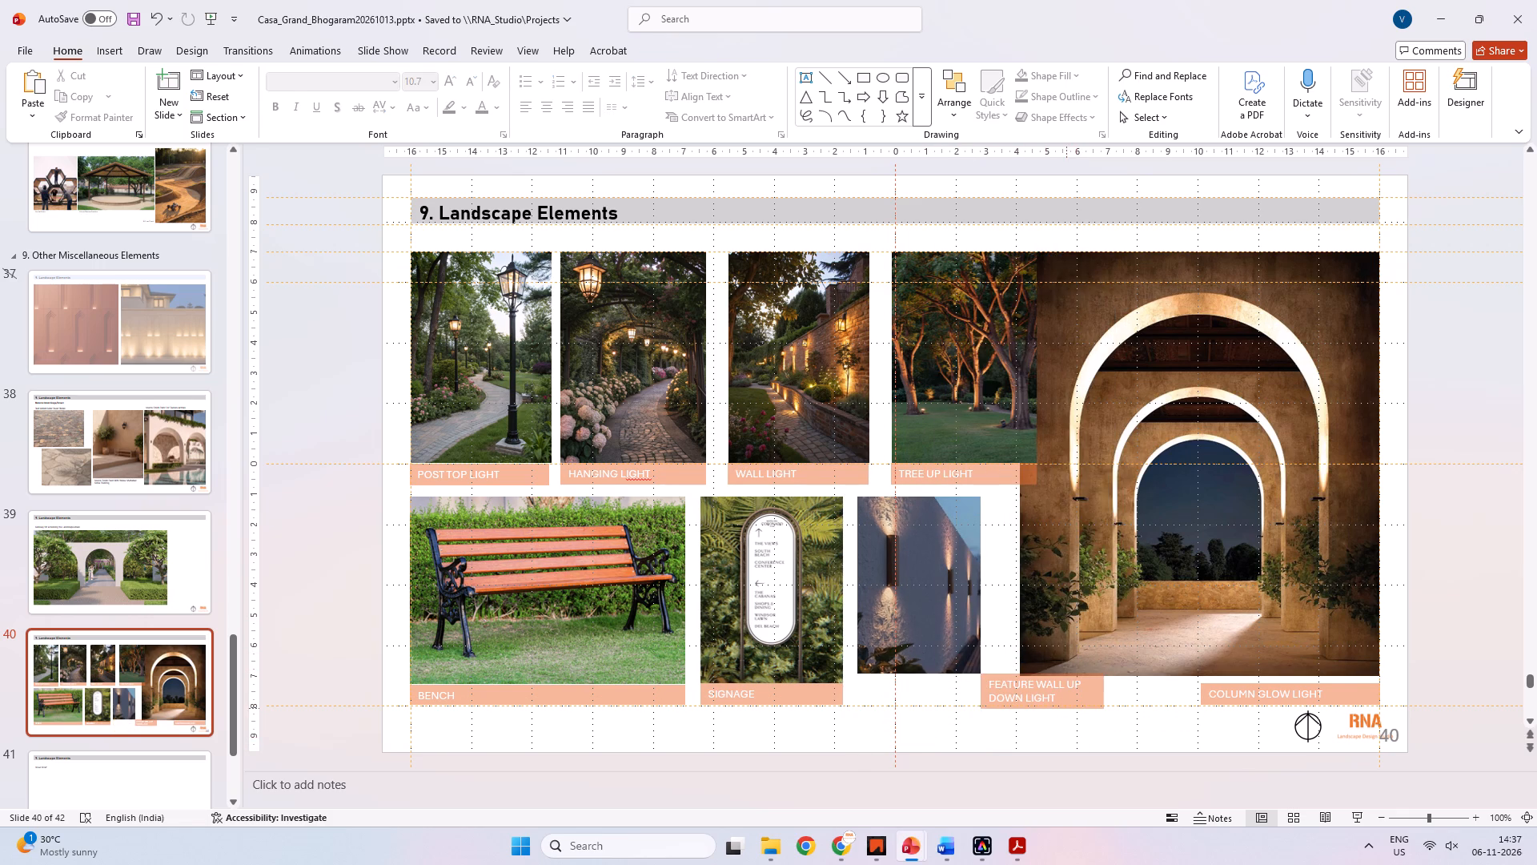
Place the FEATURE WALL UP DOWN LIGHT caption directly below its cropped picture.
left_click(1061, 701)
left_click_drag(1057, 709, 934, 710)
left_click(969, 754)
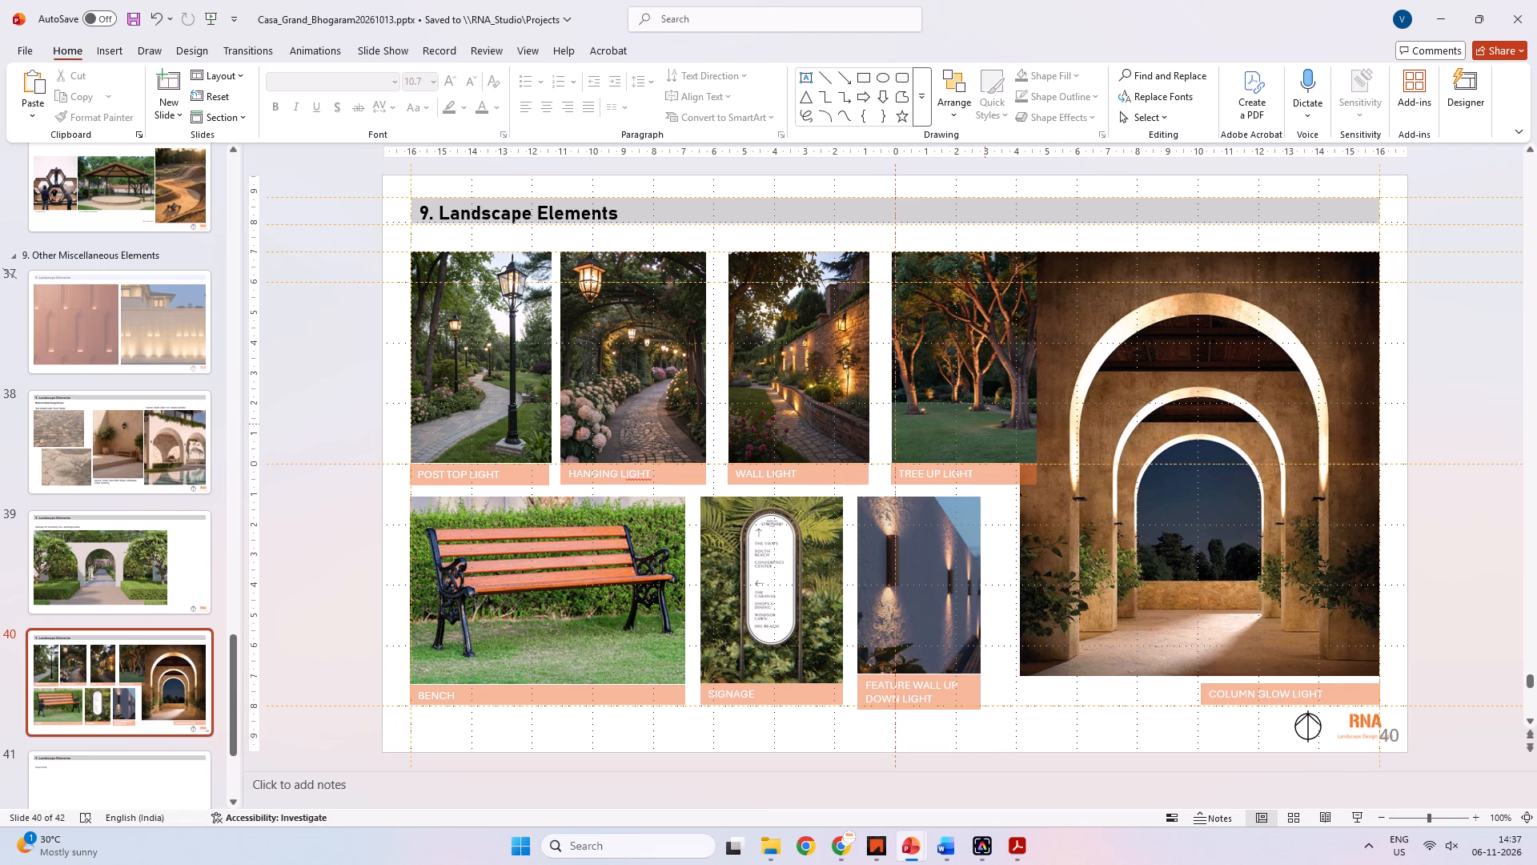
Move the wall light and tree up light pictures with their captions closer to the hanging light picture, leaving a narrow gap.
left_click(985, 424)
left_click(940, 482, "ctrl")
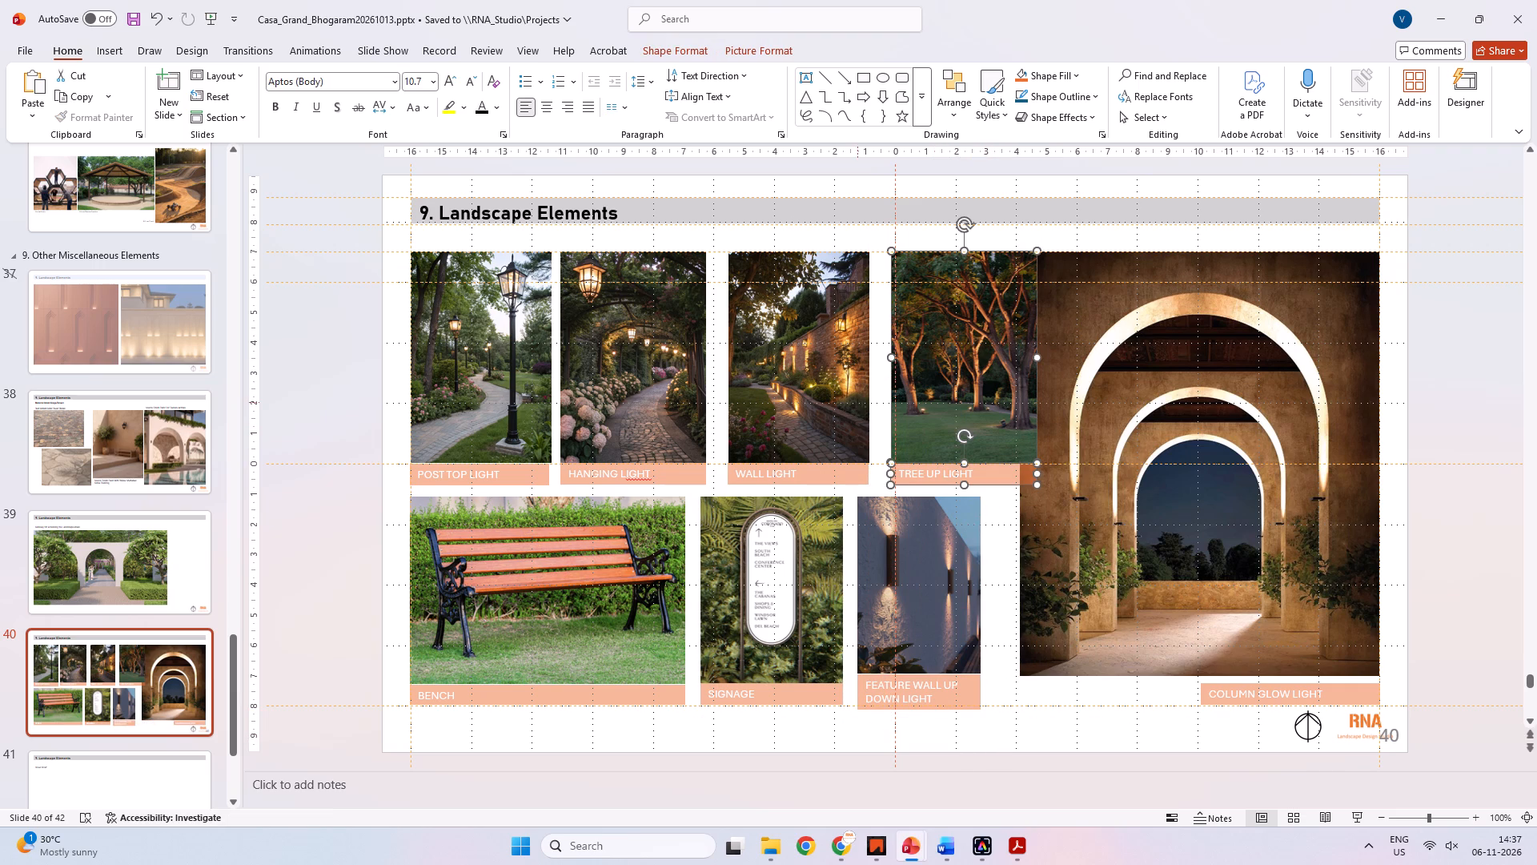
left_click(852, 401, "ctrl")
left_click(832, 477, "ctrl")
left_click(650, 416, "ctrl")
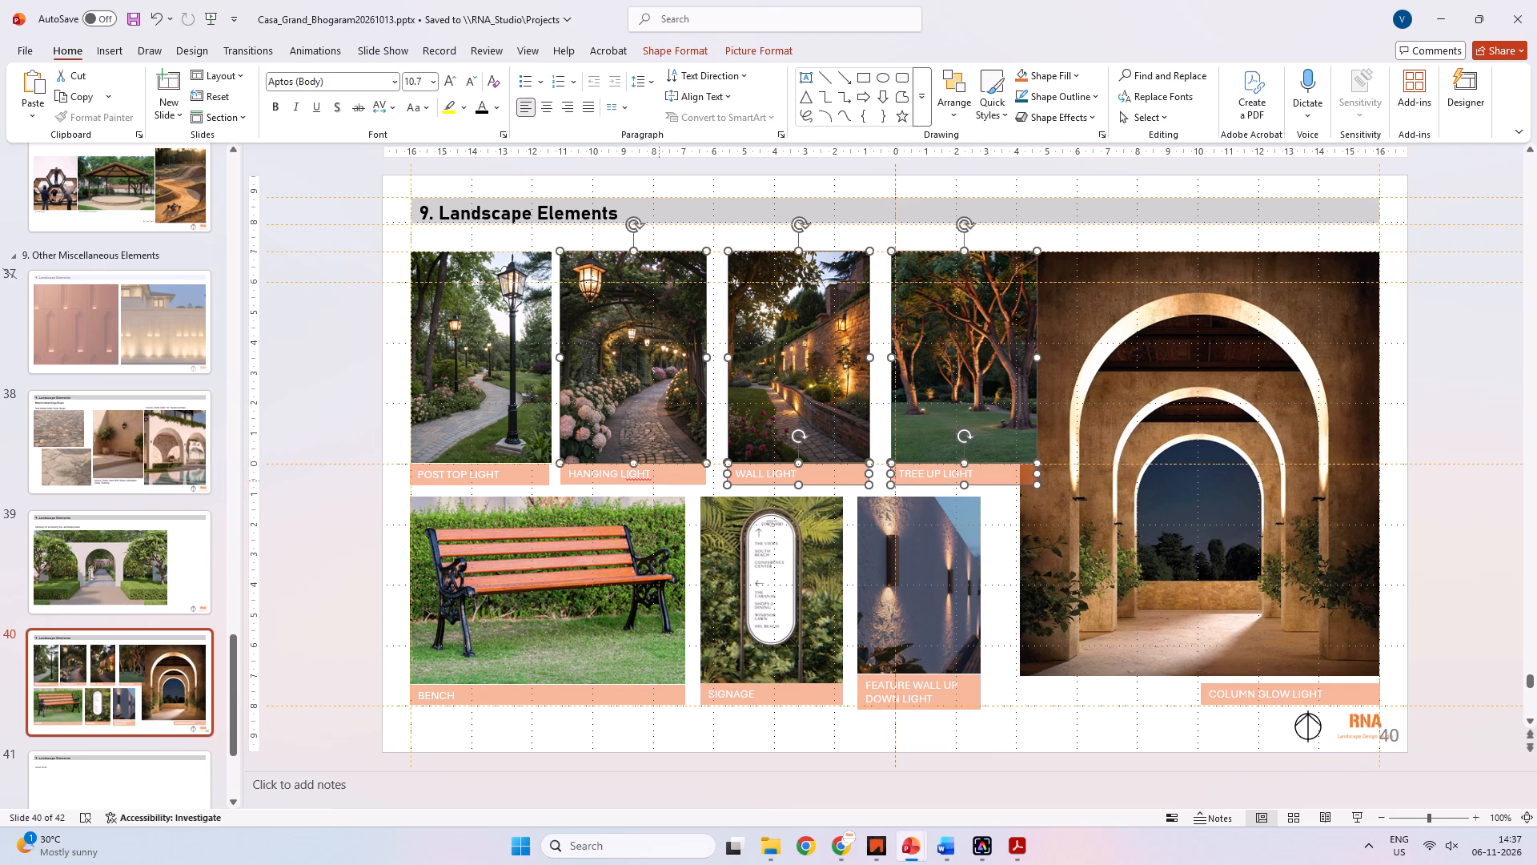
left_click(664, 418, "ctrl")
left_click_drag(821, 424, 805, 424)
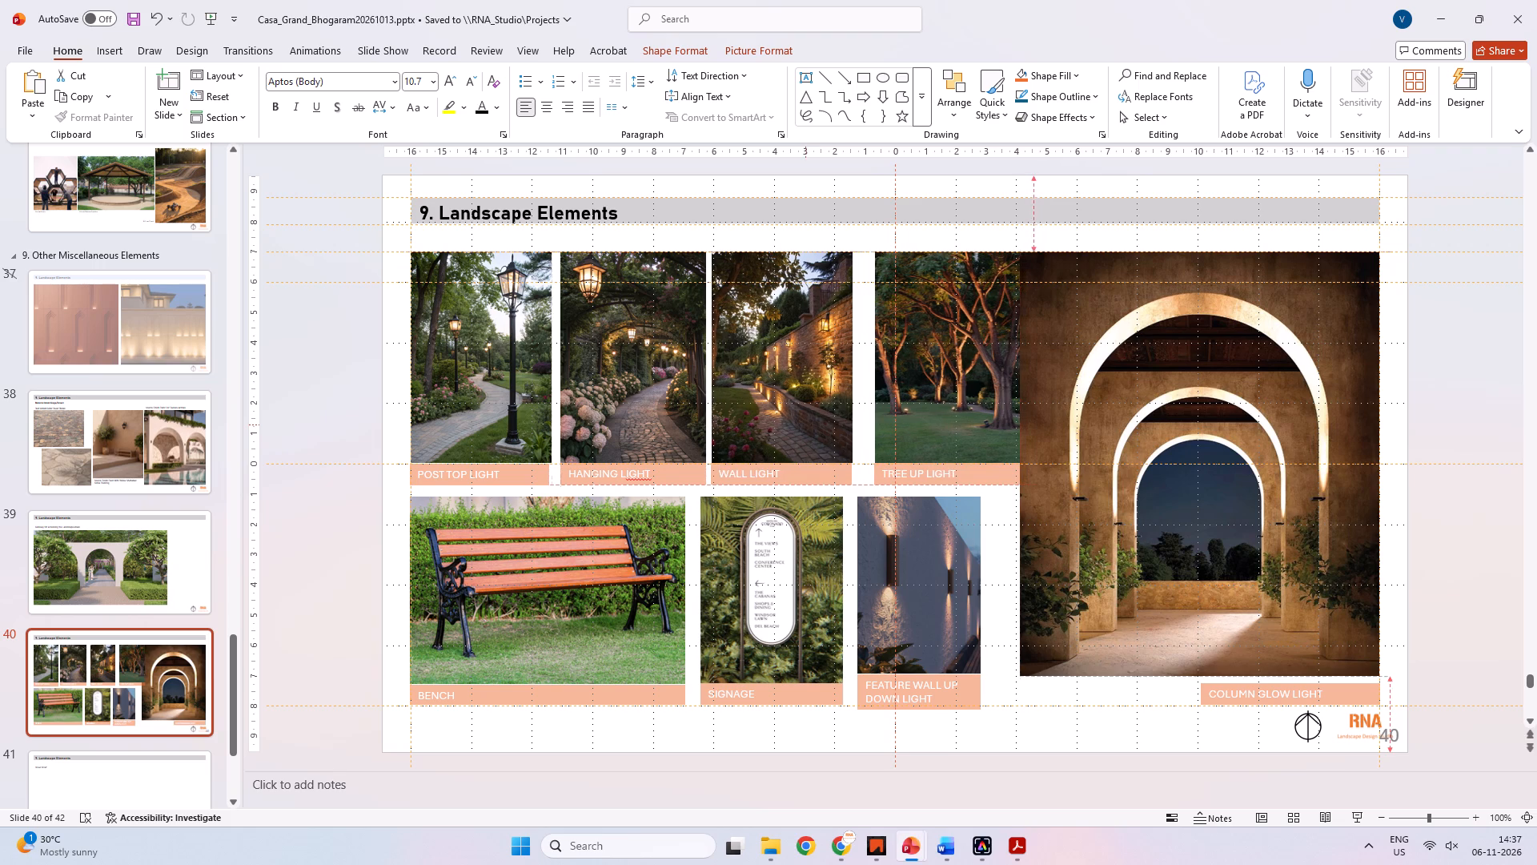
left_click_drag(805, 424, 804, 424)
left_click(935, 426)
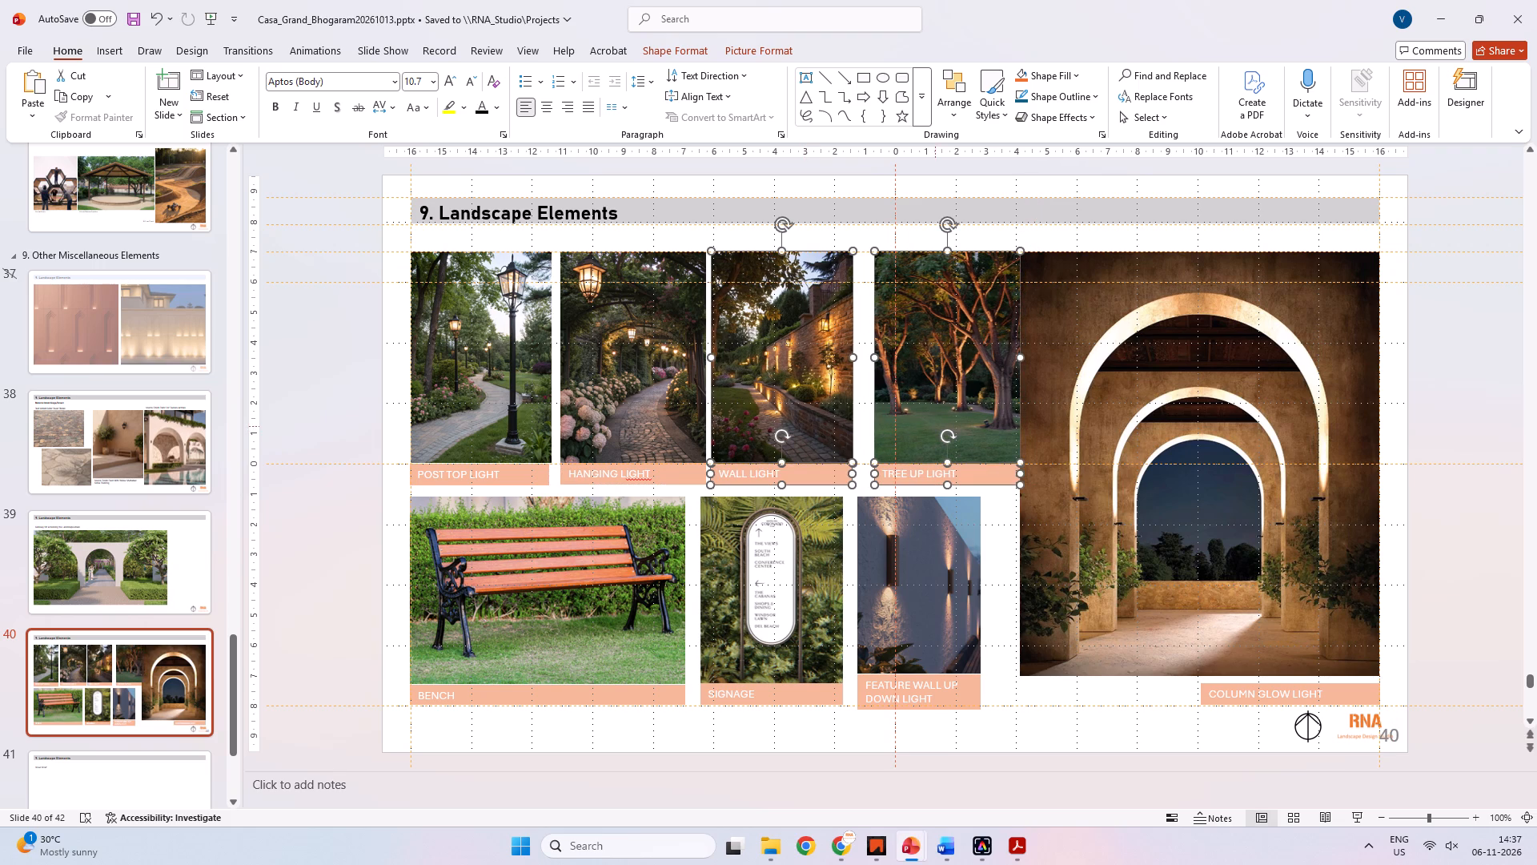
Move the tree up light picture and its caption closer to the wall light picture, leaving a matching narrow gap.
left_click(1009, 513)
left_click(964, 456)
left_click(970, 471, "ctrl")
left_click(972, 409, "shift")
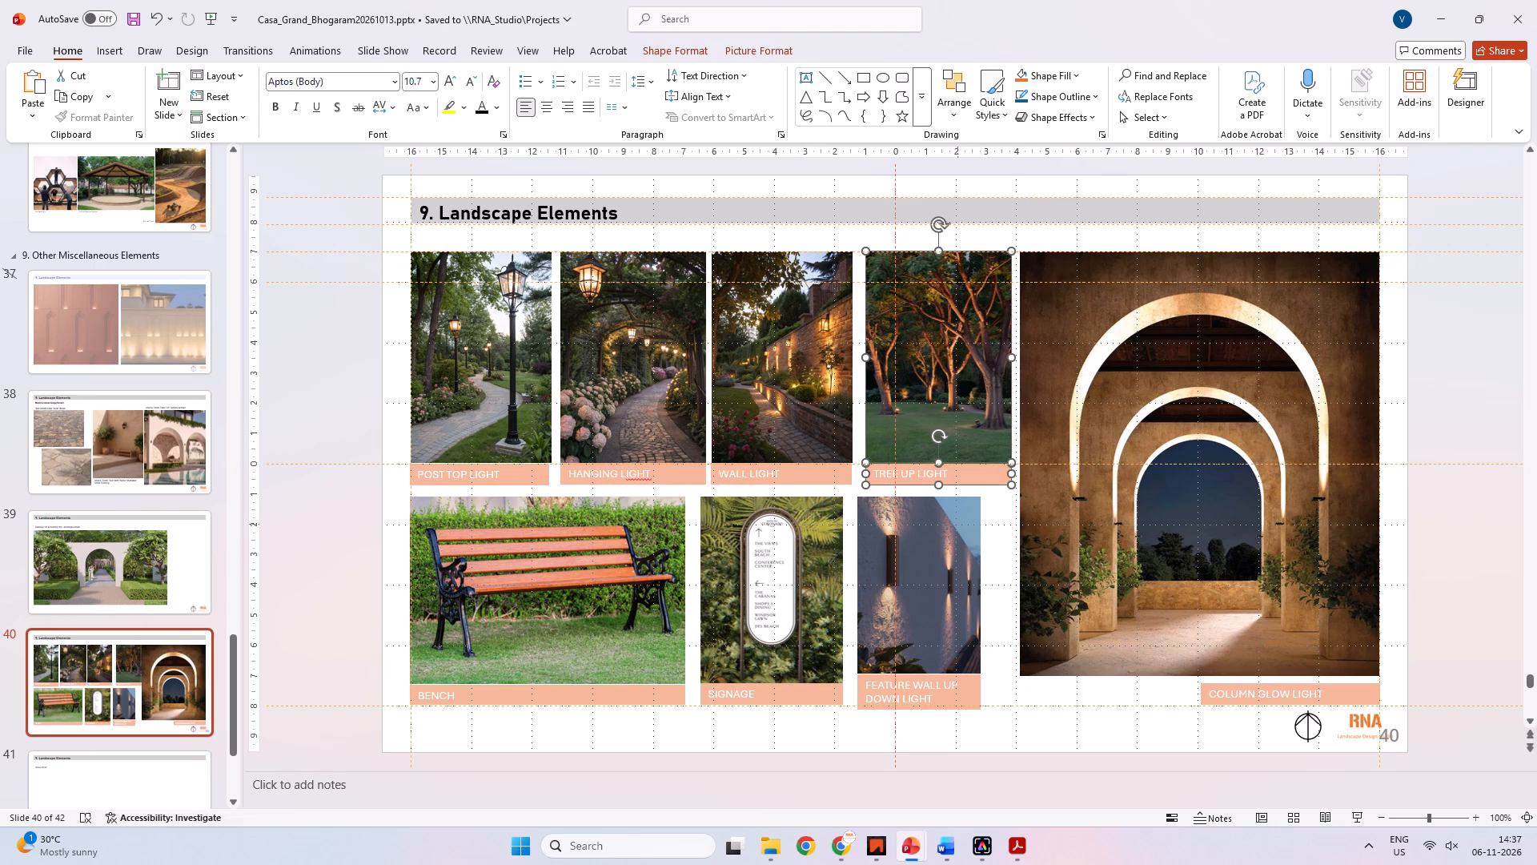
left_click_drag(963, 436, 955, 435, "shift")
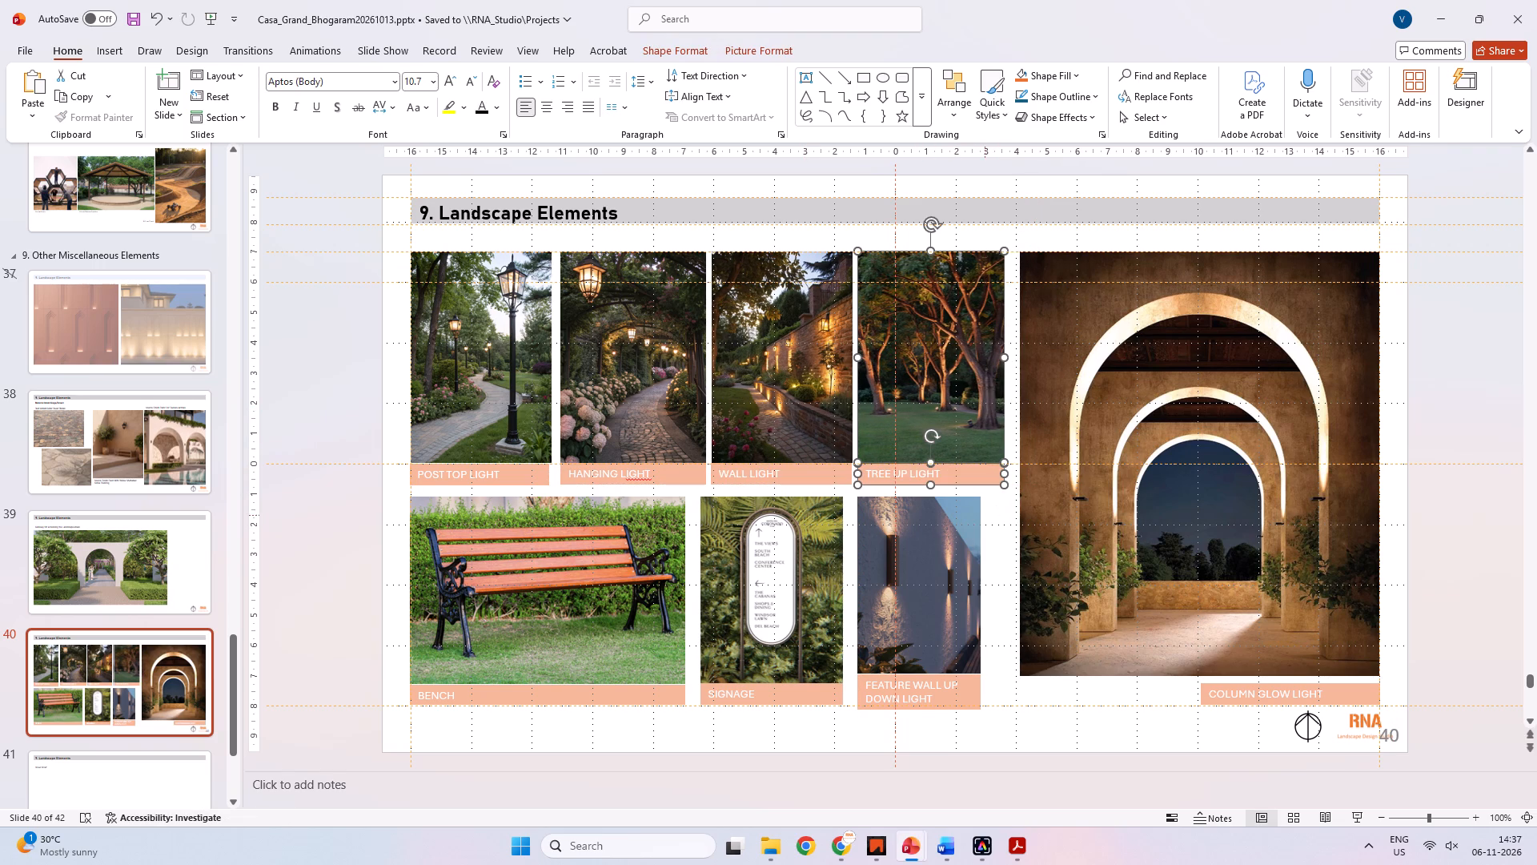
left_click(1000, 525)
Shift the hanging, wall and tree up light pictures with their captions slightly toward the post top light to even the gaps.
left_click(622, 394, "ctrl")
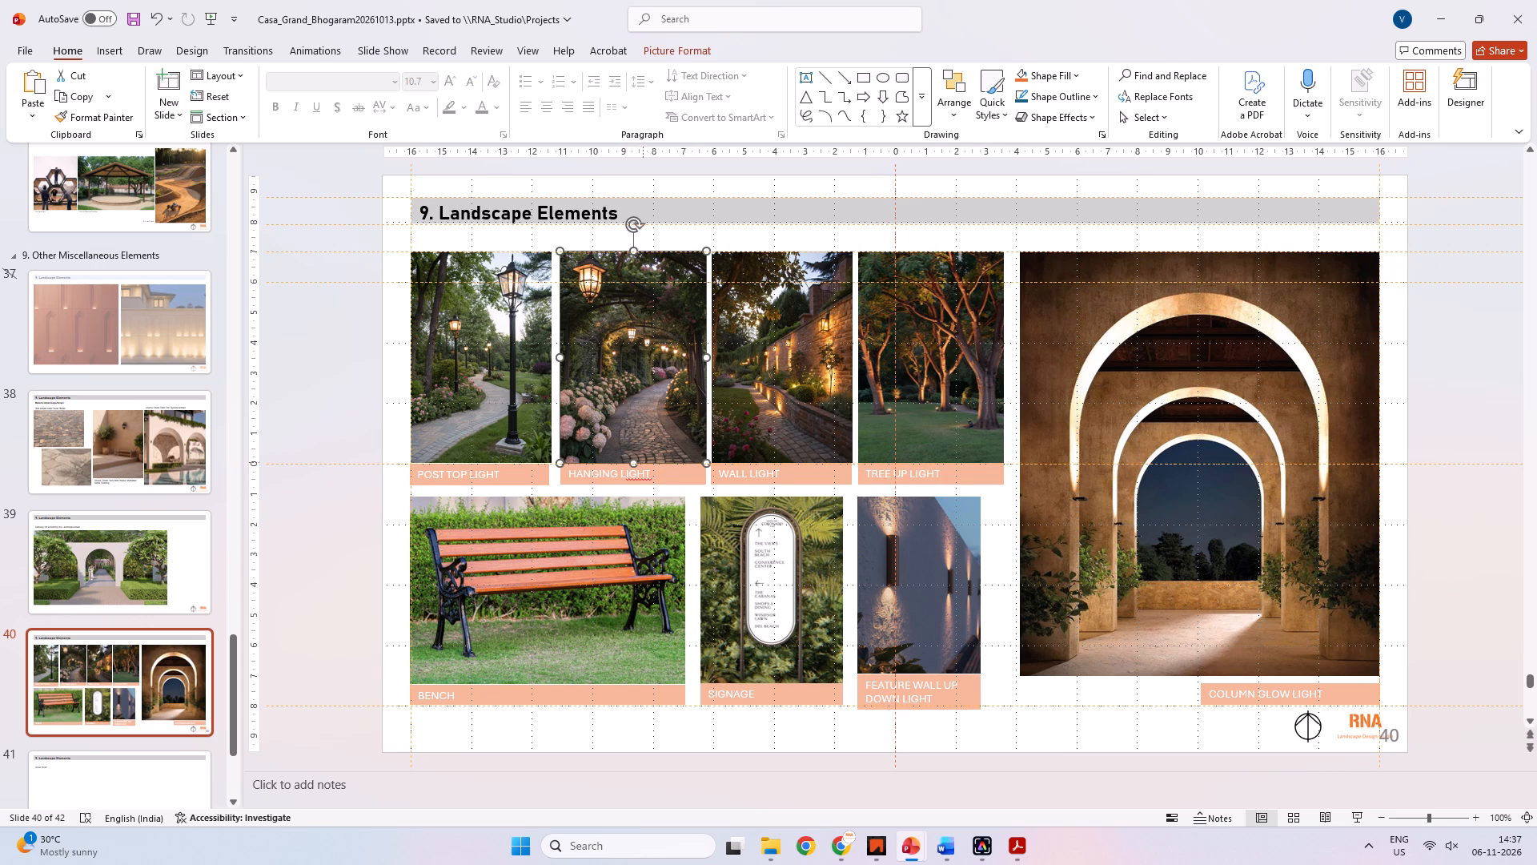
left_click(660, 475, "ctrl")
left_click(755, 473, "ctrl")
left_click(768, 432, "ctrl")
left_click(917, 428, "ctrl")
left_click(925, 473, "ctrl")
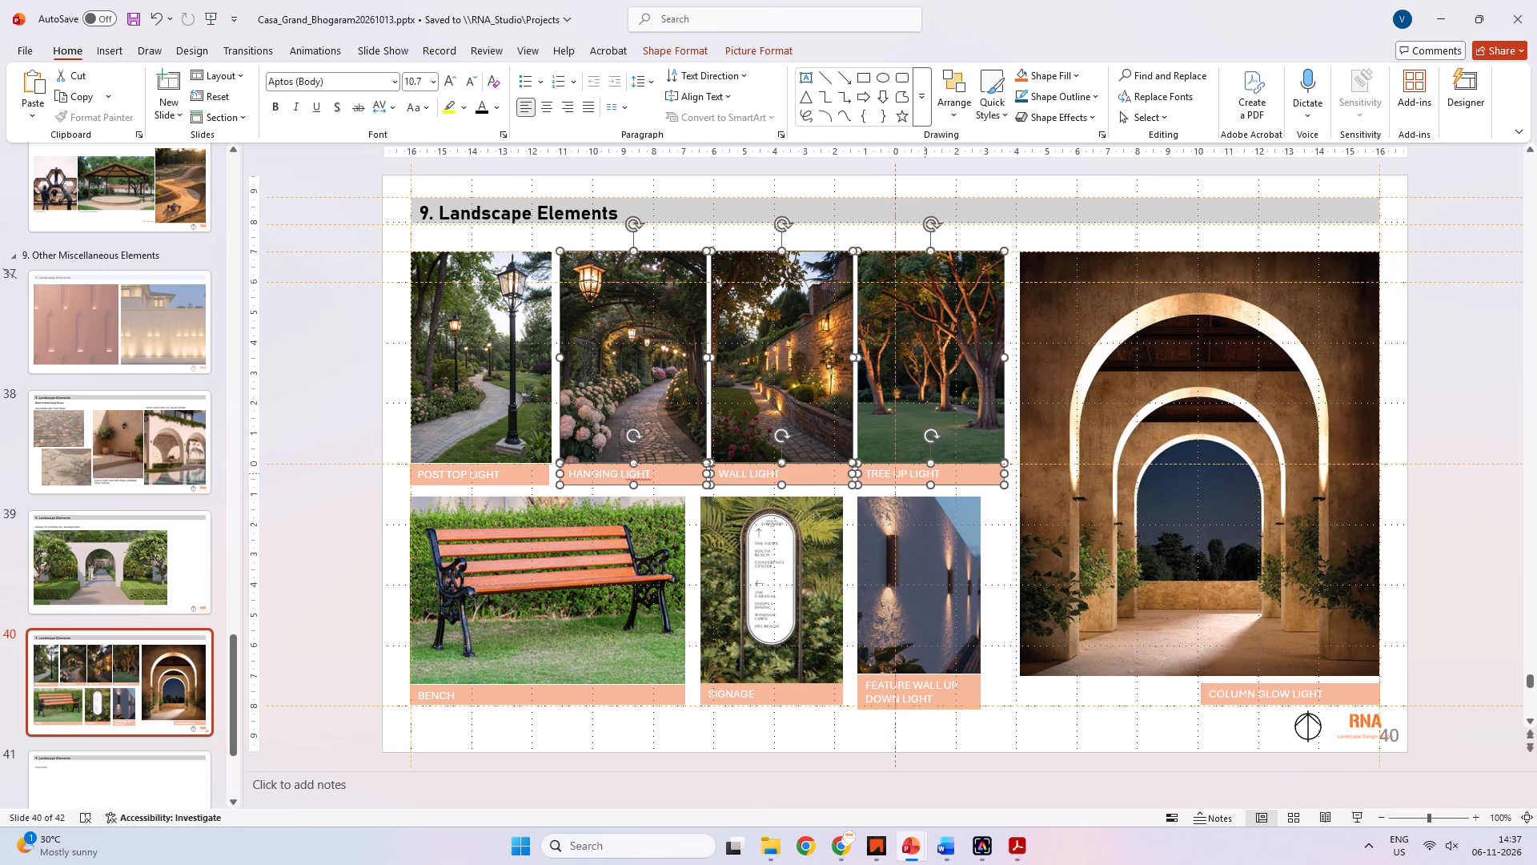
left_click(957, 420, "shift")
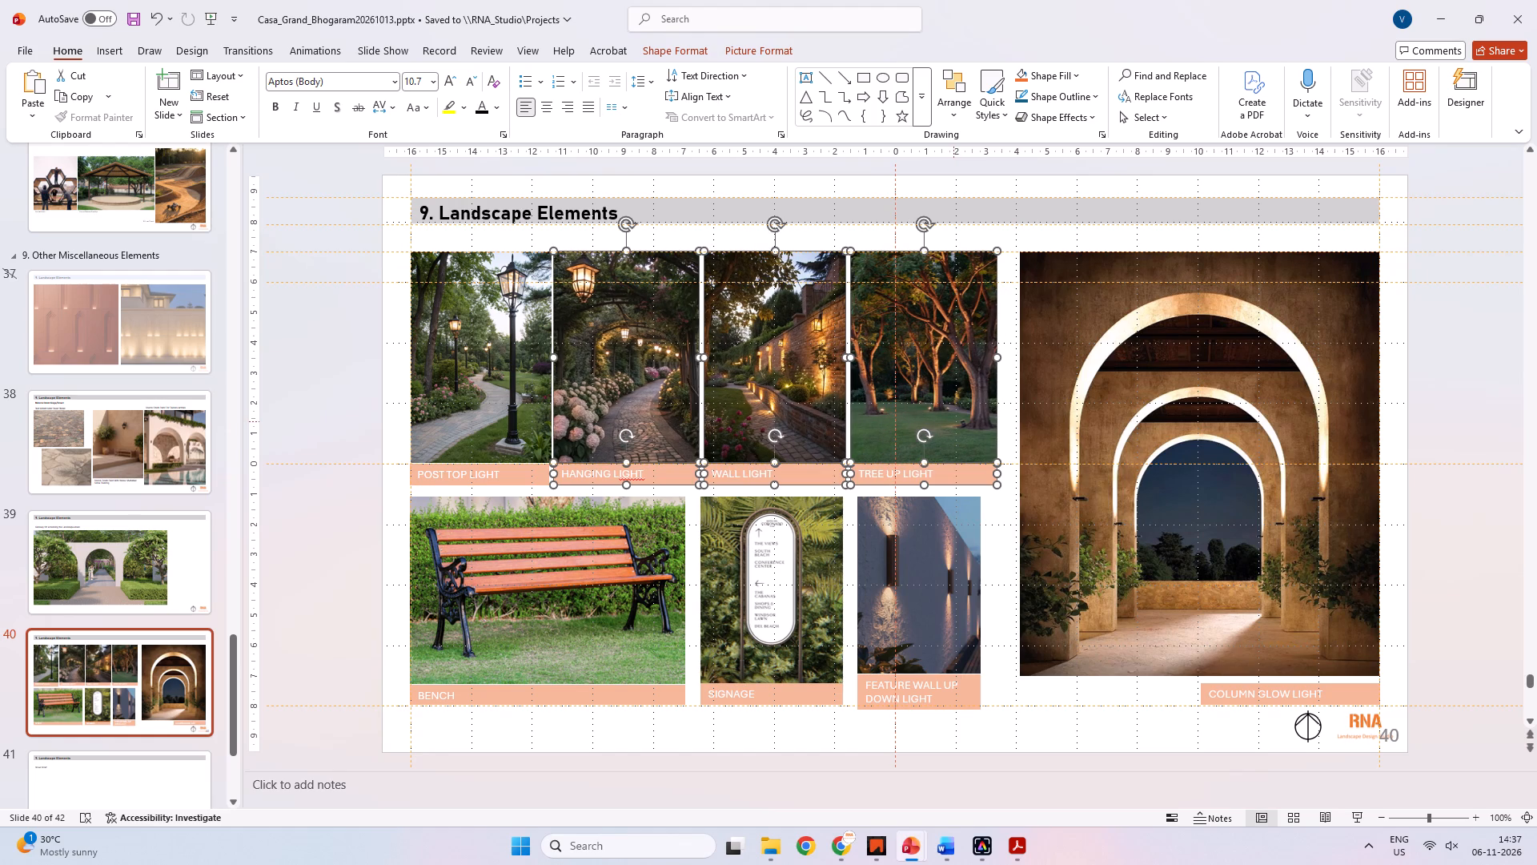
key("Right")
key("Right")
key("Right")
key("Right")
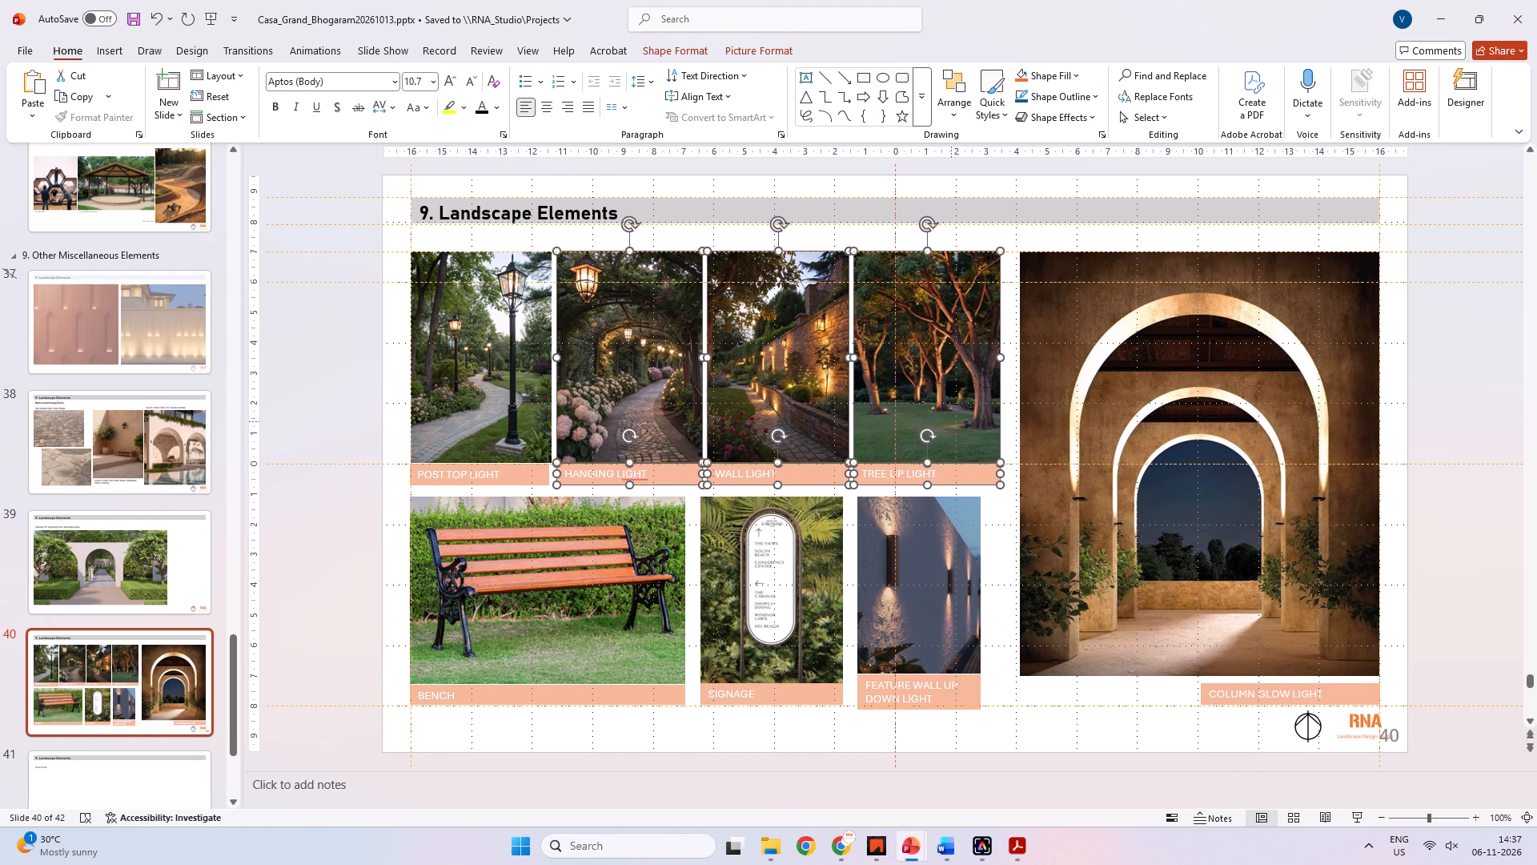
left_click(1082, 712)
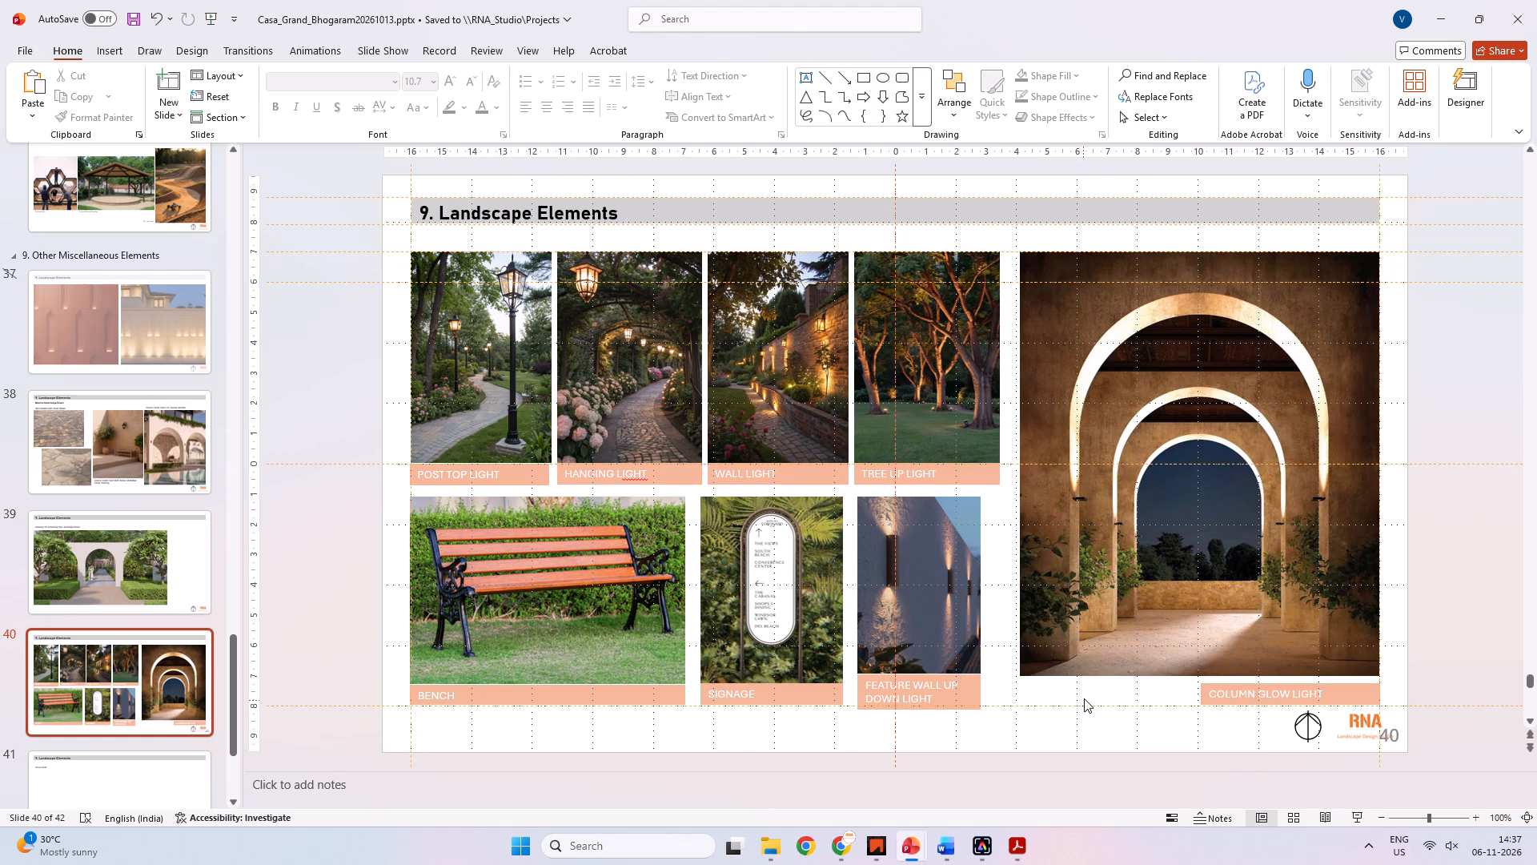
Set the text of all eight photo captions to the Bahnschrift font in black.
left_click(908, 473)
left_click(798, 482, "ctrl")
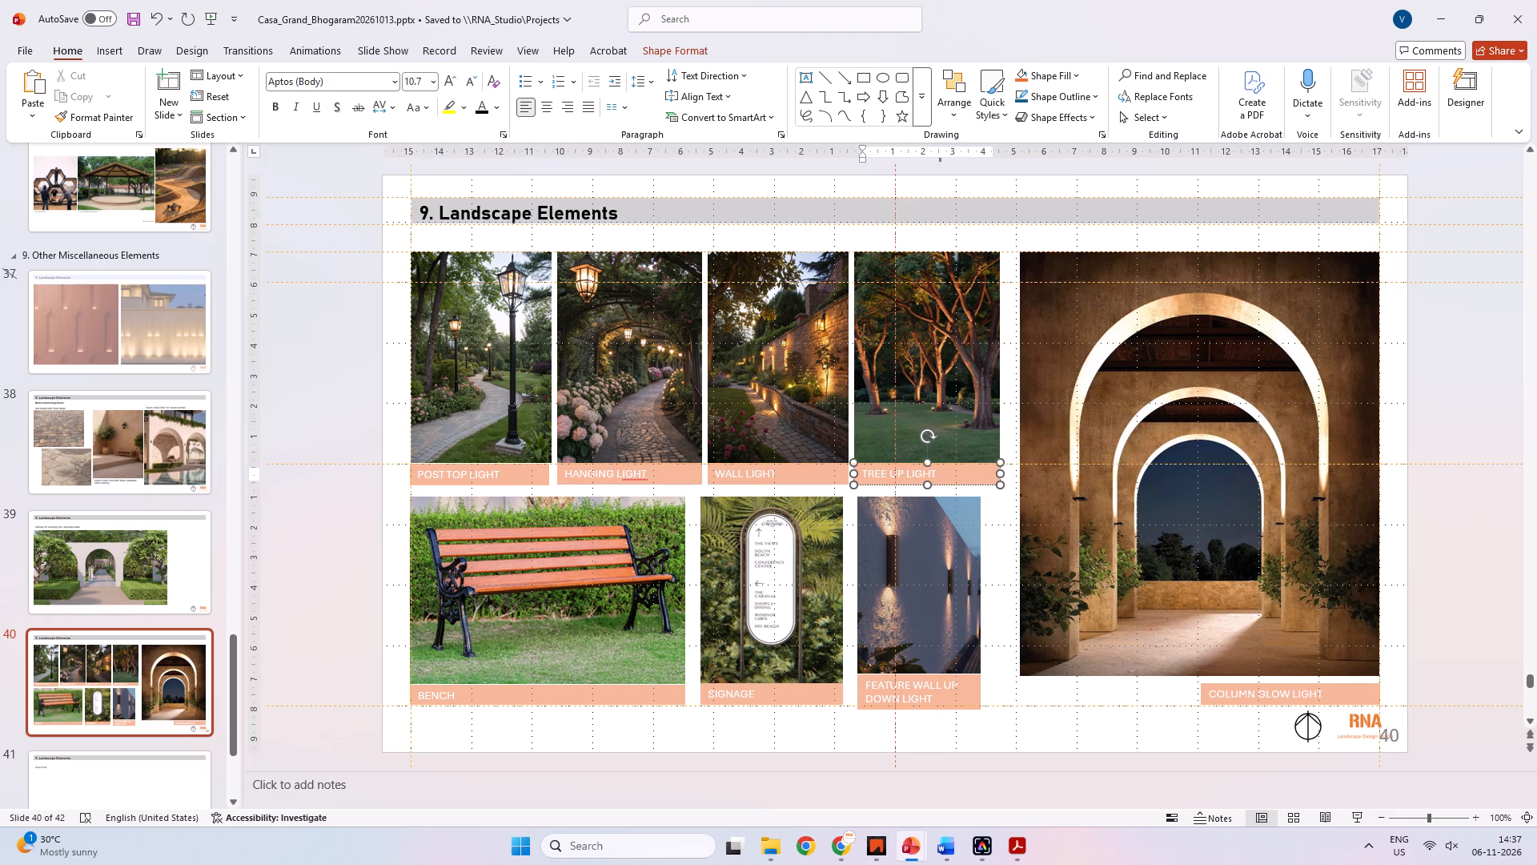
left_click(591, 482, "ctrl")
left_click(473, 485, "ctrl")
left_click(556, 695, "ctrl")
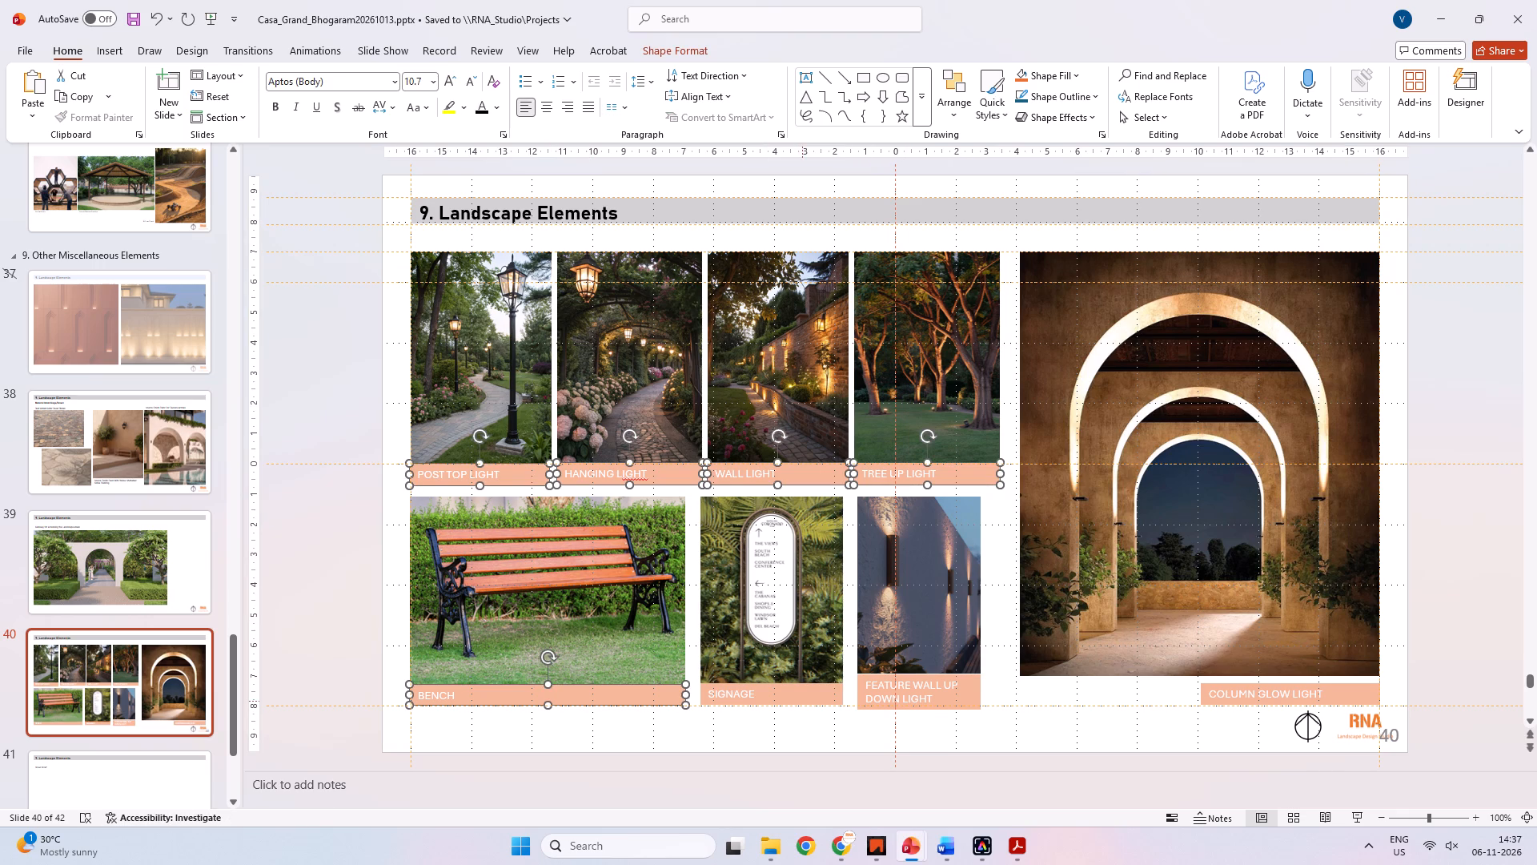
left_click(802, 701, "ctrl")
left_click(930, 702, "ctrl")
left_click(1298, 697, "ctrl")
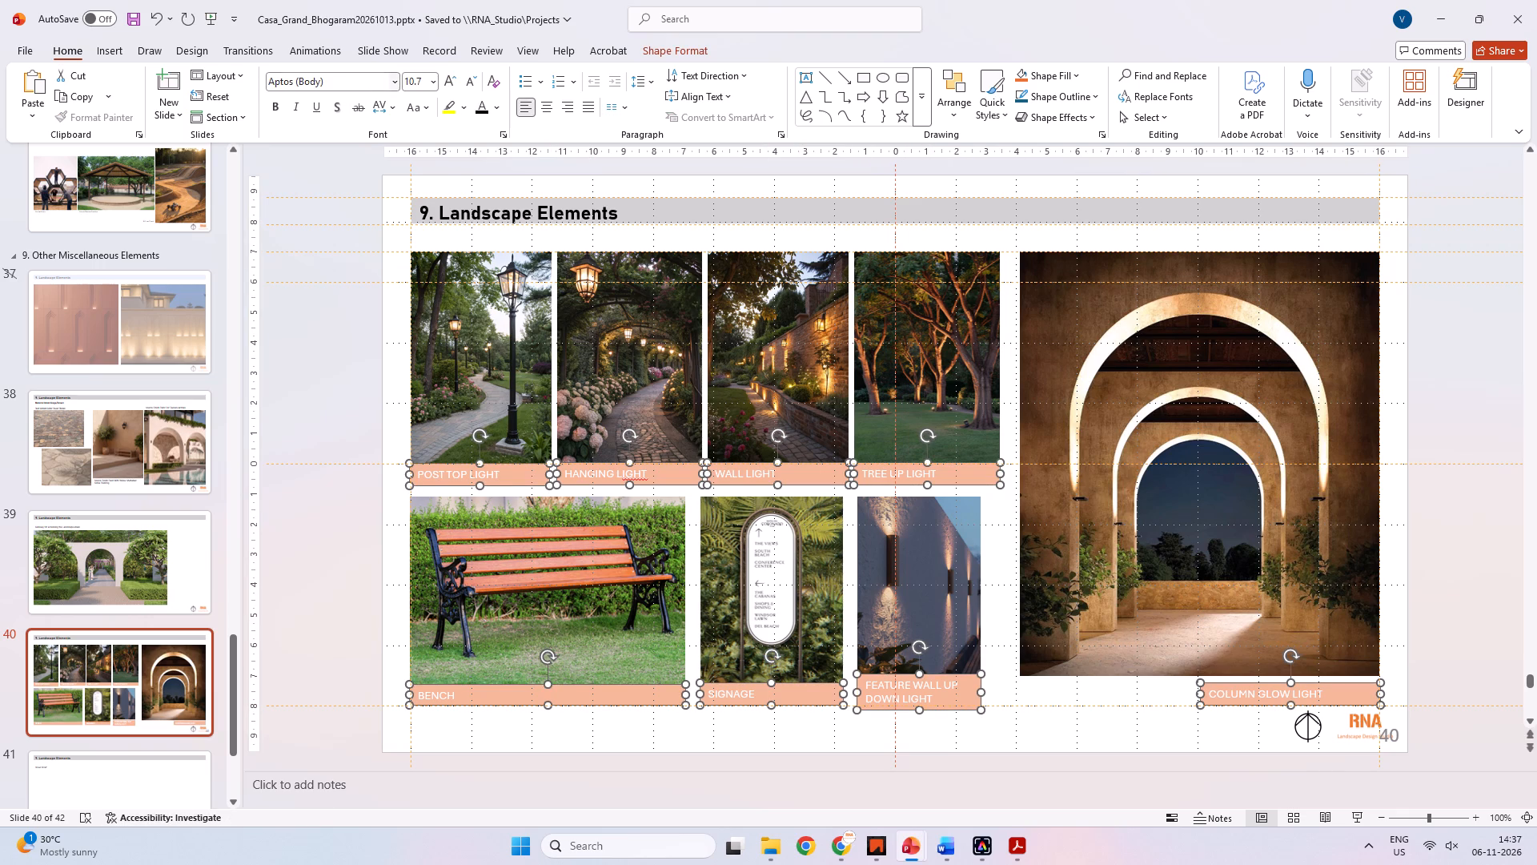
left_click(389, 82)
left_click(315, 197)
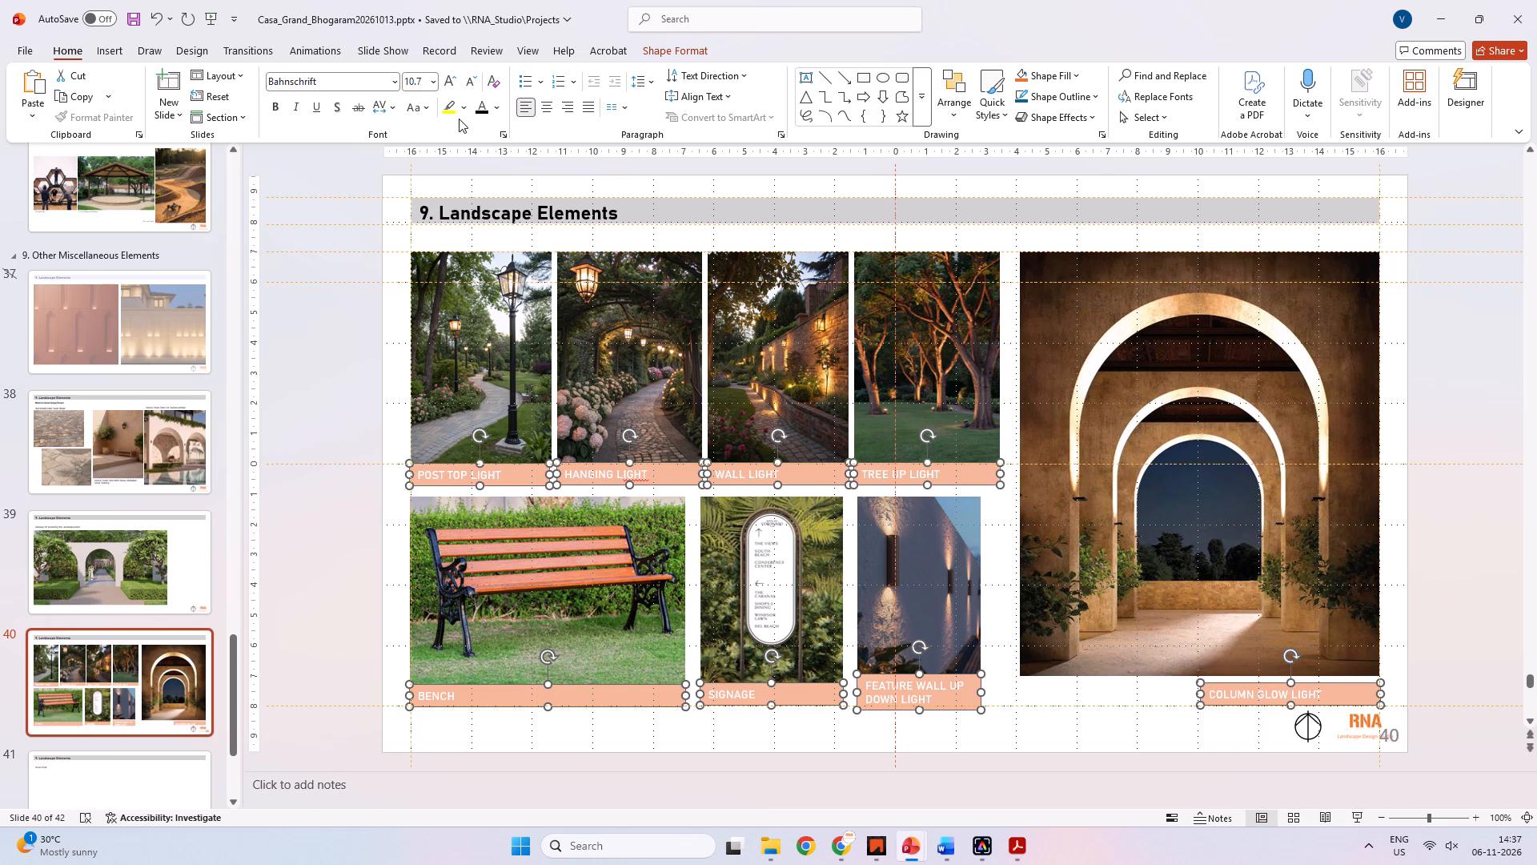
left_click(478, 105)
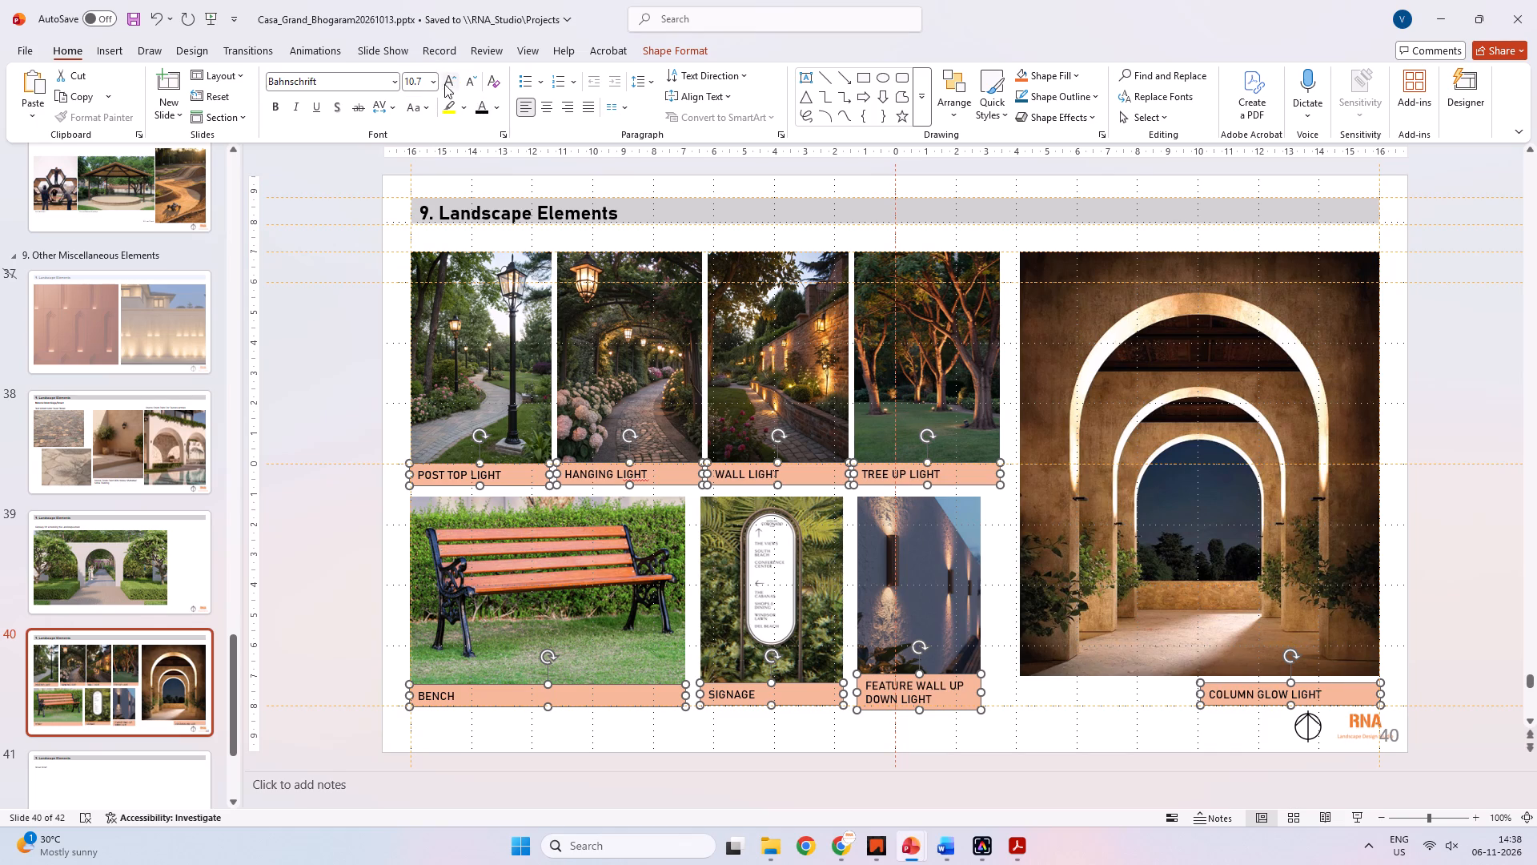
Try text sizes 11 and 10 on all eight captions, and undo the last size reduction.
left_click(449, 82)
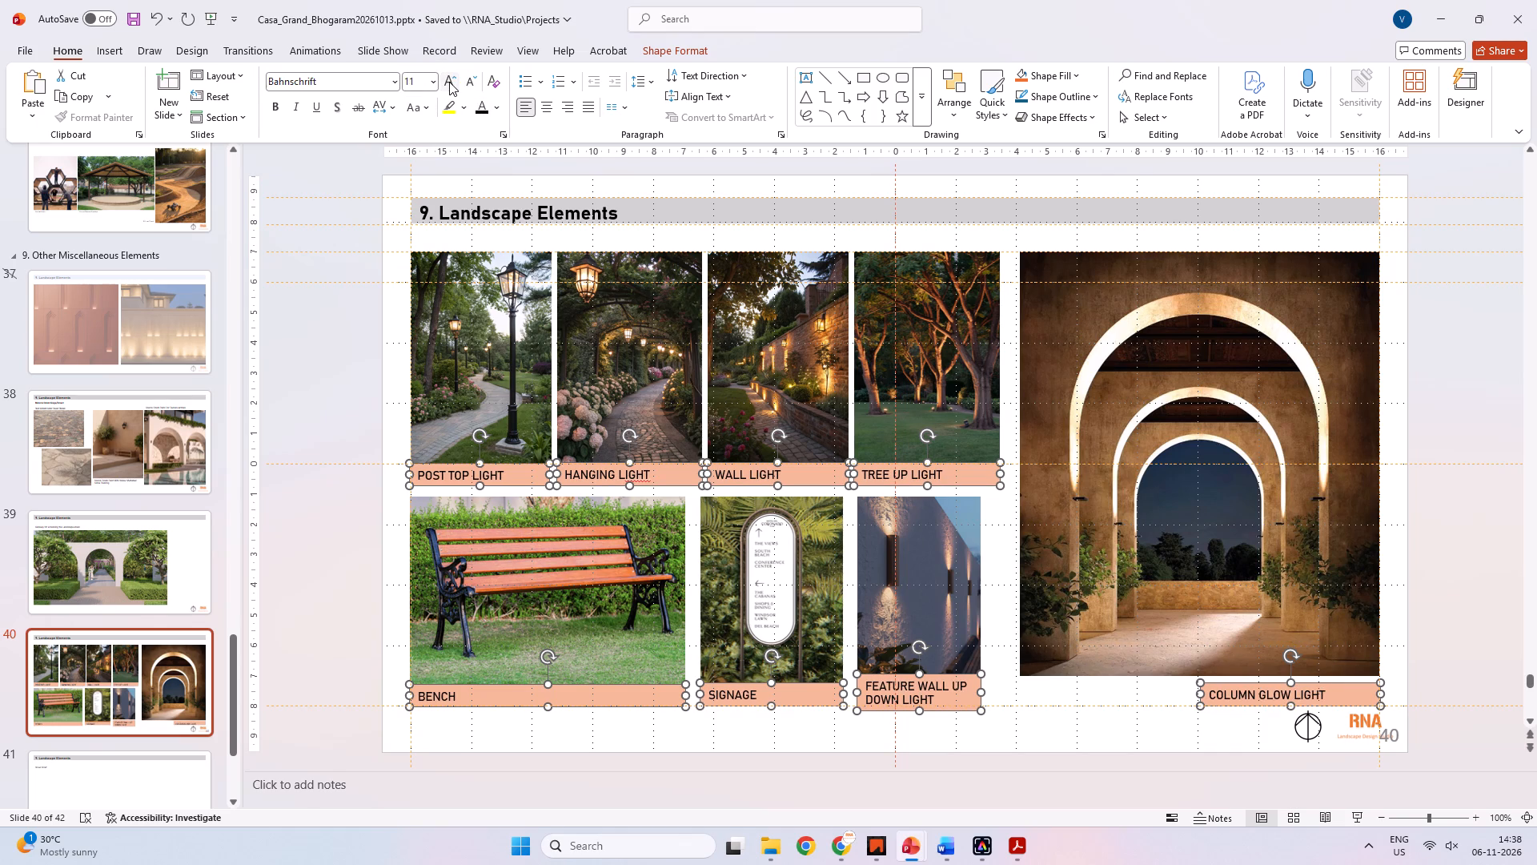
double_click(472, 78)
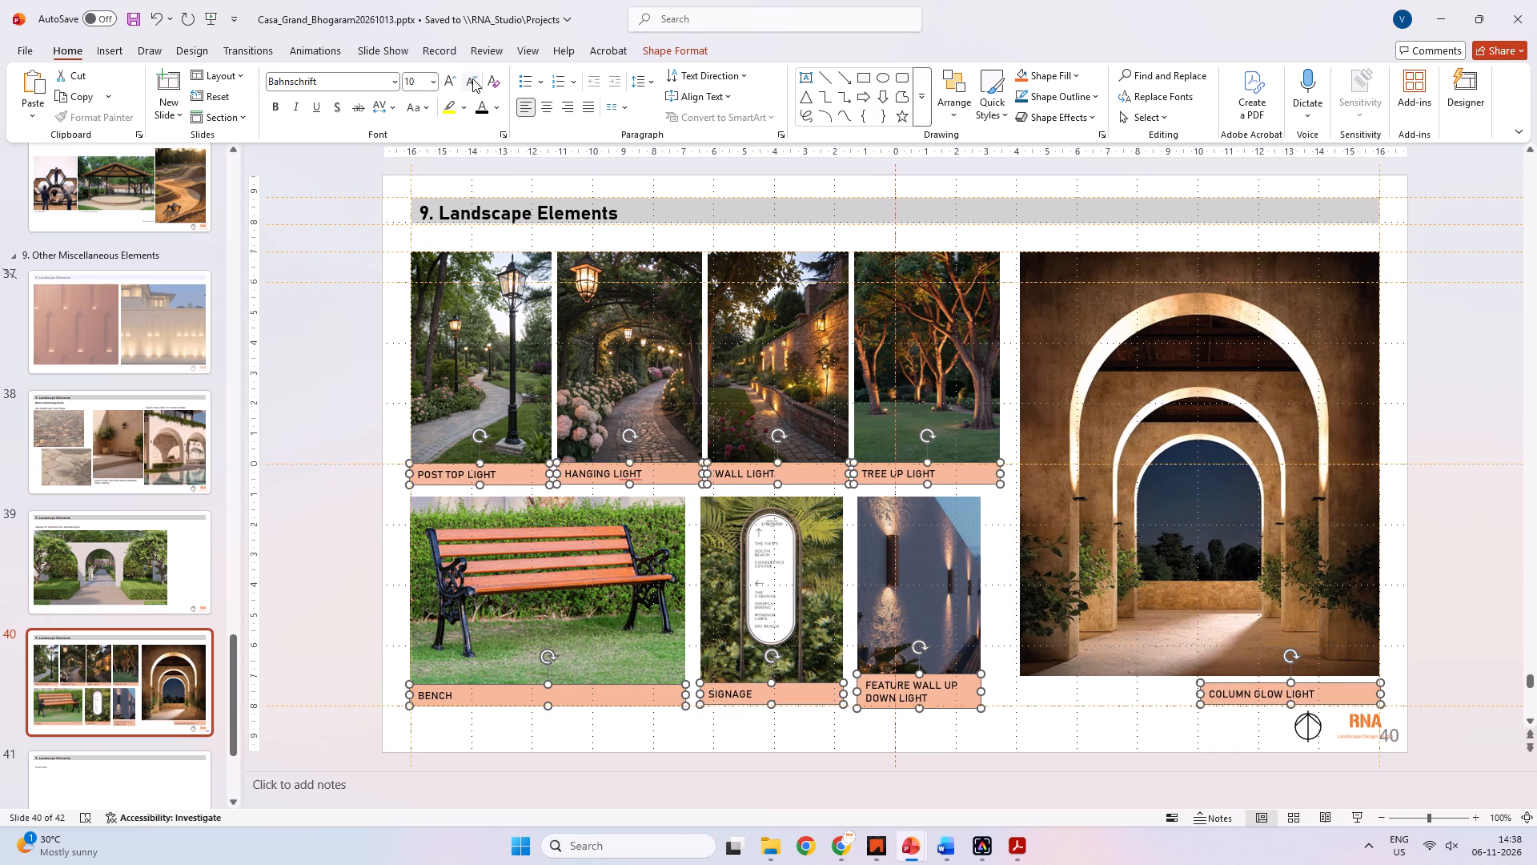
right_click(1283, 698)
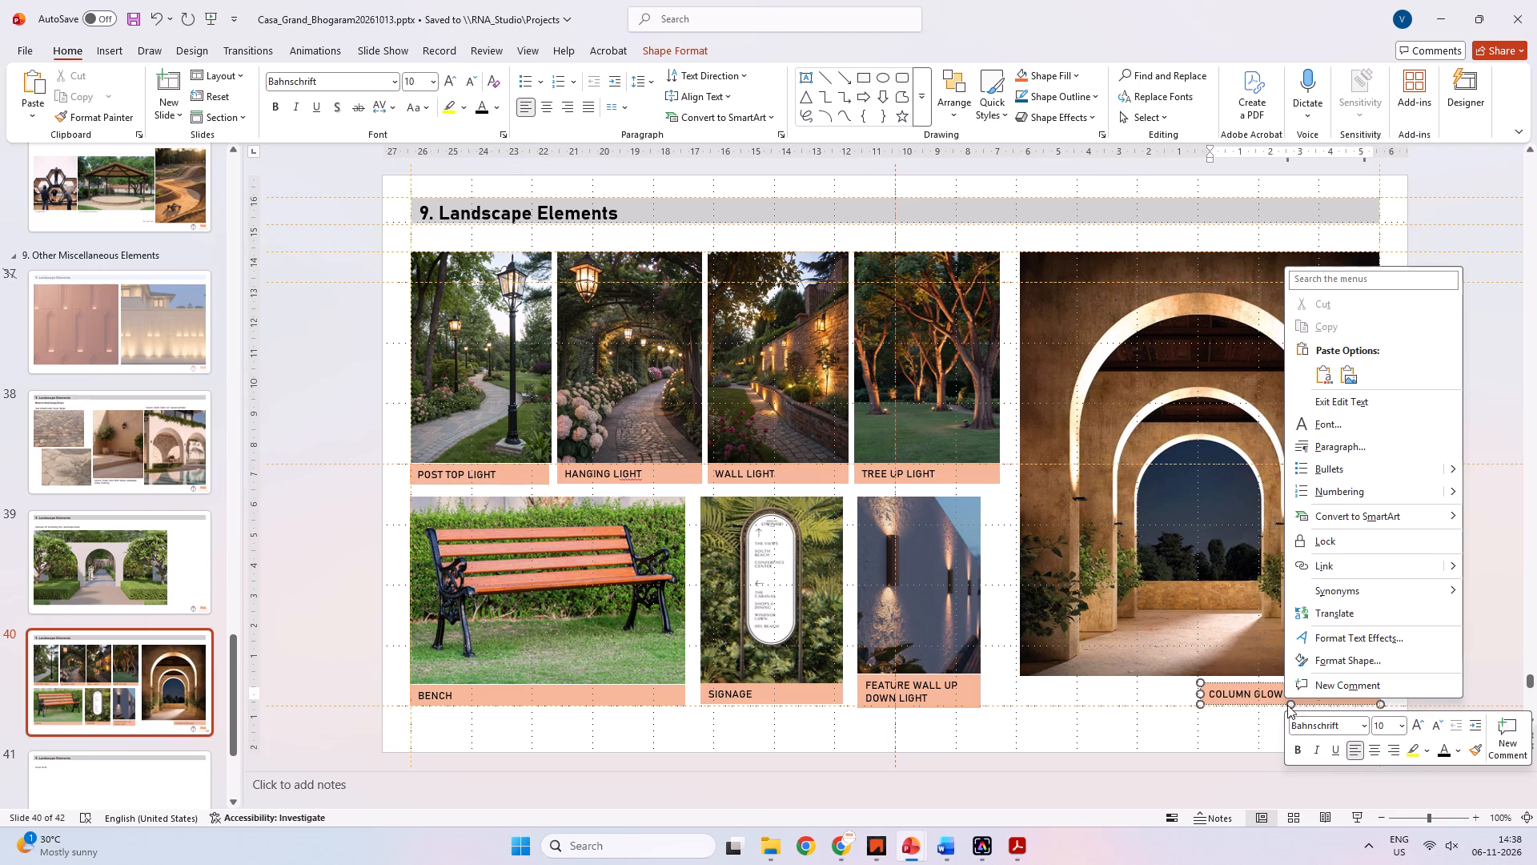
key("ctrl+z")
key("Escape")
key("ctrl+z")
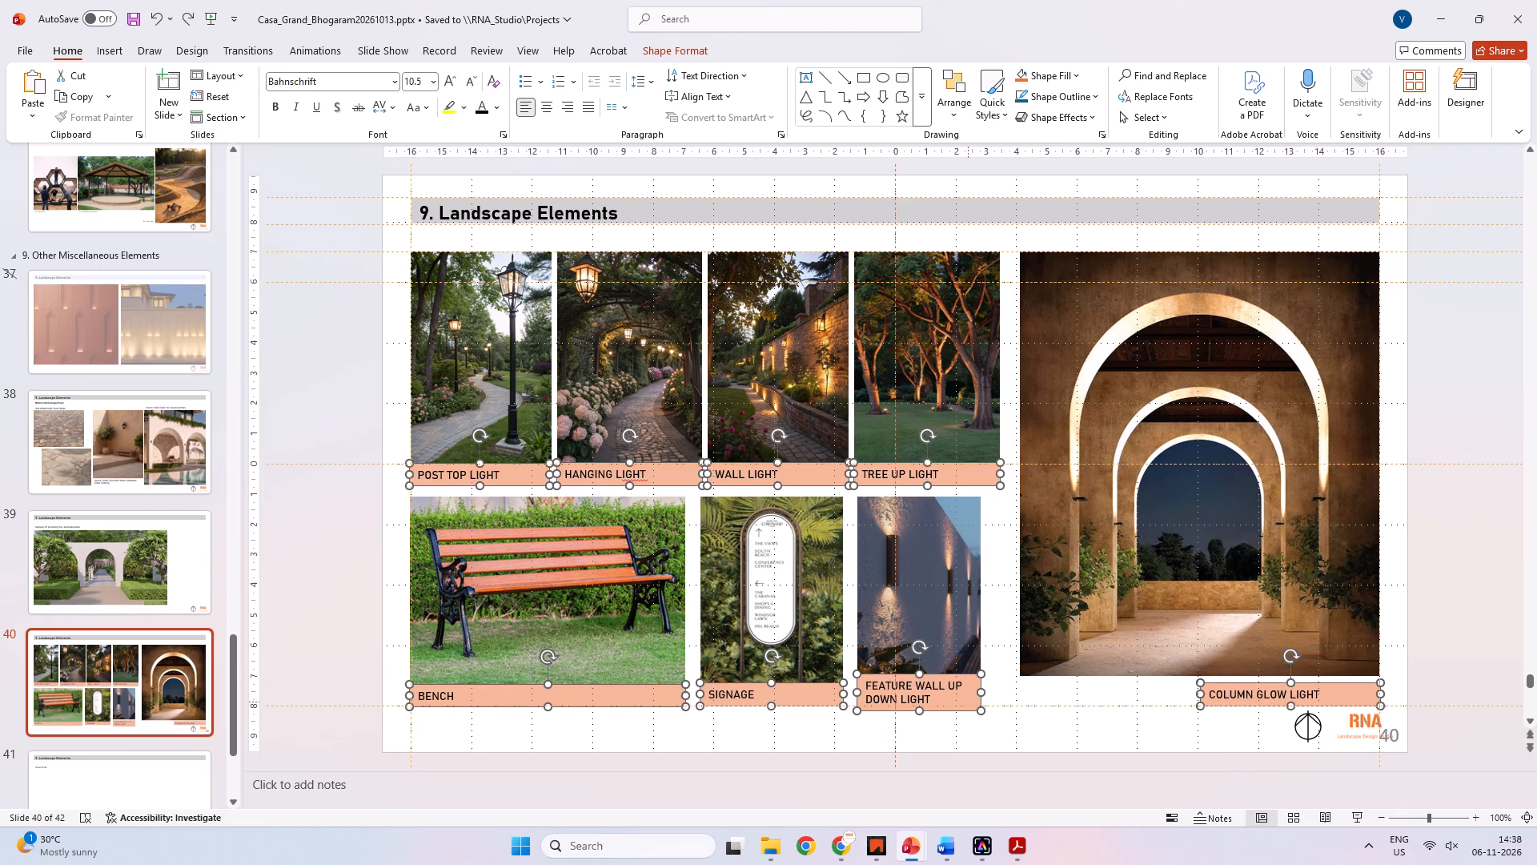
Remove the orange fill from all eight photo captions.
right_click(959, 712)
left_click(1003, 679)
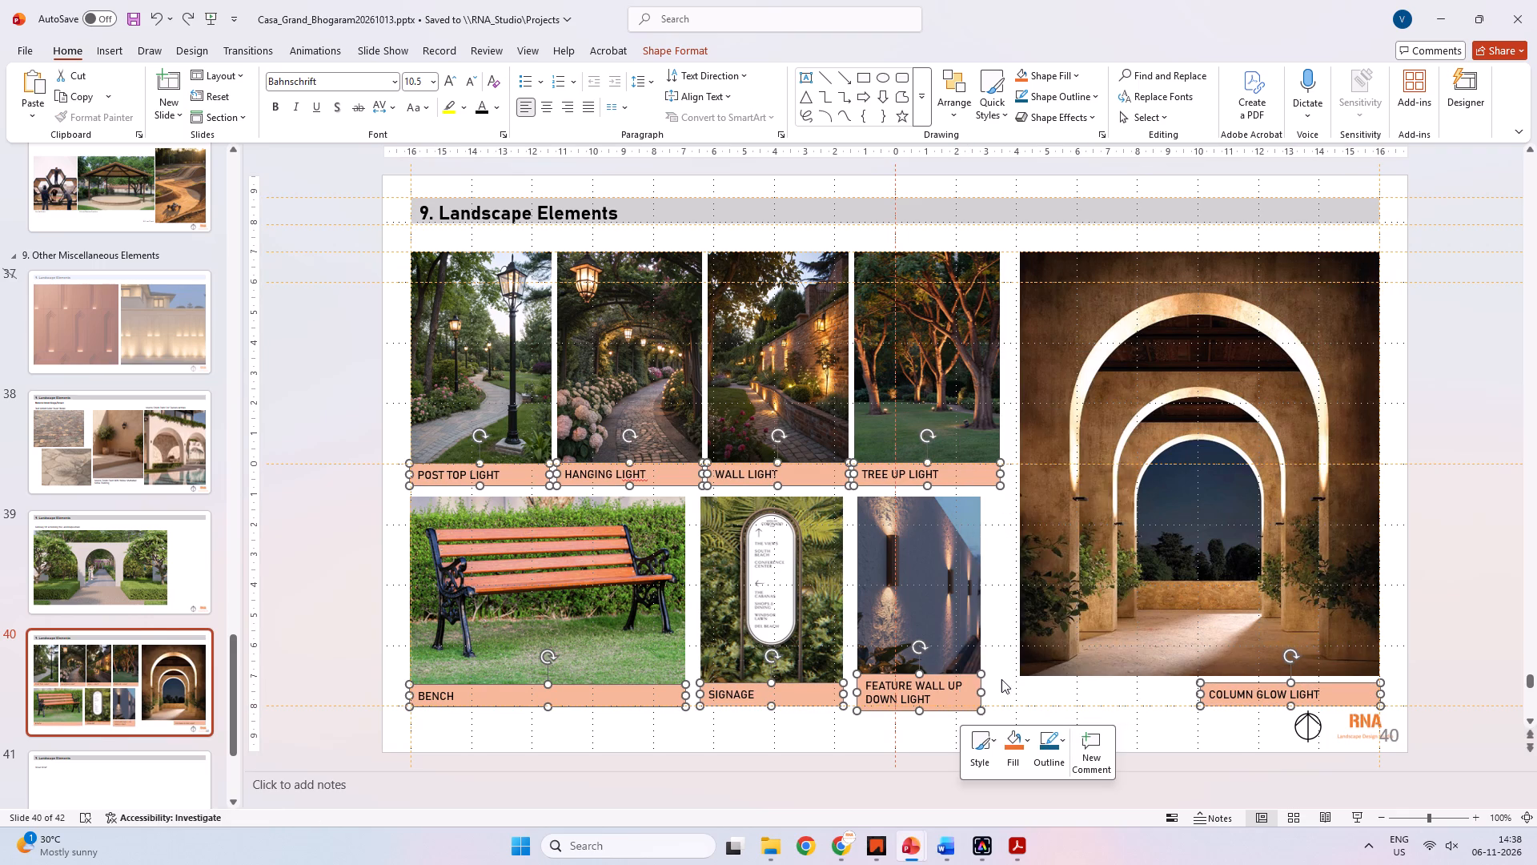
left_click(1328, 284)
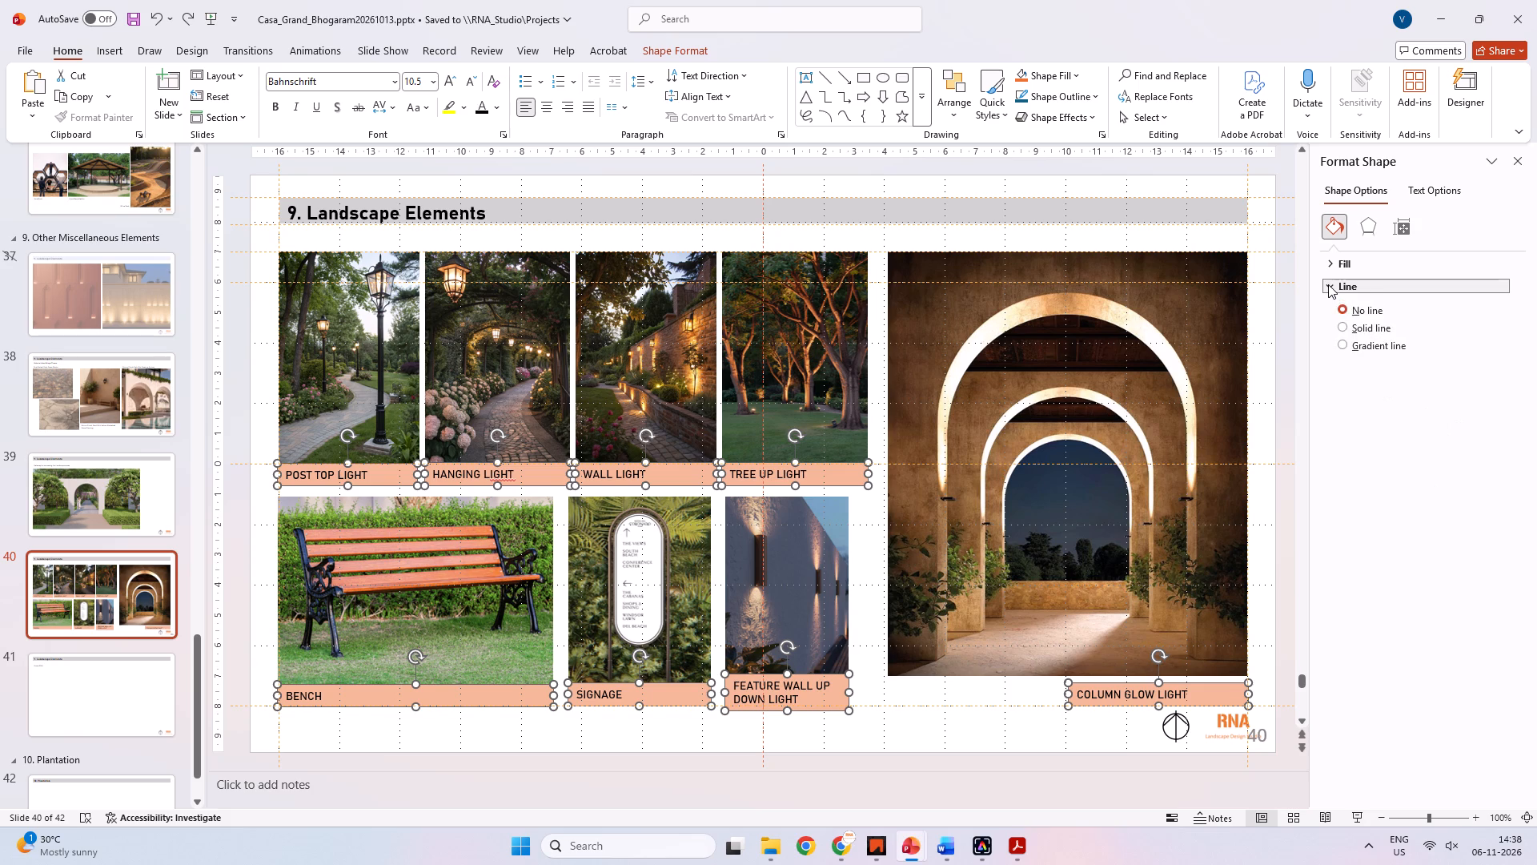
left_click(1334, 268)
left_click(1339, 289)
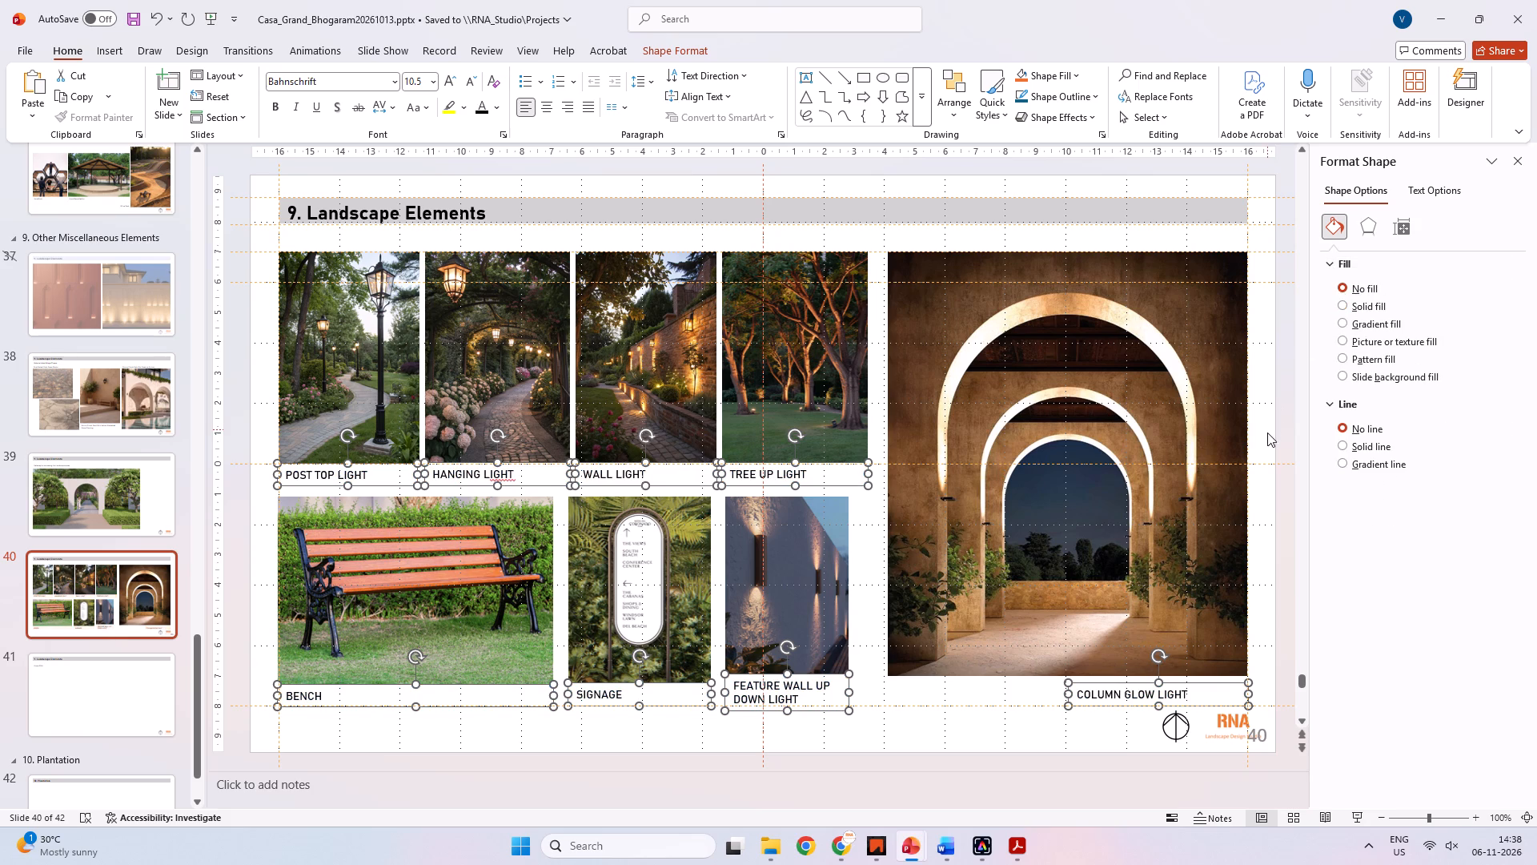
left_click(1256, 426)
key("ctrl+z")
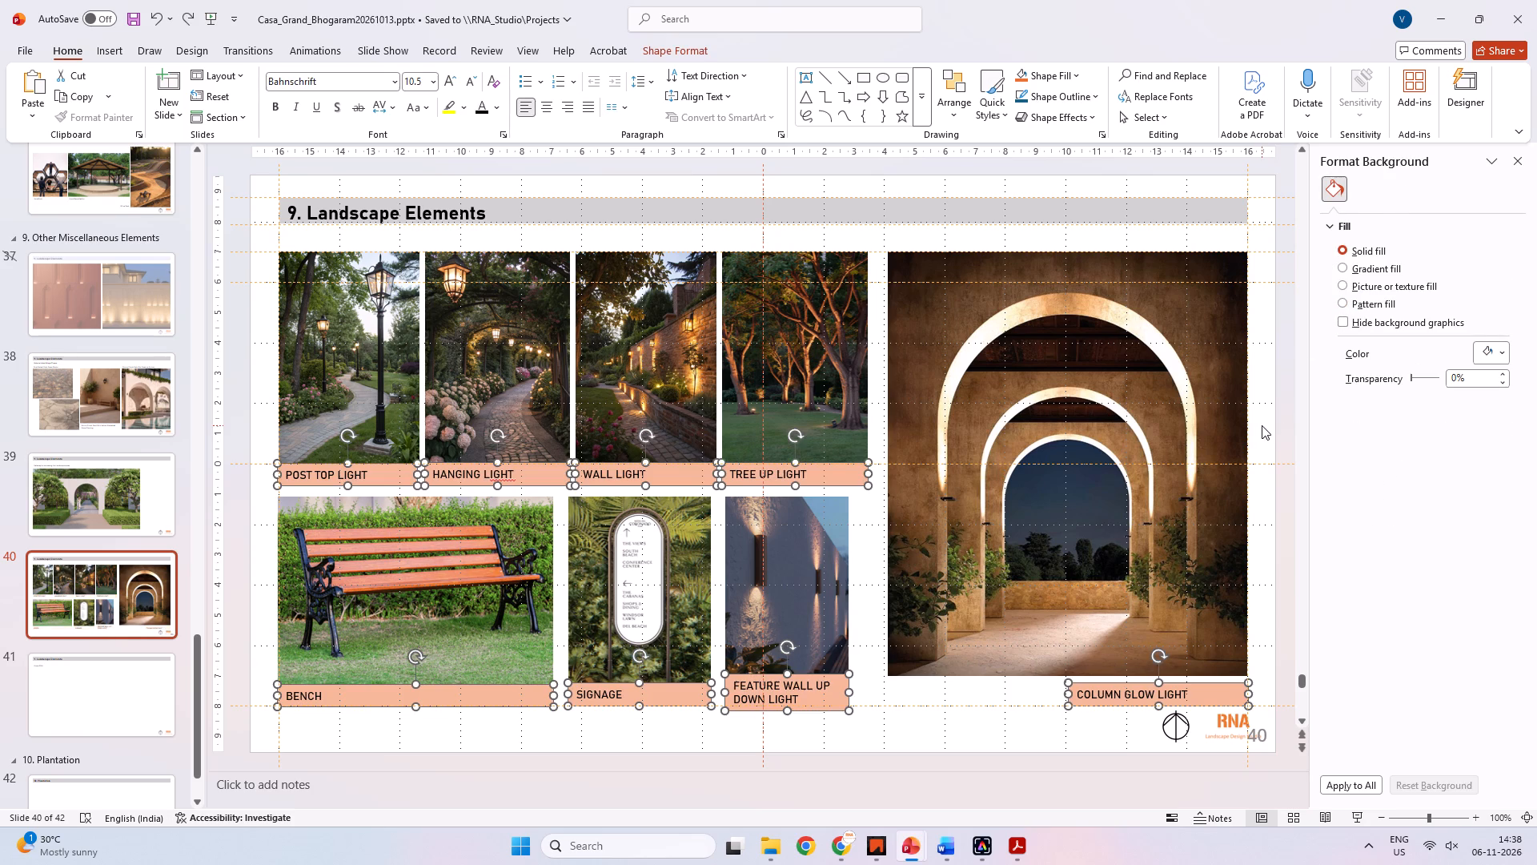
left_click(1343, 288)
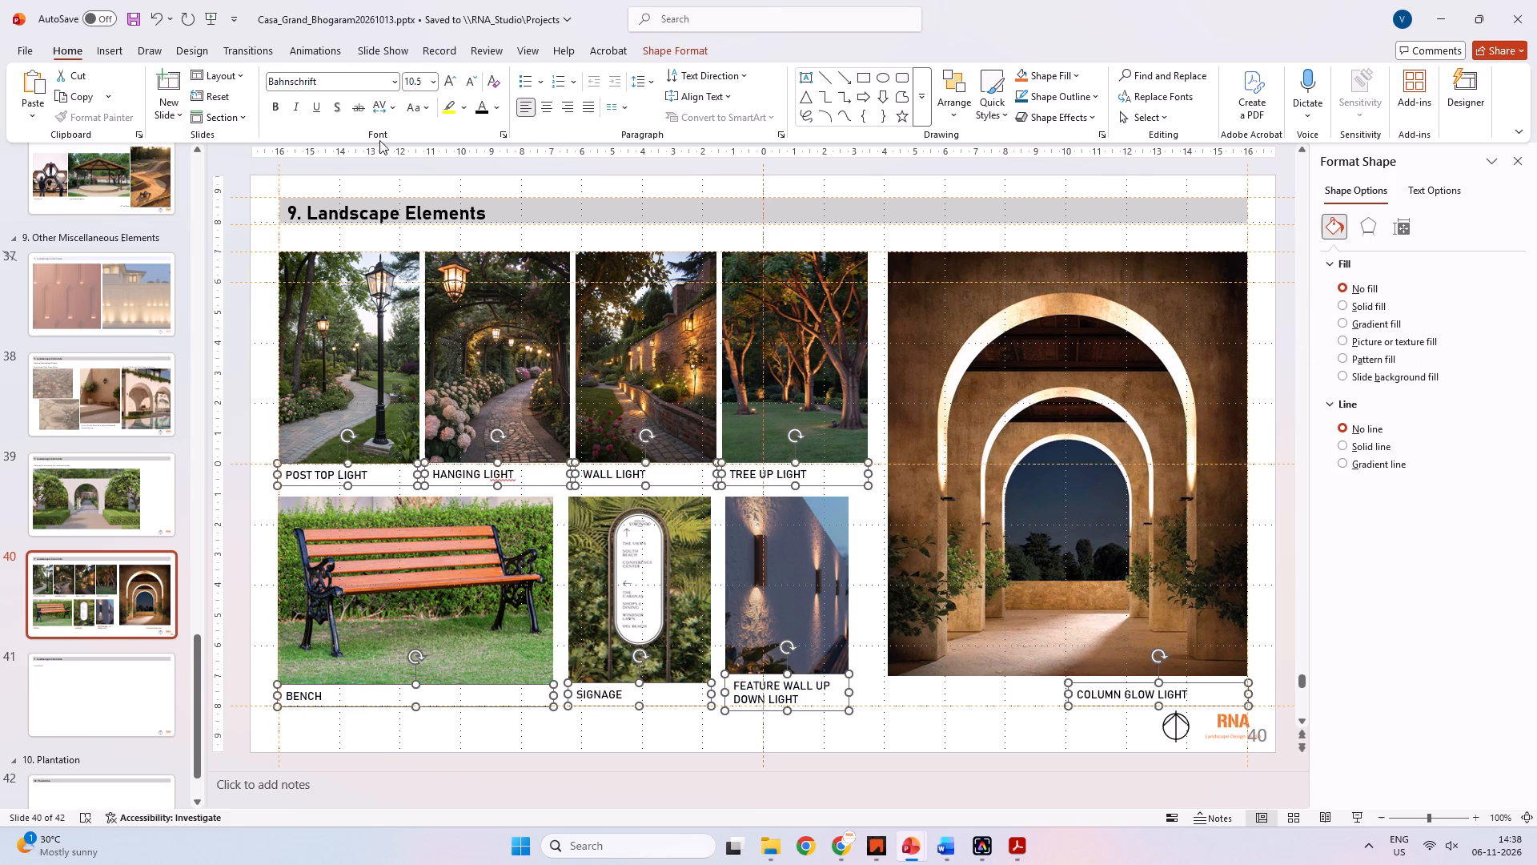
Reduce the text size of all eight captions to 9 and save the presentation.
left_click(468, 85)
left_click(468, 85)
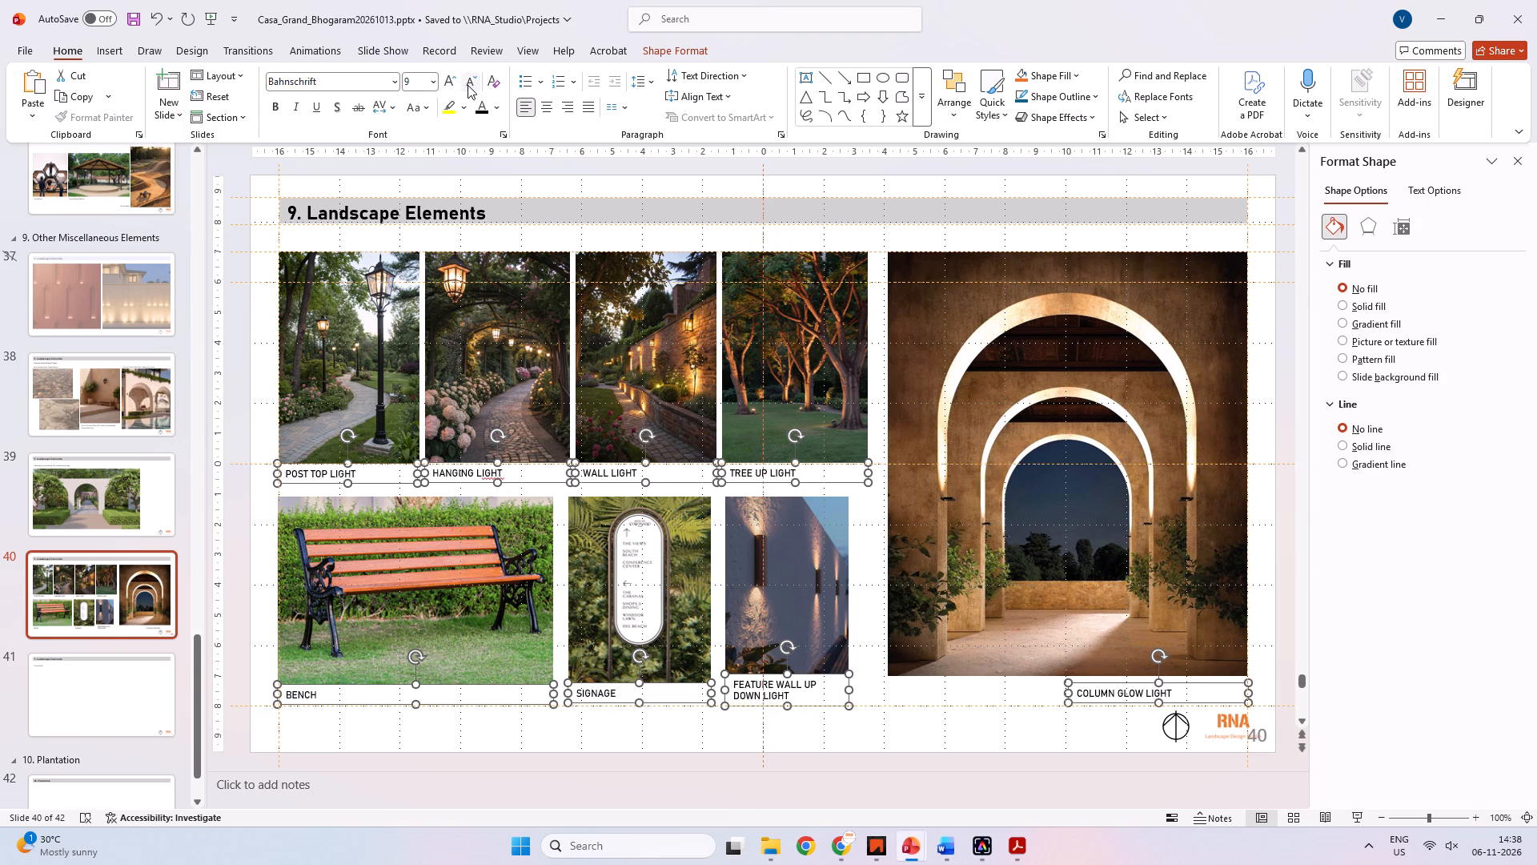
left_click(386, 755)
key("ctrl+s")
Review the finished lighting and furniture slide, the empty Street ROW slide and the Arrival Plaza 1 & 2 sketches slide.
scroll(489, 682, "down", 2, "ctrl")
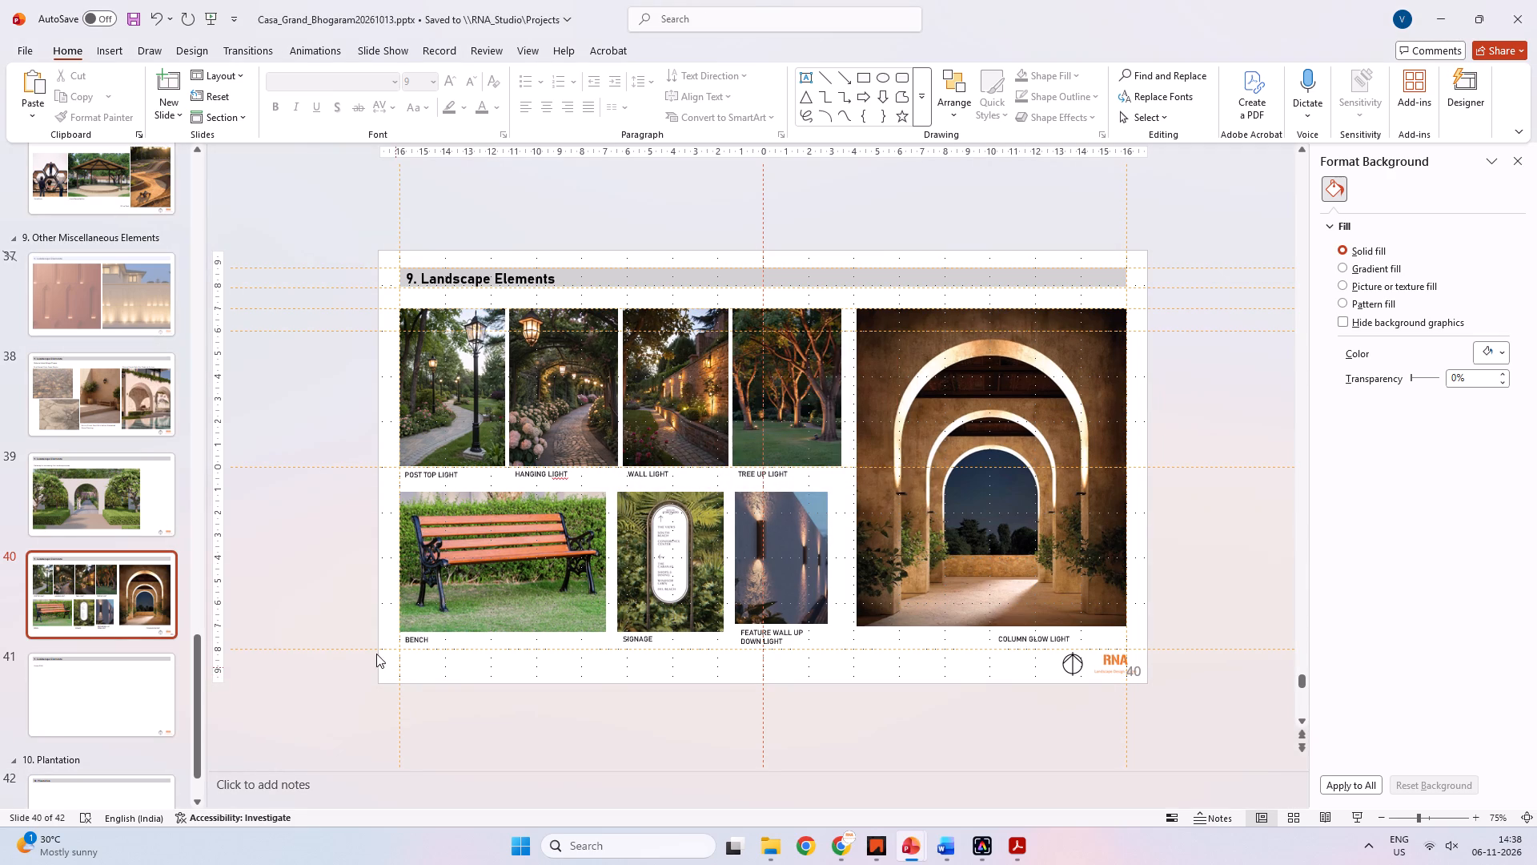
scroll(237, 662, "up", 1, "ctrl")
left_click(127, 671)
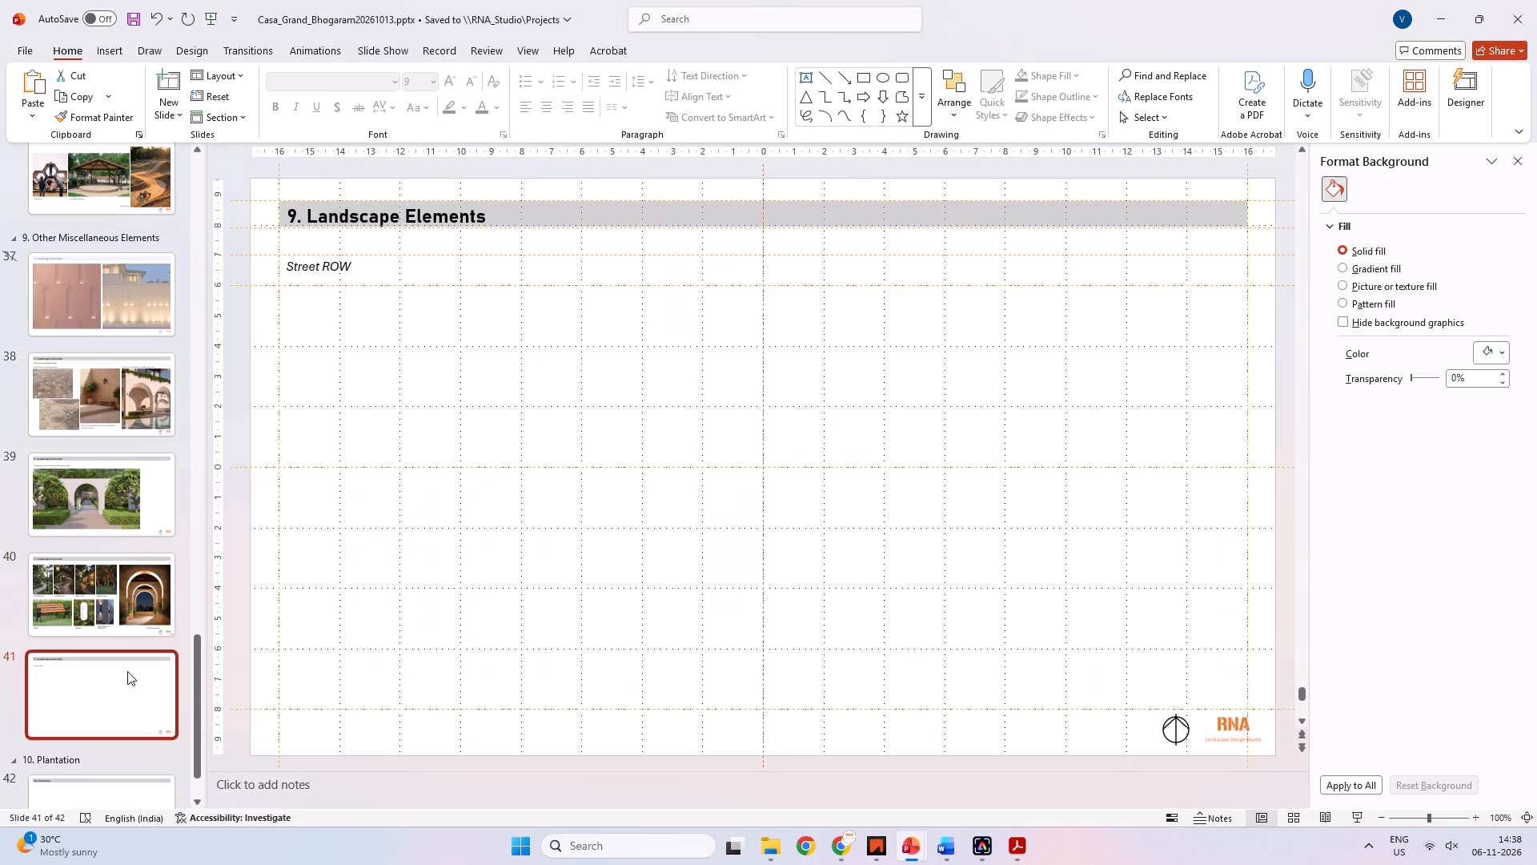
left_click(106, 573)
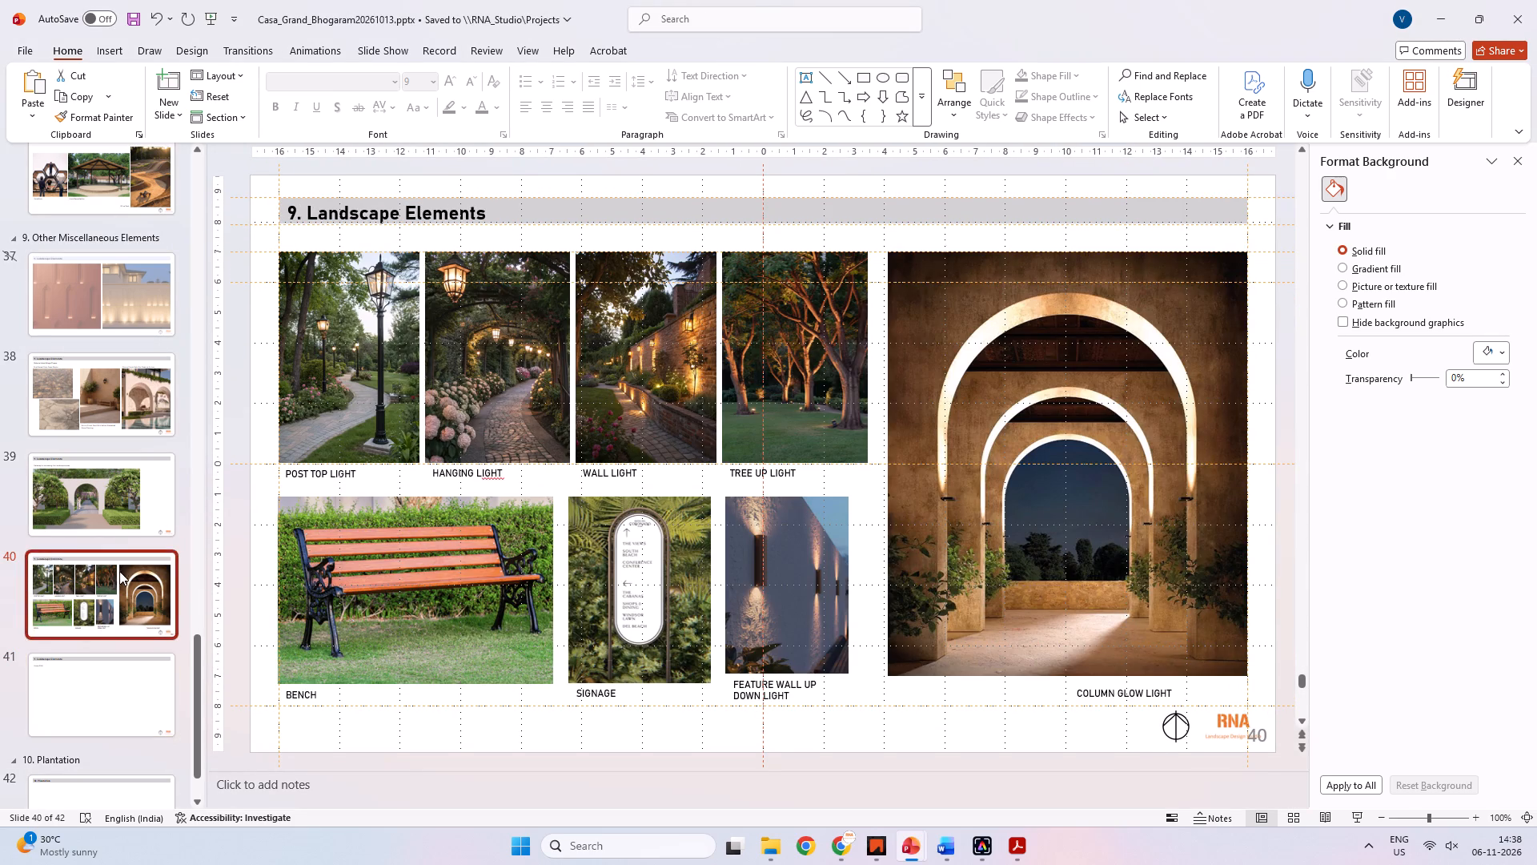
scroll(125, 579, "up", 20)
scroll(125, 579, "up", 12)
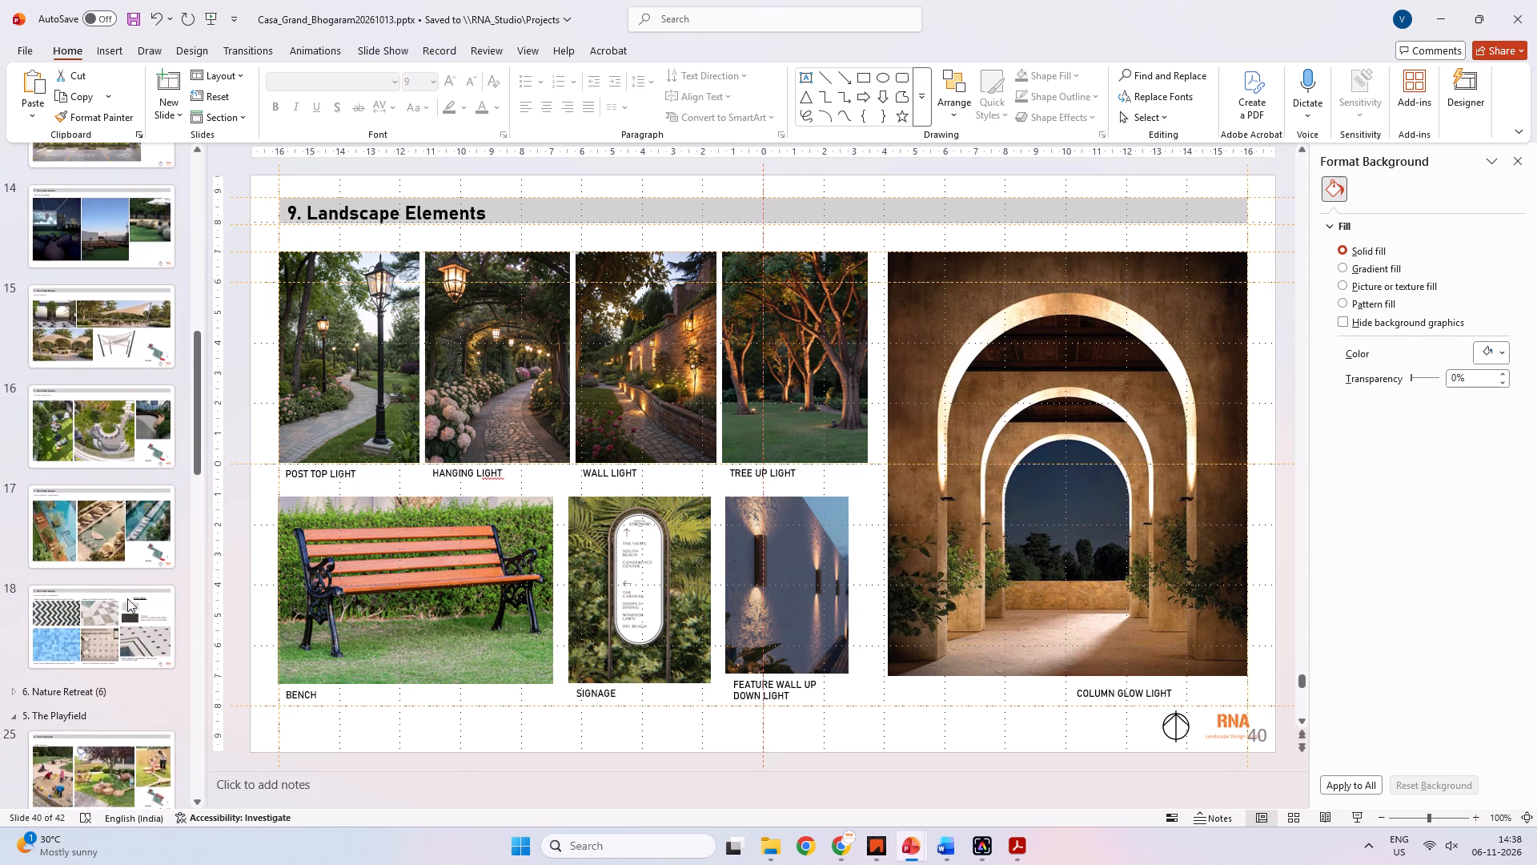
scroll(127, 598, "up", 20)
scroll(127, 601, "down", 5)
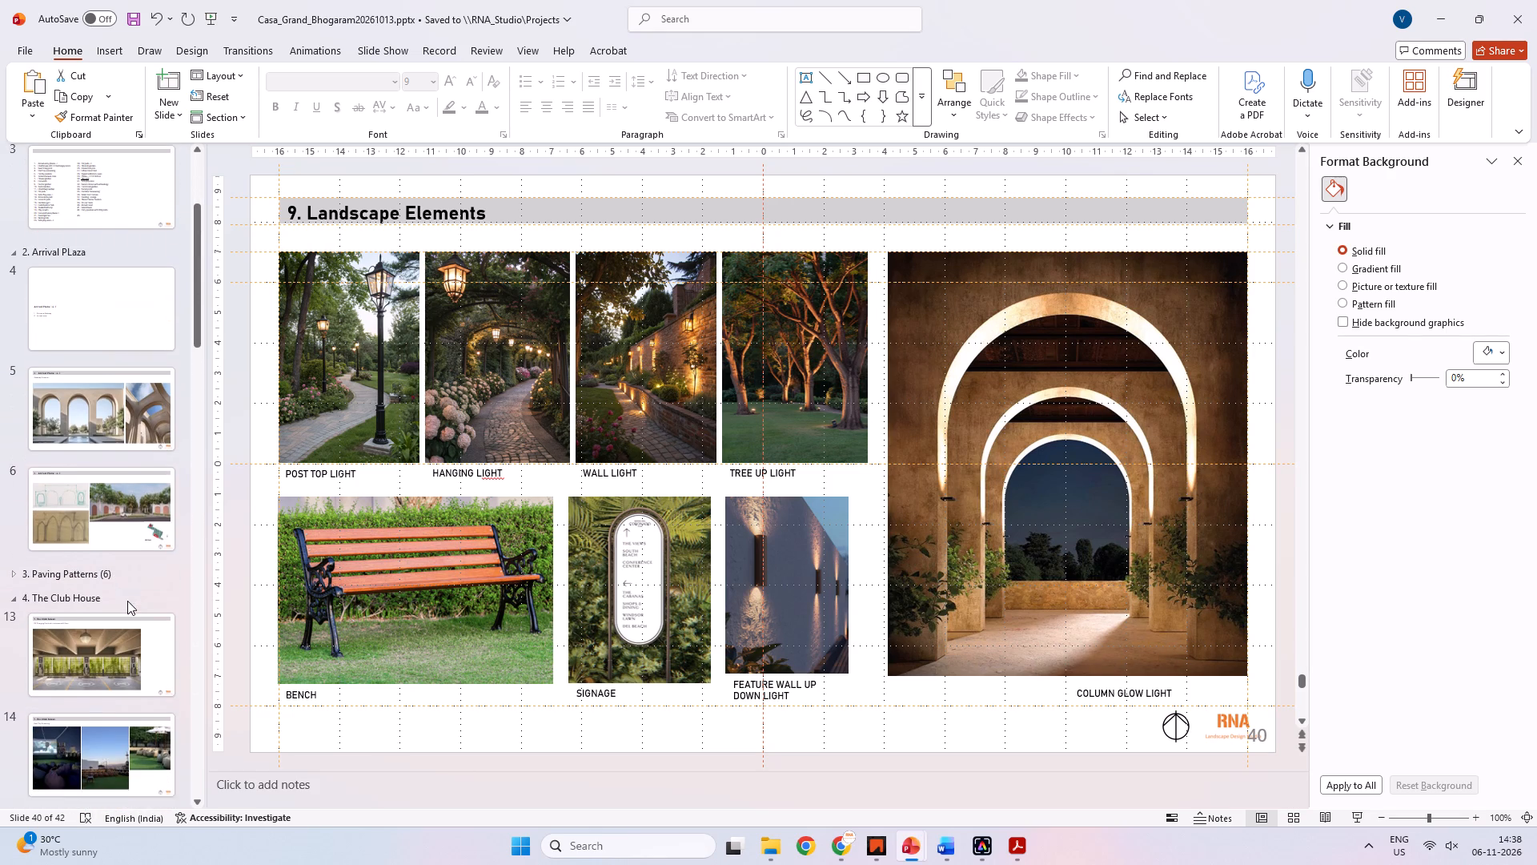
left_click(129, 489)
Expand the Paving Patterns section and open the text on its Roads and Pavements title slide for editing.
left_click(10, 568)
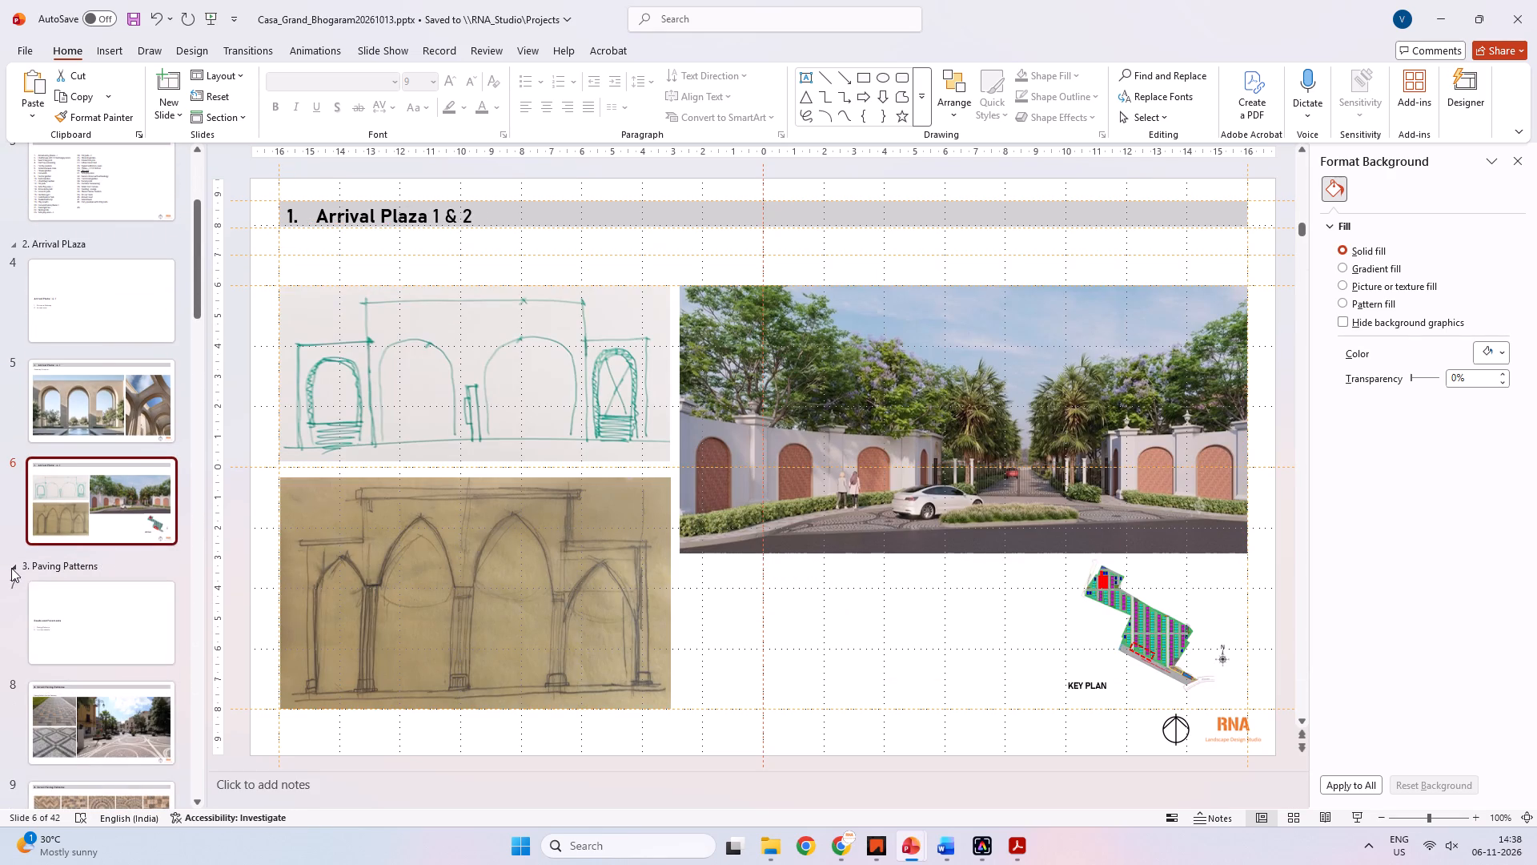
scroll(107, 512, "down", 5)
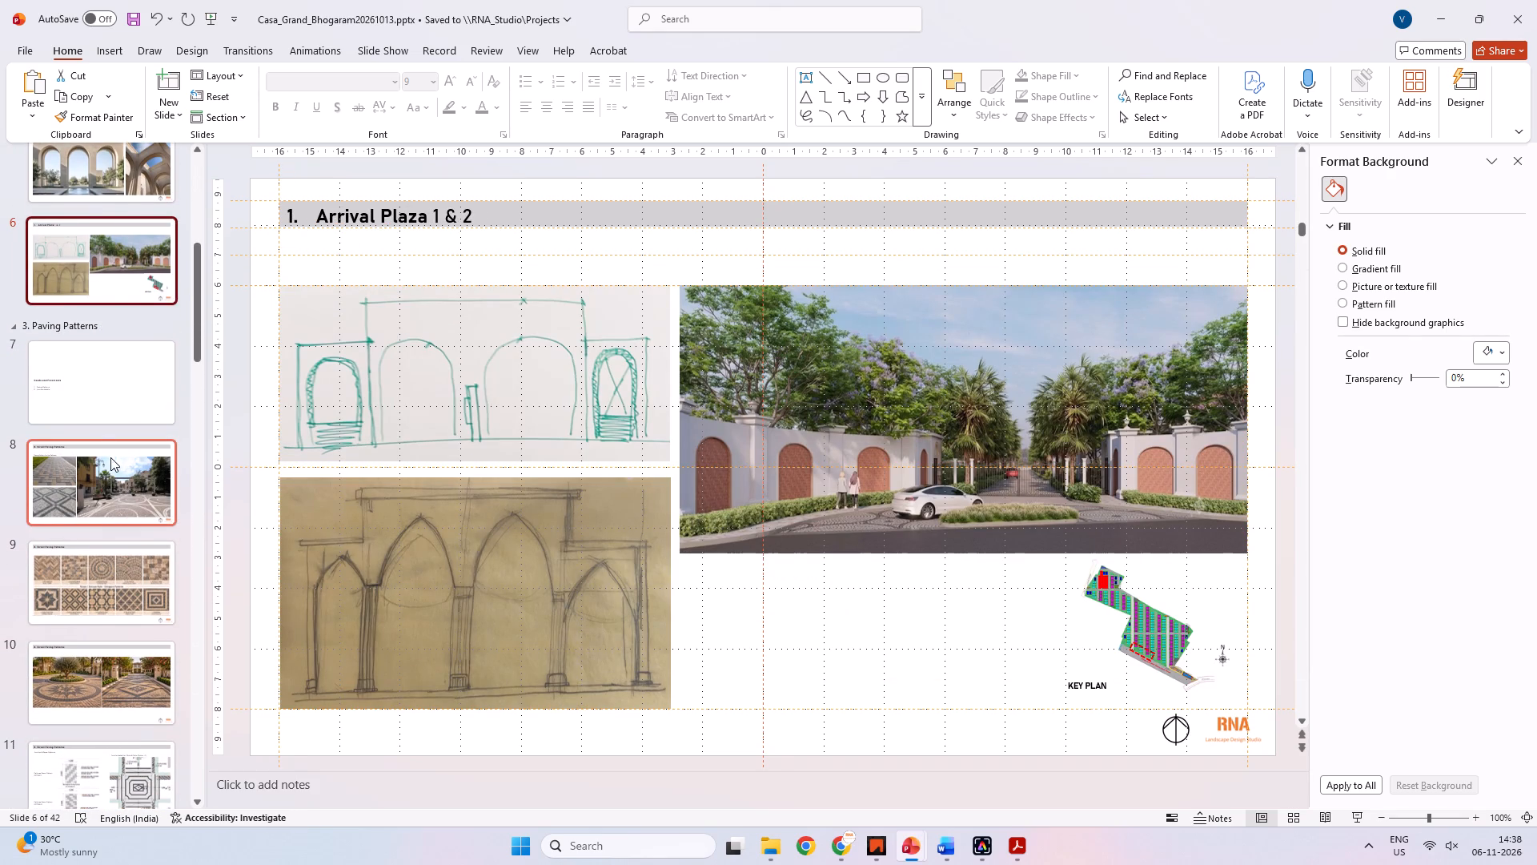
left_click(65, 384)
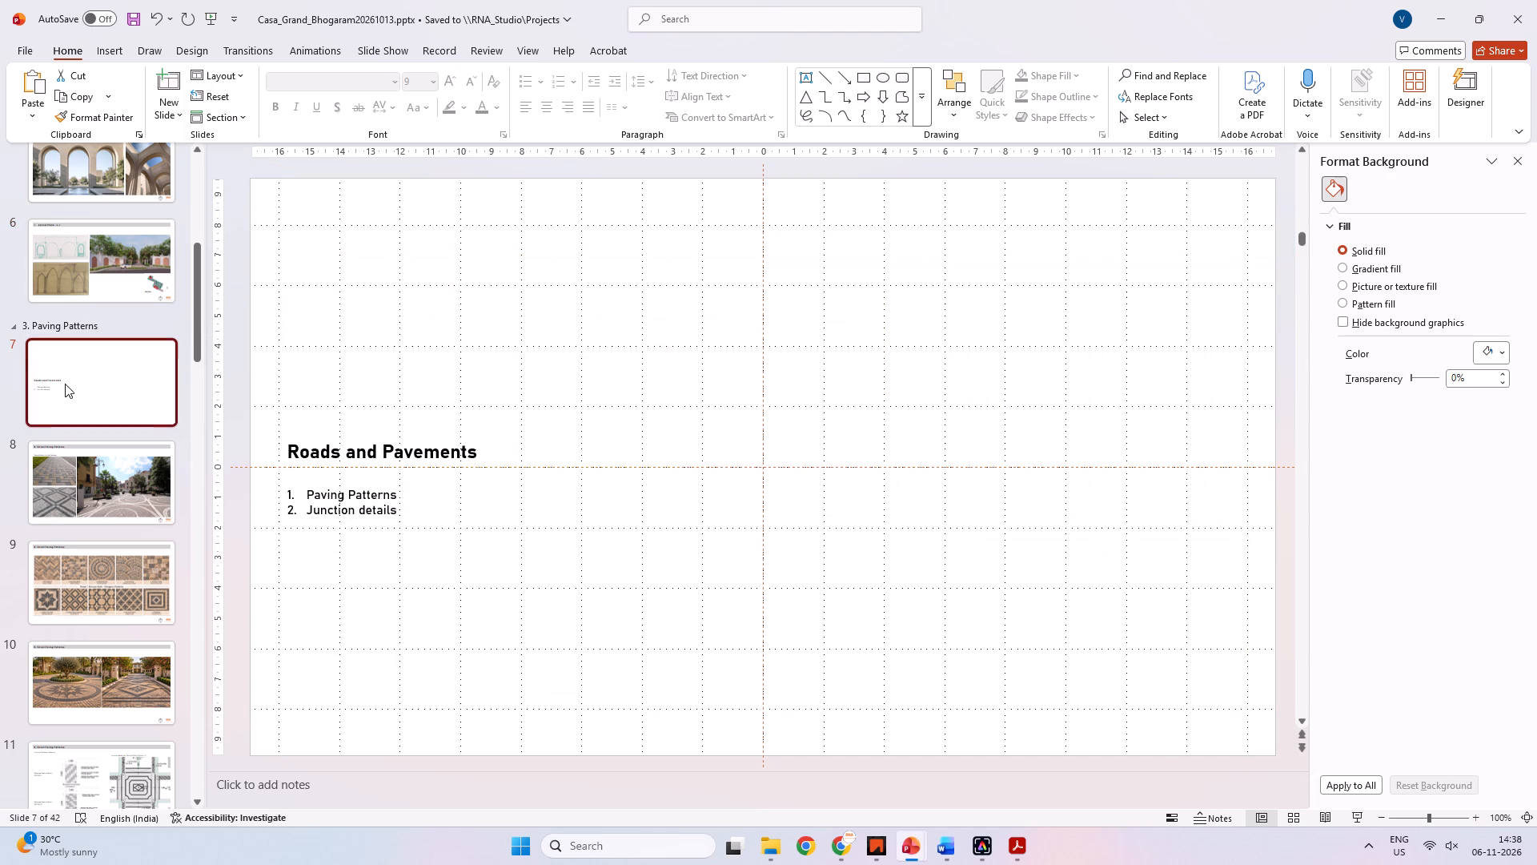
left_click(390, 477)
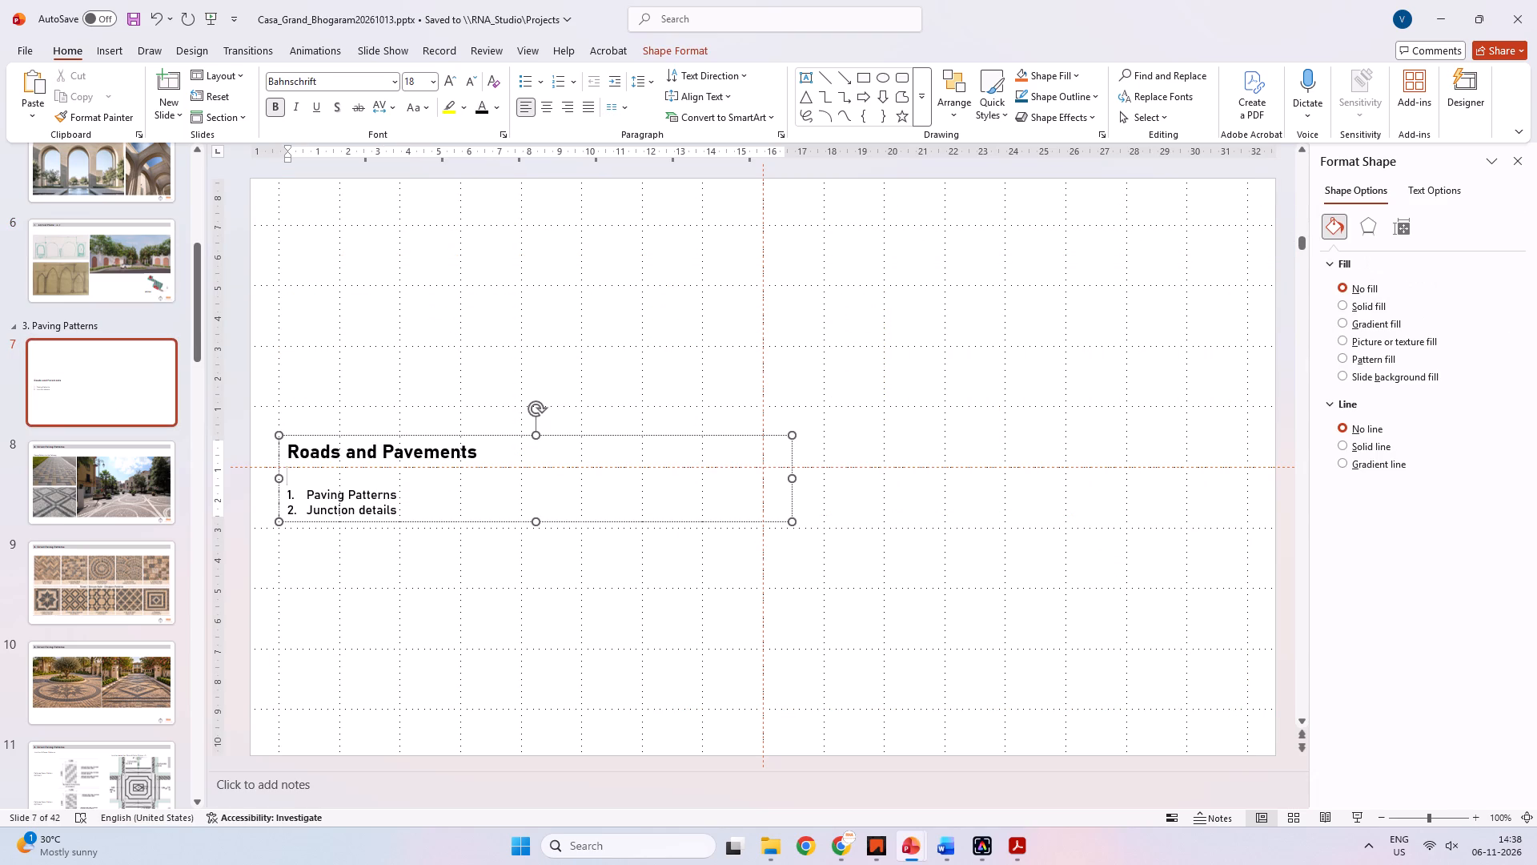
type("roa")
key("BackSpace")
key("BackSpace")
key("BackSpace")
Insert "Roads and junctions" as the first item of the numbered list, above Paving Patterns.
key("Down")
key("Return")
key("Up")
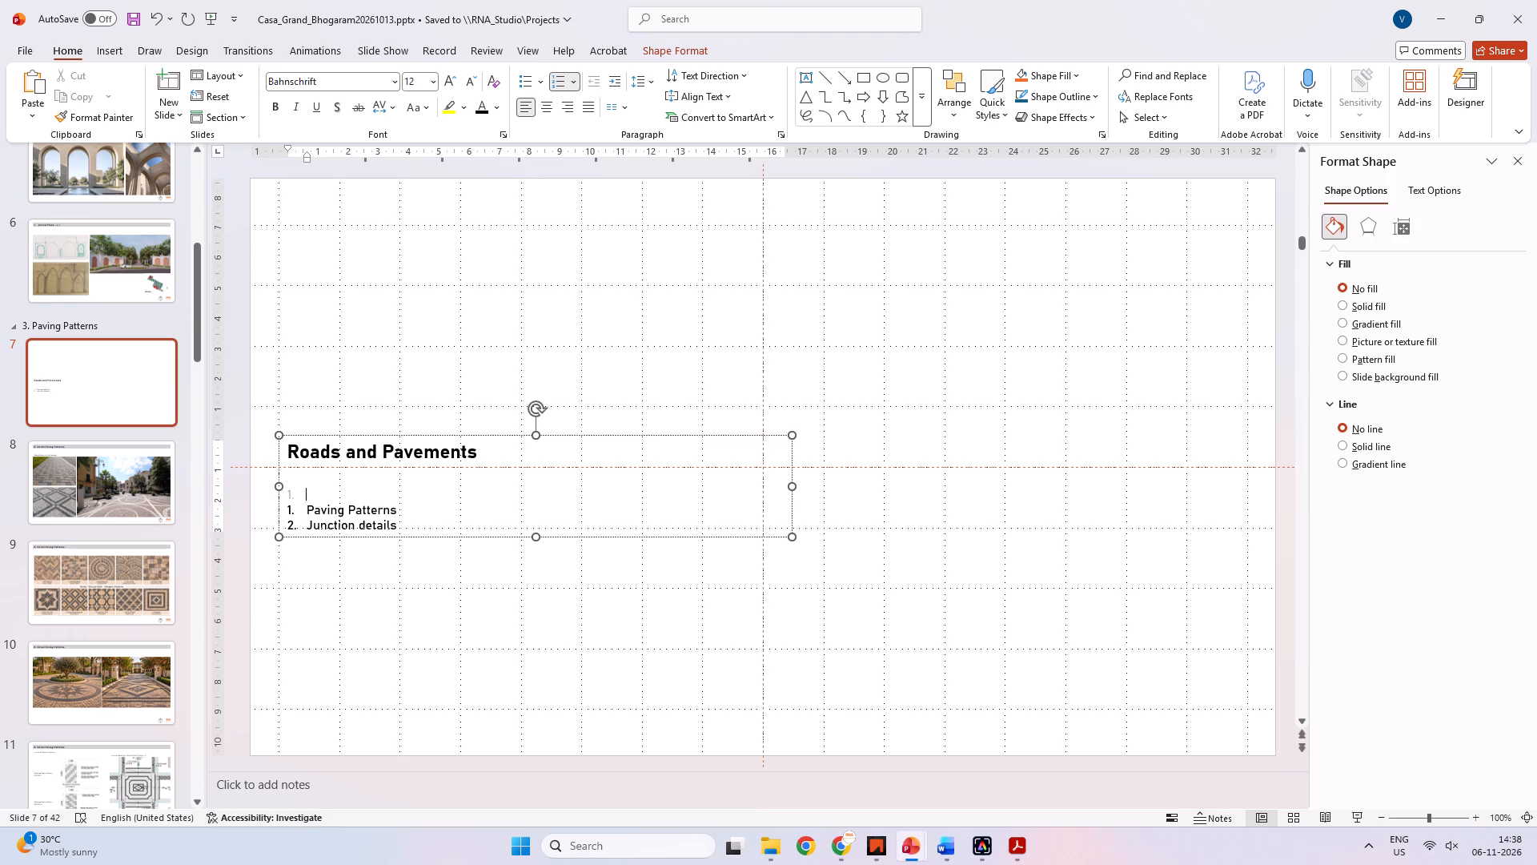
type("roads nd")
key("space")
key("BackSpace")
key("BackSpace")
key("BackSpace")
type("and junctions")
key("space")
Capitalise the J in the new list item so it reads "Roads and Junctions", and save the presentation.
key("Left")
key("Left")
key("Left")
key("Left")
key("Left")
key("Left")
key("Left")
key("Left")
key("Left")
key("BackSpace")
key("shift+j")
left_click(347, 319)
key("ctrl+s")
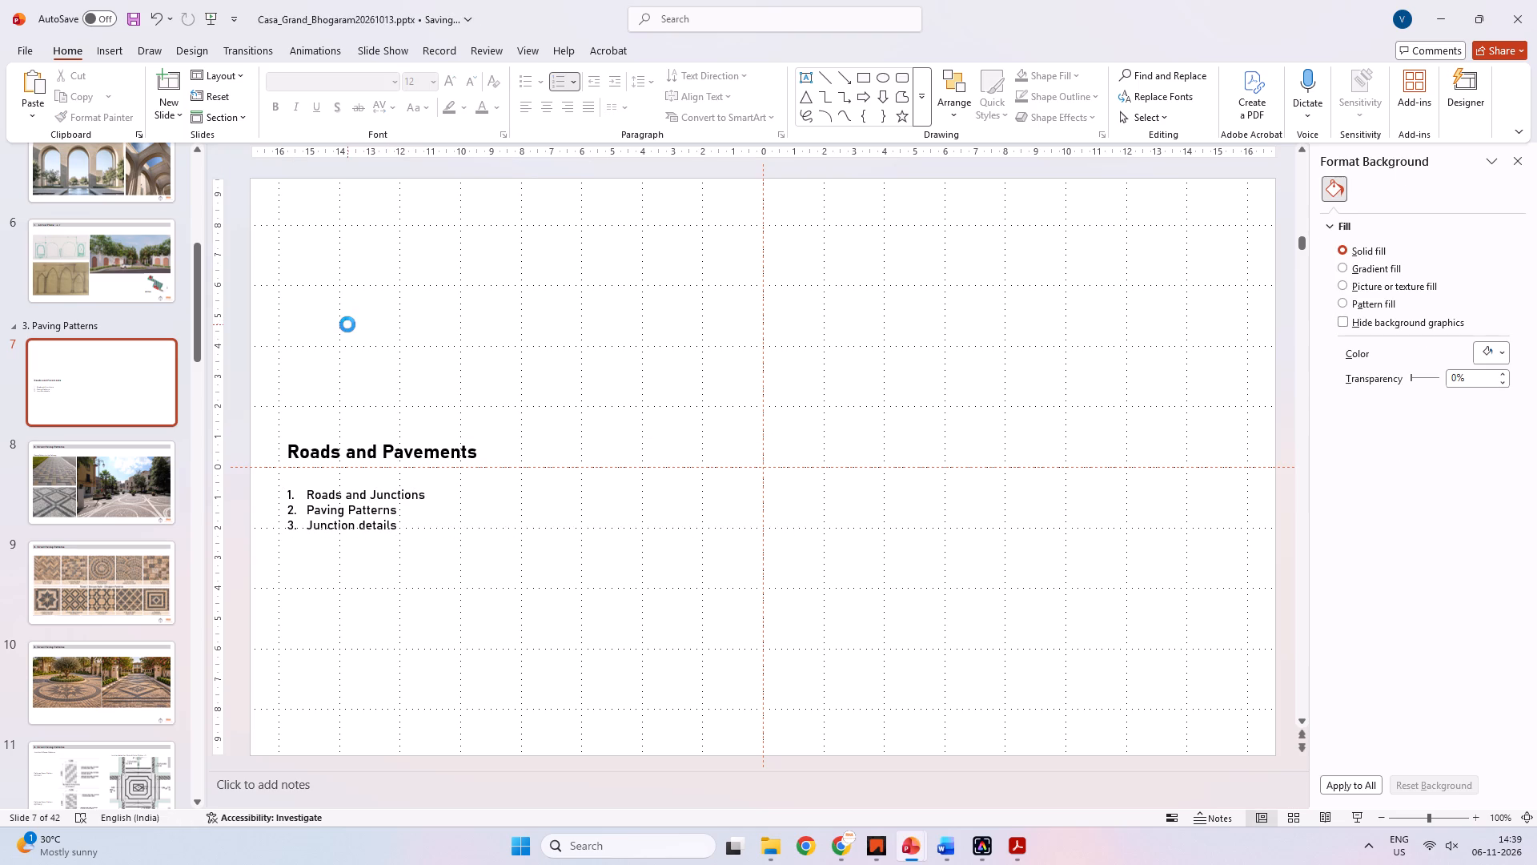
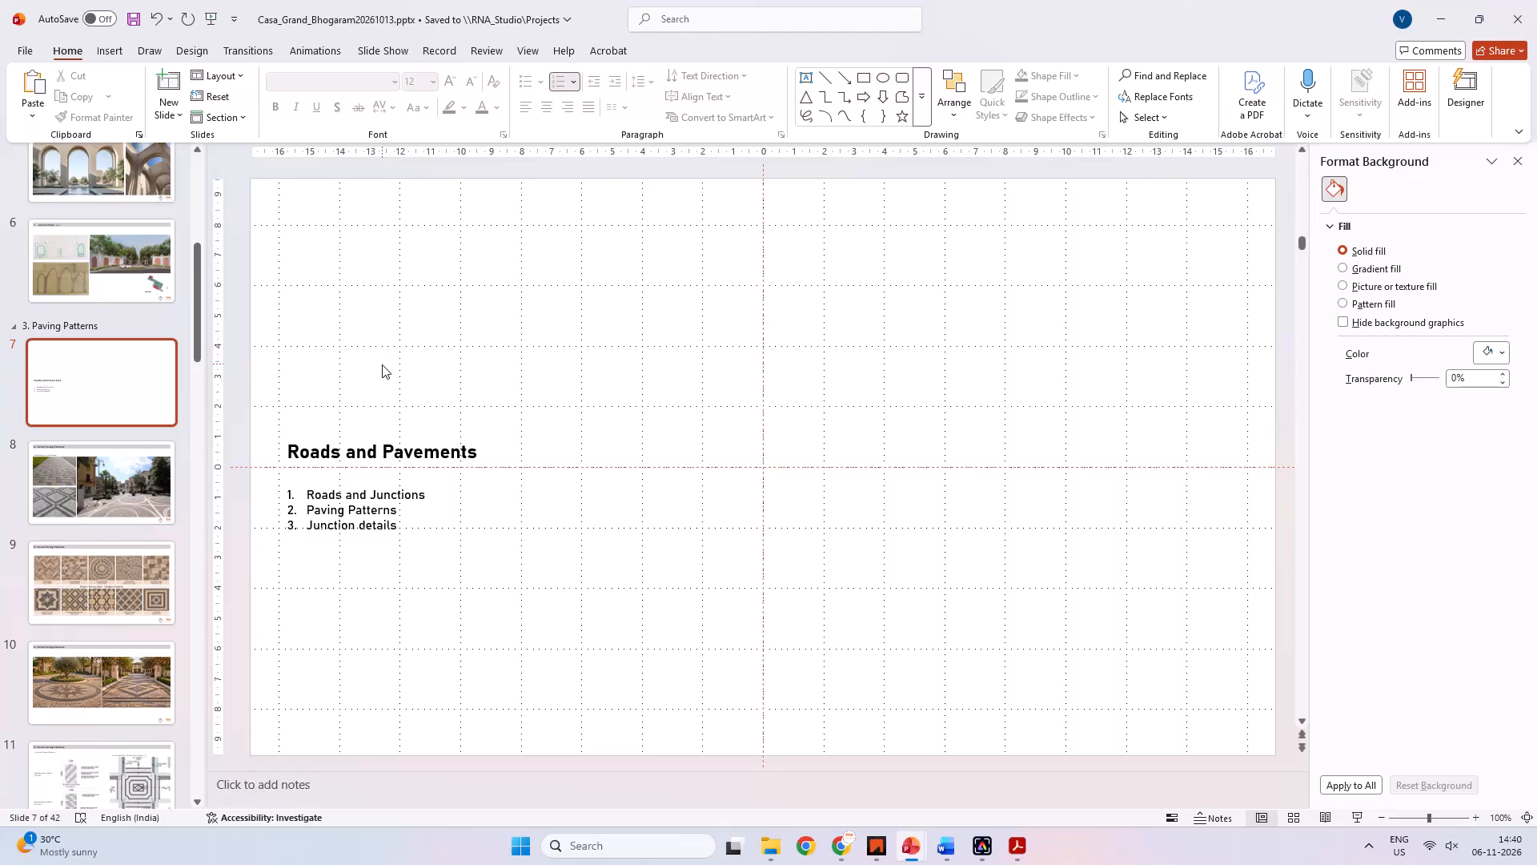
Switch to the Coimbatore landscape design presentation and review its Entrance portal renders and Concept Layout Option 02 slides for reference.
key("alt+Tab")
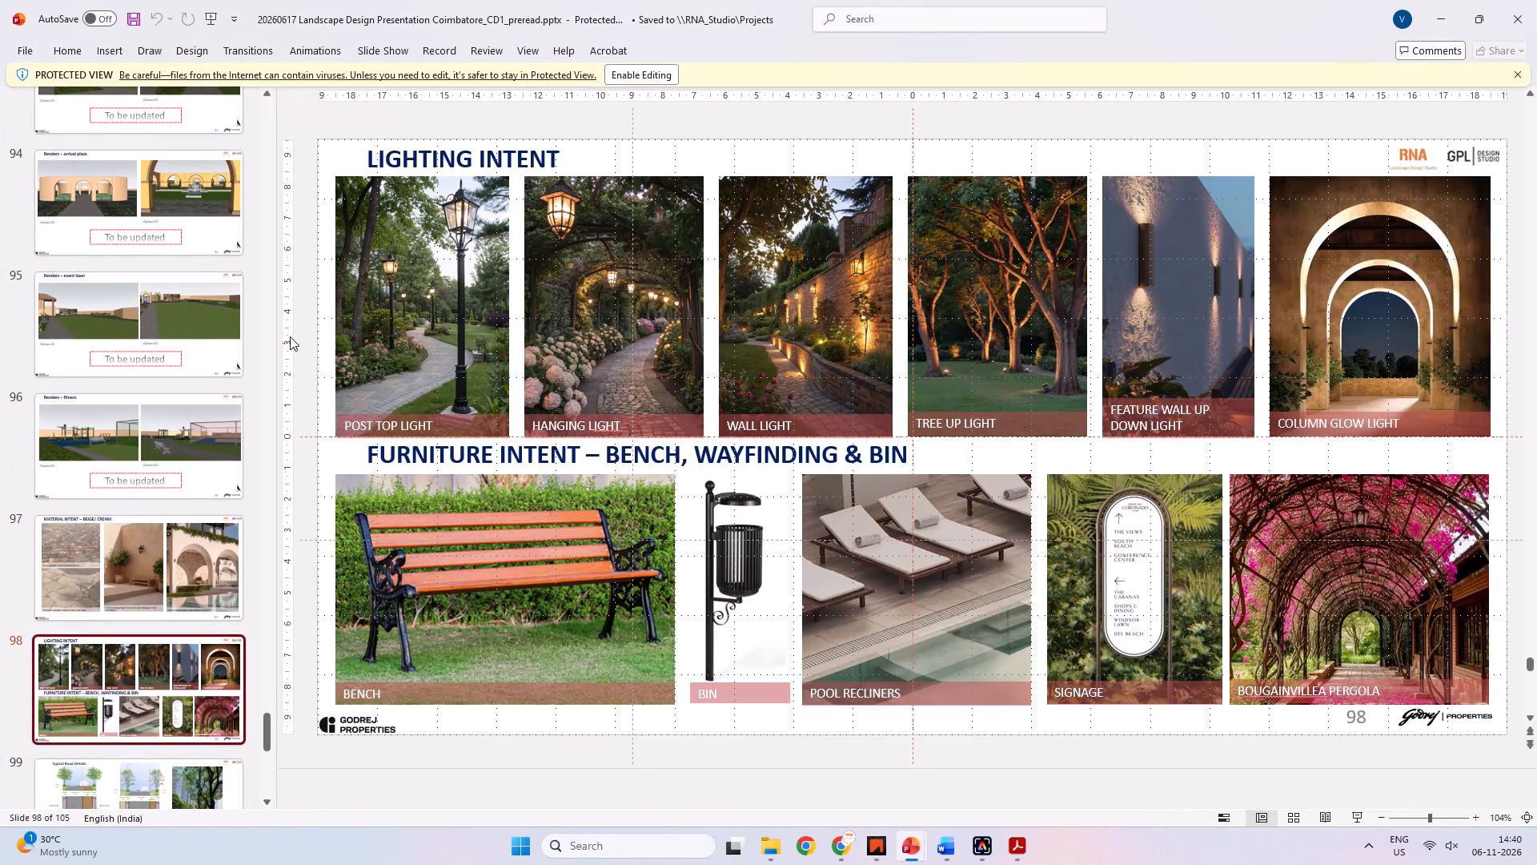
scroll(191, 564, "up", 4)
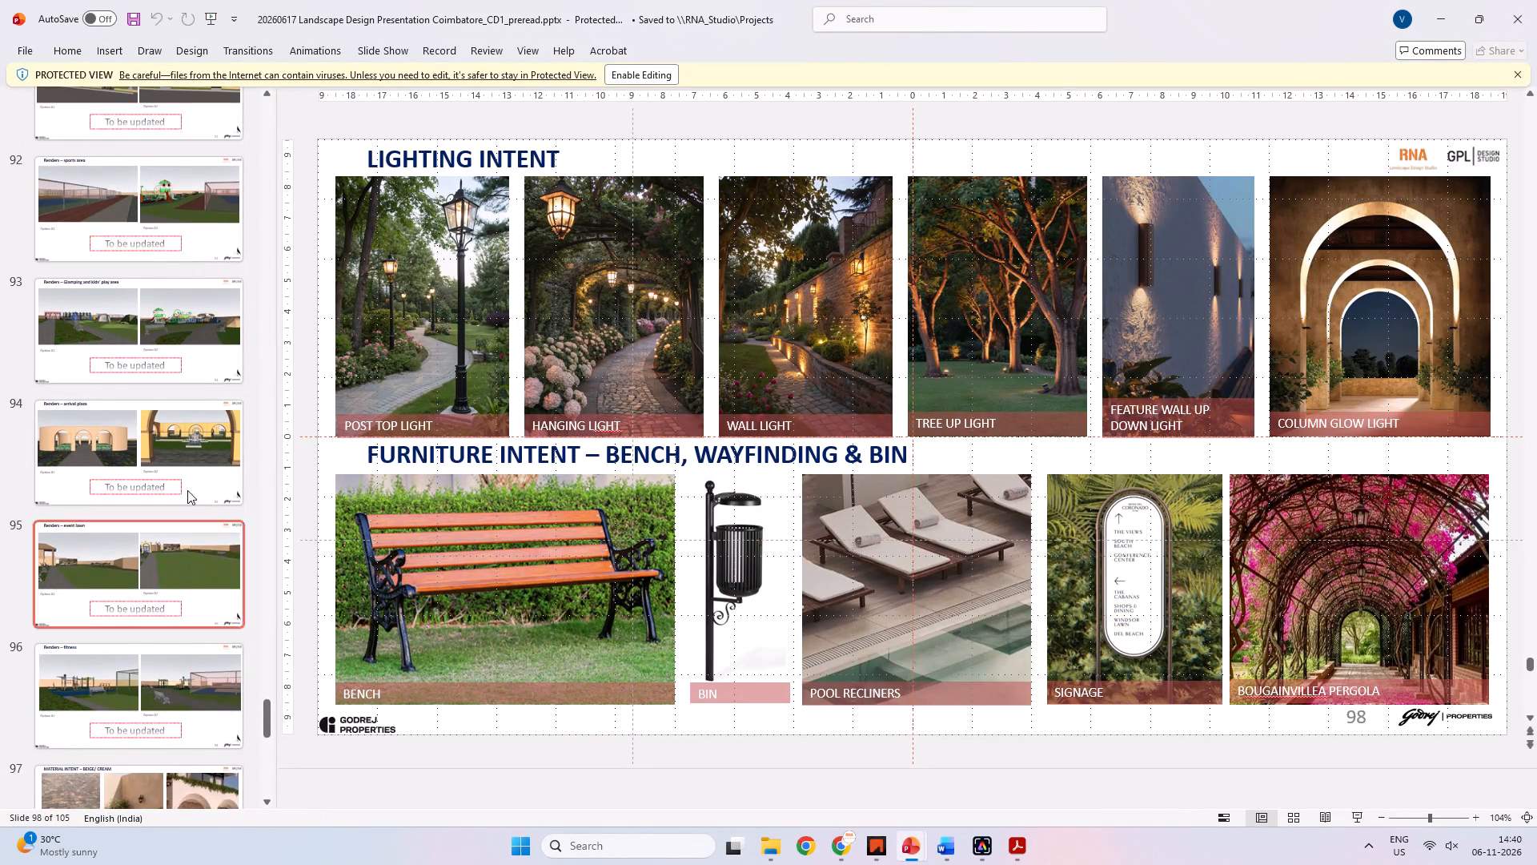
scroll(181, 416, "up", 6)
left_click(158, 329)
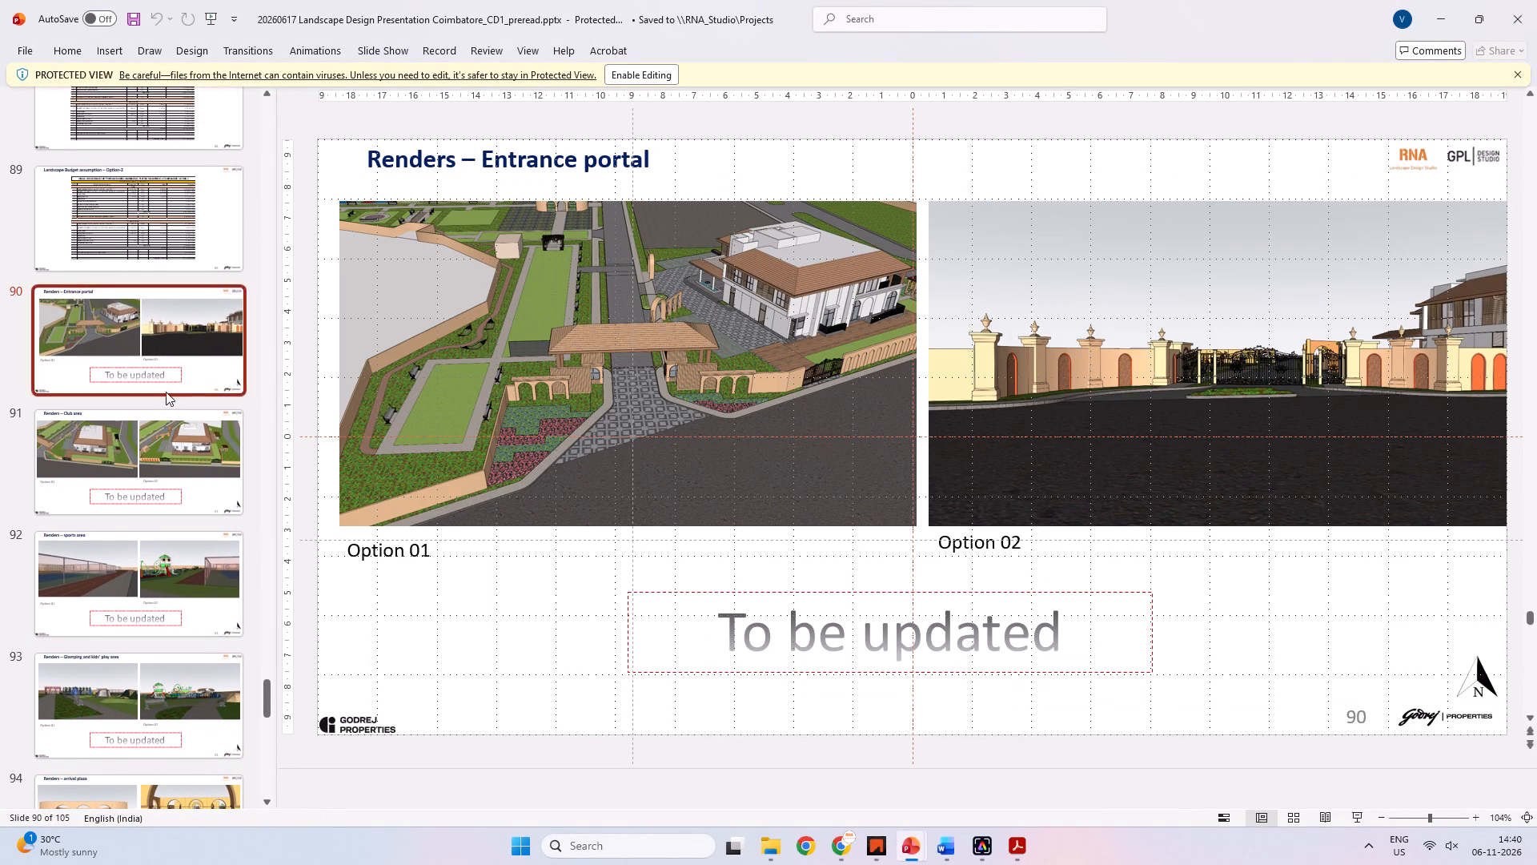
scroll(166, 392, "up", 11)
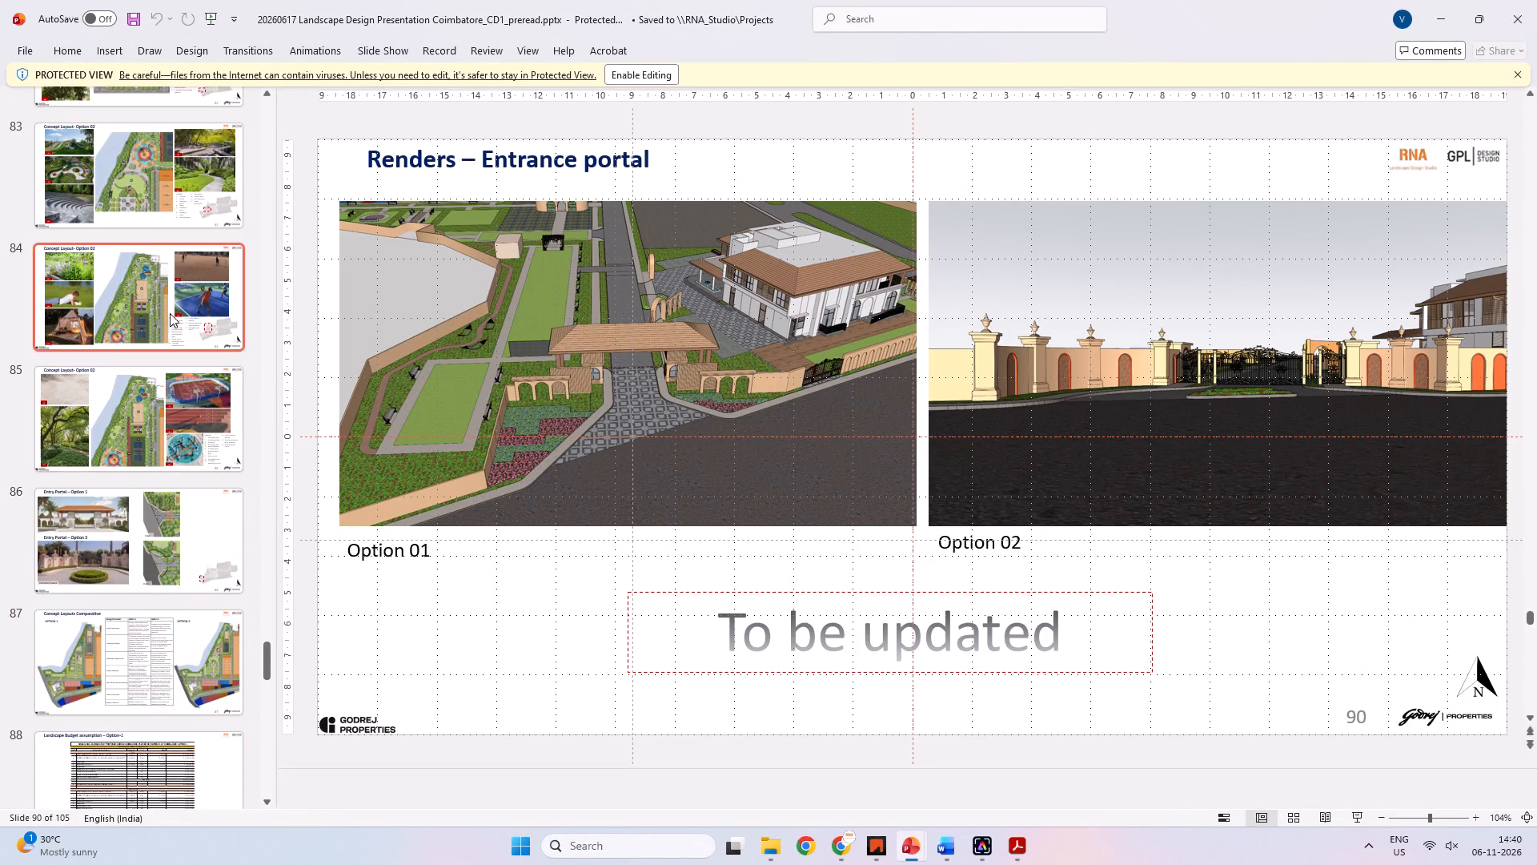
left_click(170, 302)
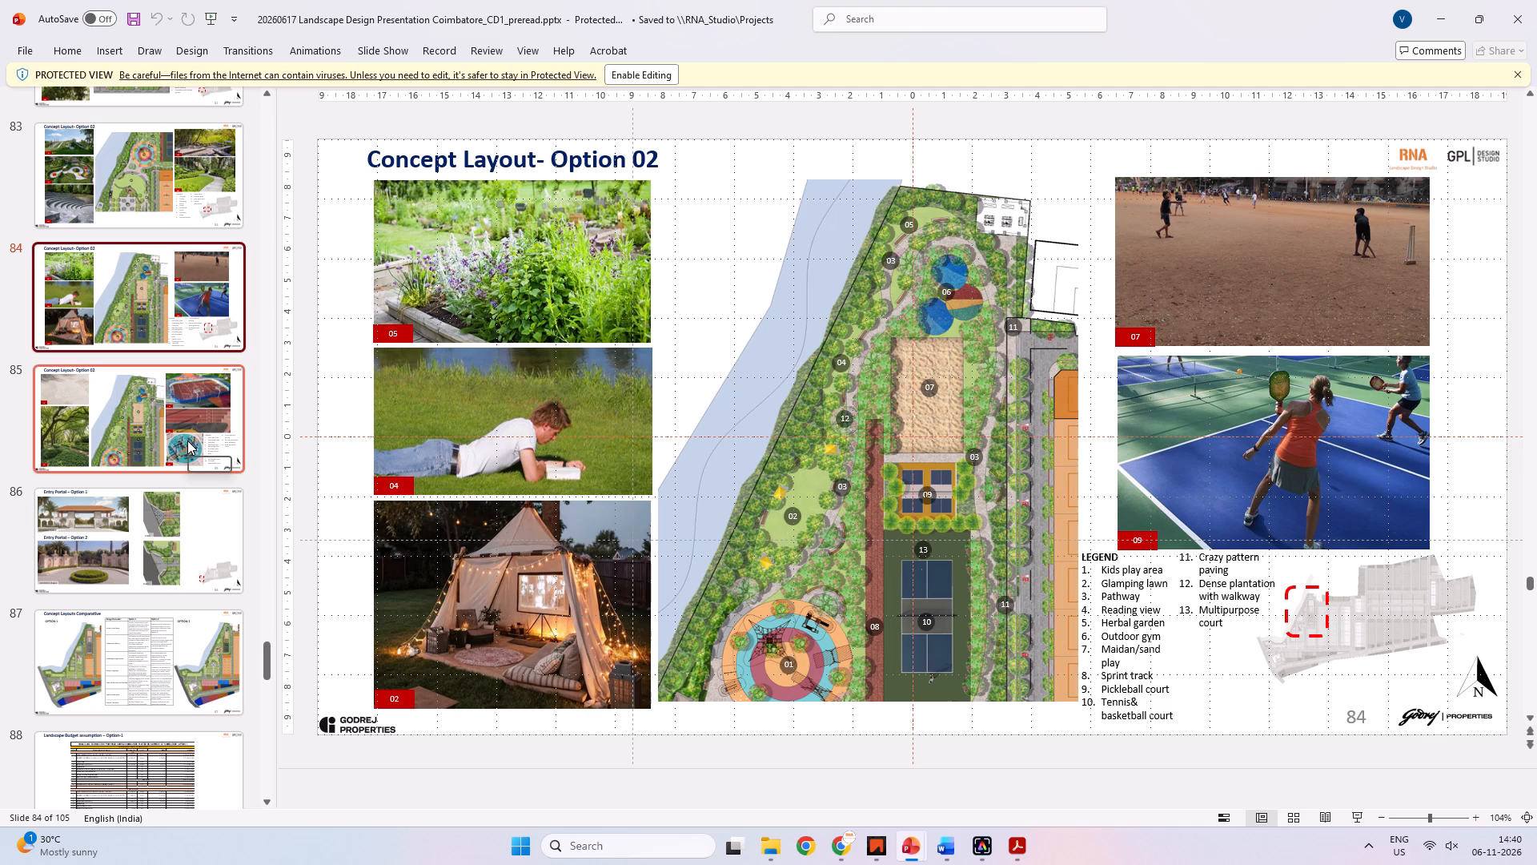
scroll(187, 441, "up", 3)
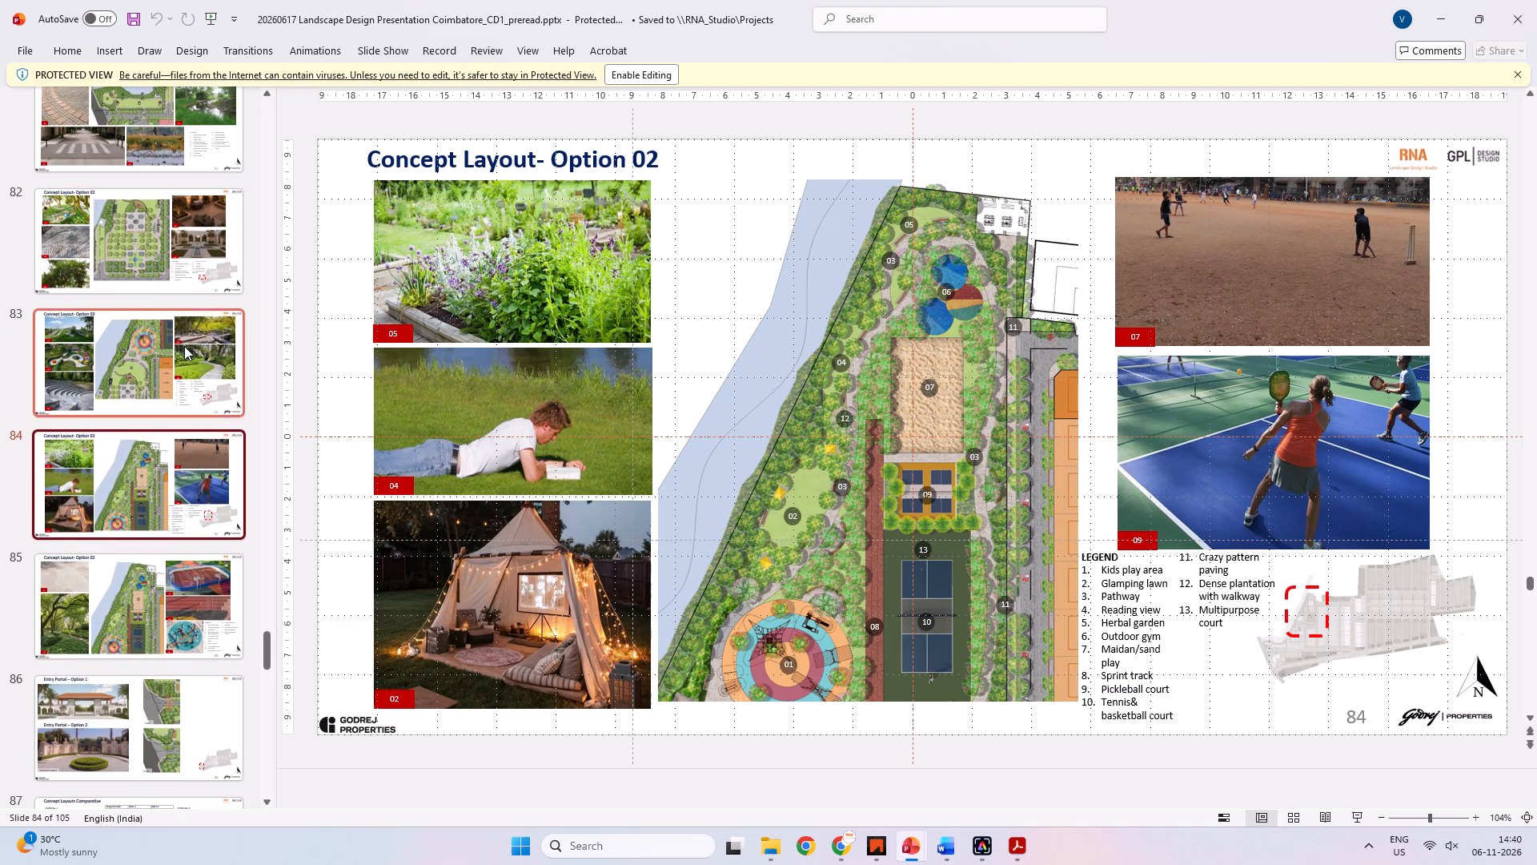
left_click(184, 346)
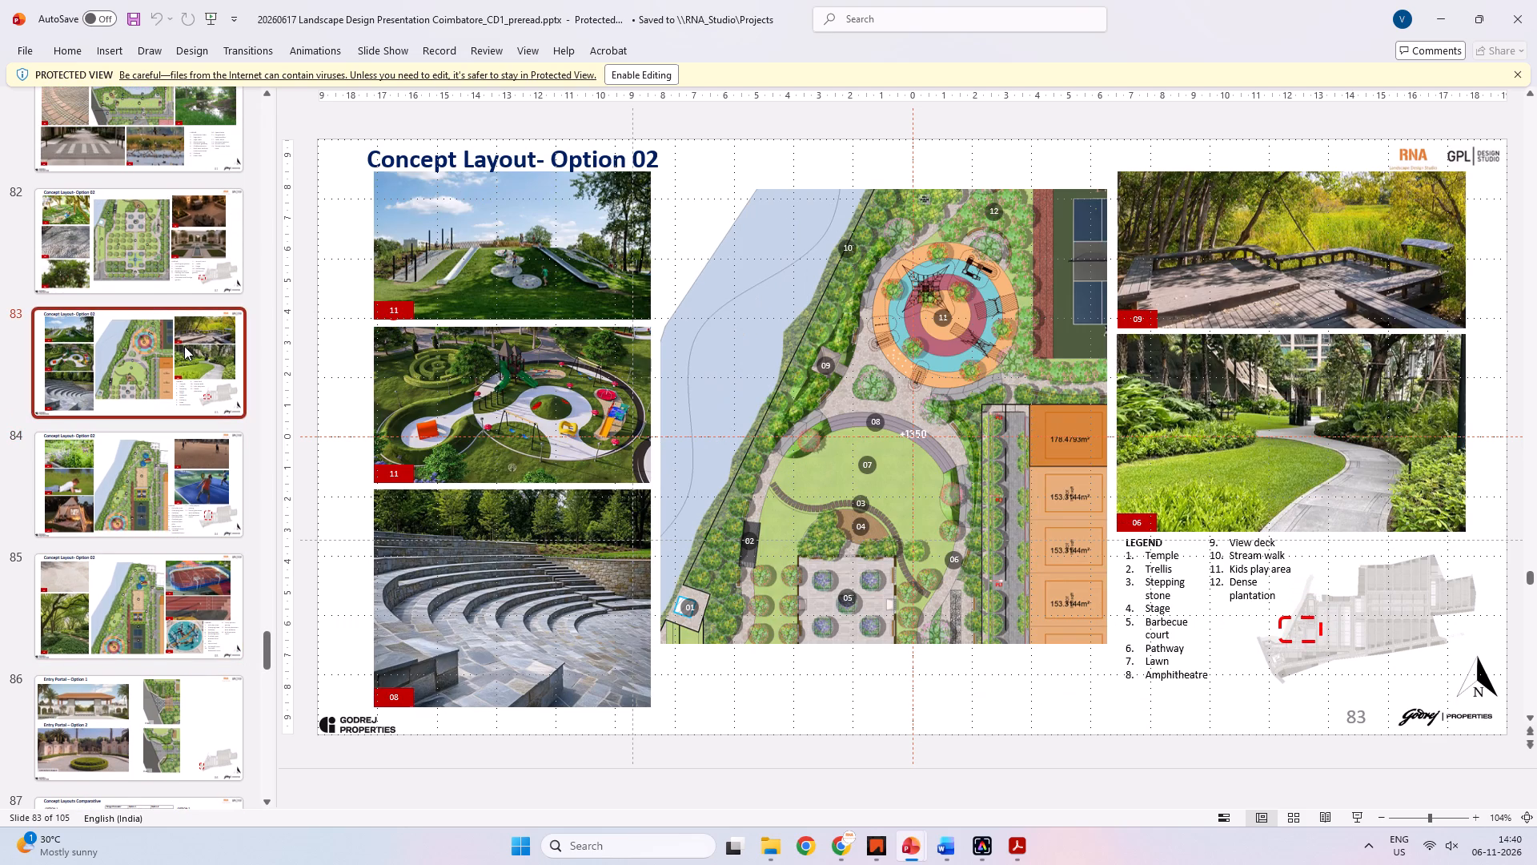
scroll(184, 346, "up", 2)
left_click(184, 346)
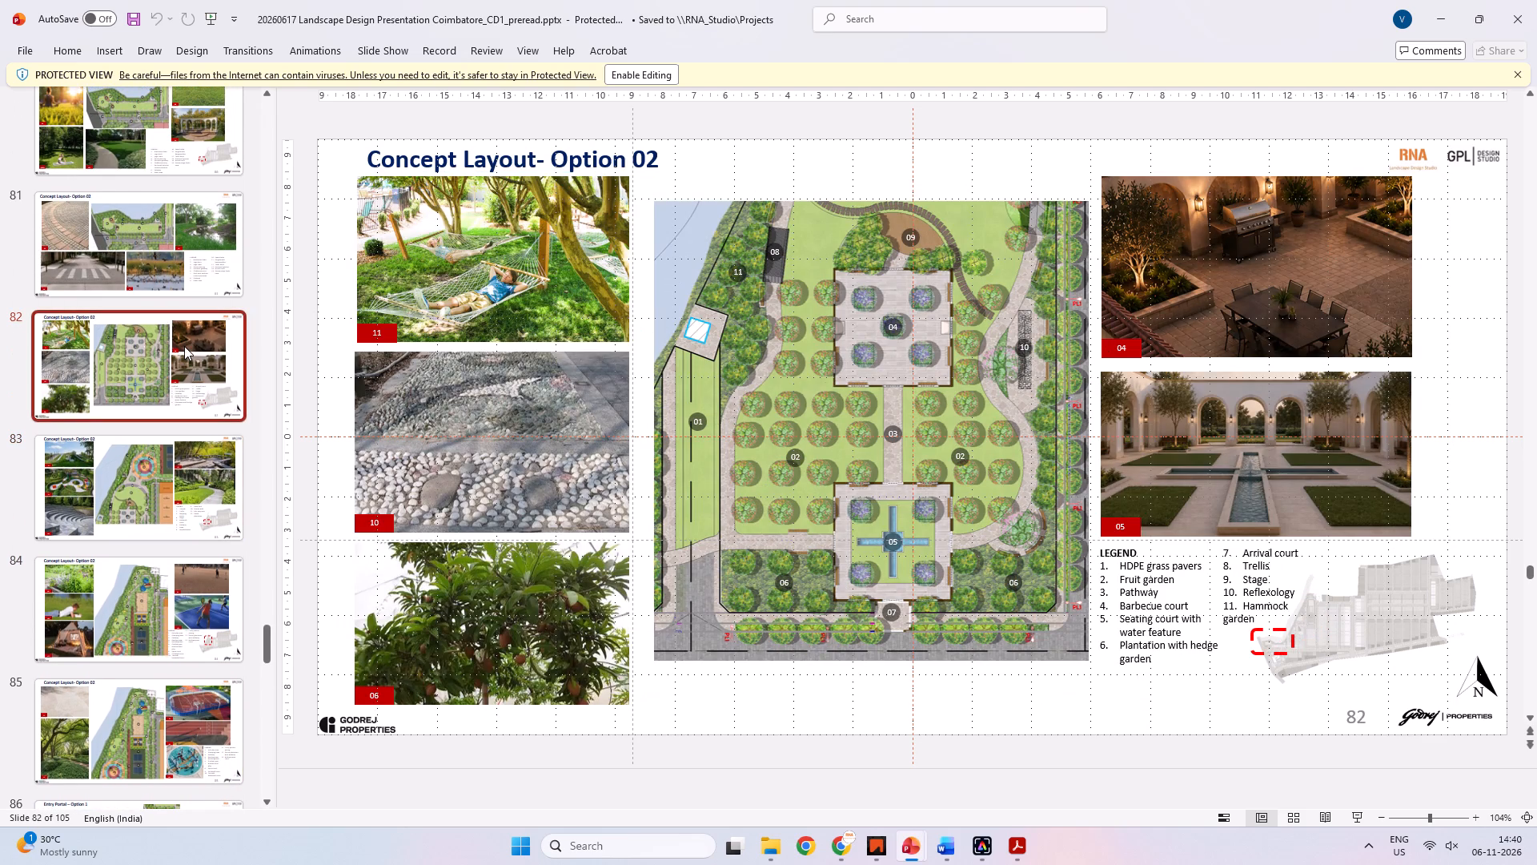
scroll(184, 346, "up", 2)
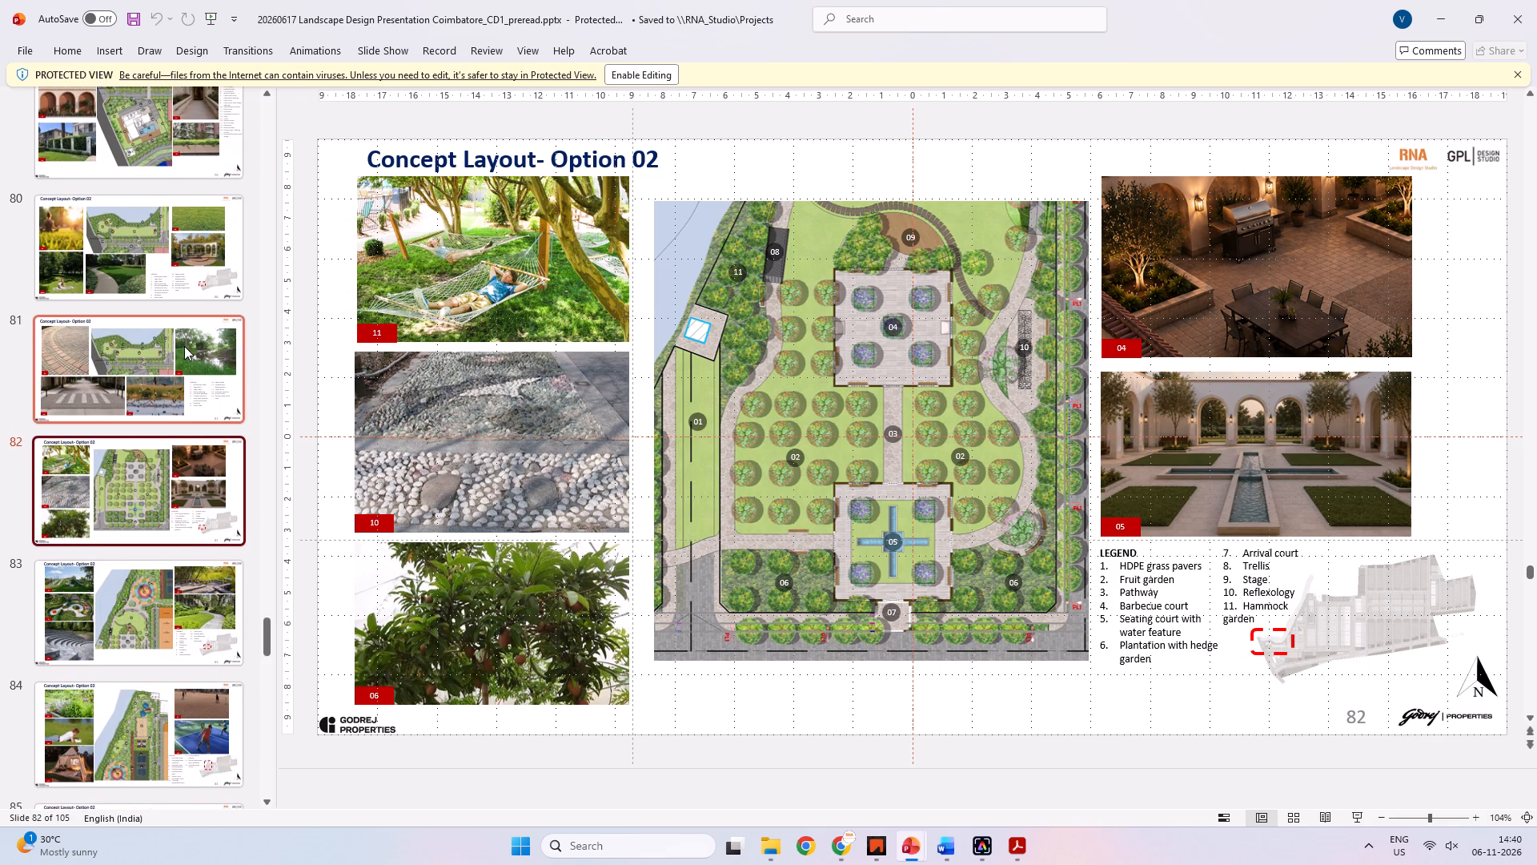
scroll(184, 346, "up", 3)
Return to the Casa Grand Bhogaram presentation and save it.
key("alt+Tab")
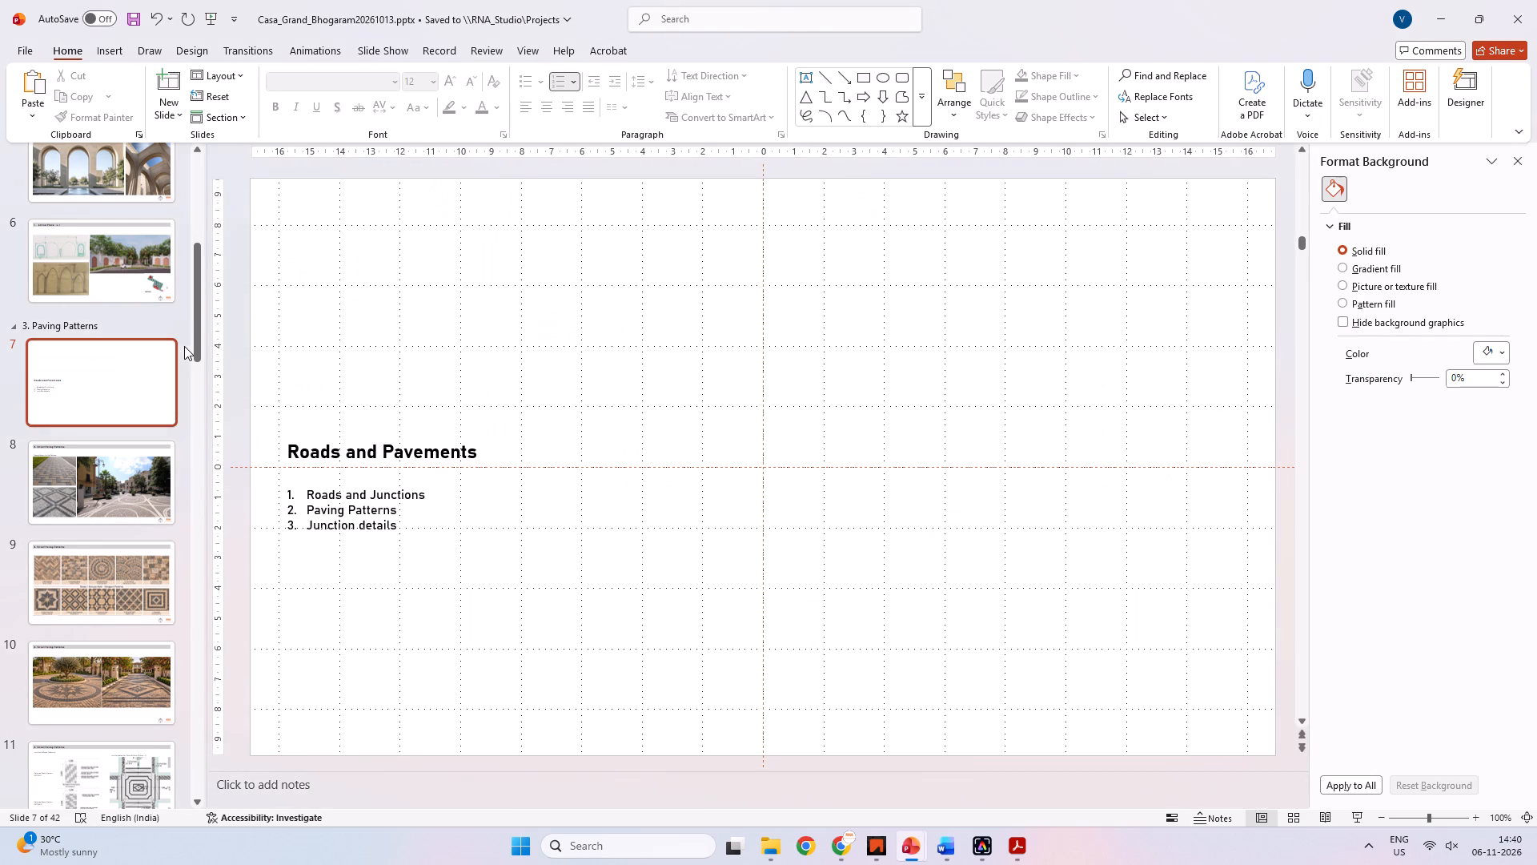
left_click(525, 338)
key("ctrl+s")
Open the Gateway Entrance slide in the Arrival Plaza section for review.
scroll(113, 368, "up", 7)
left_click(96, 480)
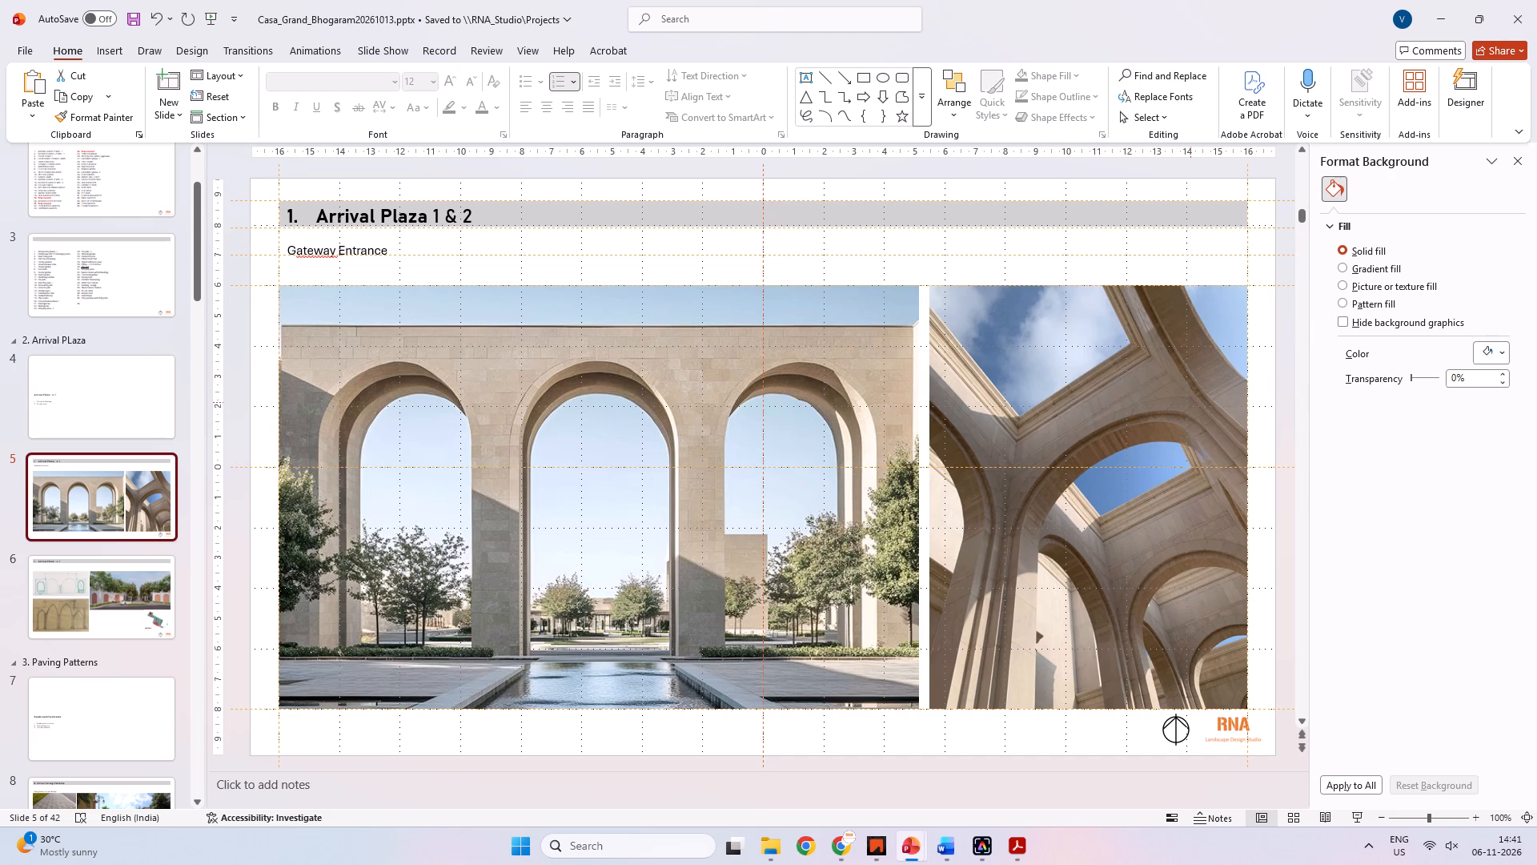
left_click(1290, 389)
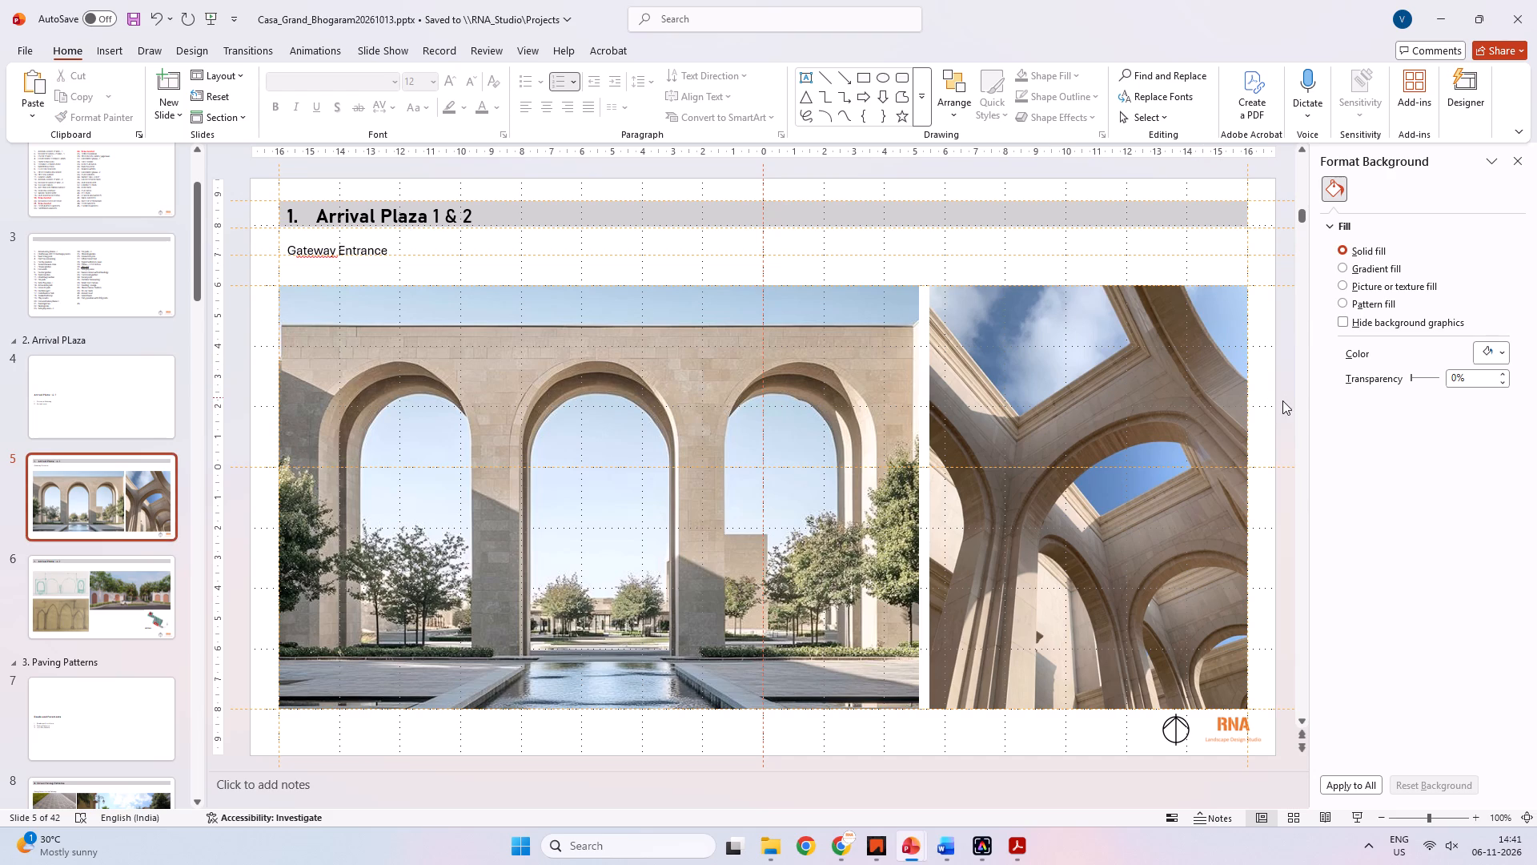
Switch to the SH COMMENTS landscape drawing in IIACAD and examine the masterplan comments around the Arrival Court and entry portal.
key("alt+Tab")
key("alt+Tab")
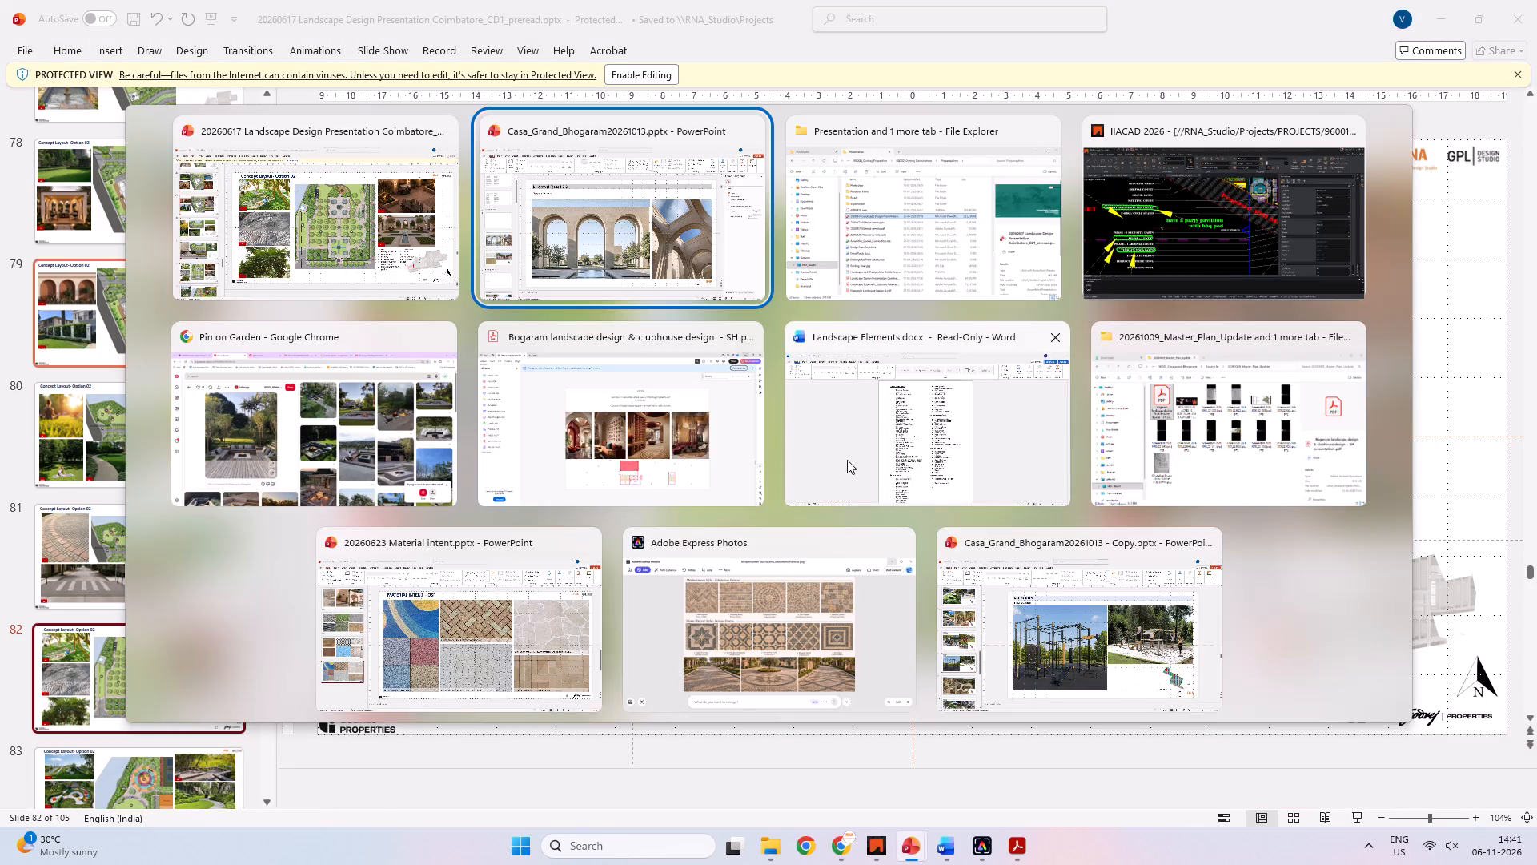
key("alt+Tab")
key("alt+Tab")
scroll(556, 442, "down", 3)
middle_click_drag(551, 445, 722, 388)
middle_click_drag(612, 443, 690, 502)
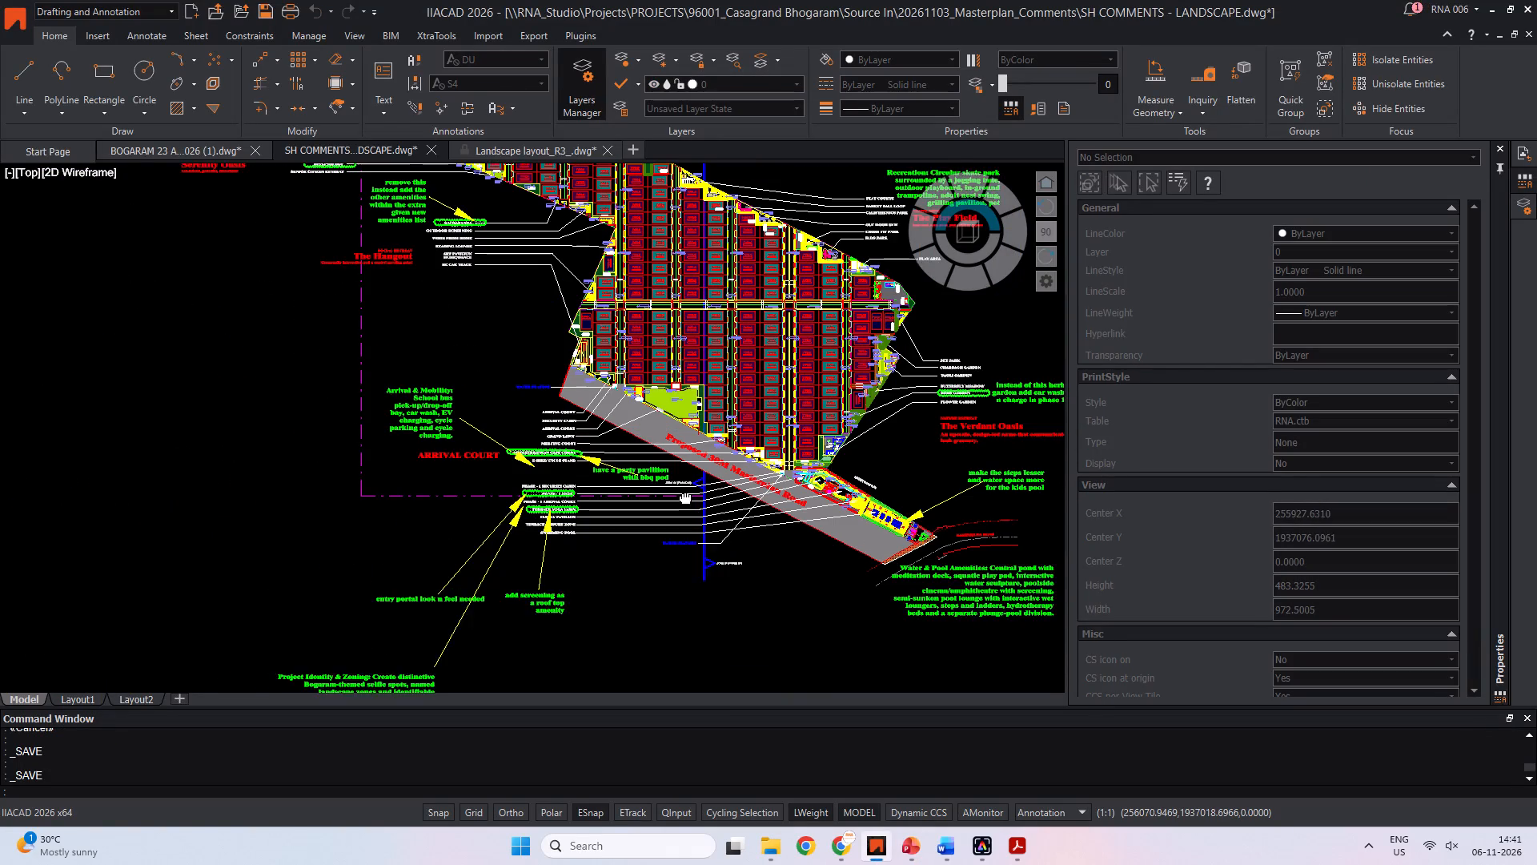
middle_click_drag(690, 502, 689, 513)
Switch to Chrome, close the Pinterest garden pin page, and bring up the Mediterranean Nizam Paving Patterns chat in ChatGPT.
key("alt+Tab")
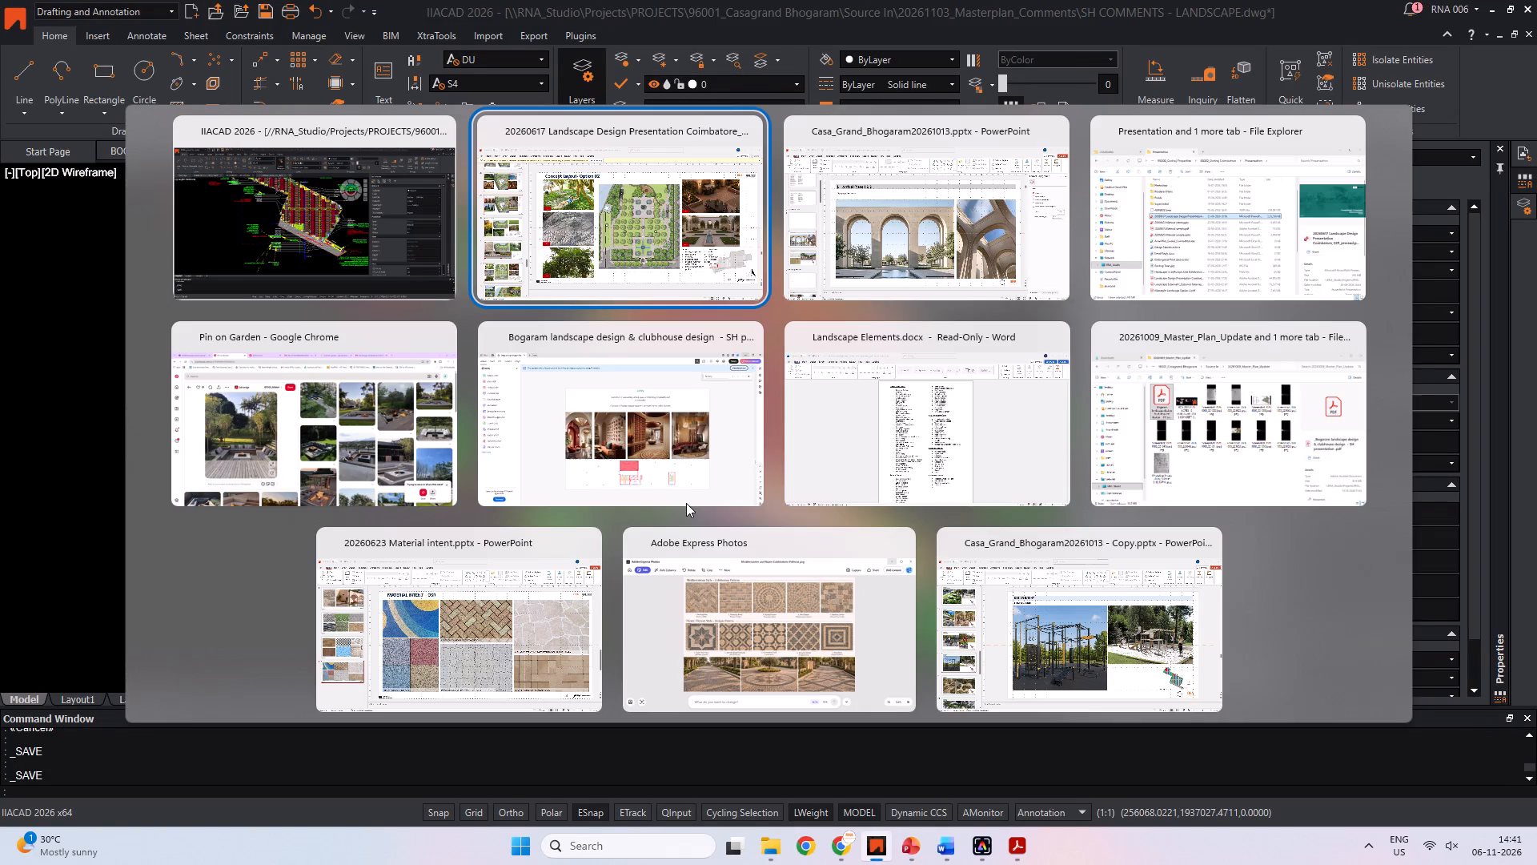
left_click(301, 402, "alt")
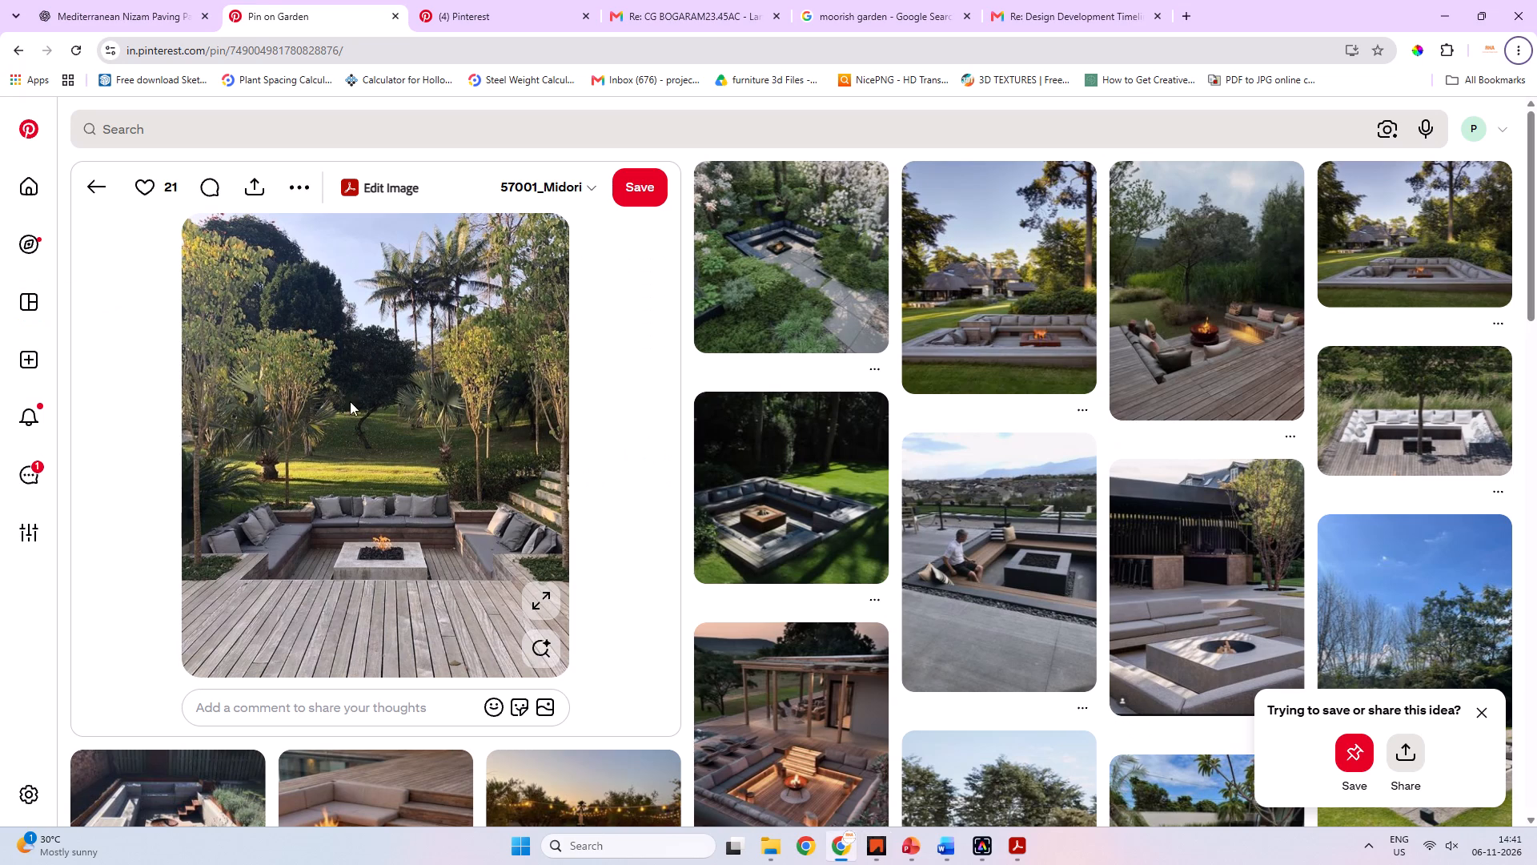
scroll(497, 378, "up", 5)
left_click(396, 14)
left_click(150, 3)
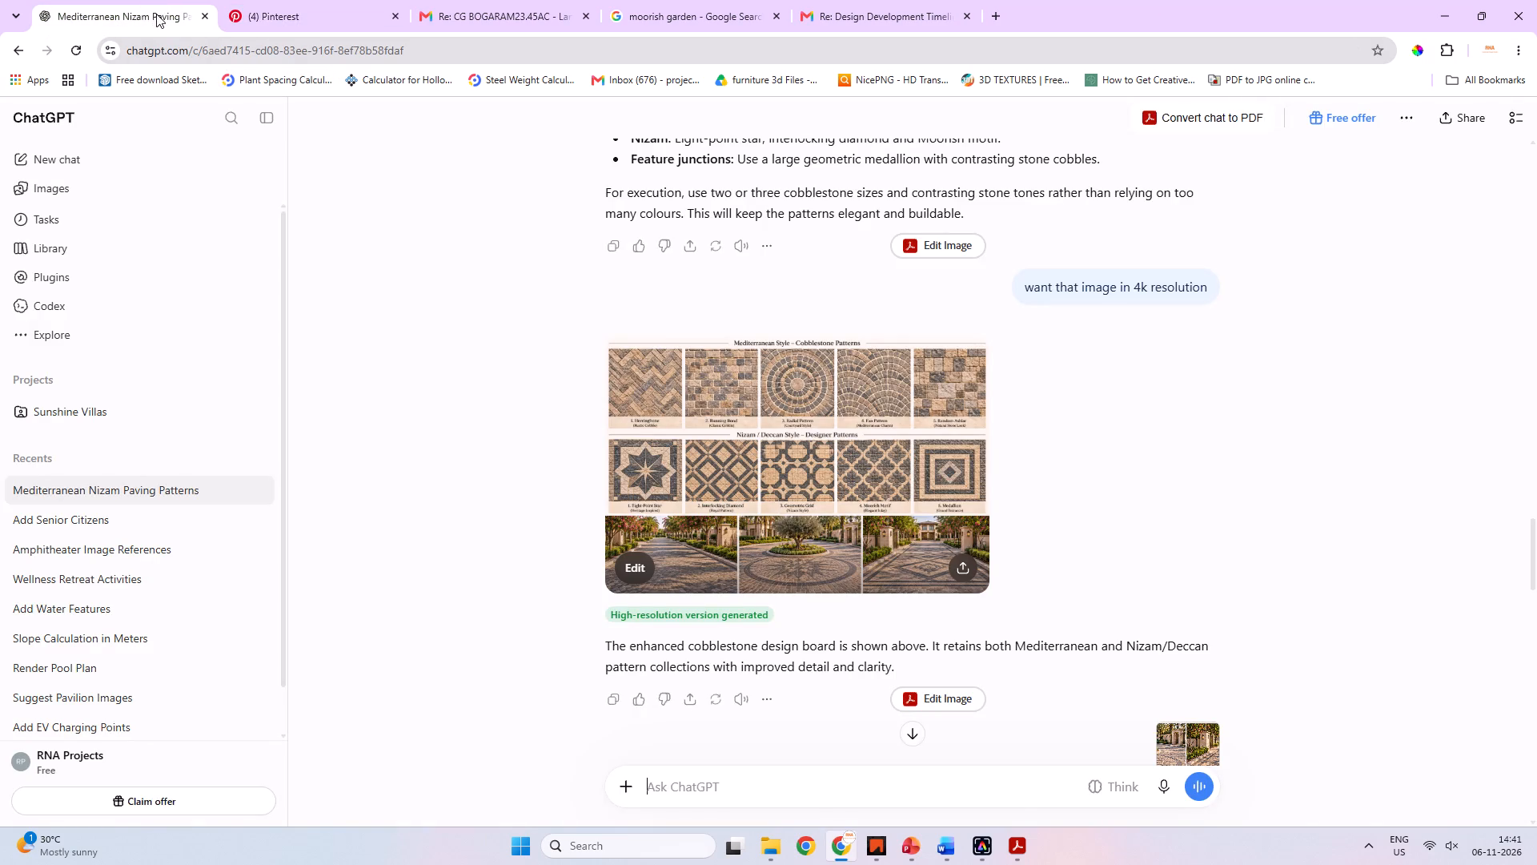
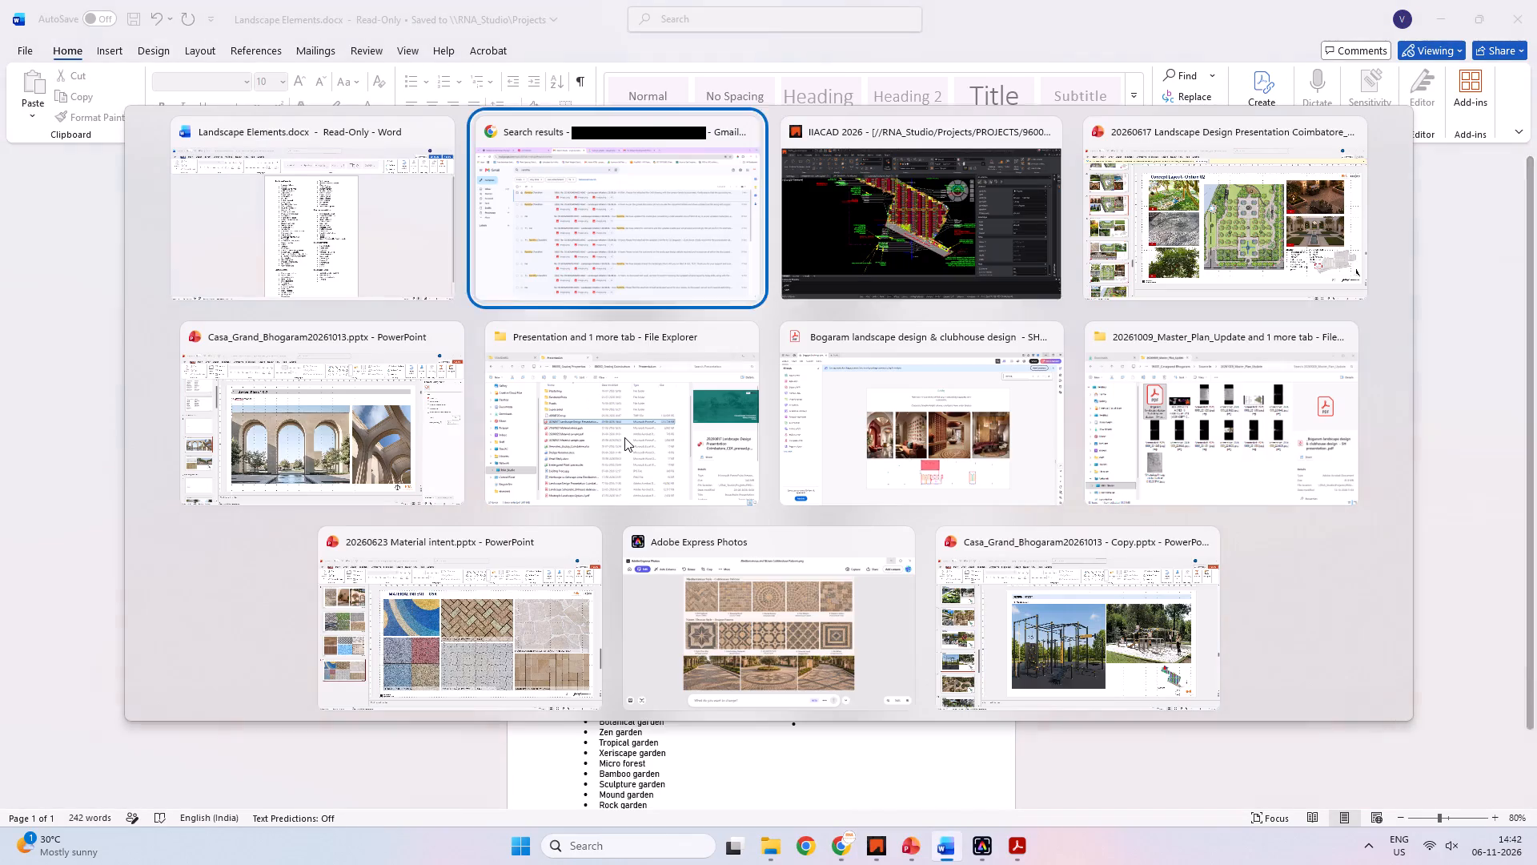
Switch to the Coimbatore landscape design presentation and review the Concept Layout Option 02 slides preceding slide 82.
key("alt+Tab")
key("alt+Tab")
left_click(1214, 208, "alt")
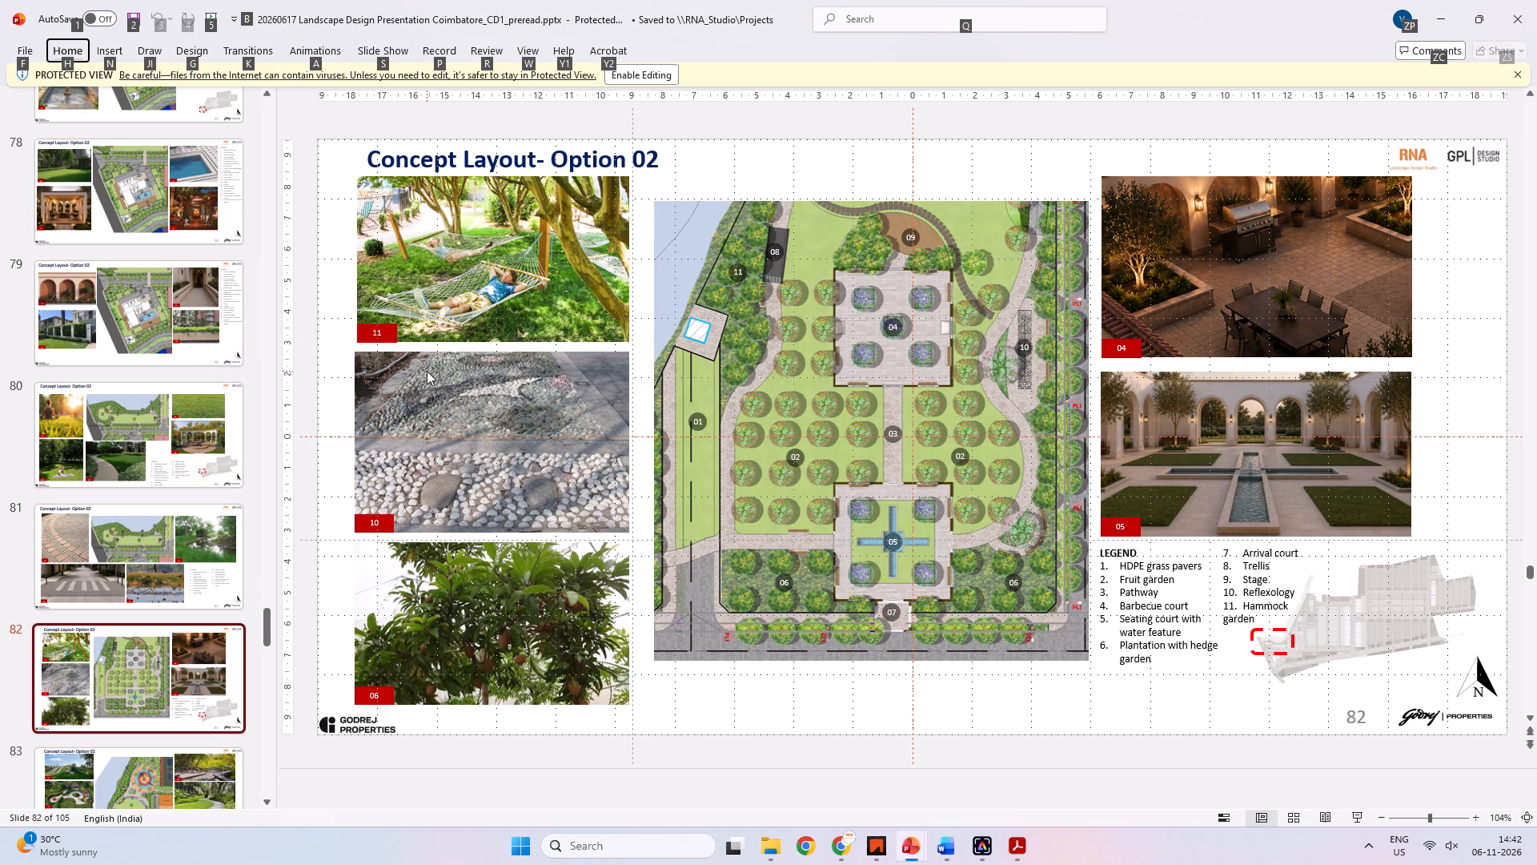
scroll(427, 371, "up", 1)
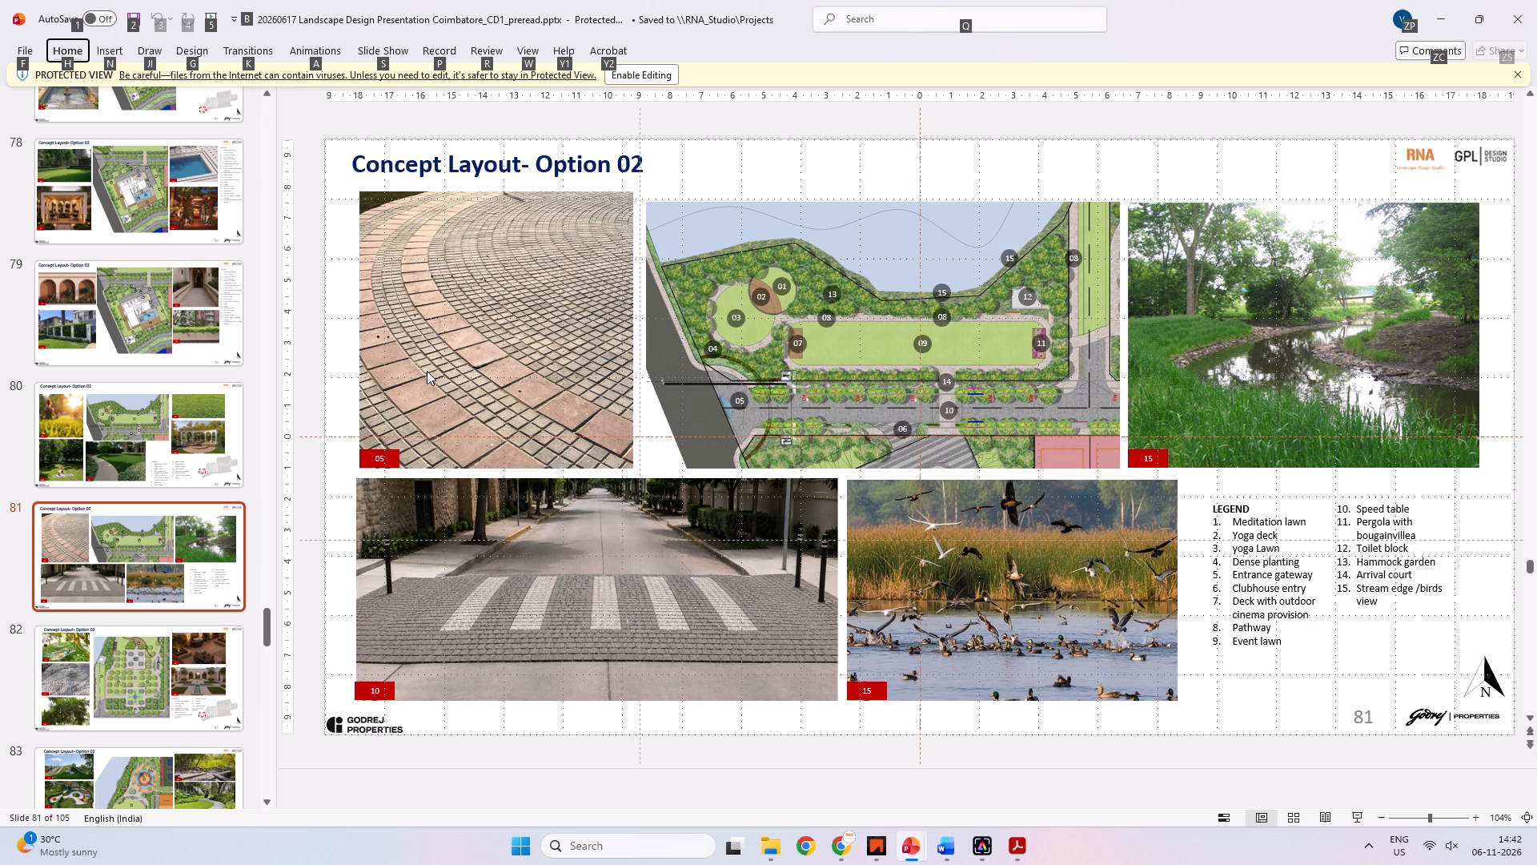
Review the Concept Layout Option 02 slides from slide 81 back to slide 78 for reference.
scroll(427, 371, "up", 1)
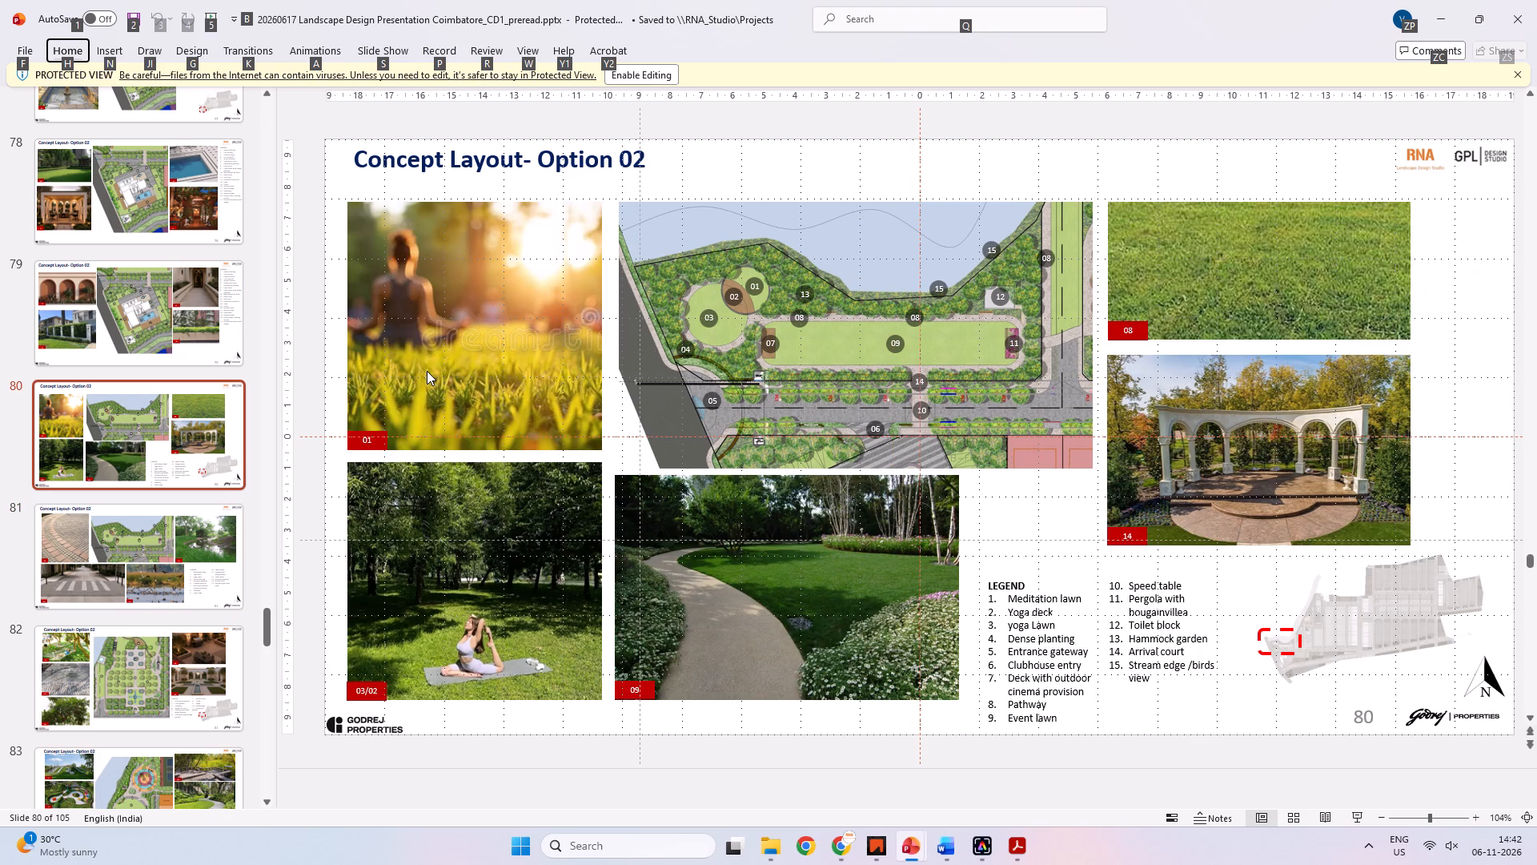
scroll(427, 371, "up", 1)
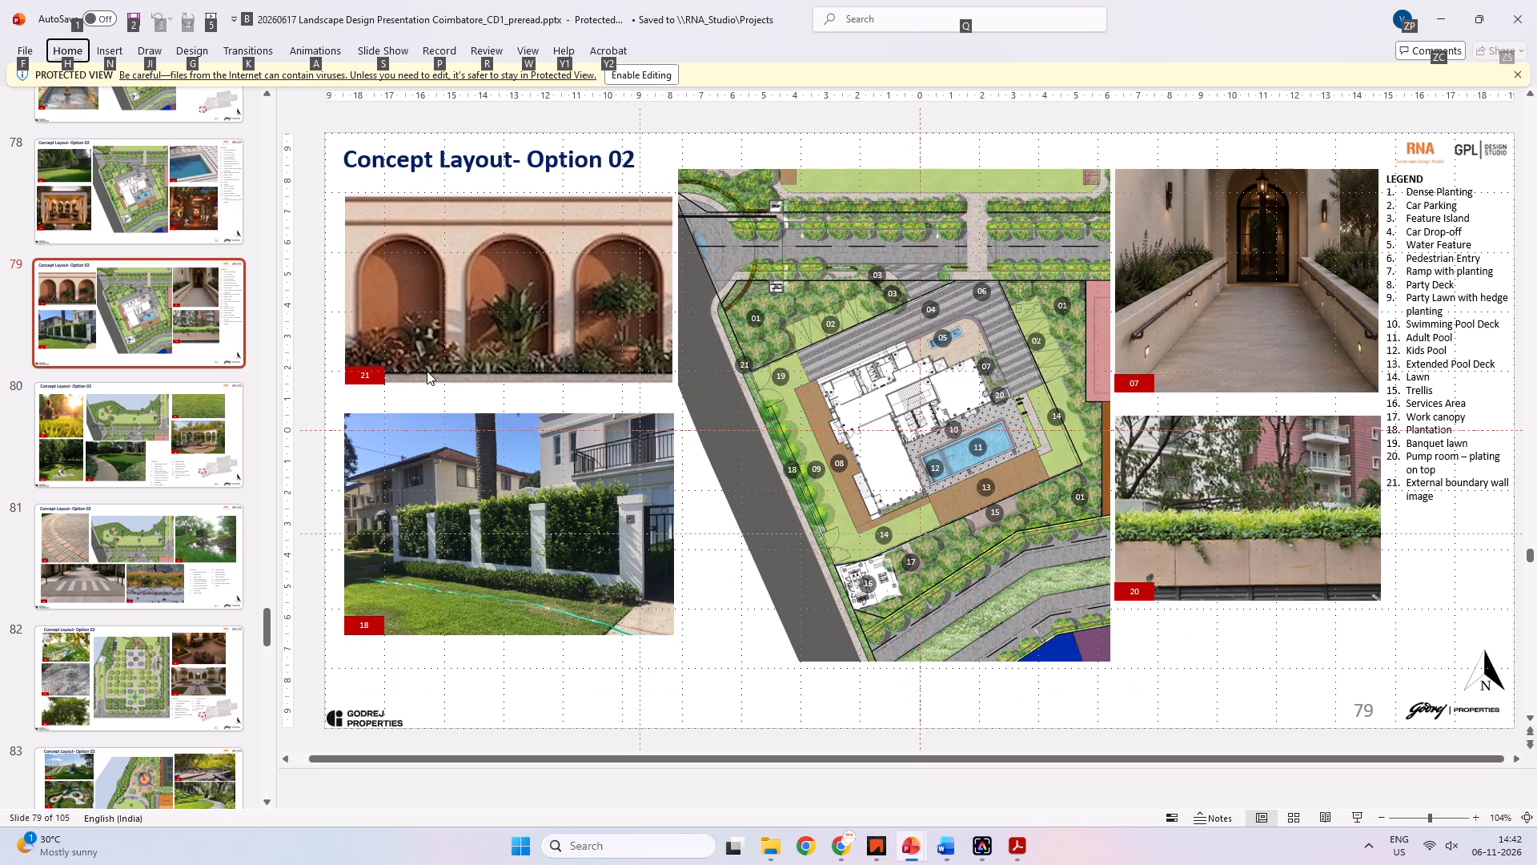
scroll(427, 371, "up", 1)
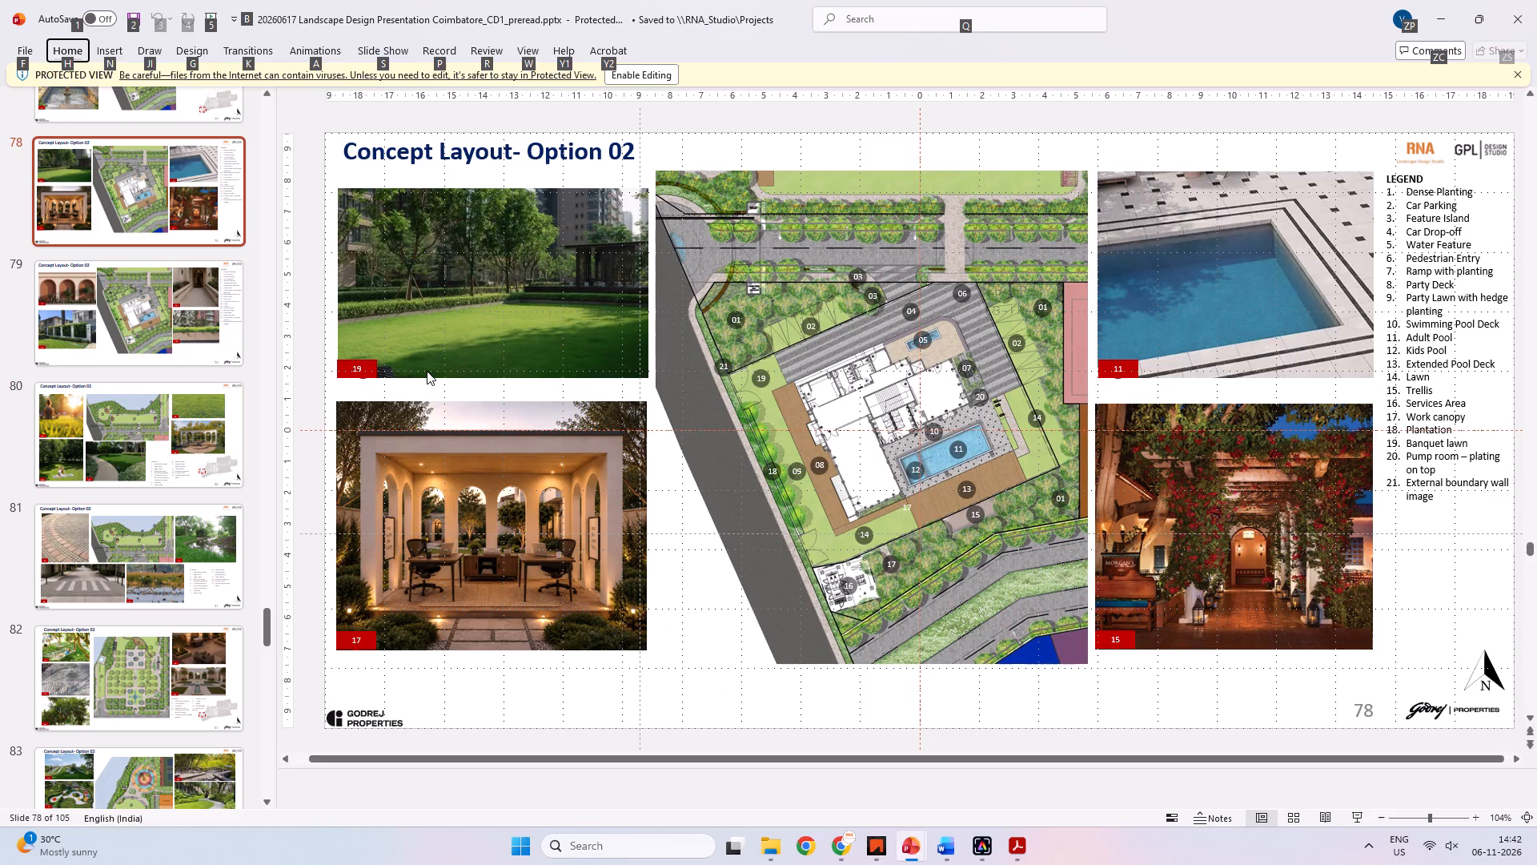
Switch to the Casa Grand Bhogaram presentation and open slide 3 with the numbered list of landscape spaces.
key("alt+Tab")
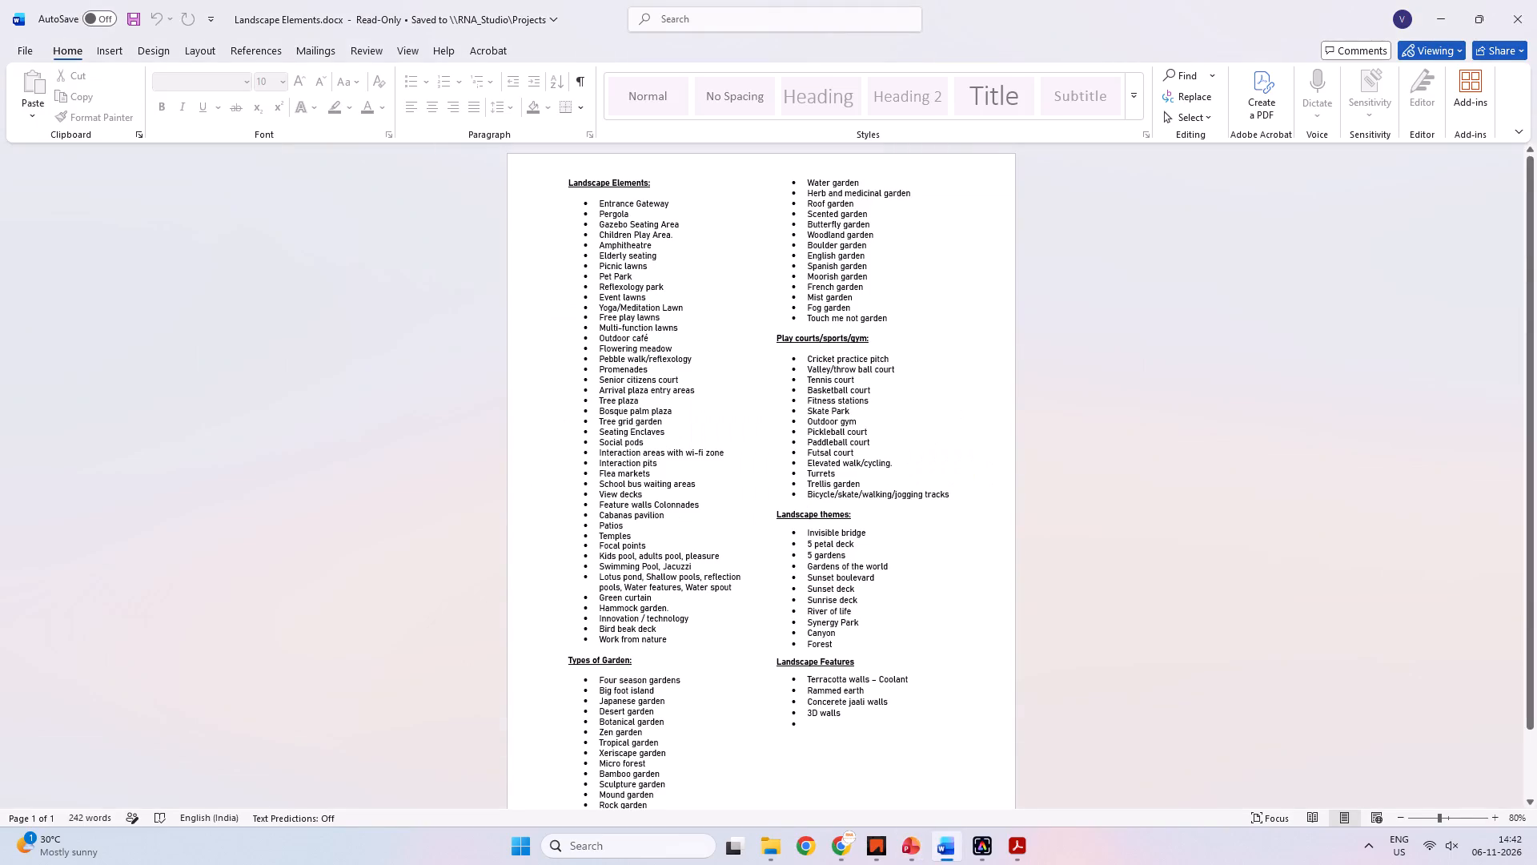
key("alt+Tab")
key("alt+Tab")
key("alt+Tab")
key("alt+Tab")
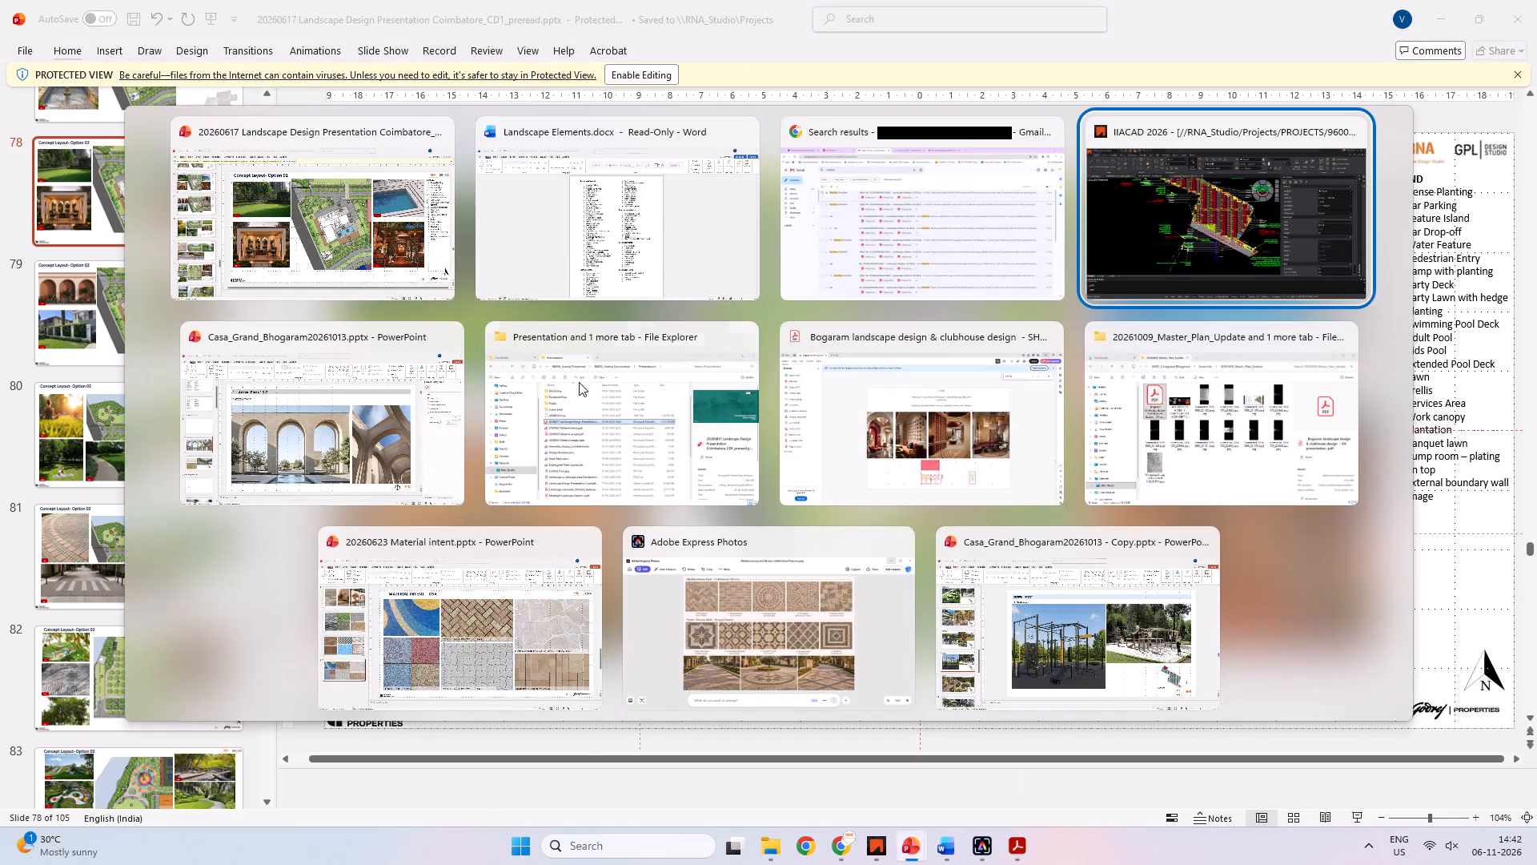
left_click(396, 400, "alt")
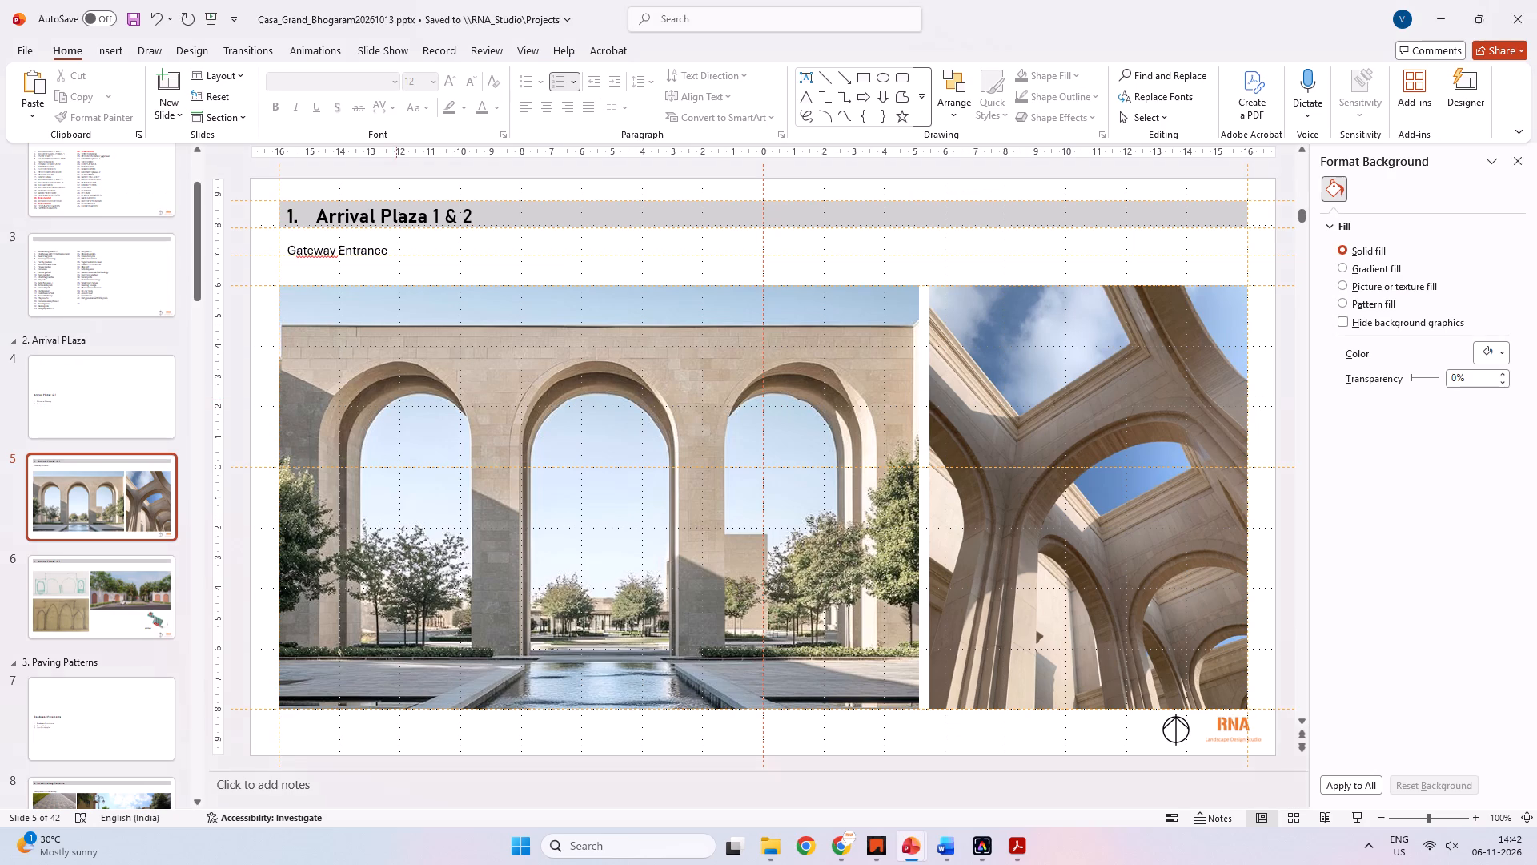
left_click(135, 292)
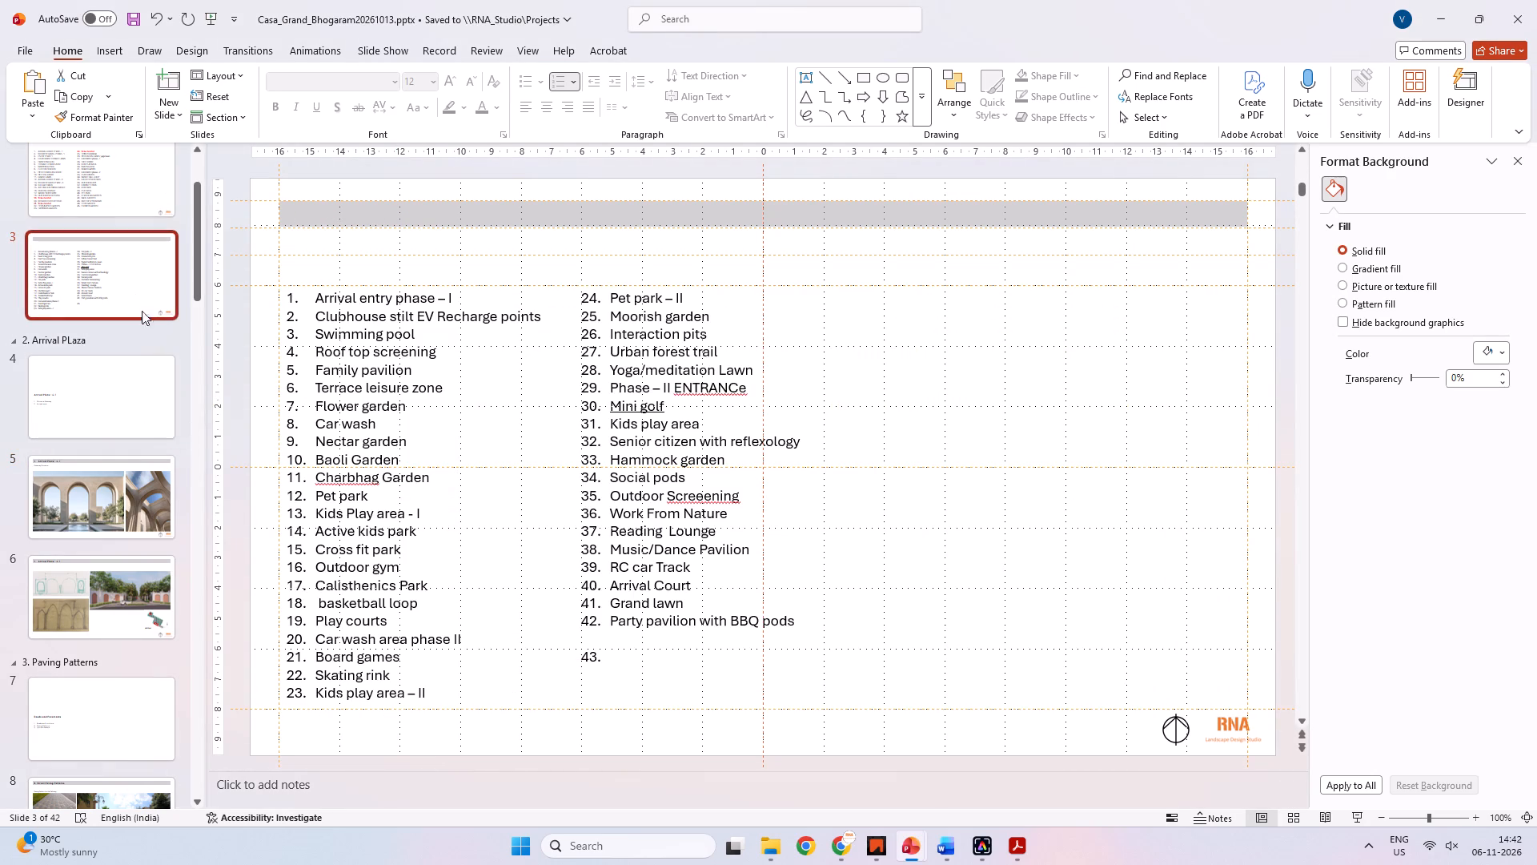
Correct the flagged spellings in the numbered list to "Entrance" in item 29 and "Screening" in item 35.
left_click(720, 387)
right_click(719, 388)
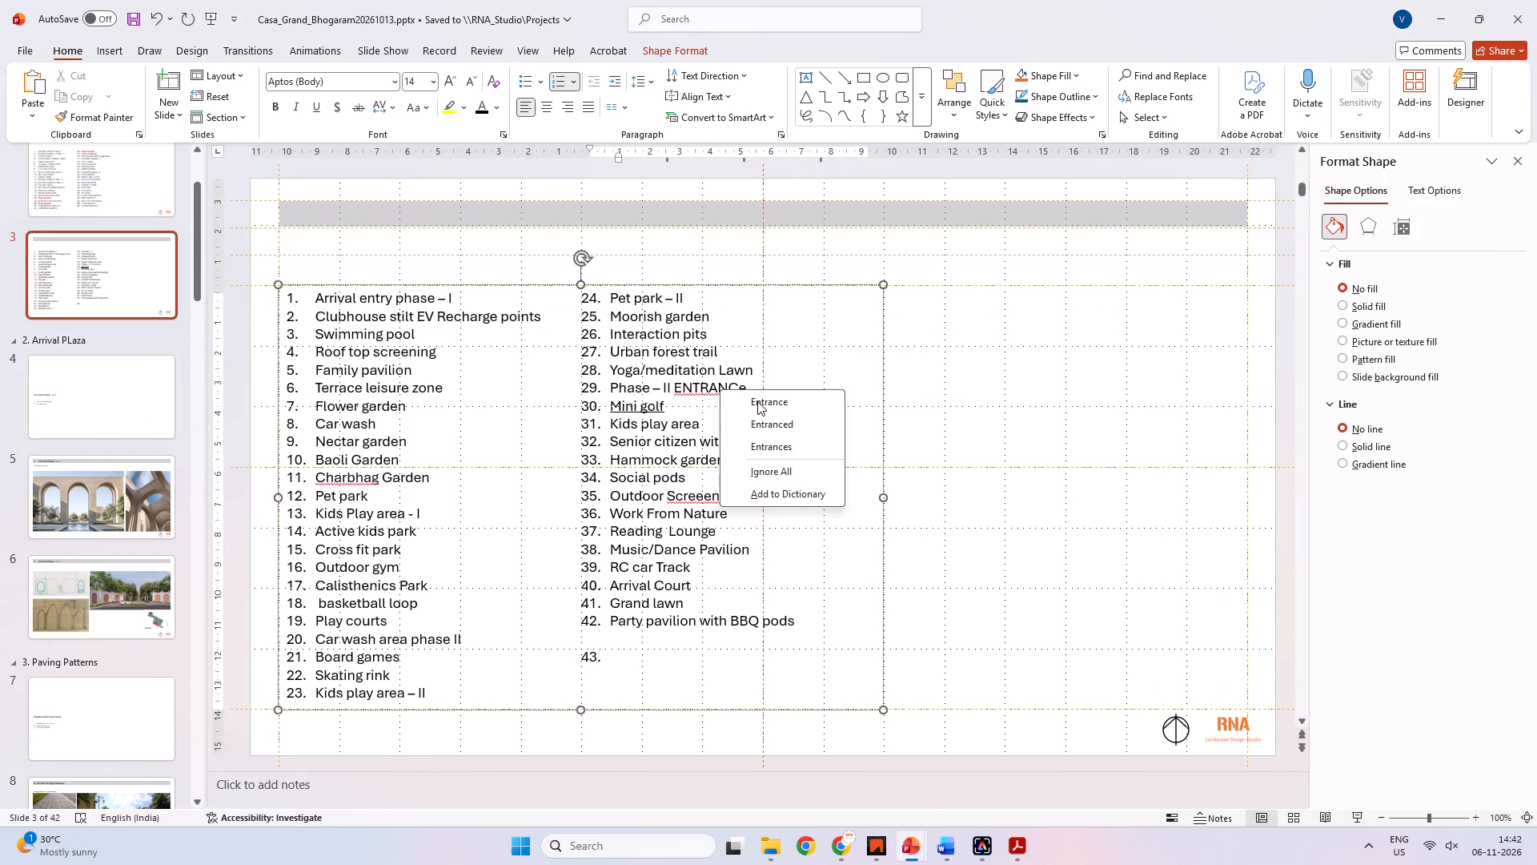
left_click(757, 401)
right_click(709, 500)
left_click(744, 504)
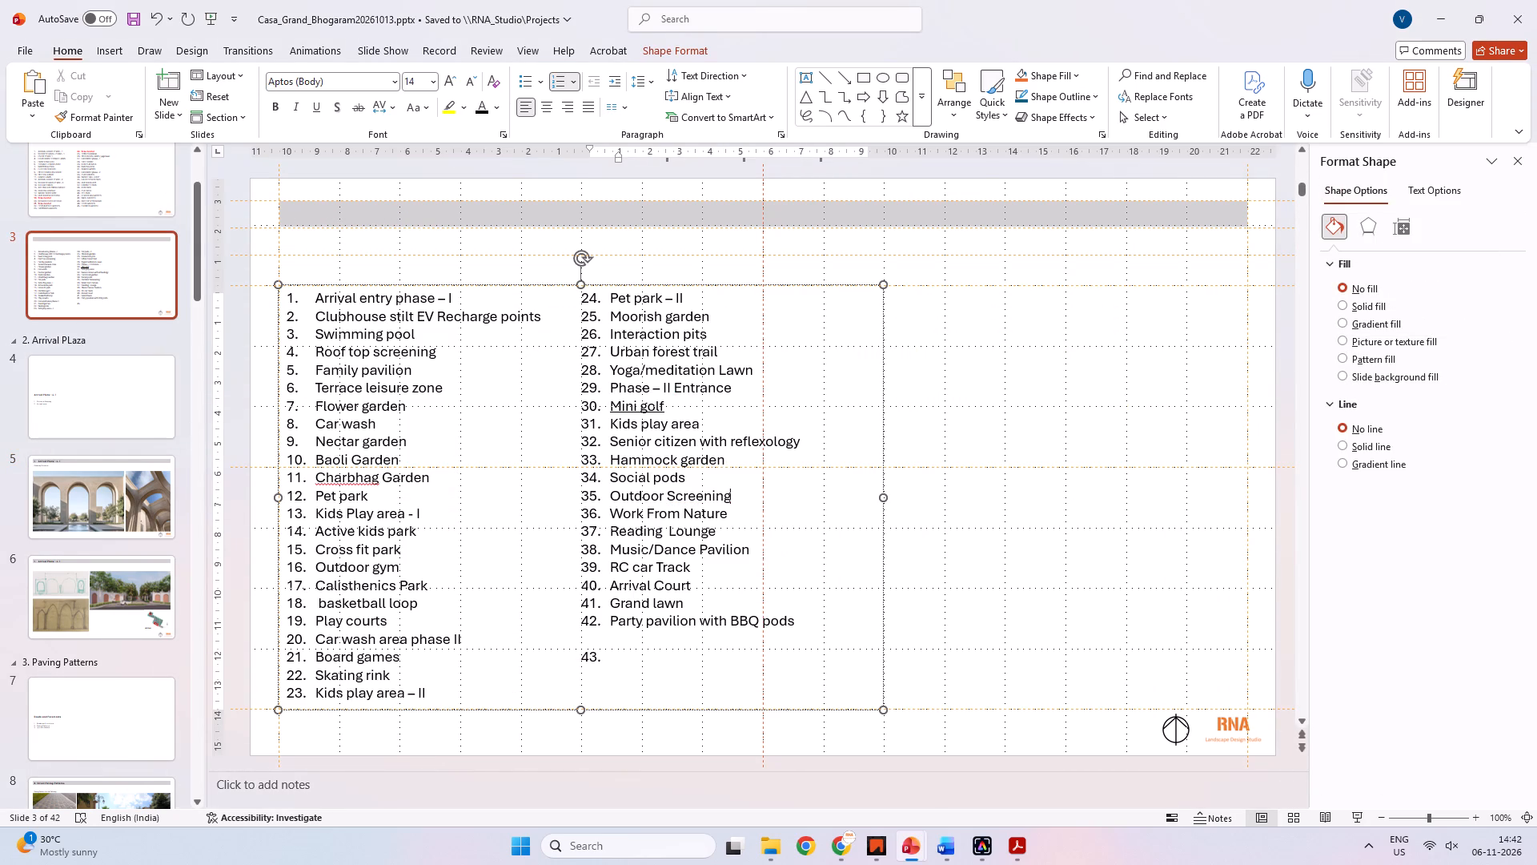
On slide 3 of the Casa Grand Bhogaram presentation, correct the misspelled "Charbhag" in item 11 to "Charbagh".
right_click(355, 468)
right_click(360, 473)
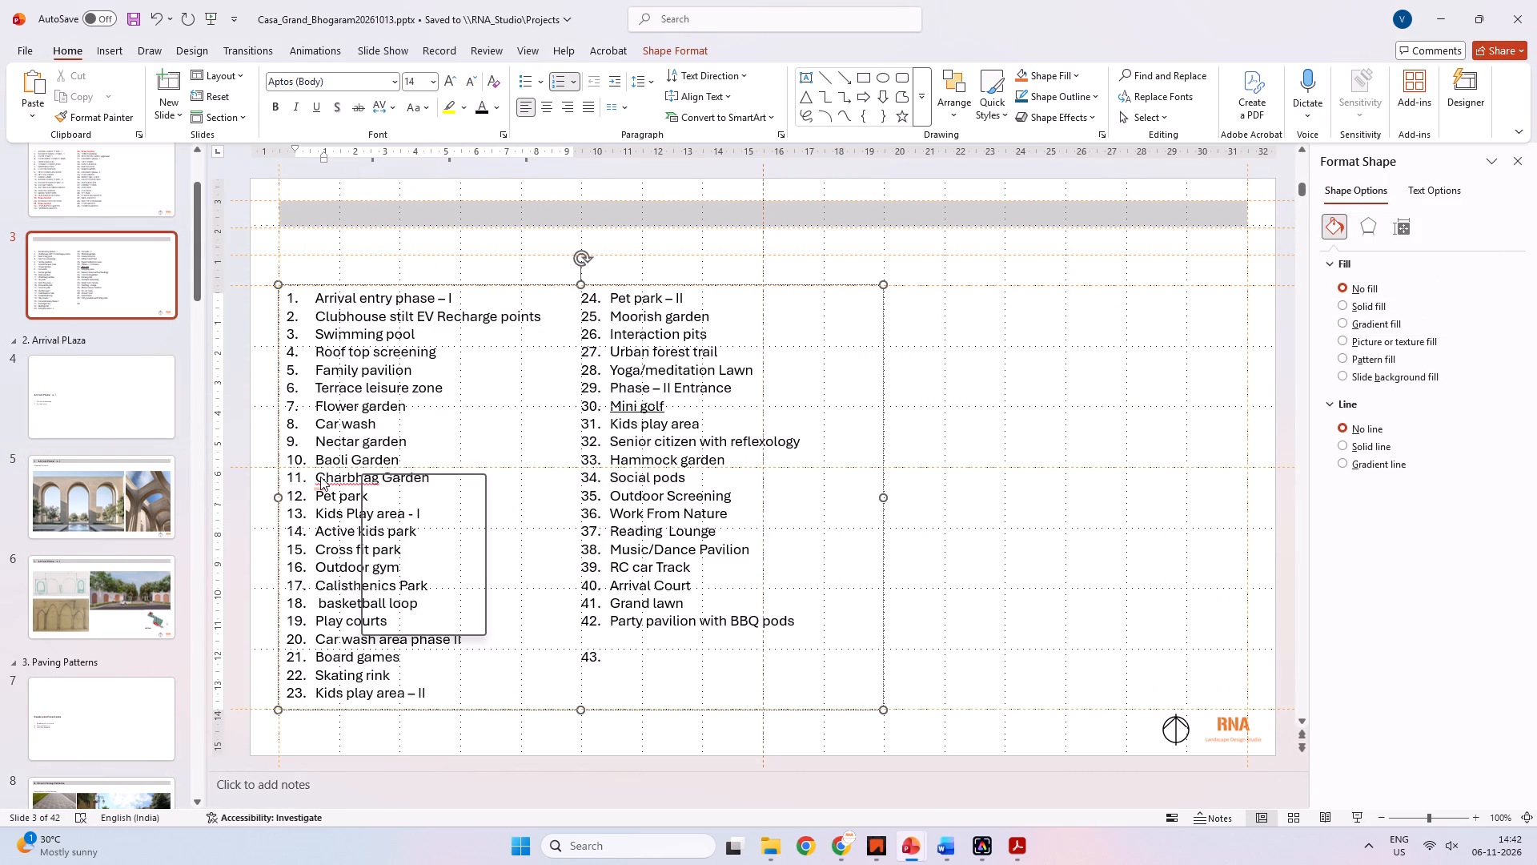
left_click(427, 485)
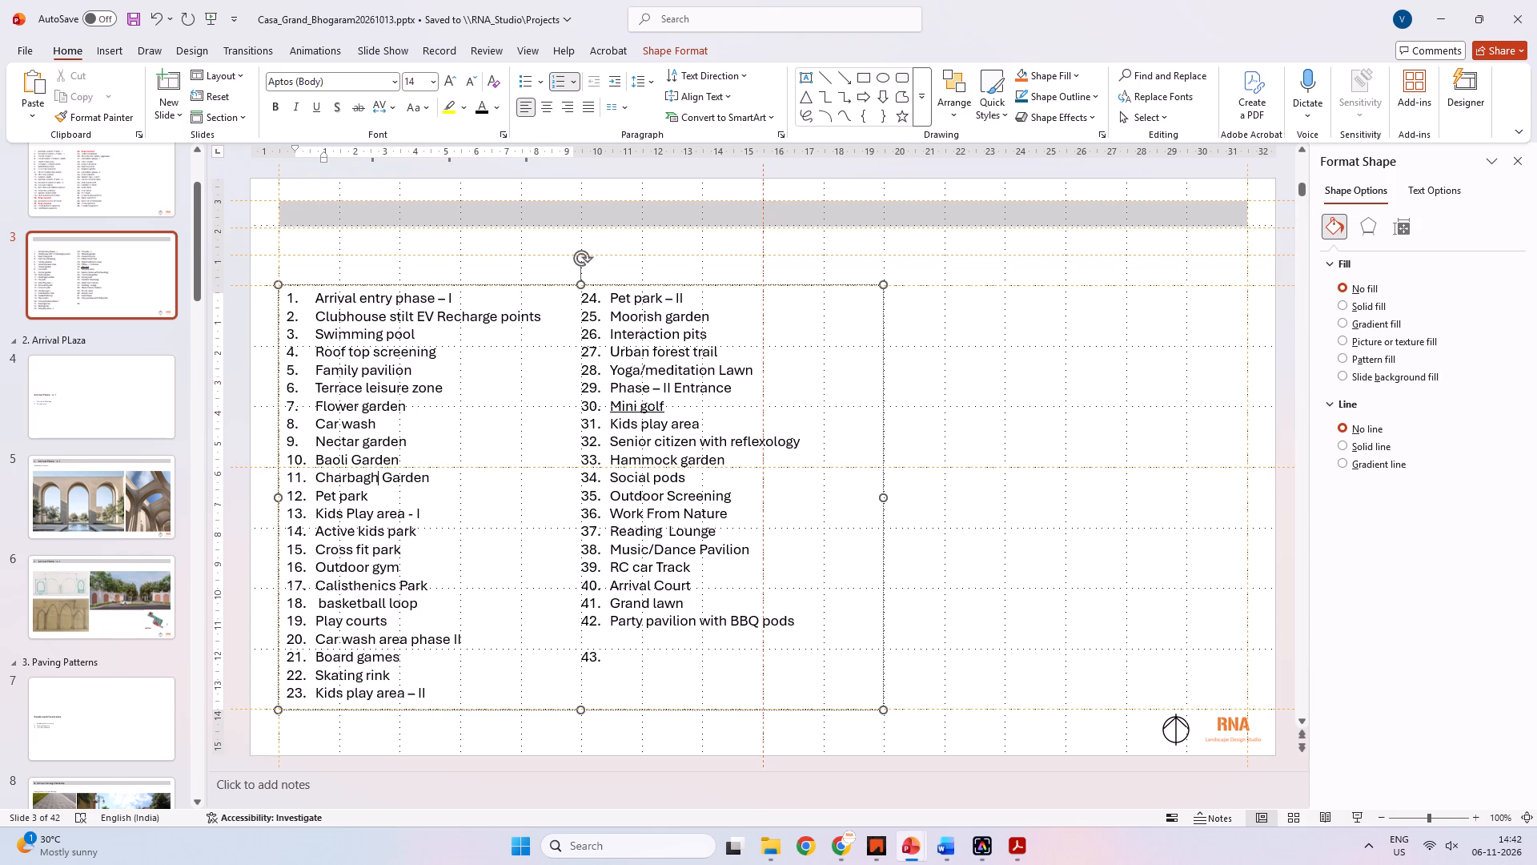
Set the font of the entire numbered zone list on slide 3 to Bahnschrift Light.
key("ctrl+a")
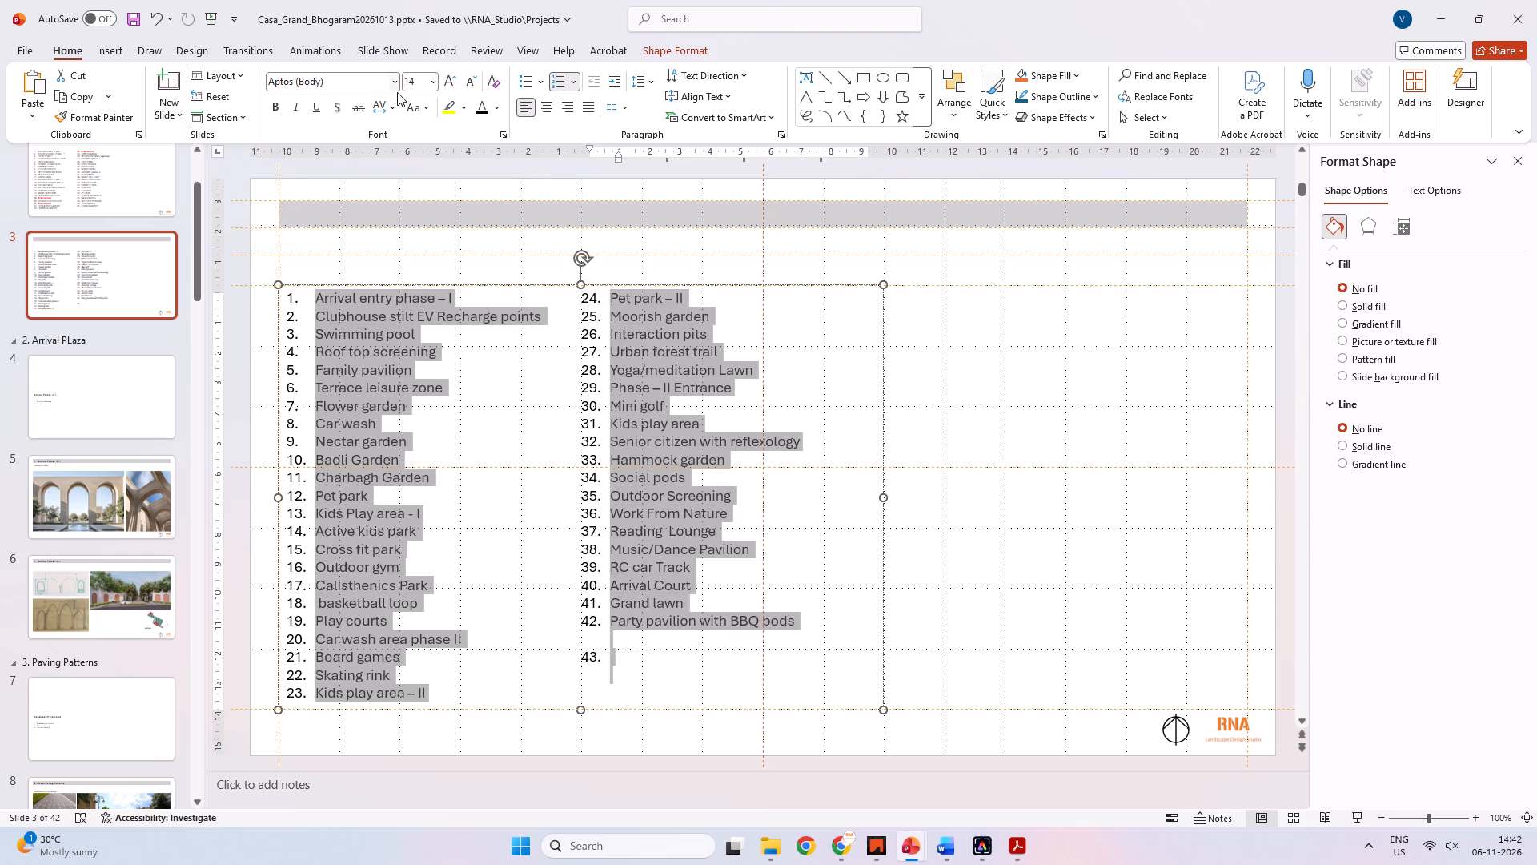
left_click(389, 83)
left_click(325, 193)
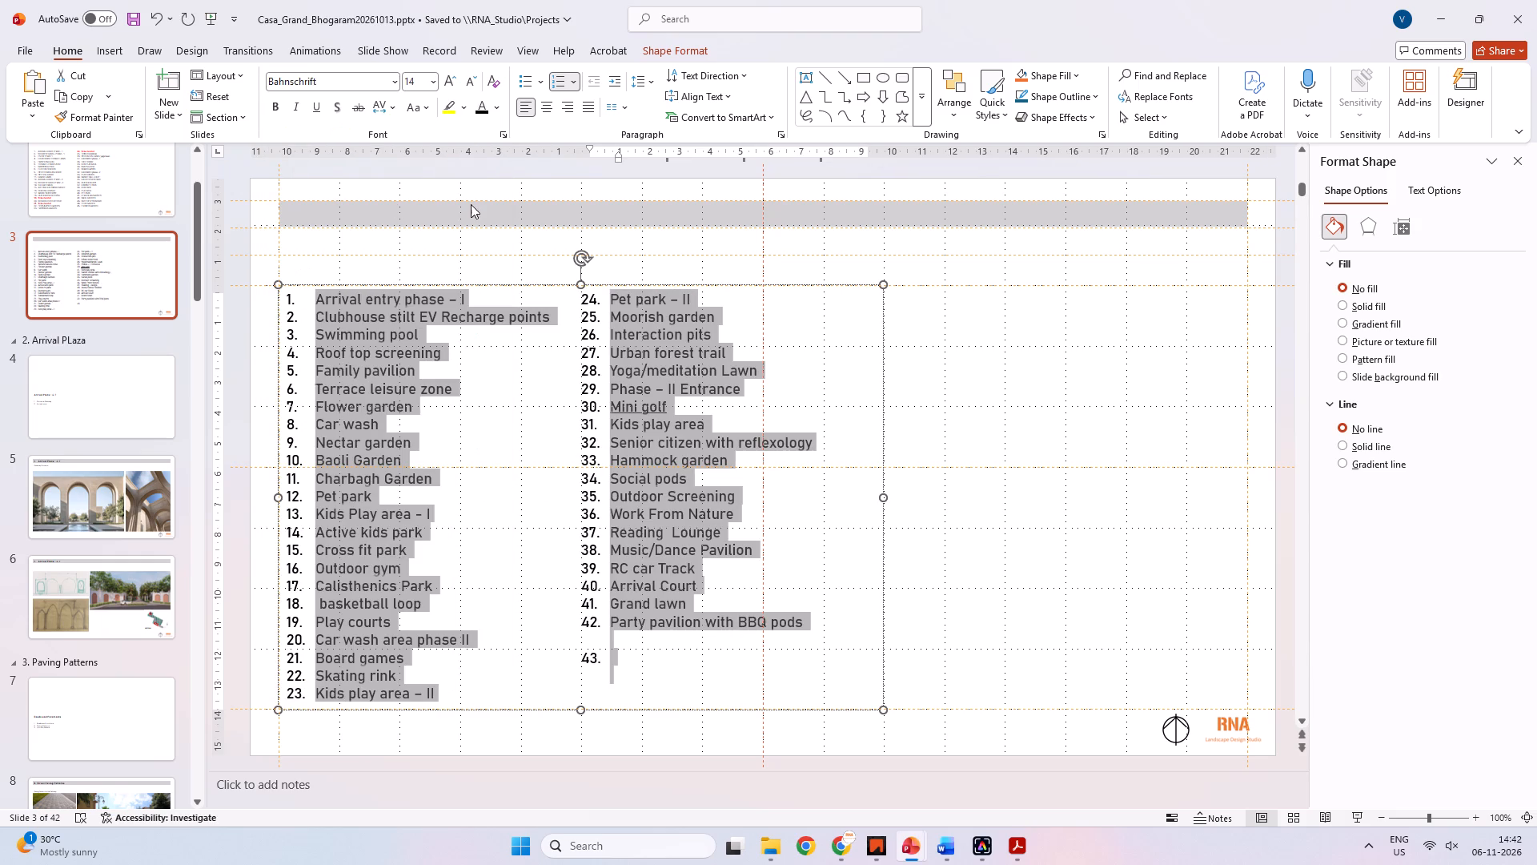
left_click(394, 86)
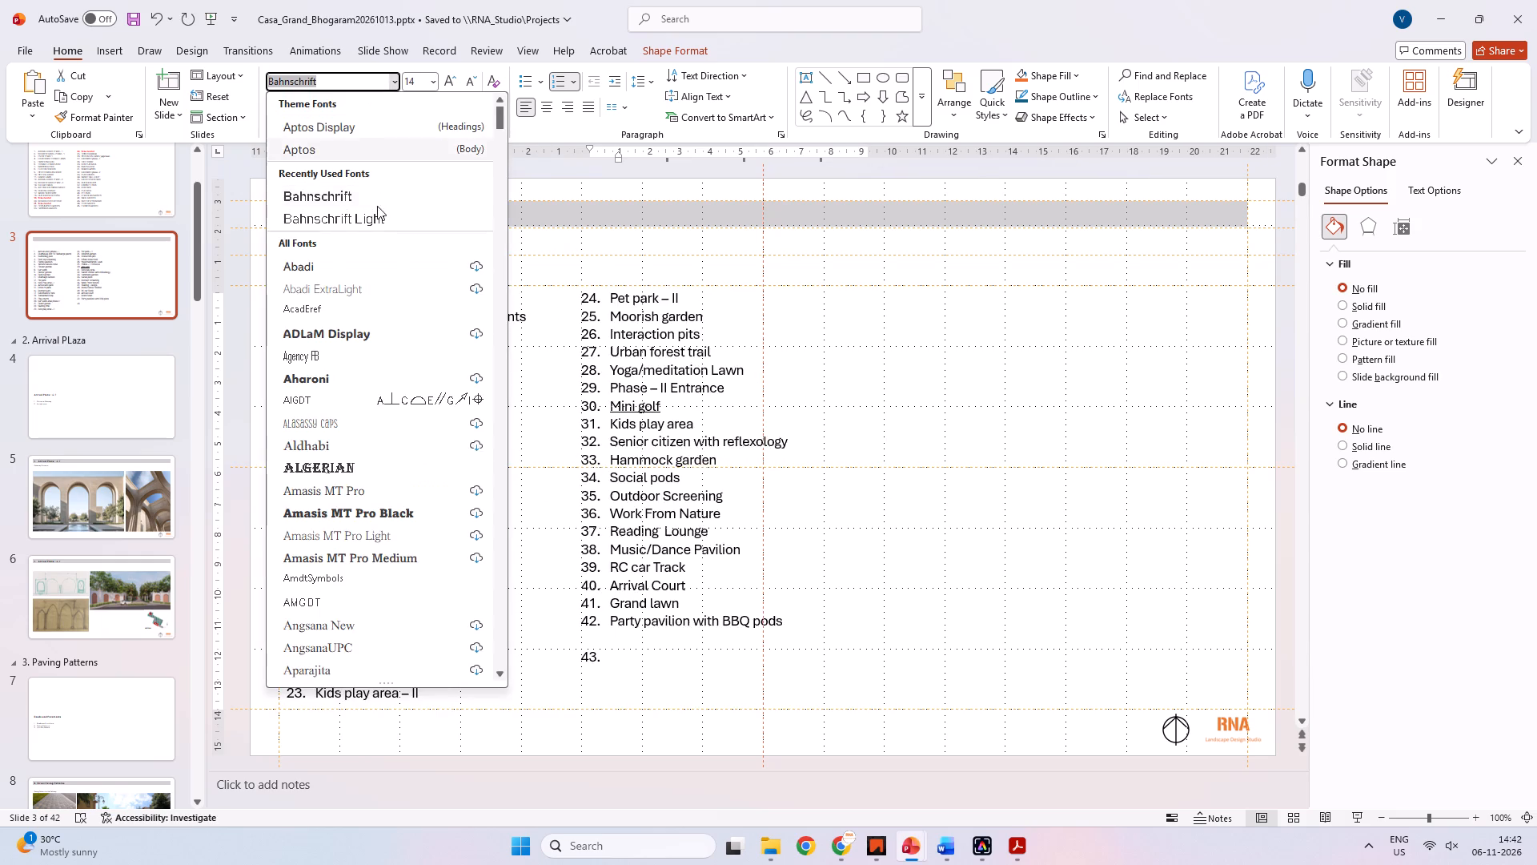
left_click(375, 223)
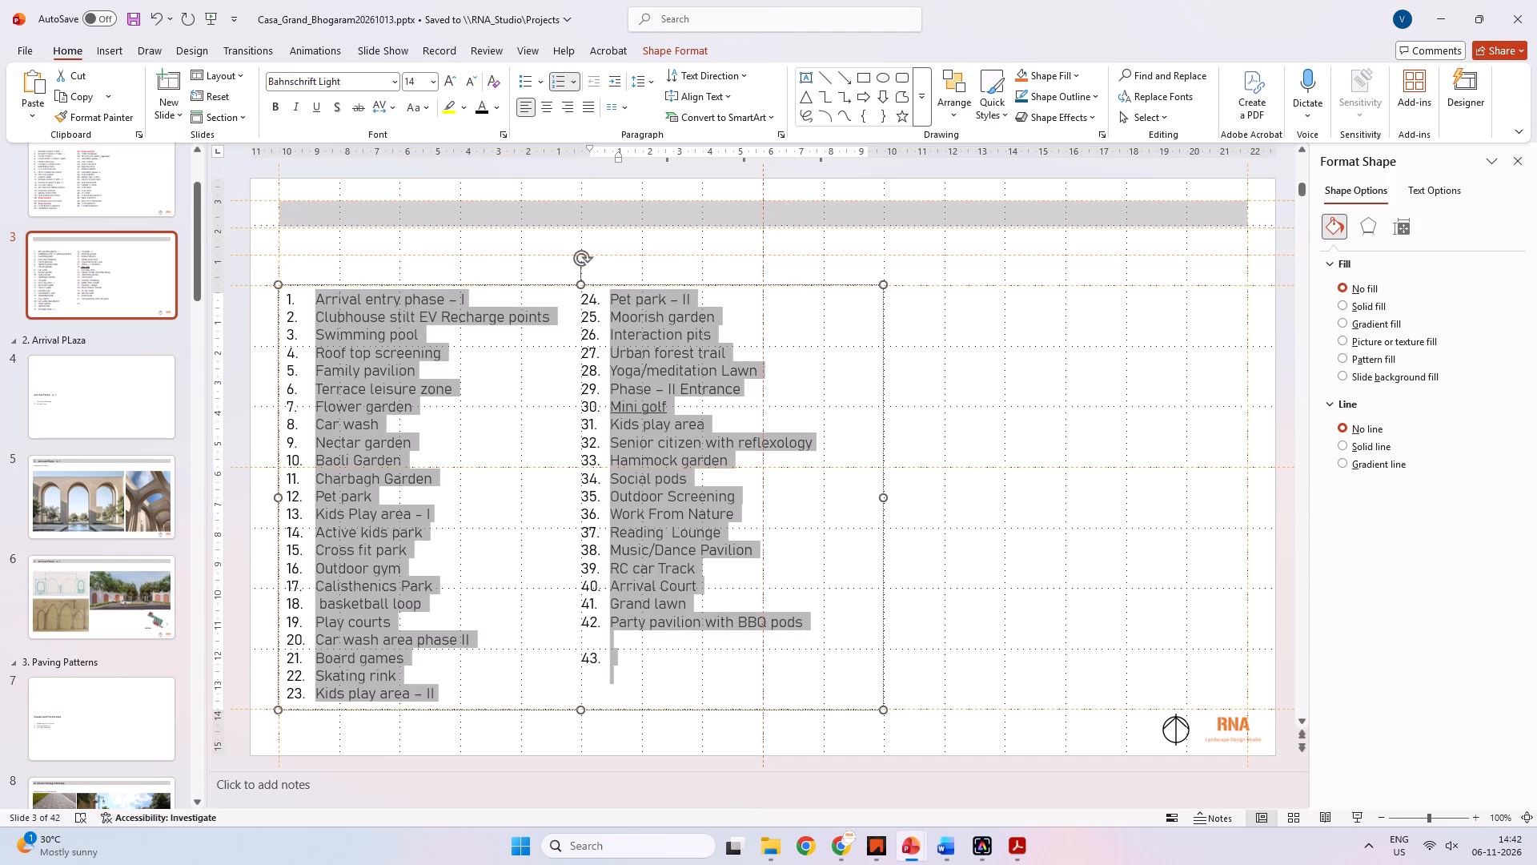
Widen the zone list's text box slightly, to about 21 cm, keeping its left edge in place.
left_click_drag(887, 500, 1249, 480)
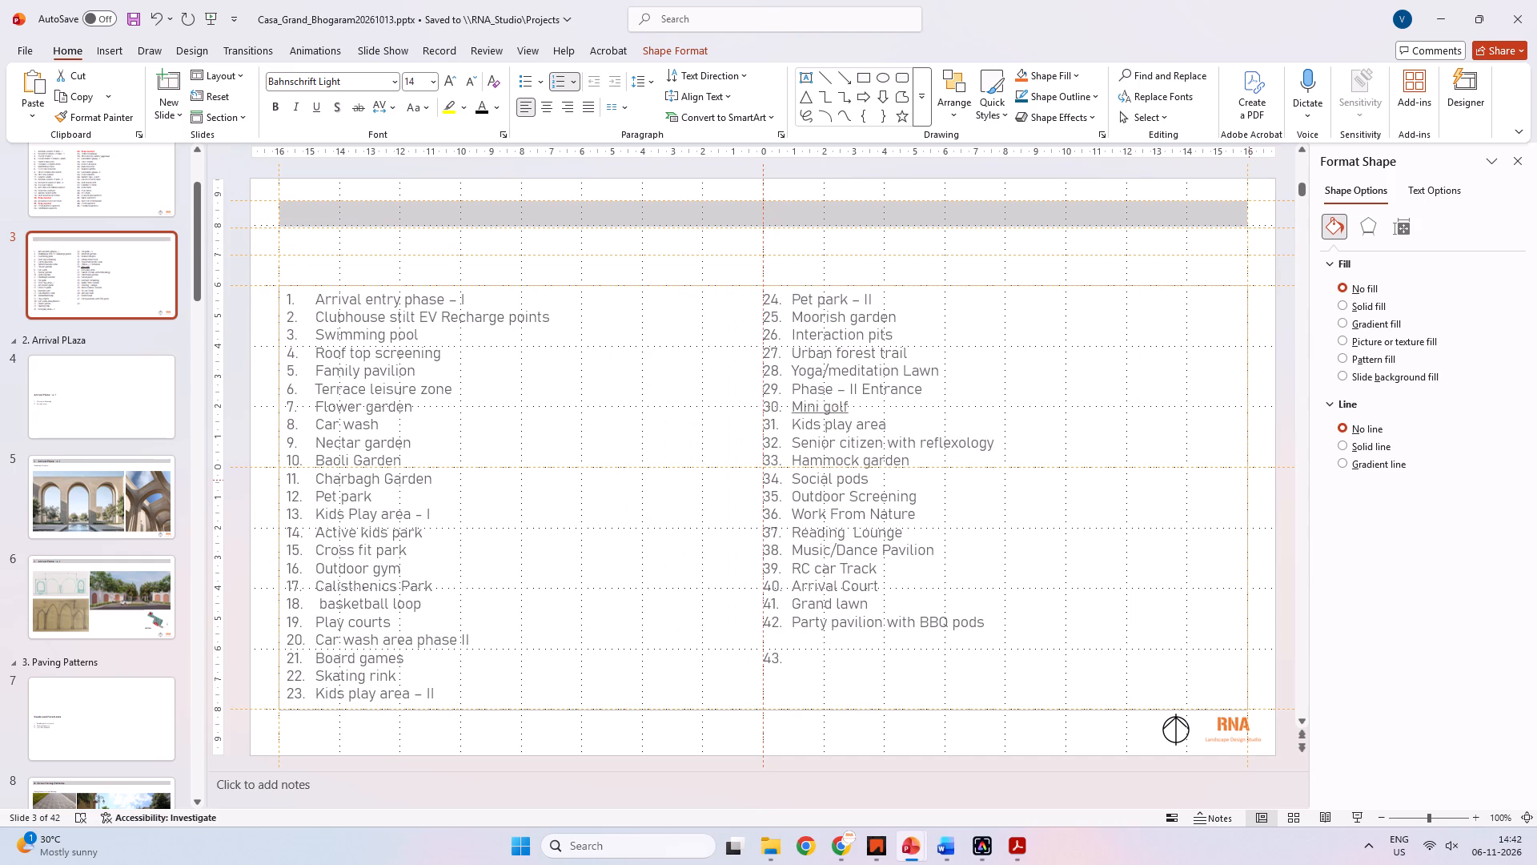
left_click_drag(1249, 480, 924, 489)
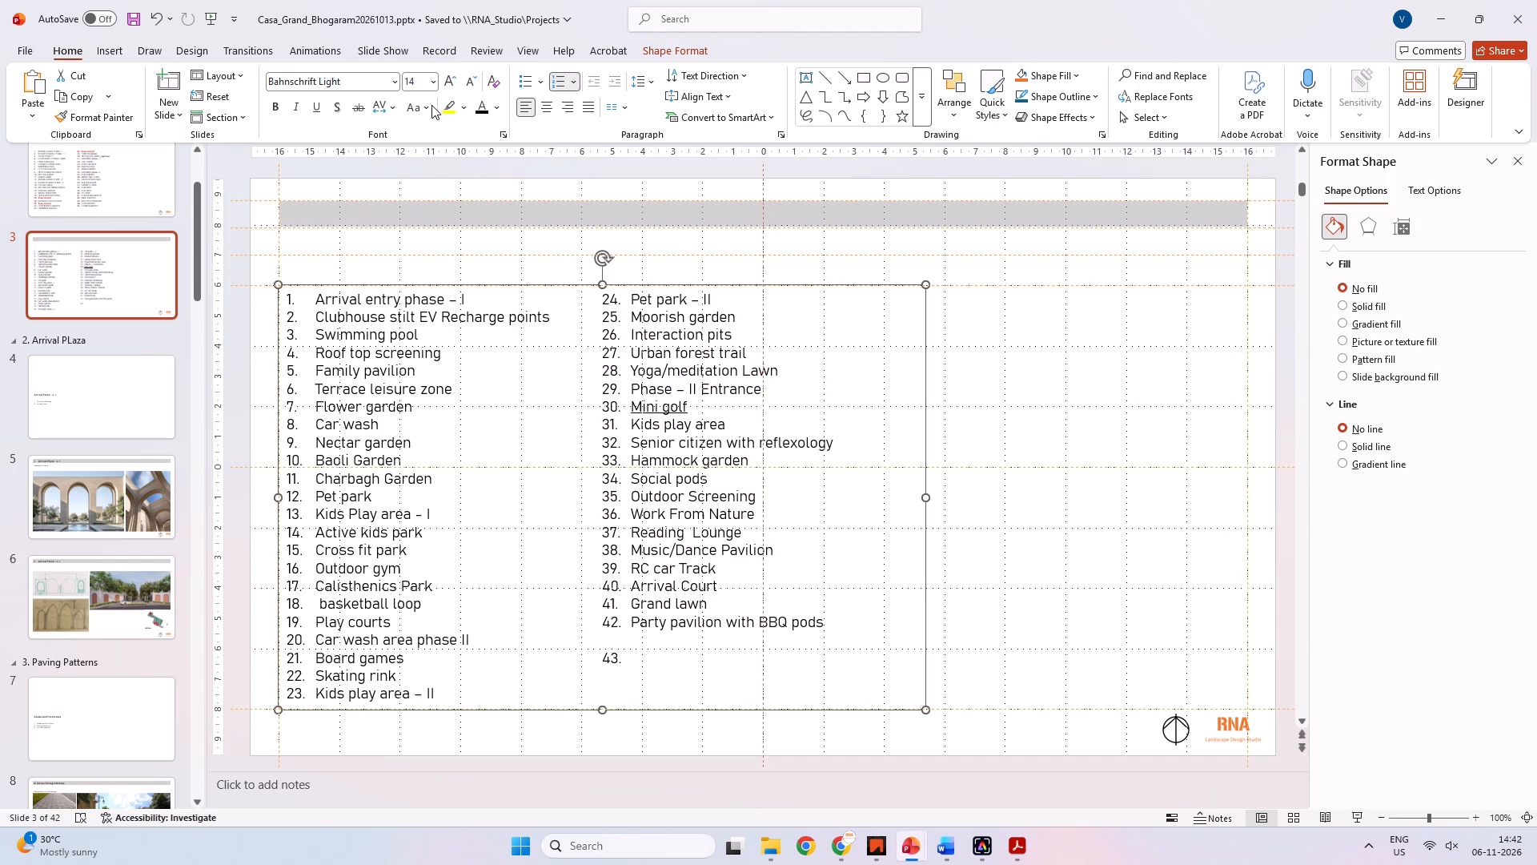
Capitalize each word of the zone list and reduce its font size to 12.
left_click(431, 105)
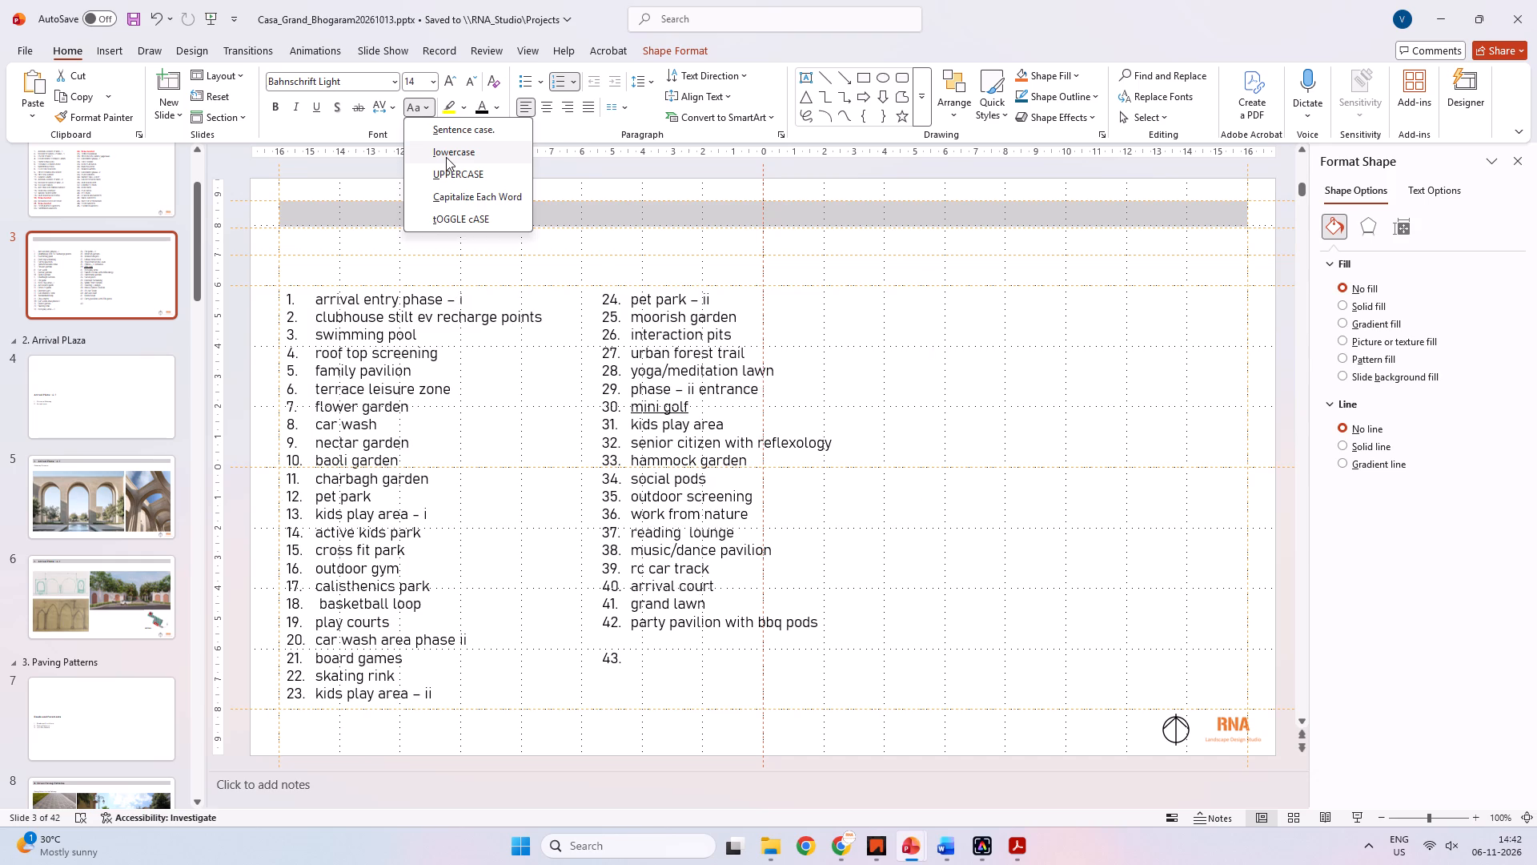
left_click(454, 196)
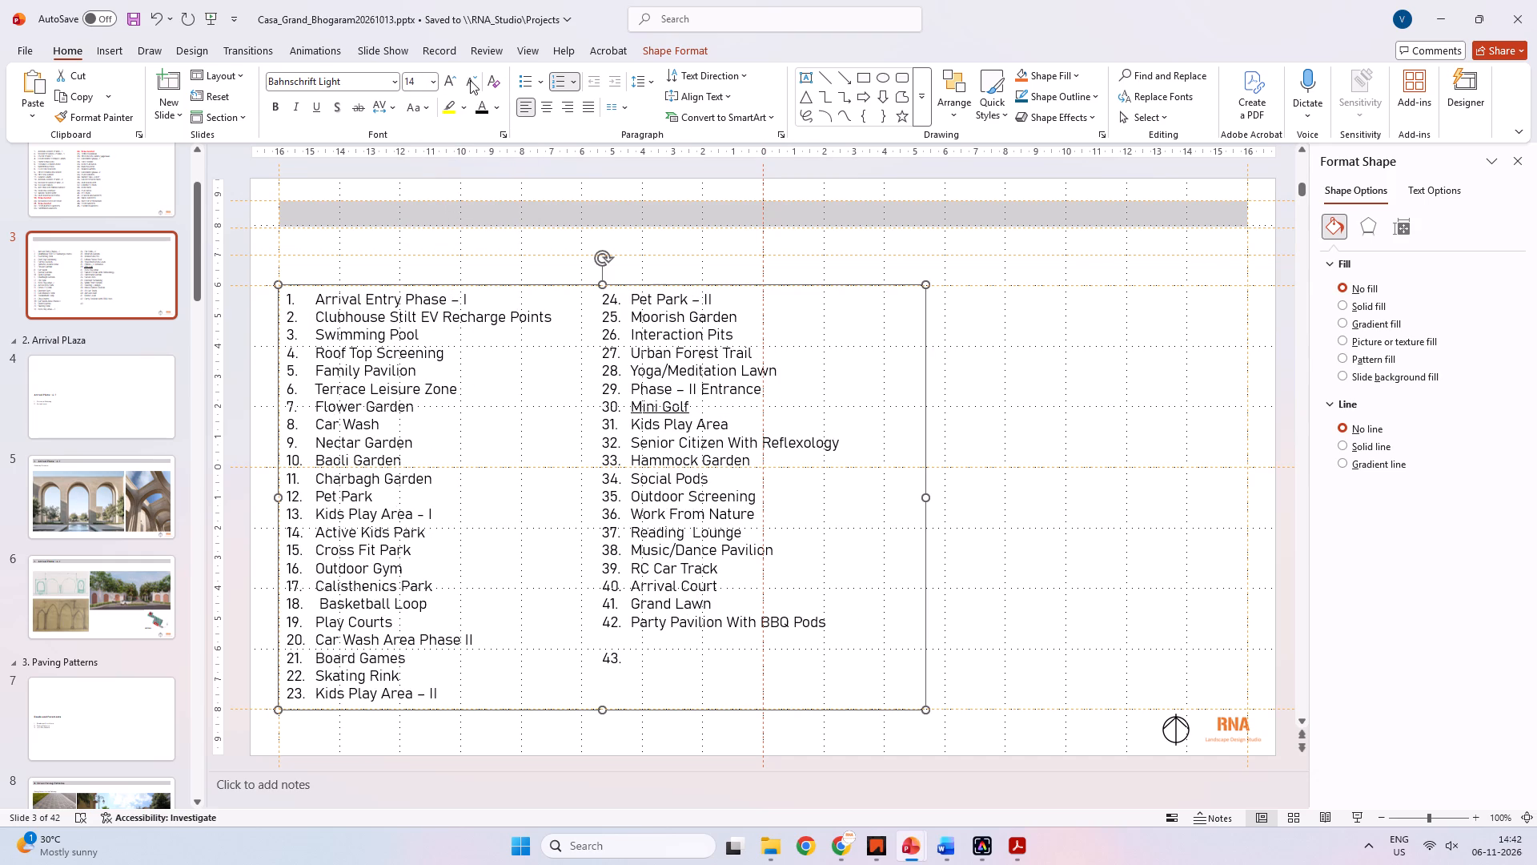
left_click(470, 80)
Remove the empty item 43 and blank line after "Party Pavilion With BBQ Pods" at the end of the list.
left_click(666, 537)
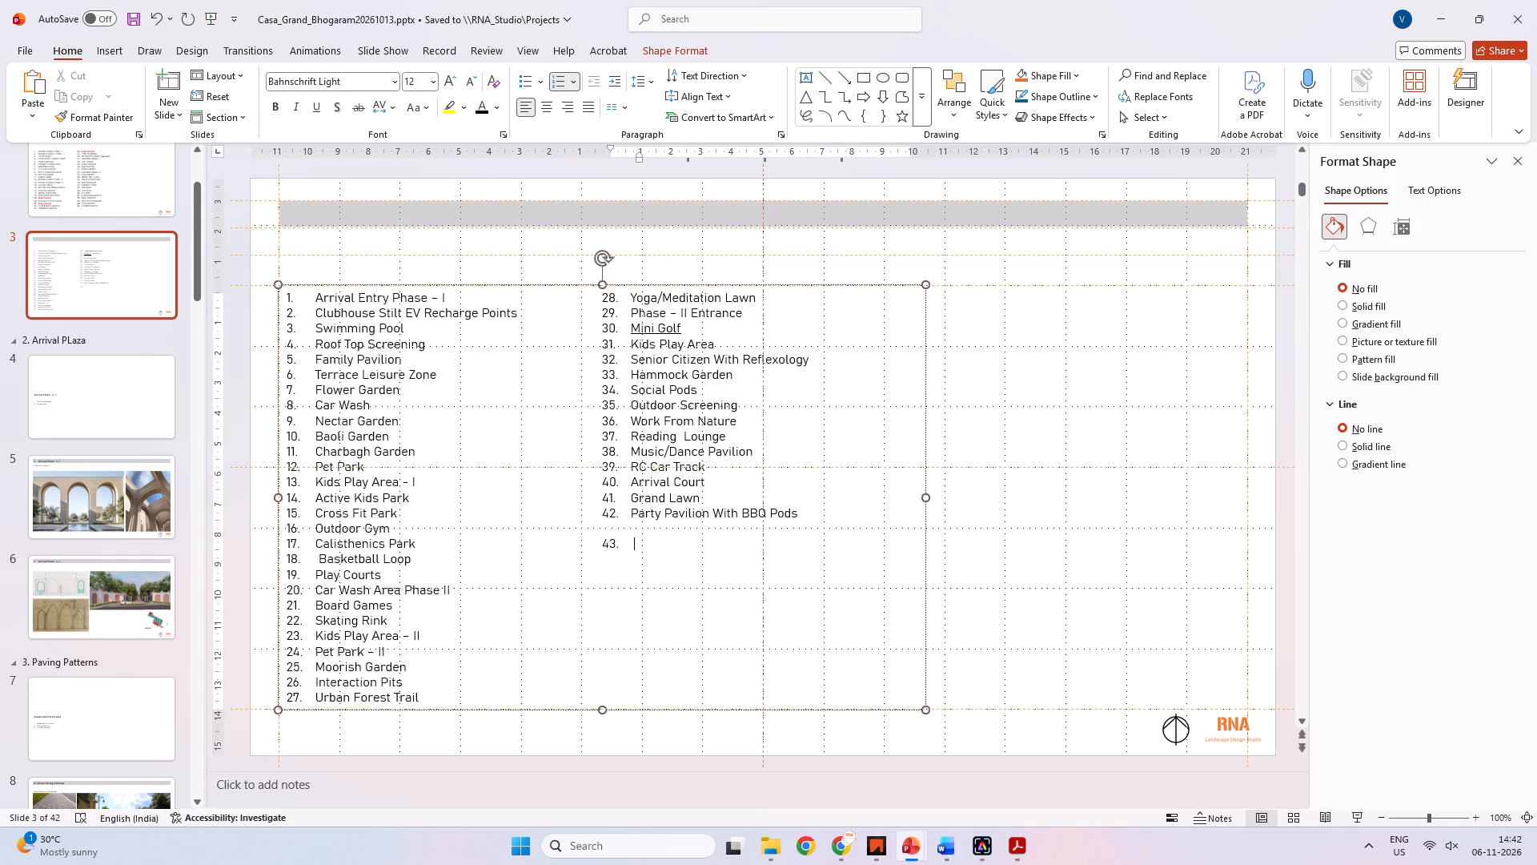
key("BackSpace")
key("BackSpace")
key("BackSpace")
key("BackSpace")
Switch to the SH COMMENTS - LANDSCAPE drawing in IIACAD and examine the Zone 01 and Zone 02 boundary and callouts near the 30M Masterplan Road.
key("alt+Tab")
key("alt+Tab")
key("alt+Tab")
key("alt+Tab")
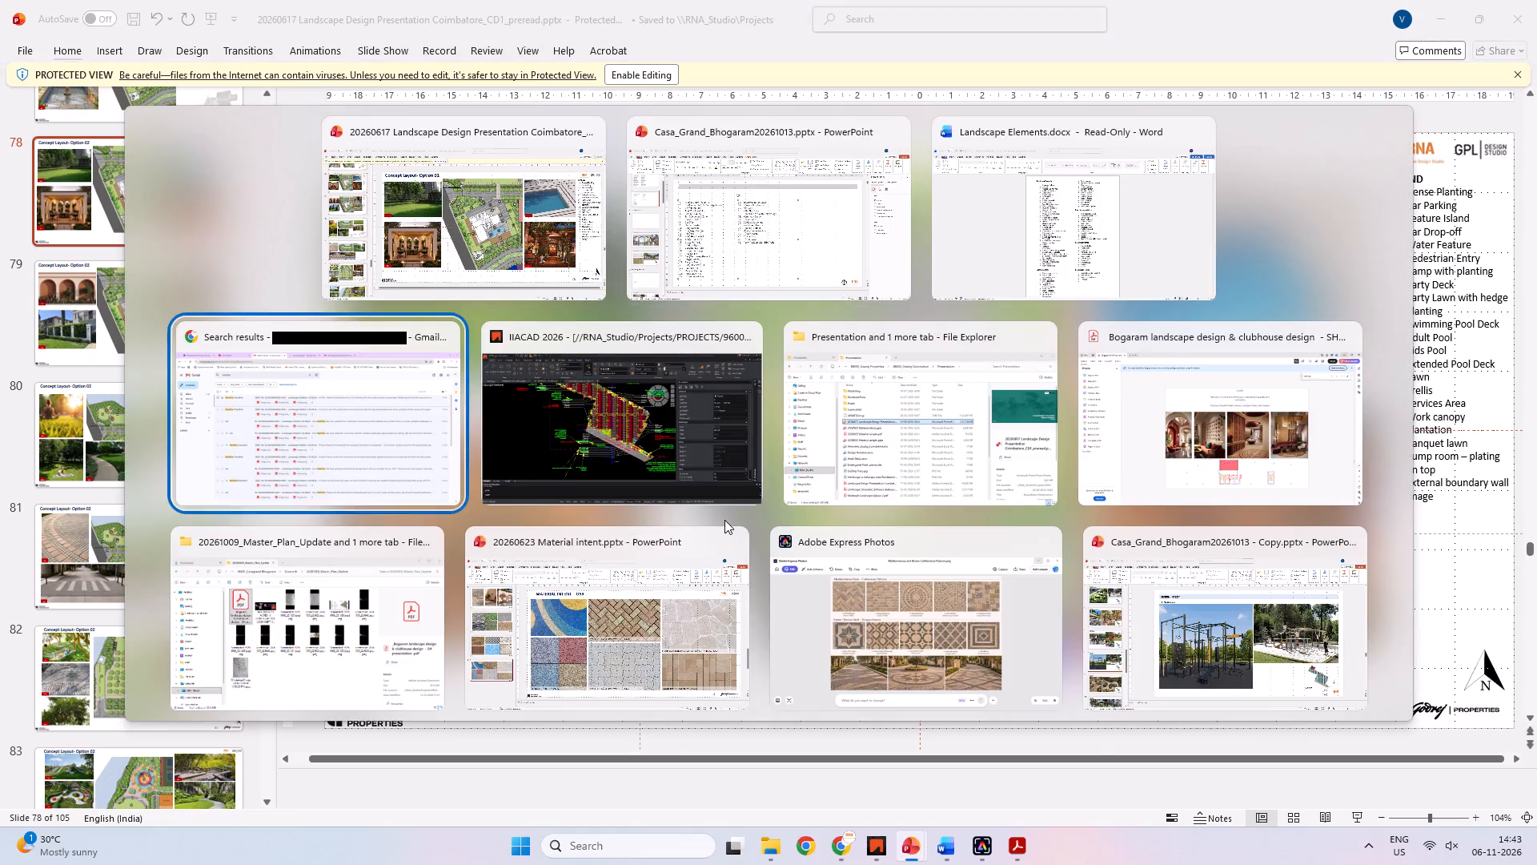
key("alt+Tab")
middle_click_drag(829, 590, 770, 442)
scroll(723, 429, "up", 3)
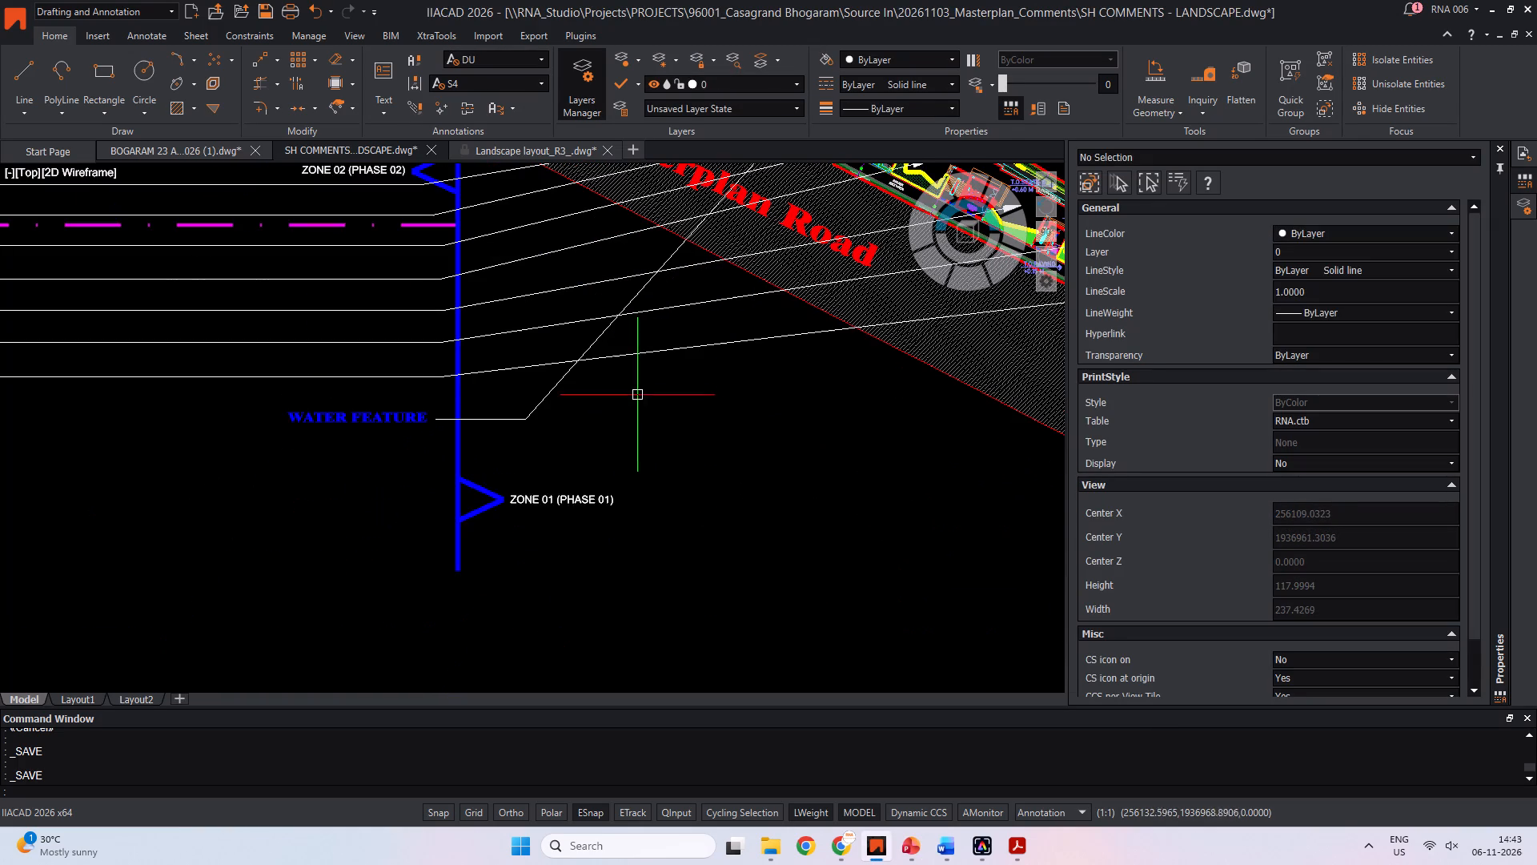
middle_click_drag(447, 253, 655, 465)
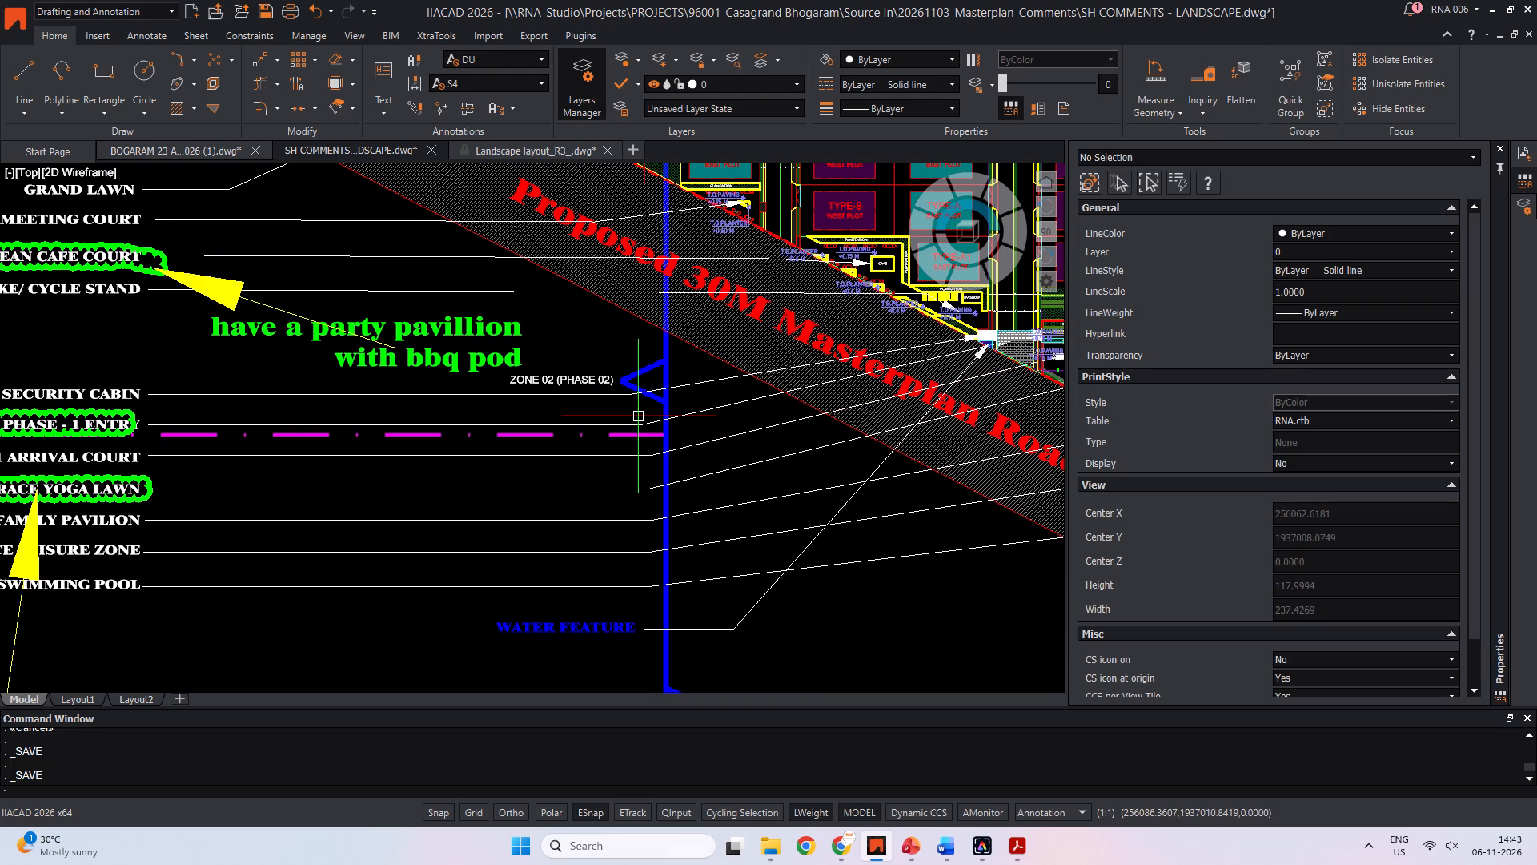
middle_click_drag(603, 376, 613, 421)
middle_click_drag(608, 395, 483, 422)
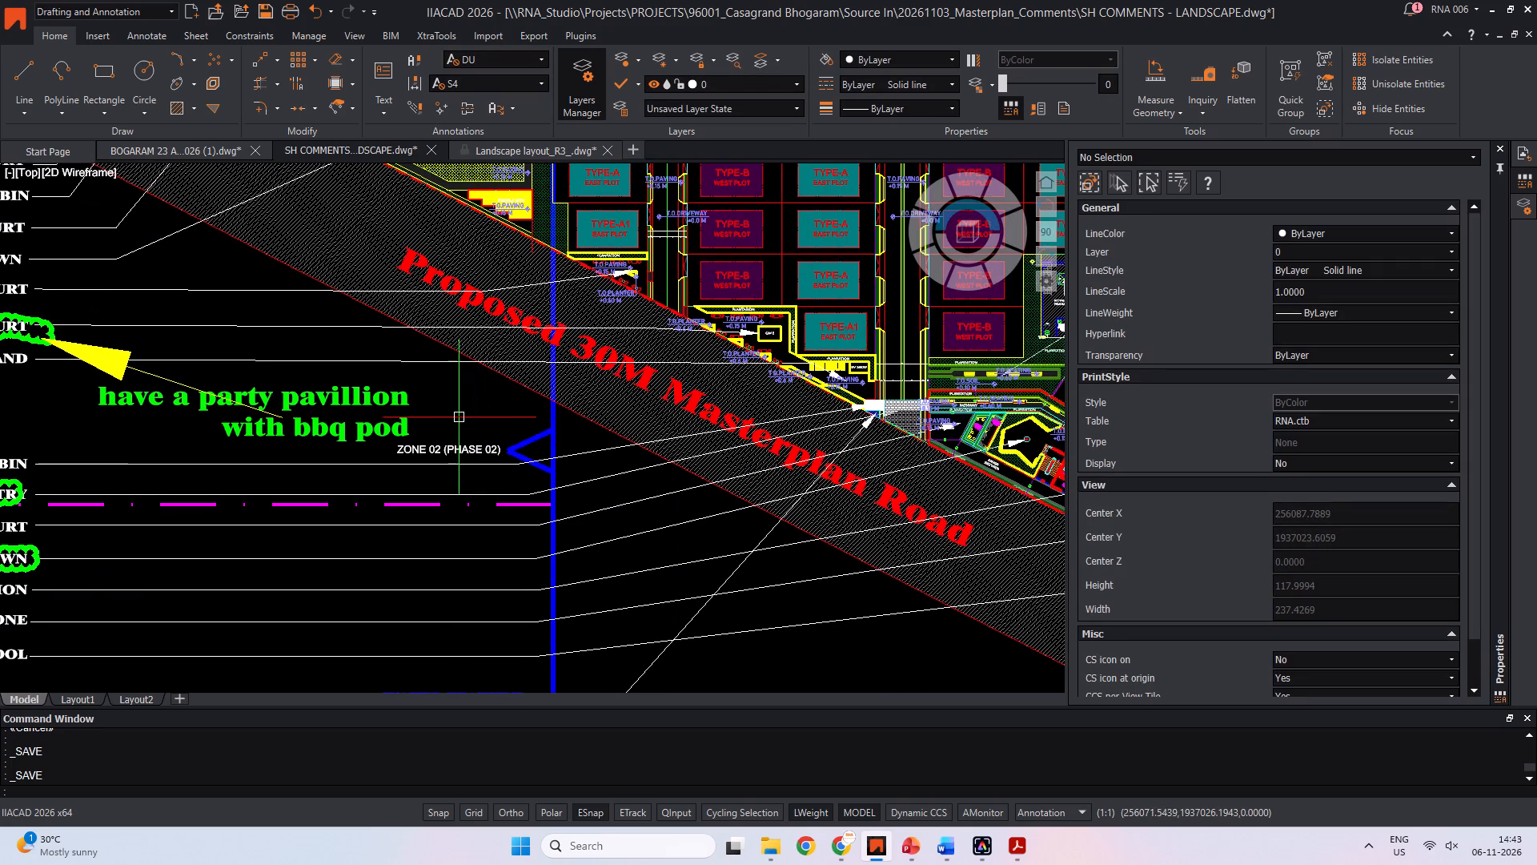
middle_click_drag(462, 411, 399, 428)
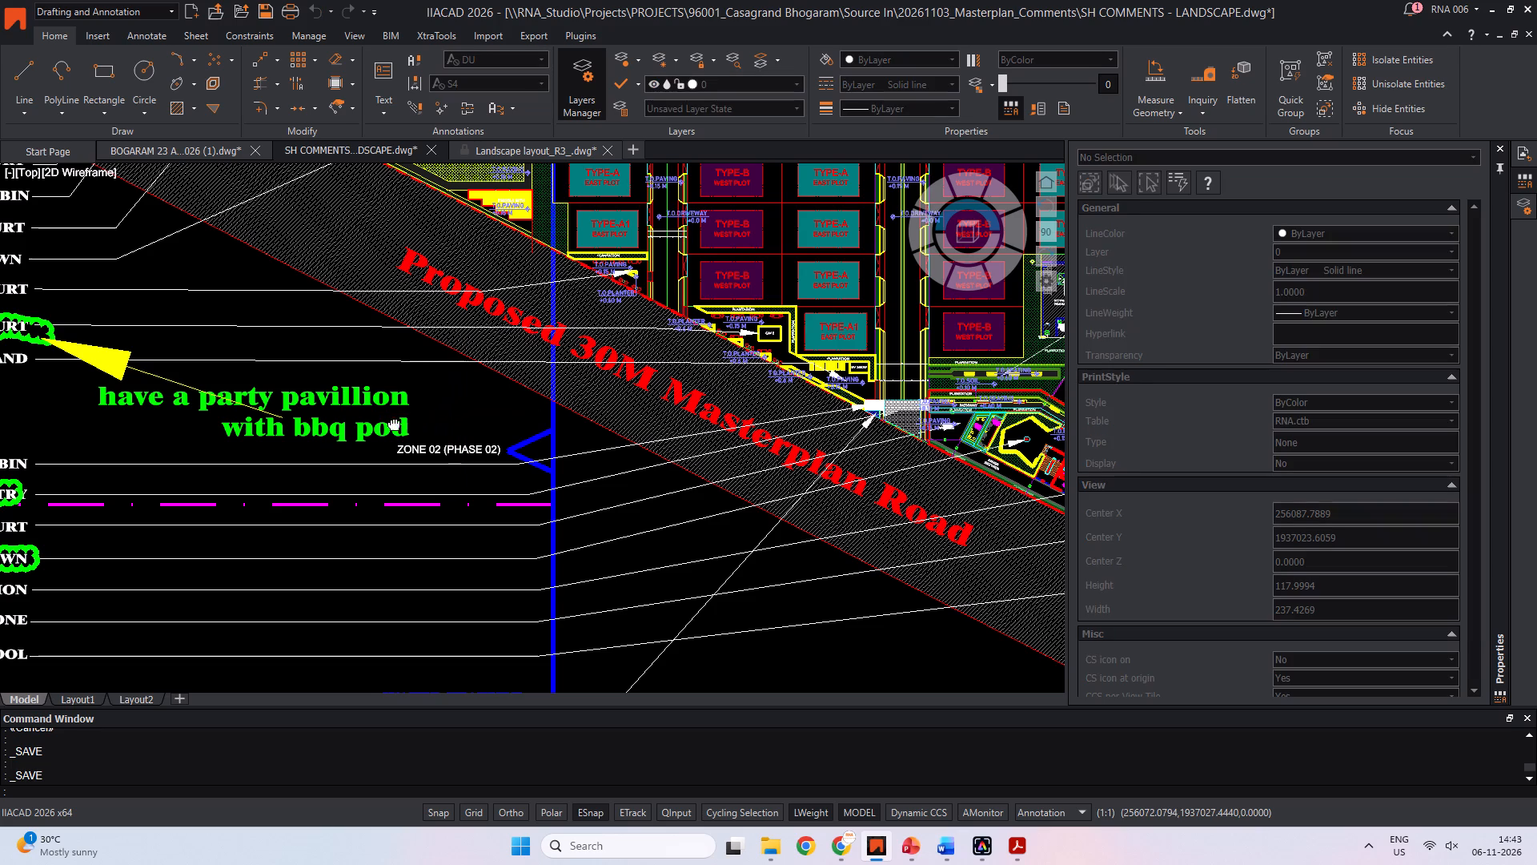
middle_click_drag(399, 428, 342, 437)
middle_click_drag(348, 436, 383, 458)
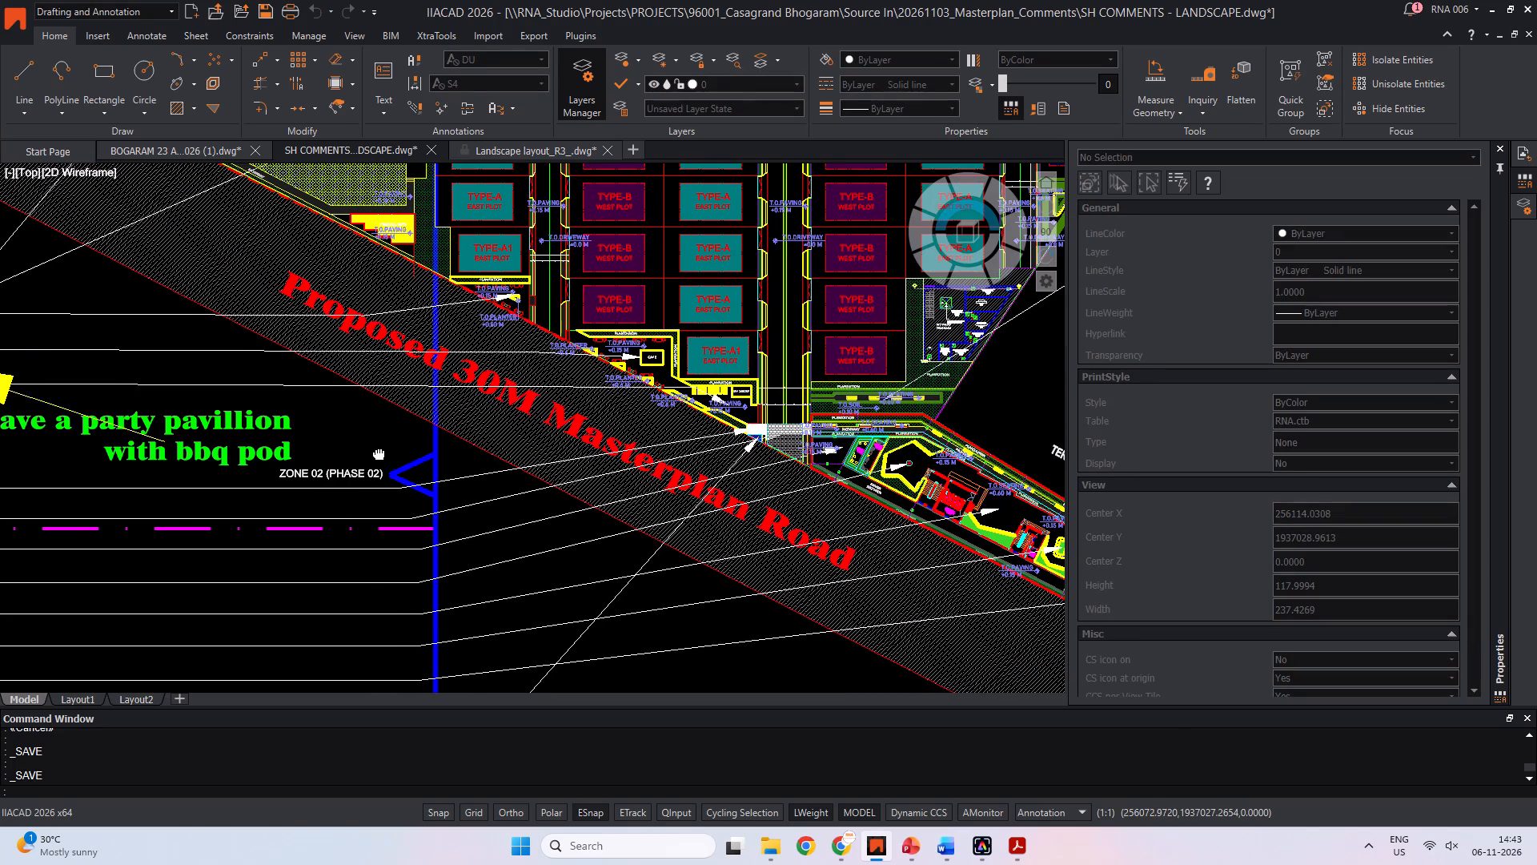
middle_click_drag(383, 458, 384, 465)
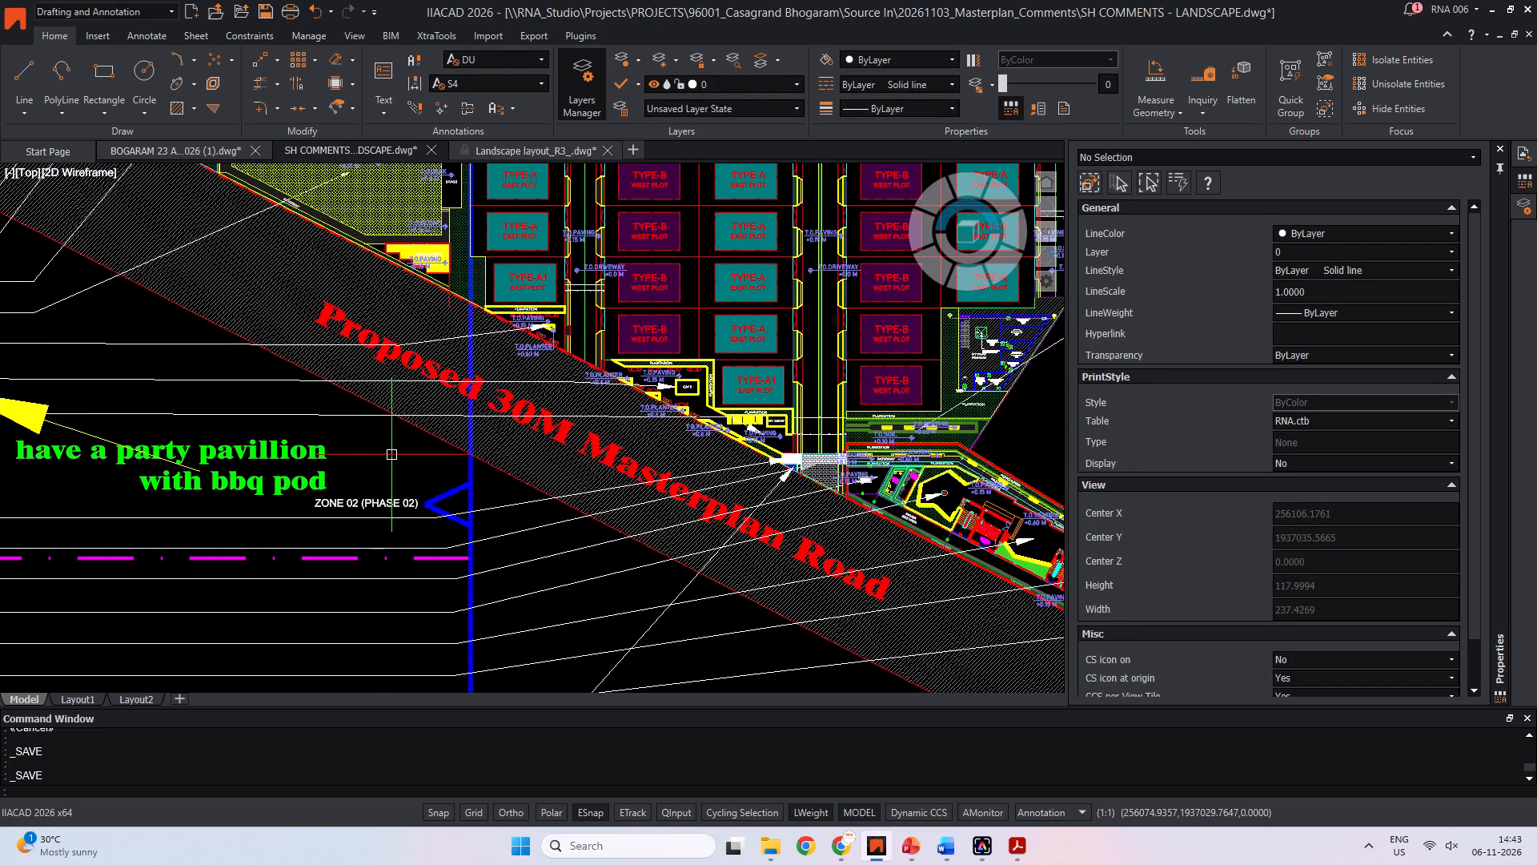
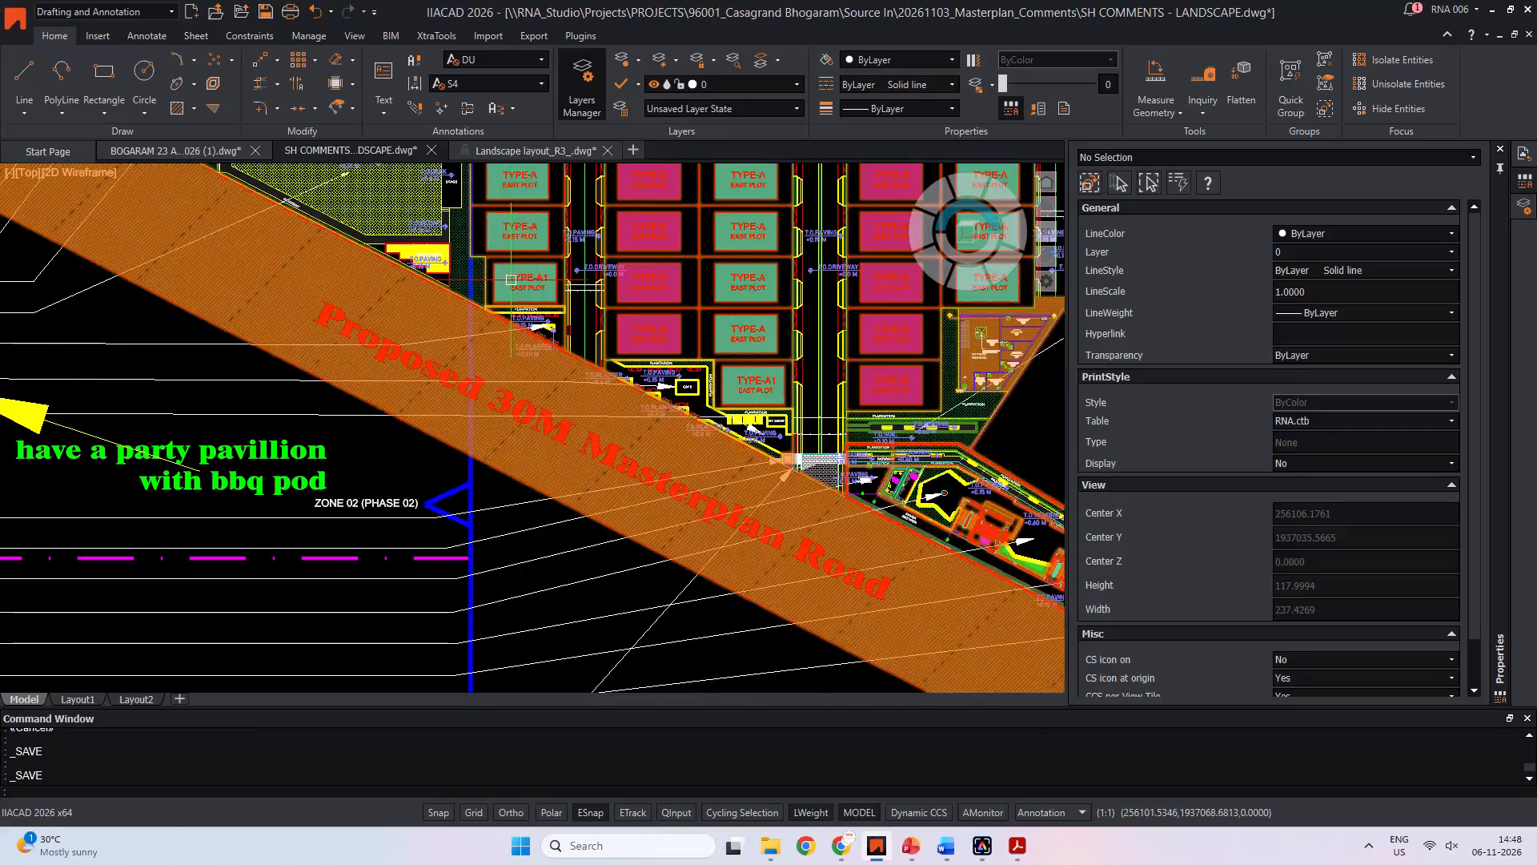
Switch to the Casa_Grand_Bhogaram presentation and look over its amenity list and Arrival Plaza slides.
middle_click_drag(520, 301, 560, 448)
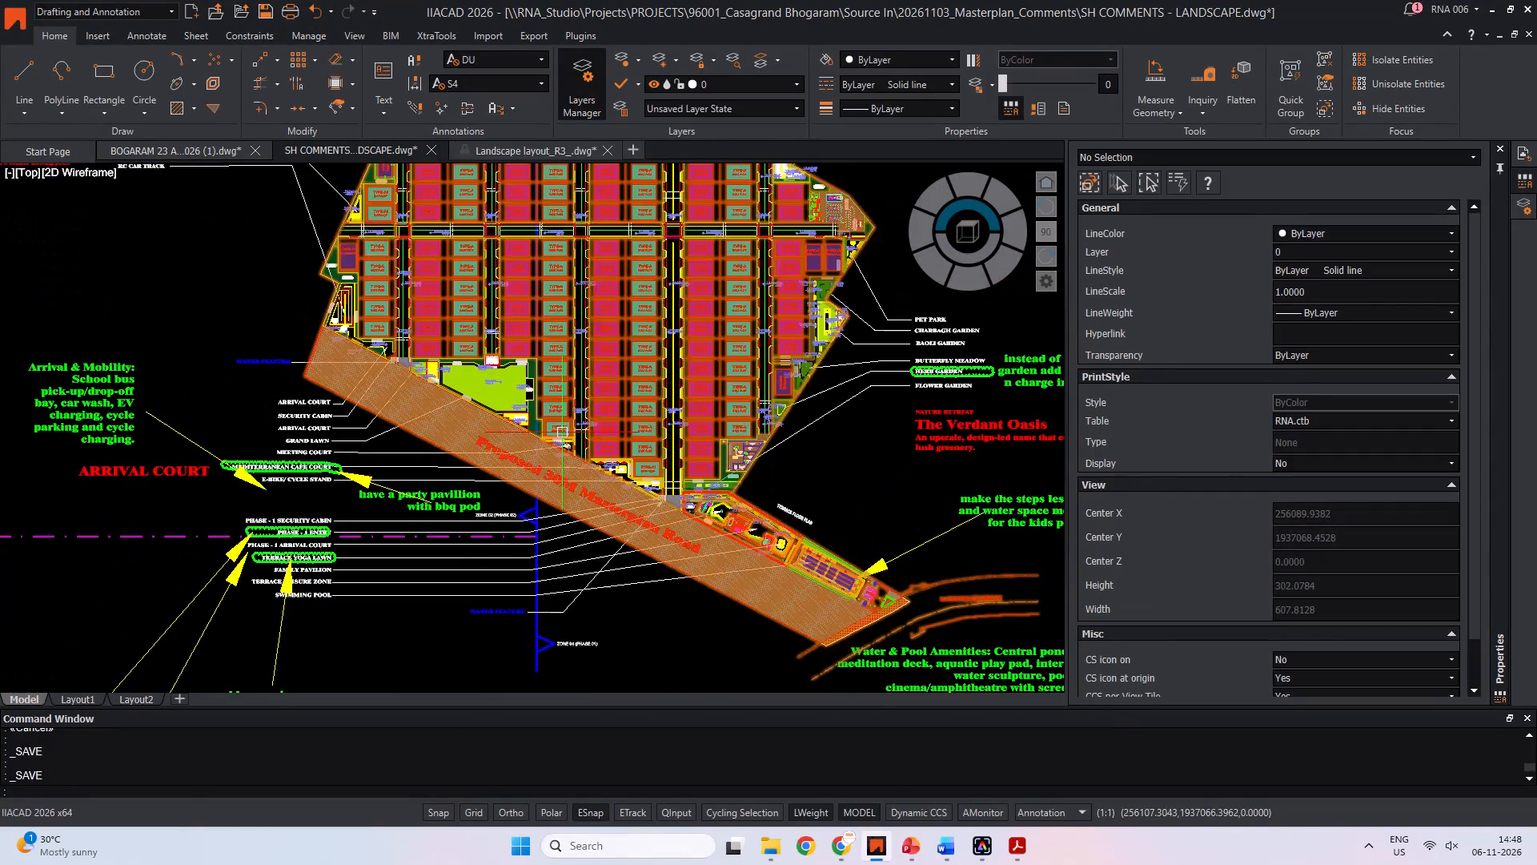
left_click(243, 156)
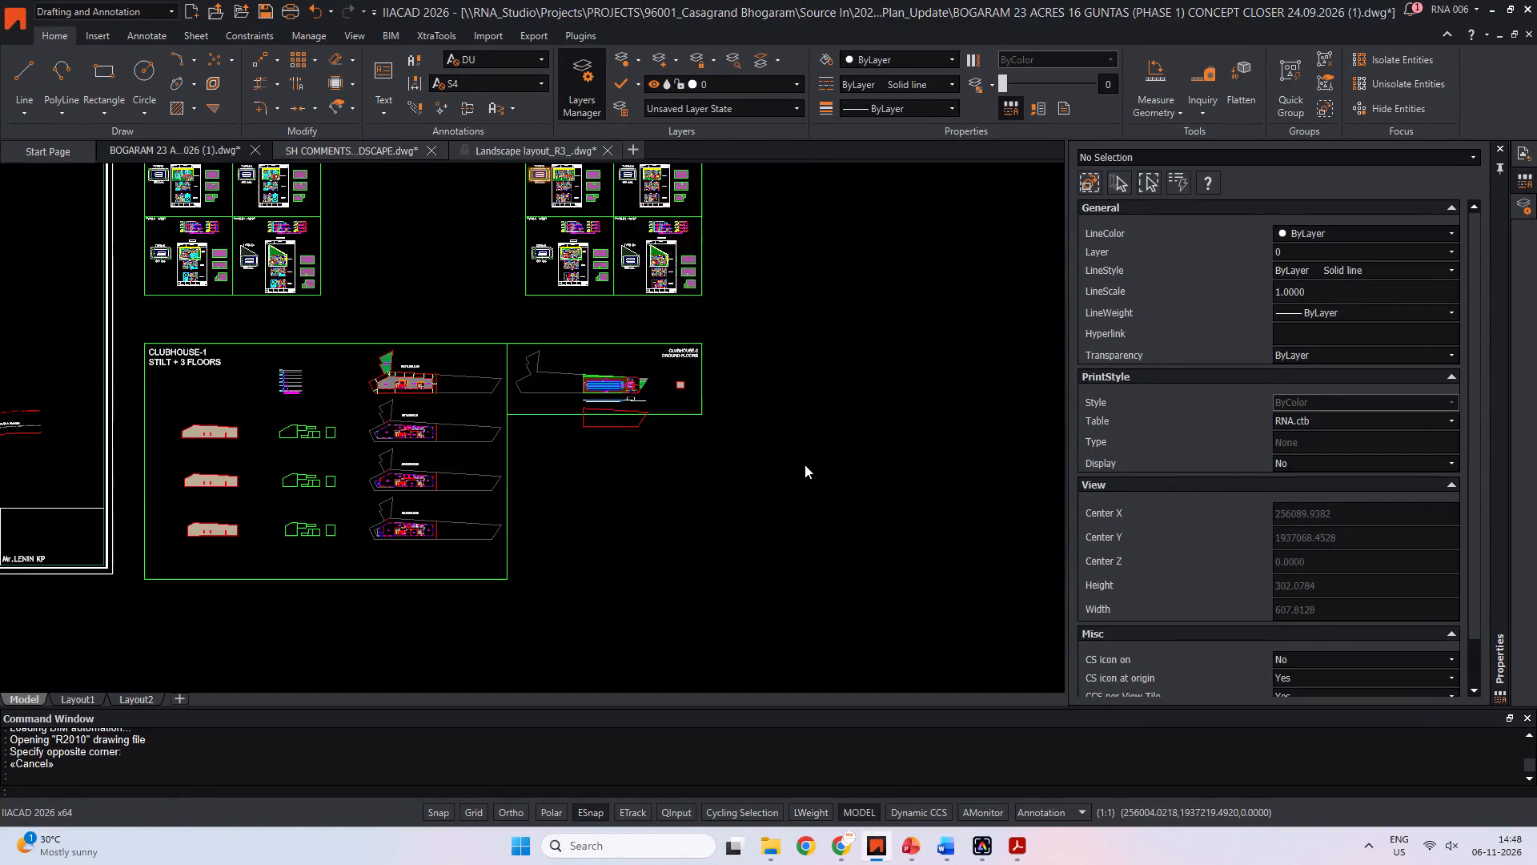
key("alt+Tab")
key("alt+Tab")
left_click(1110, 437)
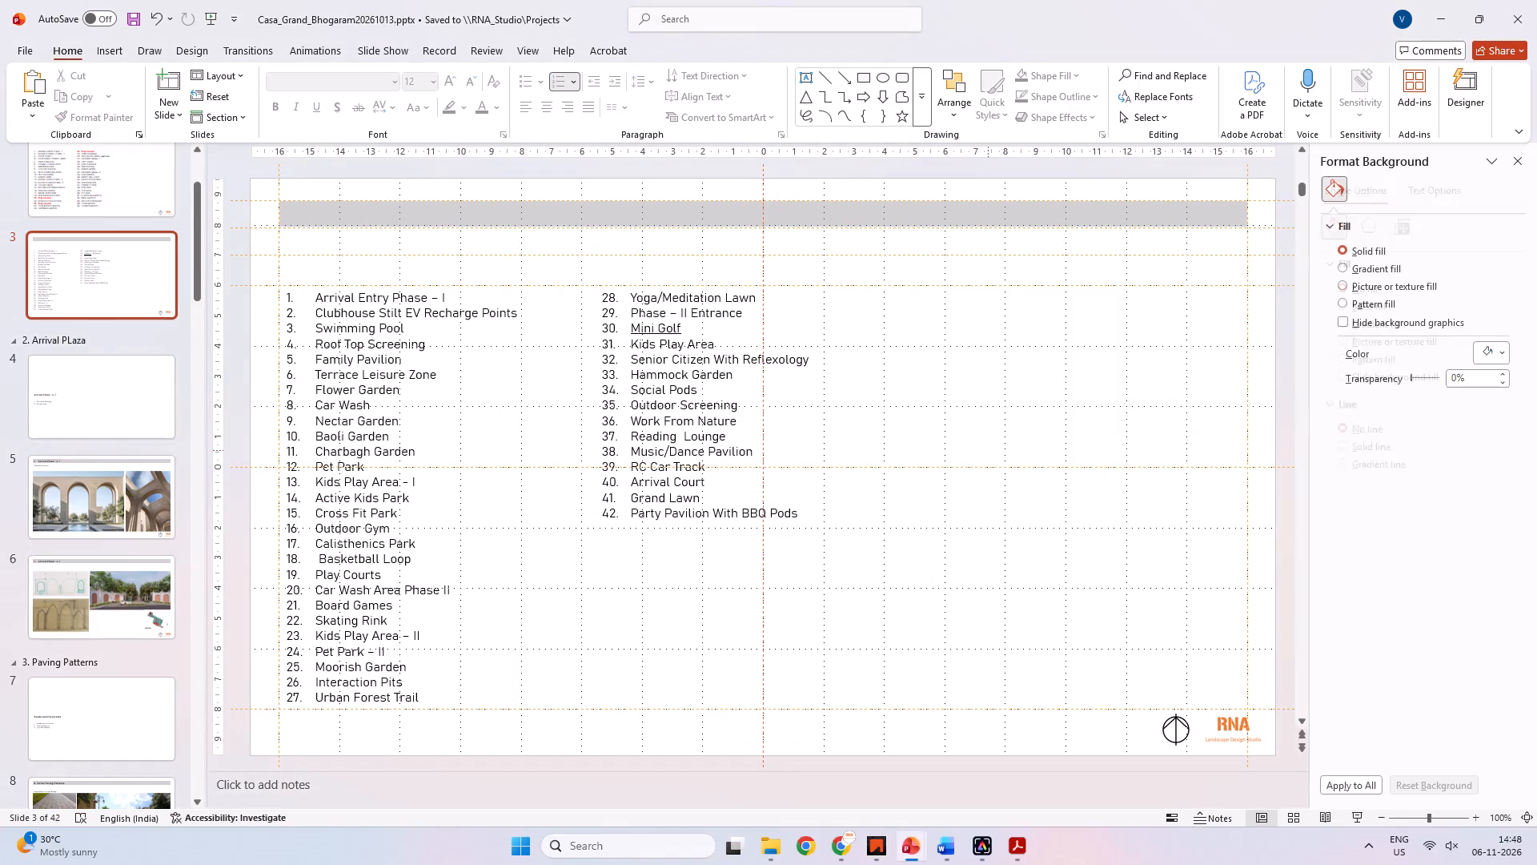
scroll(86, 411, "down", 3)
left_click(115, 299)
left_click(125, 265)
left_click(125, 363)
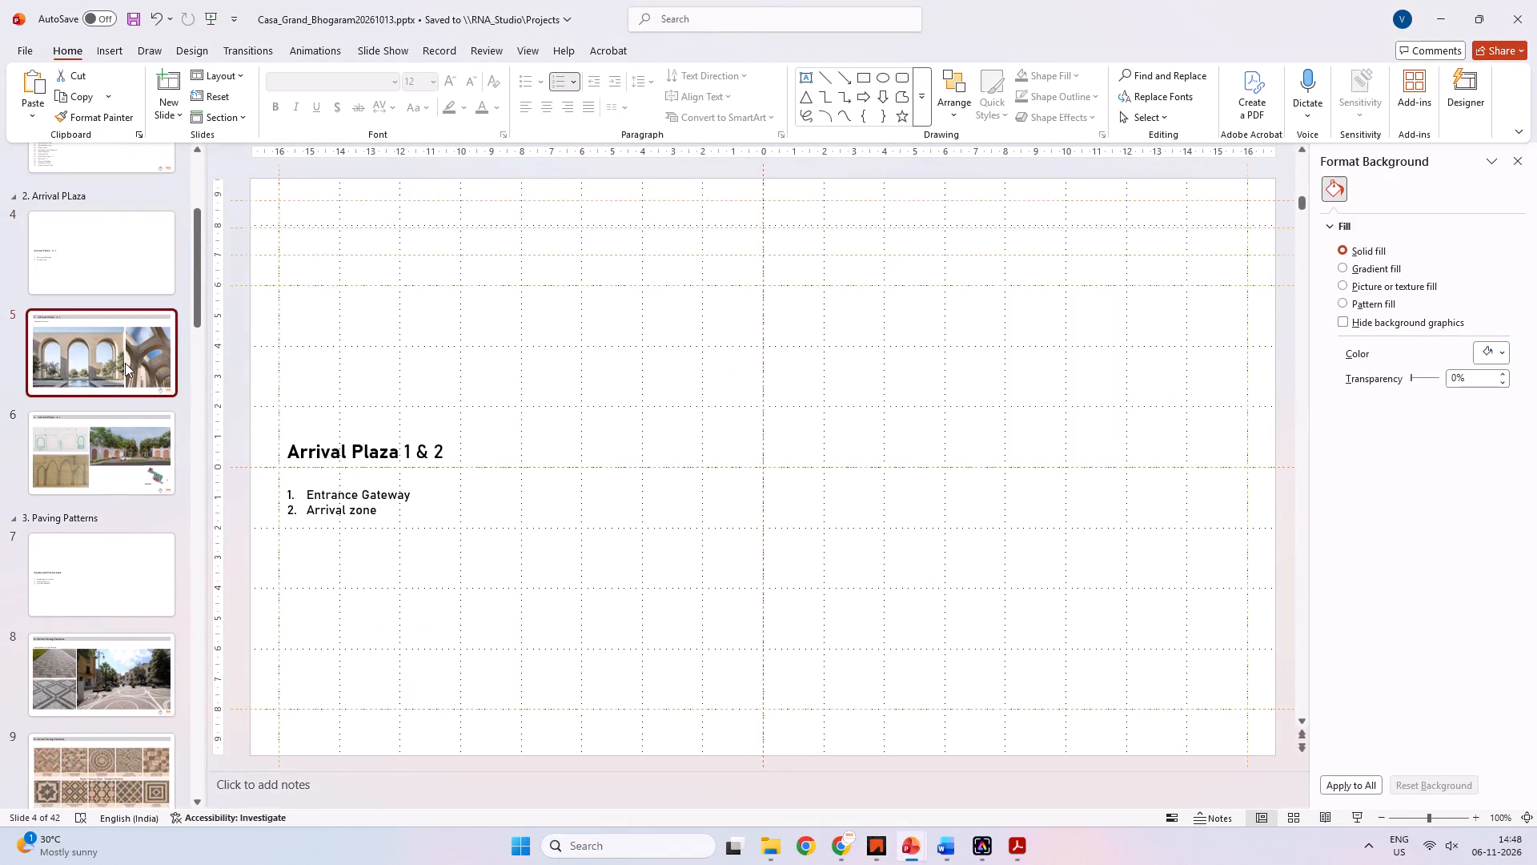
In the Coimbatore landscape design presentation, copy the 9M wide road plan and section from the Typical Road Details slide 99.
key("alt+Tab")
key("alt+Tab")
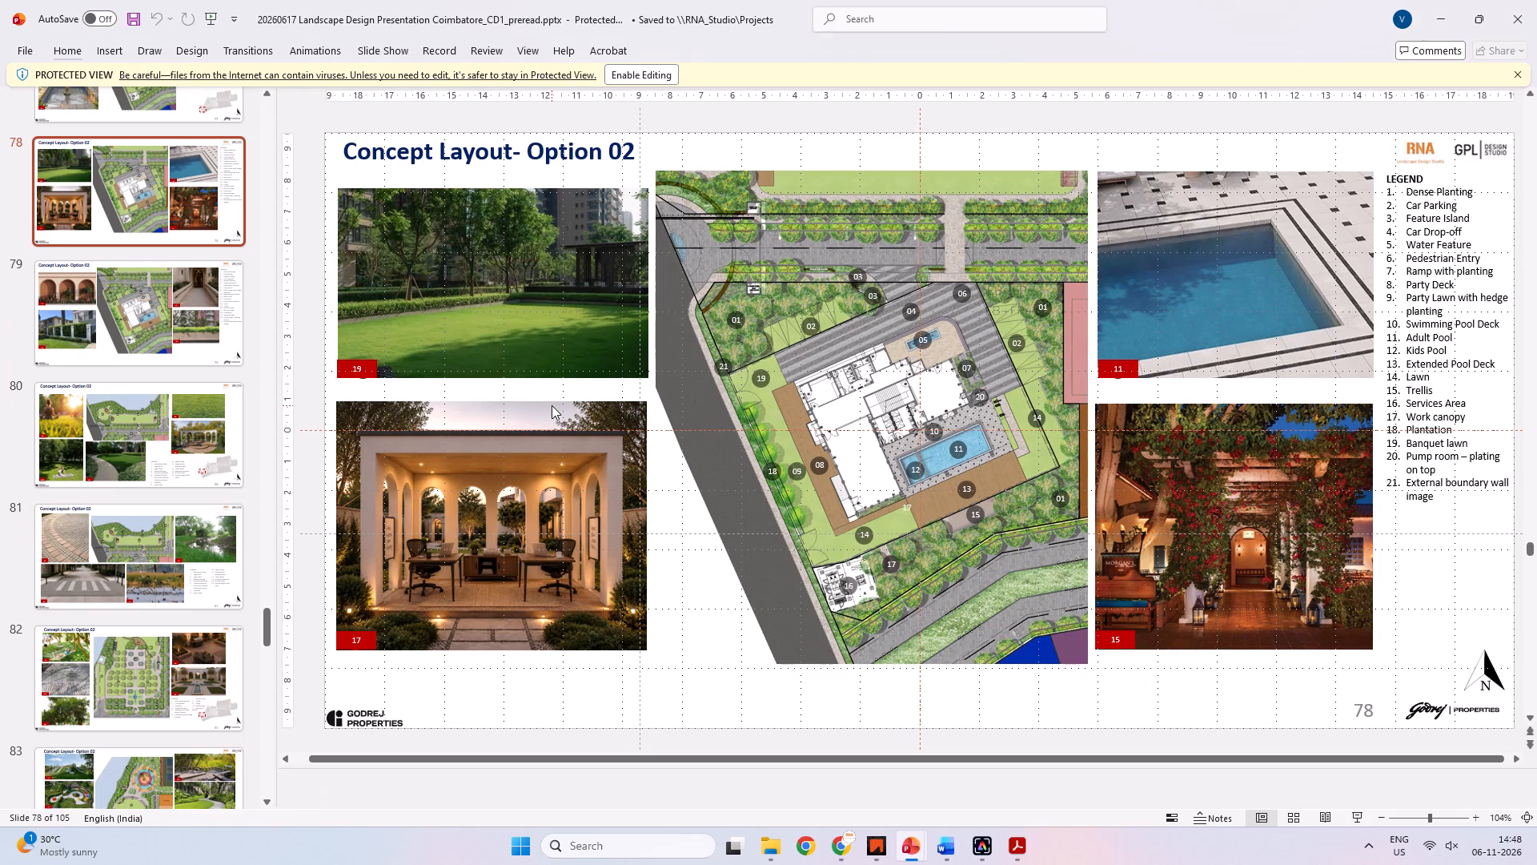
scroll(106, 434, "down", 17)
scroll(122, 437, "down", 15)
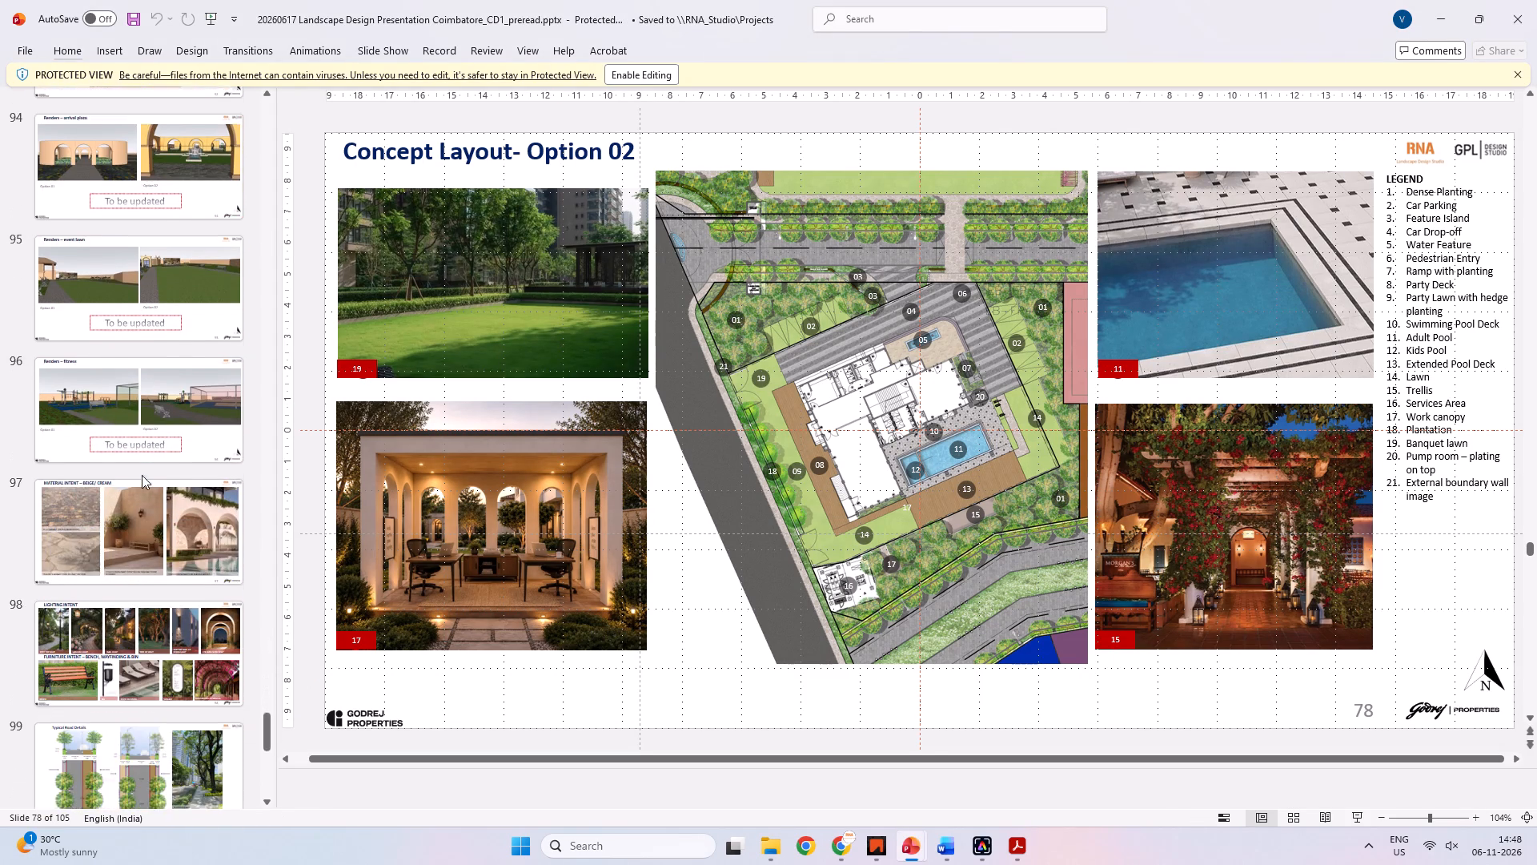
scroll(142, 475, "down", 6)
left_click(146, 361)
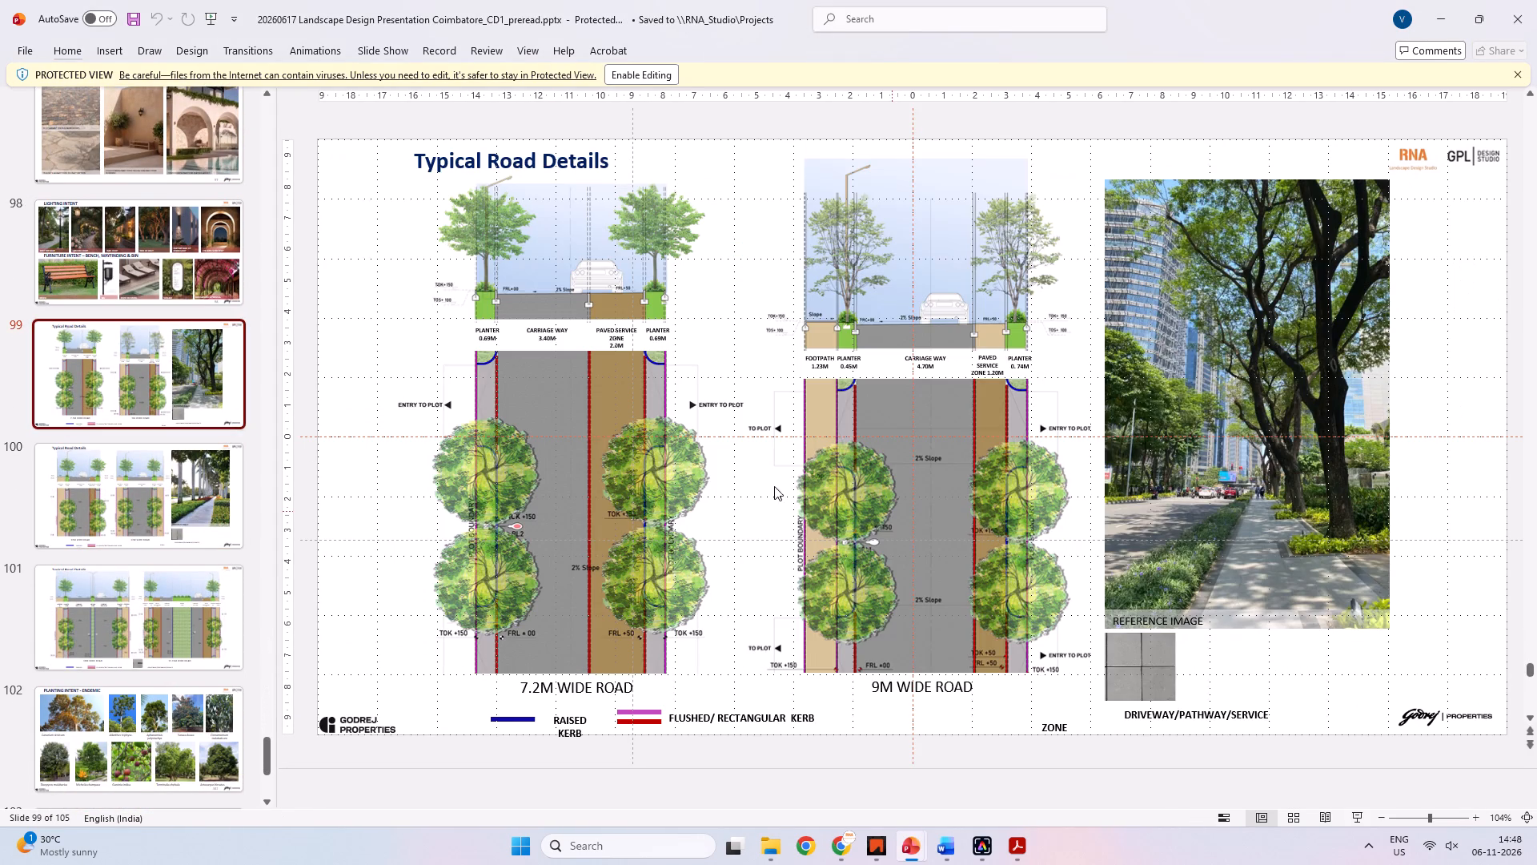
left_click(912, 428)
left_click(900, 273, "ctrl")
key("ctrl+c")
key("alt+Tab")
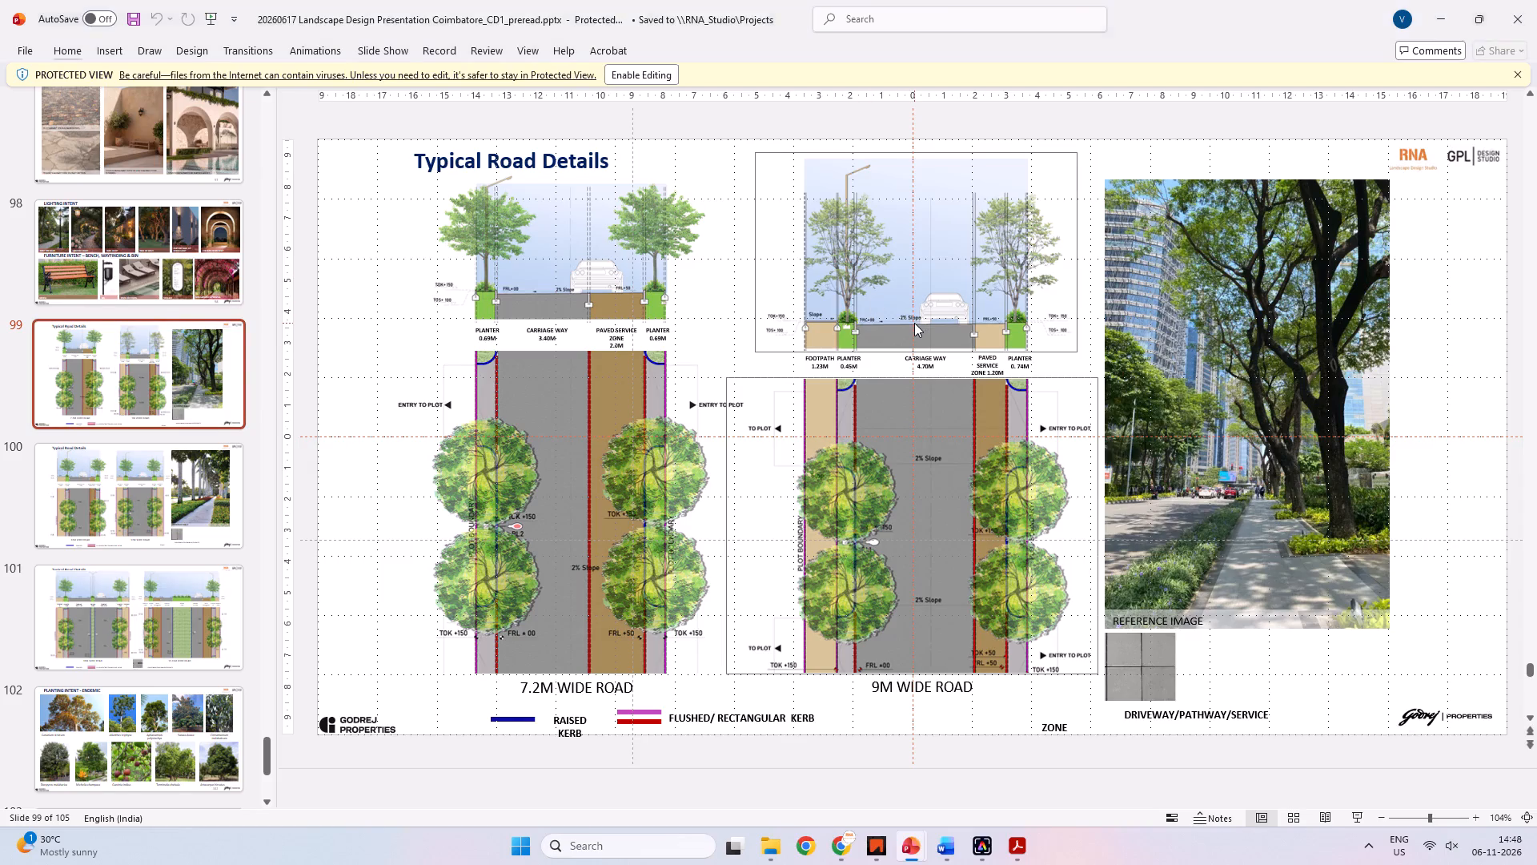
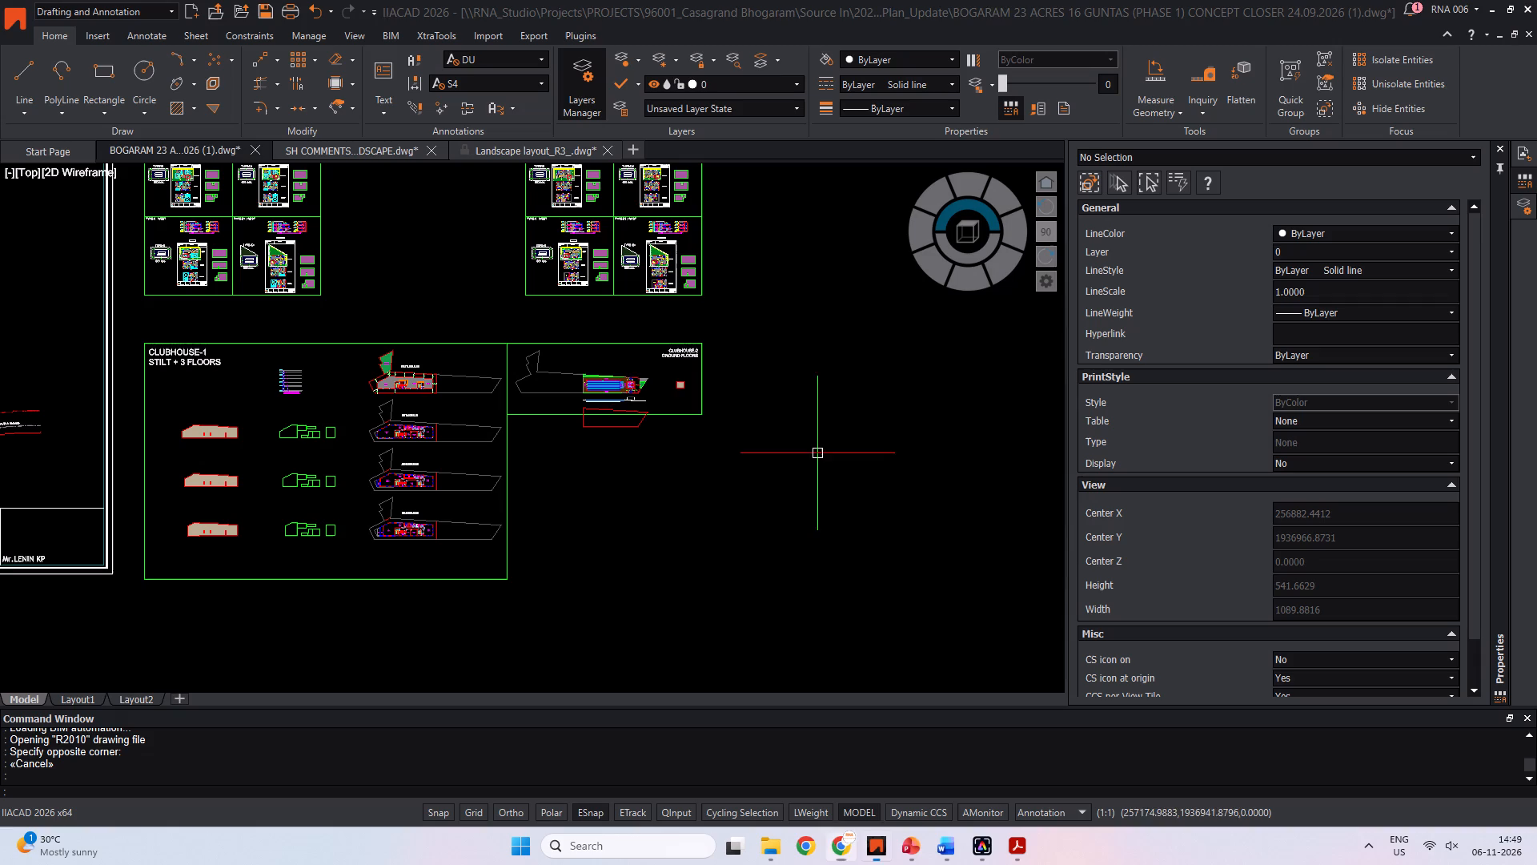
left_click(371, 142)
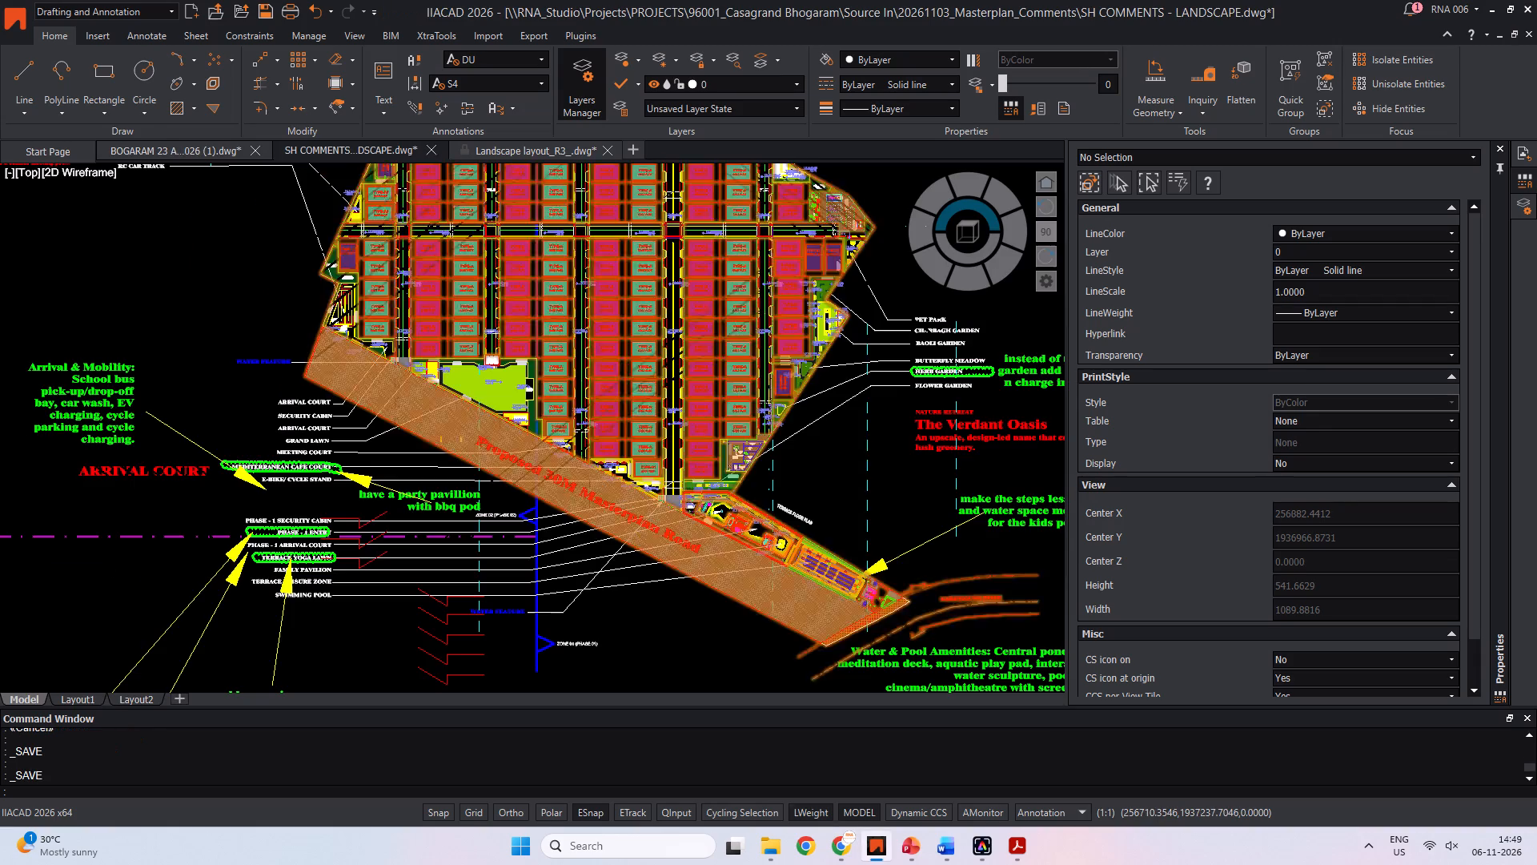
scroll(423, 198, "down", 3)
middle_click_drag(508, 314, 407, 400)
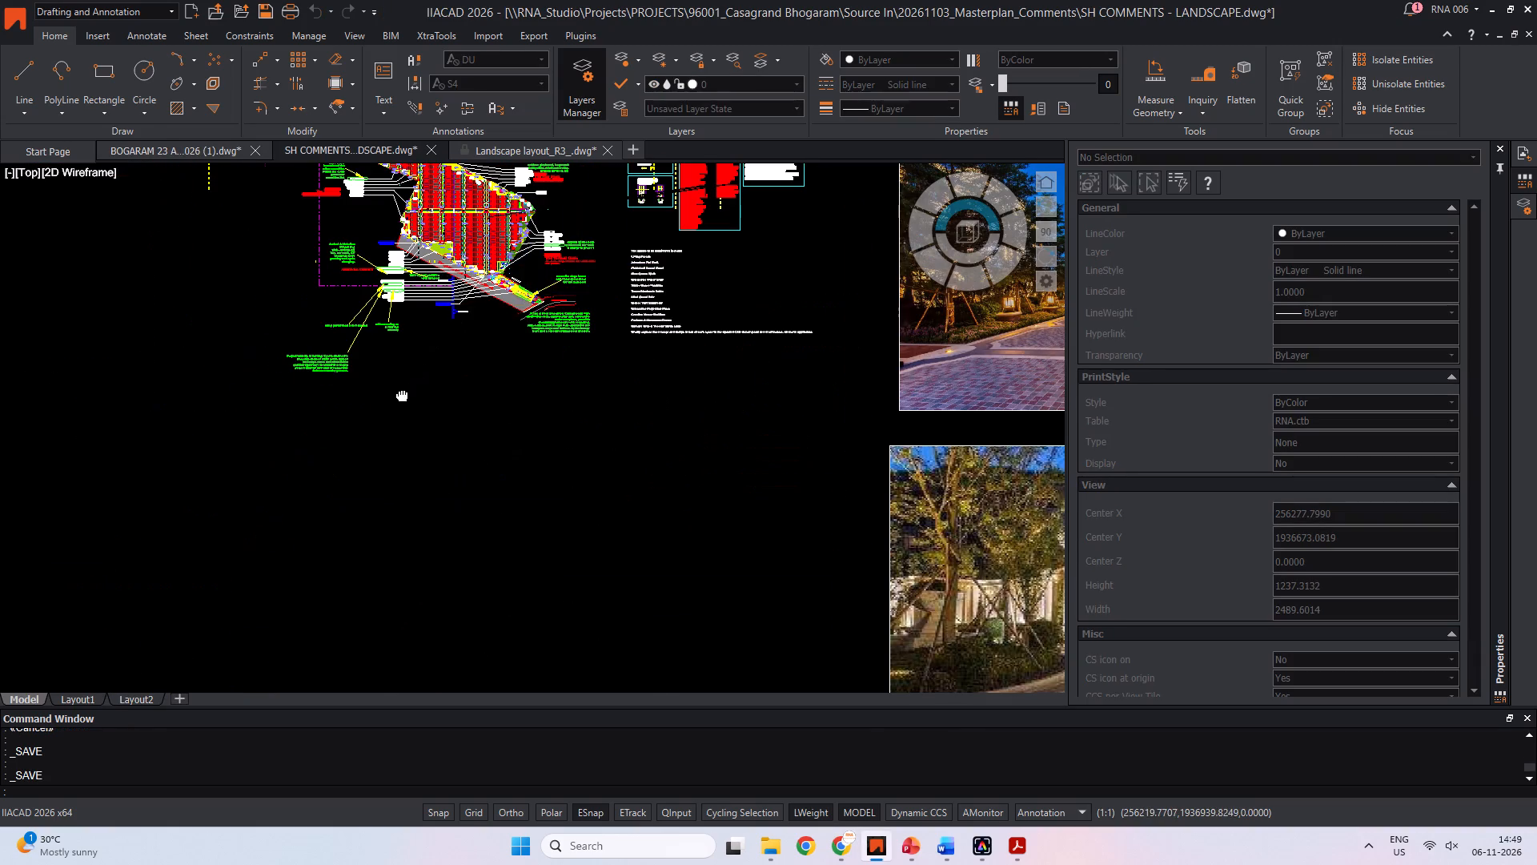
middle_click_drag(407, 400, 388, 430)
middle_click_drag(497, 306, 533, 386)
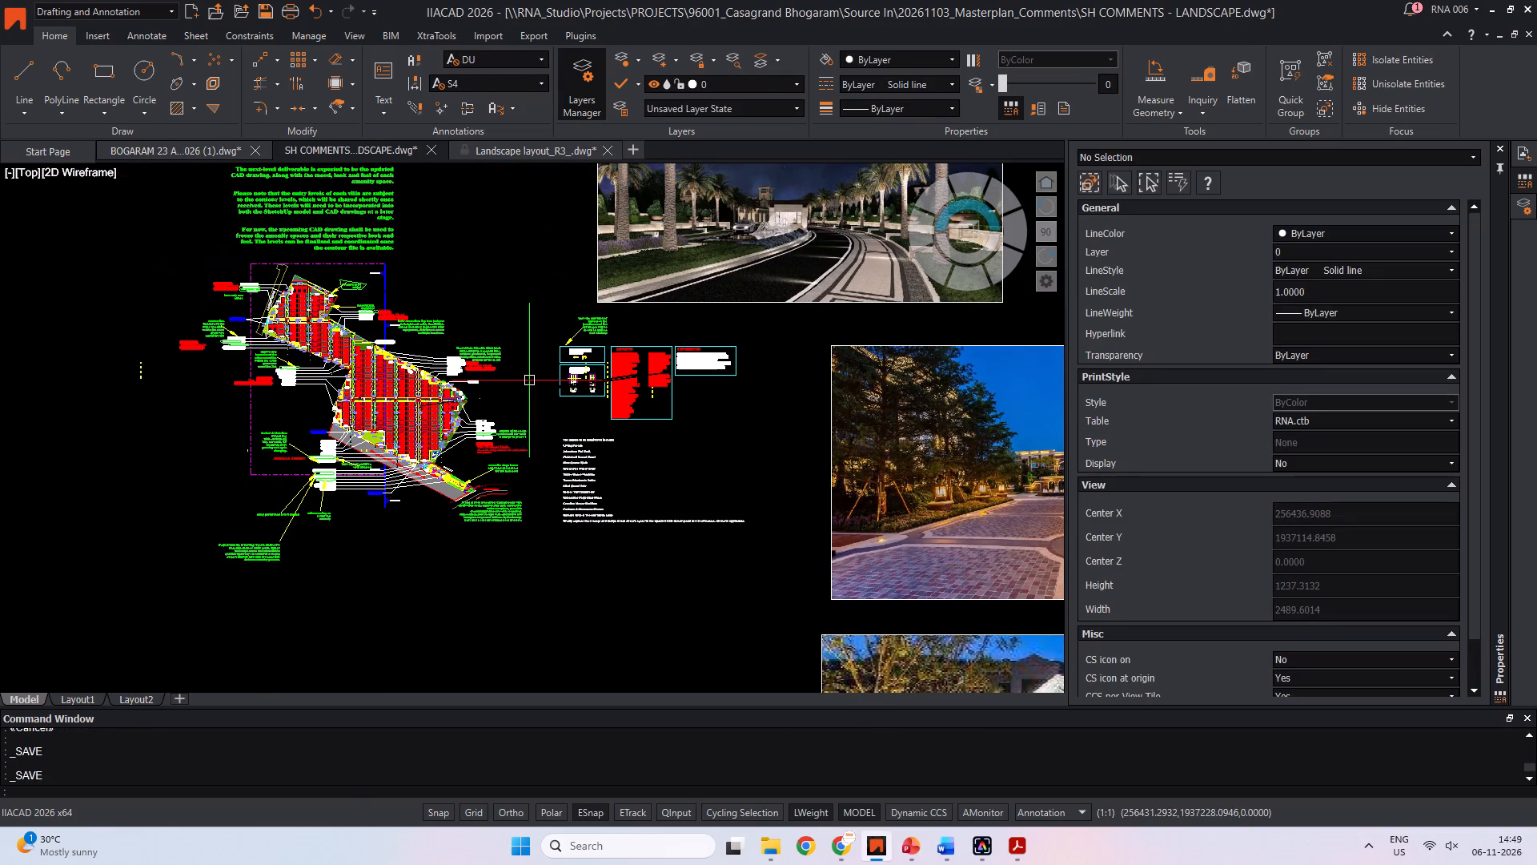
left_click(202, 141)
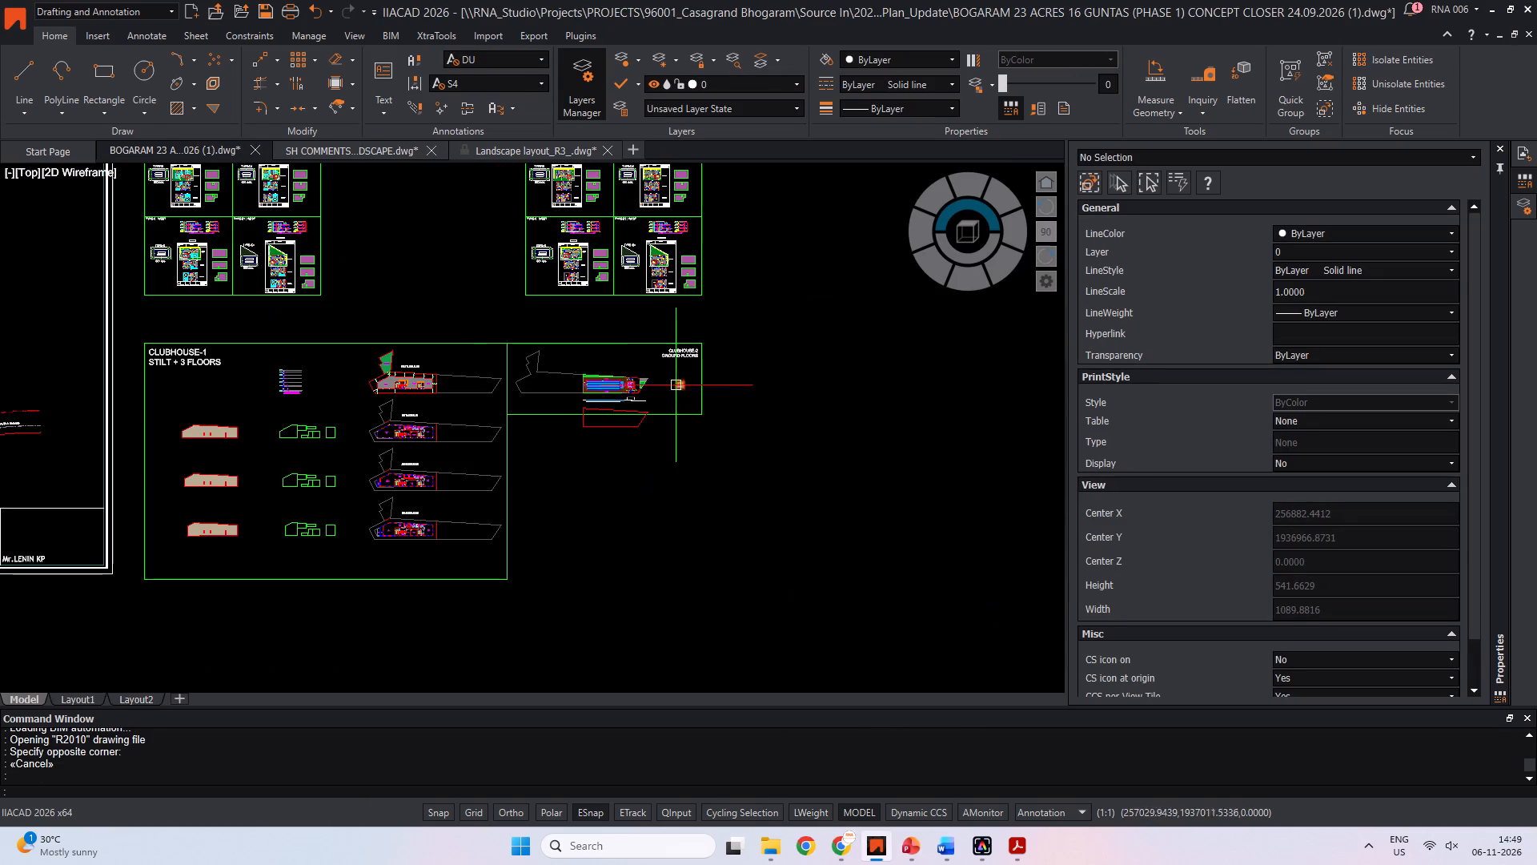
middle_click_drag(594, 362, 933, 565)
scroll(356, 395, "down", 1)
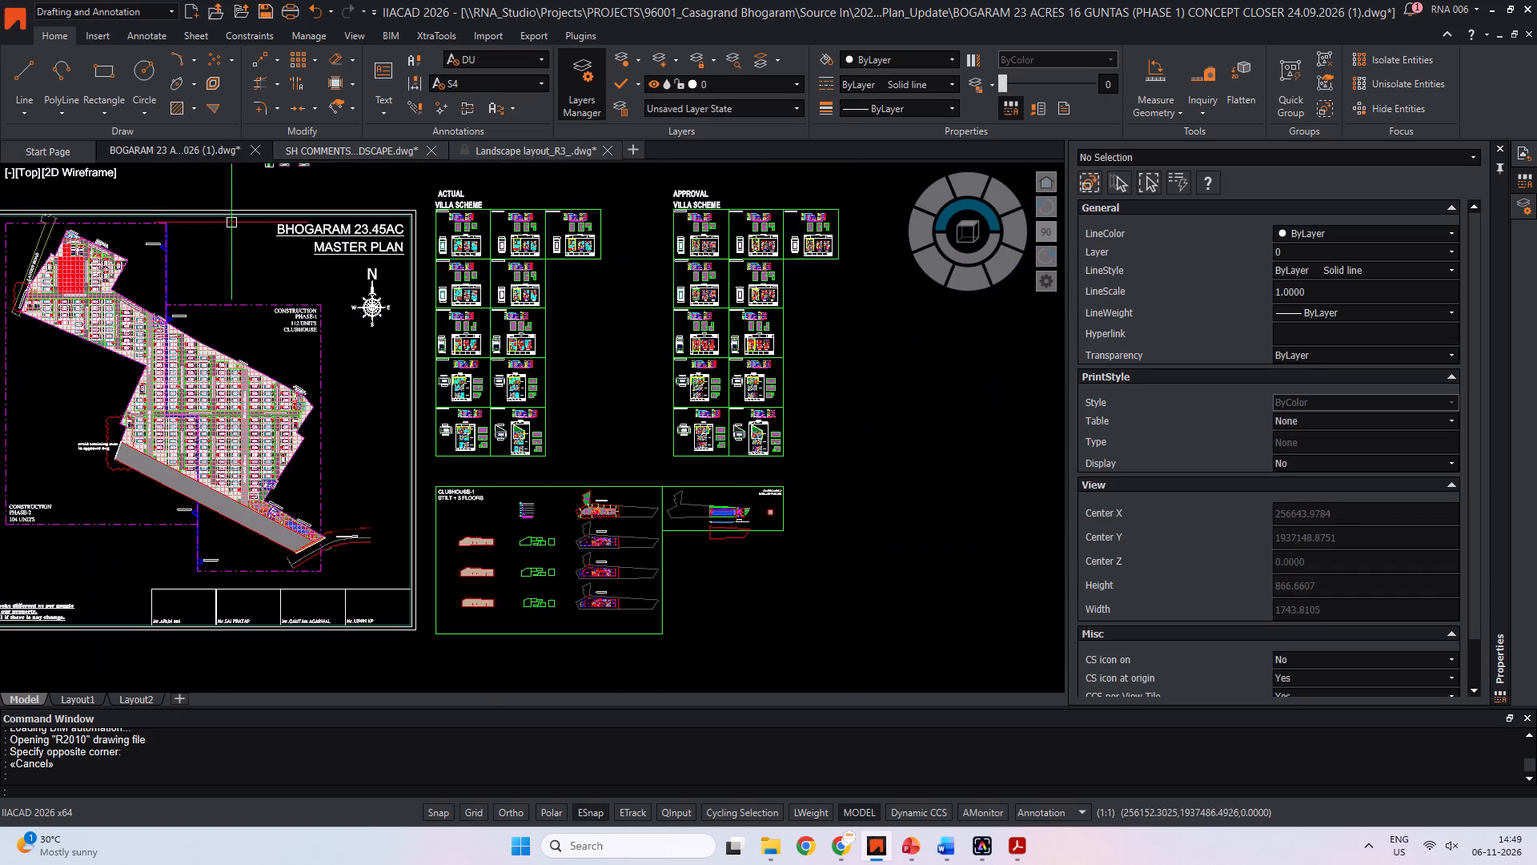
left_click(571, 155)
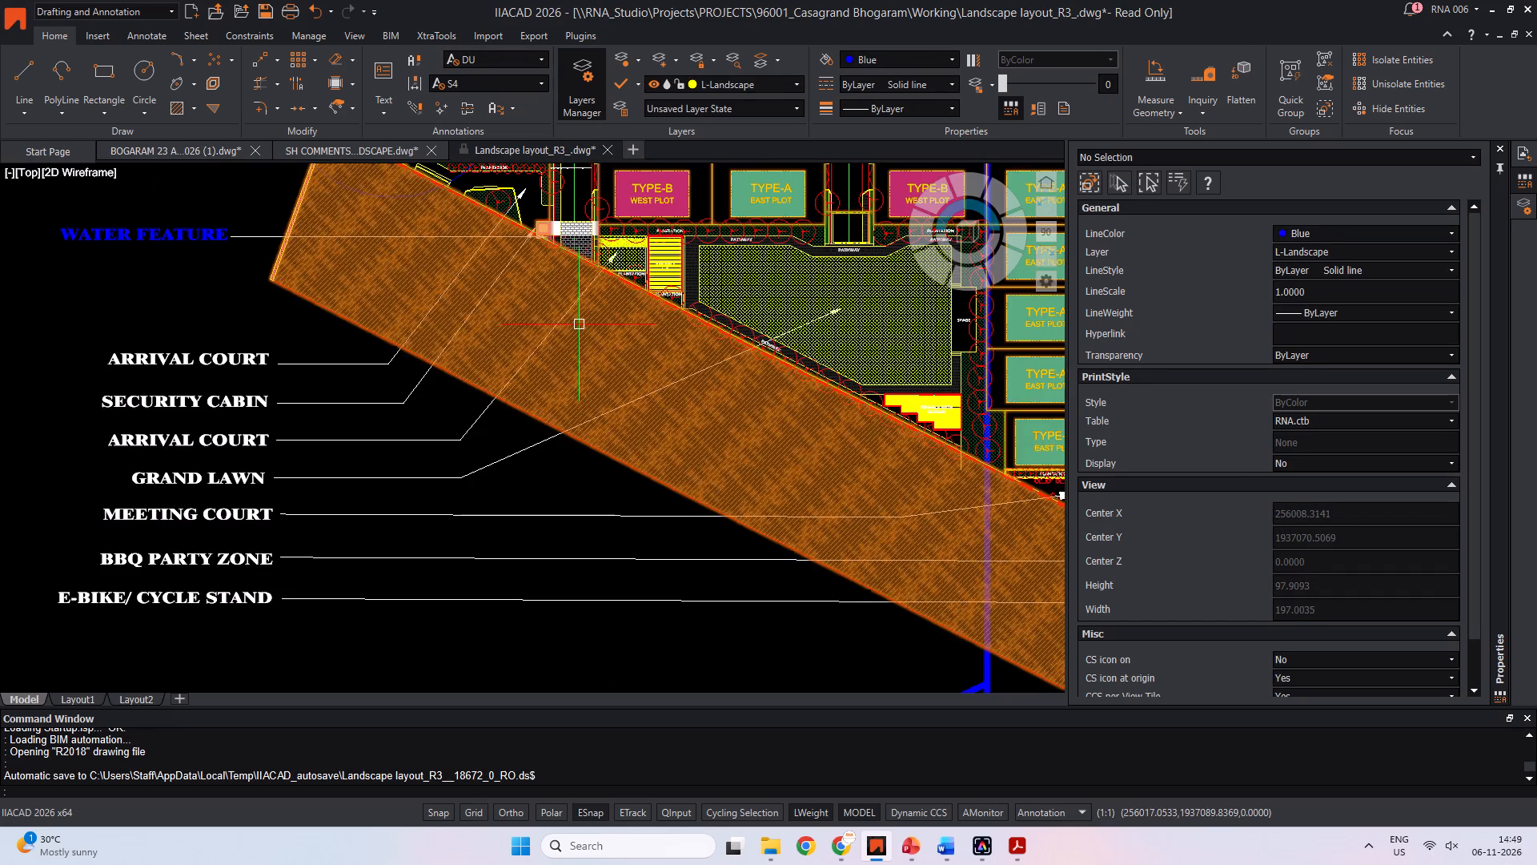
middle_click_drag(688, 336, 468, 565)
scroll(684, 388, "down", 3)
middle_click_drag(694, 380, 388, 386)
middle_click_drag(945, 388, 622, 489)
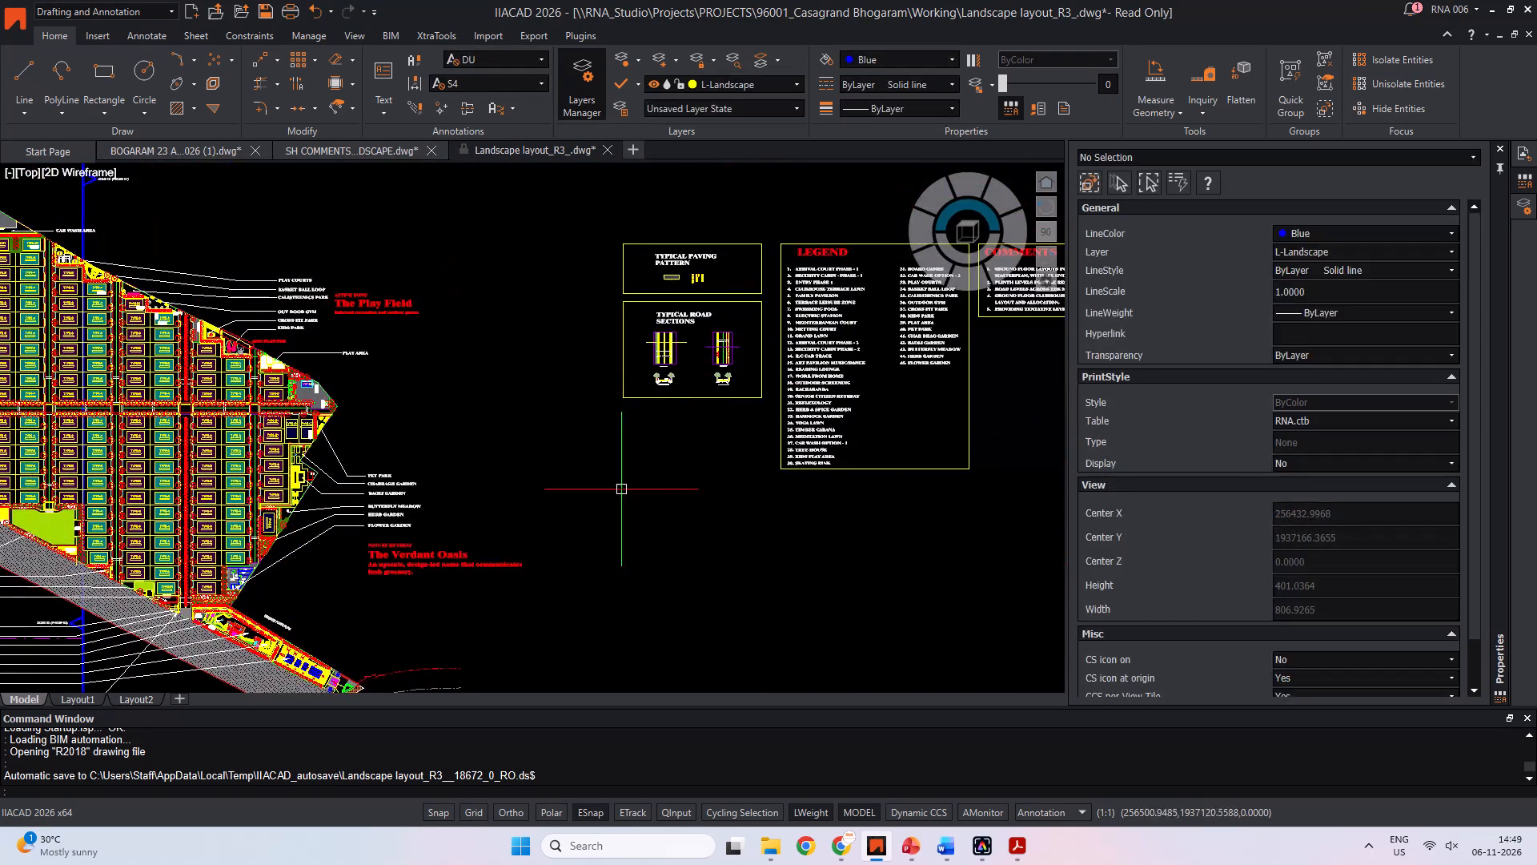
middle_click_drag(760, 385, 708, 427)
scroll(652, 400, "up", 5)
middle_click_drag(785, 472, 540, 364)
Move the 9.0 m wide right-of-way section from below its road plan to above it in the Typical Road Sections frame.
left_click_drag(540, 390, 558, 408)
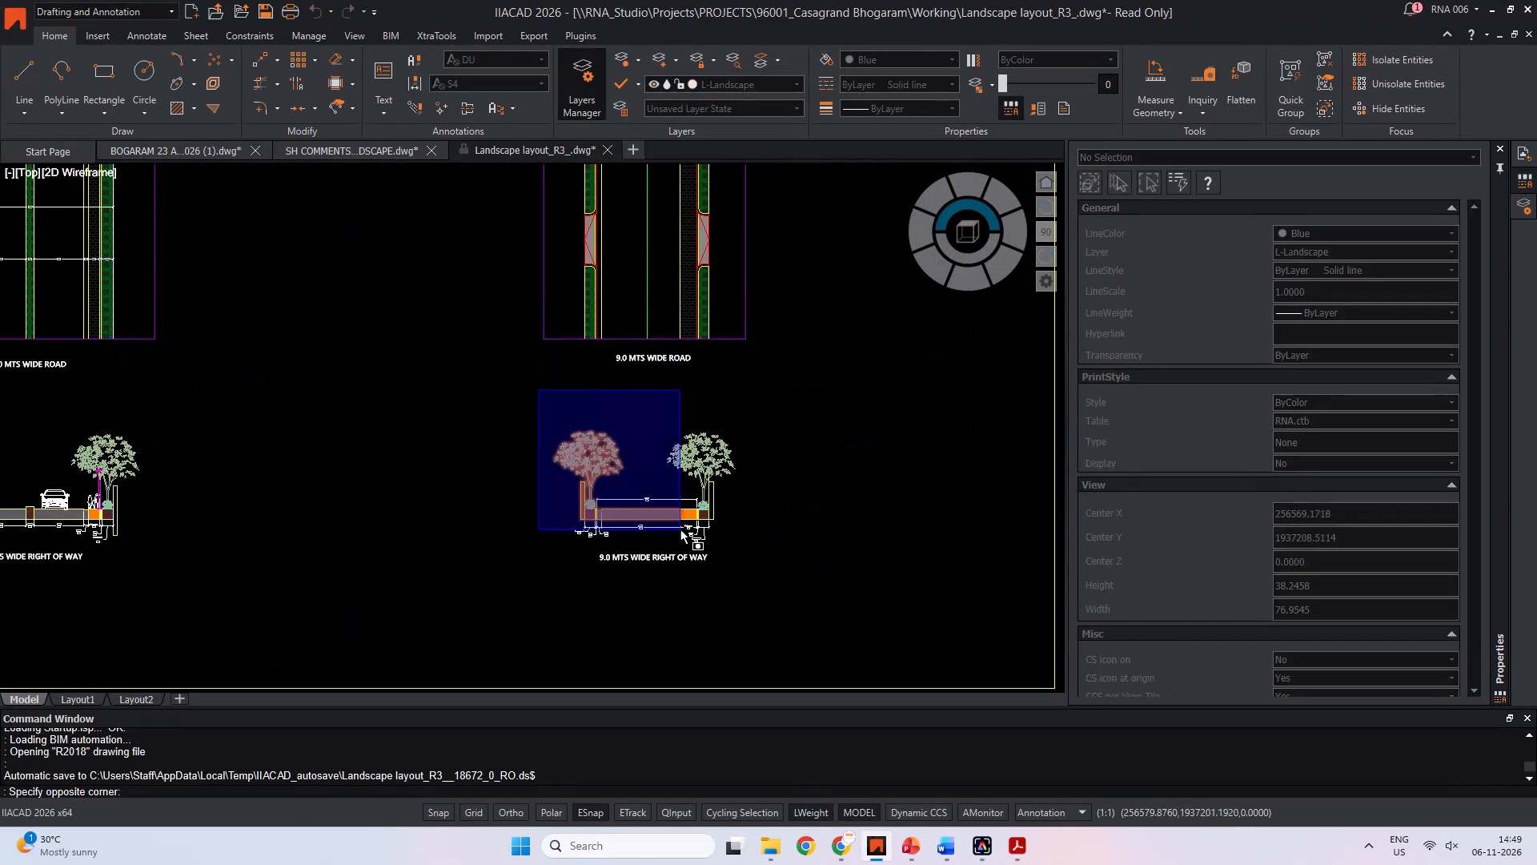
left_click(817, 592)
key("m")
key("space")
left_click_drag(801, 540, 801, 531)
scroll(808, 366, "down", 1)
middle_click_drag(808, 366, 797, 560)
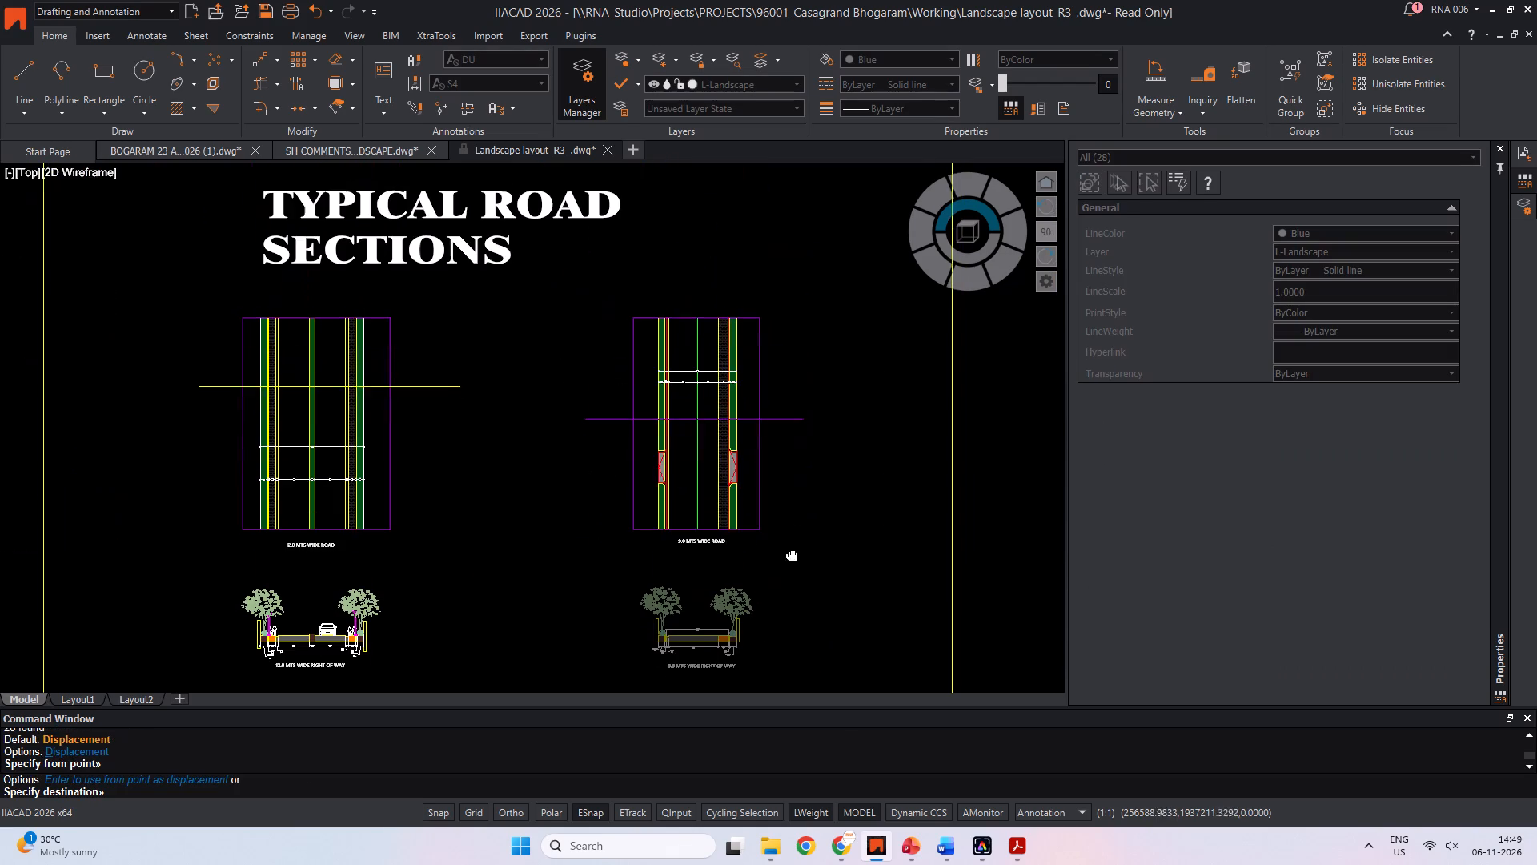
middle_click_drag(797, 560, 796, 565)
left_click(785, 323, "shift")
key("Escape")
Delete the "9.0 MTS WIDE RIGHT OF WAY" caption between the moved section and the road plan.
scroll(691, 329, "up", 4)
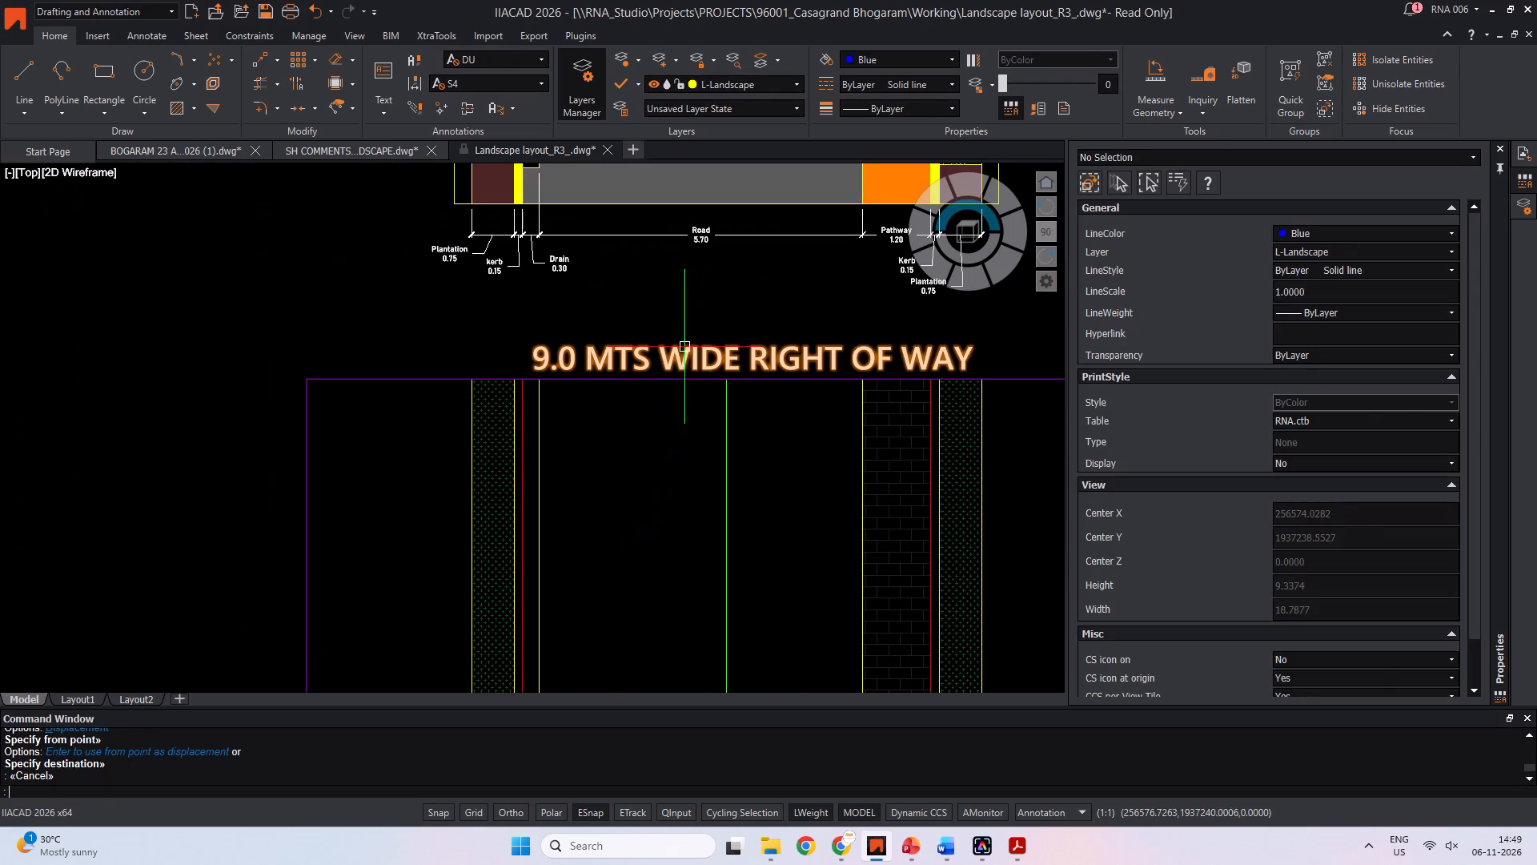
left_click(683, 355)
middle_click_drag(673, 320, 558, 428)
key("Delete")
scroll(583, 426, "down", 1)
middle_click_drag(583, 426, 598, 508)
key("Escape")
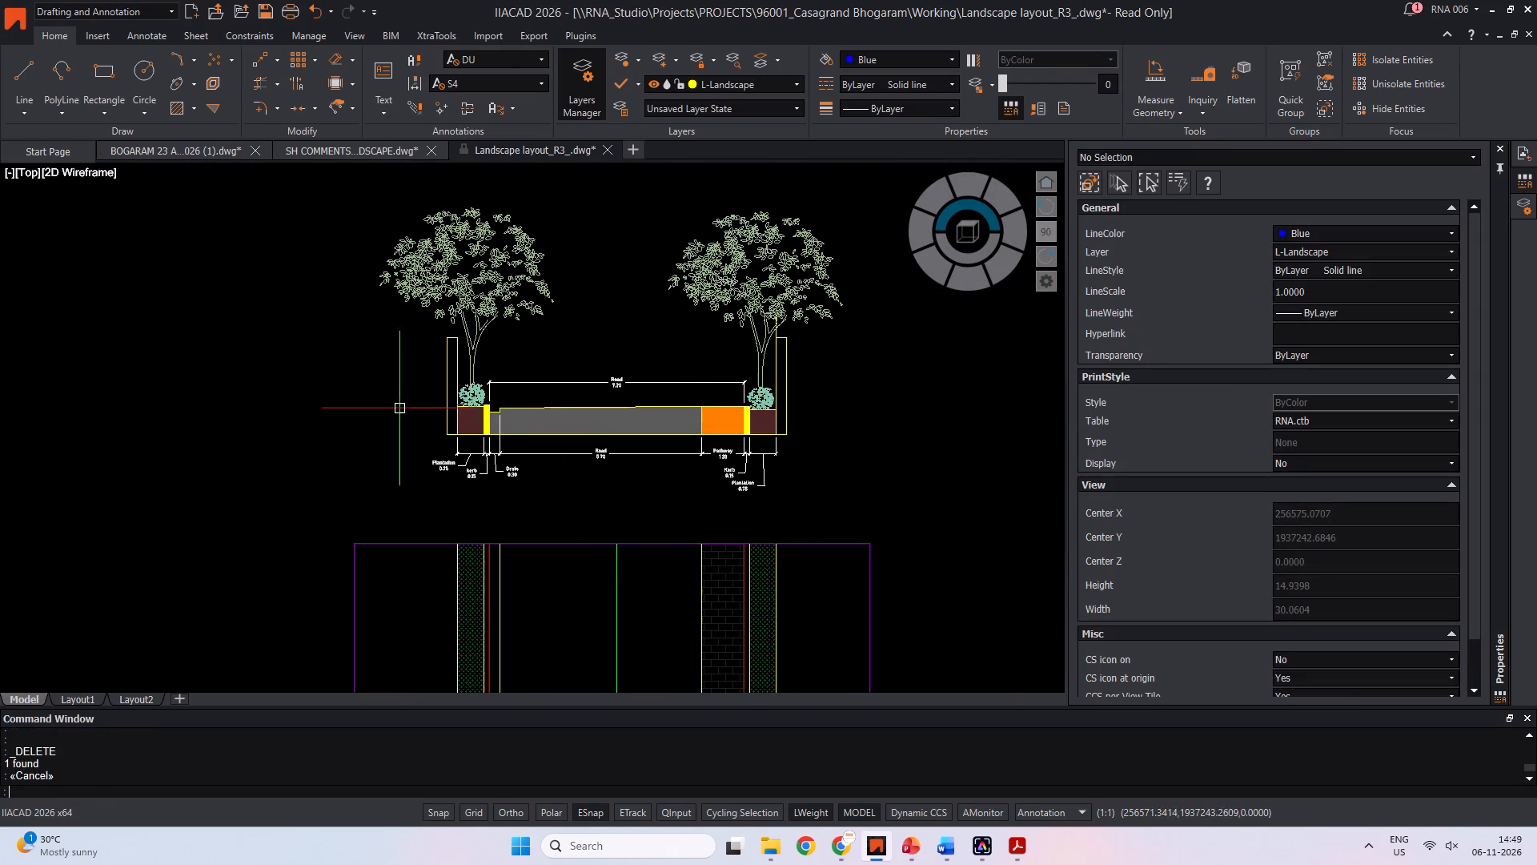
Move the 9.0 m road section with its trees and dimensions straight down, closer to the road plan.
key("Escape")
middle_click_drag(336, 287, 369, 346)
key("Escape")
left_click(382, 234)
left_click(956, 551)
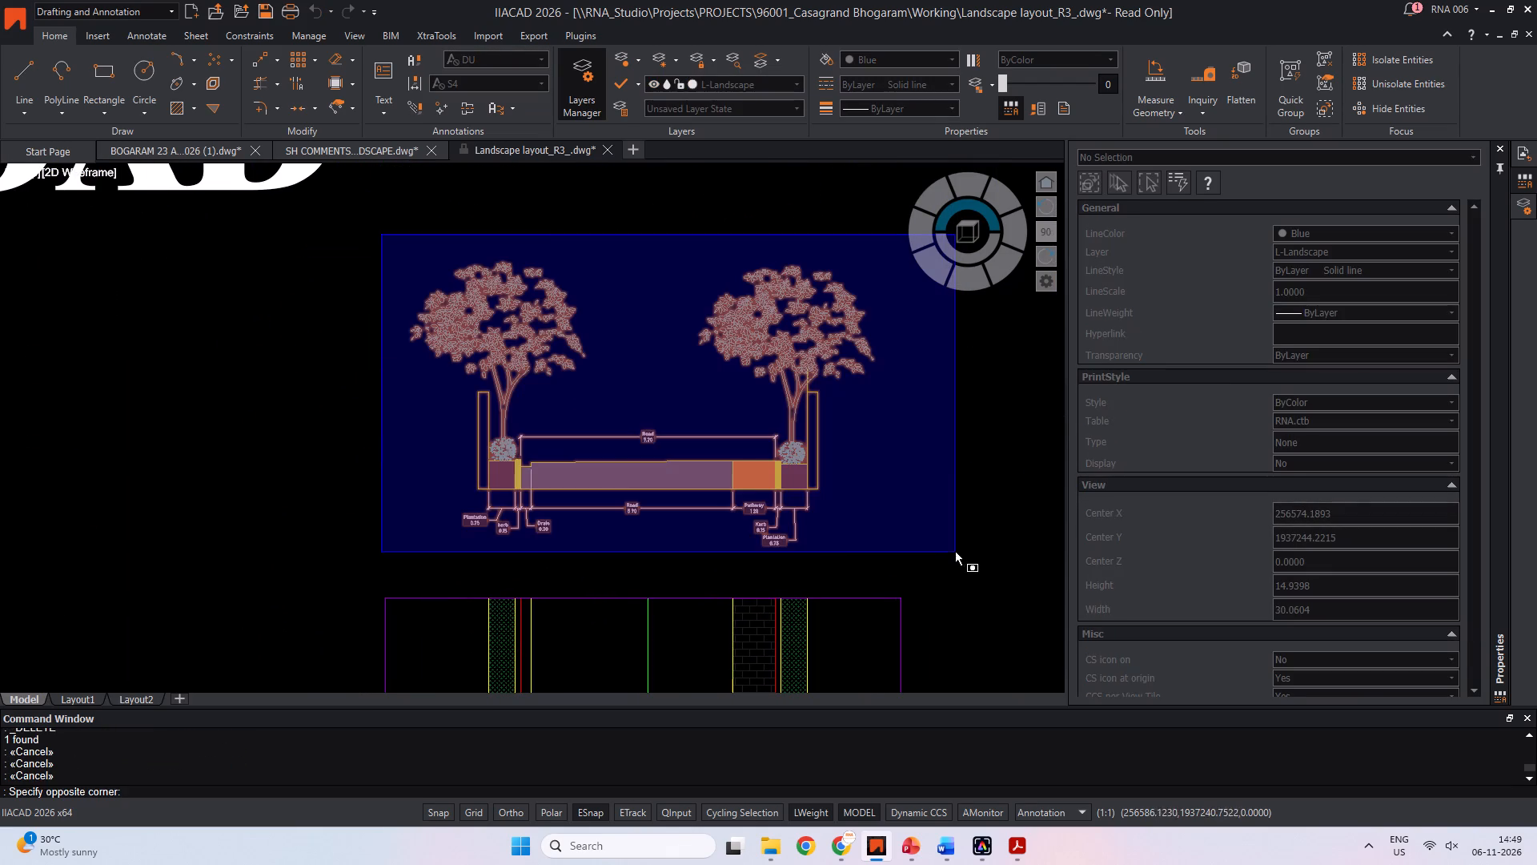
middle_click_drag(930, 542, 777, 460)
key("m")
key("space")
left_click(810, 377)
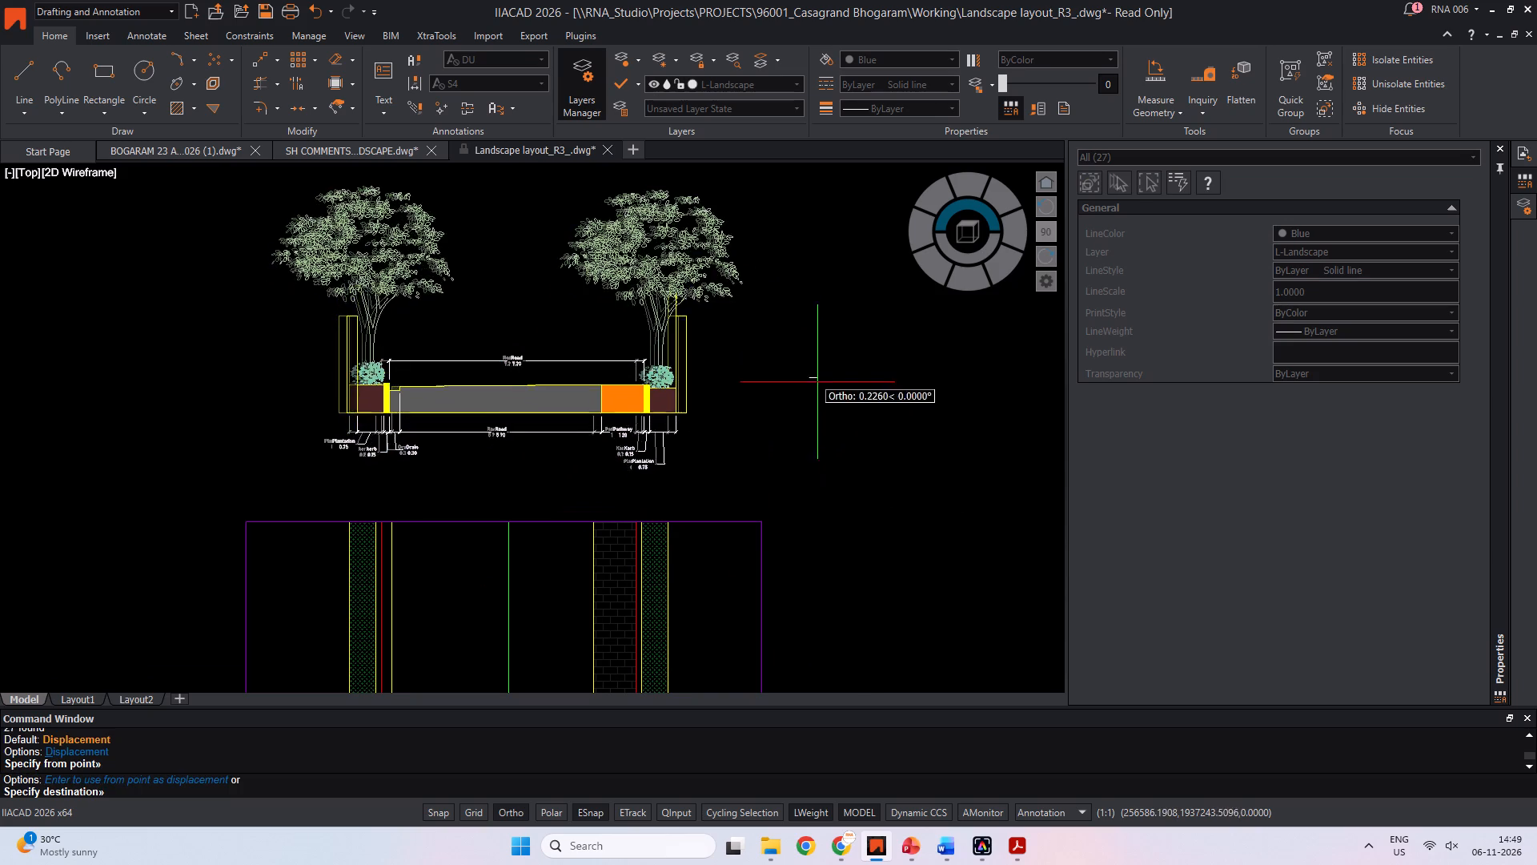
left_click(813, 413, "shift")
key("Escape")
middle_click_drag(757, 461, 879, 428)
key("Escape")
scroll(873, 431, "down", 2)
key("Escape")
key("Escape")
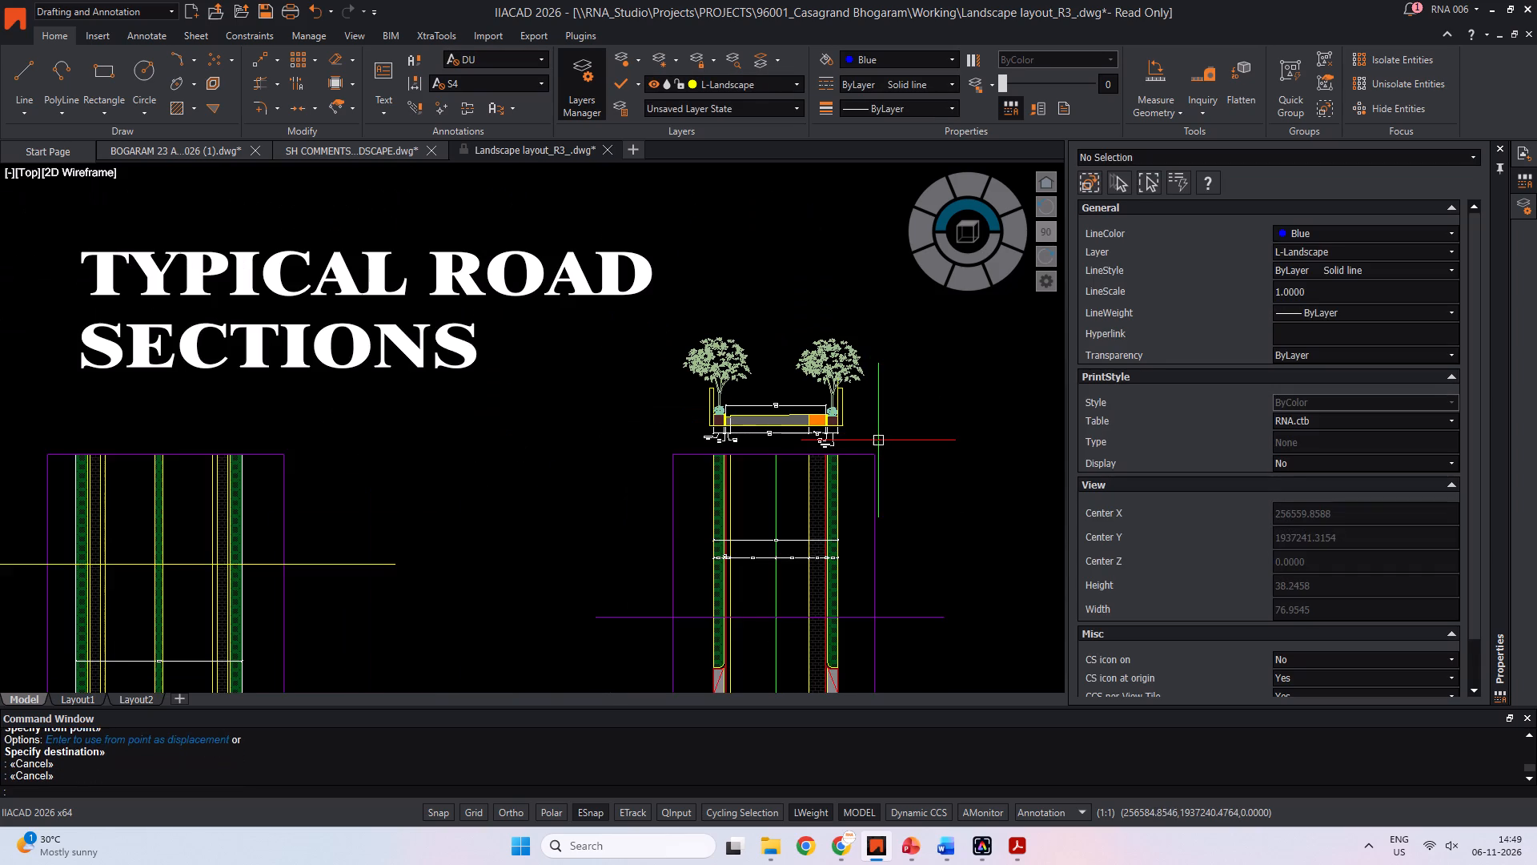
key("Escape")
key("Escape")
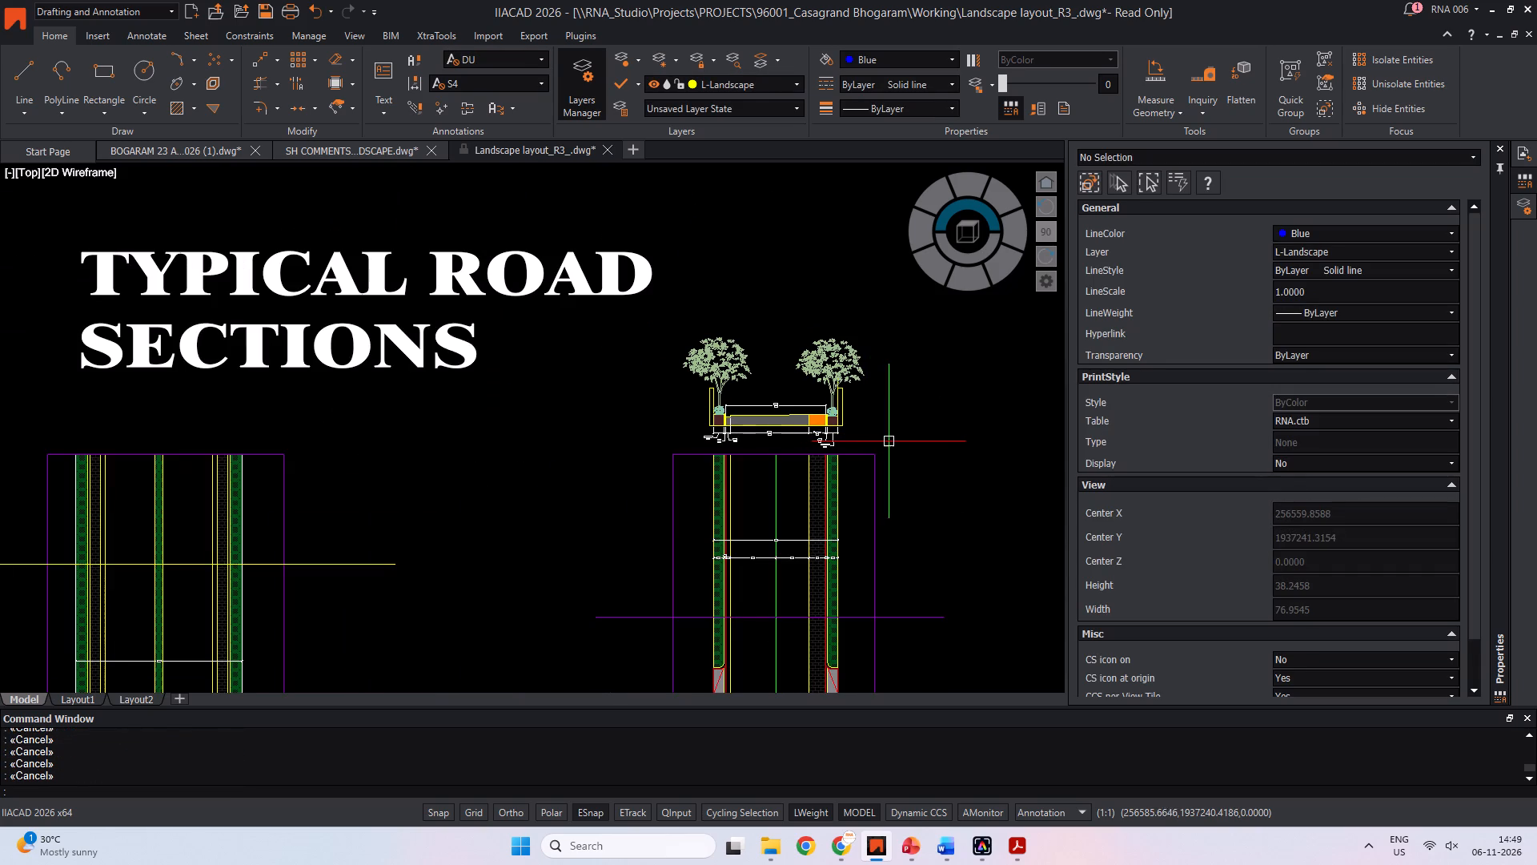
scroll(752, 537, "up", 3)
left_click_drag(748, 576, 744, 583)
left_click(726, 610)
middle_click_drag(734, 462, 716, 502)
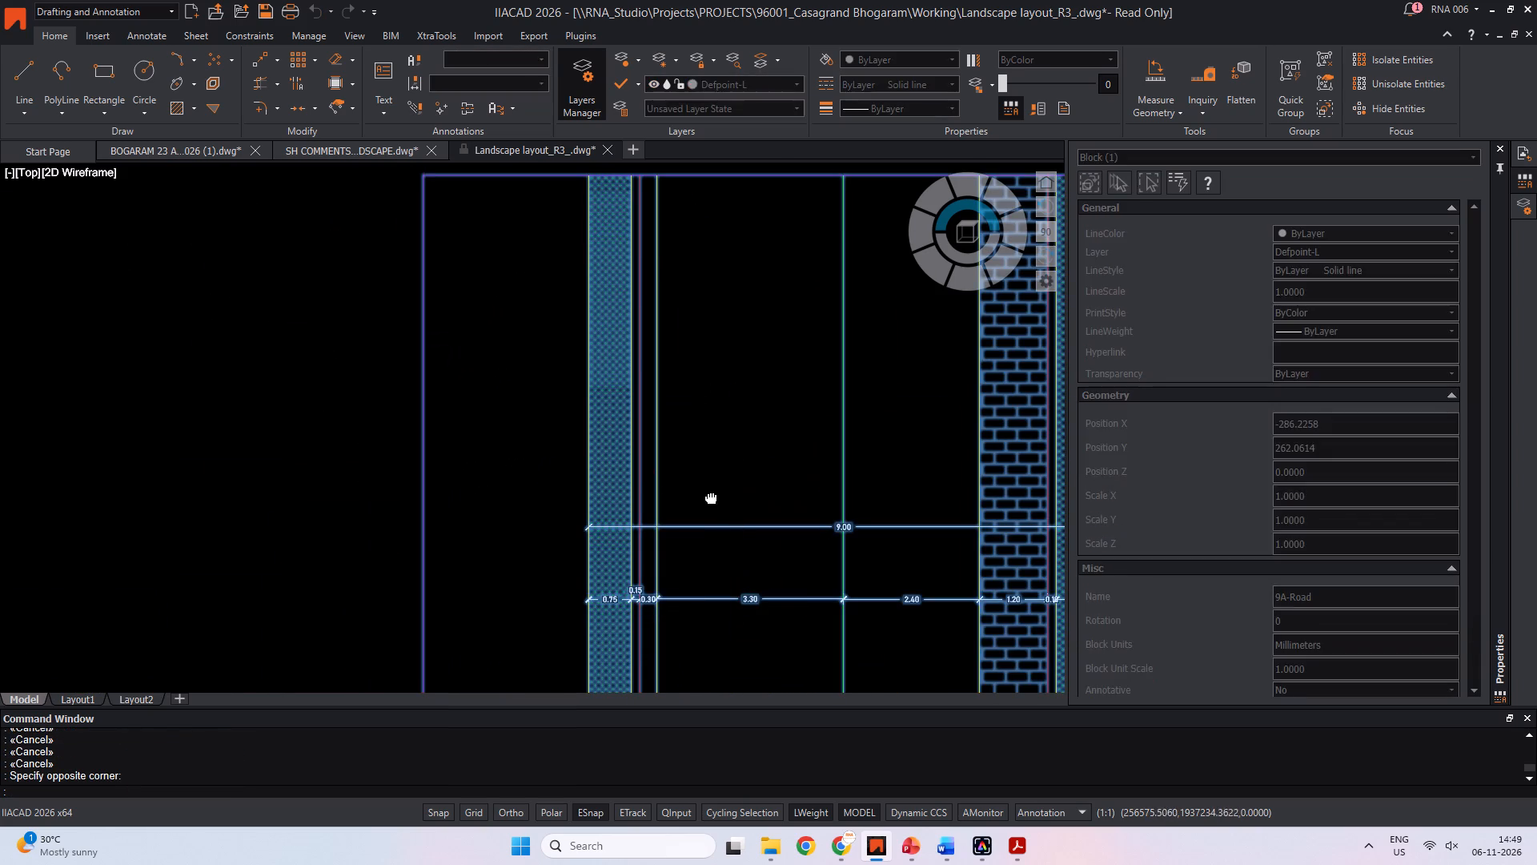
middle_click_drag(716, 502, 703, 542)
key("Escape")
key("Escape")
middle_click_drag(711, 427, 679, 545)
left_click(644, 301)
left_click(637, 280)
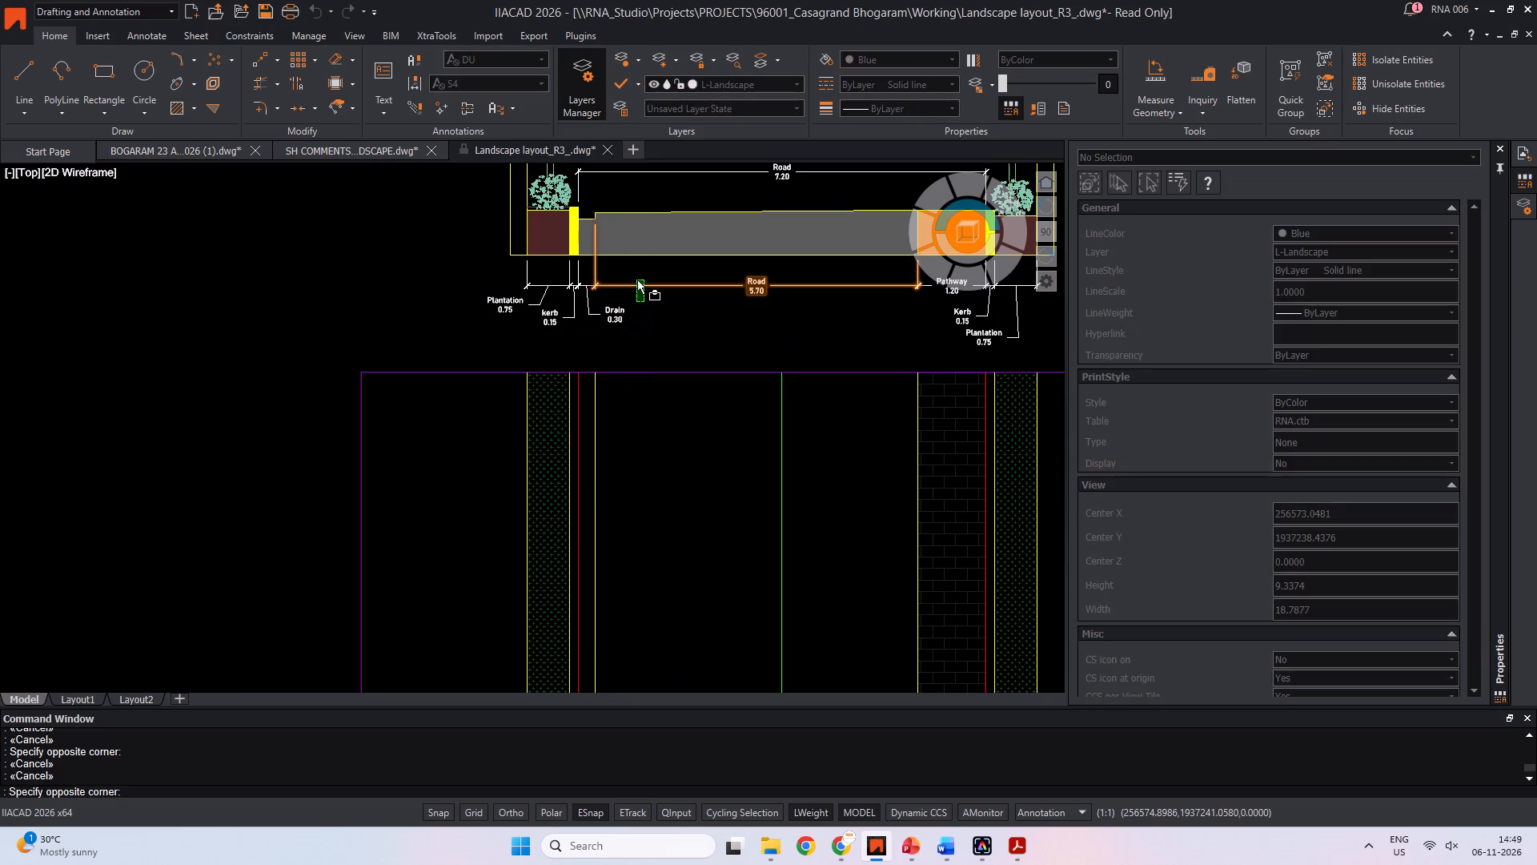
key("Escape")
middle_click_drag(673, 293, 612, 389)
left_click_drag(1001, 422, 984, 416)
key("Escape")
Copy the Road 5.70 dimension from beneath the section straight down onto the road plan.
left_click(636, 394)
left_click(616, 364)
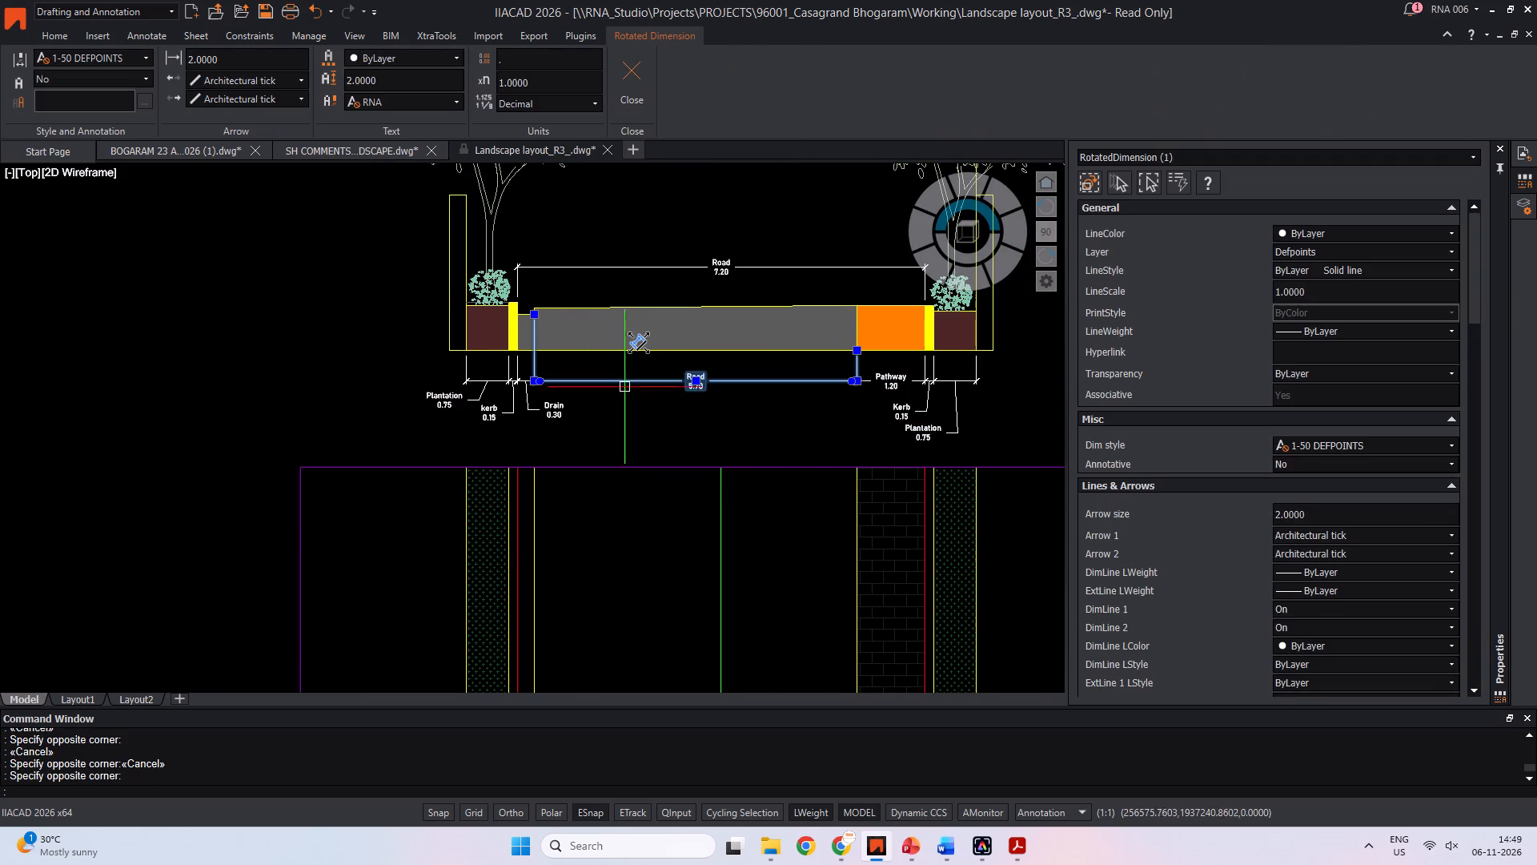
type("co")
key("space")
left_click_drag(695, 418, 694, 436)
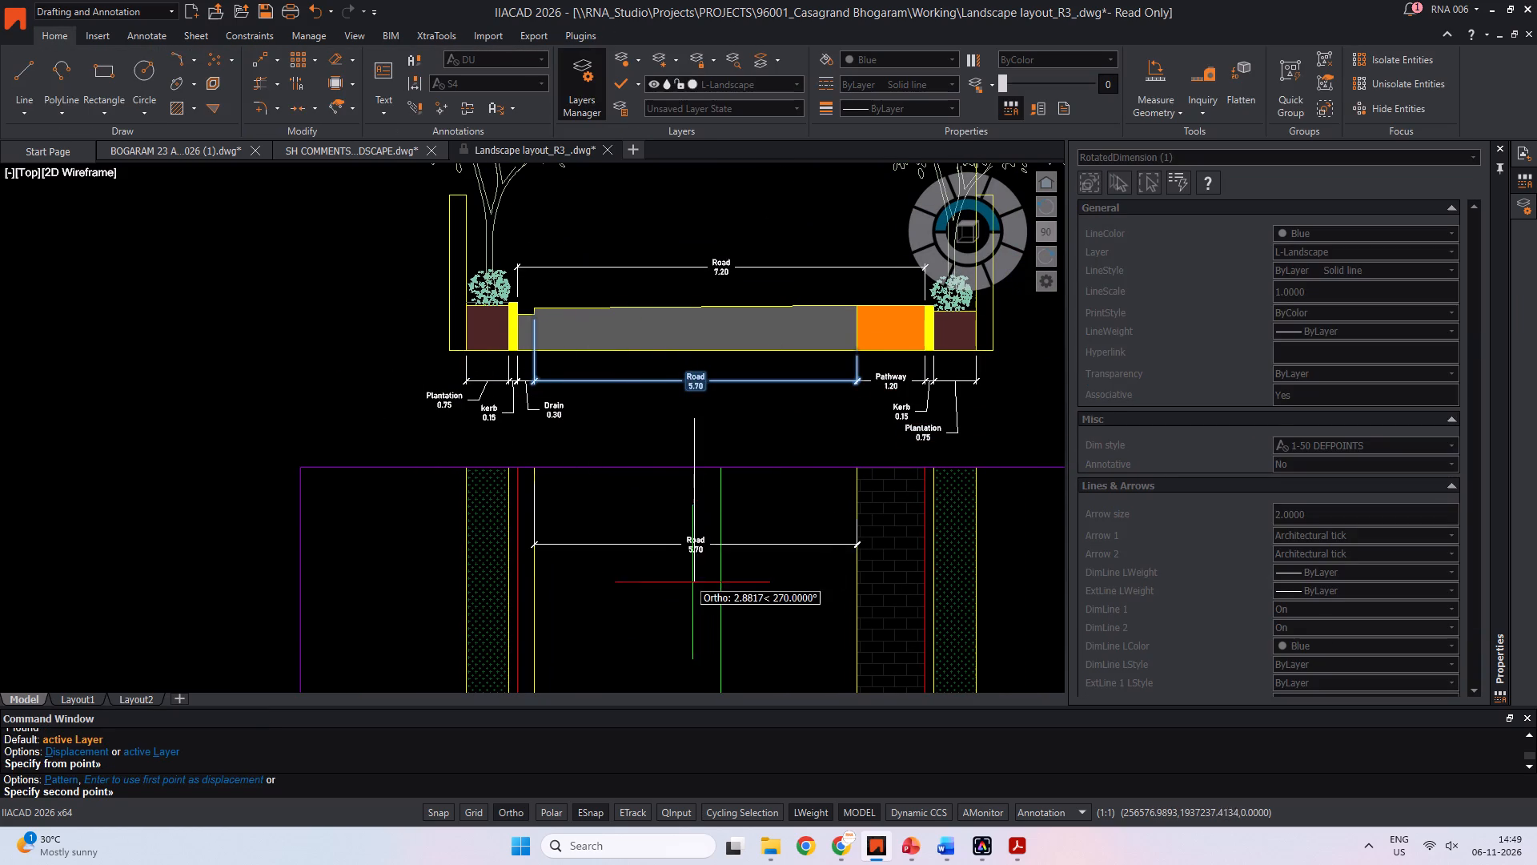
left_click(693, 590, "shift")
key("shift+Escape")
middle_click_drag(721, 366, 661, 439)
key("Escape")
Delete the row of road, pathway, kerb, drain and plantation dimensions beneath the 9.0 m road section.
left_click(956, 483)
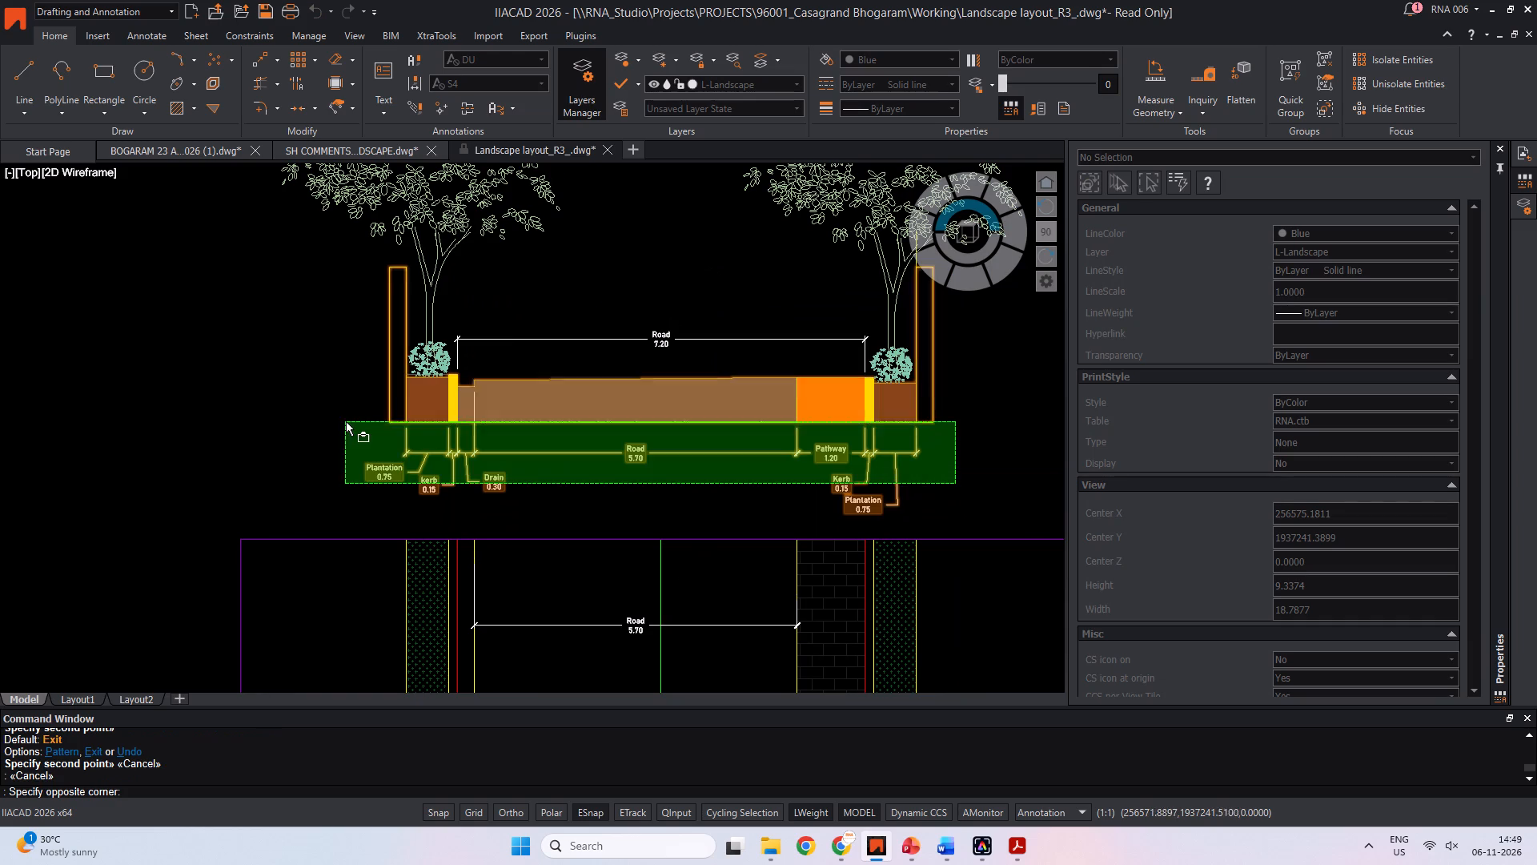
left_click(305, 428)
key("Delete")
middle_click_drag(703, 541, 661, 376)
key("Escape")
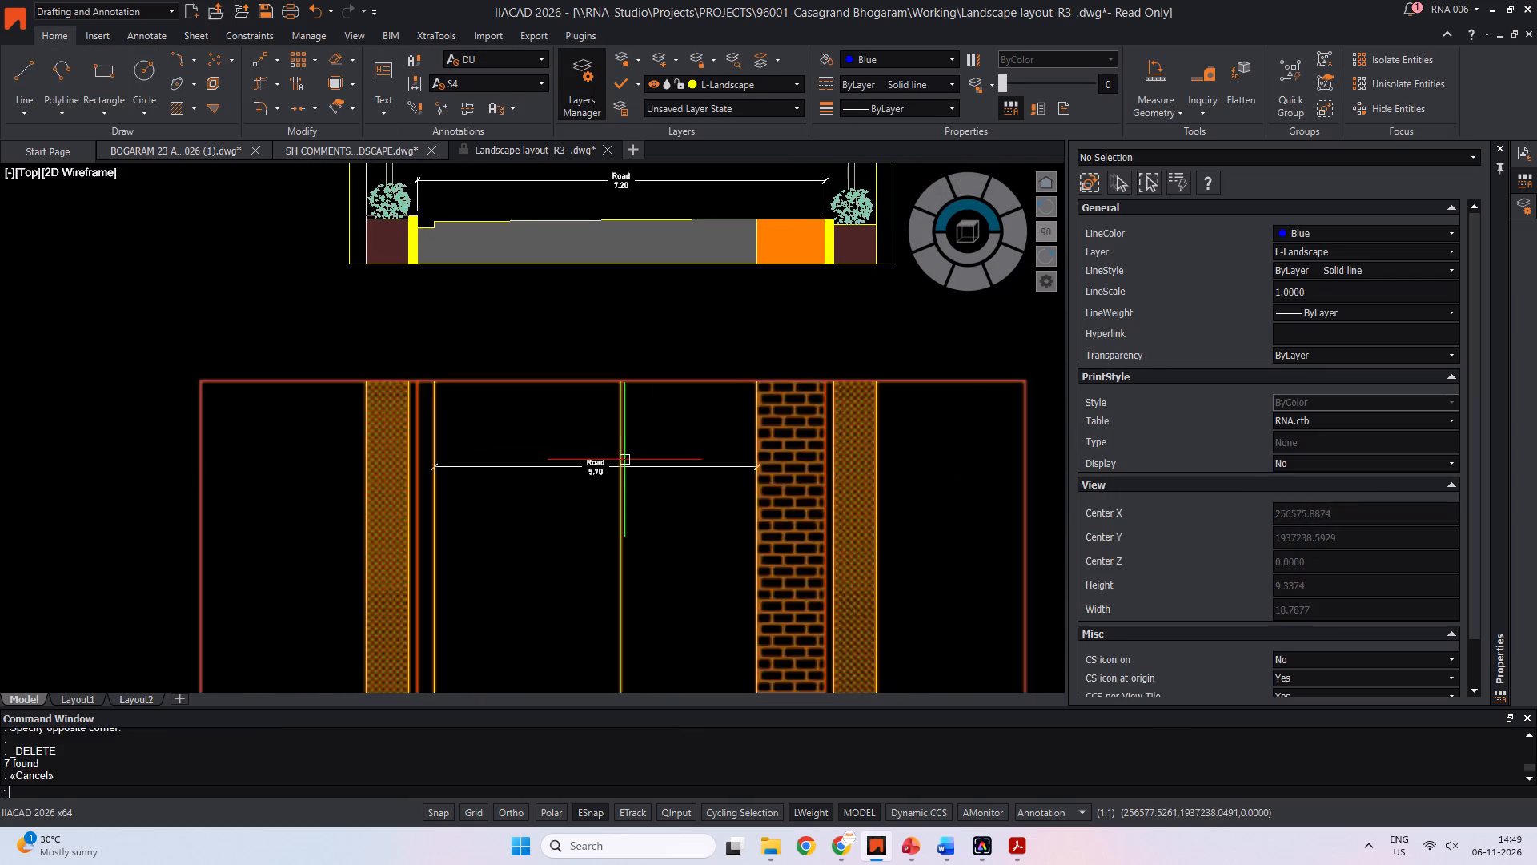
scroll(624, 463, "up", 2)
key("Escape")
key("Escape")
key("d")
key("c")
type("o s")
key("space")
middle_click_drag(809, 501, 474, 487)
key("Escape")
Set the text height of the copied Road dimension on the plan to 5.
left_click(551, 466)
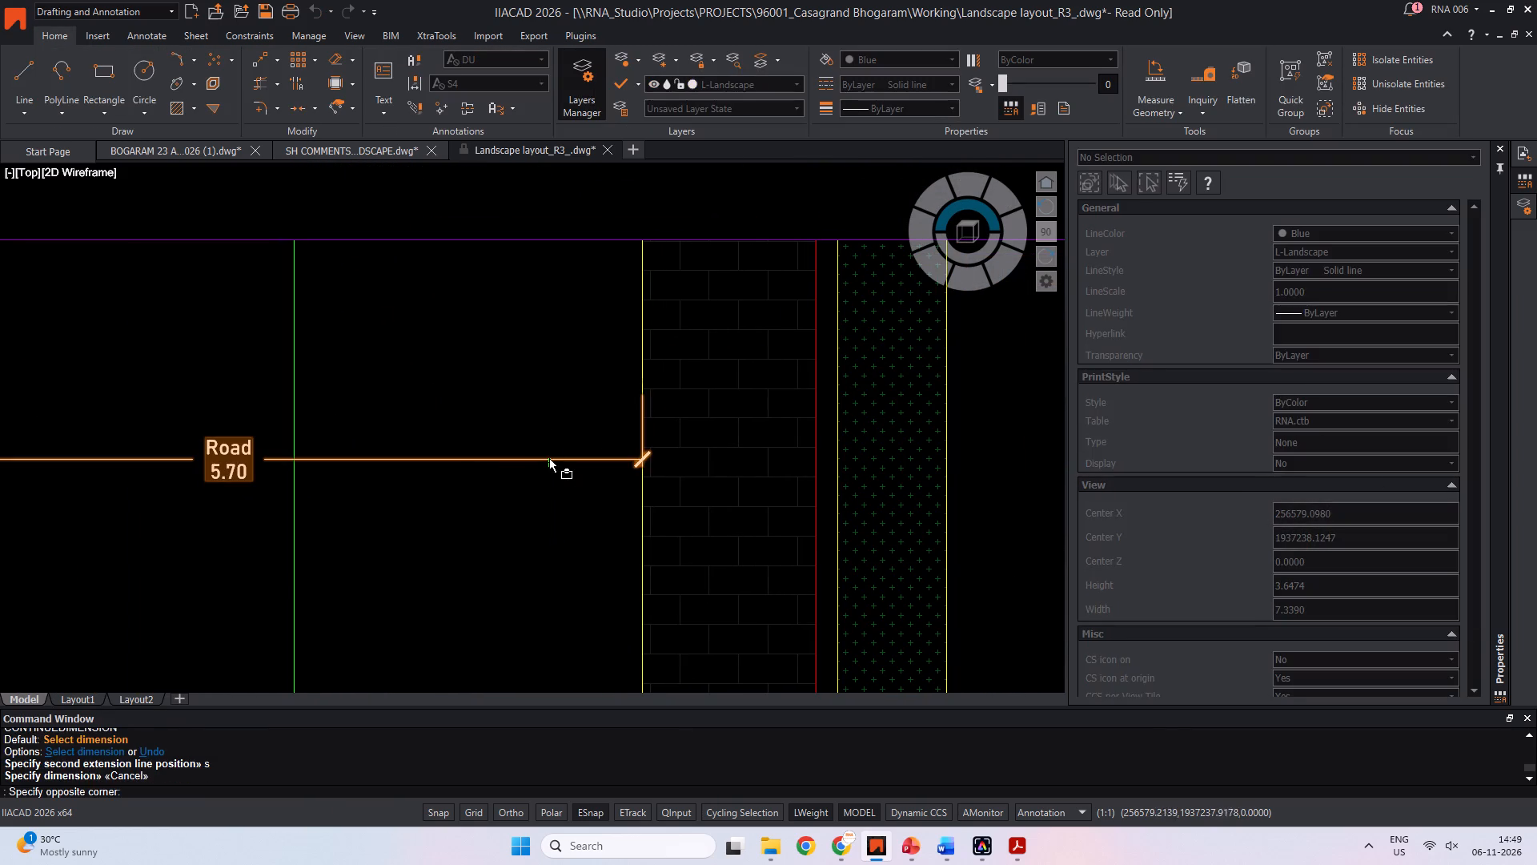
left_click(519, 405)
scroll(1294, 610, "down", 4)
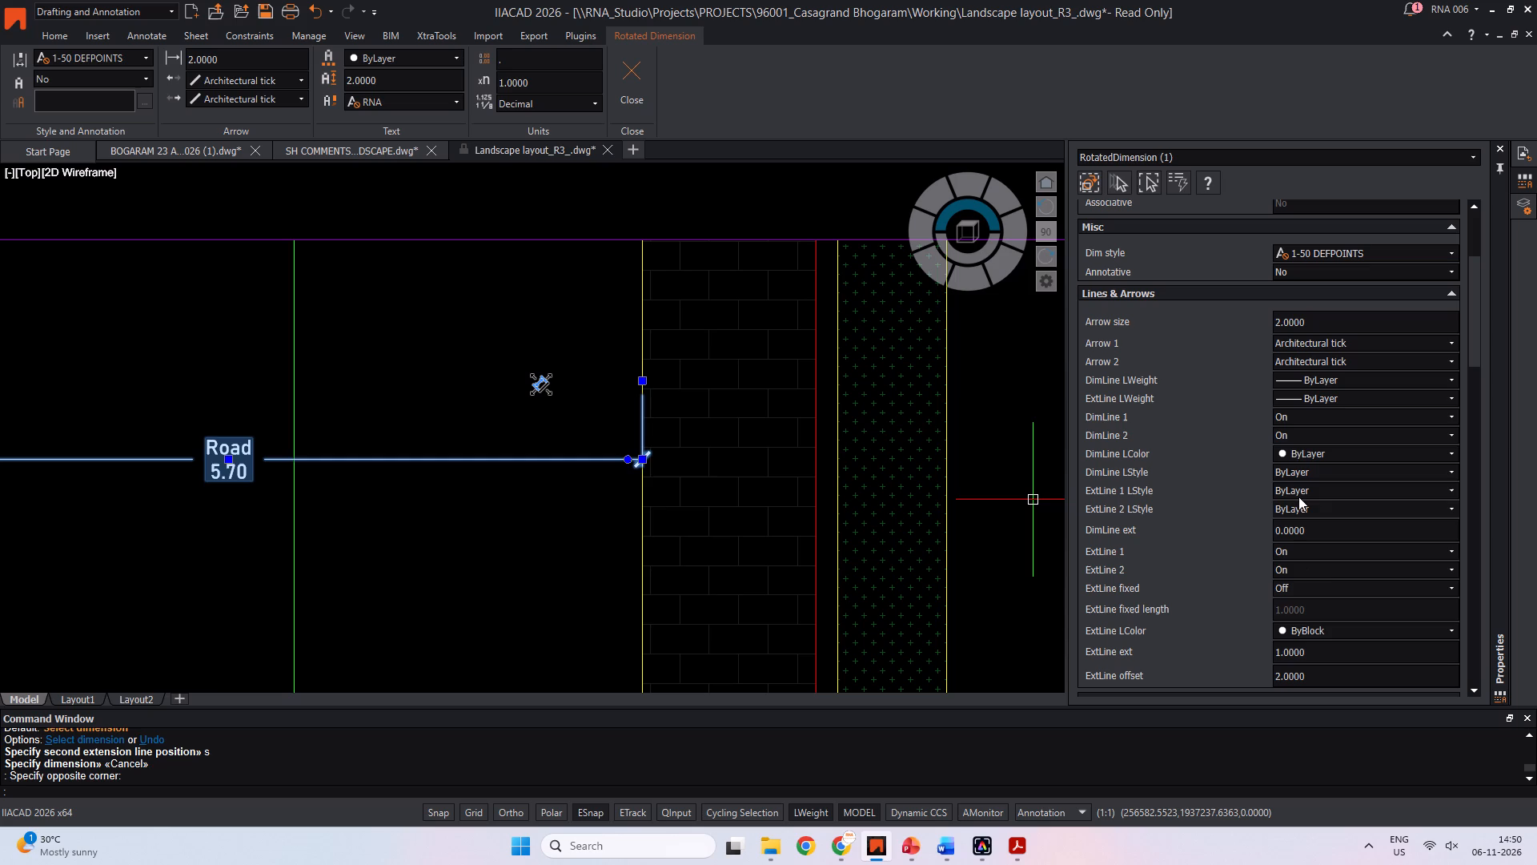
scroll(1139, 488, "down", 1)
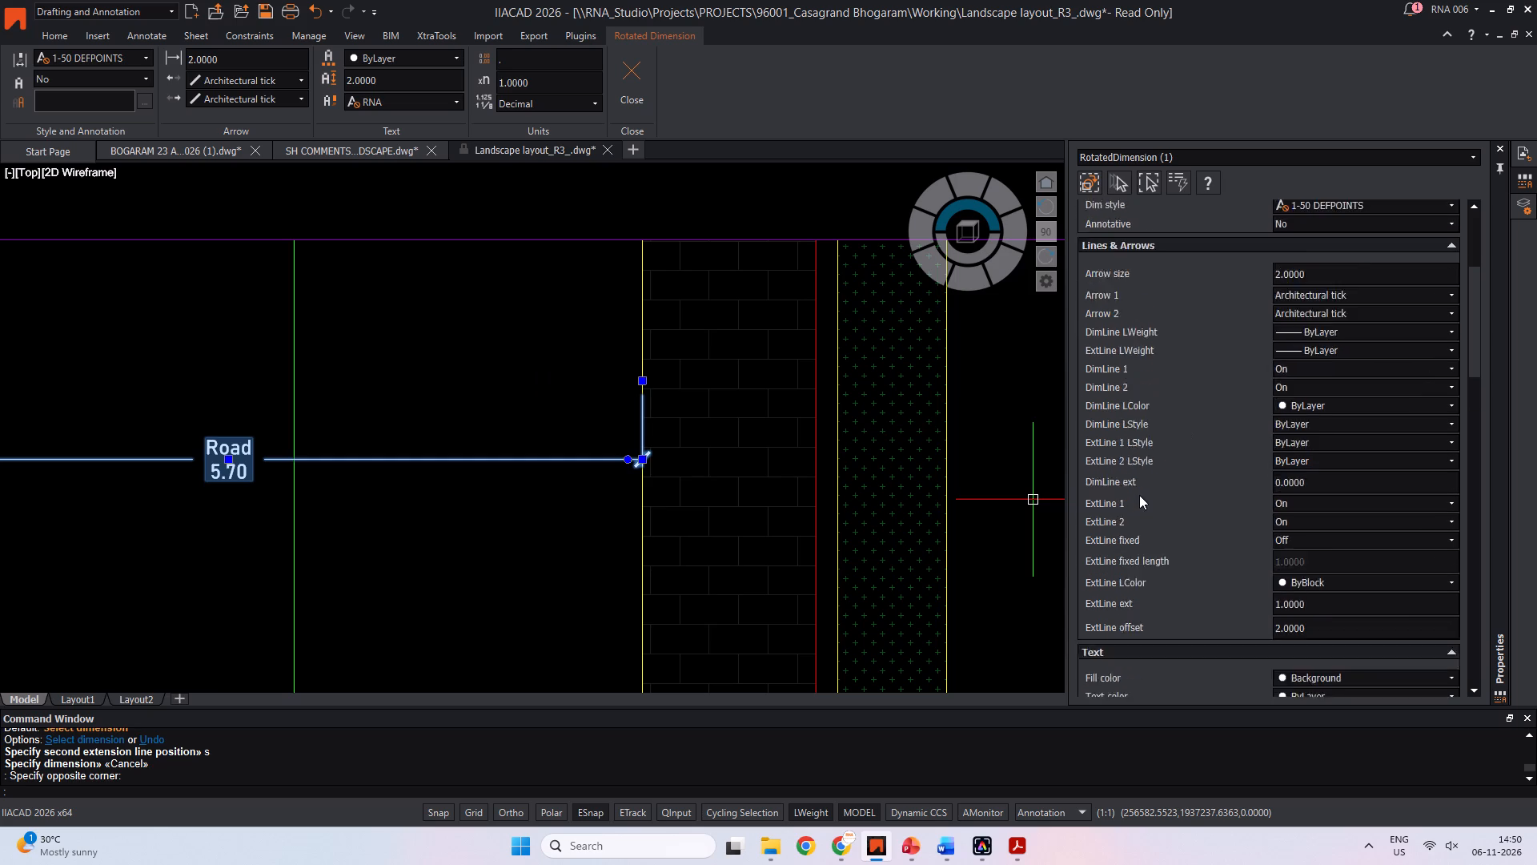
scroll(1139, 495, "down", 2)
scroll(1318, 599, "down", 2)
left_click(1328, 527)
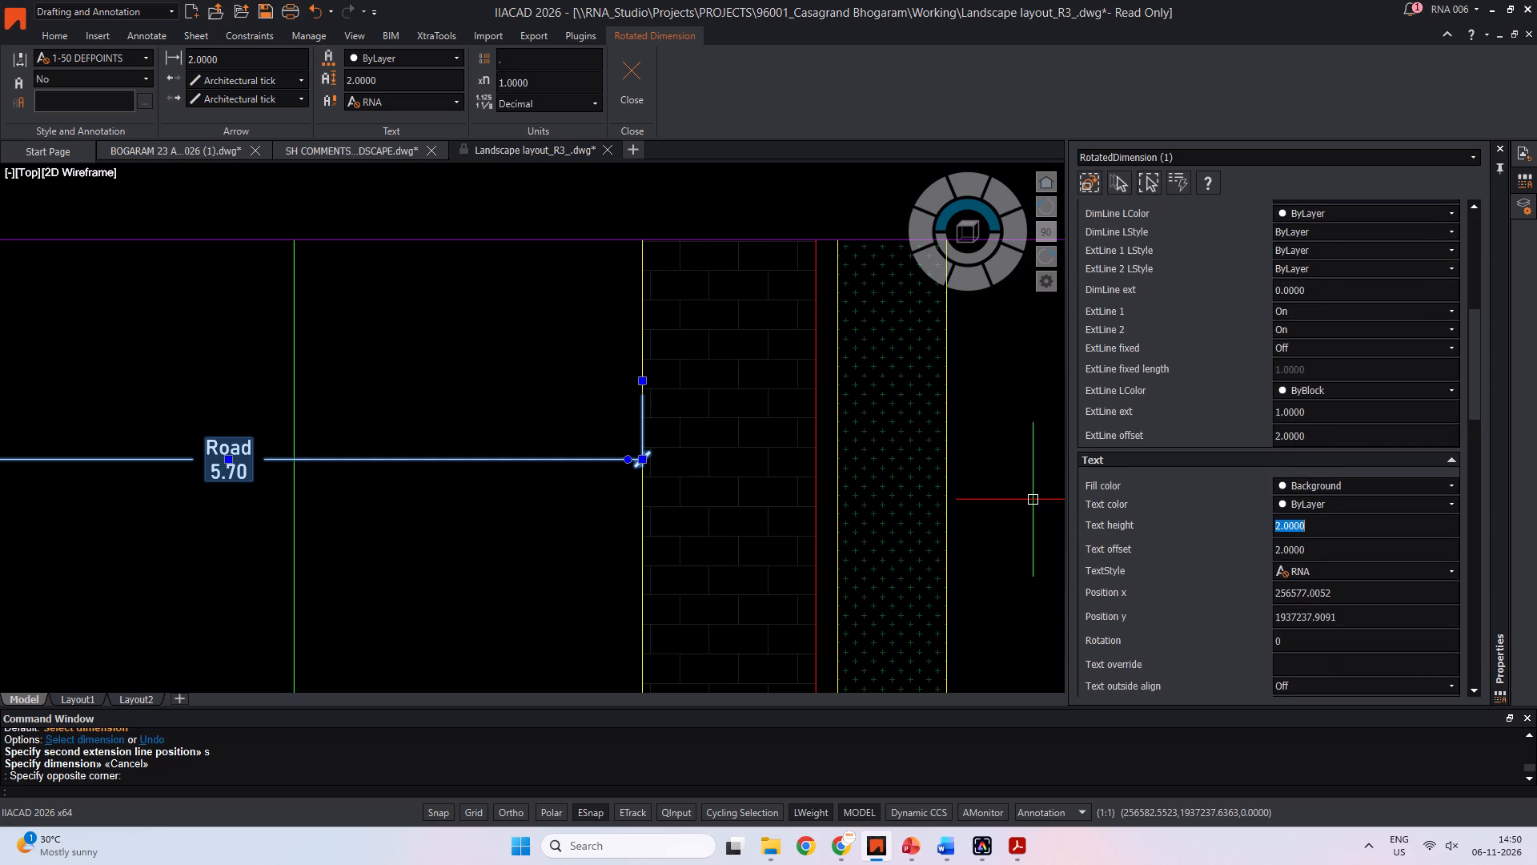
key("5")
key("Return")
key("Escape")
scroll(379, 353, "down", 1)
middle_click_drag(397, 360, 964, 461)
key("Escape")
middle_click_drag(847, 458, 545, 433)
key("Escape")
key("Escape")
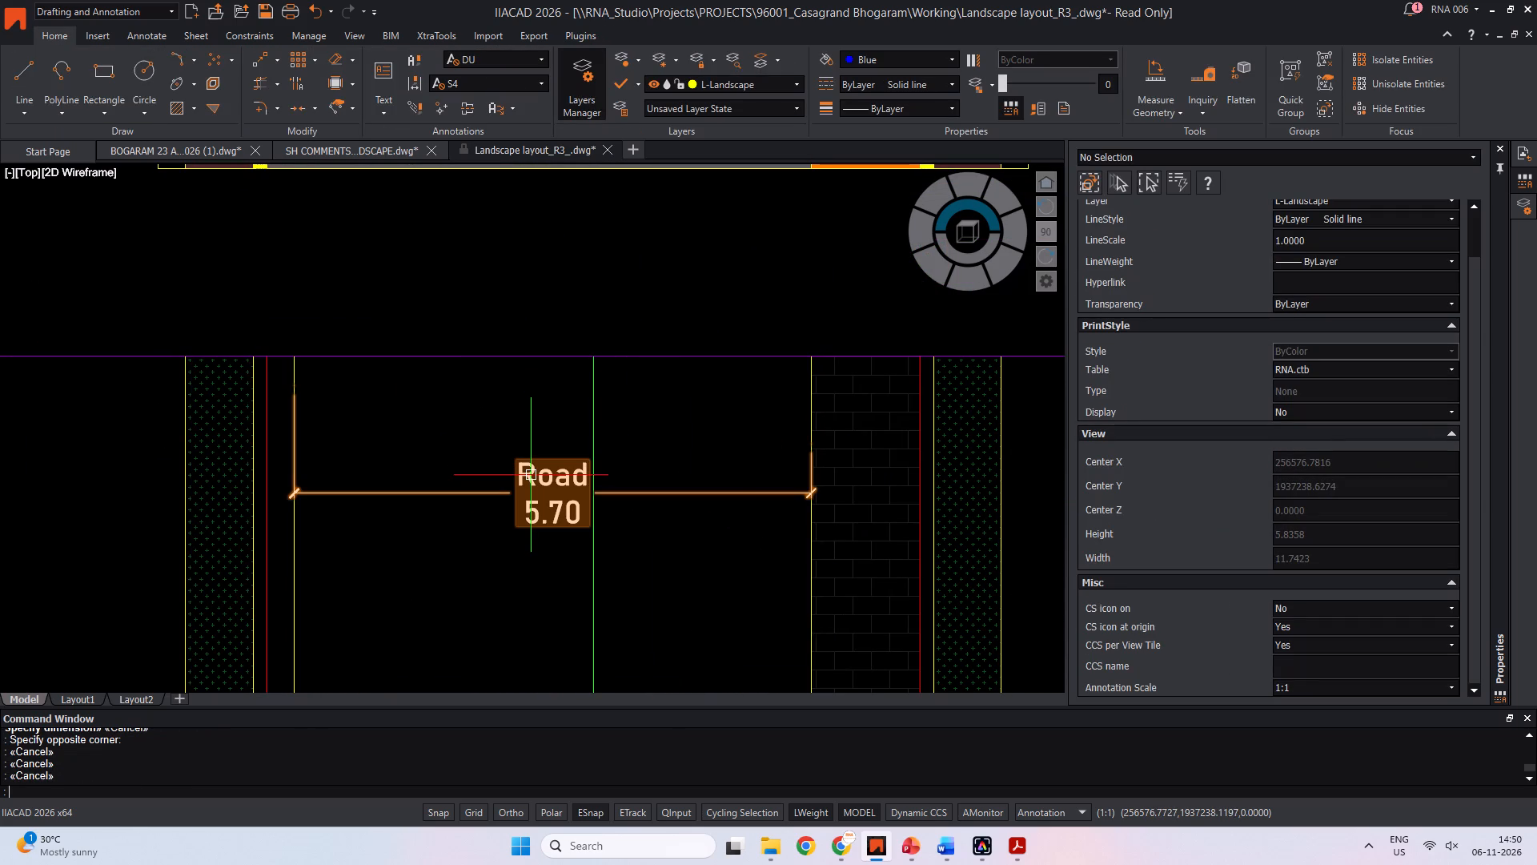
Continue the plan's Road dimension to the pathway's kerb line and on to the outer edge of the adjoining planting strip.
type("dco")
key("space")
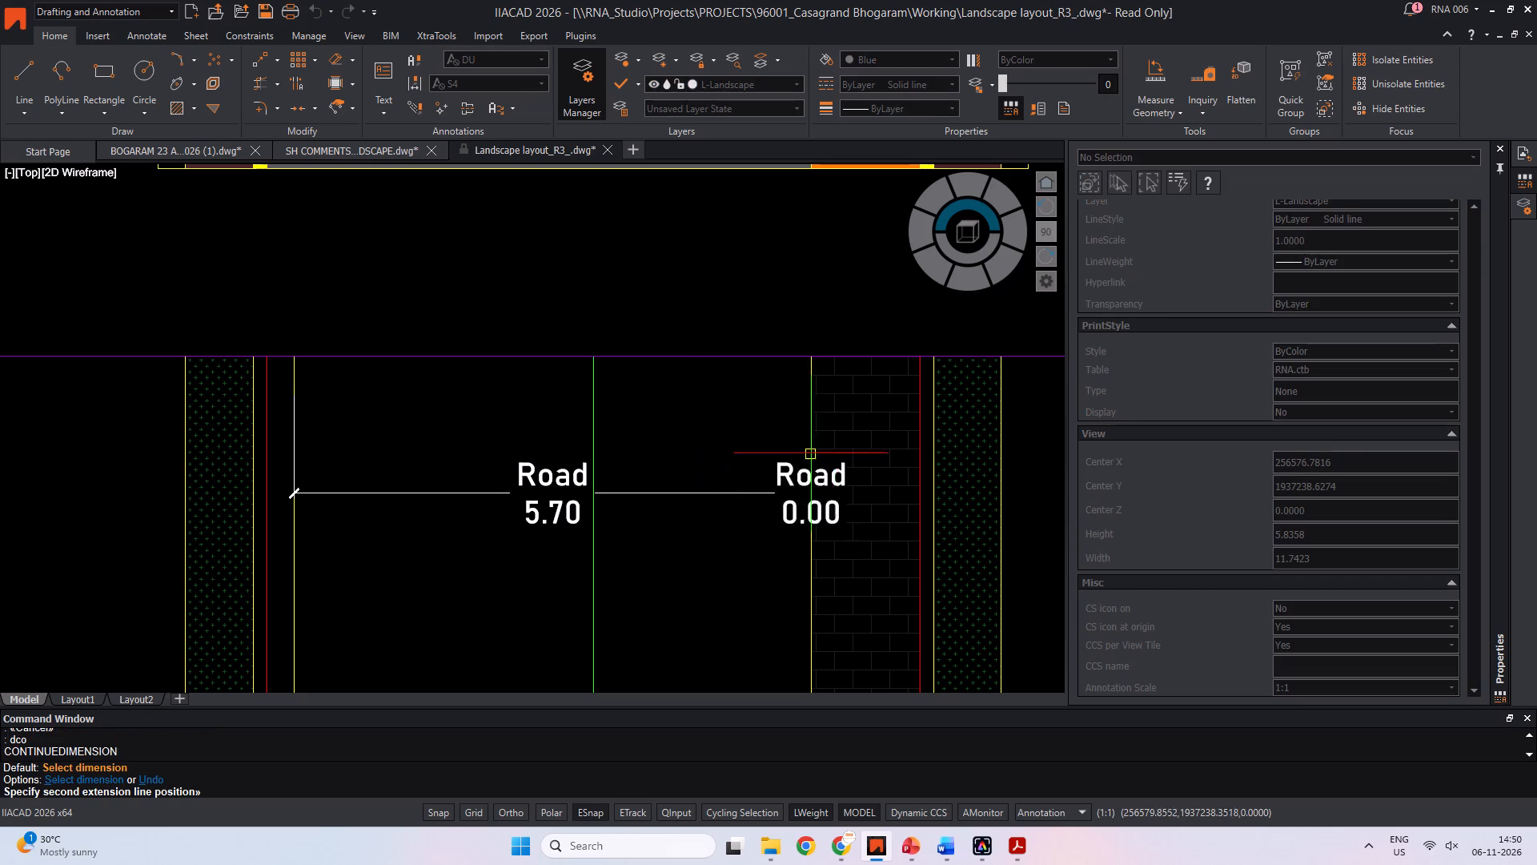
middle_click_drag(912, 451, 719, 454)
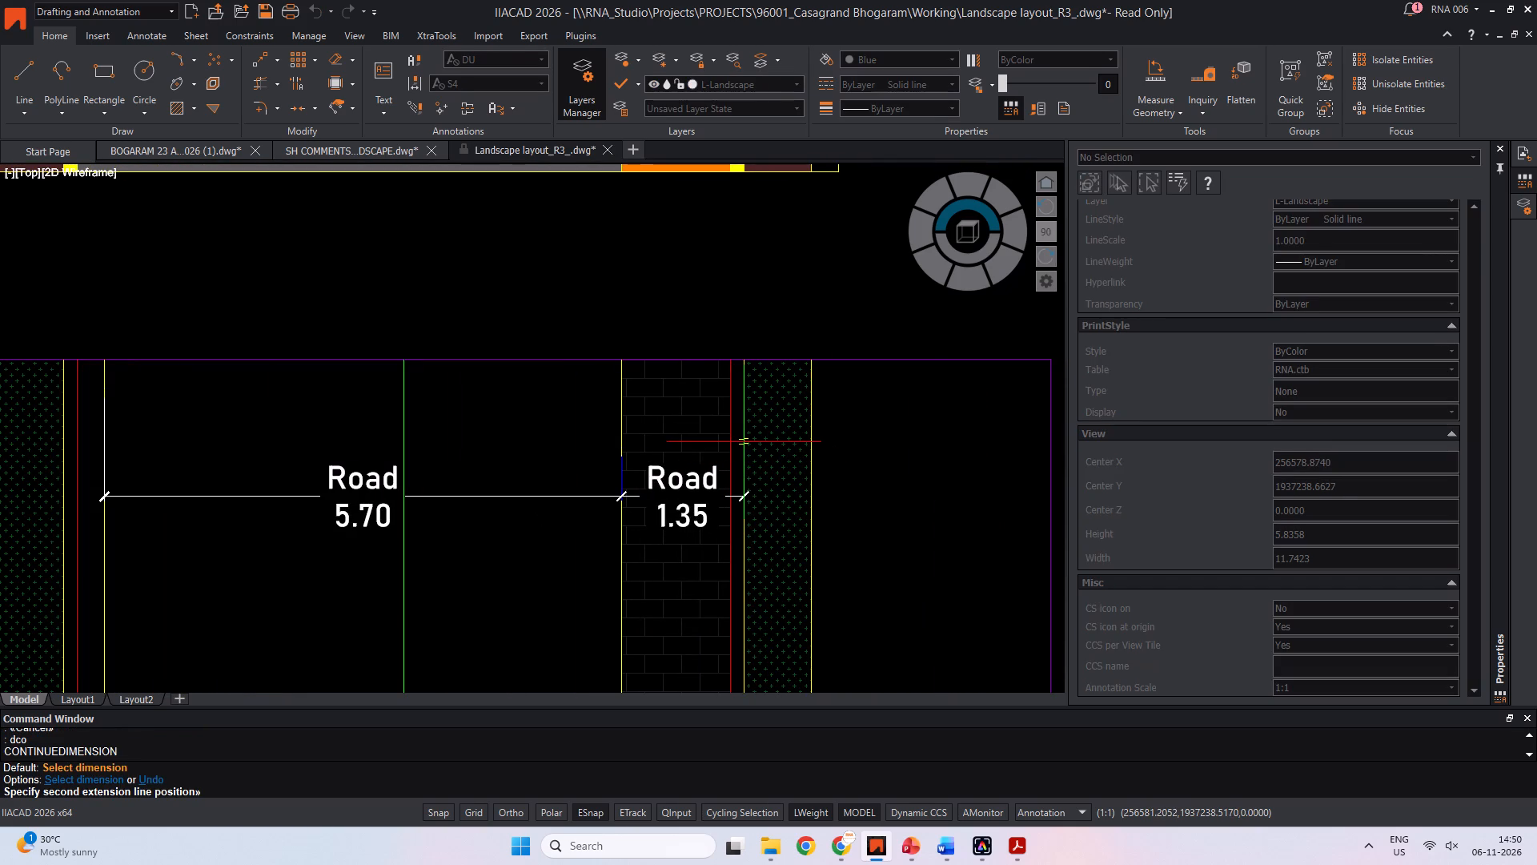
left_click(733, 441)
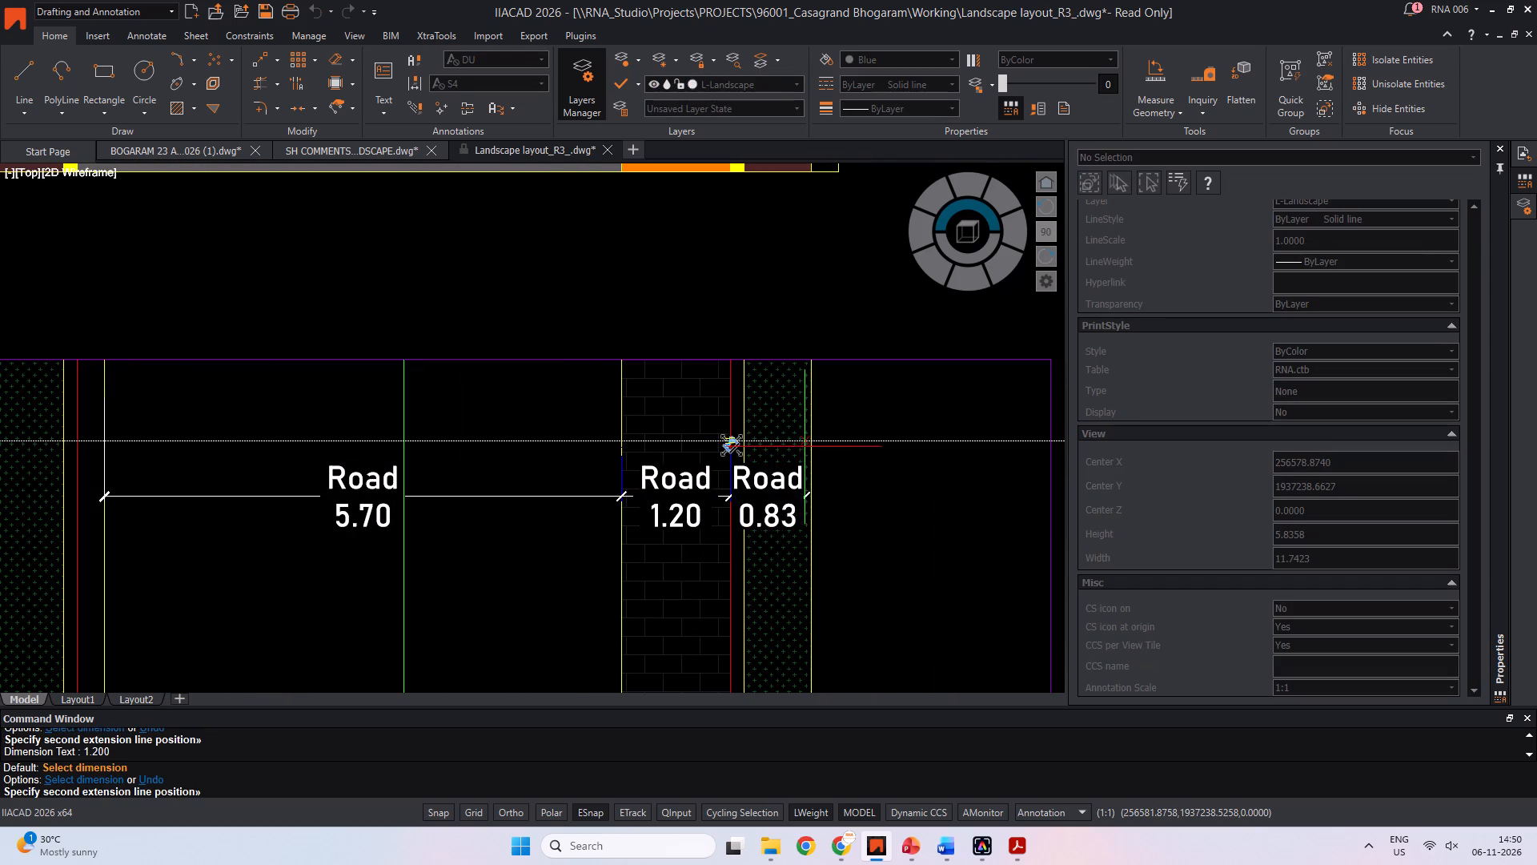
left_click(812, 445)
middle_click_drag(640, 457, 839, 452)
key("Escape")
key("Escape")
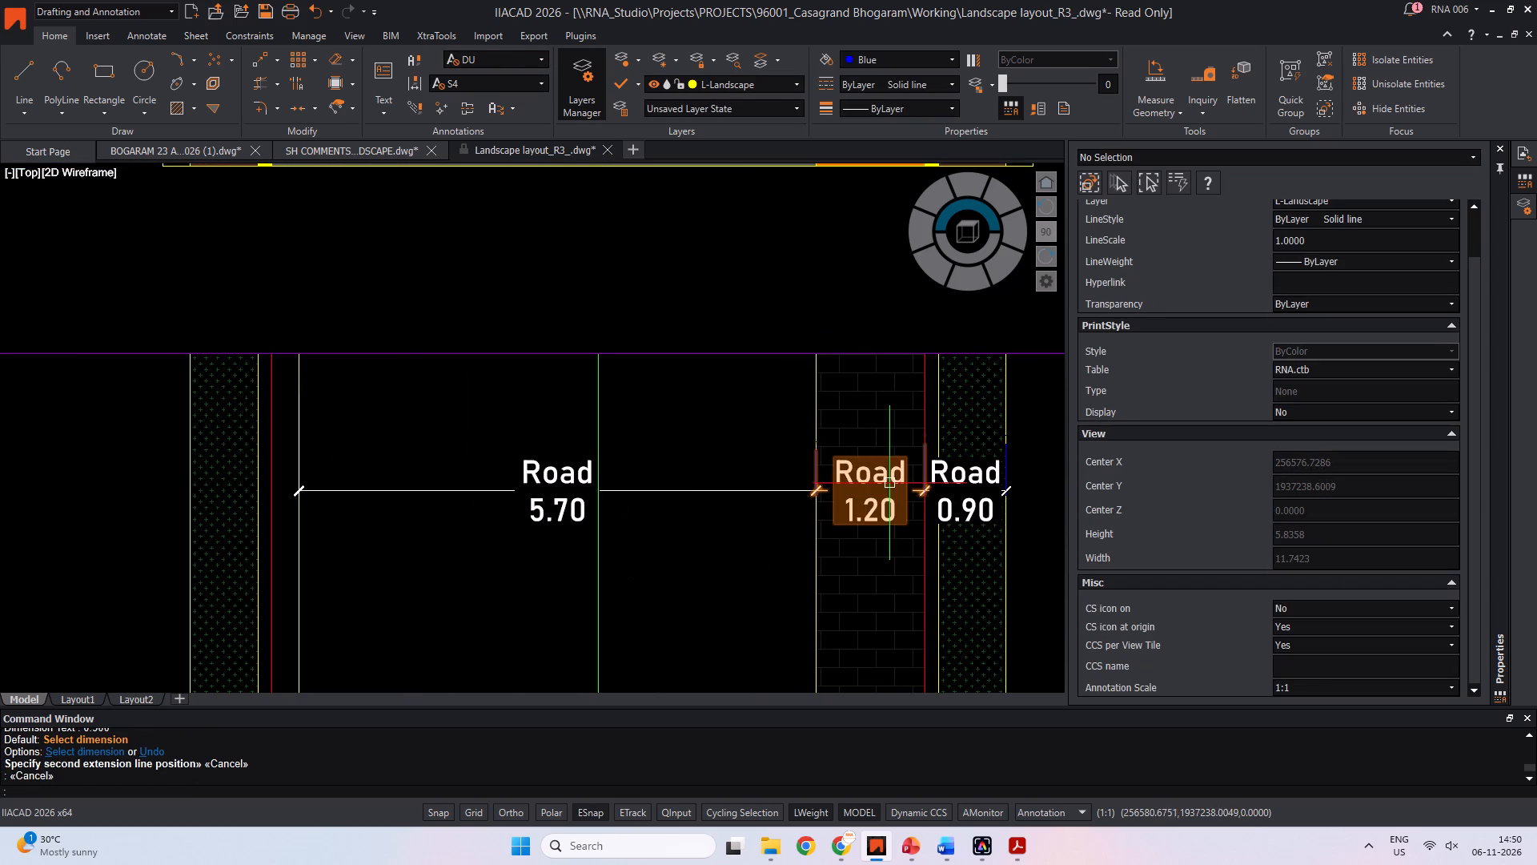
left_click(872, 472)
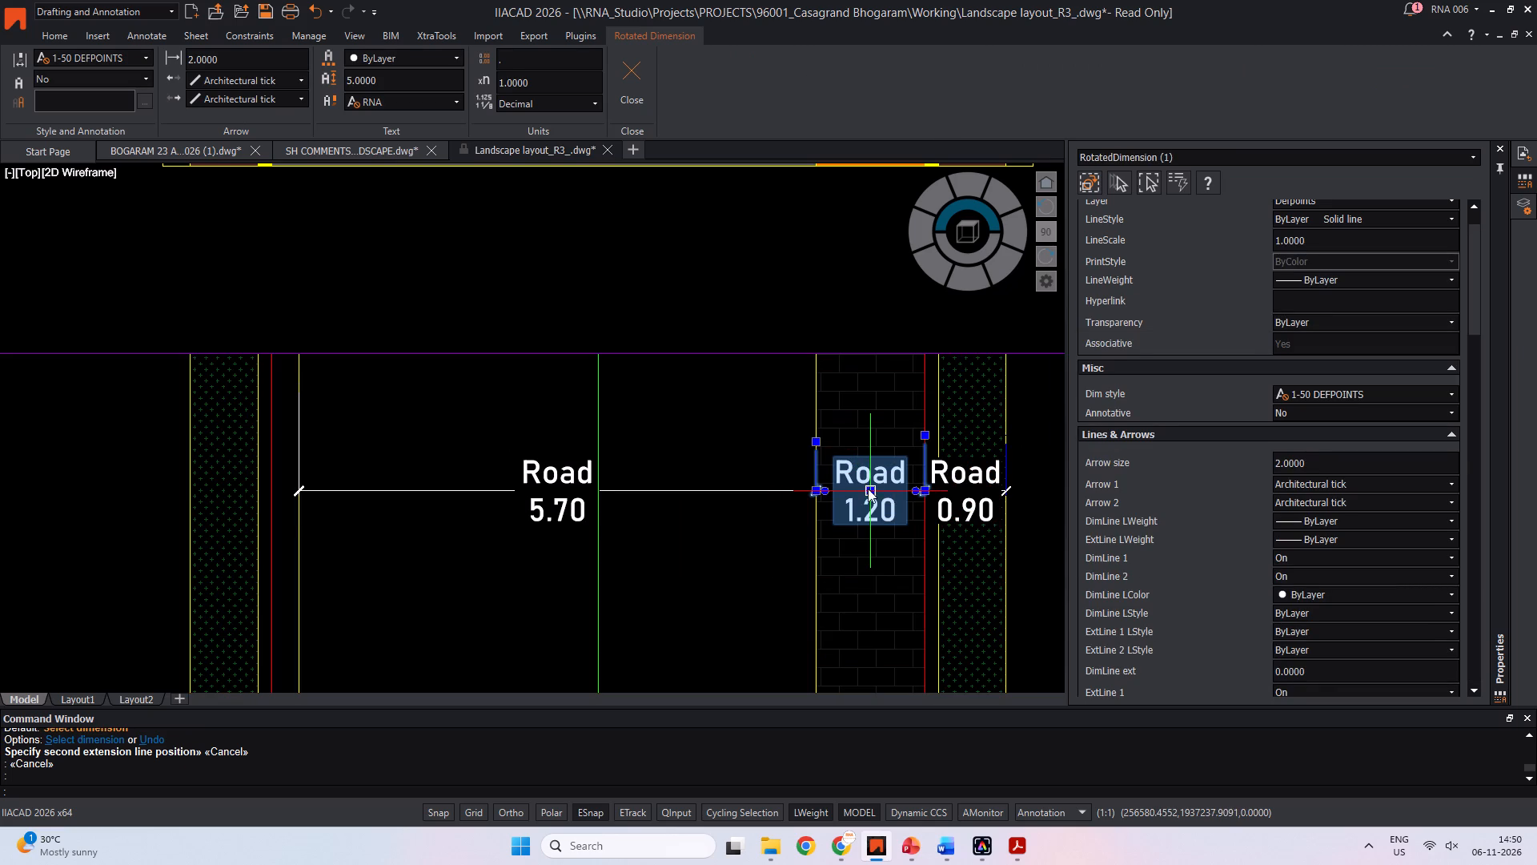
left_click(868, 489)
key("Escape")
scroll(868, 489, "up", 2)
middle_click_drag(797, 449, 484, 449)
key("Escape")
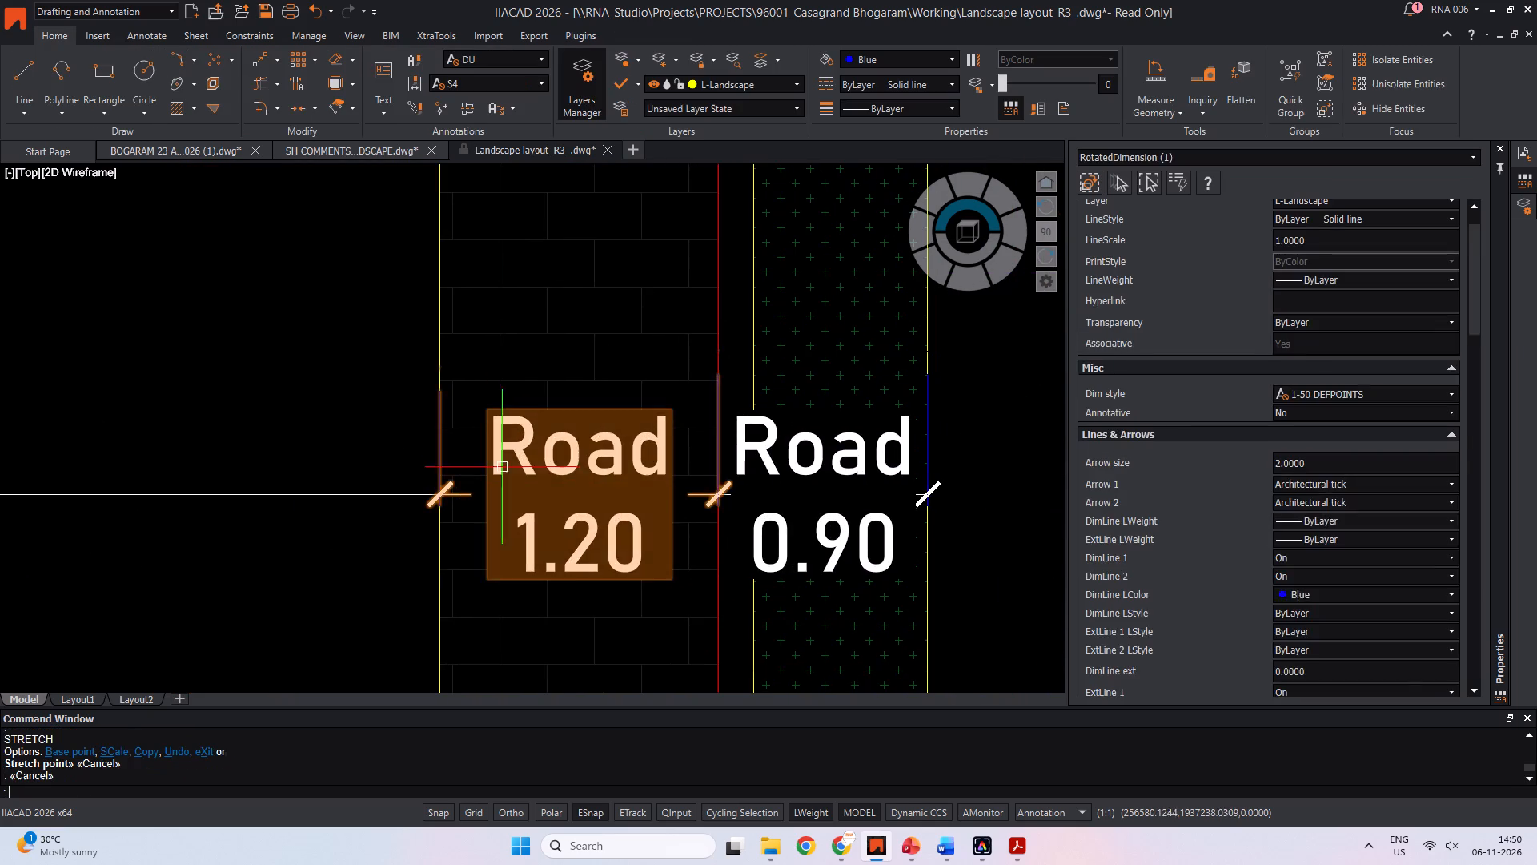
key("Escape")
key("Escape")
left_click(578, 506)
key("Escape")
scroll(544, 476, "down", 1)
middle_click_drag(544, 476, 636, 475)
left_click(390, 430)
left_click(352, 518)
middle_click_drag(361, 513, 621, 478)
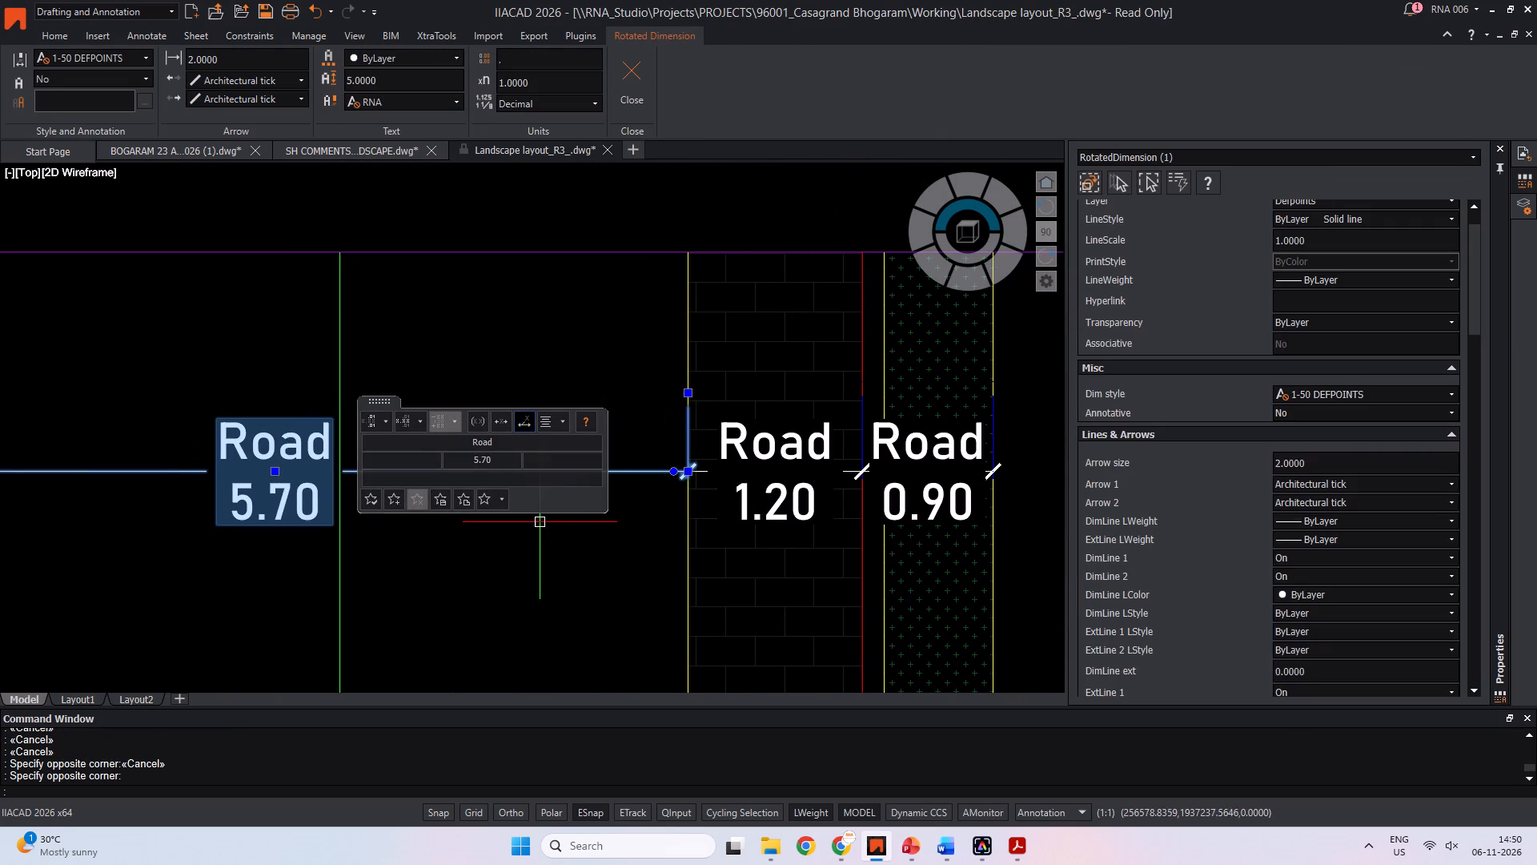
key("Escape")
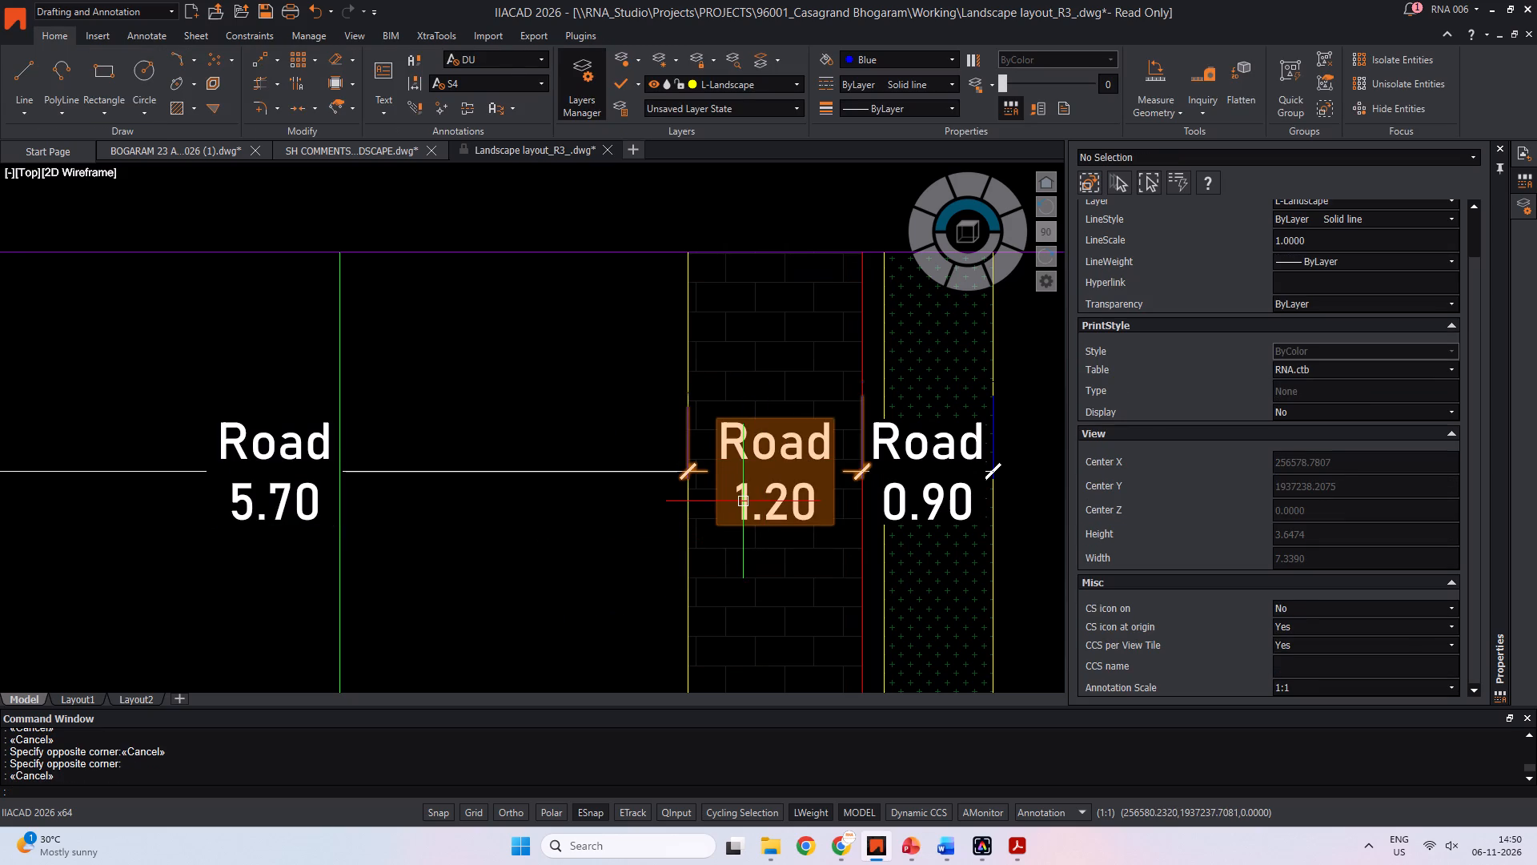
Change the label of the plan's 1.20 dimension across the paved strip to "Pathway".
left_click(744, 501)
middle_click_drag(447, 516, 399, 525)
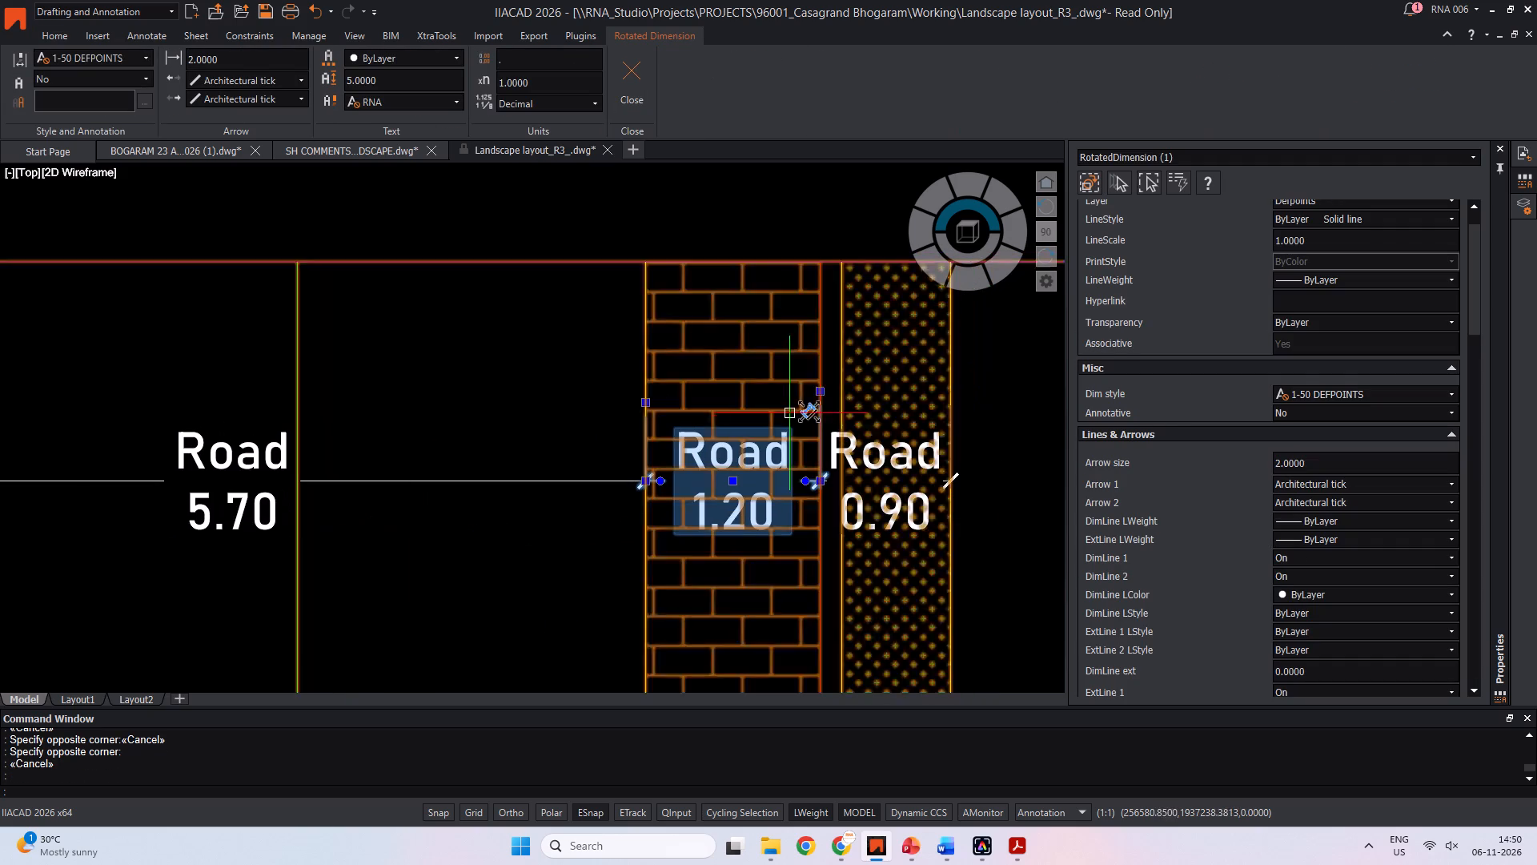
left_click(809, 410)
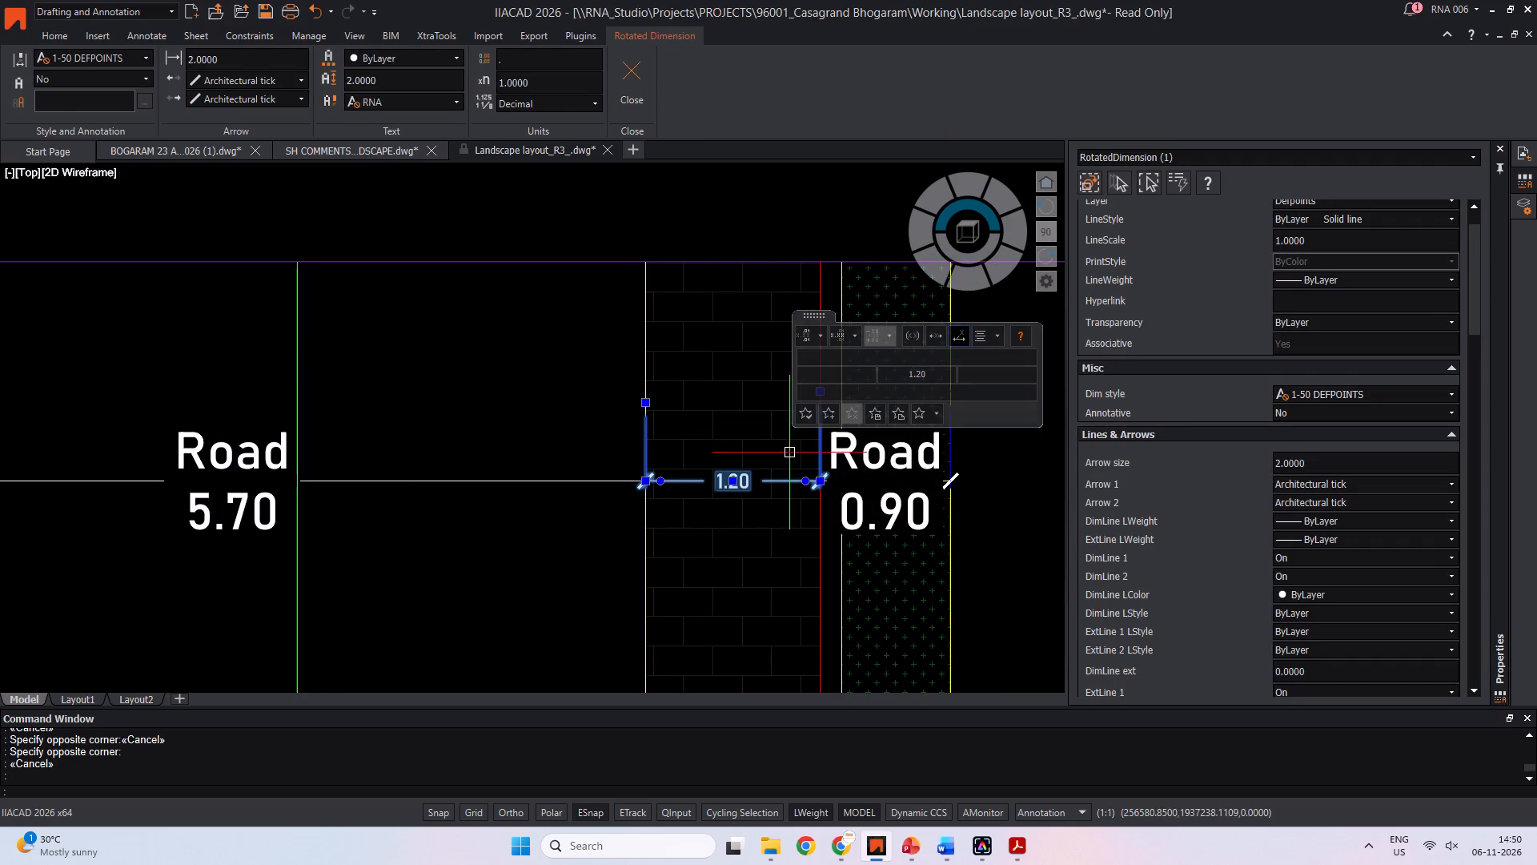
key("ctrl+z")
left_click(747, 456)
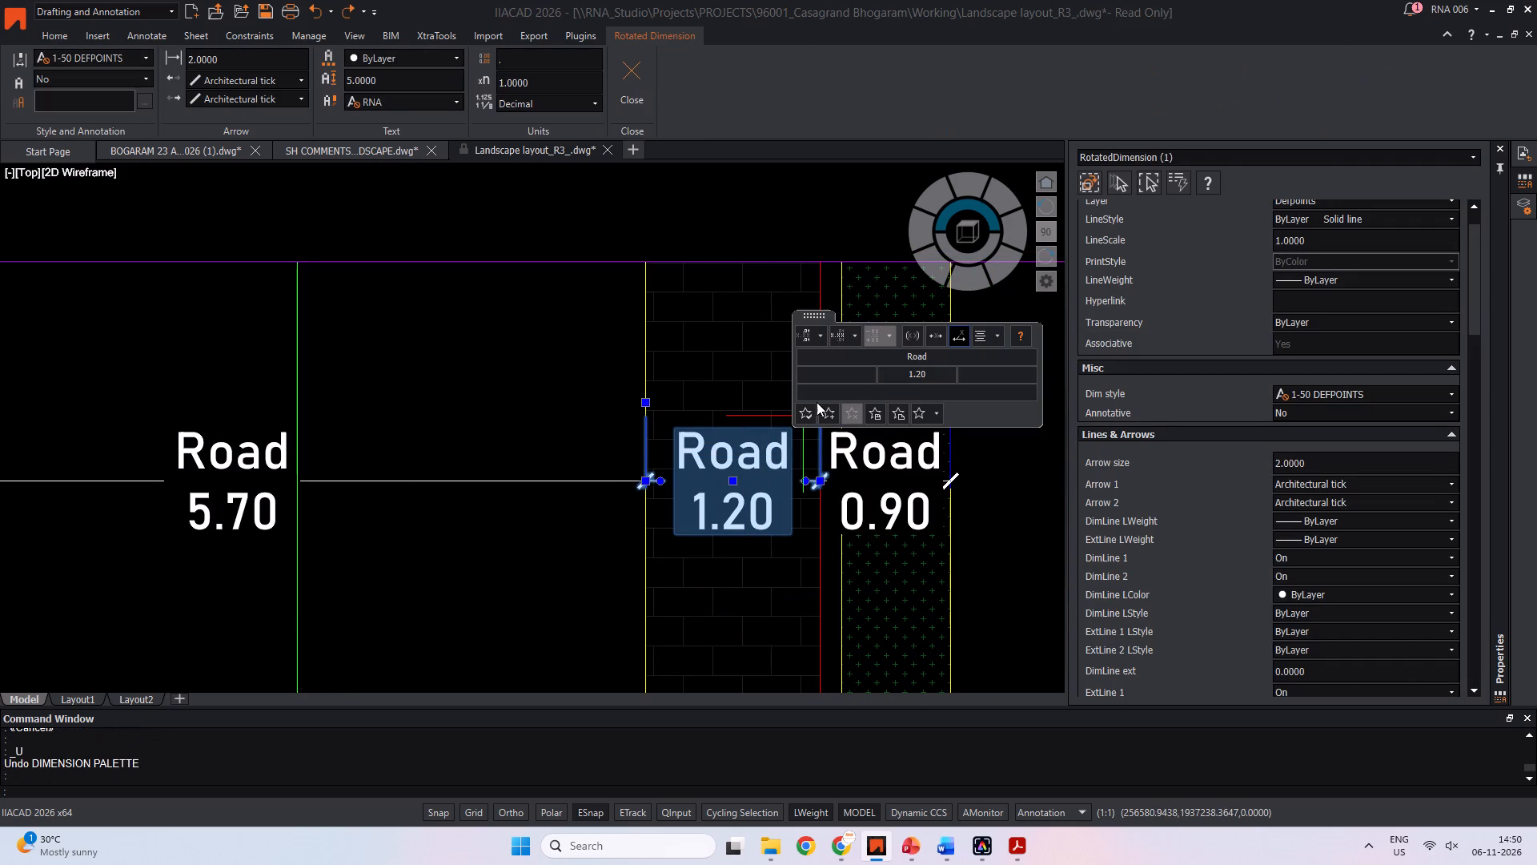
left_click_drag(939, 355, 860, 359)
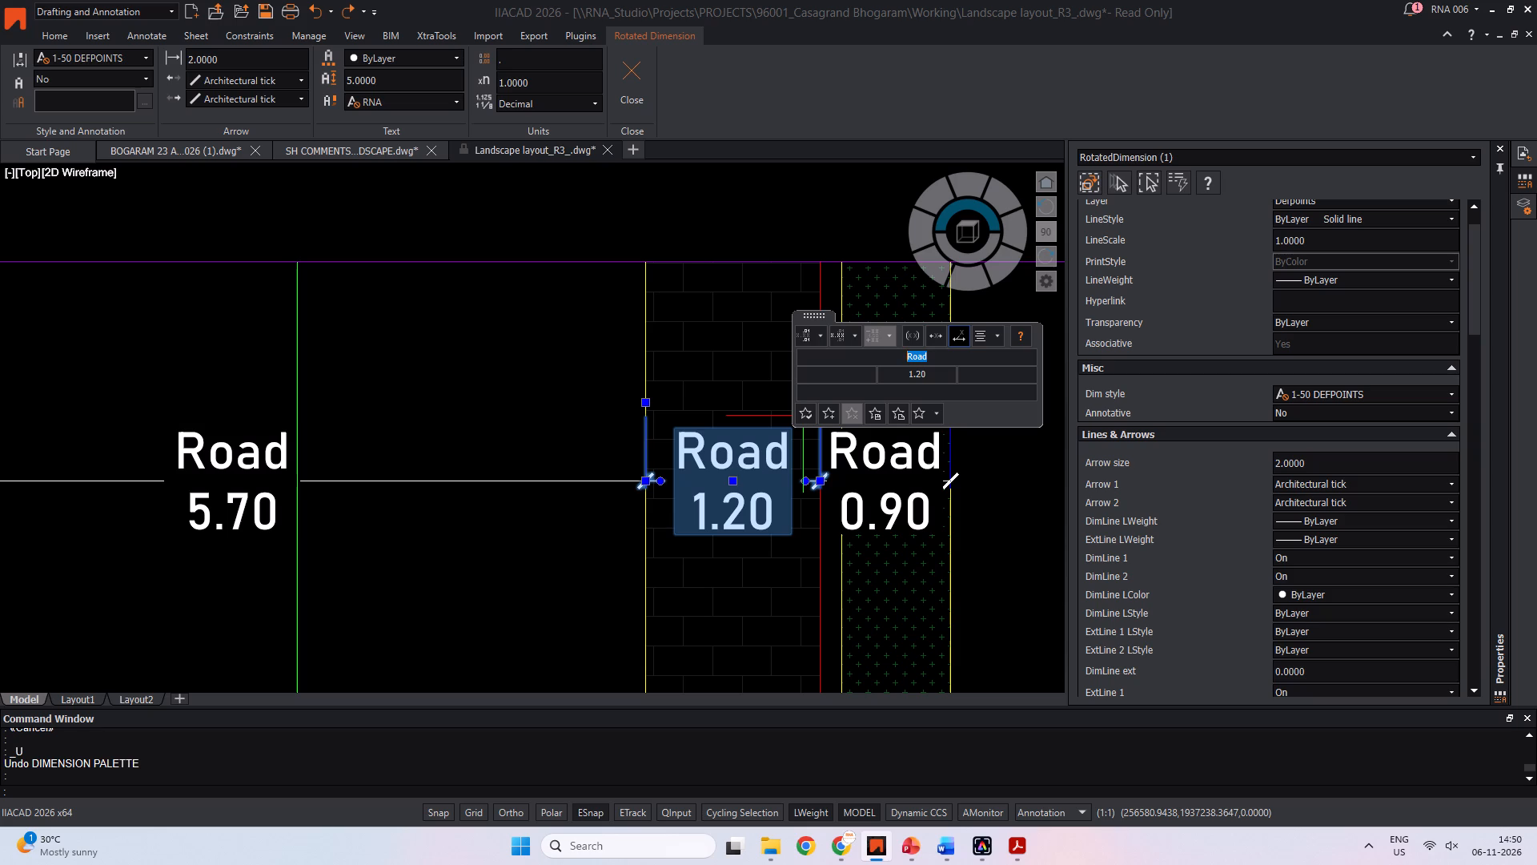
type("PAthe")
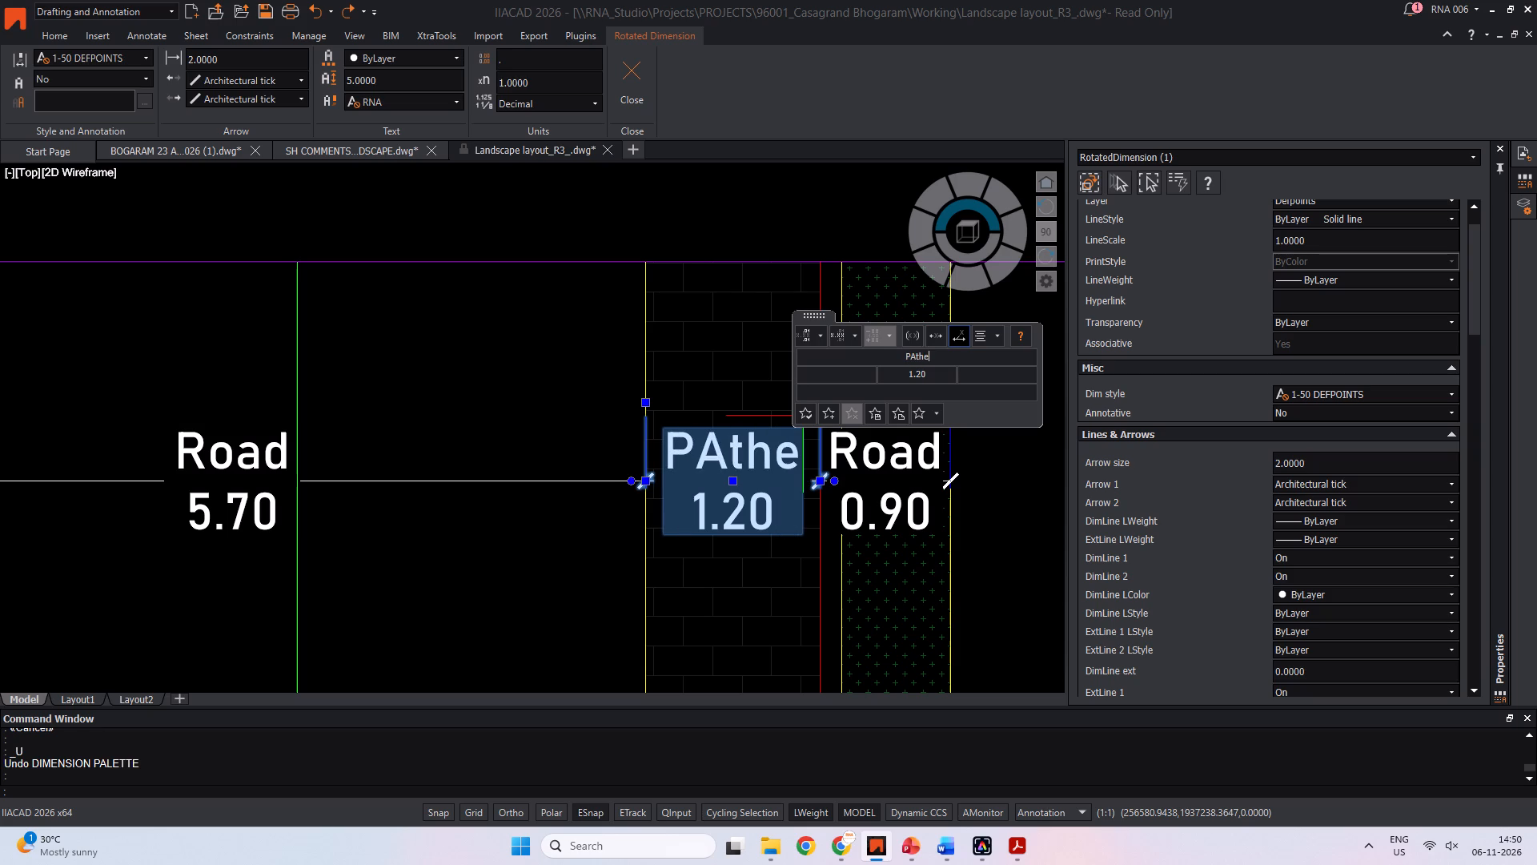
key("BackSpace")
key("BackSpace")
key("BackSpace")
key("BackSpace")
type("athway")
key("space")
key("ctrl+a")
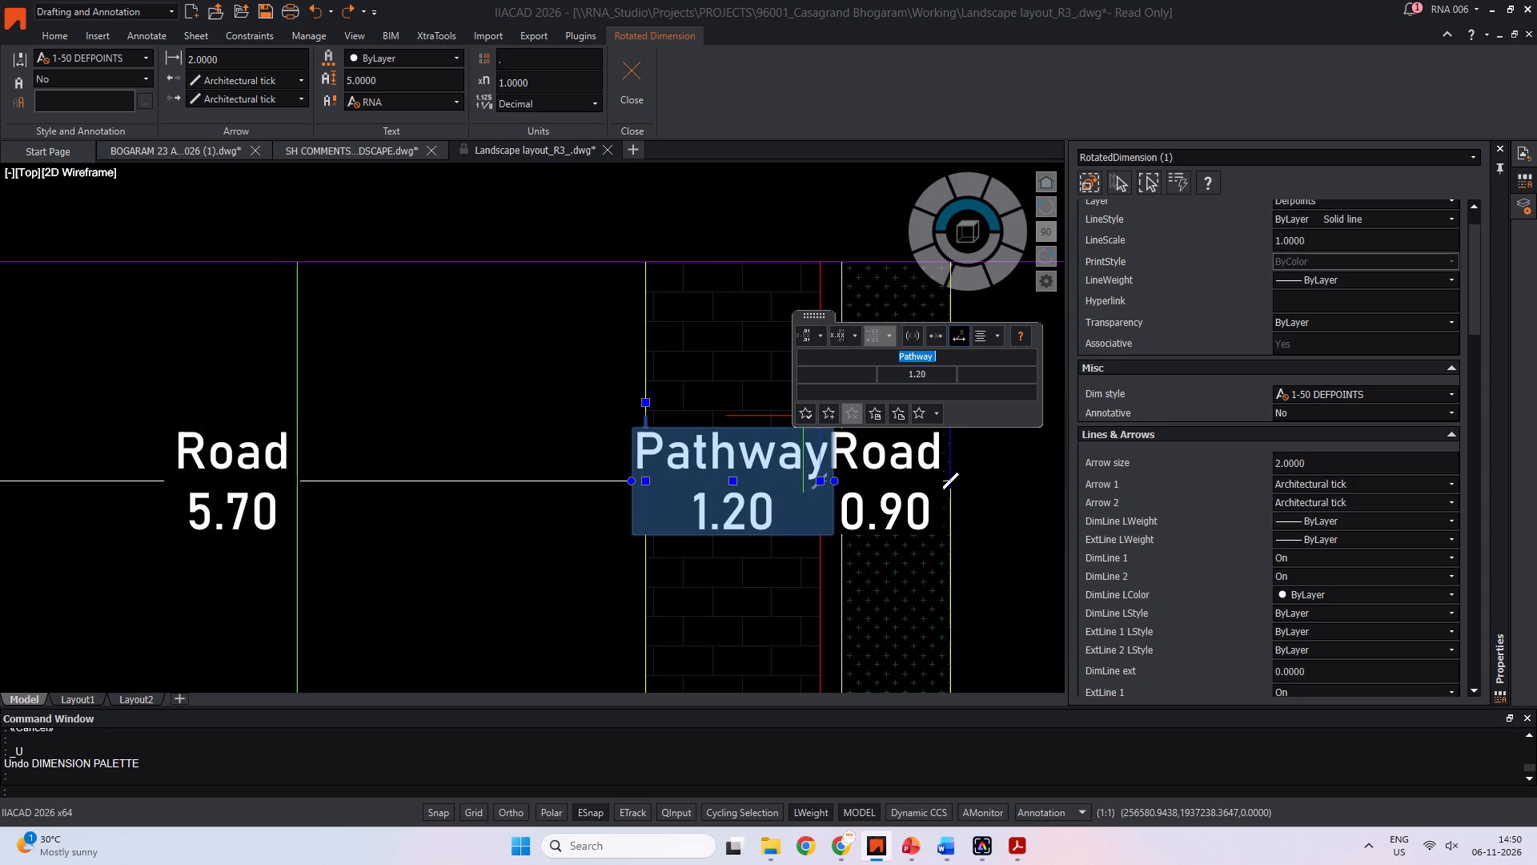
left_click(491, 393)
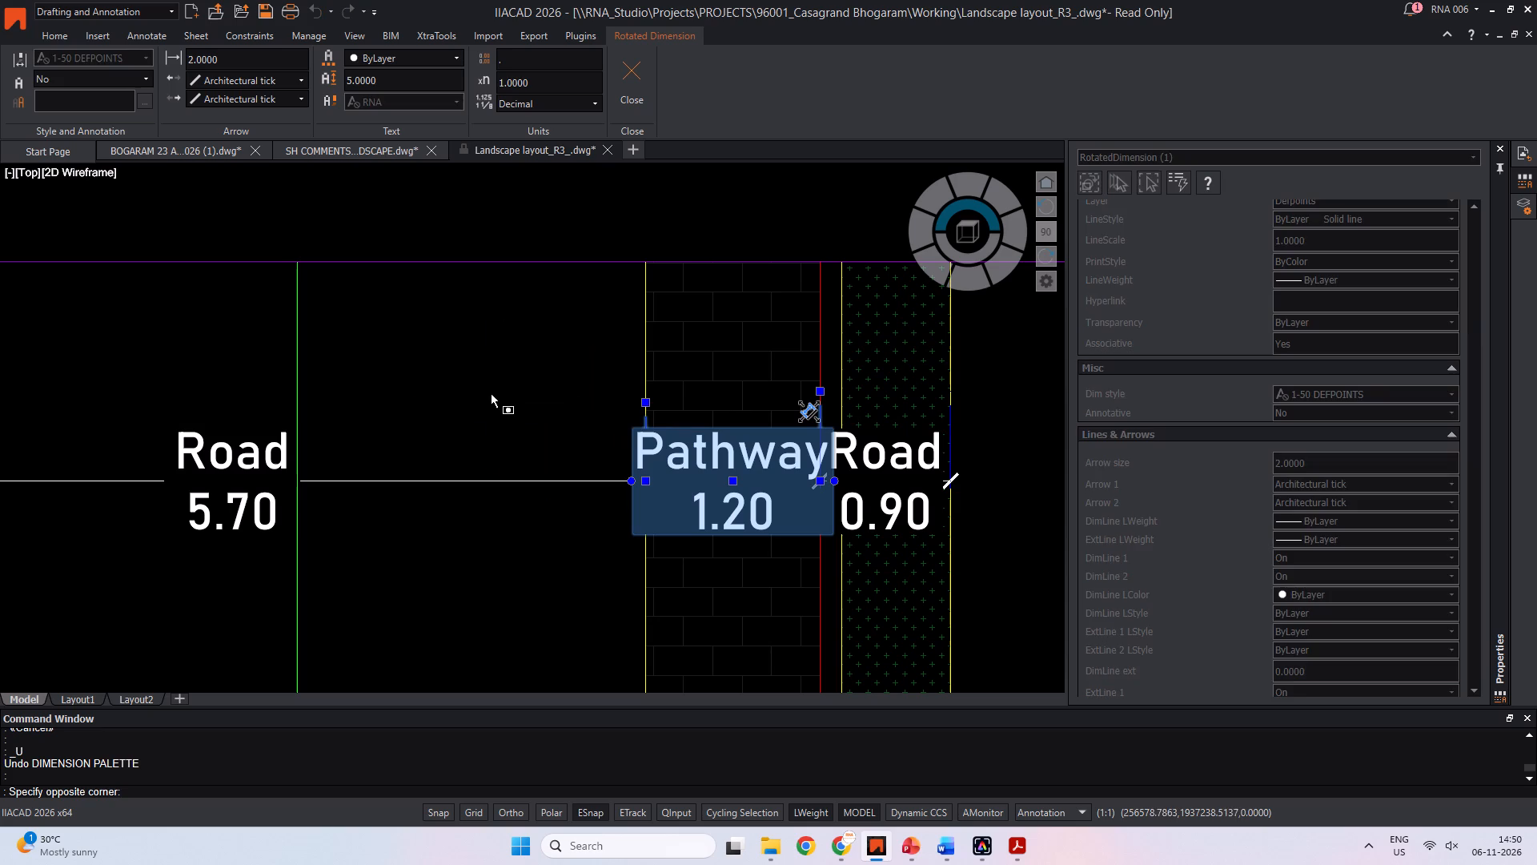
left_click(577, 393)
key("Escape")
Pull the Pathway 1.20 text off its dimension line onto a leader, placing it below the line over the road.
left_click(706, 453)
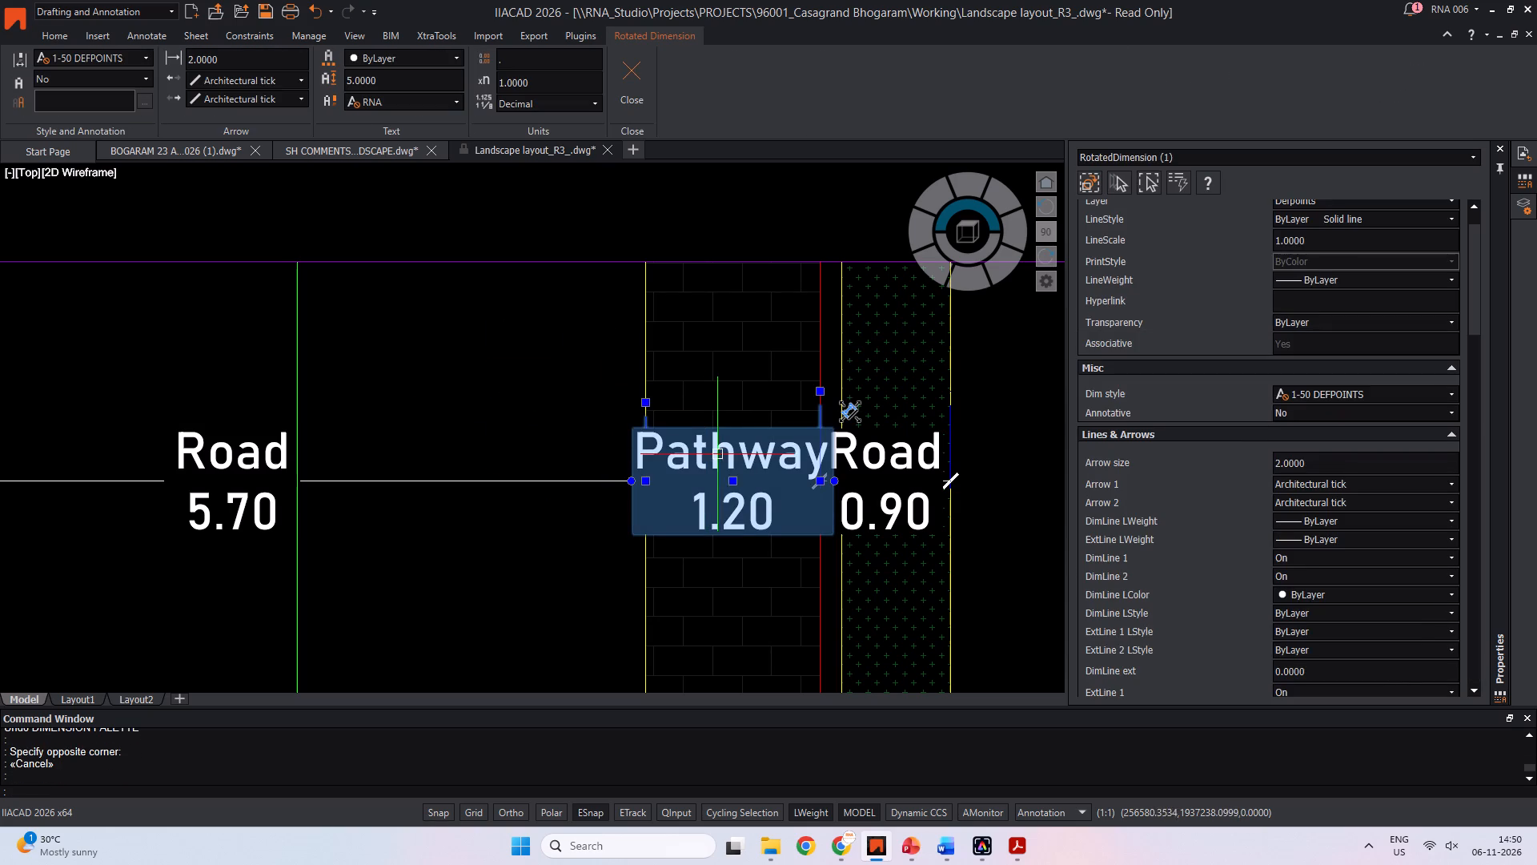
left_click(732, 479)
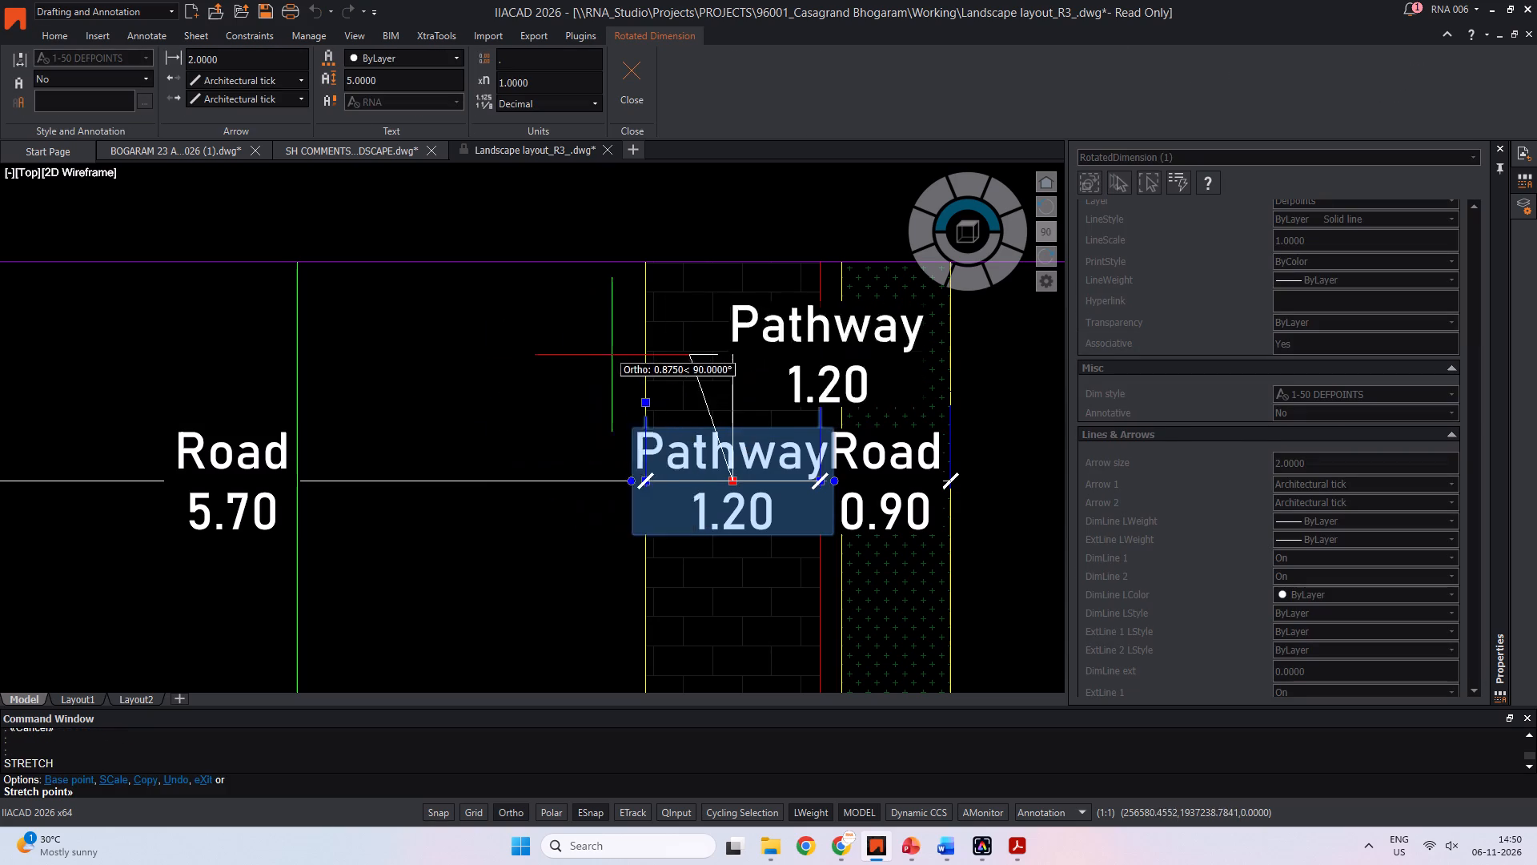
left_click(600, 602)
key("Escape")
middle_click_drag(638, 481, 592, 439)
key("Escape")
key("Escape")
middle_click_drag(767, 438, 742, 447)
key("Escape")
Change the label of the plan's 0.90 dimension across the planting strip to "Planter".
left_click(834, 422)
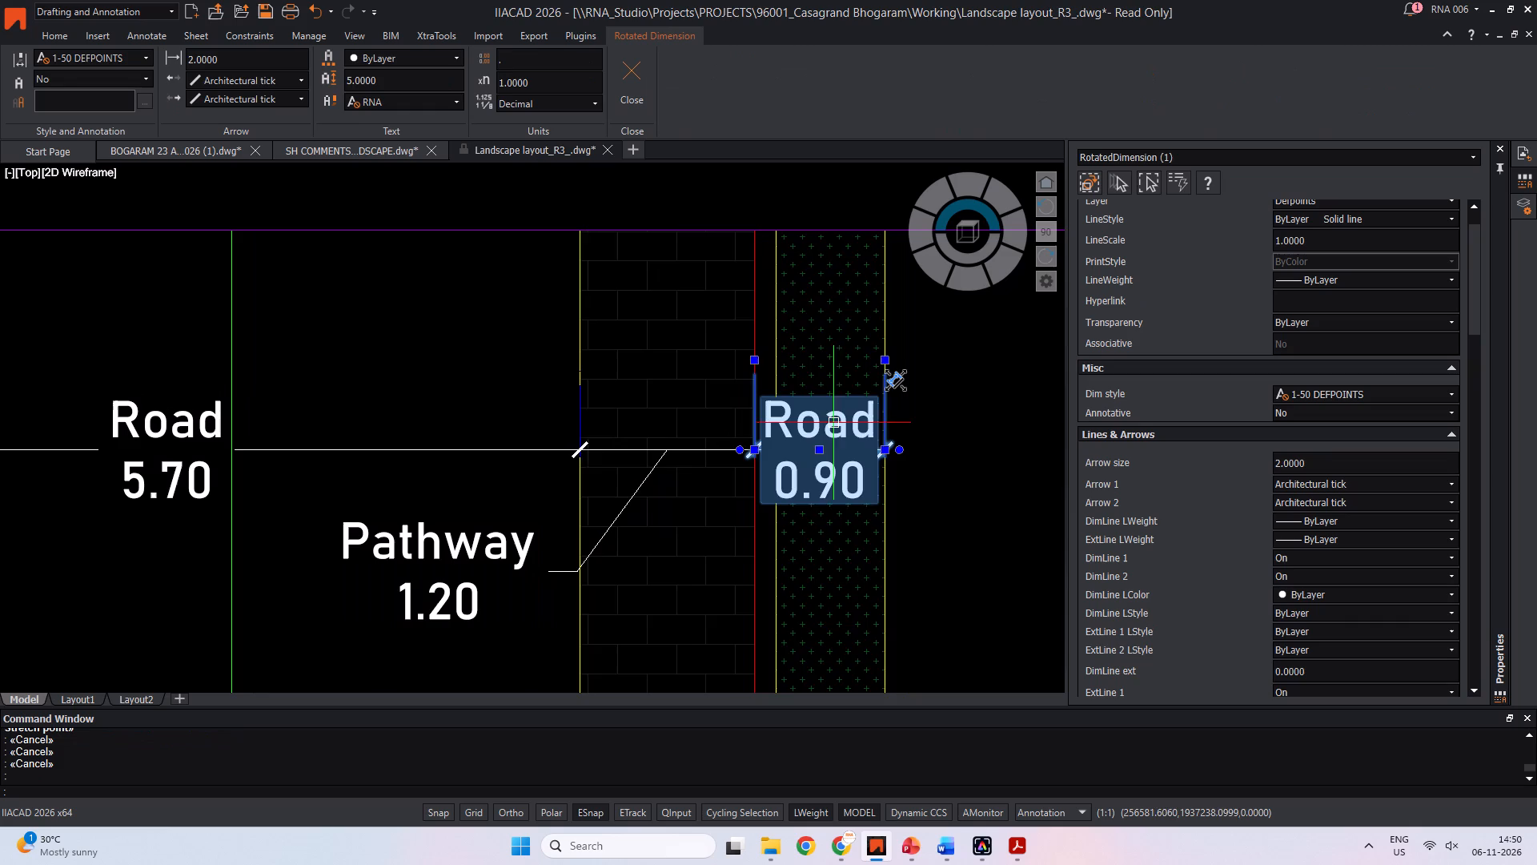
left_click_drag(1023, 324, 950, 328)
type("planter")
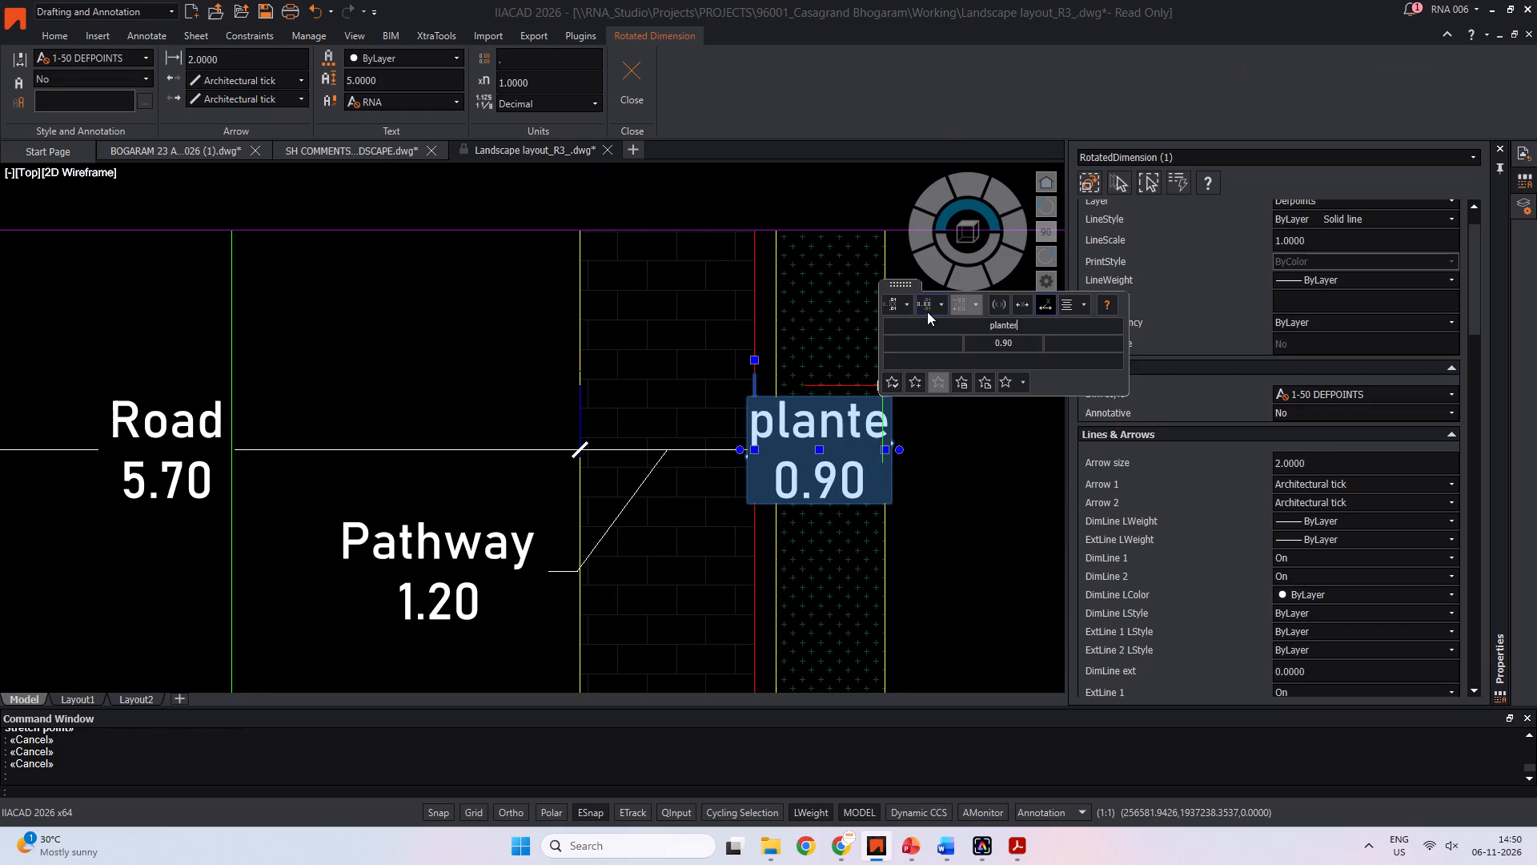
key("space")
key("Insert")
key("Insert")
key("BackSpace")
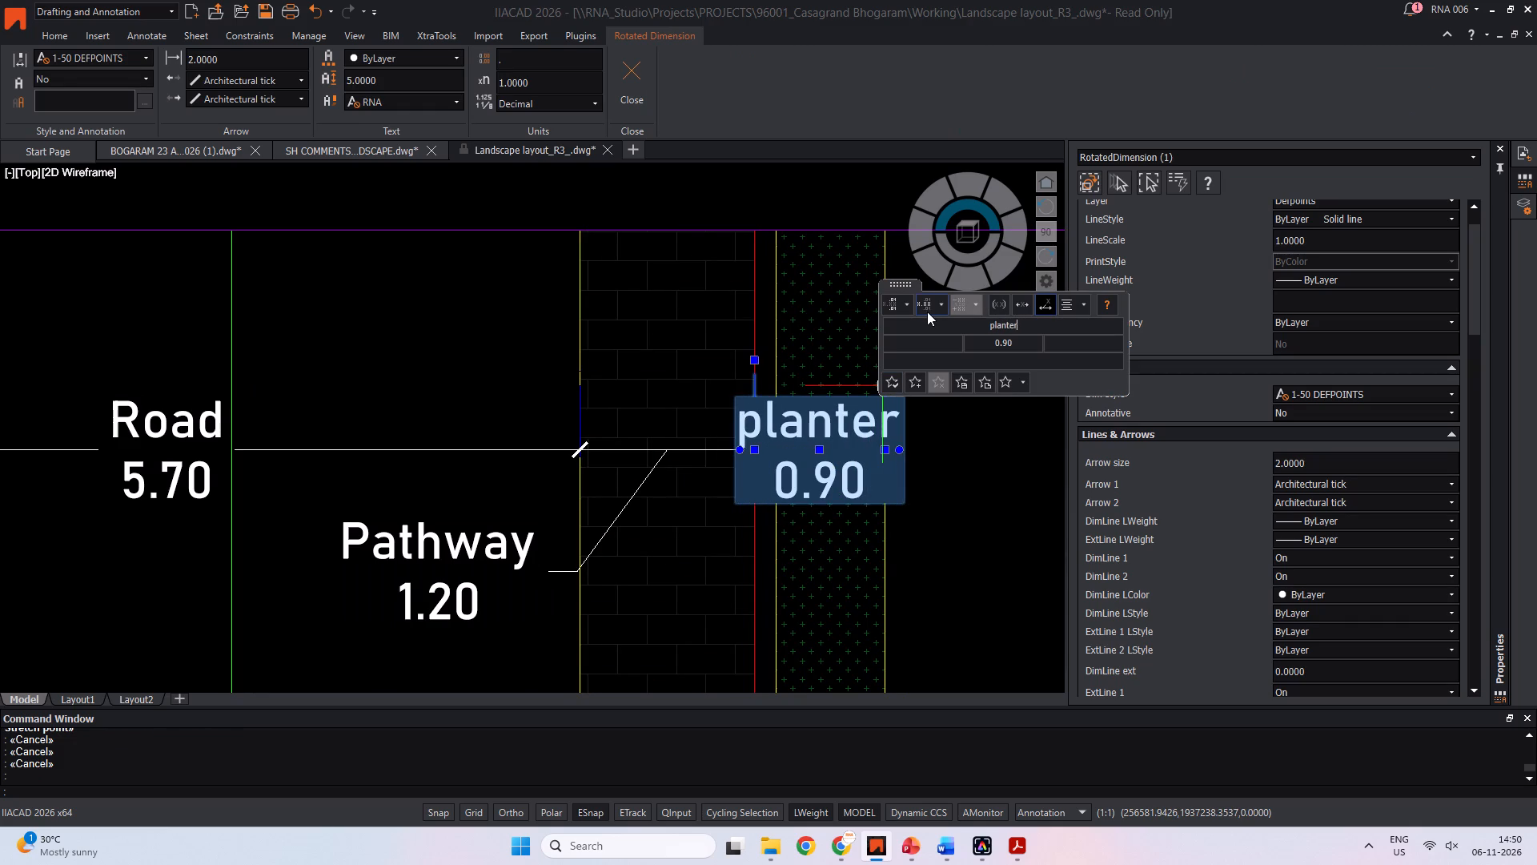
key("BackSpace")
key("BackSpace")
key("BackSpace")
key("BackSpace")
key("BackSpace")
key("BackSpace")
key("BackSpace")
type("Planter")
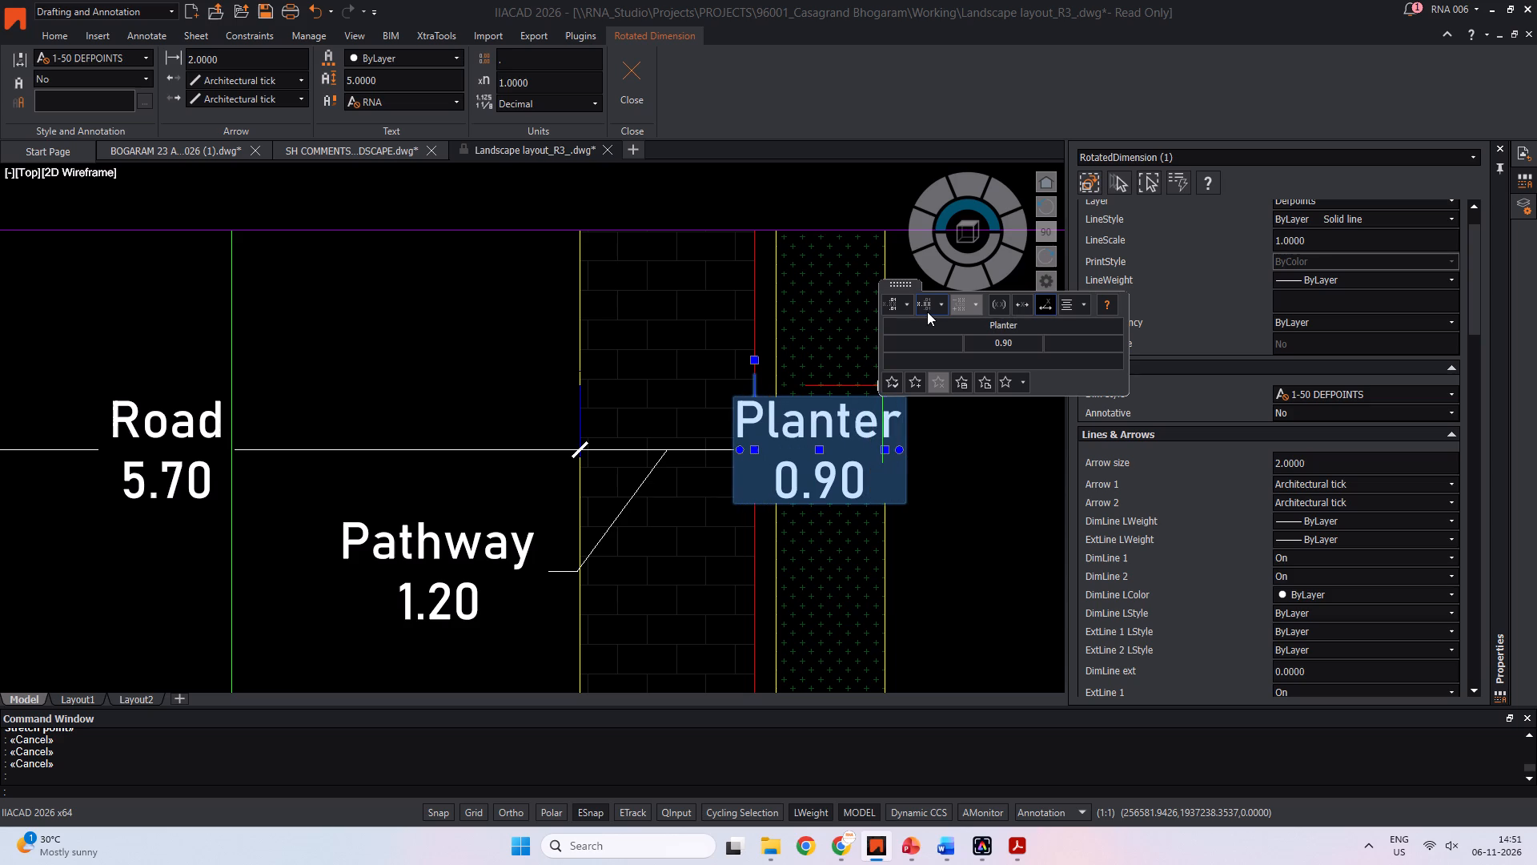
left_click(960, 502)
key("Escape")
key("Escape")
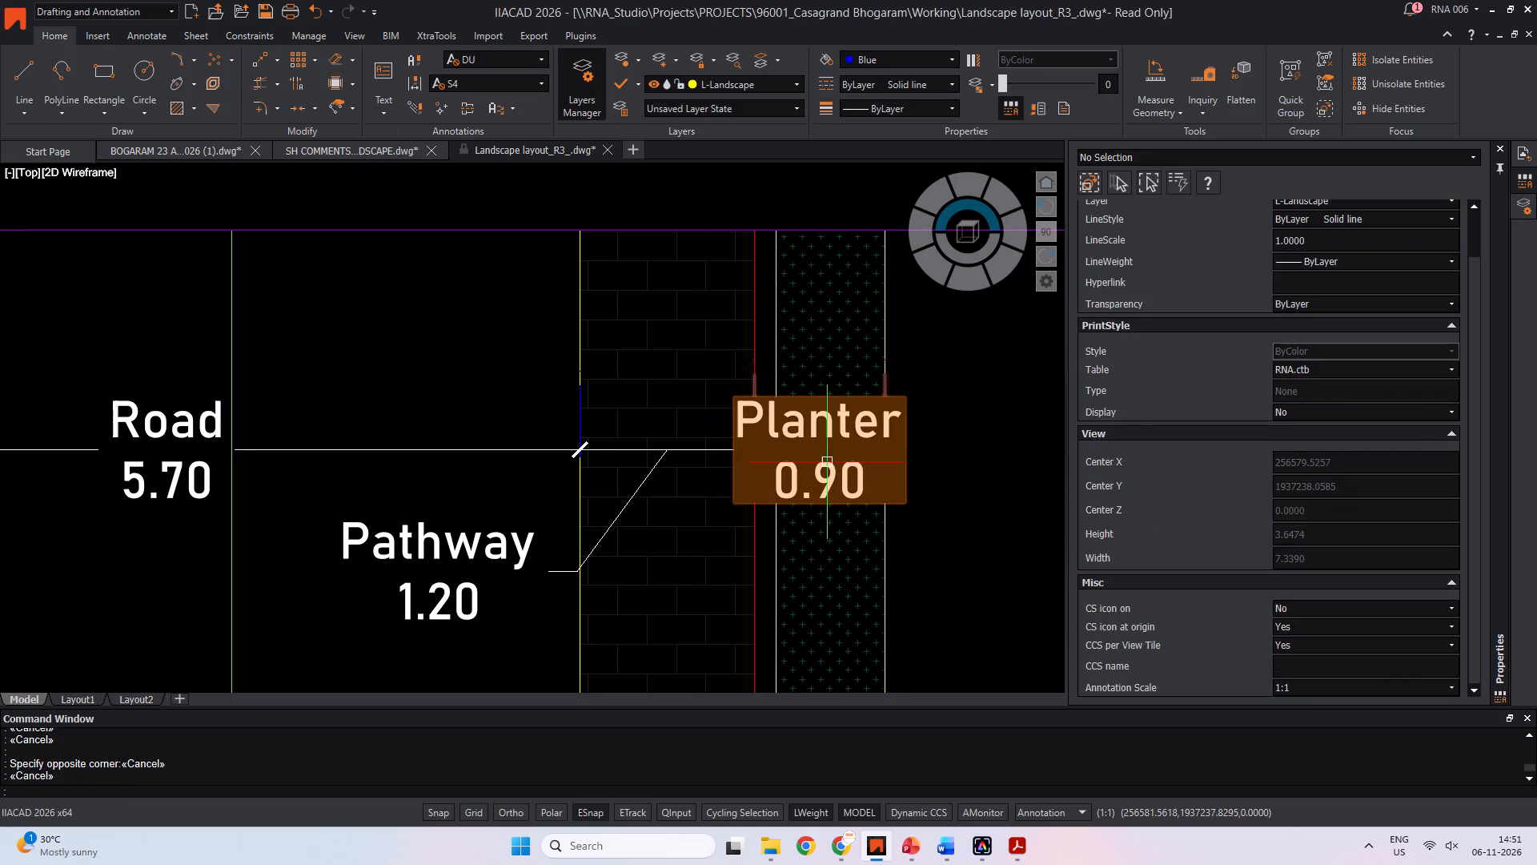
Pull the Planter 0.90 text off its dimension line onto a leader, placing it just below the Pathway label.
left_click(827, 455)
left_click(823, 448)
middle_click_drag(716, 618, 842, 485)
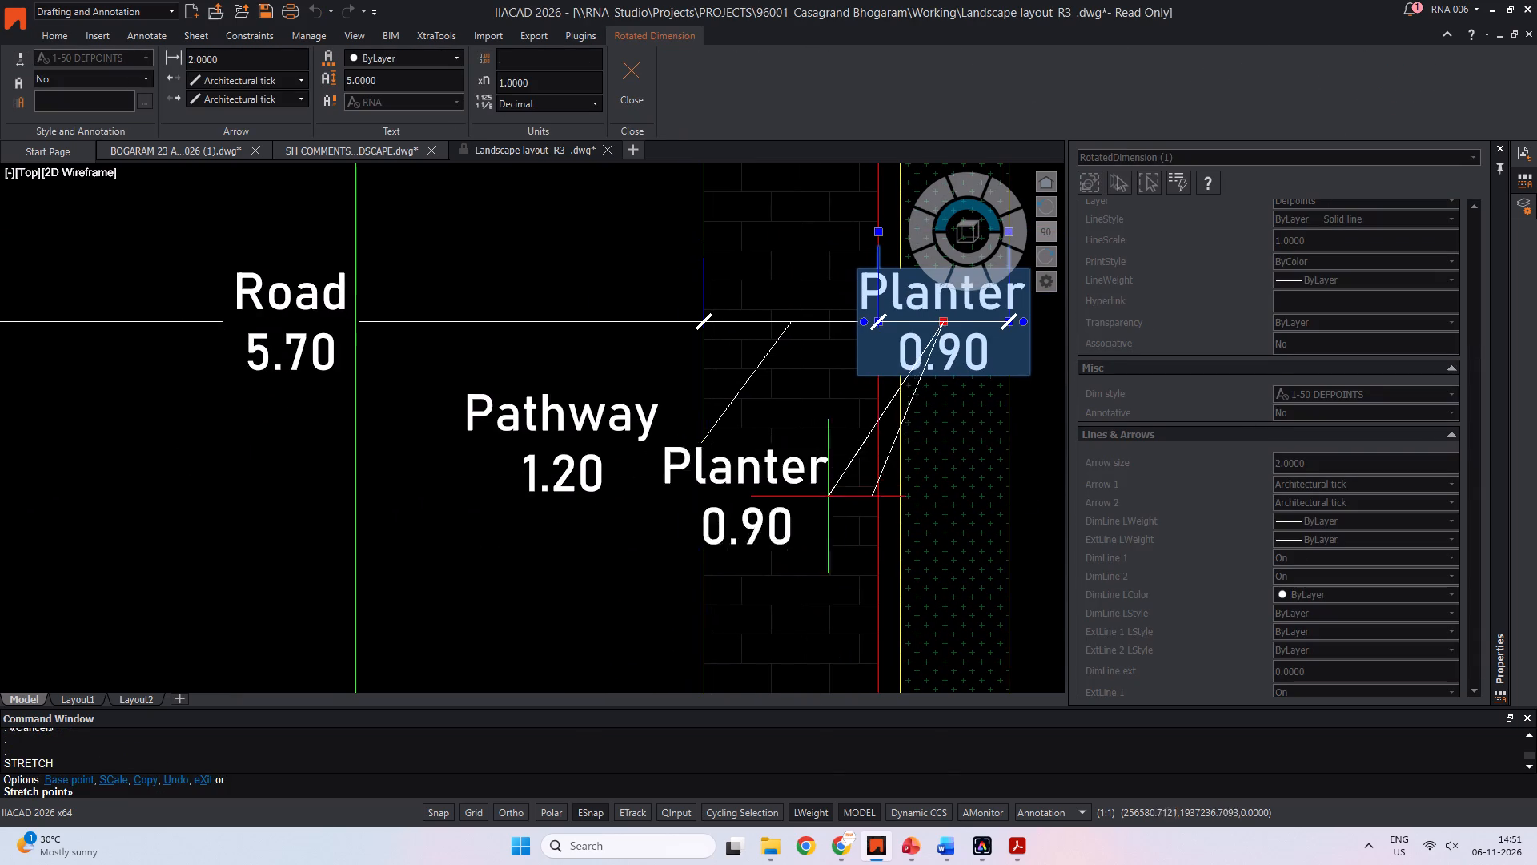
left_click(704, 591)
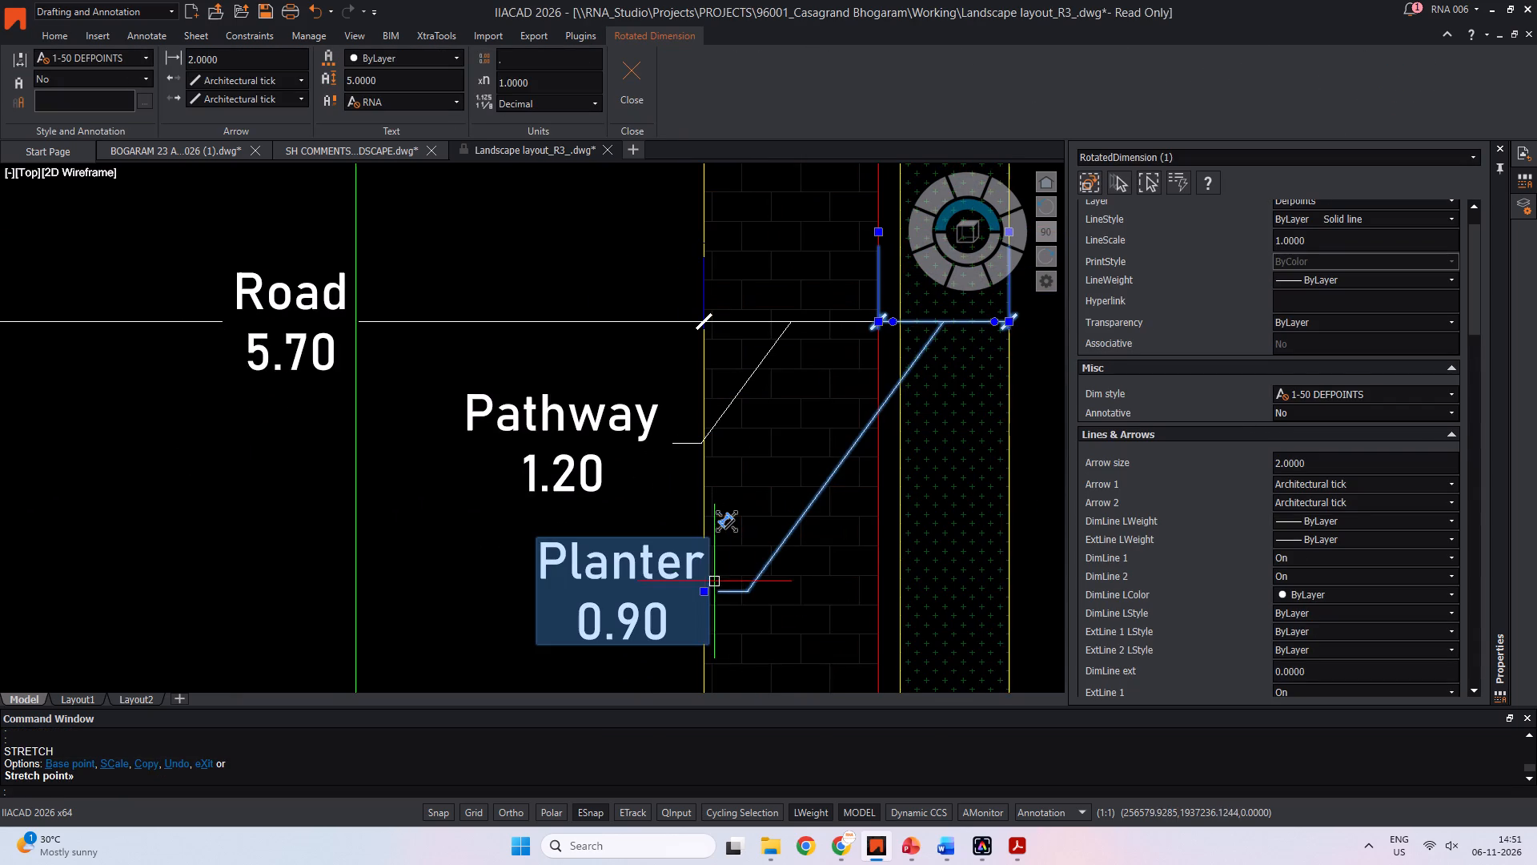
left_click(725, 588)
left_click(706, 592)
left_click(797, 551)
key("Escape")
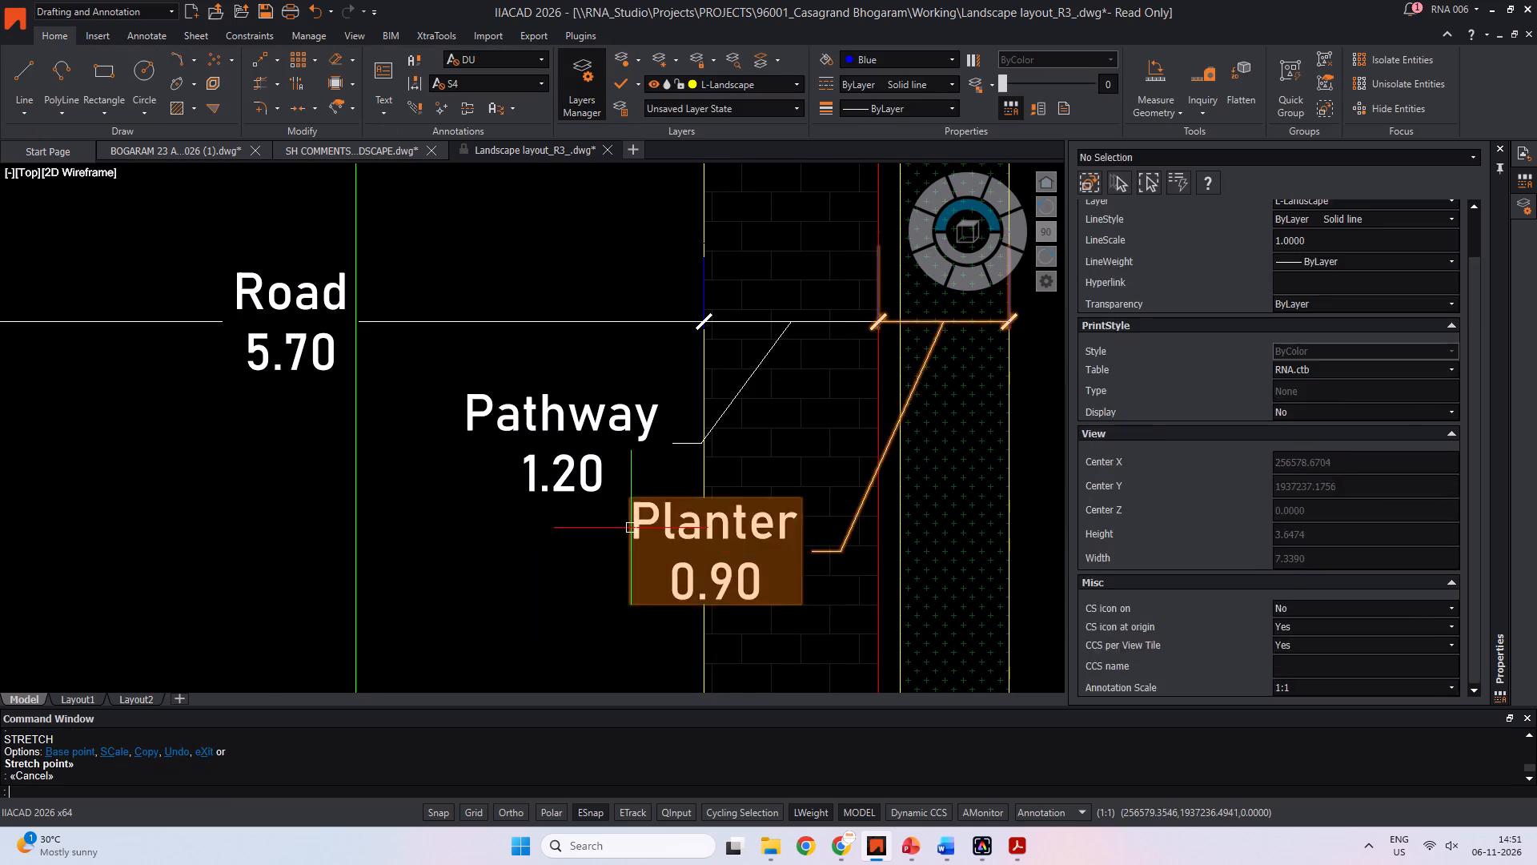
Mirror the Pathway and Planter dimensions about the road's centre line, keeping the originals.
scroll(631, 526, "down", 2)
middle_click_drag(631, 526, 773, 557)
left_click_drag(769, 595, 752, 575)
left_click(716, 530)
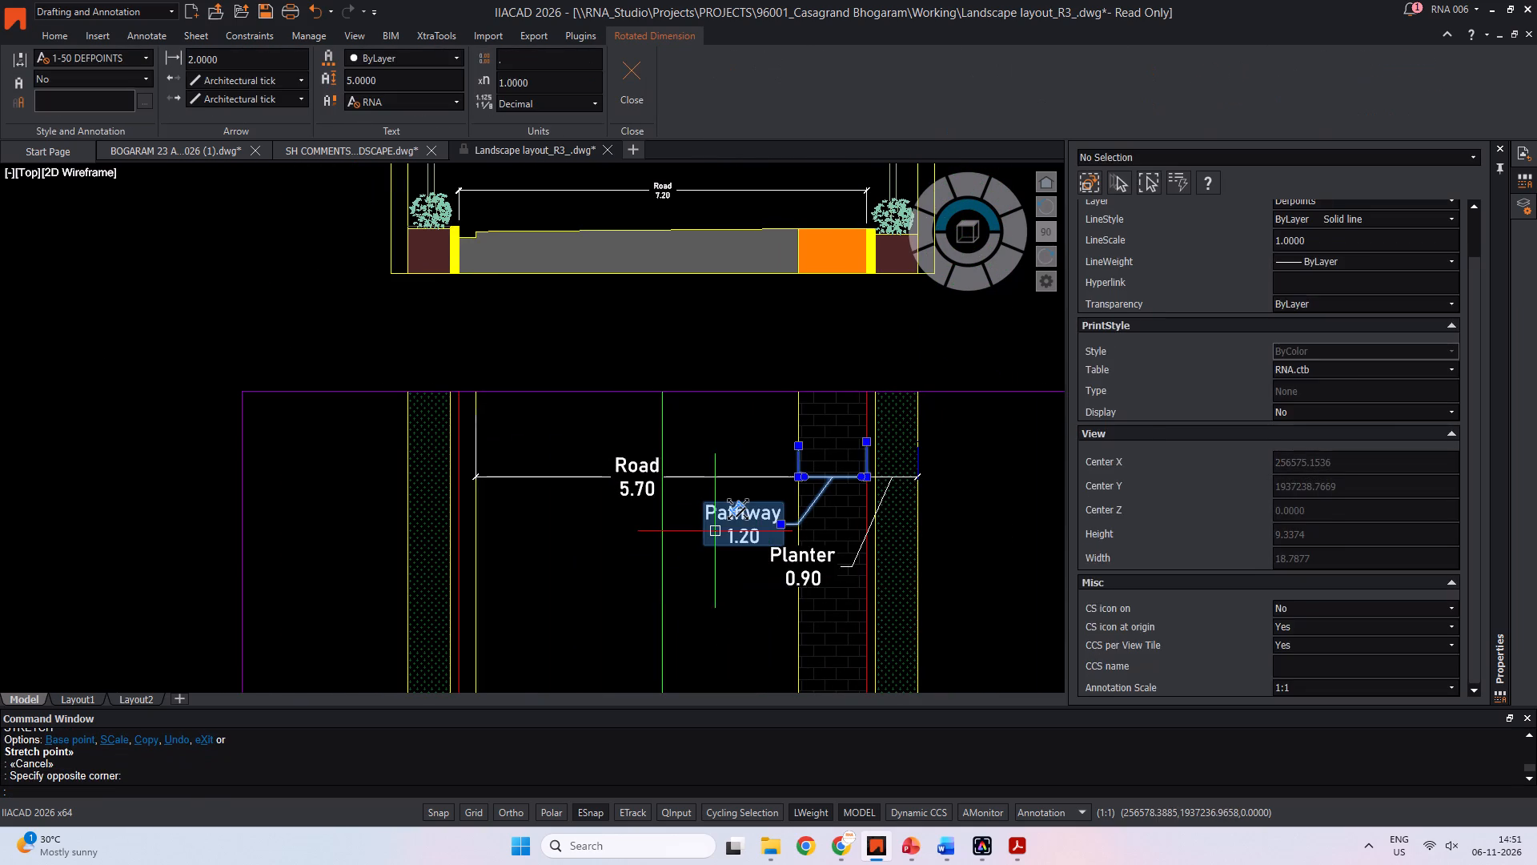
left_click(774, 576, "shift")
left_click(777, 571)
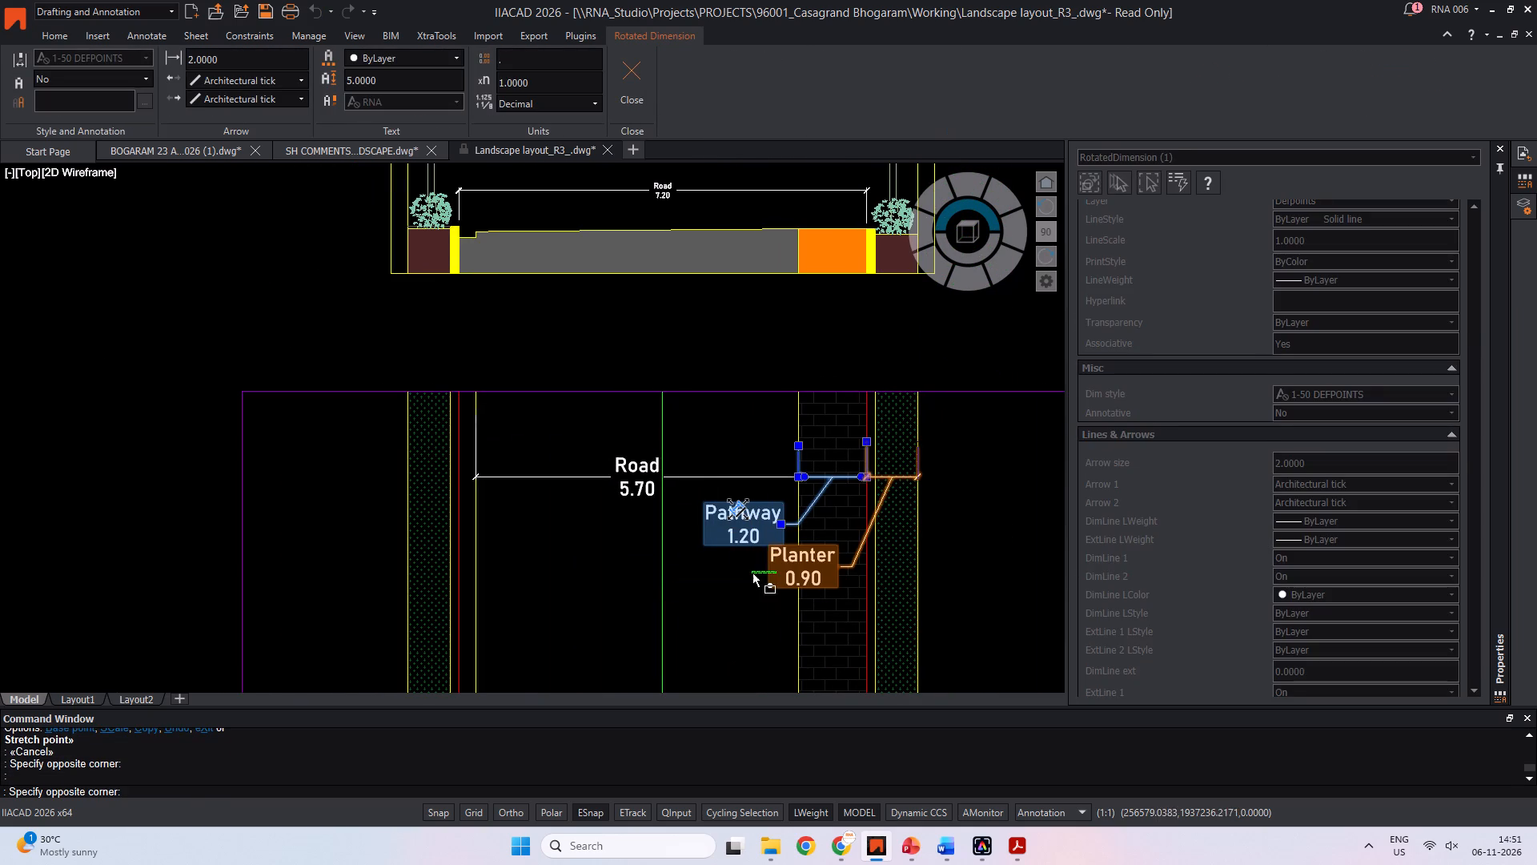
left_click(741, 576)
key("m")
type("i")
key("space")
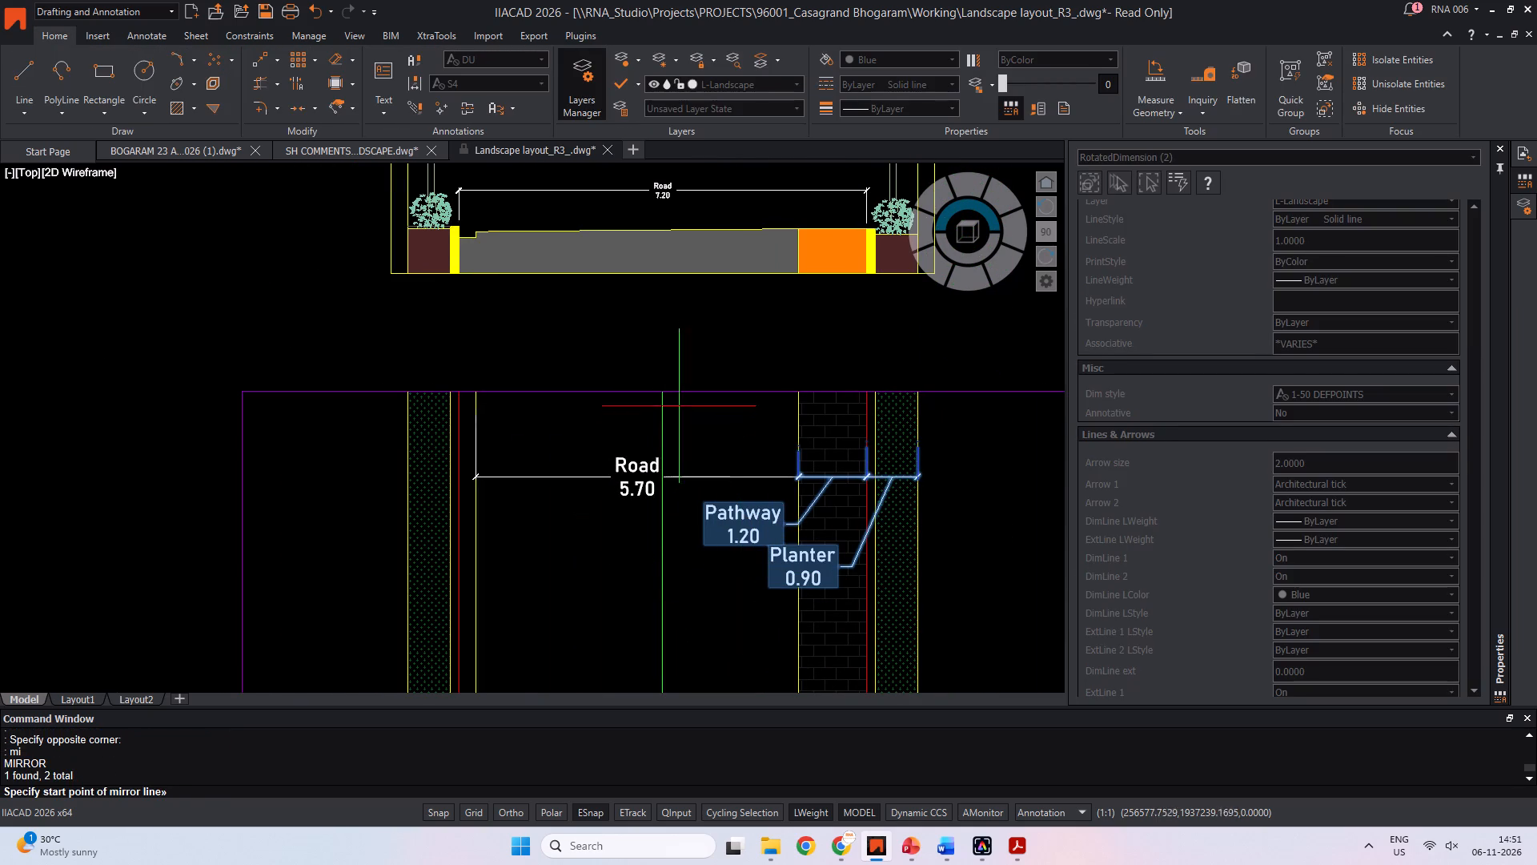
left_click(665, 395)
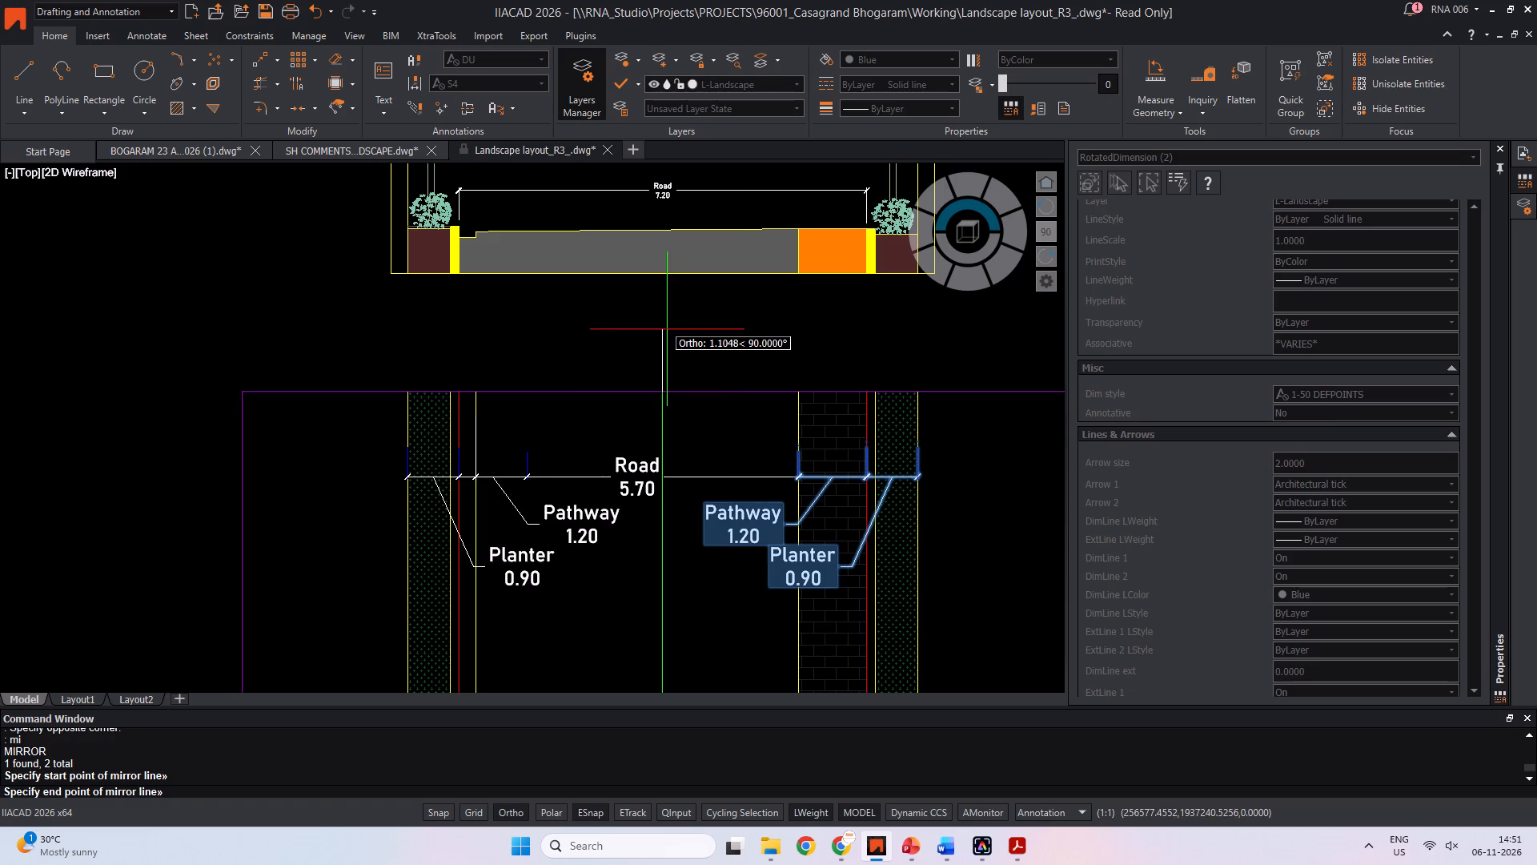
left_click(668, 328, "shift")
type("n")
key("space")
key("Escape")
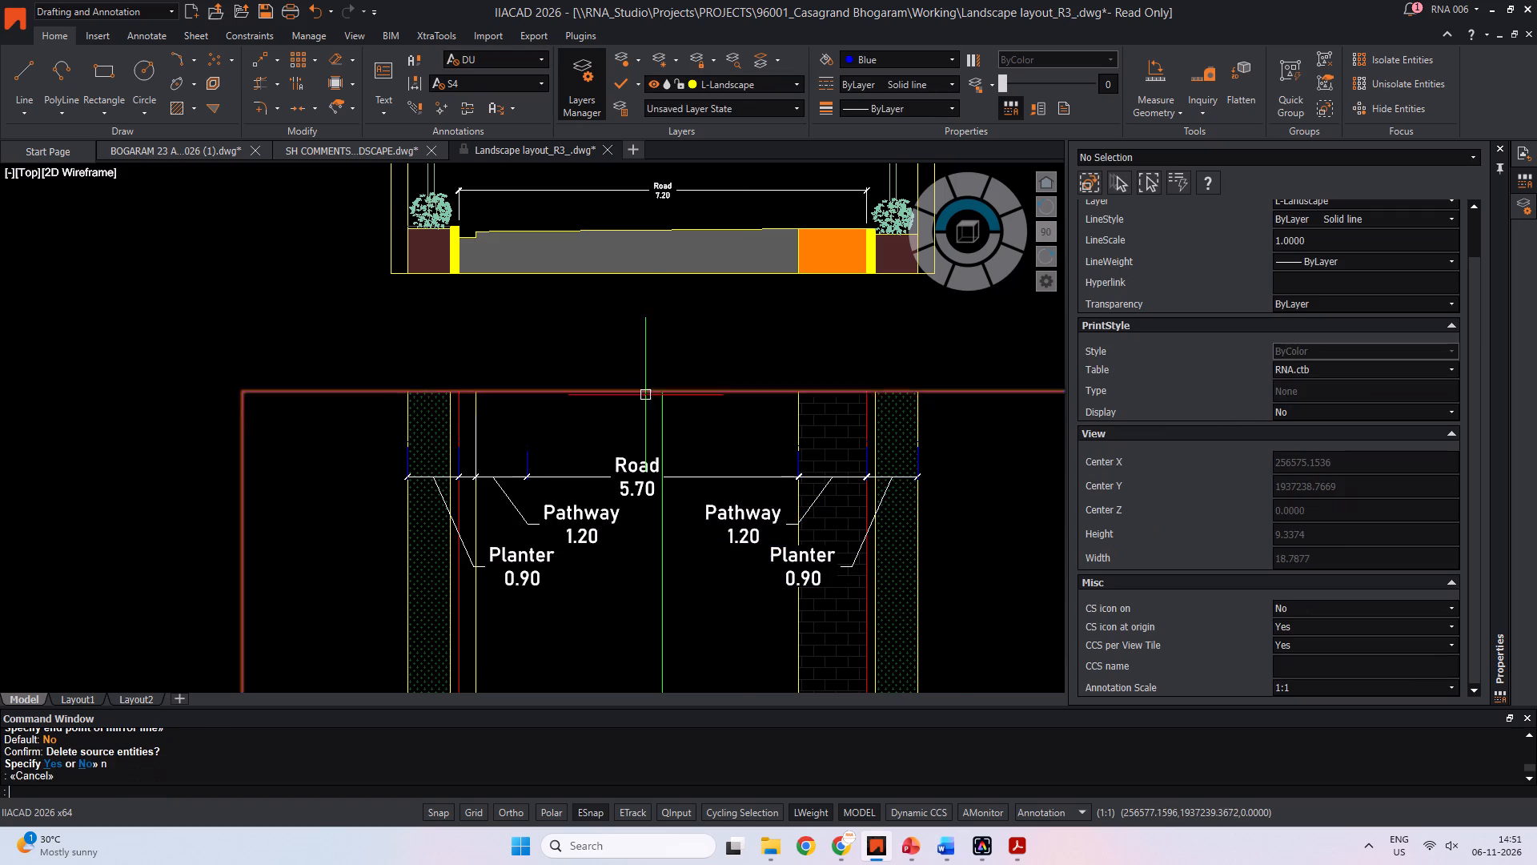
Delete the mirrored Pathway dimension on the side of the road that has no paved strip.
scroll(532, 549, "up", 1)
middle_click_drag(628, 609, 604, 493)
key("Escape")
middle_click_drag(646, 525, 593, 599)
key("Escape")
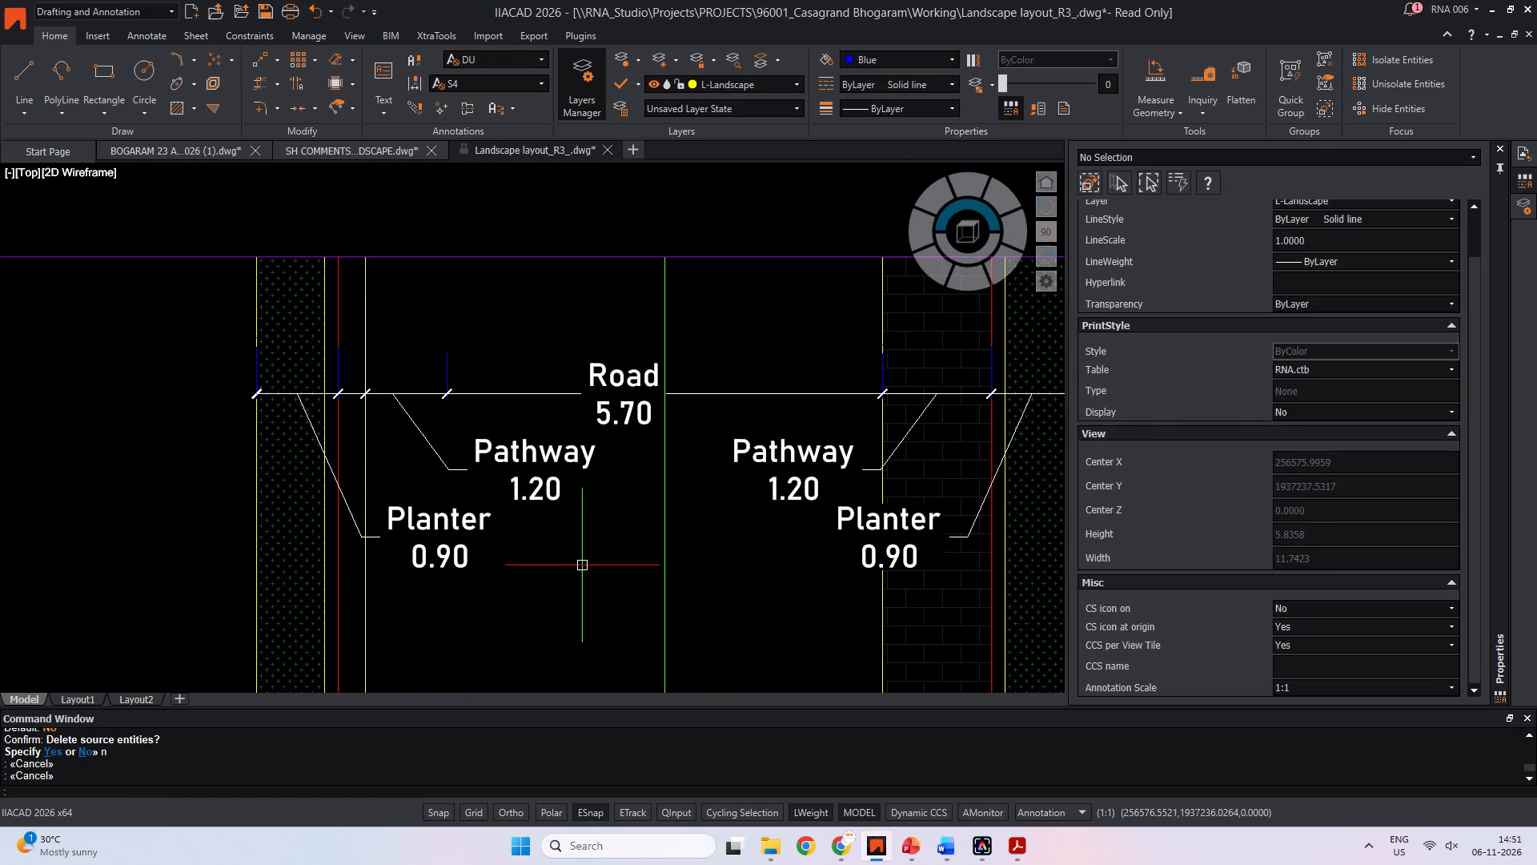
scroll(583, 565, "down", 1)
middle_click(584, 563)
key("Escape")
scroll(439, 449, "up", 2)
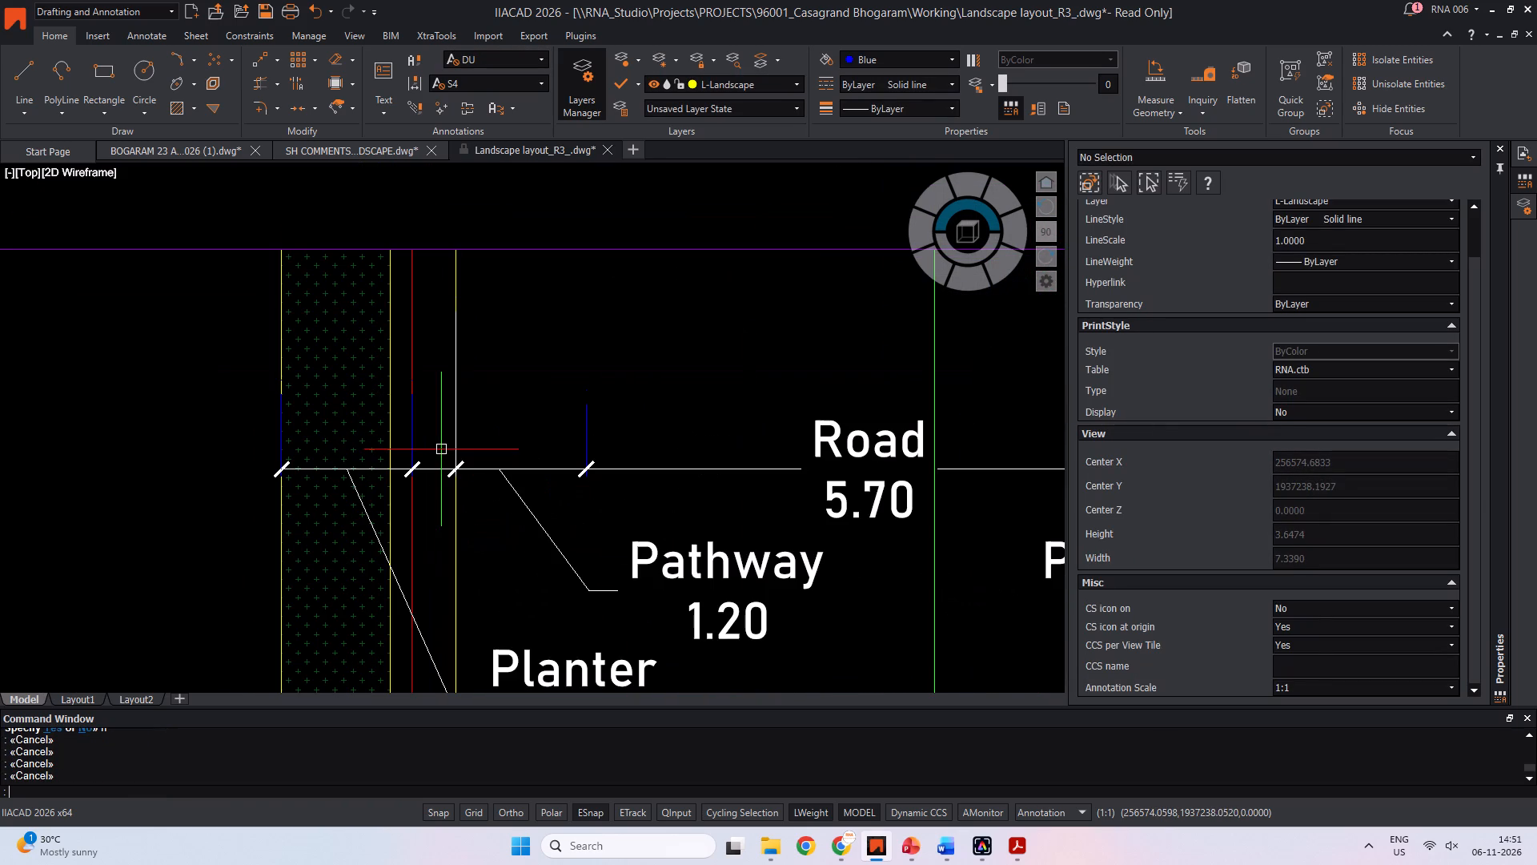
left_click_drag(593, 420, 581, 422)
left_click(565, 424)
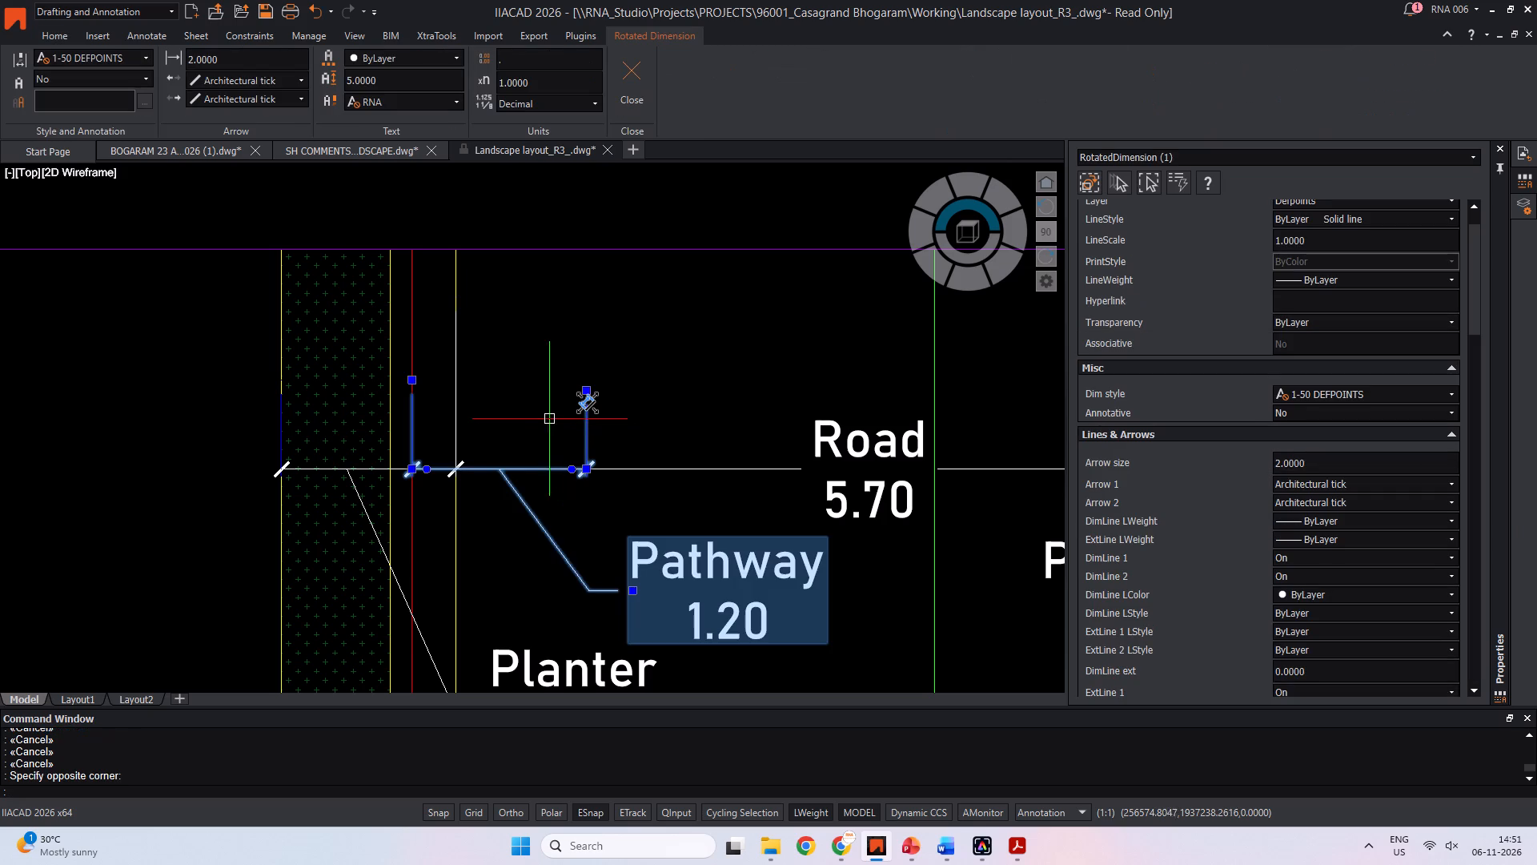
key("Delete")
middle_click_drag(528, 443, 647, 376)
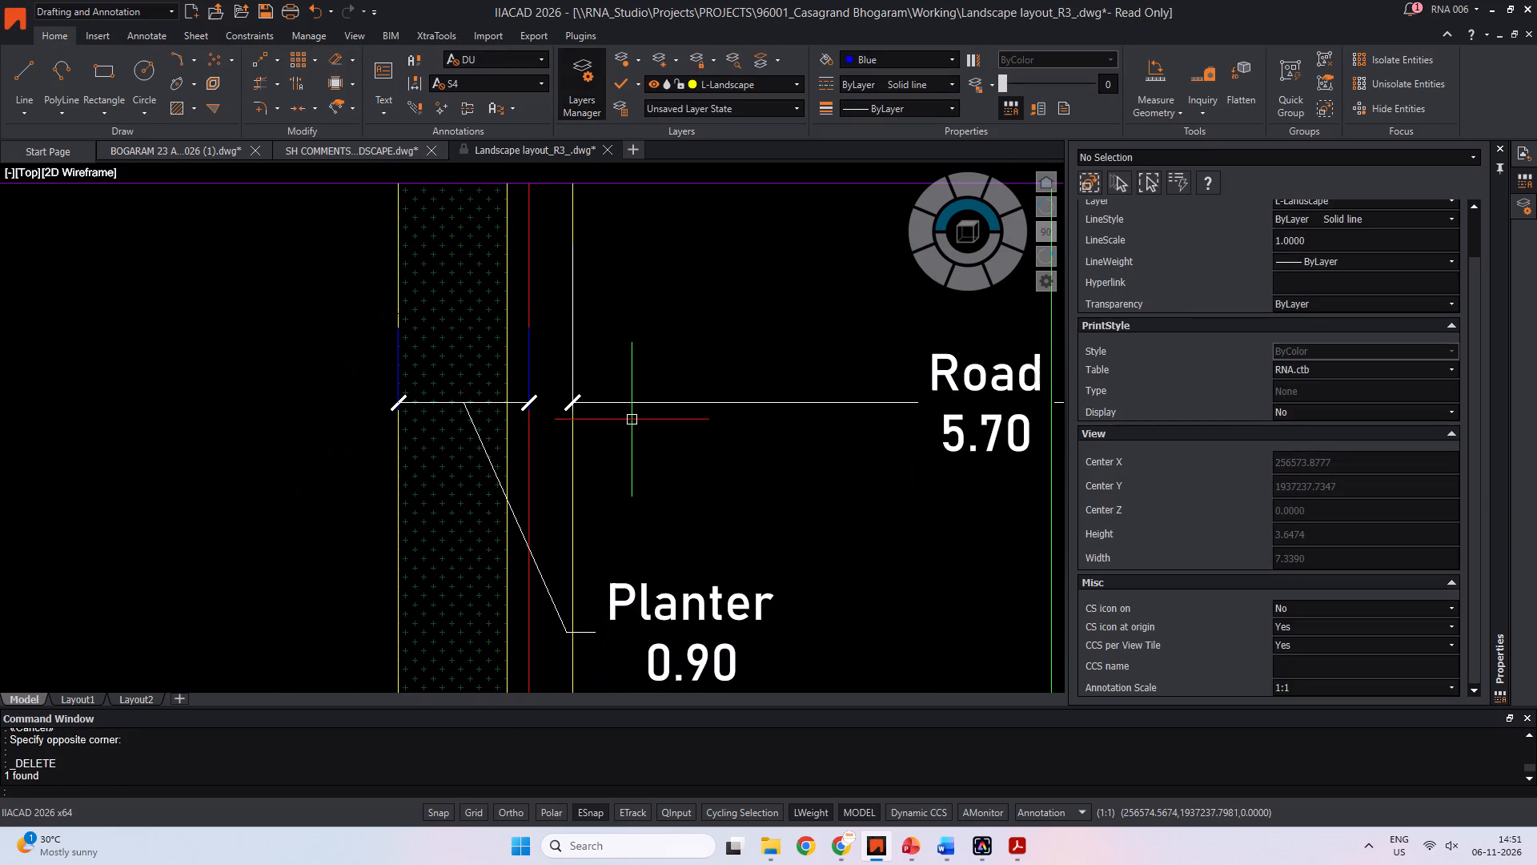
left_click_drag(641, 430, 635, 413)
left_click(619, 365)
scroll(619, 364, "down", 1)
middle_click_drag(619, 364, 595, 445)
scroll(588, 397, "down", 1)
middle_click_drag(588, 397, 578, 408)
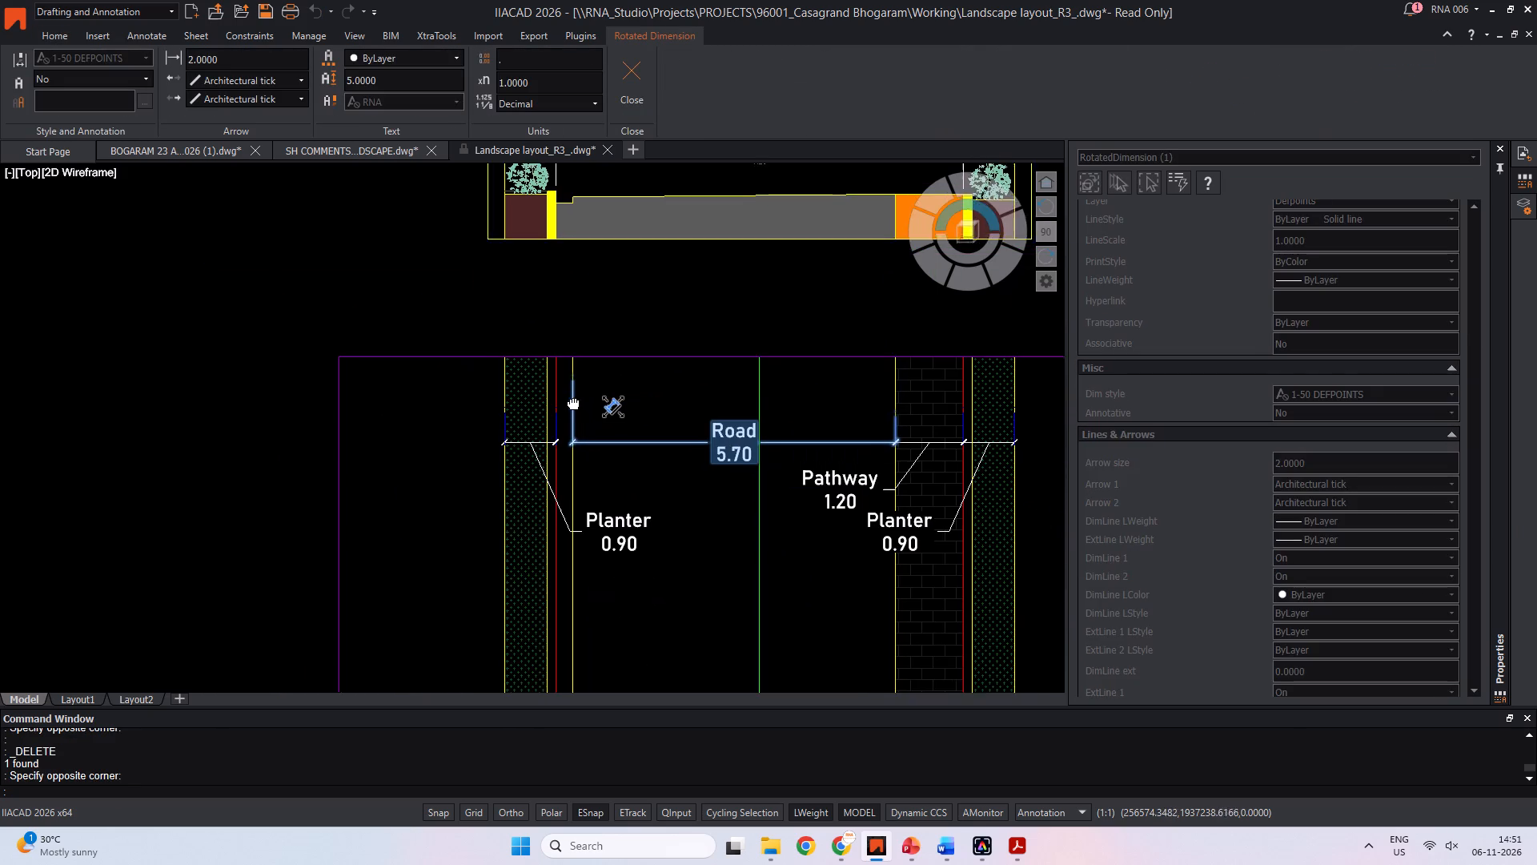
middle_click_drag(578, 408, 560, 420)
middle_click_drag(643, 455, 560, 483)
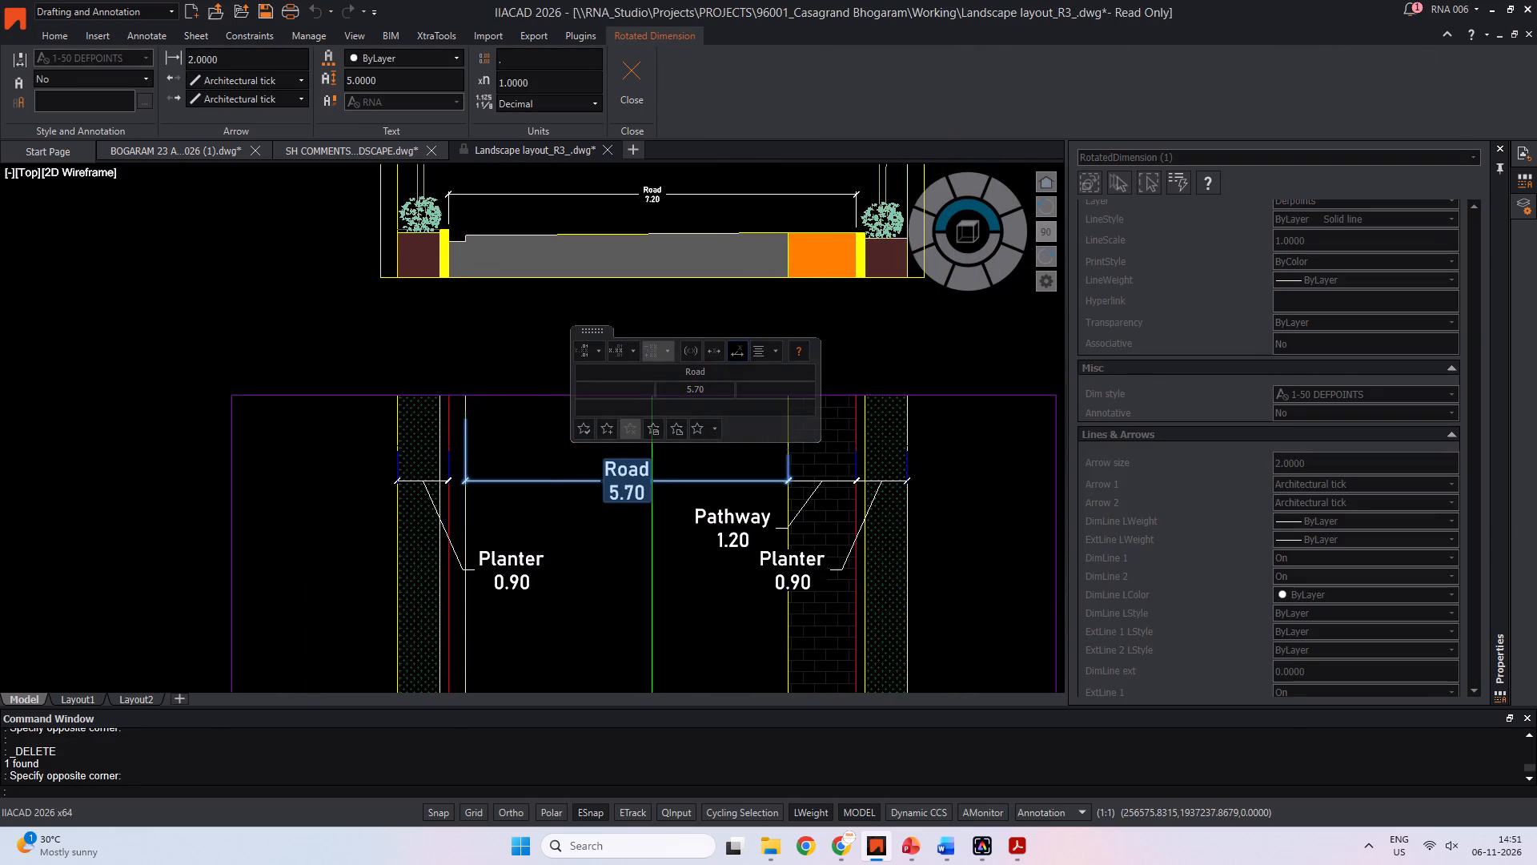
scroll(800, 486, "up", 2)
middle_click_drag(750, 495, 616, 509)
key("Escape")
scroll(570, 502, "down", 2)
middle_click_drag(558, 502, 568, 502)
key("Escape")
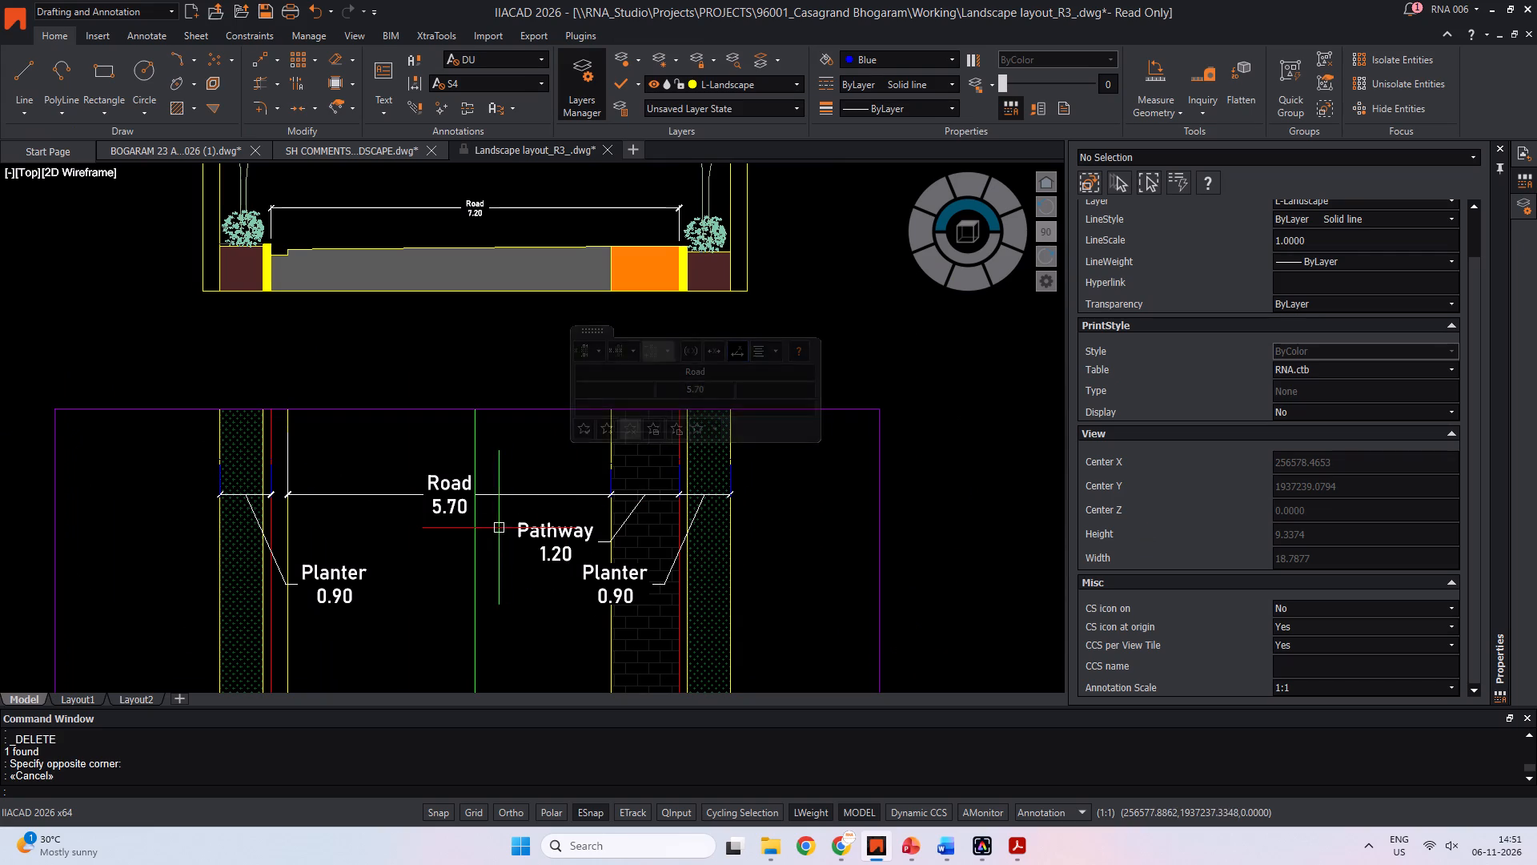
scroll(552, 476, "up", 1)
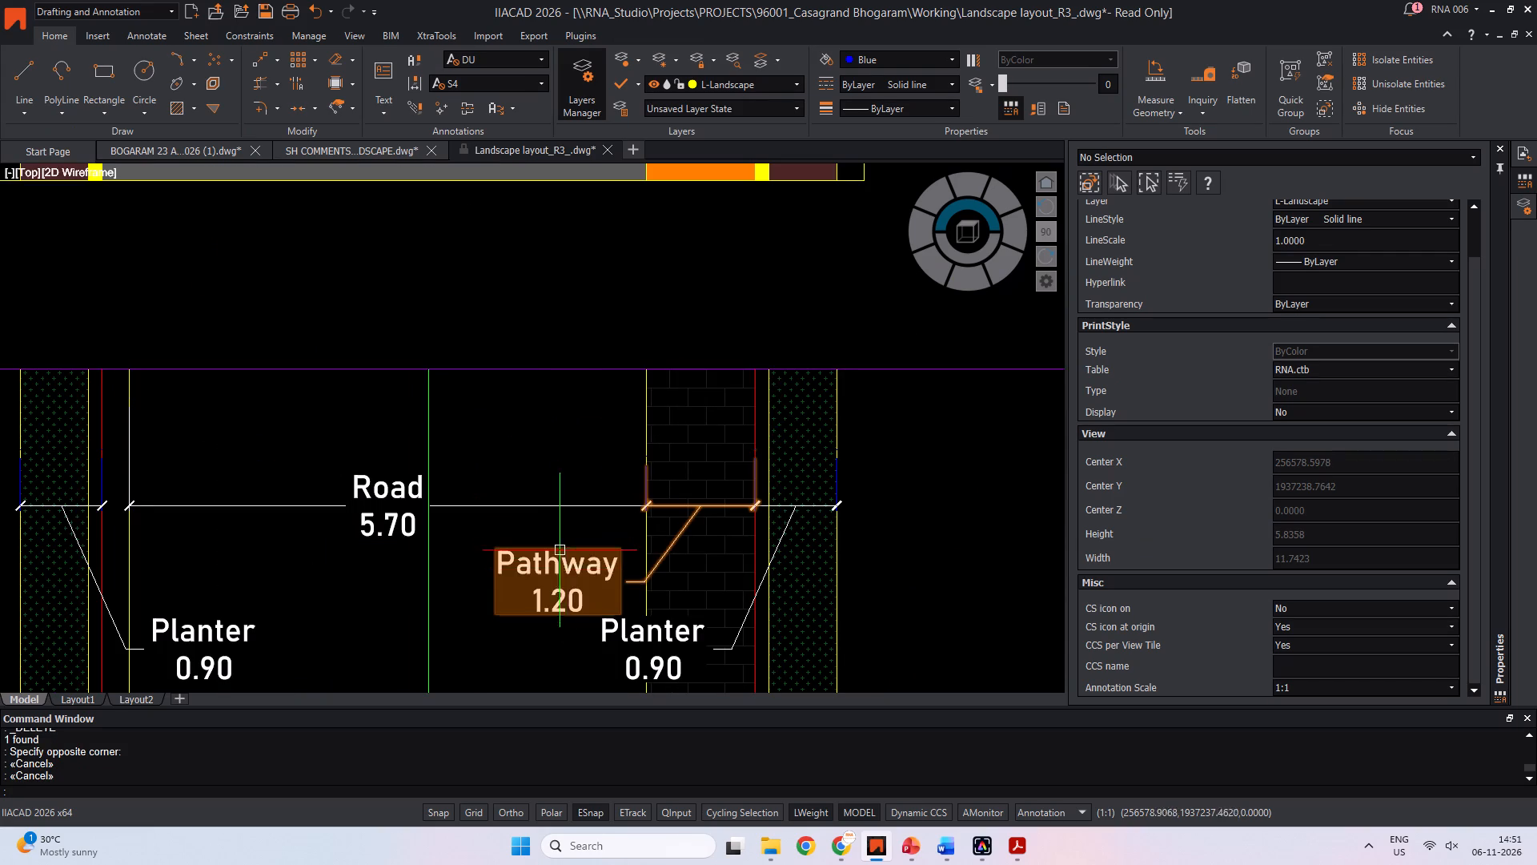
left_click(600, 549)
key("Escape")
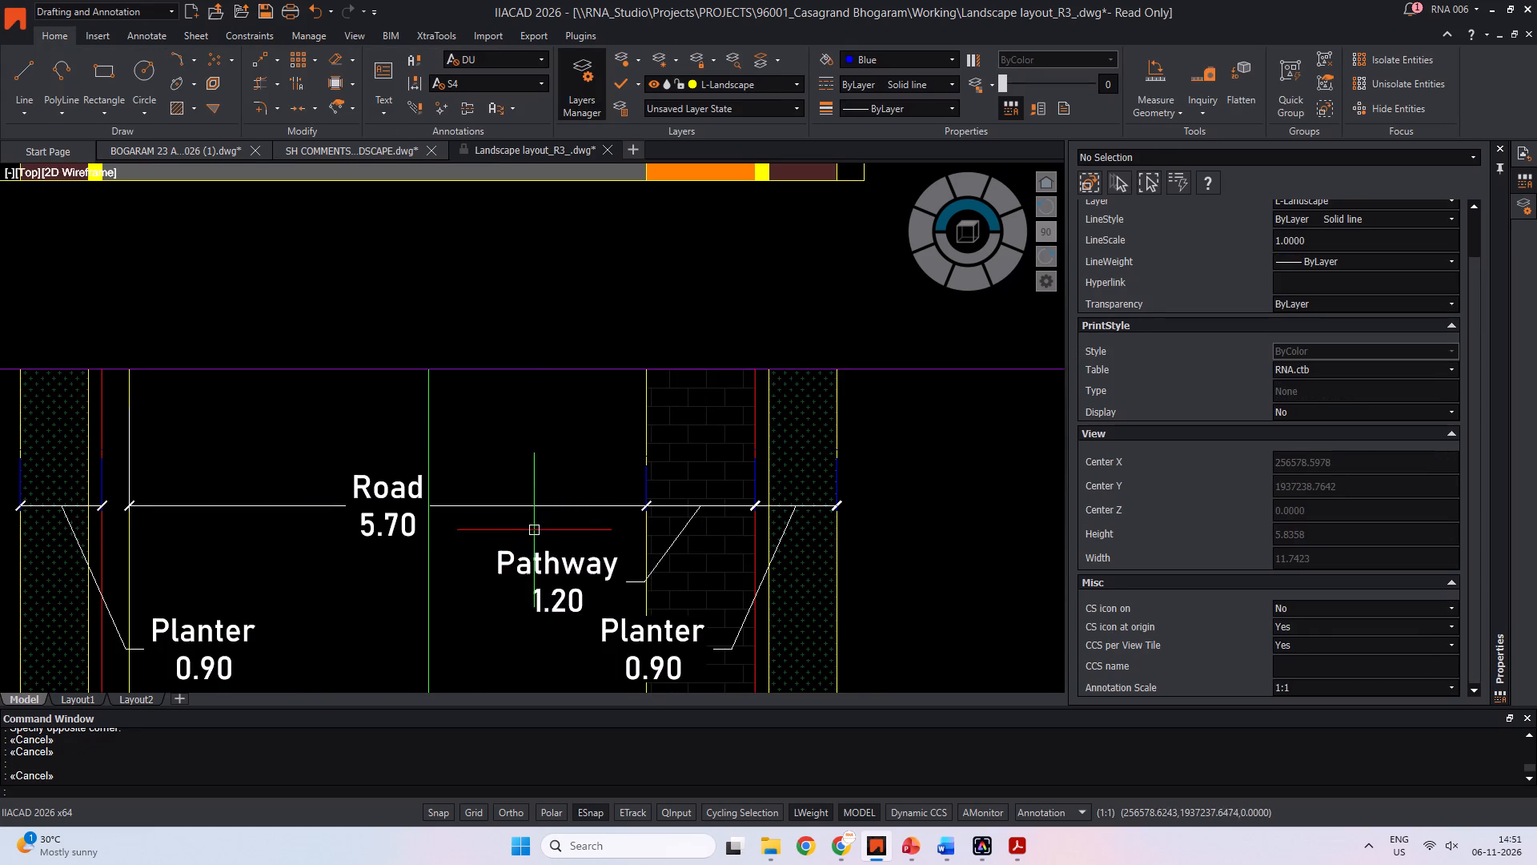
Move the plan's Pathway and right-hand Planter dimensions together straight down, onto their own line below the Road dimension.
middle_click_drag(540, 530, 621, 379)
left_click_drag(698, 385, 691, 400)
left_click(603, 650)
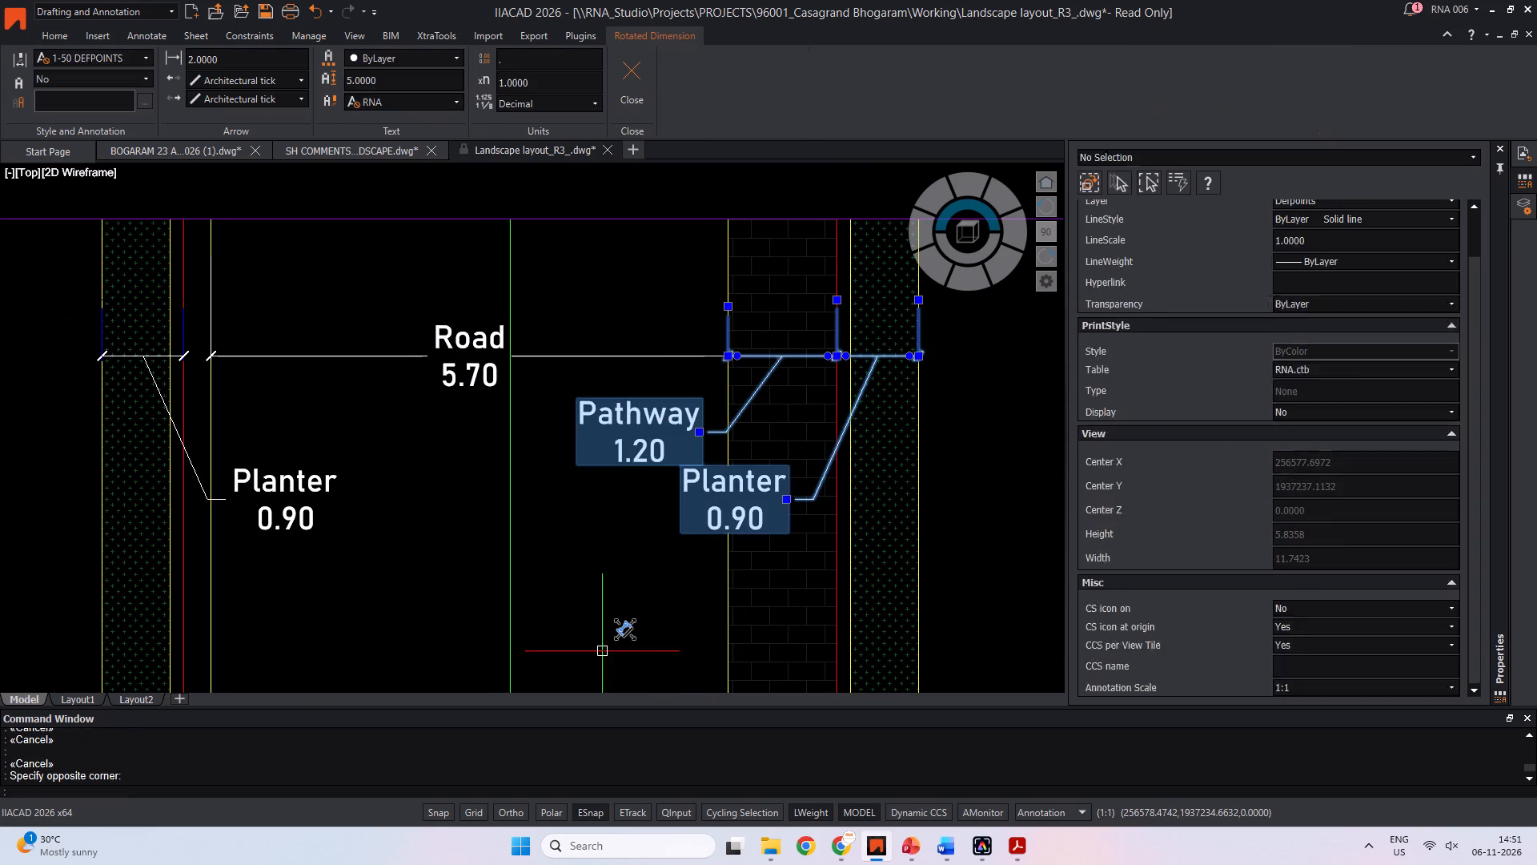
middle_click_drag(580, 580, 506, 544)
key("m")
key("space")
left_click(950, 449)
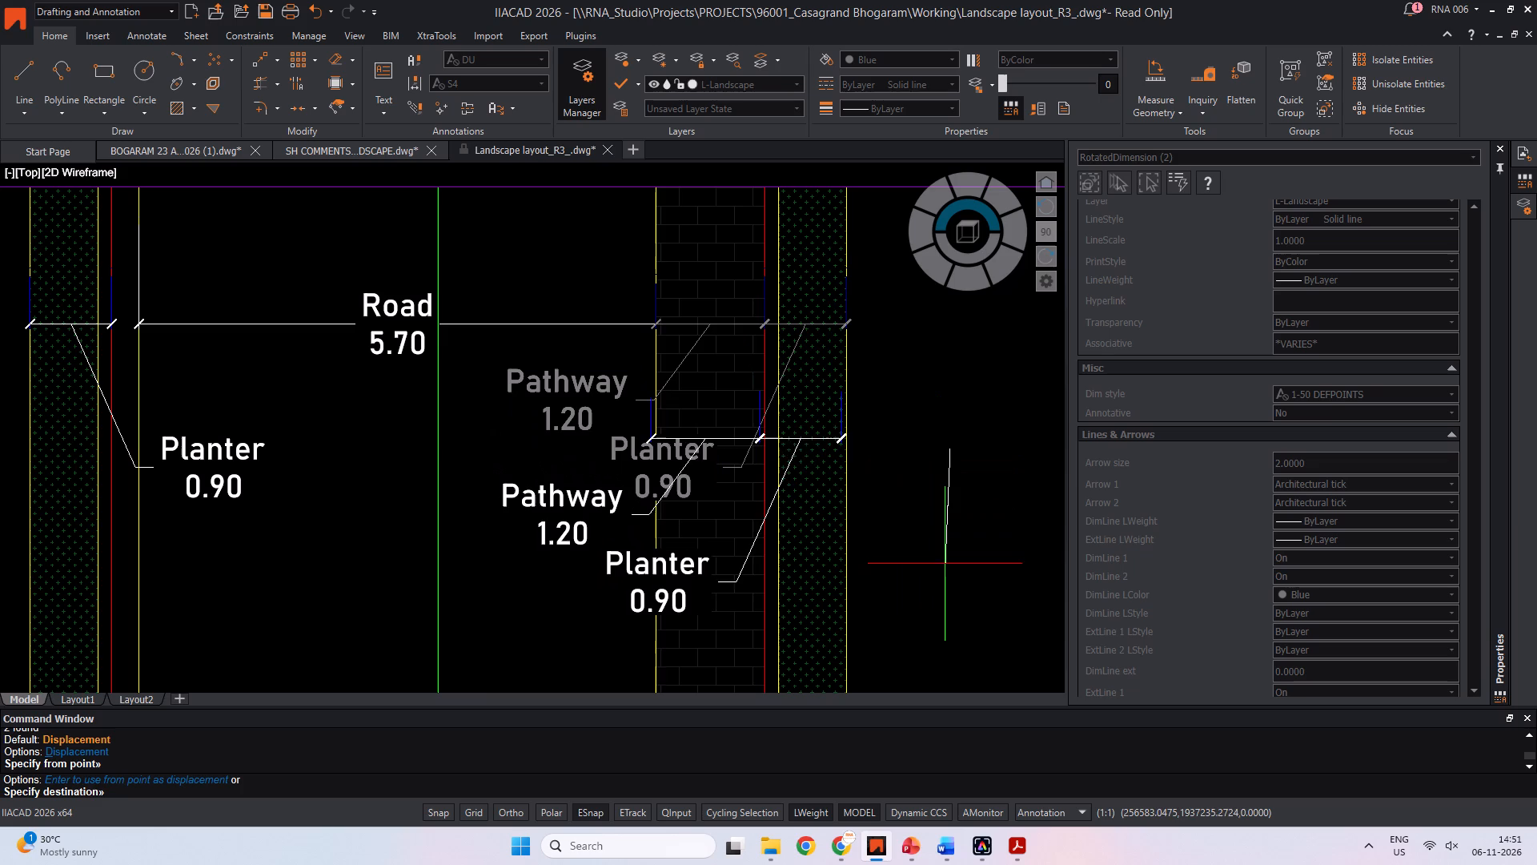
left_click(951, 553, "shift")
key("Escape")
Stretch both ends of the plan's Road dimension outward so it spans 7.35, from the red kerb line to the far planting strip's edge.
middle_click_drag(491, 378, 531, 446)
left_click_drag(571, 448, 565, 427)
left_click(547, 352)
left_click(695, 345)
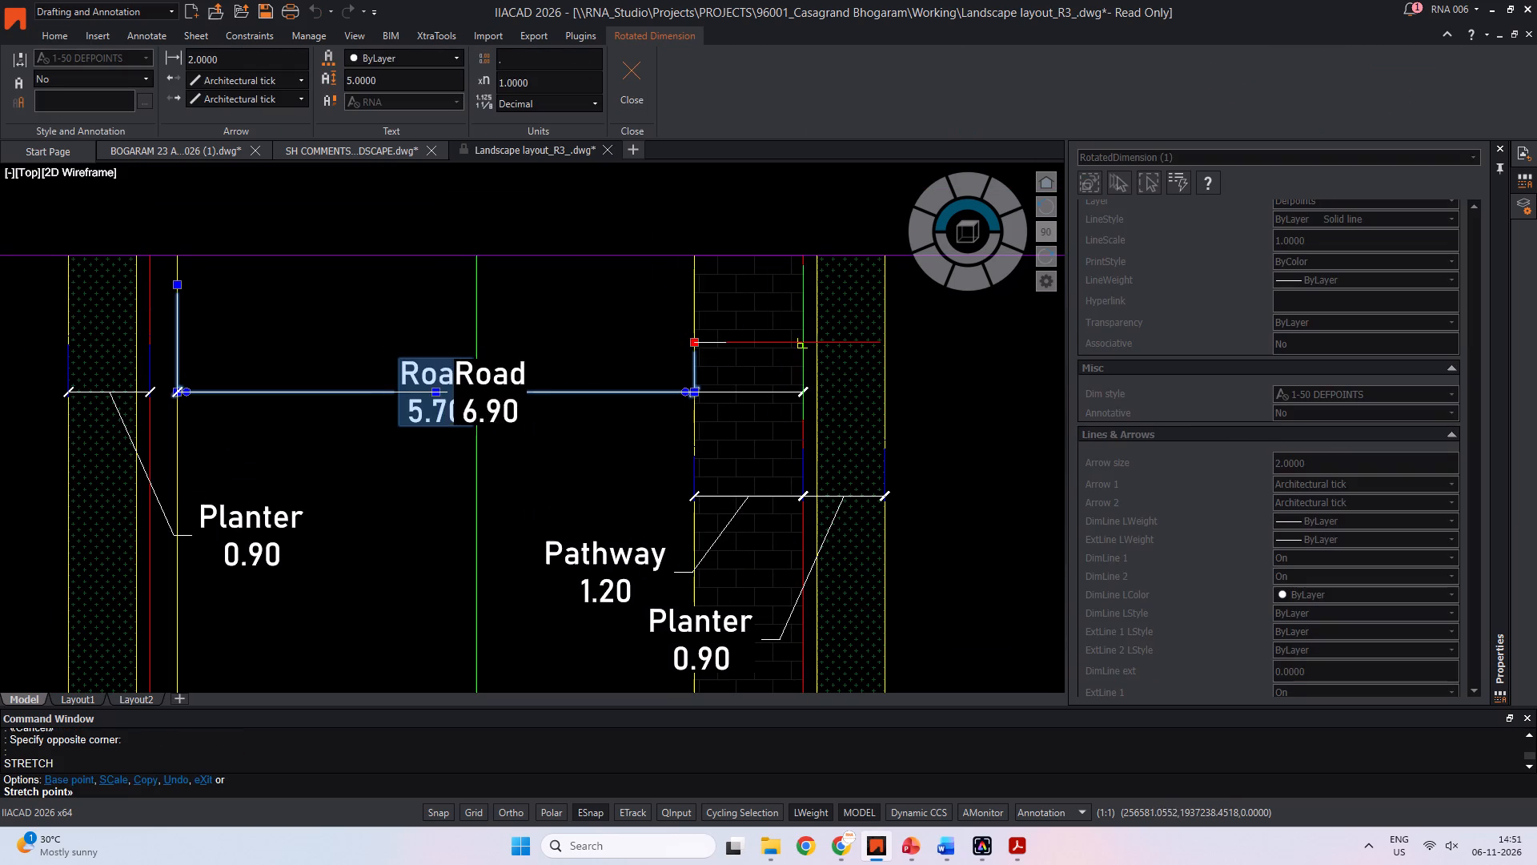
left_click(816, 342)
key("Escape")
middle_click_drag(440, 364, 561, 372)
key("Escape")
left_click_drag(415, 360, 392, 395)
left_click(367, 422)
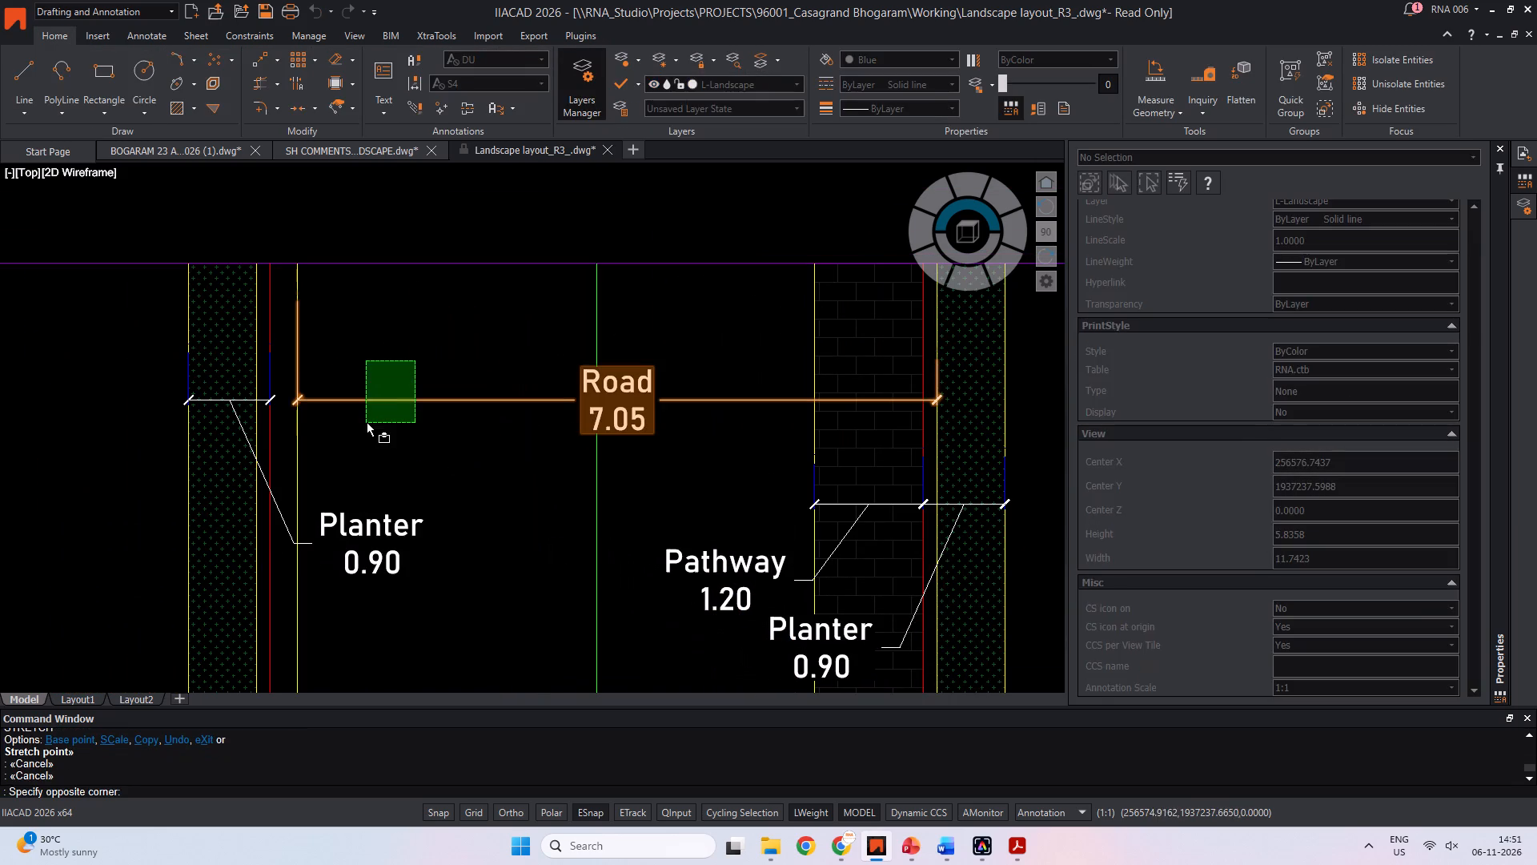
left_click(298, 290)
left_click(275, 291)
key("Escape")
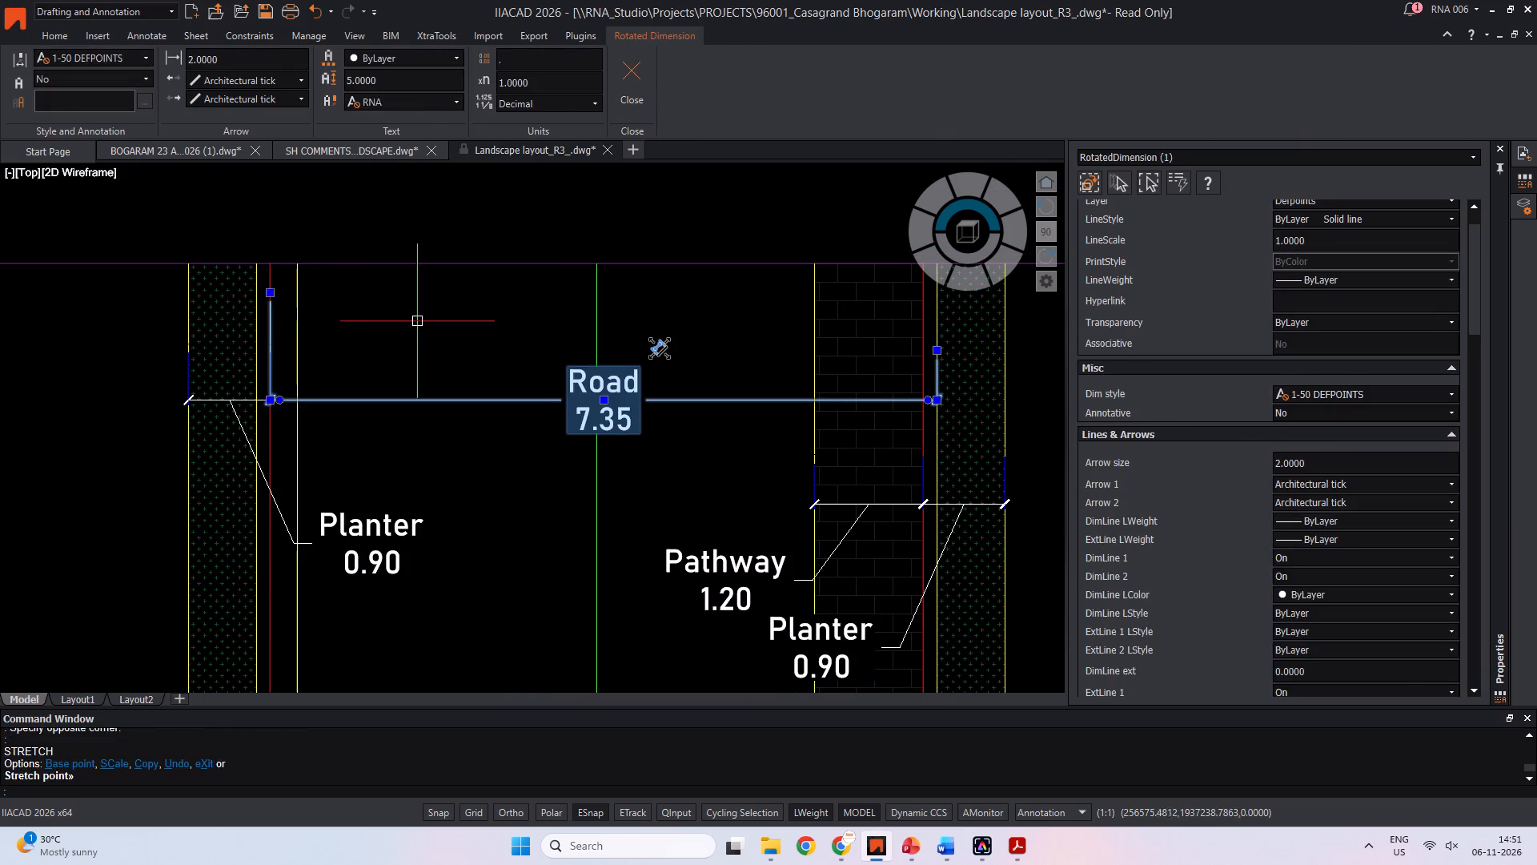
Examine the new plan dimensions against the section above and the plan's existing dimension rows further down.
middle_click_drag(445, 330, 425, 380)
scroll(426, 380, "down", 1)
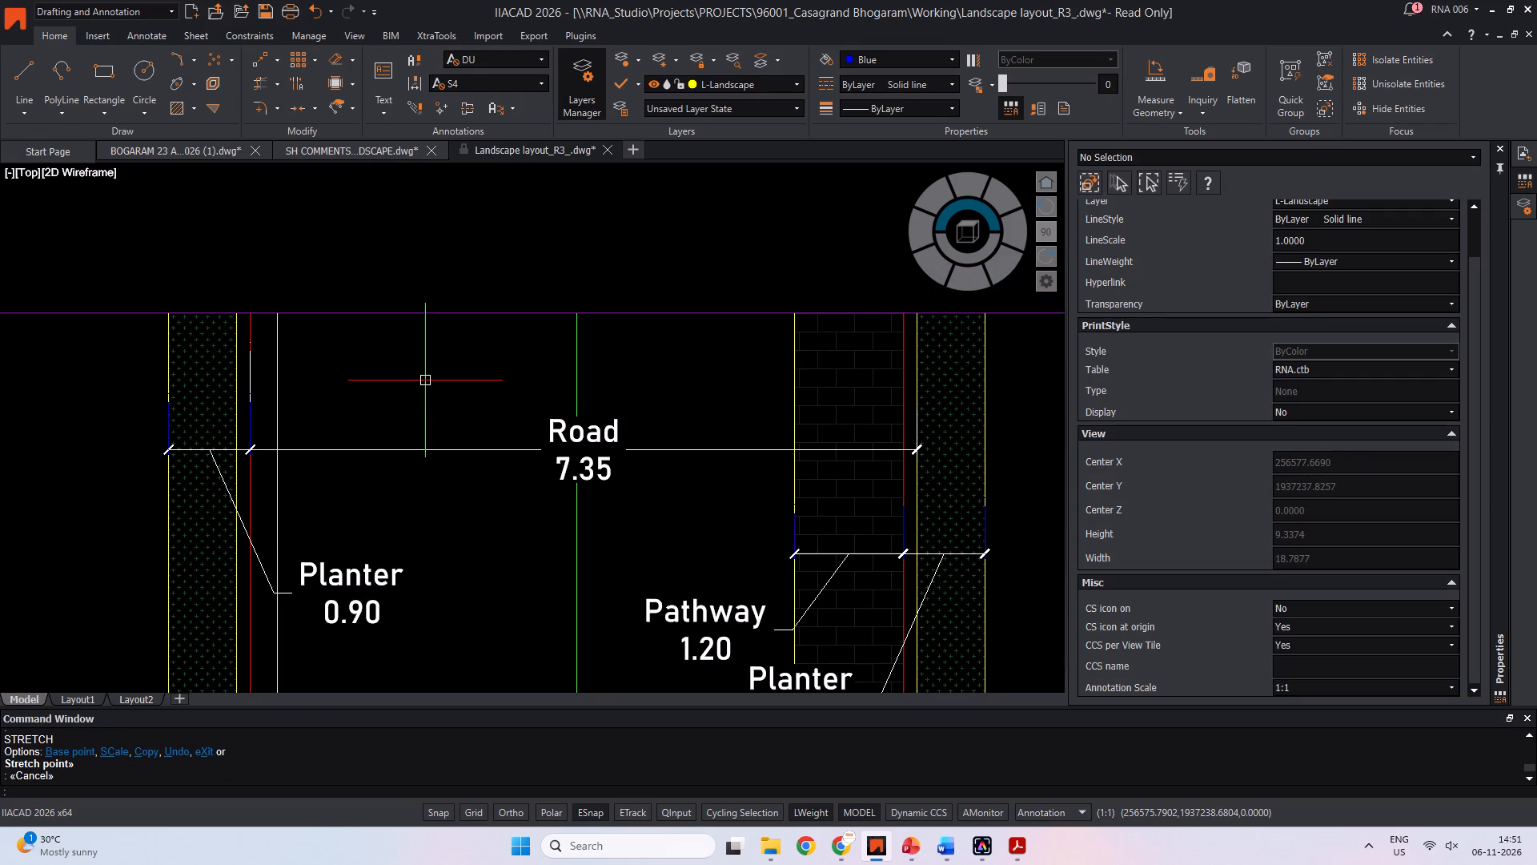
middle_click_drag(426, 380, 423, 591)
scroll(411, 573, "down", 1)
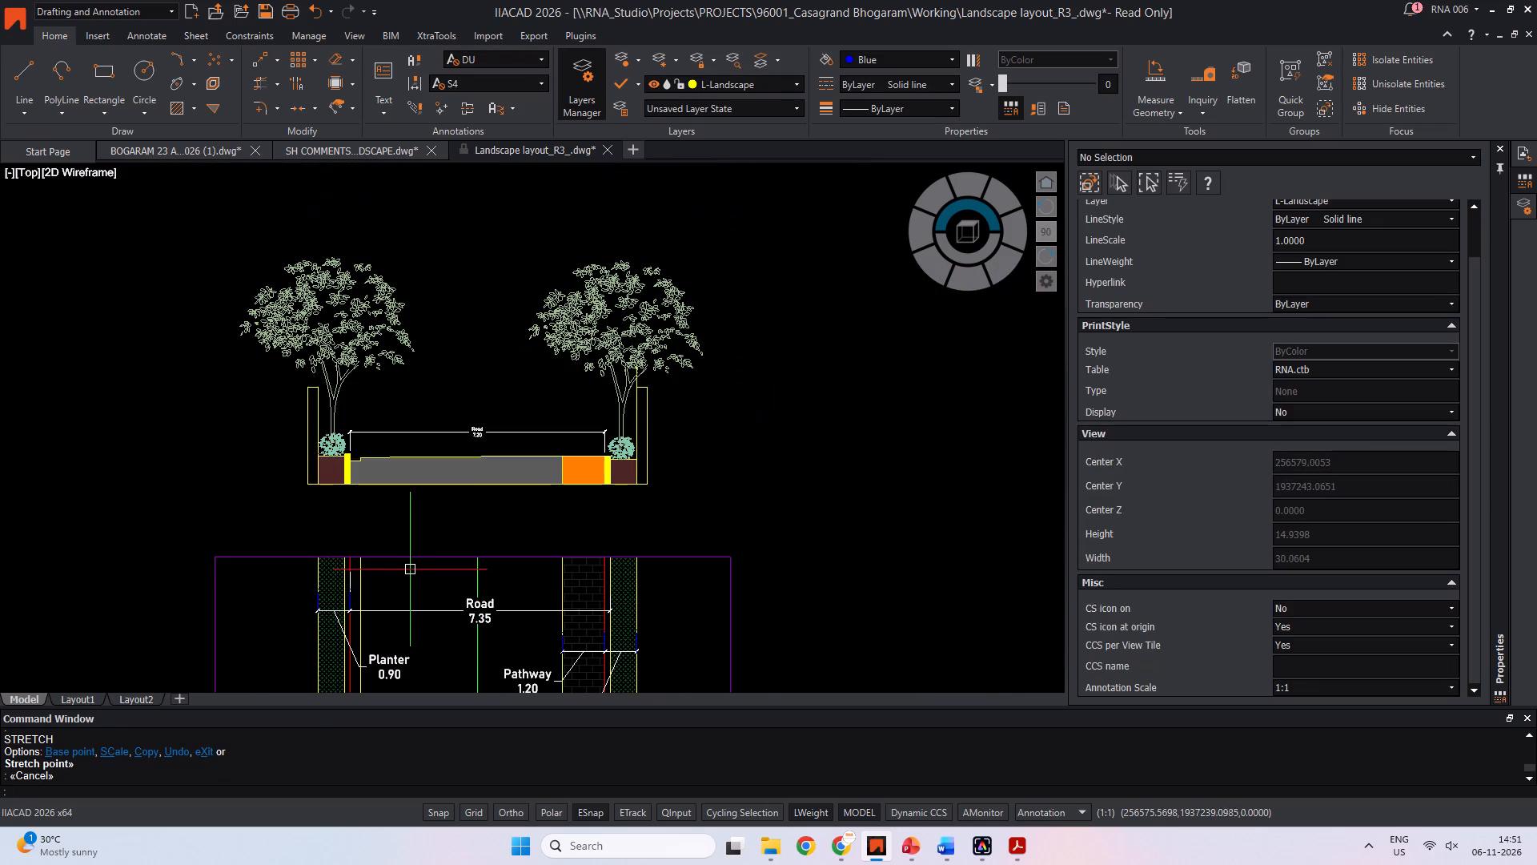
scroll(412, 535, "down", 1)
middle_click_drag(415, 537, 524, 397)
scroll(536, 465, "up", 2)
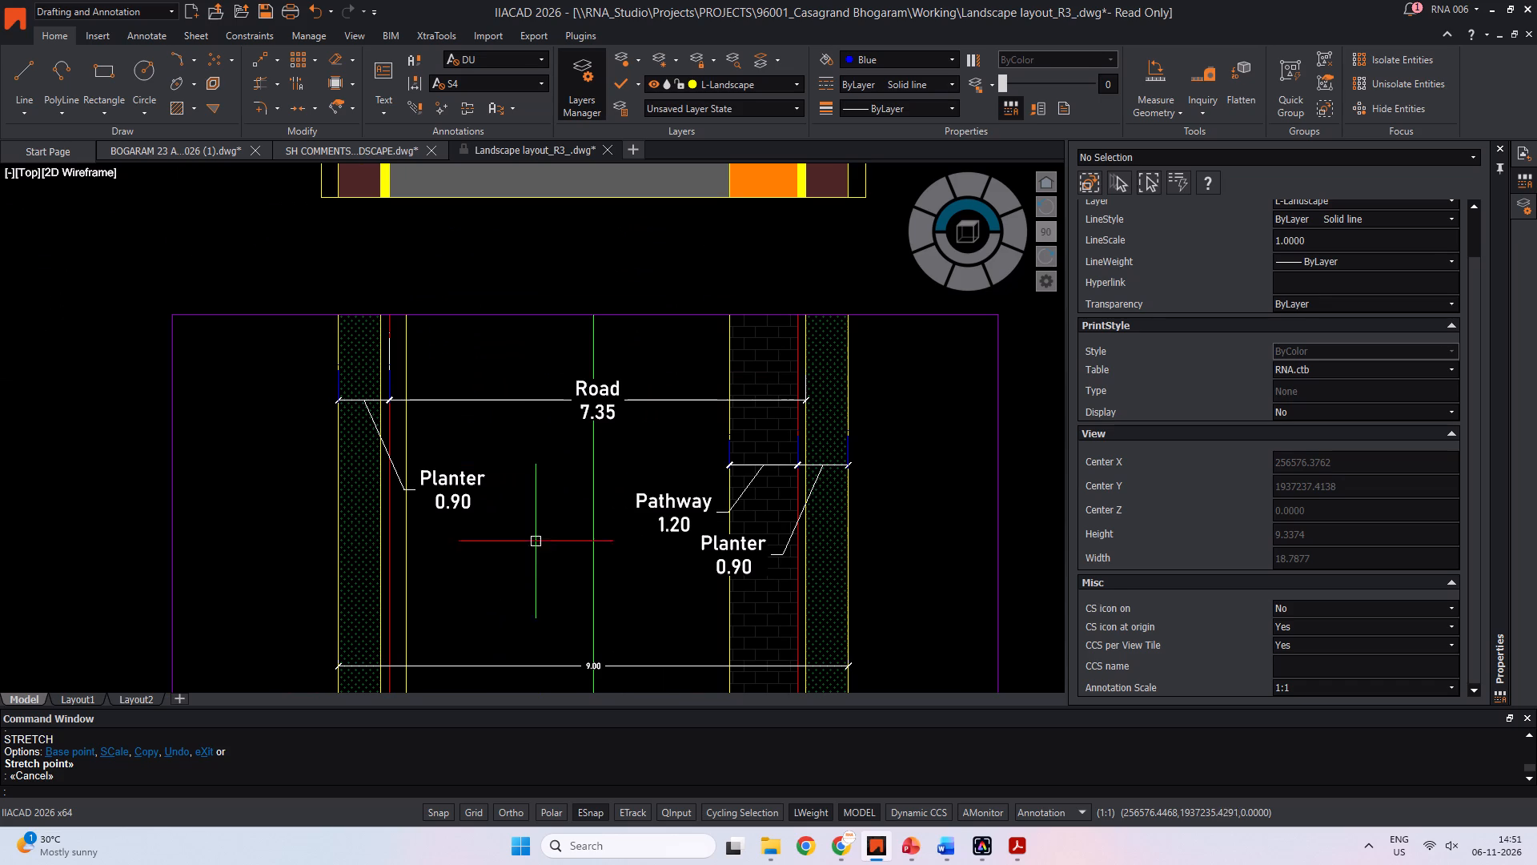
middle_click_drag(536, 565, 526, 356)
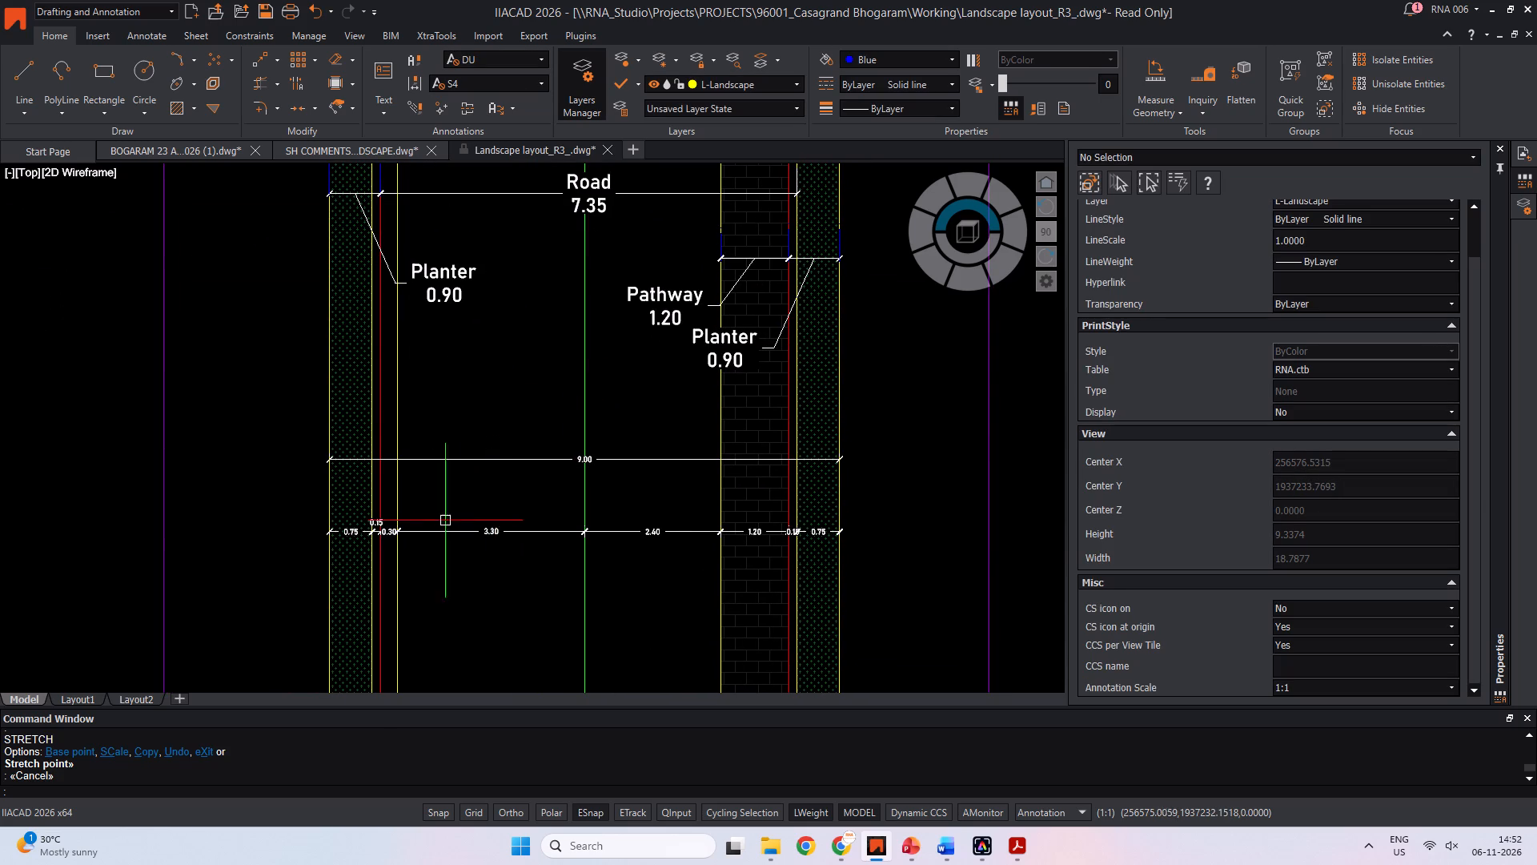
scroll(411, 520, "up", 4)
scroll(411, 520, "down", 3)
middle_click_drag(401, 485, 420, 520)
scroll(440, 482, "down", 1)
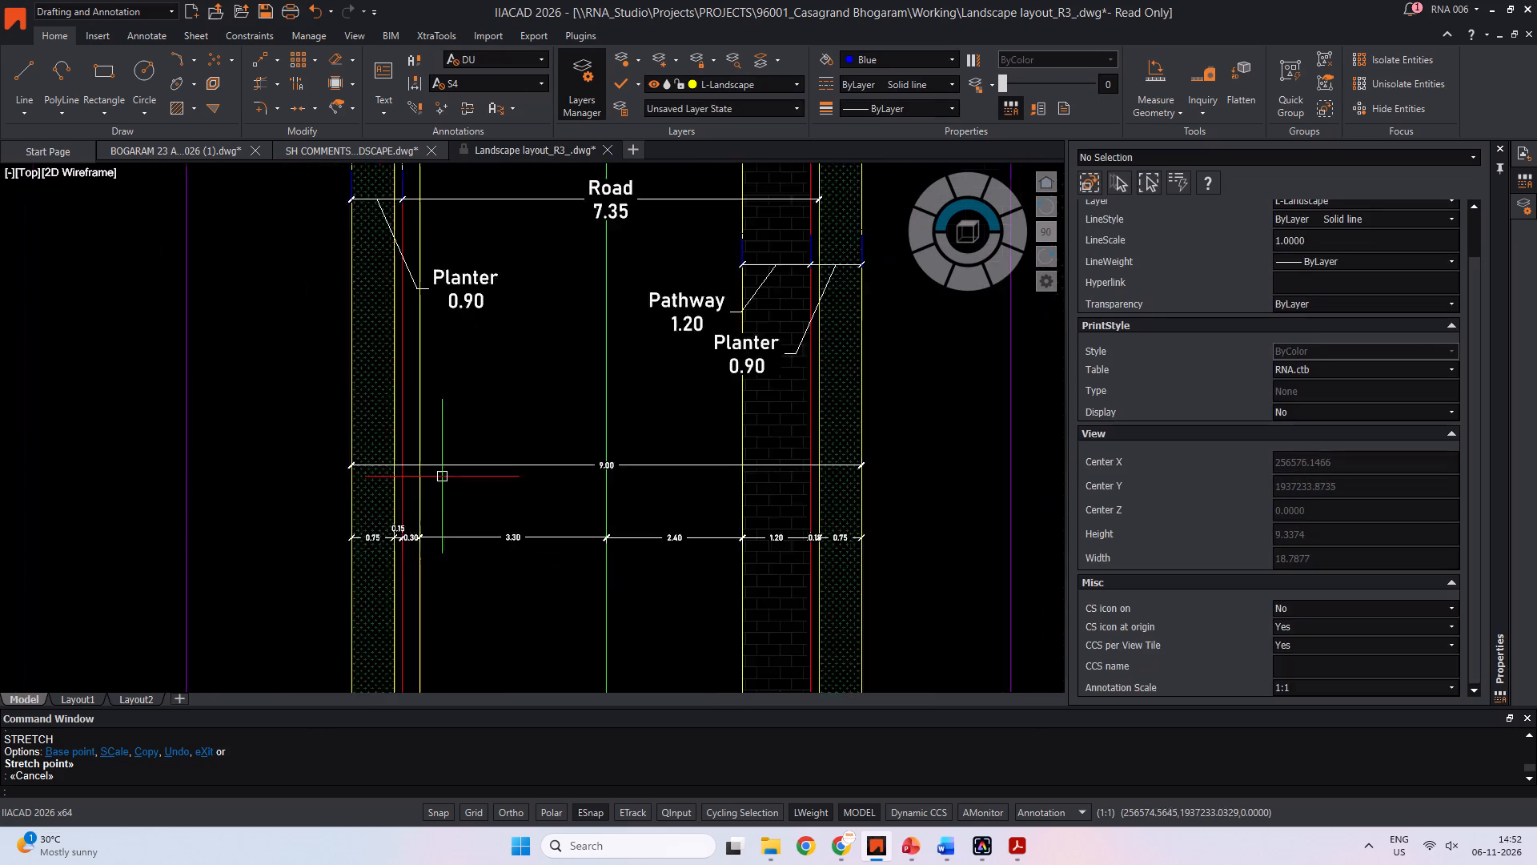
scroll(446, 466, "down", 1)
middle_click_drag(446, 431, 446, 529)
Undo the recent edits back to before the Road, Pathway and Planter dimensions were copied onto the plan.
key("ctrl+z")
key("ctrl+z")
key("ctrl+z")
key("ctrl+z")
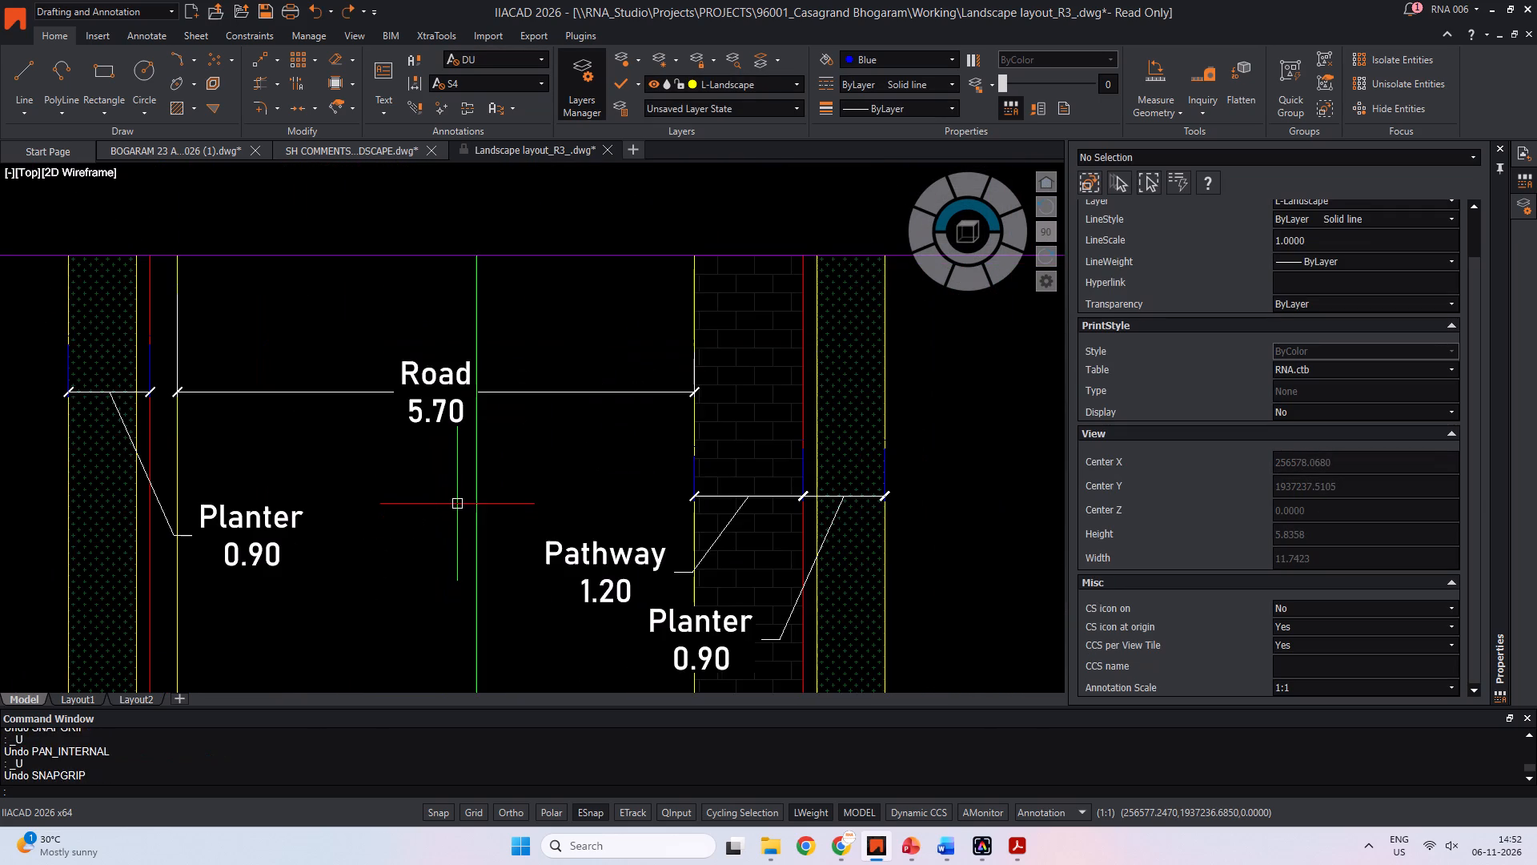
key("ctrl+z")
key("ctrl+z")
key("ctrl+z")
key("ctrl+z")
key("ctrl+z")
key("ctrl+z")
key("ctrl+z")
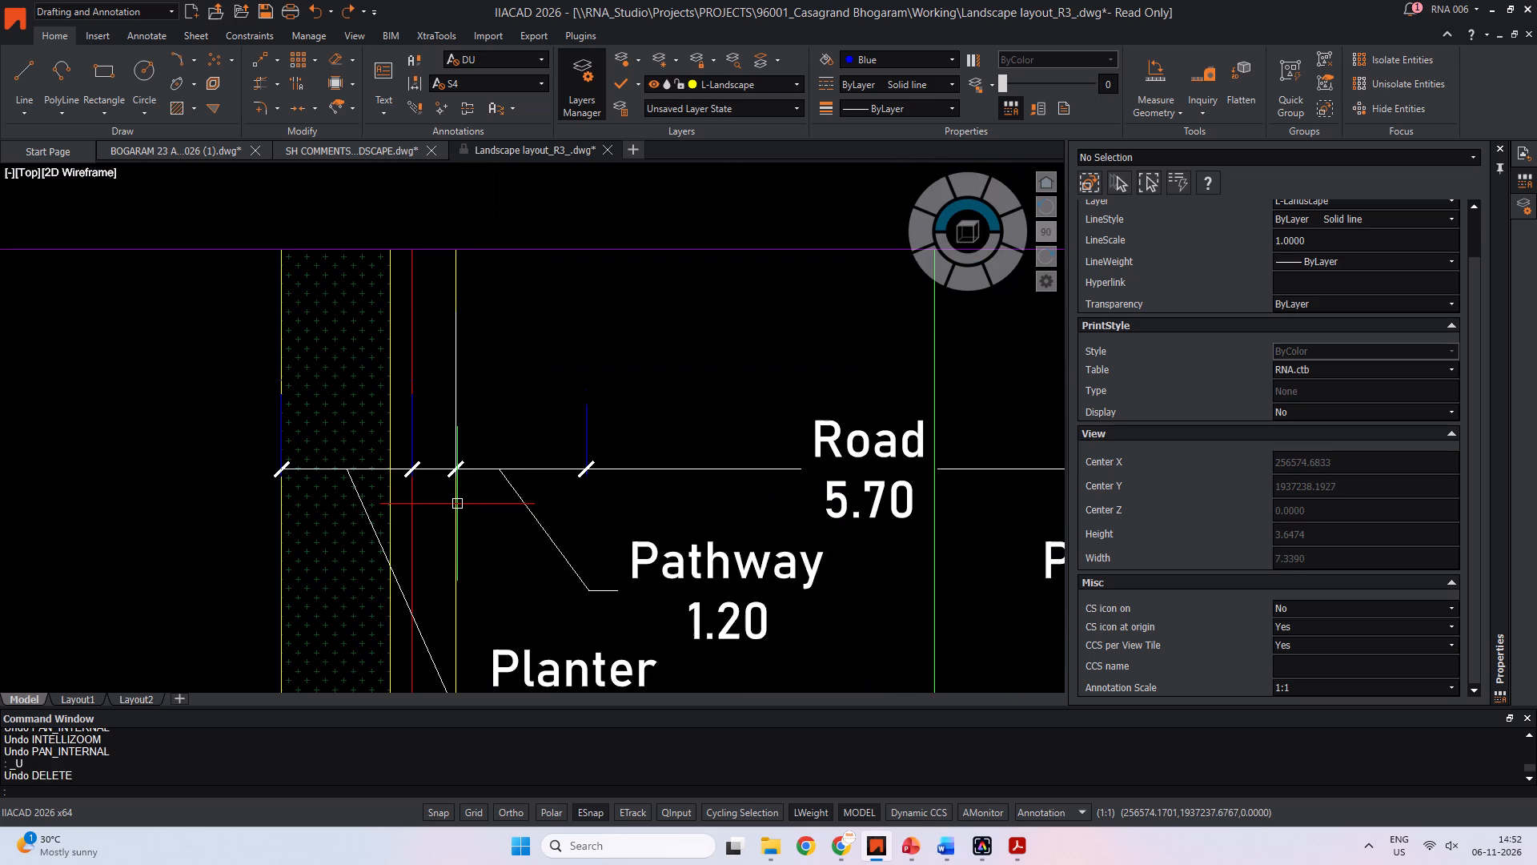
key("ctrl+z")
key("ctrl+z")
key("ctrl+z")
key("ctrl+z")
key("ctrl+z")
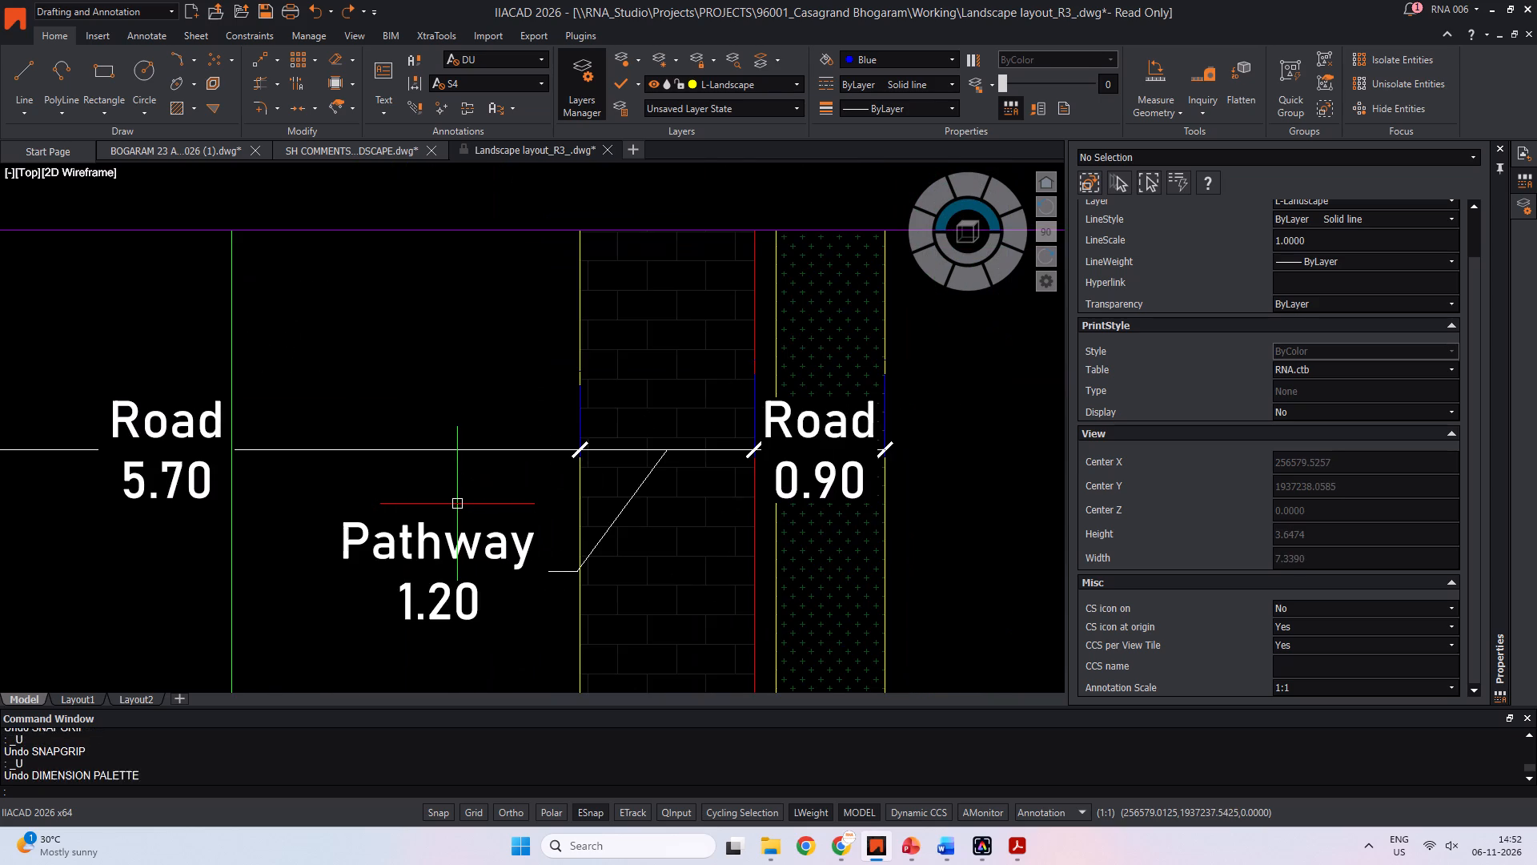
key("ctrl+z")
key("ctrl+z")
key("ctrl+z")
key("ctrl+z")
key("ctrl+z")
key("ctrl+z")
key("ctrl+z")
key("ctrl+z")
key("ctrl+z")
key("ctrl+z")
key("ctrl+z")
key("ctrl+z")
key("ctrl+z")
key("ctrl+z")
key("ctrl+z")
key("ctrl+z")
key("ctrl+z")
key("ctrl+z")
key("ctrl+z")
key("ctrl+z")
key("ctrl+z")
key("ctrl+z")
key("ctrl+z")
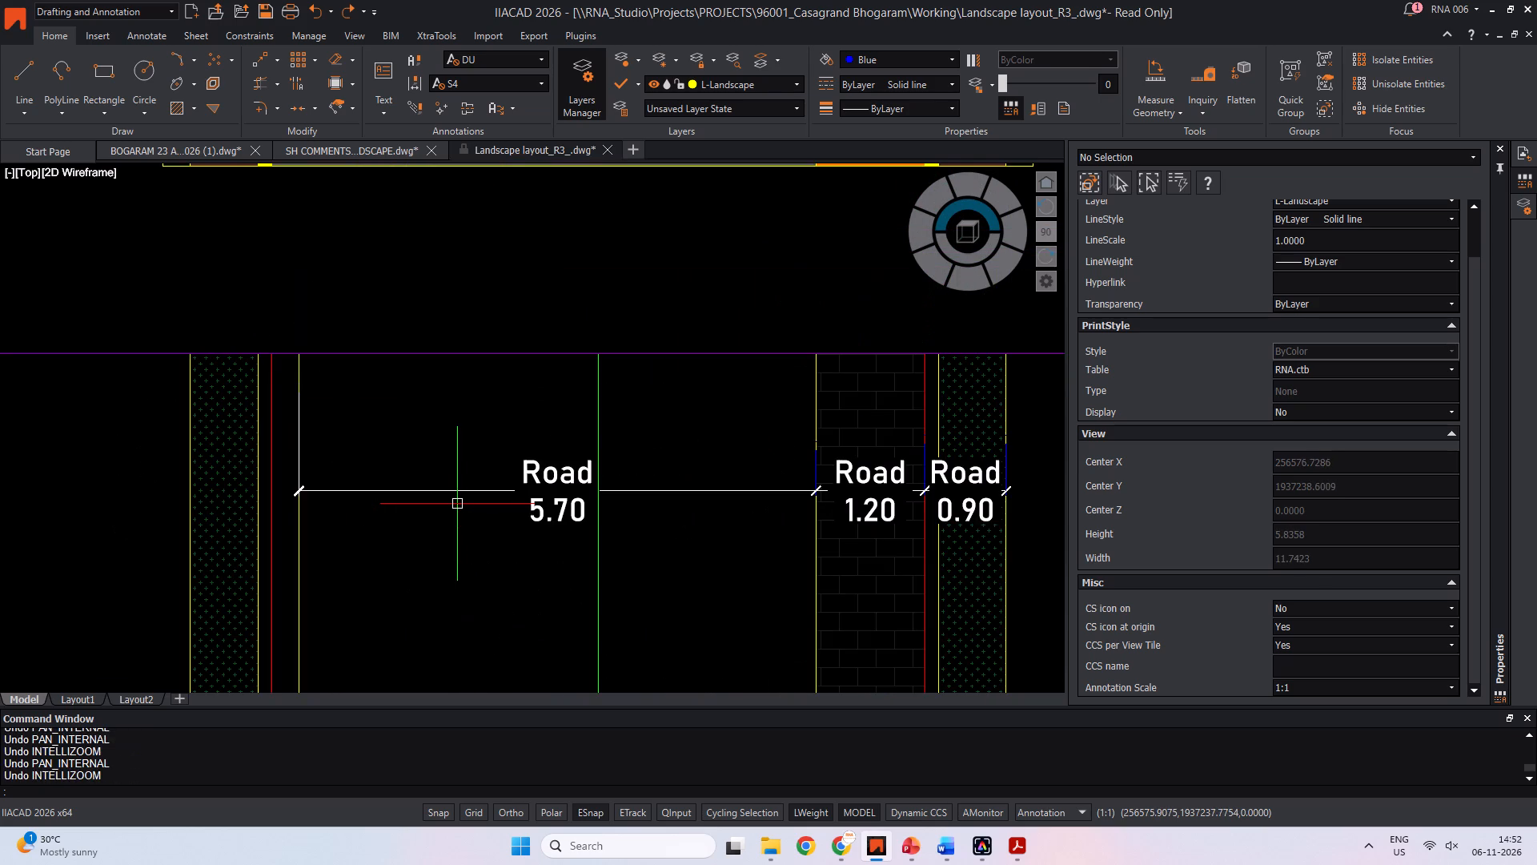
Examine the section's Road, Pathway, Kerb, Drain and Plantation dimensions and labels.
key("Escape")
scroll(458, 503, "down", 2)
middle_click_drag(532, 503, 465, 416)
key("Escape")
key("Escape")
key("Escape")
scroll(475, 411, "up", 2)
middle_click_drag(474, 406, 494, 577)
scroll(494, 553, "down", 1)
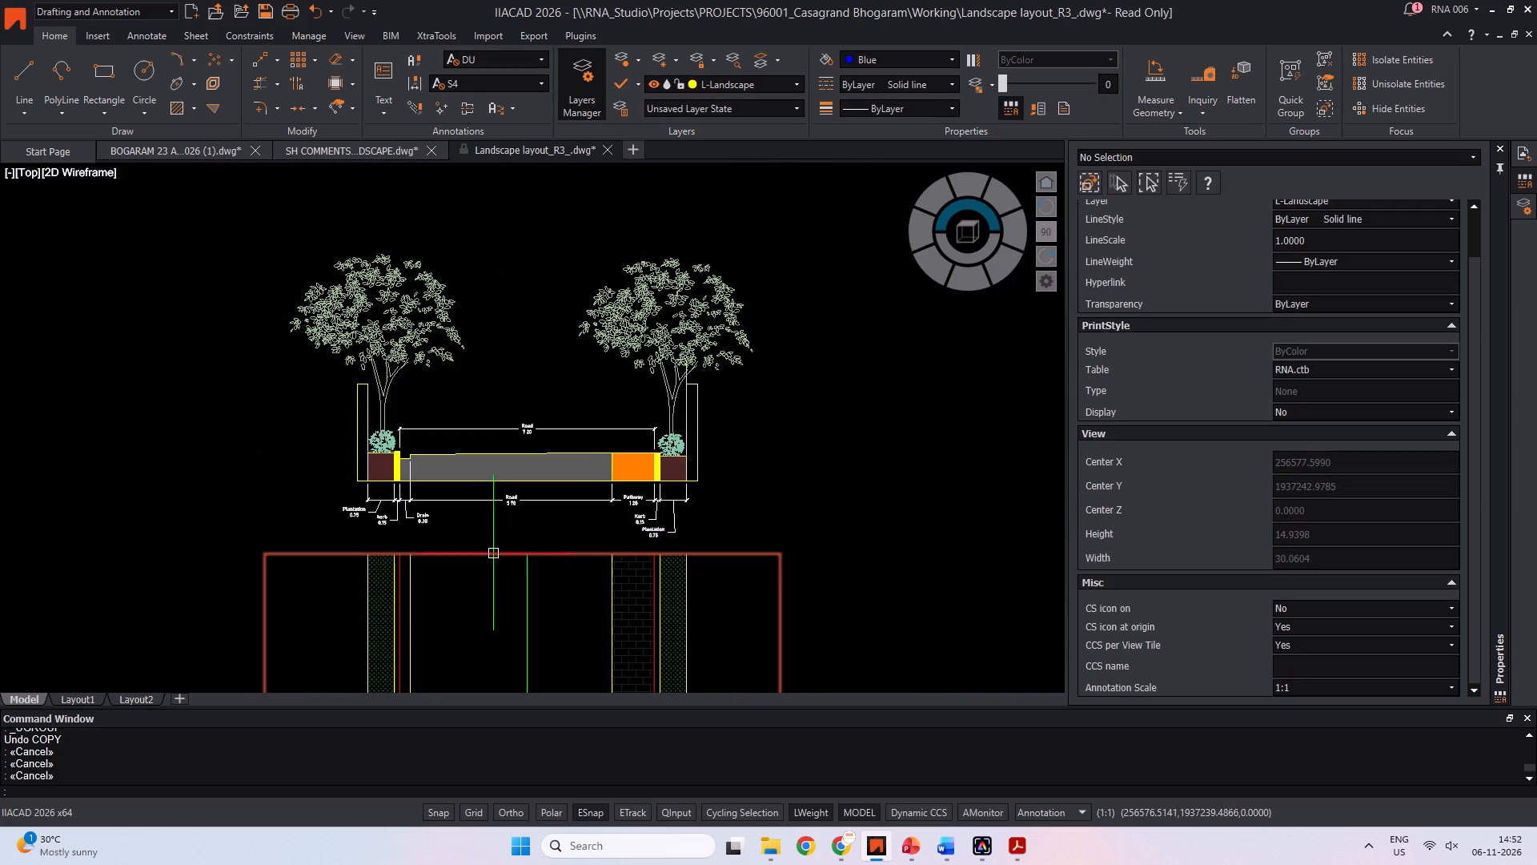
scroll(528, 516, "up", 2)
scroll(541, 520, "down", 1)
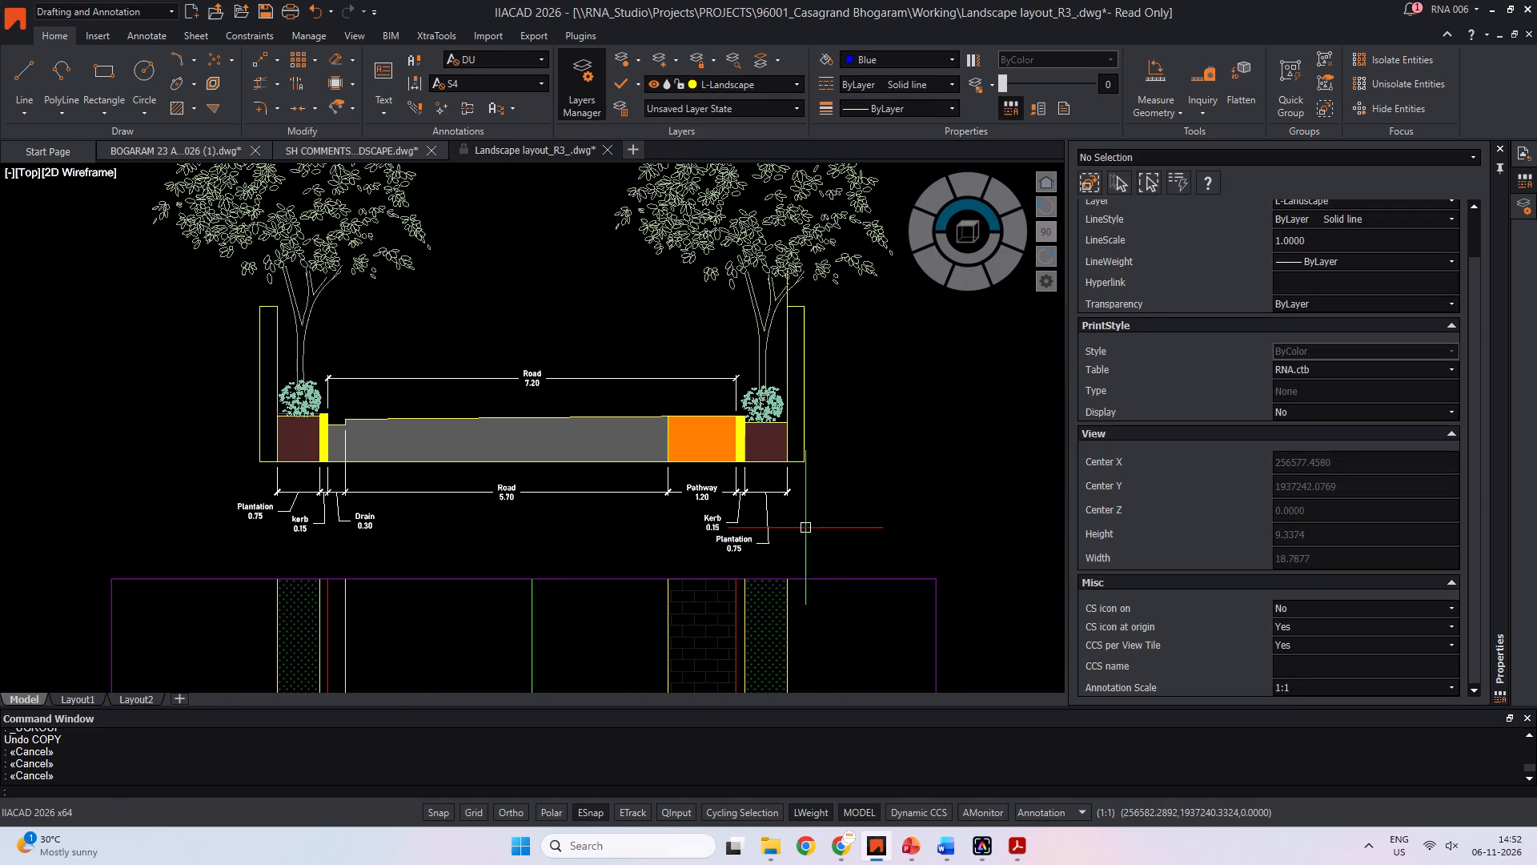
left_click_drag(827, 528, 816, 528)
left_click(255, 478)
key("Escape")
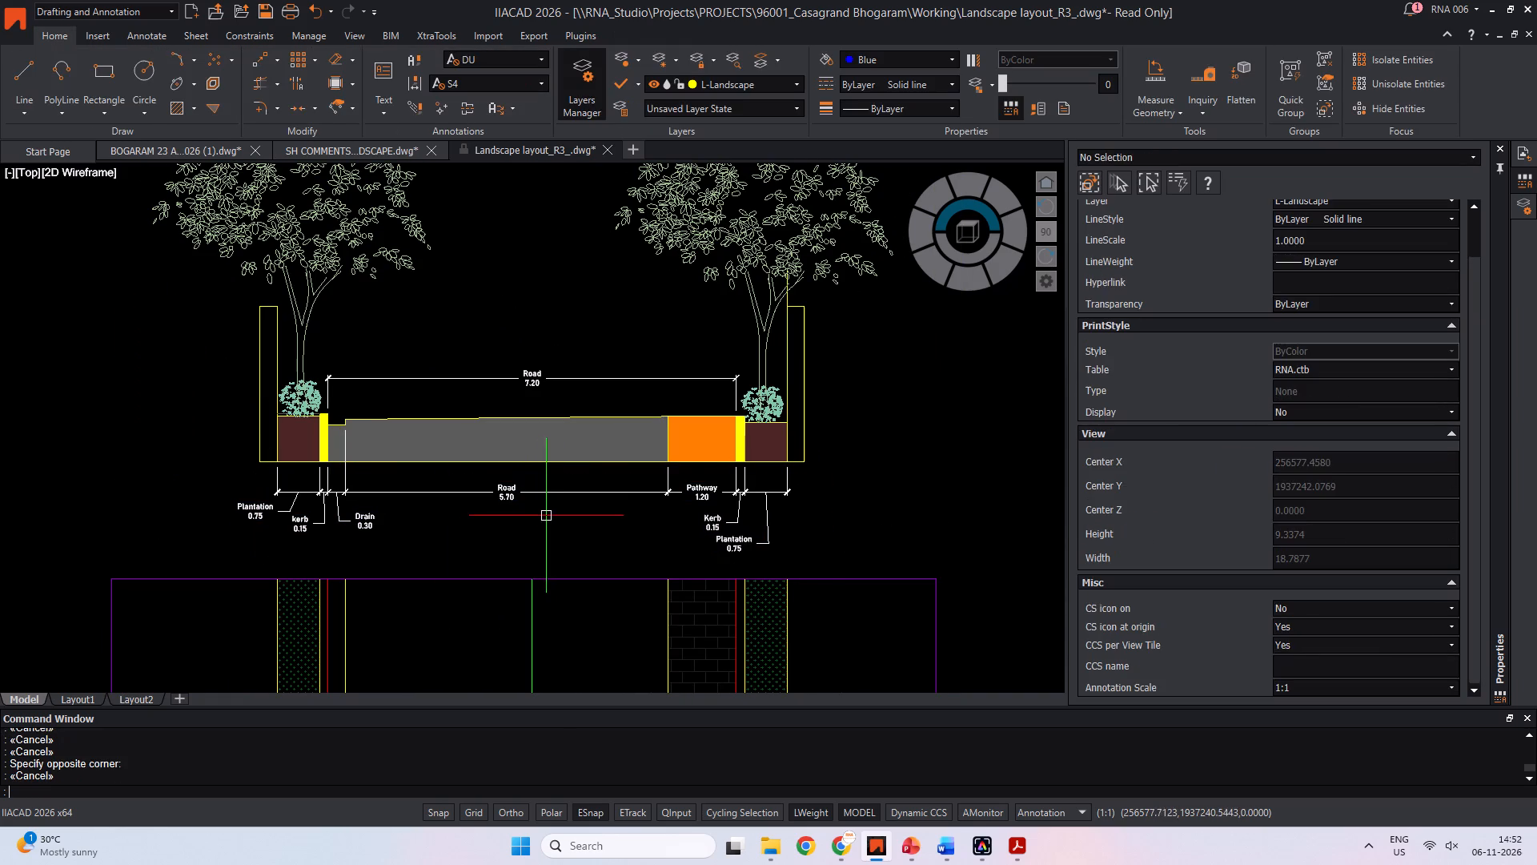
left_click(600, 514)
left_click(577, 480)
key("Escape")
middle_click_drag(574, 496, 576, 521)
scroll(555, 421, "up", 3)
left_click_drag(576, 420, 560, 384)
left_click(524, 316)
scroll(572, 377, "down", 3)
middle_click_drag(575, 385, 480, 357)
key("Escape")
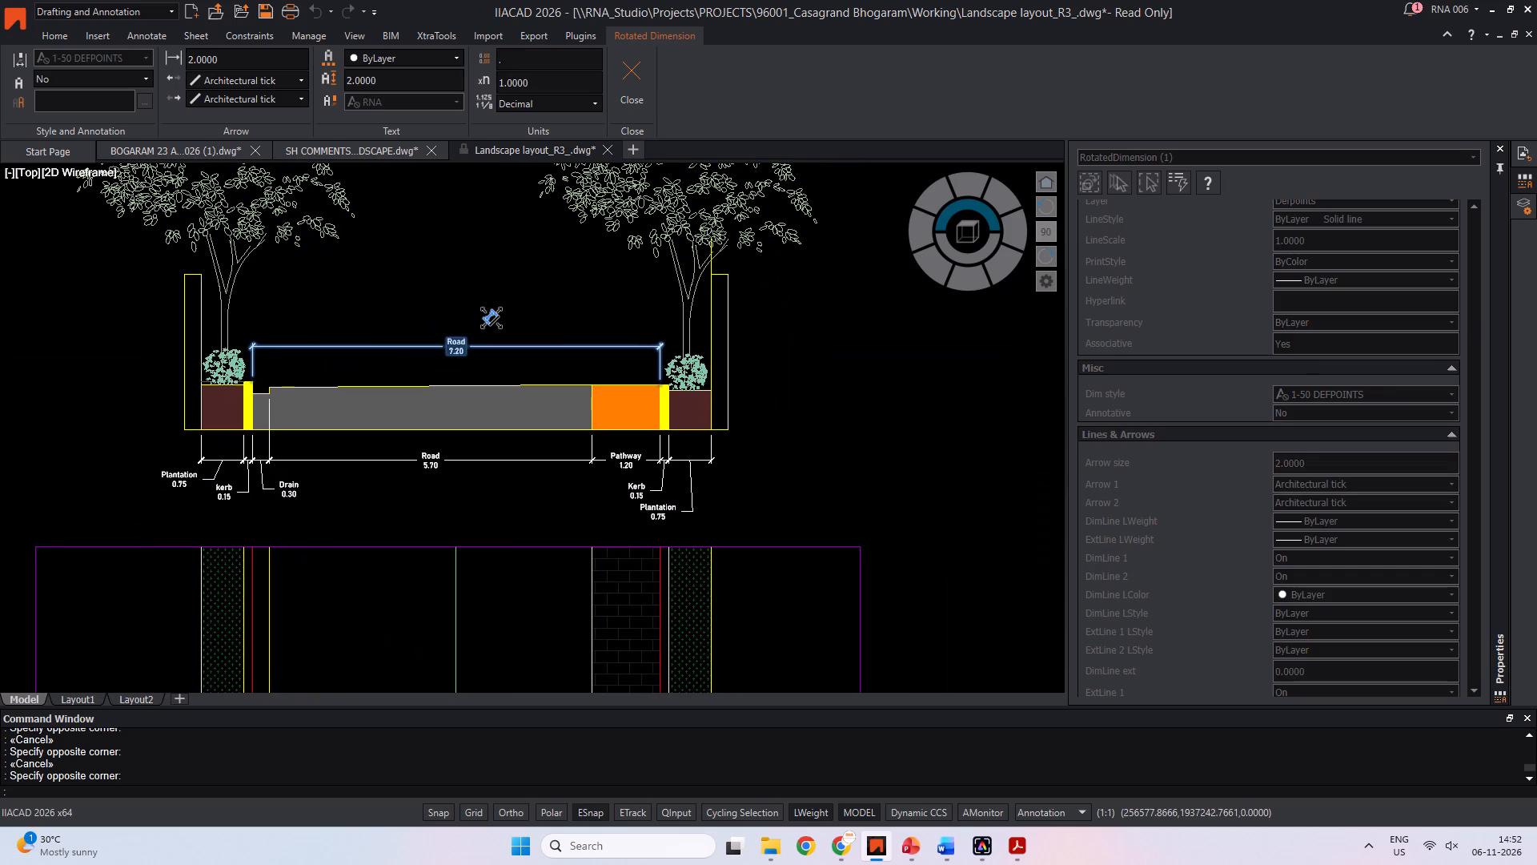
scroll(631, 440, "up", 2)
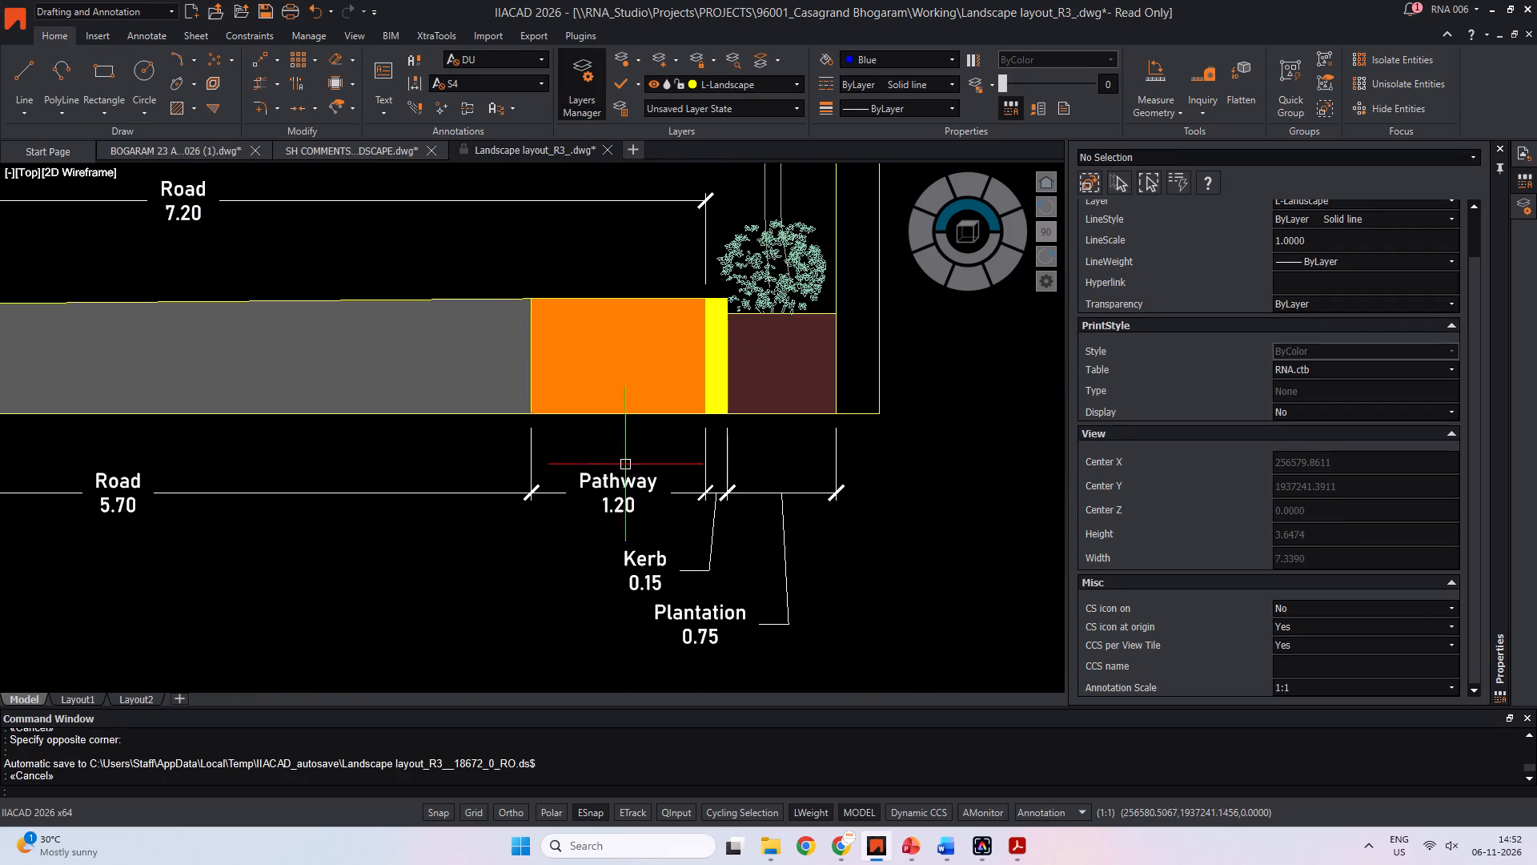
middle_click_drag(614, 538, 640, 499)
middle_click_drag(541, 483, 906, 469)
scroll(263, 473, "down", 1)
middle_click_drag(261, 473, 401, 482)
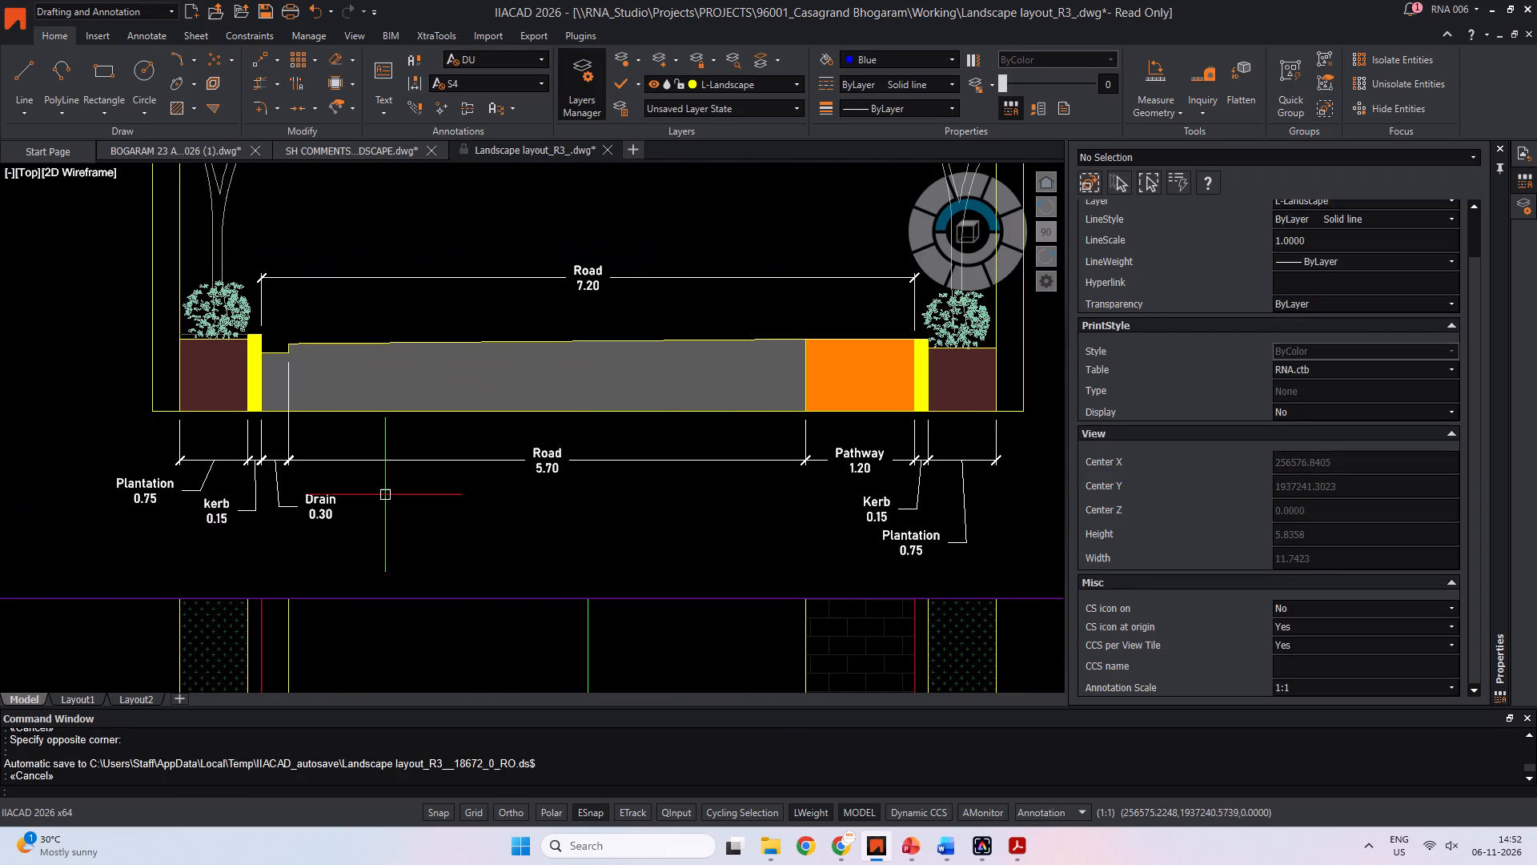
key("Escape")
middle_click_drag(371, 525, 384, 549)
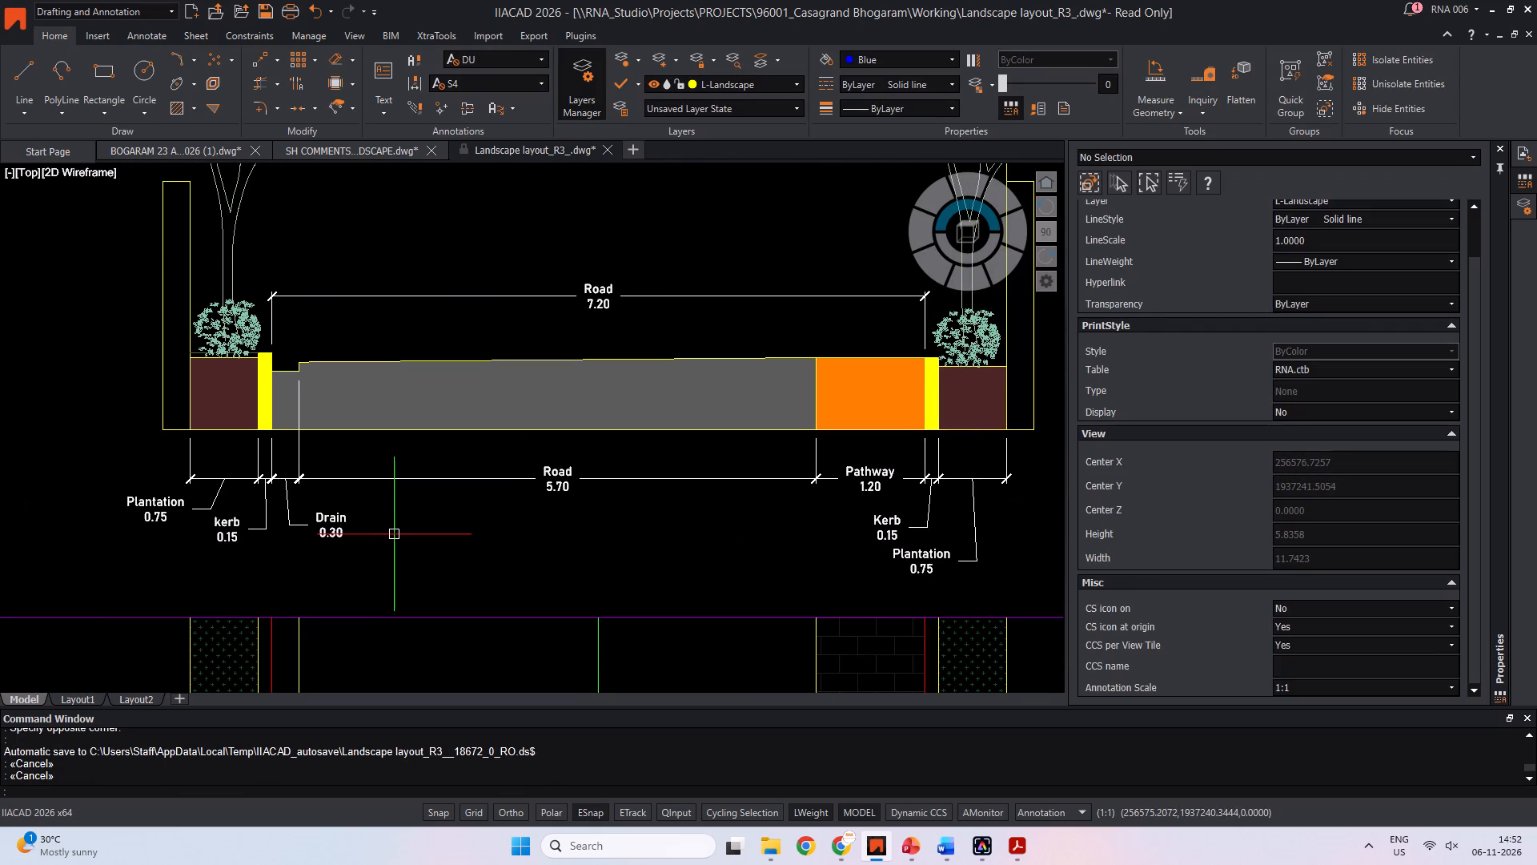
Examine how the section lines up with the 9 m road plan and its dimension rows.
scroll(395, 534, "down", 3)
middle_click_drag(426, 527, 492, 429)
scroll(435, 426, "up", 3)
middle_click_drag(437, 421, 411, 541)
scroll(518, 521, "down", 2)
middle_click_drag(515, 523, 445, 368)
scroll(470, 597, "down", 1)
middle_click_drag(472, 593, 520, 408)
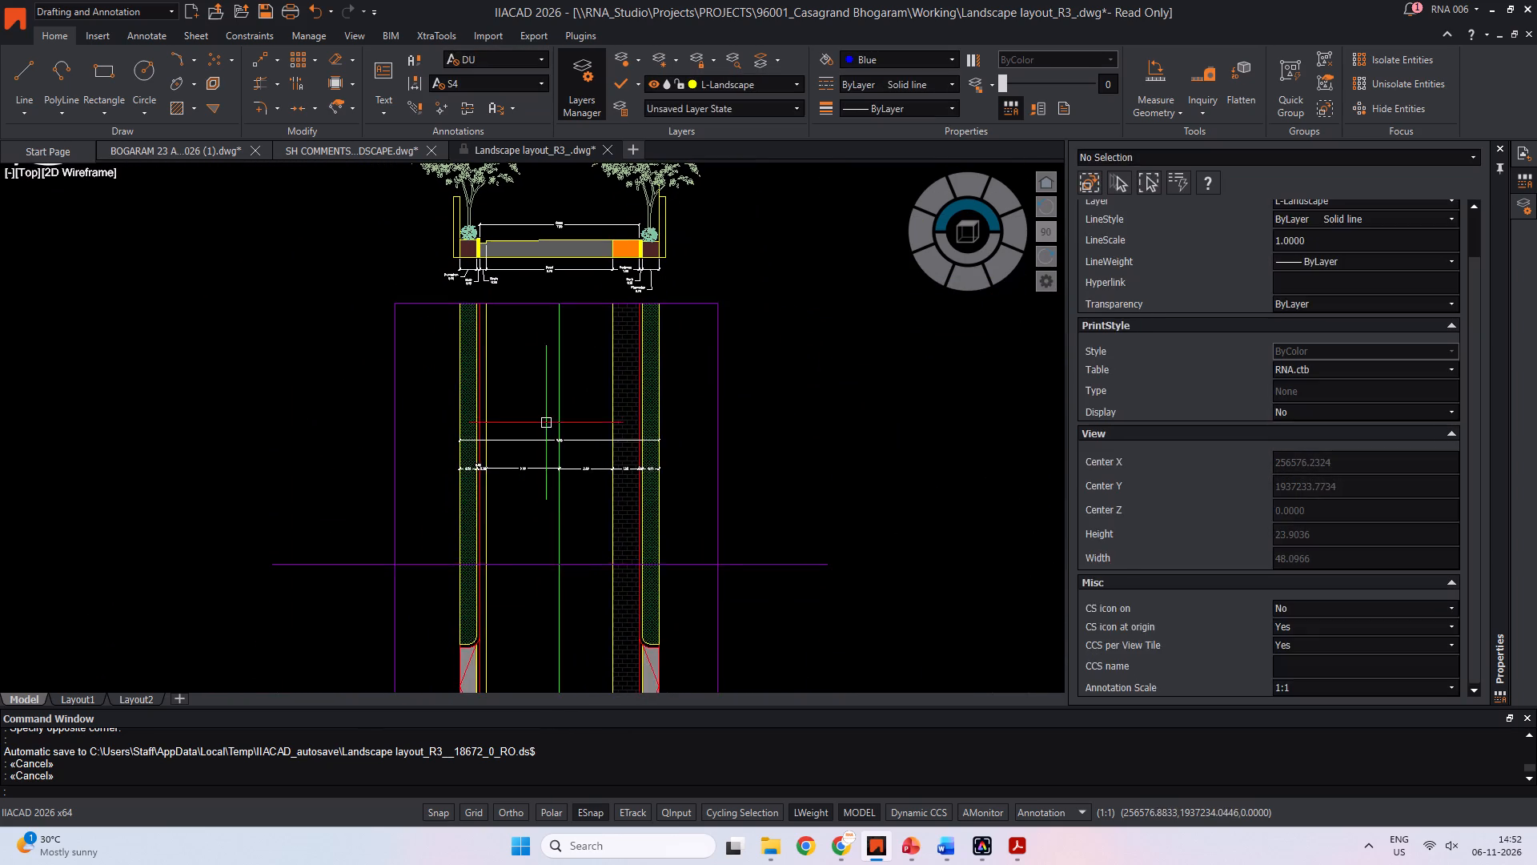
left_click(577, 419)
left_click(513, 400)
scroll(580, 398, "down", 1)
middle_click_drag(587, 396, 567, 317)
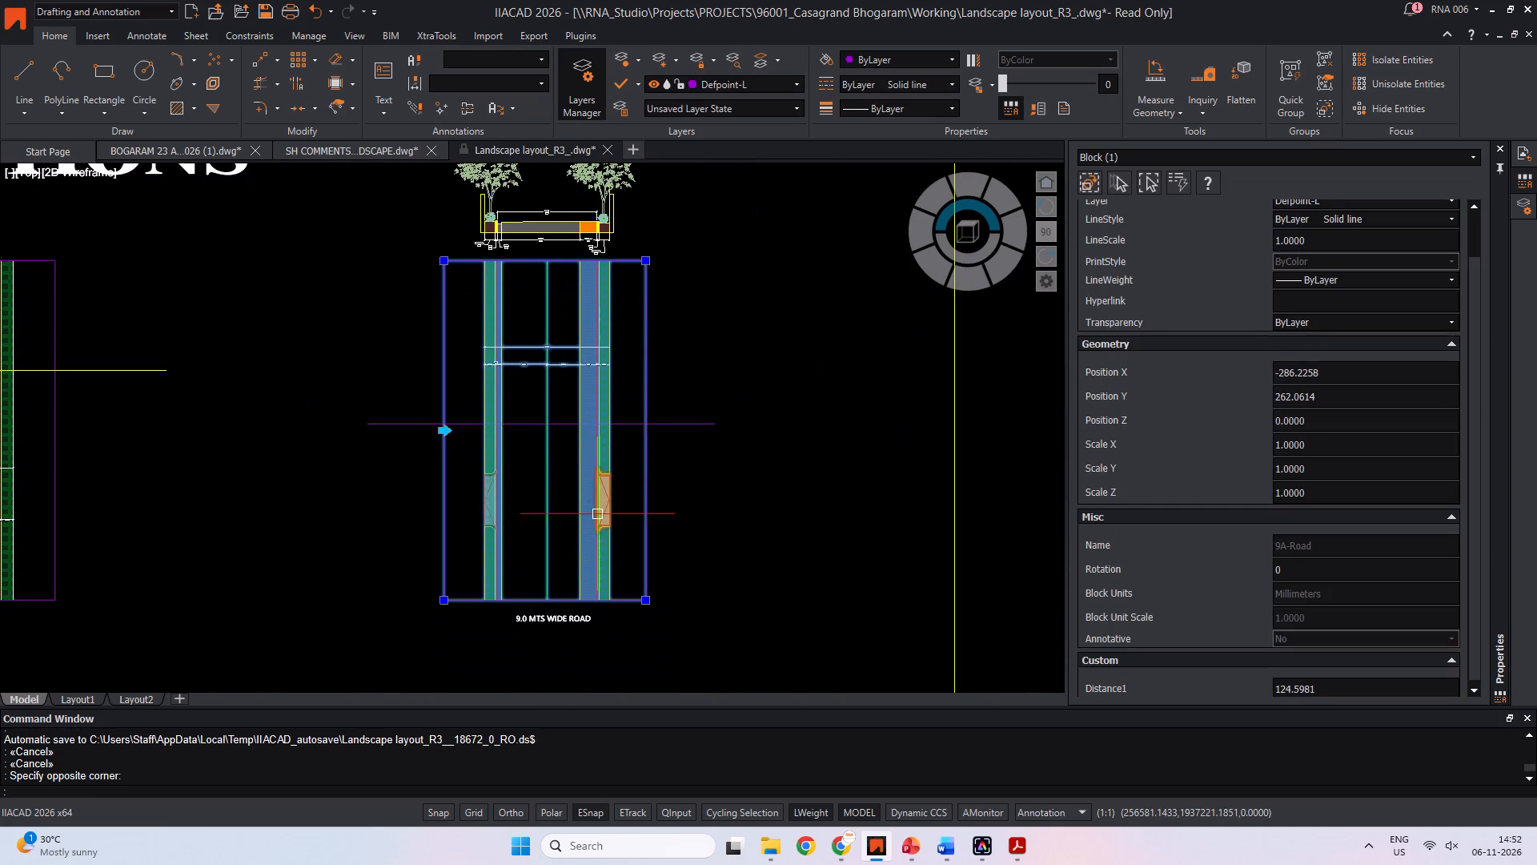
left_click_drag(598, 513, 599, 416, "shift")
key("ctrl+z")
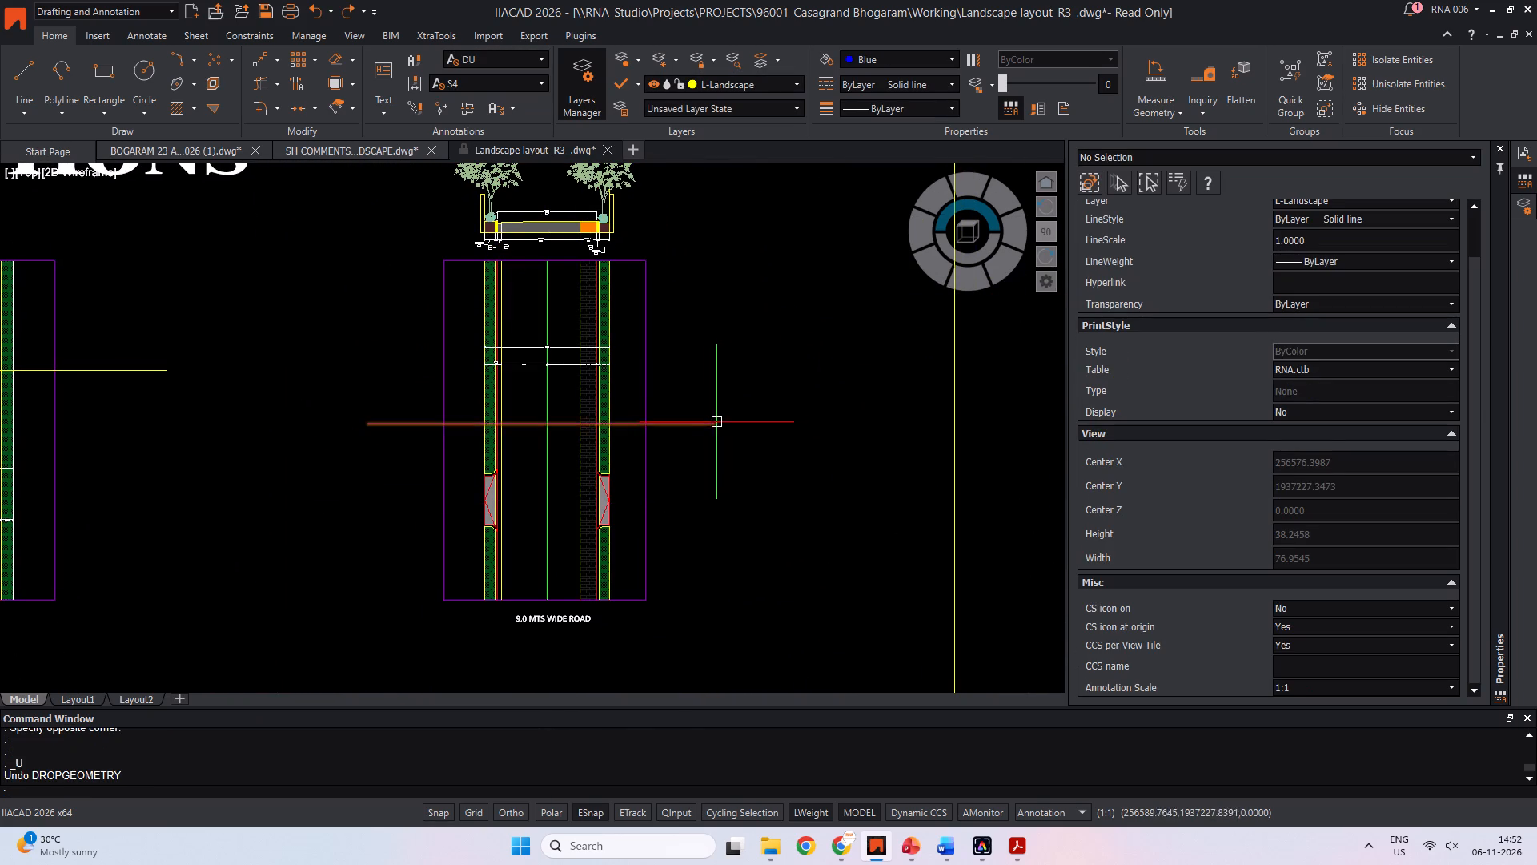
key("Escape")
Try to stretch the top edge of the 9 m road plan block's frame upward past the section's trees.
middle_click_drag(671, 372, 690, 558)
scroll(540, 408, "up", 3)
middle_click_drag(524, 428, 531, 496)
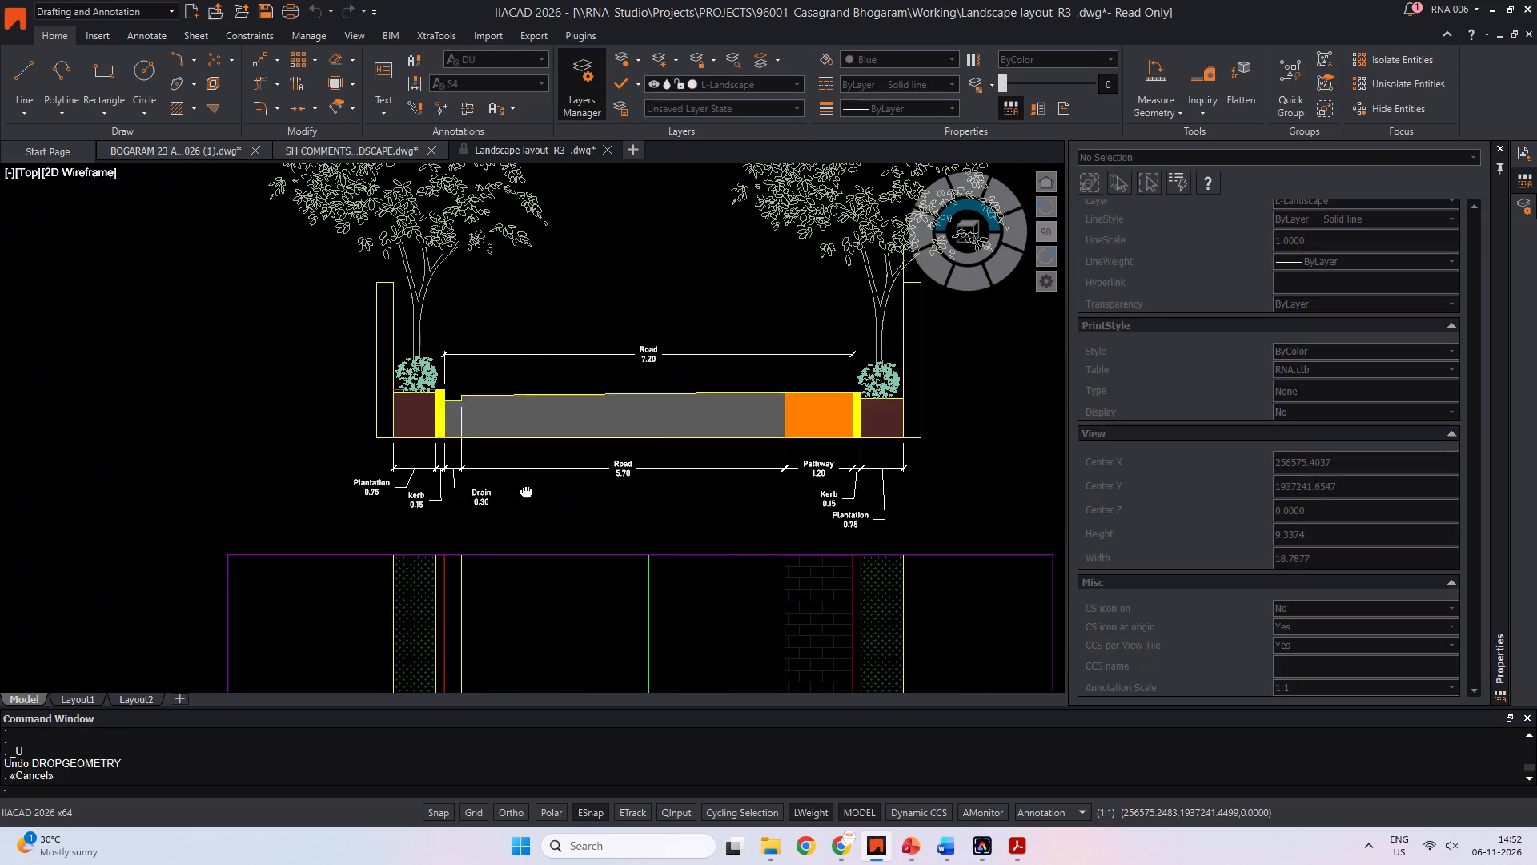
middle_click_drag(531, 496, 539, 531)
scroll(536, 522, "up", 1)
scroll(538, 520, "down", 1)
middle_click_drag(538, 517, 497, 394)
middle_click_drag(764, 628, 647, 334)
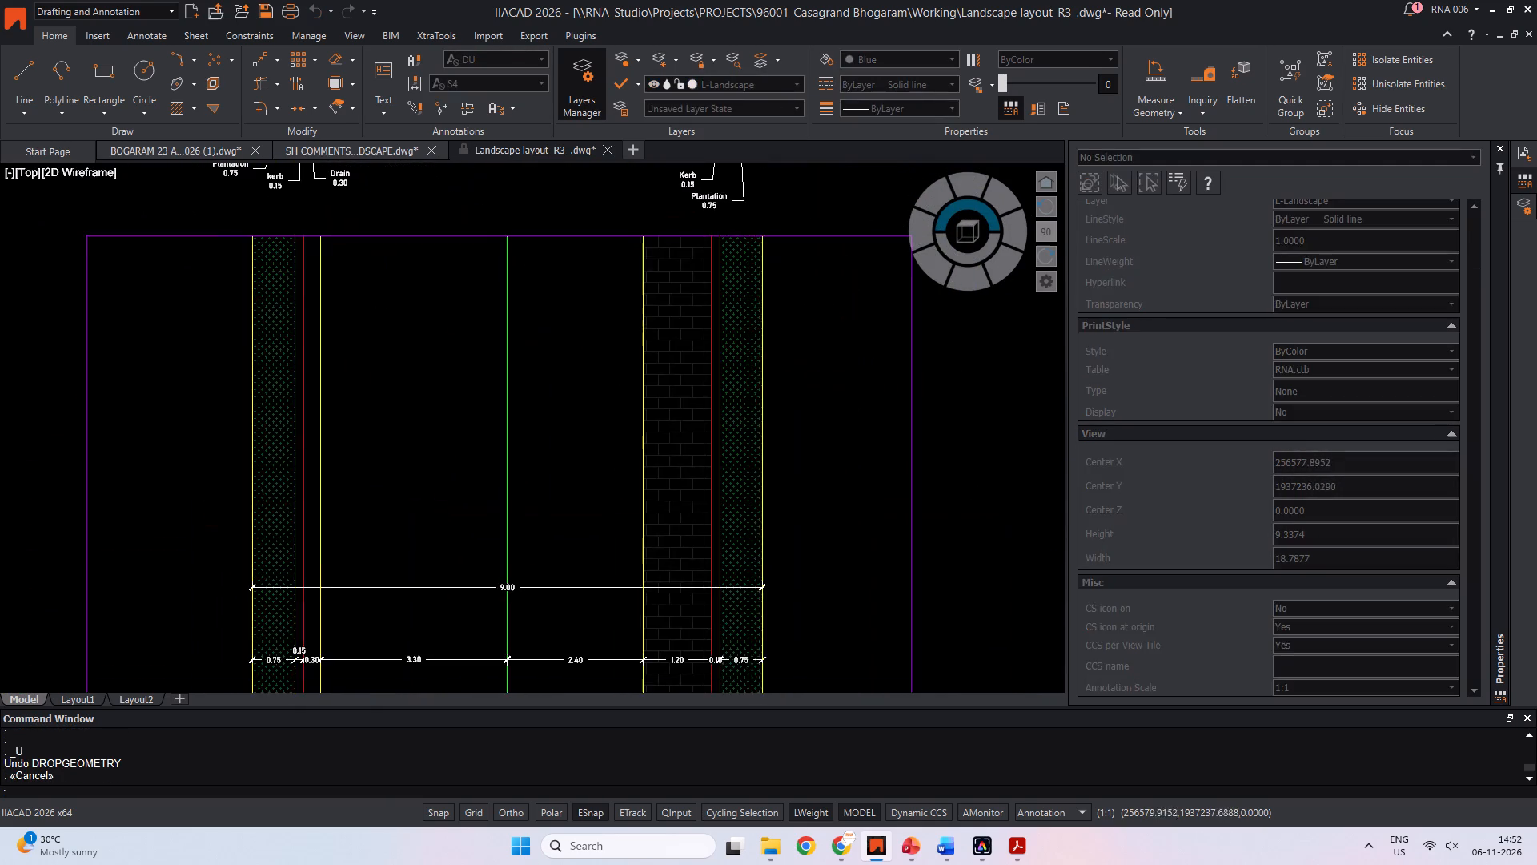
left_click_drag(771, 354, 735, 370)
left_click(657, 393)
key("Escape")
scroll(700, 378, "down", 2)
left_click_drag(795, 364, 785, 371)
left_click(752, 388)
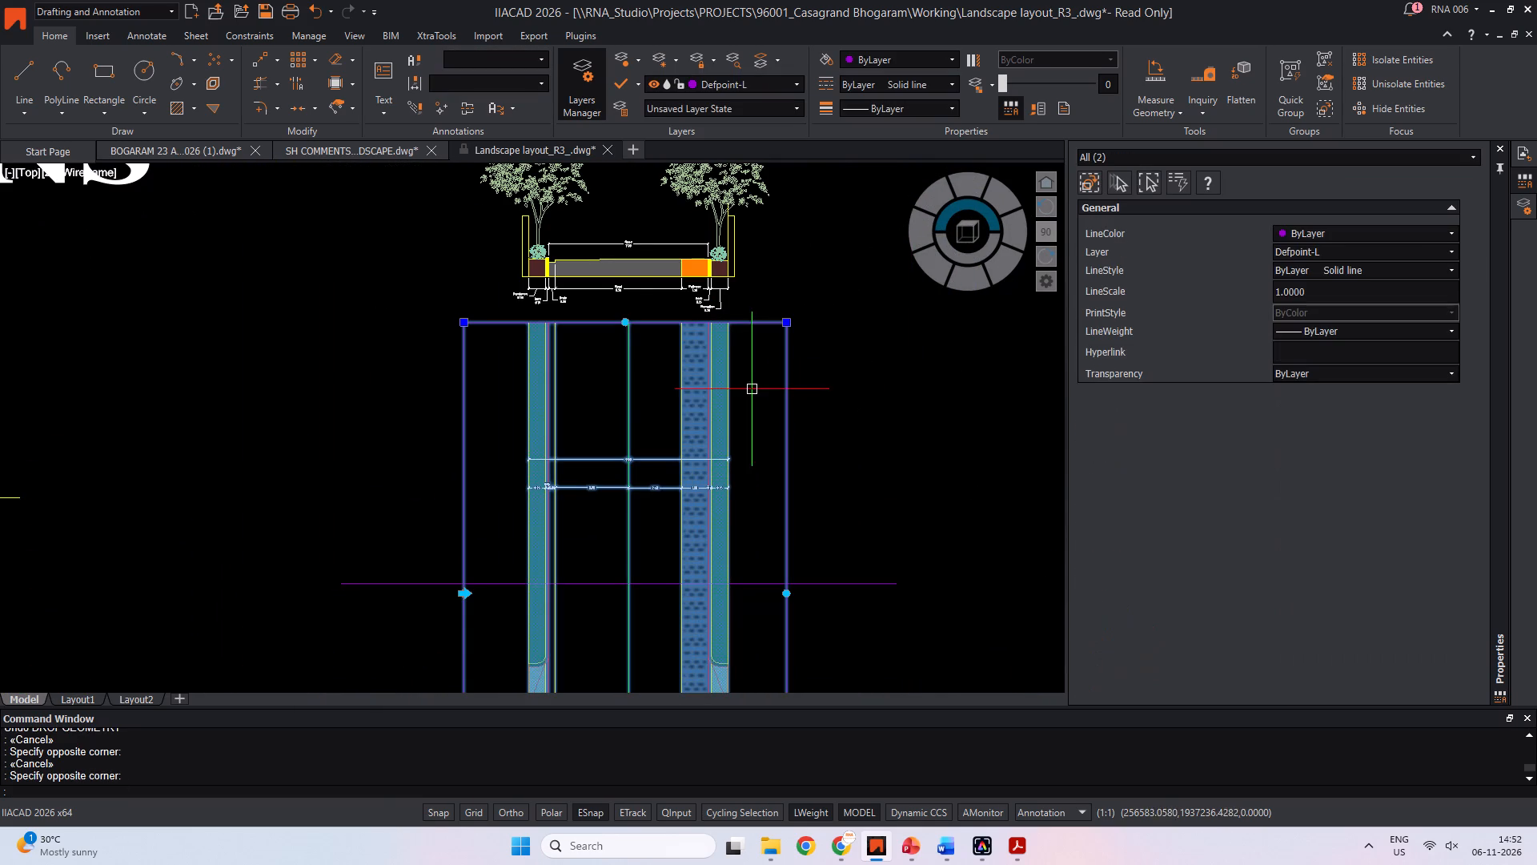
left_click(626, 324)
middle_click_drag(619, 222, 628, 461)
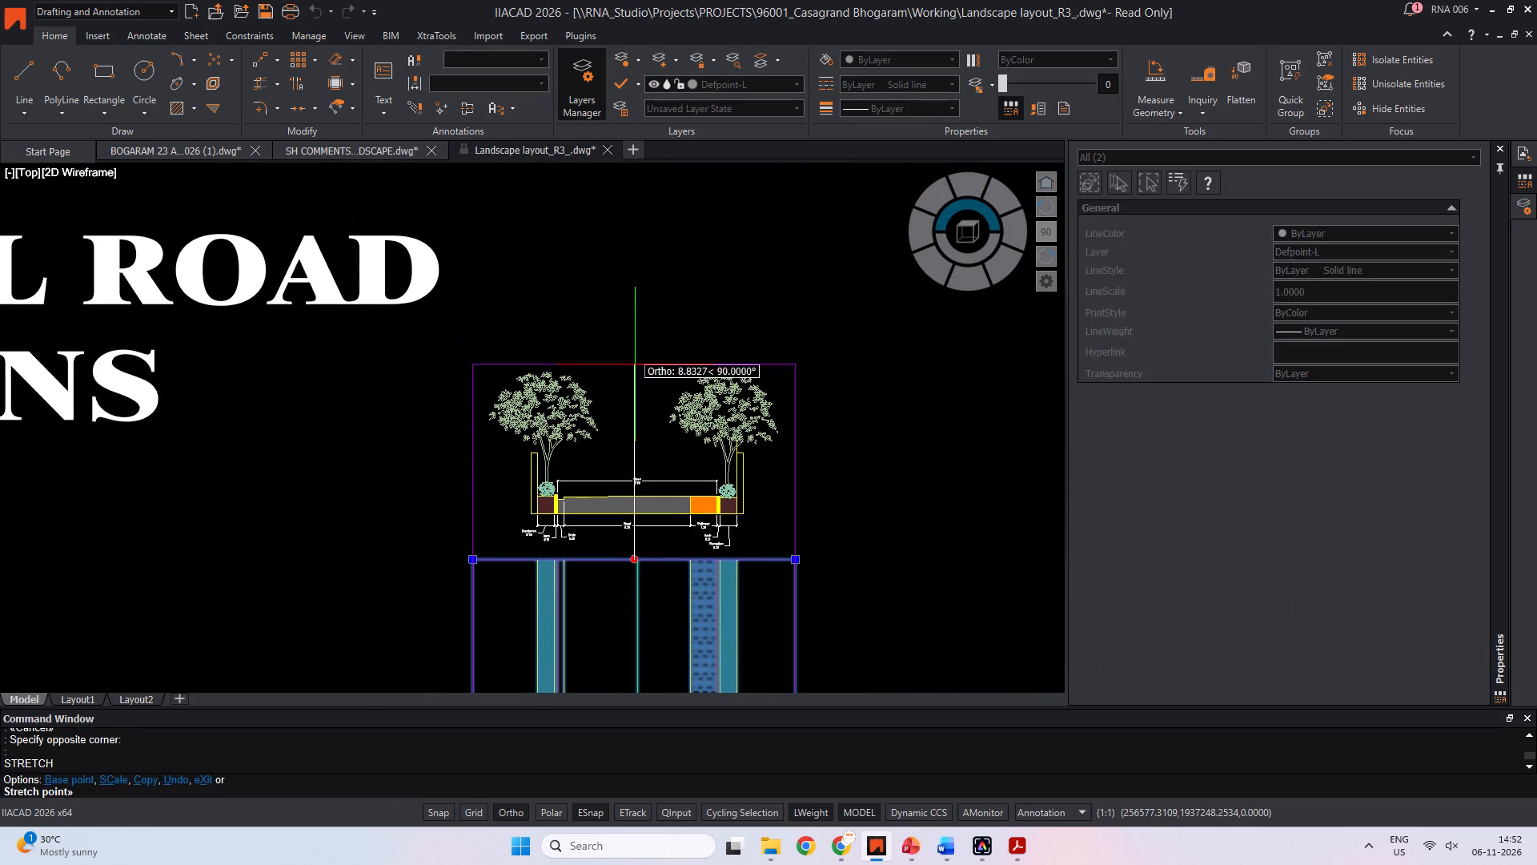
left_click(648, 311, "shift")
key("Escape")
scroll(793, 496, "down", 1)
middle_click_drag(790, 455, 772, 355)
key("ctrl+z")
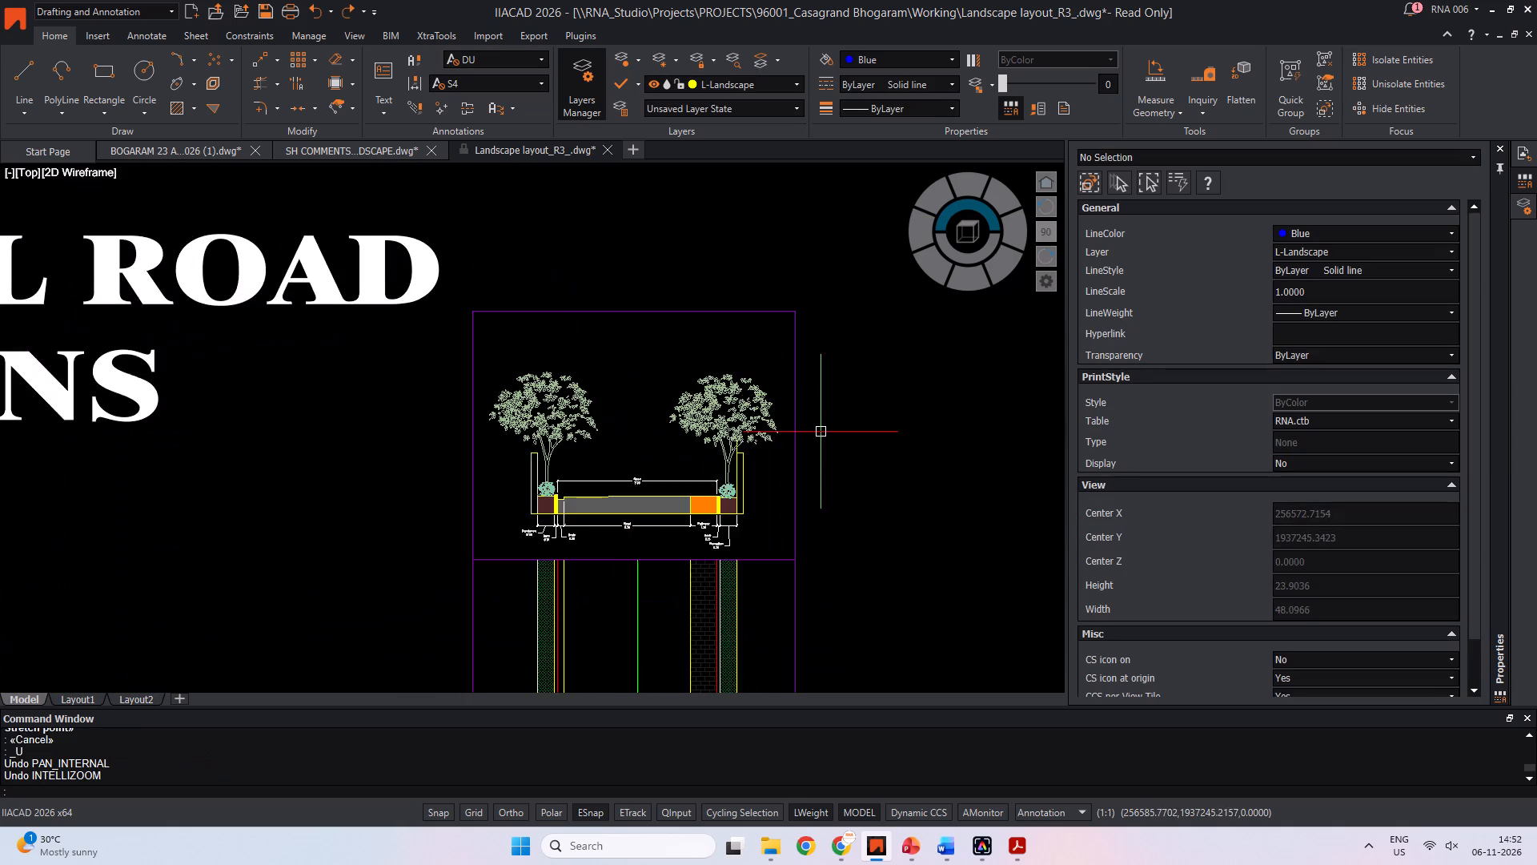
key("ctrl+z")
Open the print setup and load the previous settings, with JPG output on Sun Hi-Res (1280 x 1600 pixels) paper.
middle_click_drag(504, 328, 532, 512)
key("Escape")
scroll(620, 469, "up", 3)
middle_click_drag(616, 467, 584, 566)
scroll(581, 558, "down", 2)
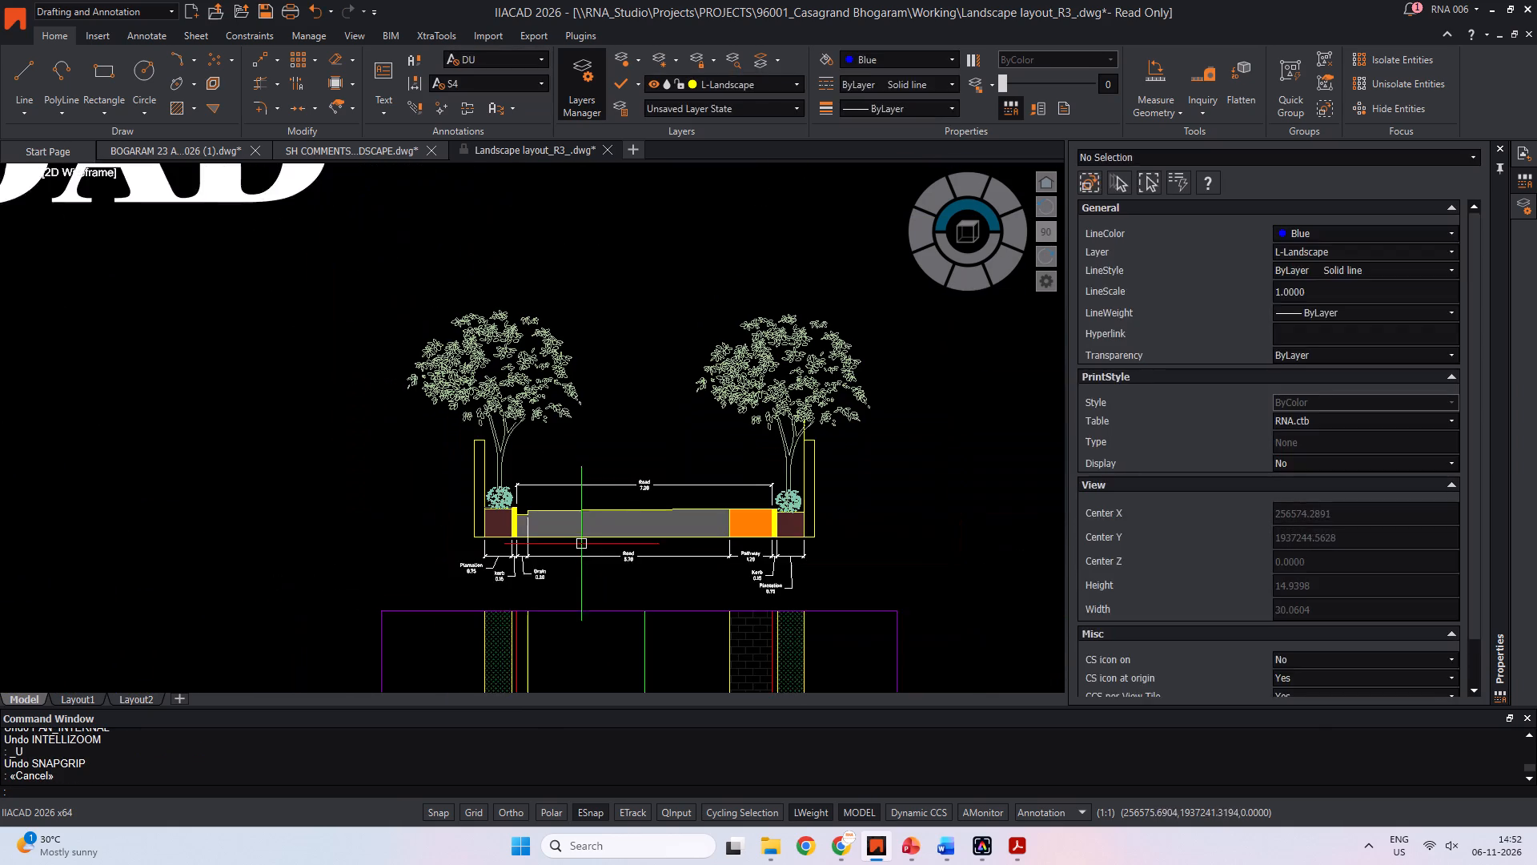
middle_click_drag(582, 543, 552, 512)
key("Escape")
key("Escape")
key("ctrl+p")
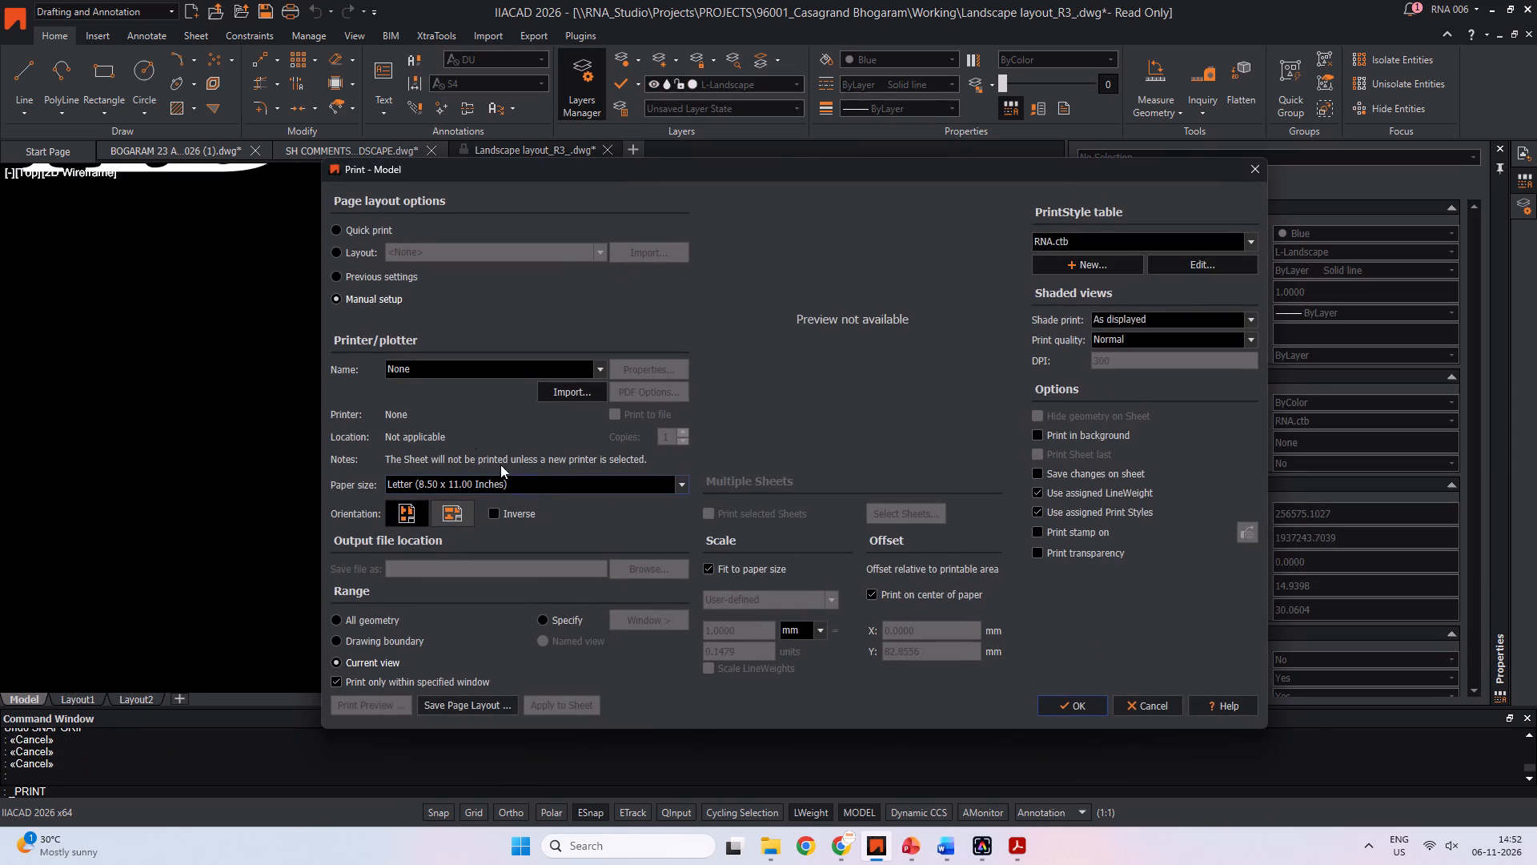
left_click(342, 273)
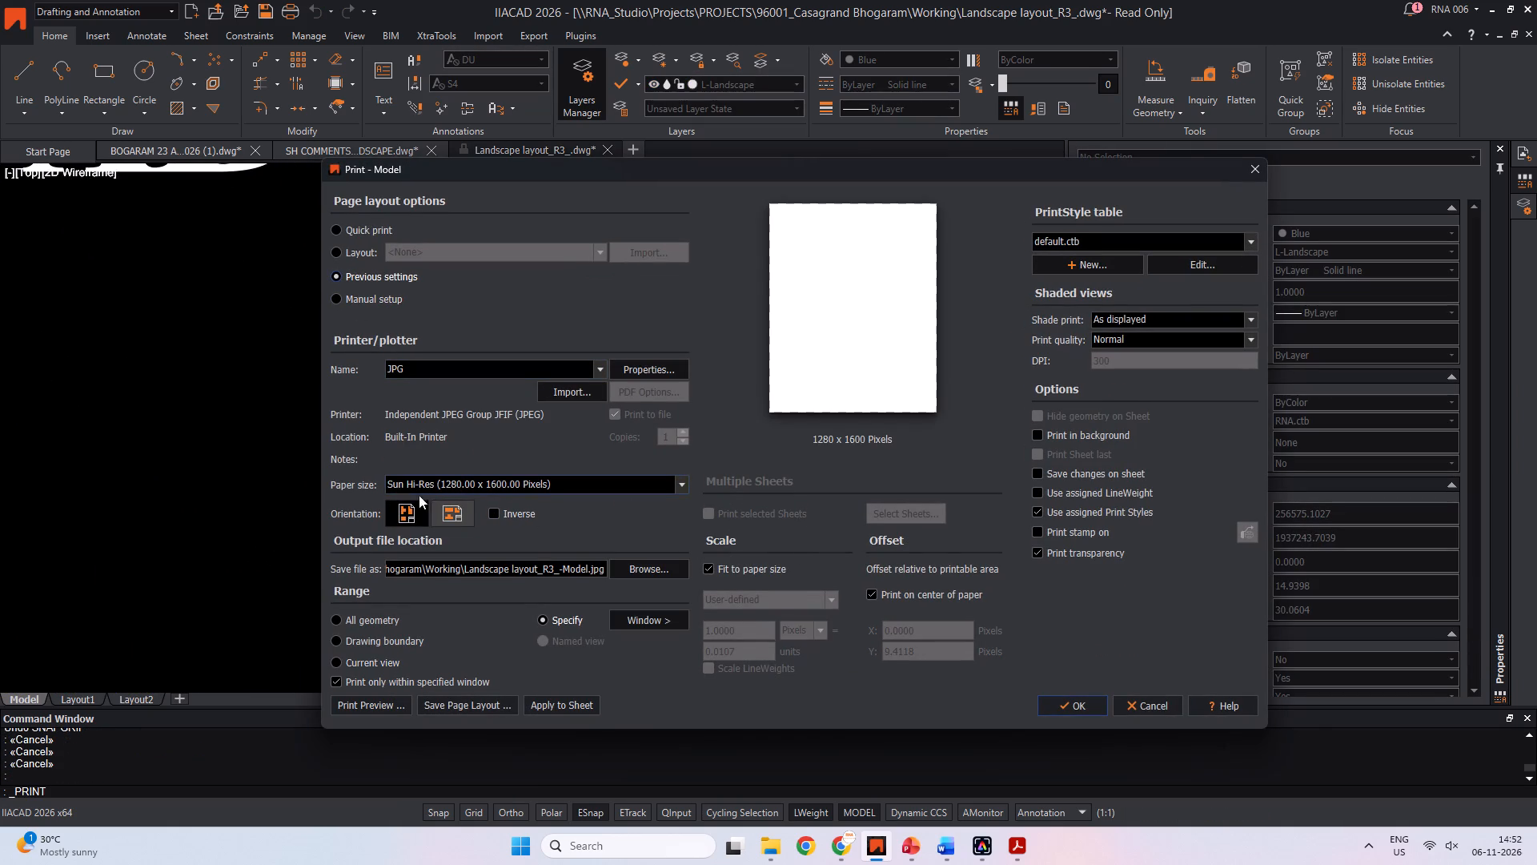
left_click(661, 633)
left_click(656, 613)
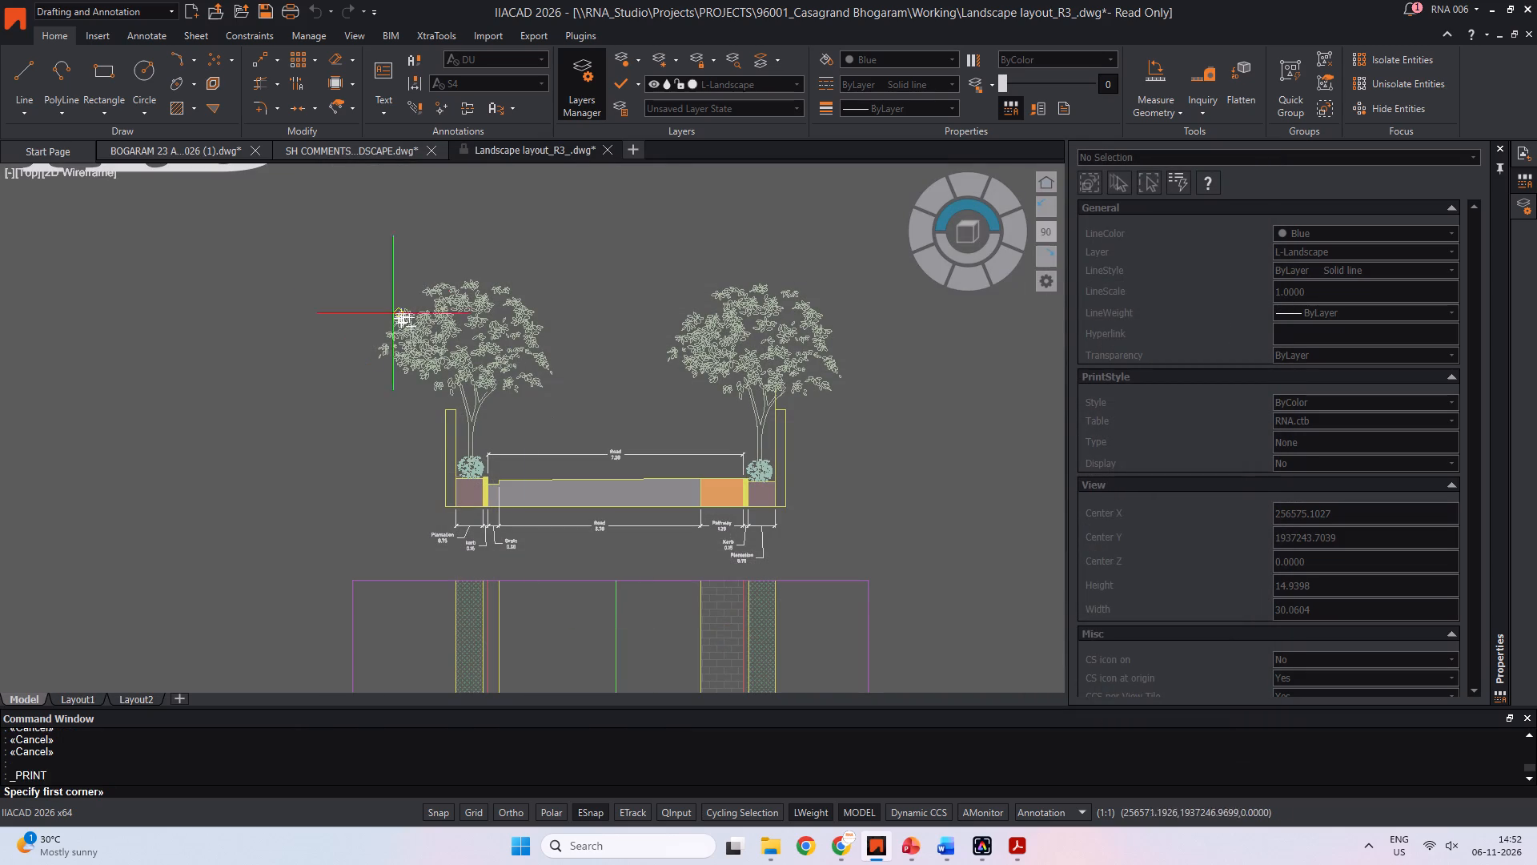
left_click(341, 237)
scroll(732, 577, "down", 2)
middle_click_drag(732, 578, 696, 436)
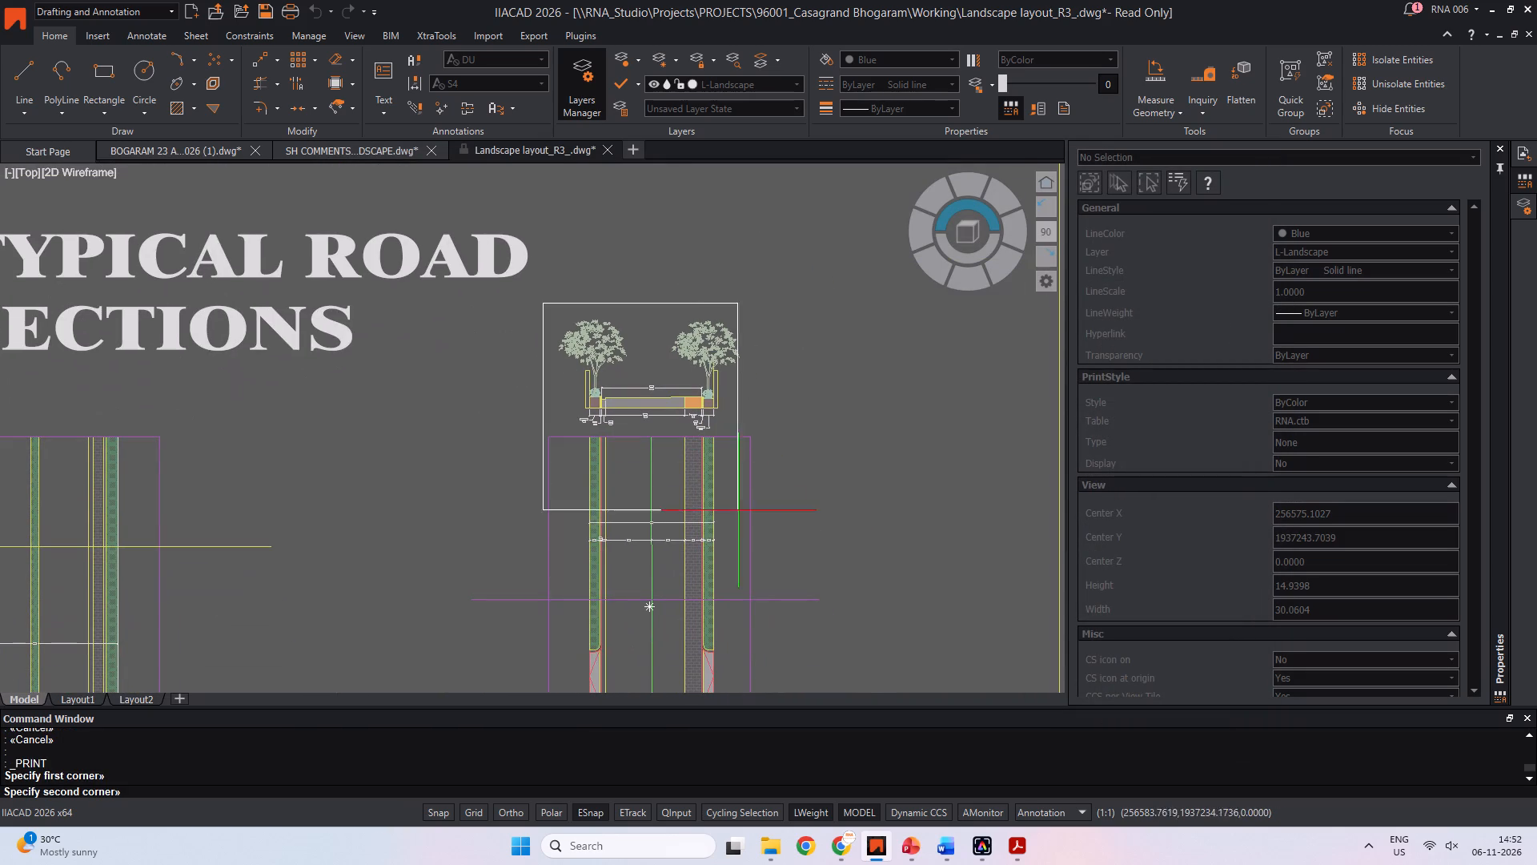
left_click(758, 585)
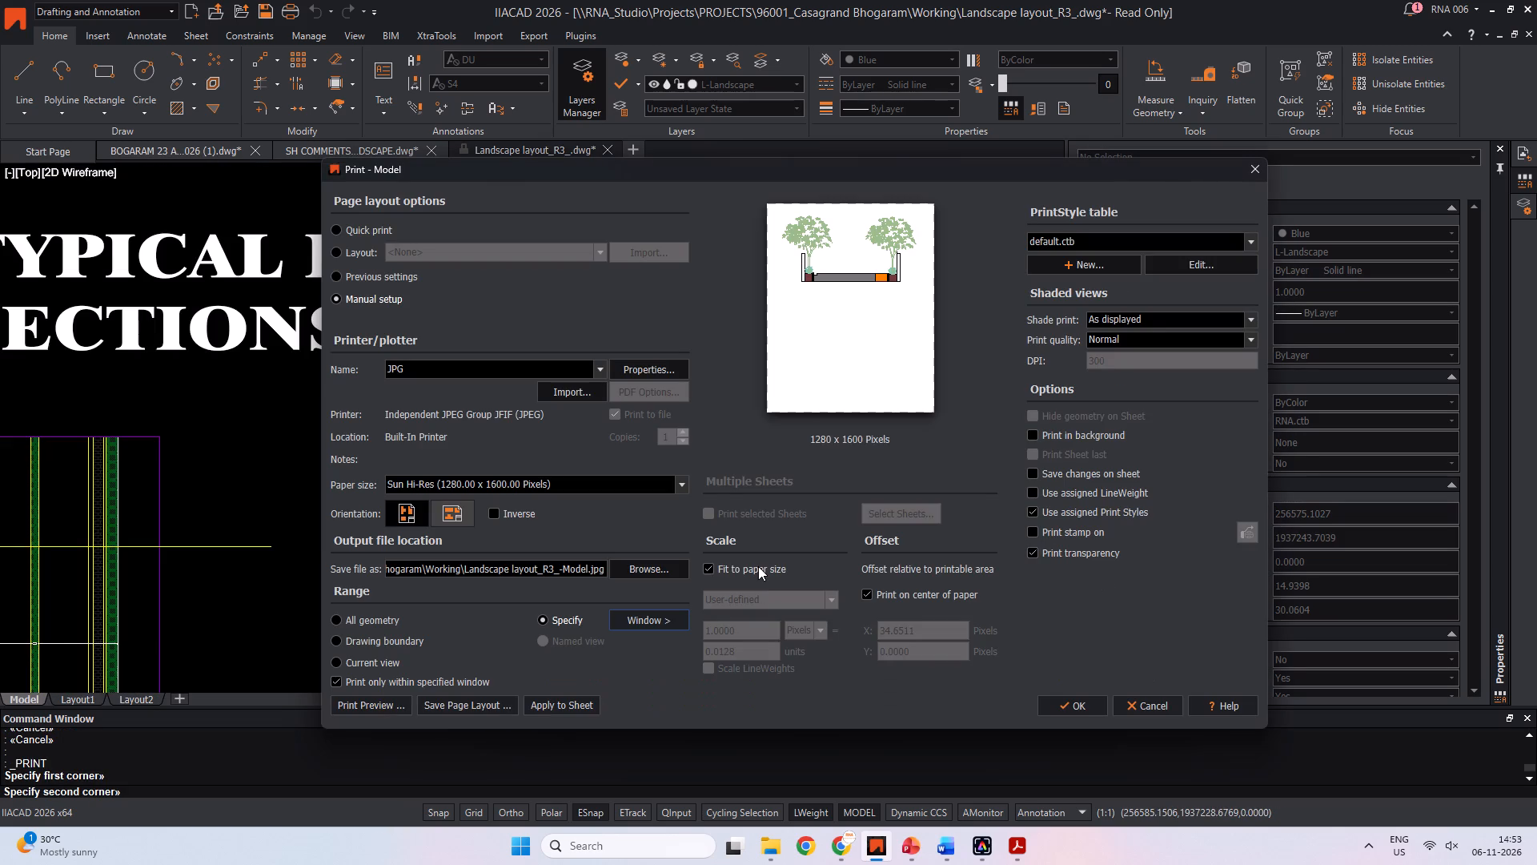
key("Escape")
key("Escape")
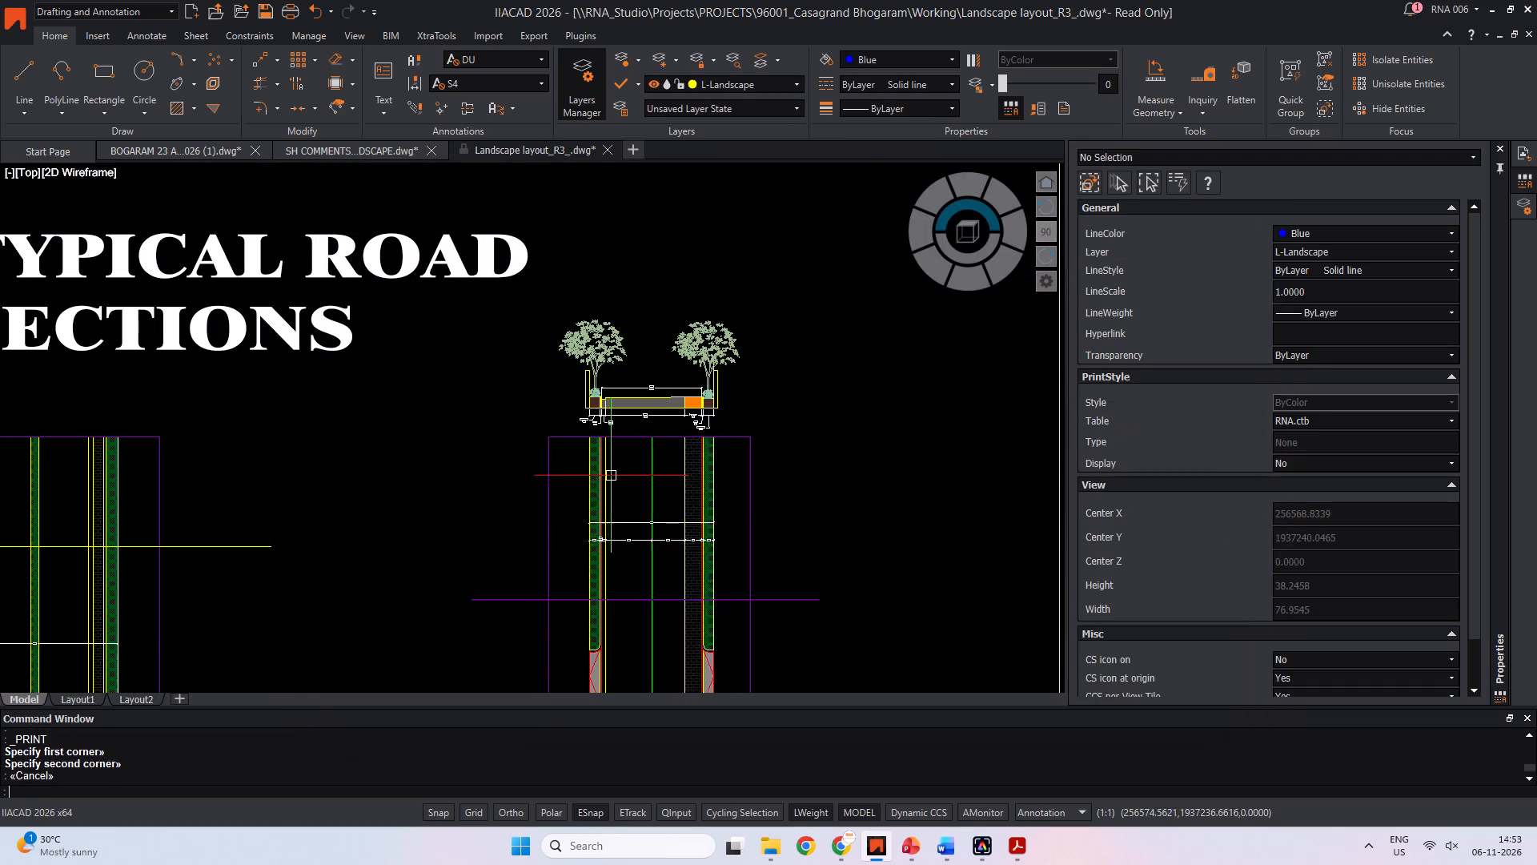
Explode the 9 m road plan block together with its purple frame.
scroll(554, 477, "down", 1)
middle_click_drag(554, 477, 696, 383)
left_click_drag(855, 426, 832, 415)
left_click(803, 406)
type("x")
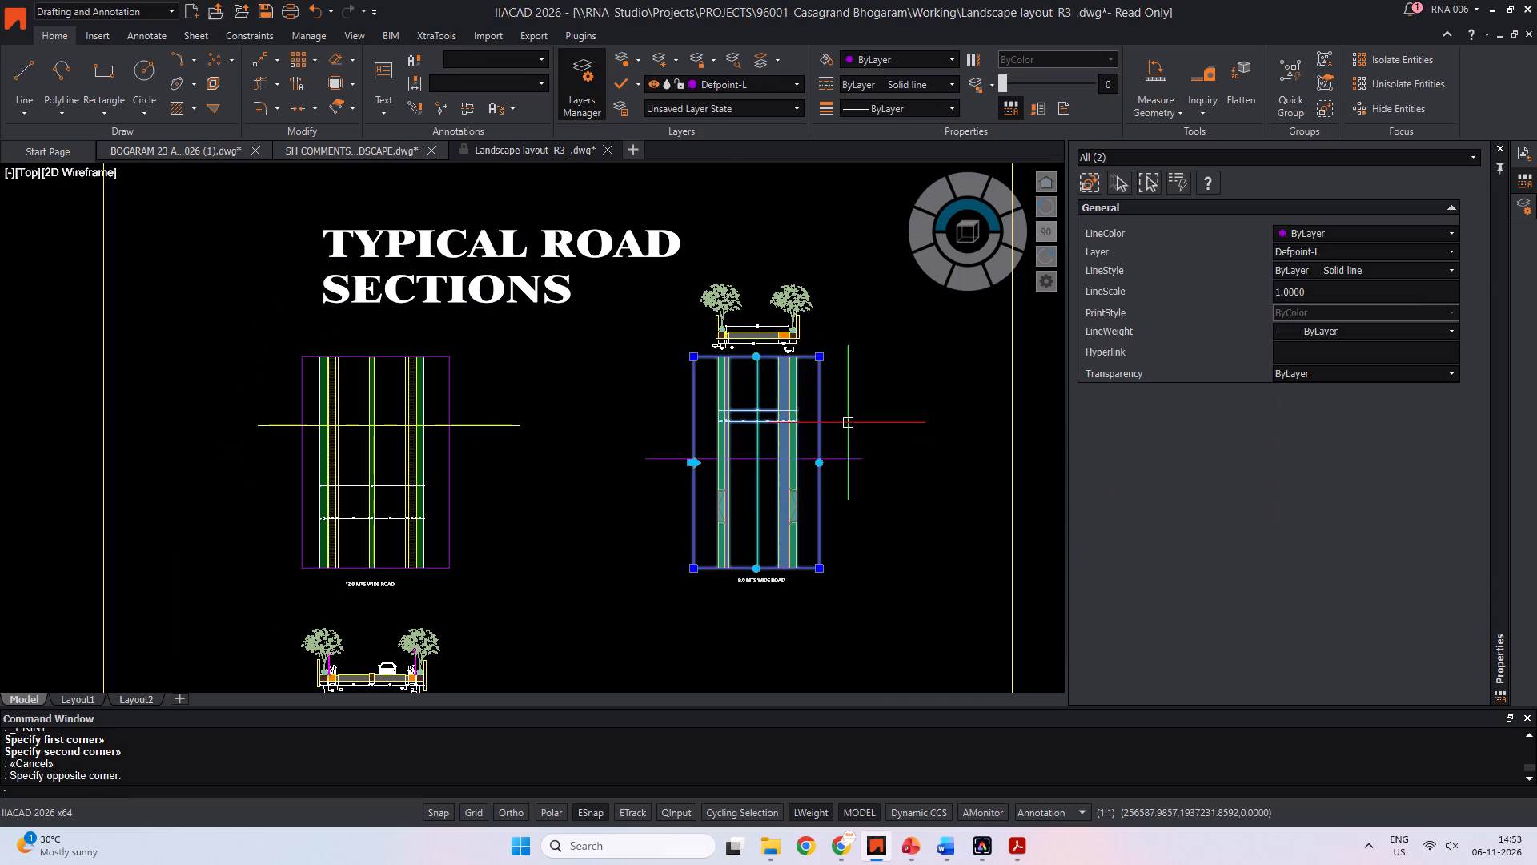
key("space")
key("Escape")
key("Escape")
middle_click_drag(817, 422, 789, 529)
Move the exploded plan's long road strips straight down about 98 units so their top ends sit just below the section.
scroll(789, 486, "down", 2)
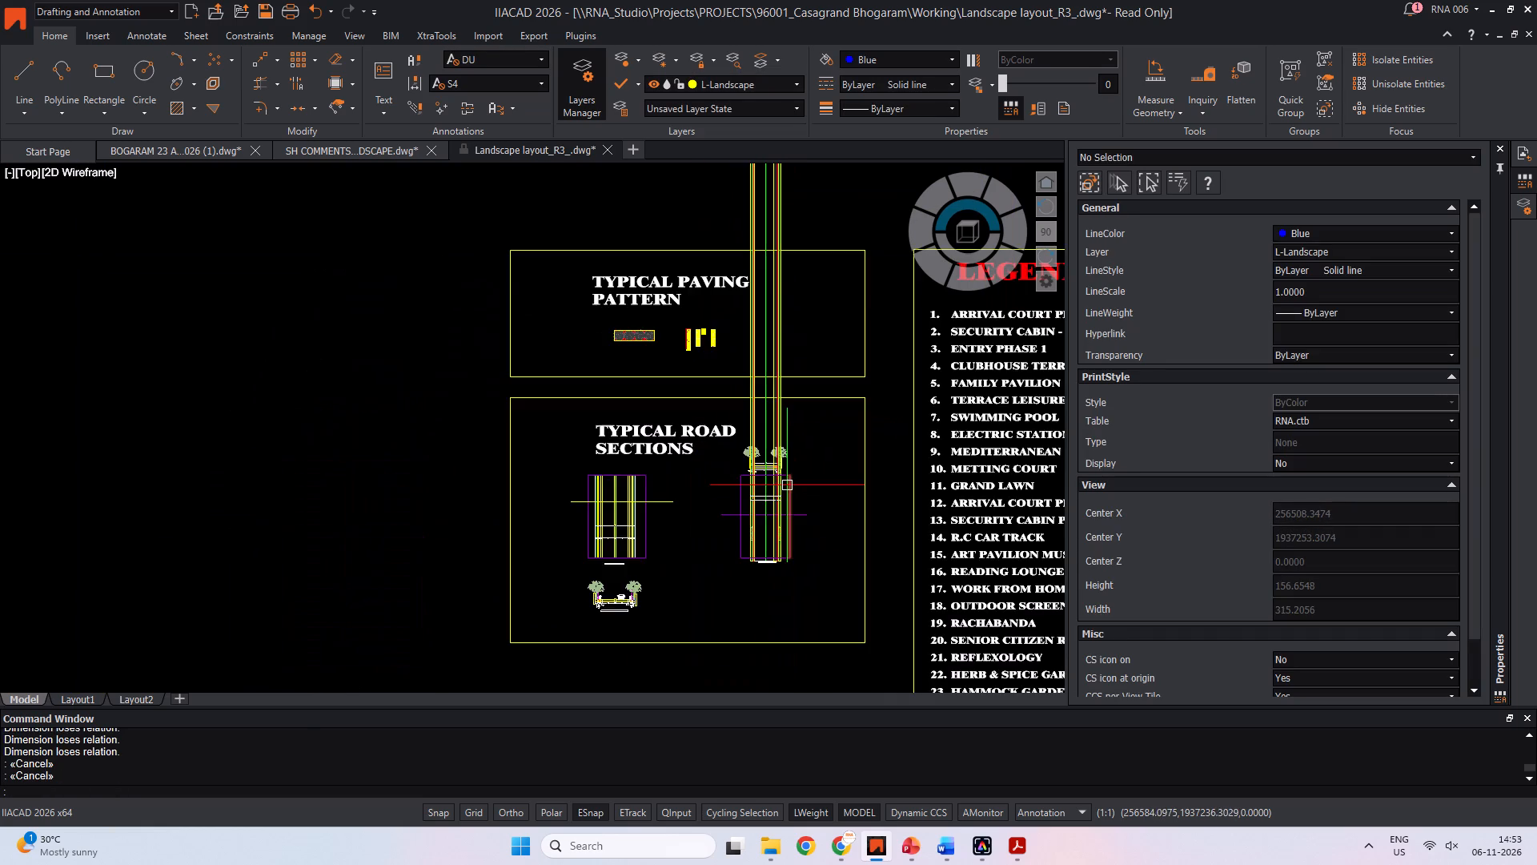
scroll(793, 448, "down", 2)
scroll(773, 308, "up", 2)
left_click_drag(773, 308, 777, 317)
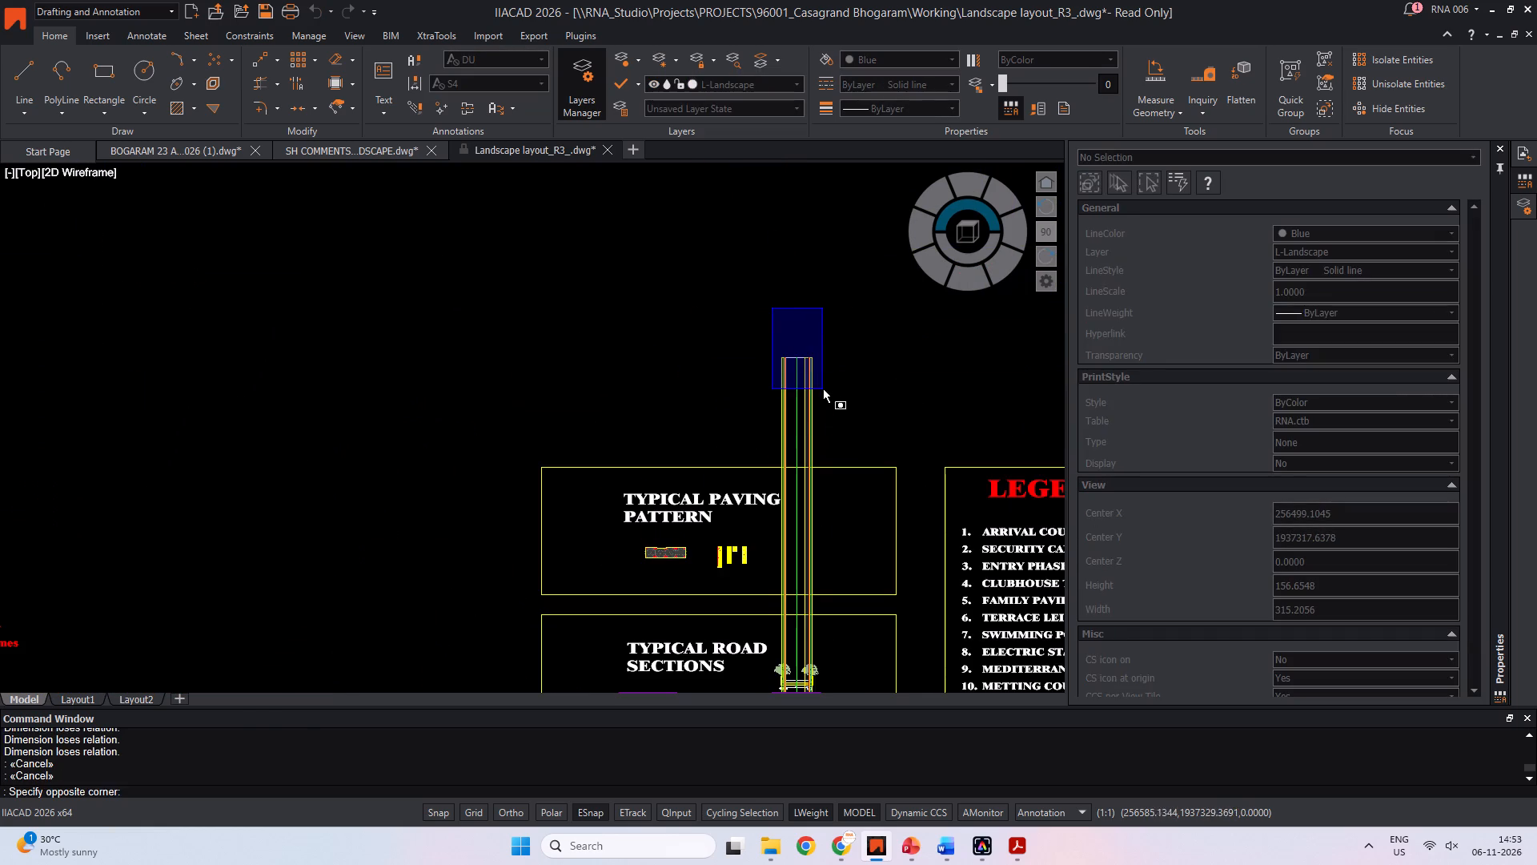
key("Escape")
left_click_drag(841, 340, 824, 346)
left_click(755, 393)
middle_click_drag(842, 405, 785, 328)
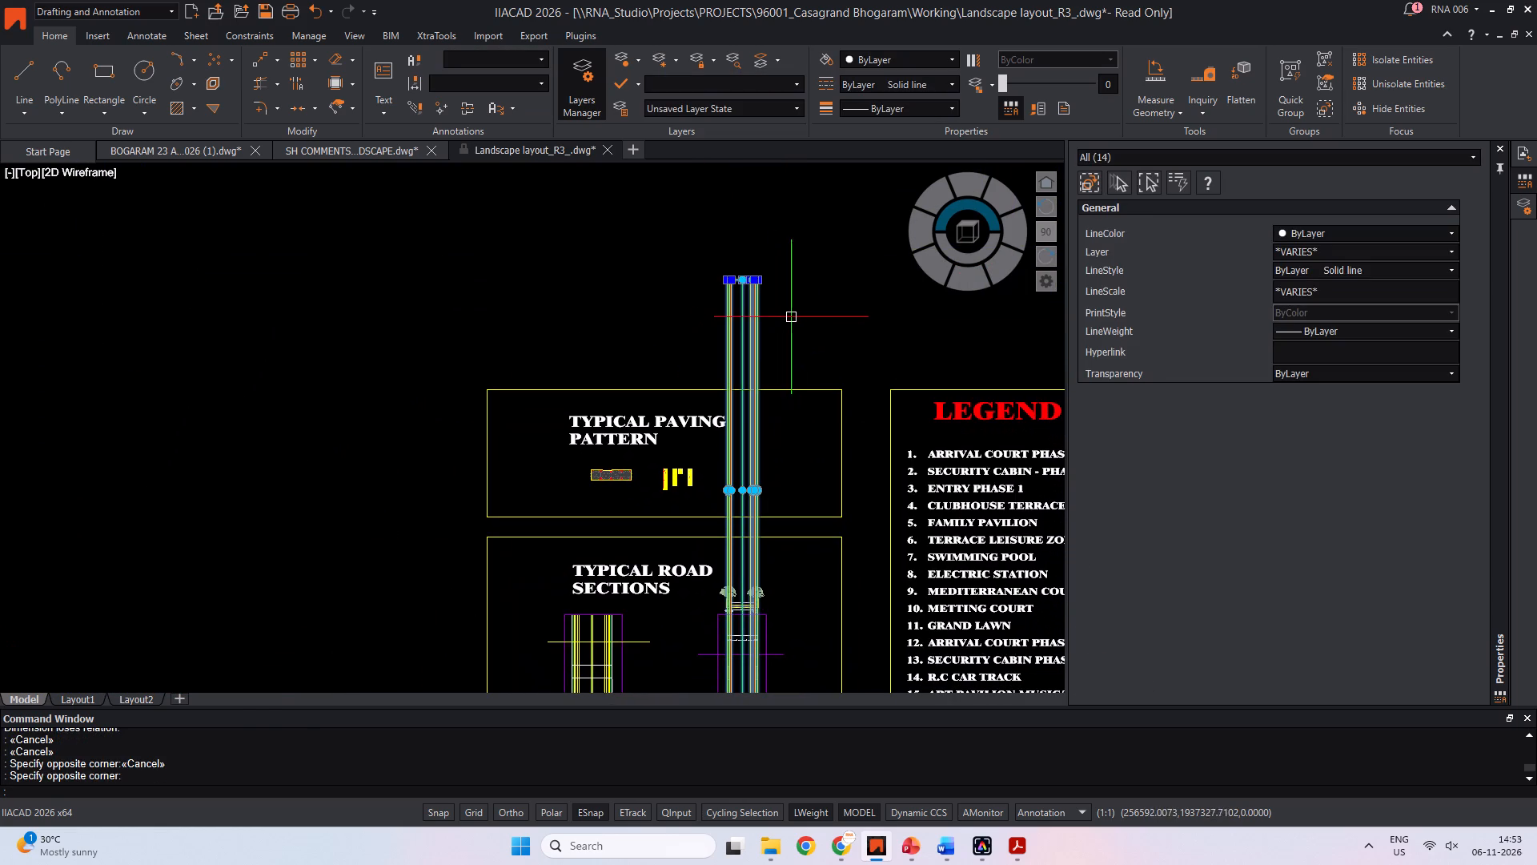
key("m")
key("space")
left_click(793, 312)
middle_click_drag(791, 631, 791, 469)
scroll(782, 467, "up", 3)
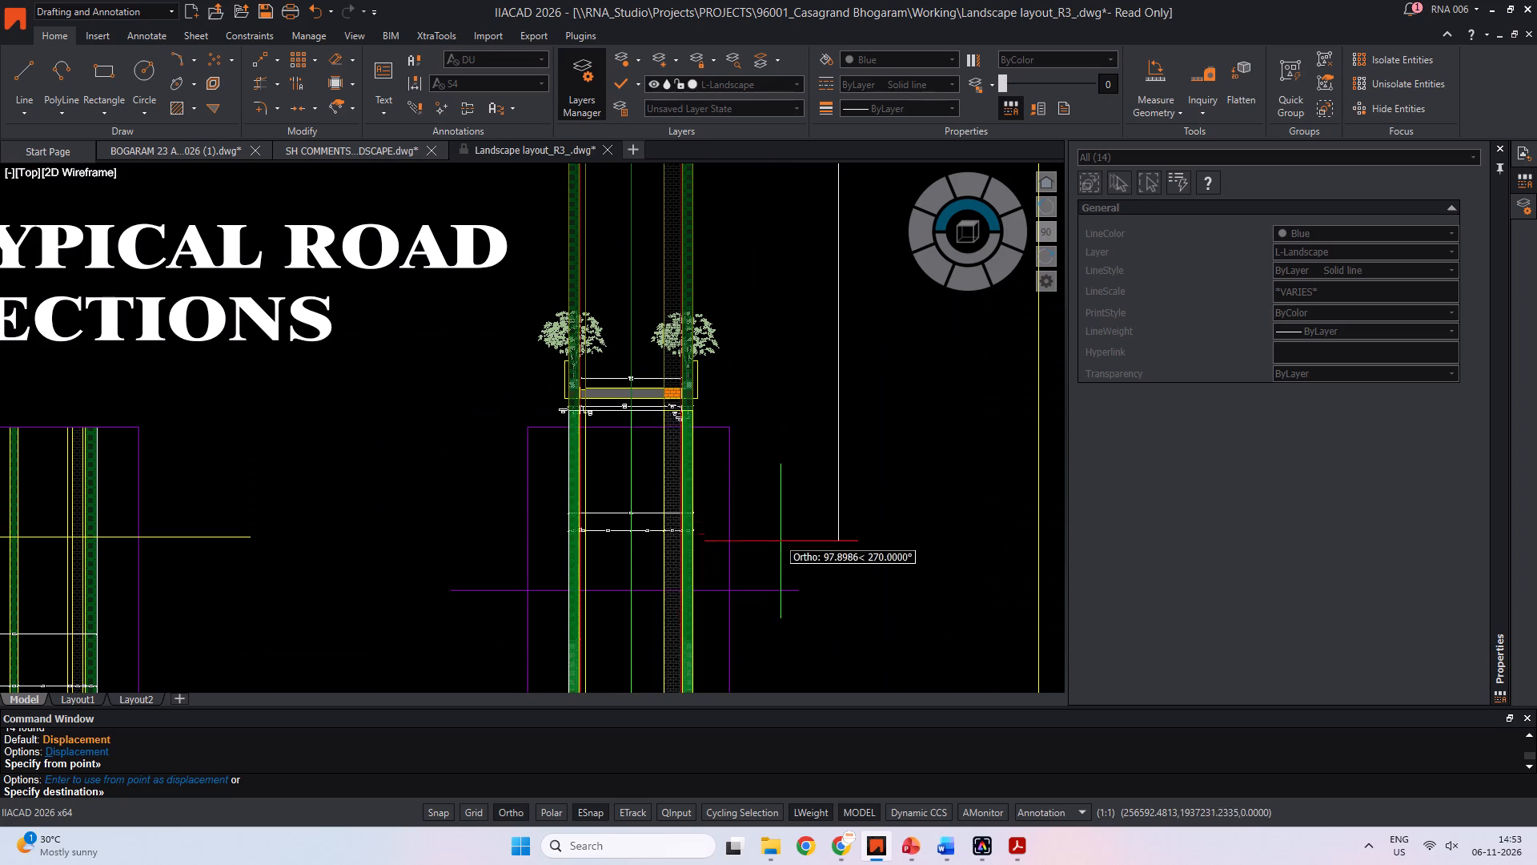
left_click(790, 555, "shift")
key("Escape")
Delete both dimension rows across the 9 m road plan.
scroll(648, 511, "up", 3)
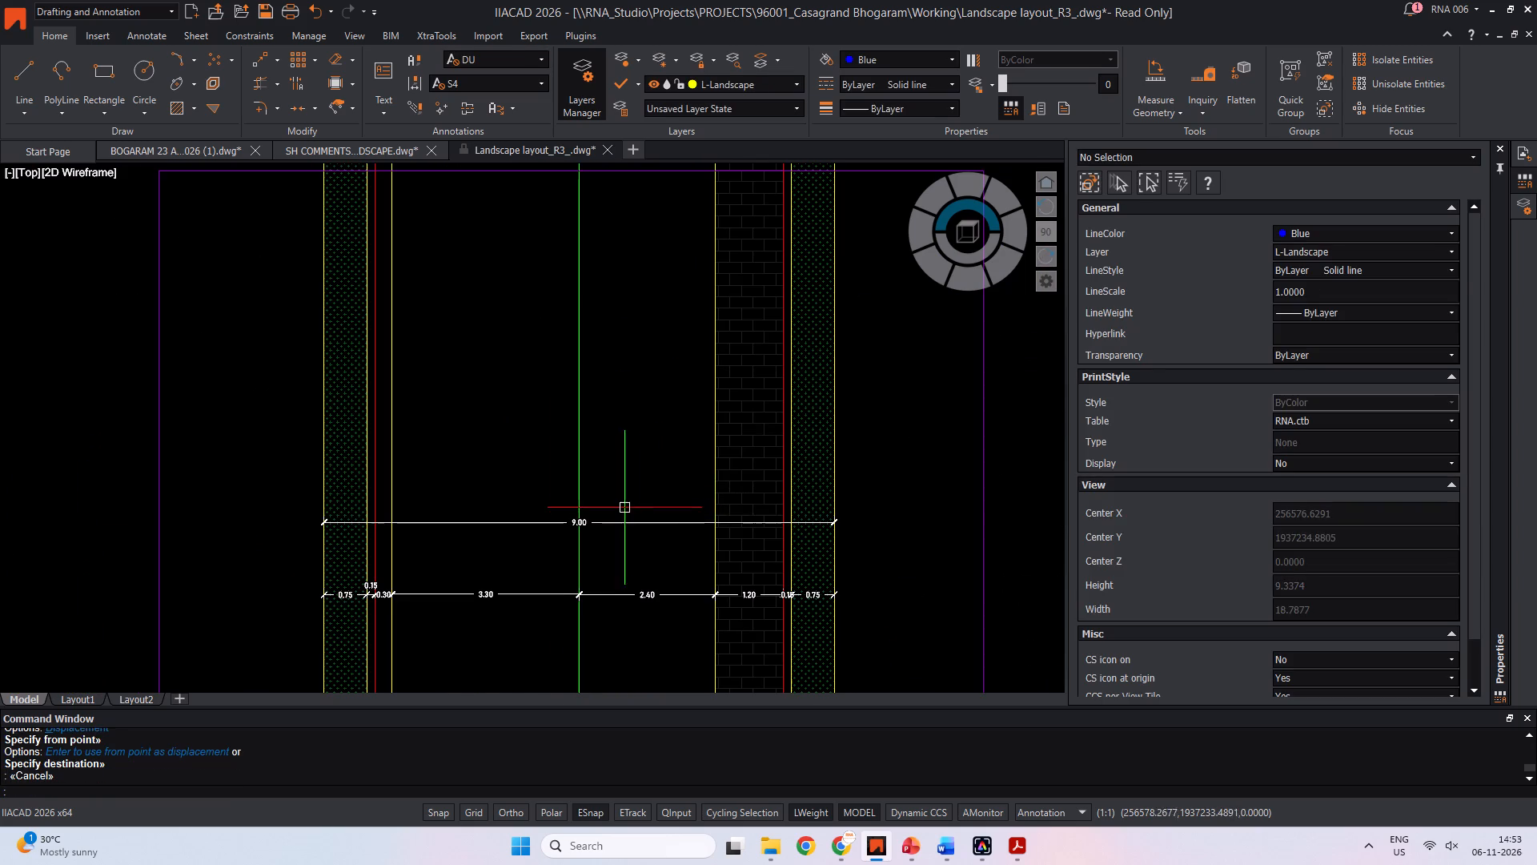
left_click_drag(644, 485, 624, 562)
left_click(618, 601)
key("Escape")
key("Escape")
scroll(631, 538, "down", 1)
middle_click_drag(634, 536, 651, 530)
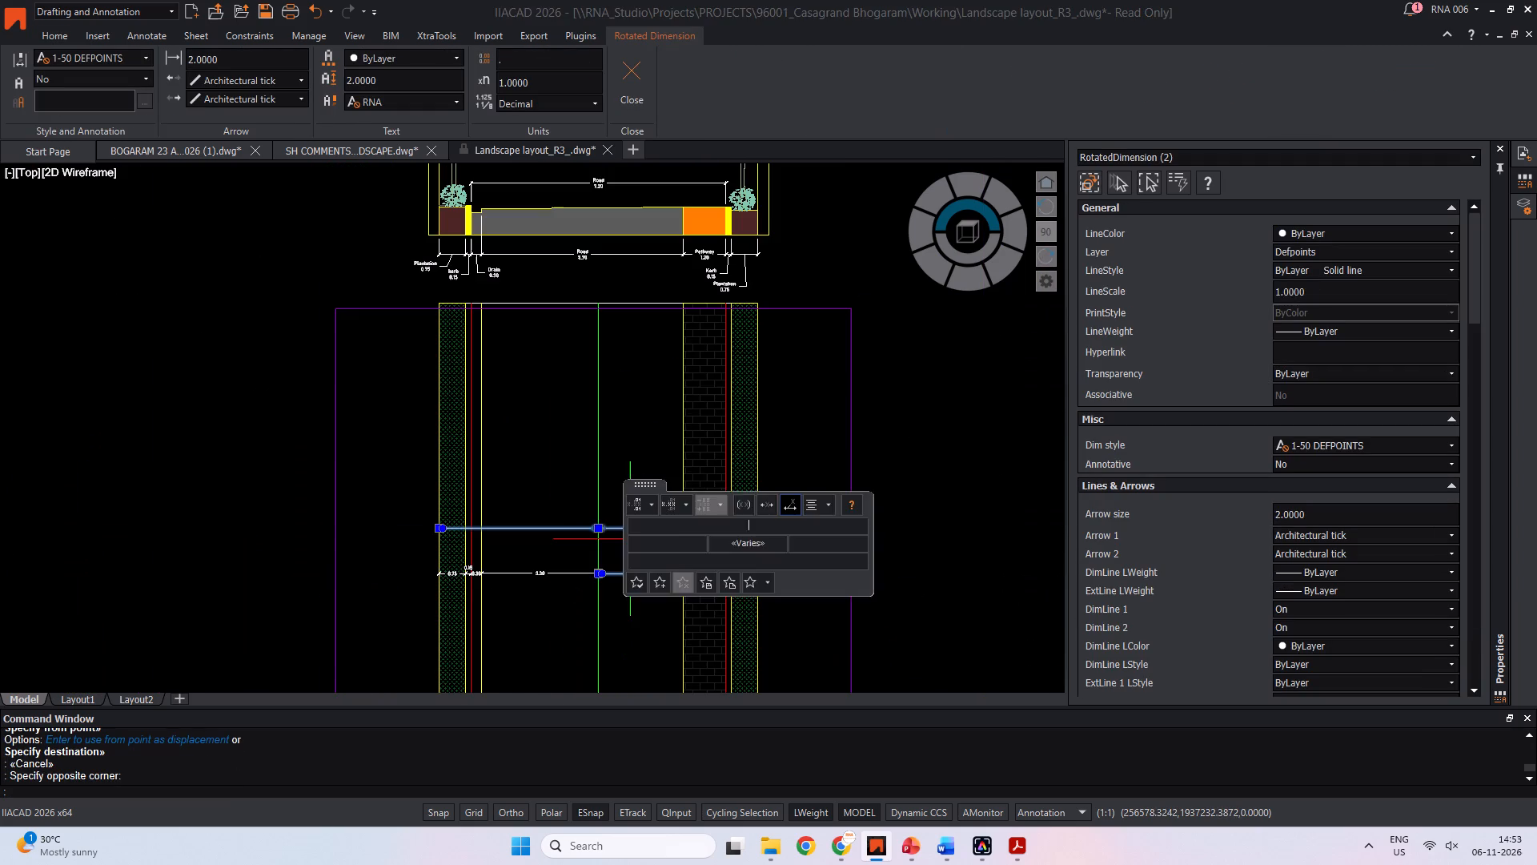
middle_click_drag(651, 530, 652, 529)
key("Escape")
key("Escape")
middle_click_drag(608, 479, 636, 438)
key("Escape")
key("Escape")
left_click_drag(403, 462, 424, 468)
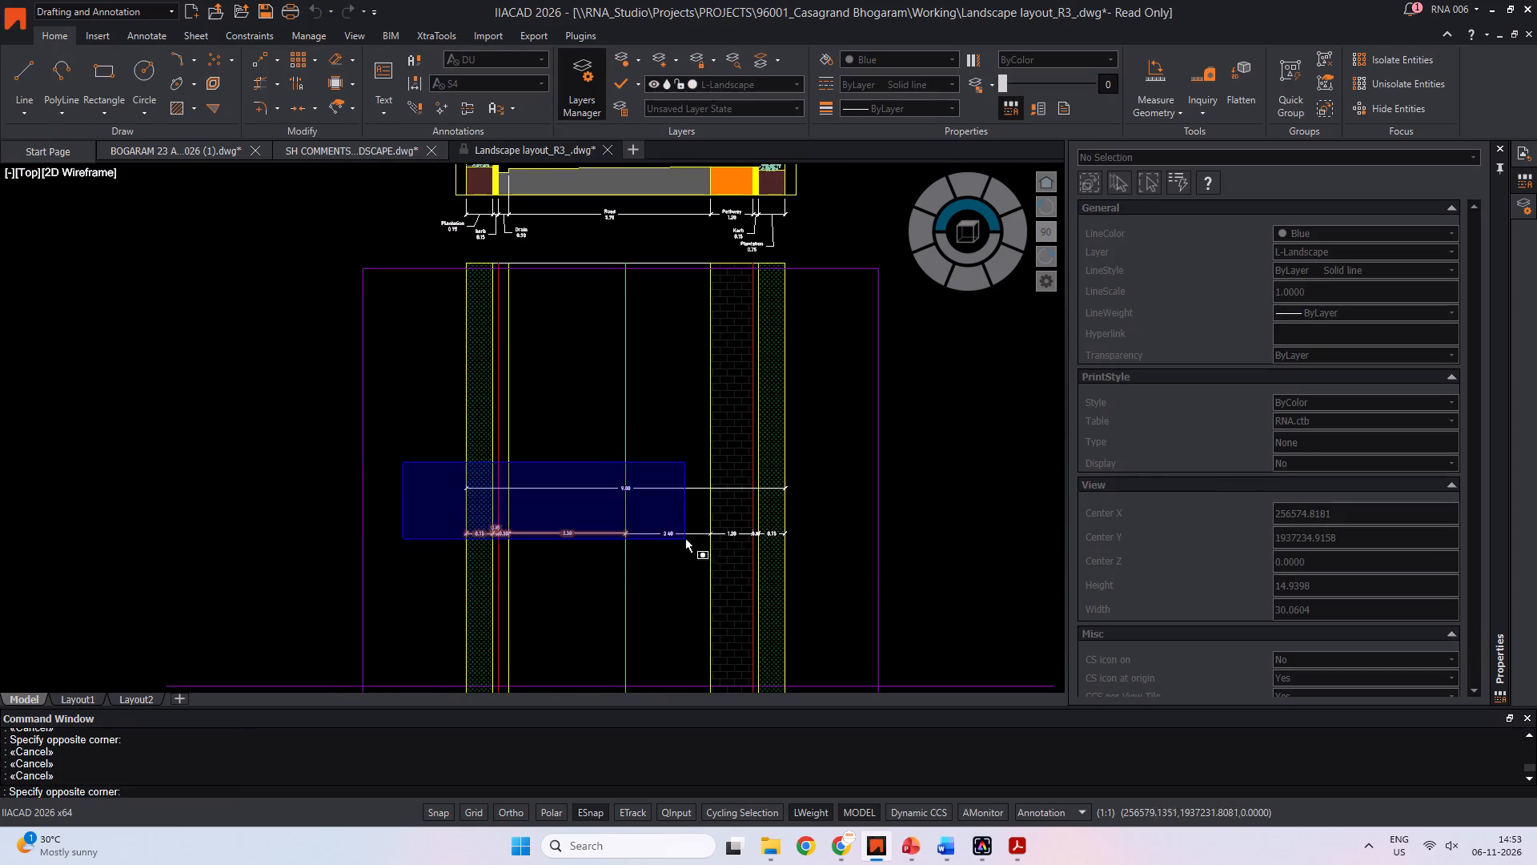
left_click(884, 565)
scroll(786, 525, "down", 1)
key("Delete")
middle_click_drag(680, 383, 679, 436)
key("Escape")
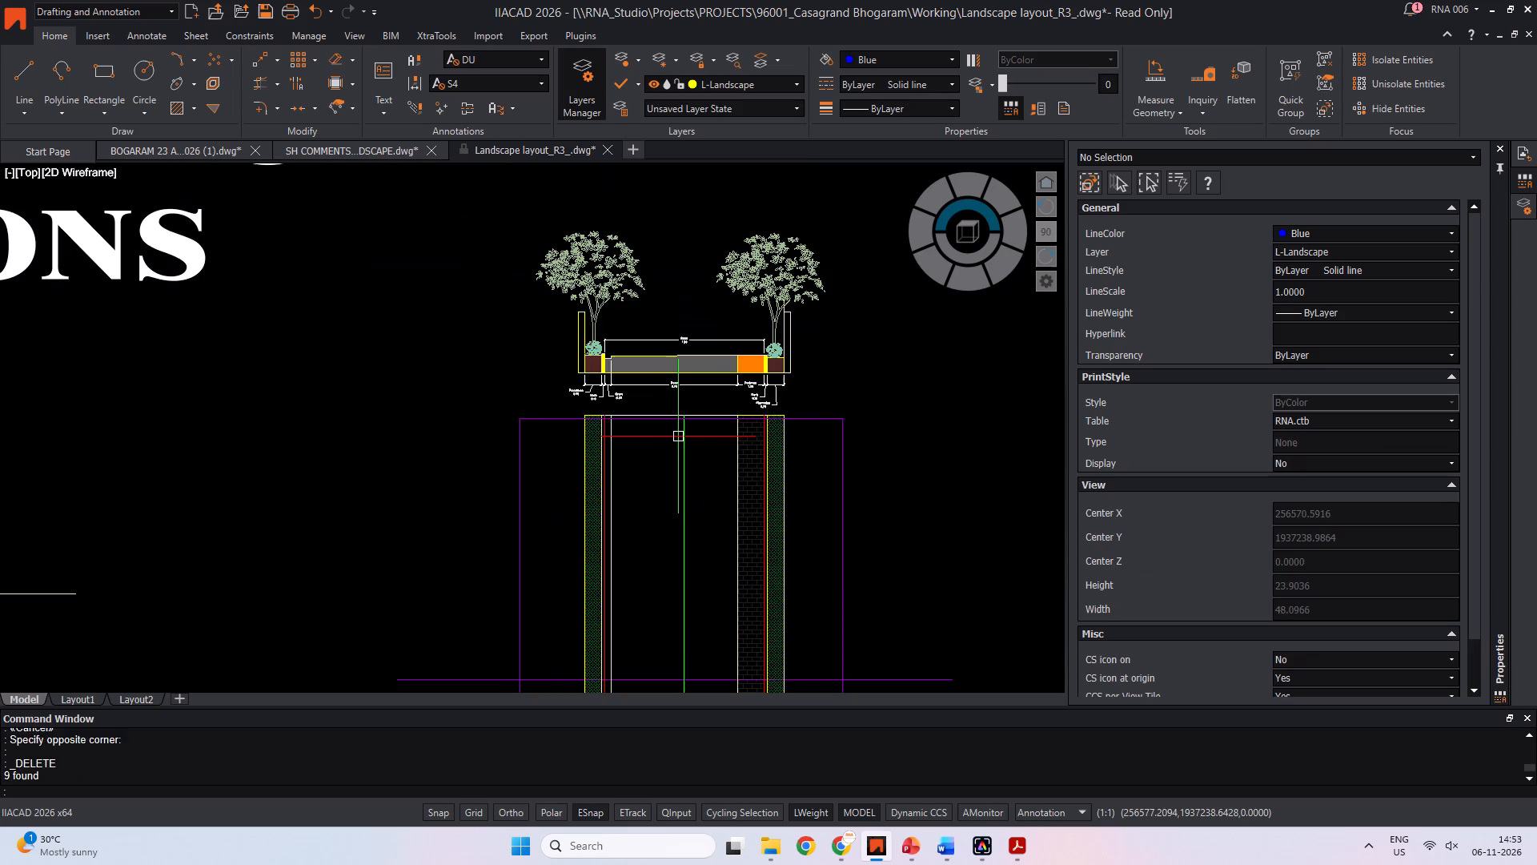
Delete the purple frame edges and the horizontal section line around the 9 m road plan.
scroll(701, 412, "up", 2)
scroll(636, 450, "down", 1)
left_click_drag(927, 410, 908, 438)
left_click(870, 473)
scroll(871, 474, "down", 1)
middle_click_drag(868, 473, 848, 419)
key("Delete")
scroll(820, 443, "down", 2)
middle_click_drag(817, 449, 786, 356)
key("Escape")
left_click(691, 426)
left_click(658, 497)
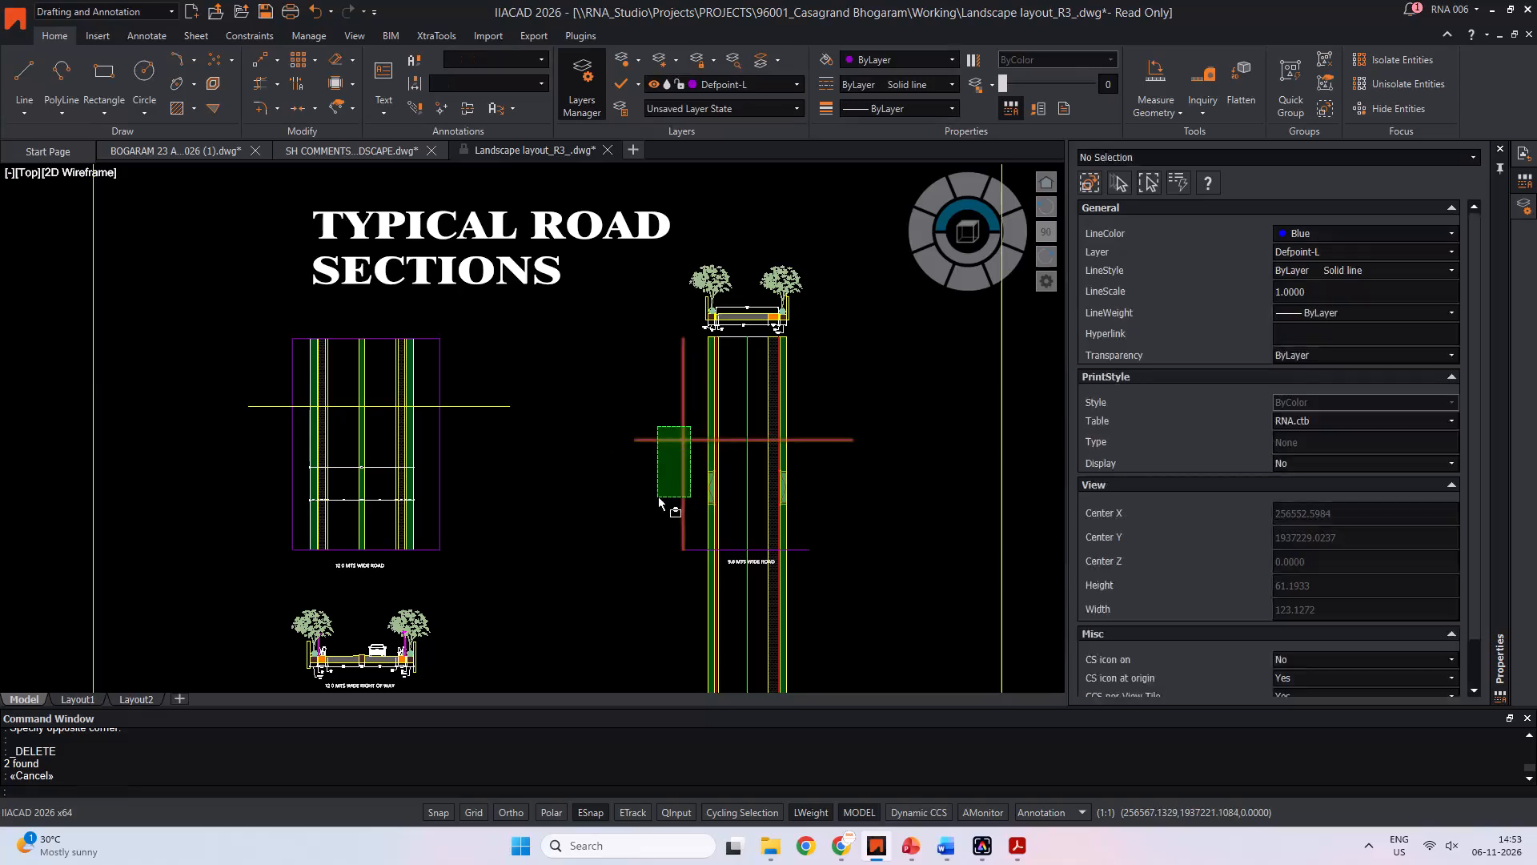
key("Delete")
left_click_drag(680, 526, 680, 537)
left_click(650, 600)
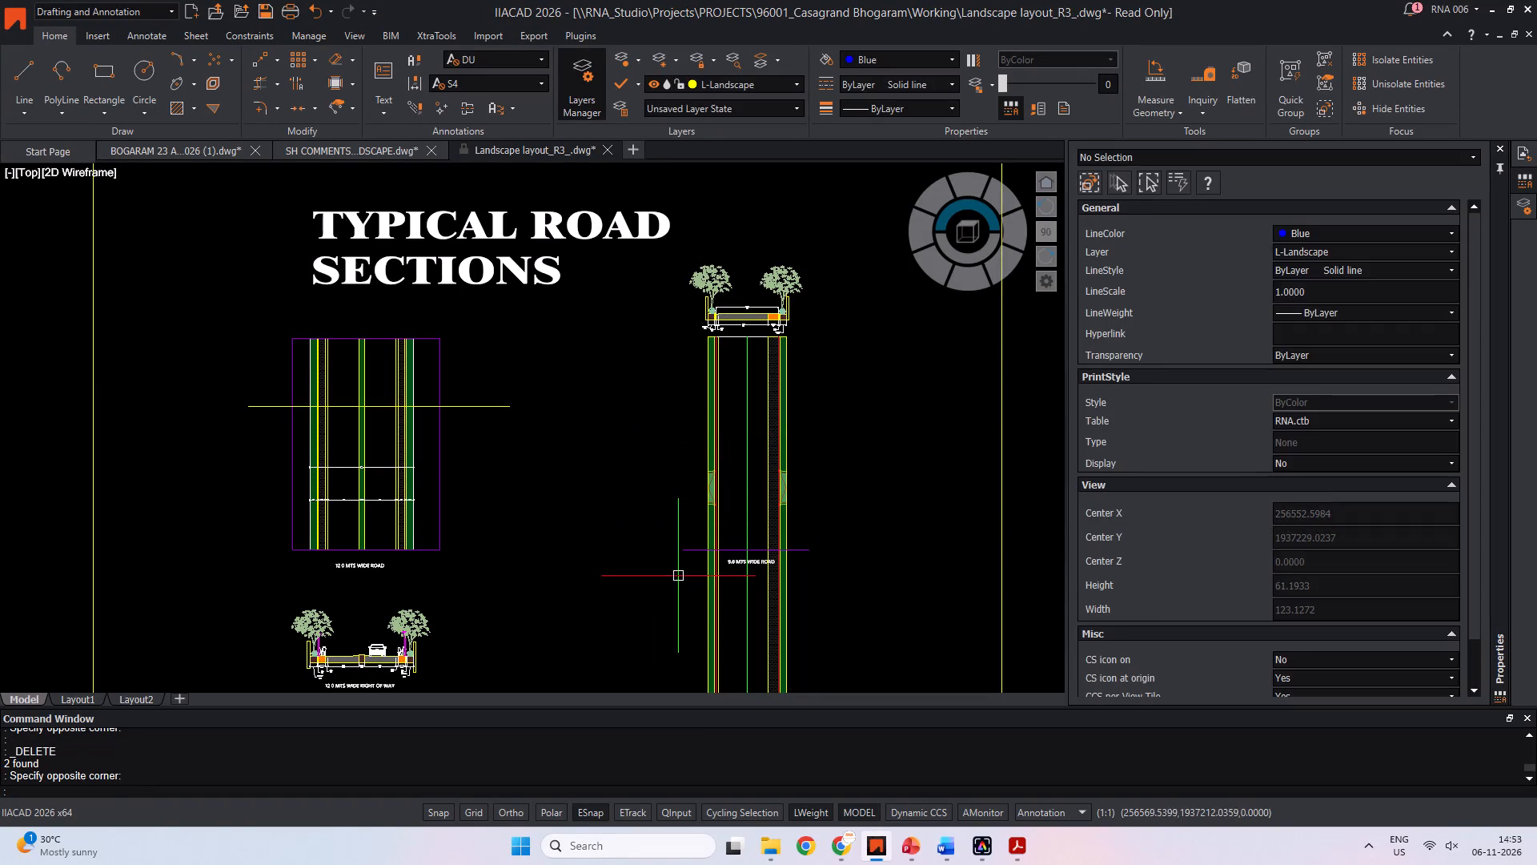
left_click_drag(695, 563, 680, 536)
left_click(644, 476)
key("Delete")
Delete the 9.0 MTS WIDE ROAD label overlapping the extended road plan.
left_click_drag(640, 502, 693, 544)
left_click(885, 606)
key("Delete")
middle_click_drag(835, 506, 844, 603)
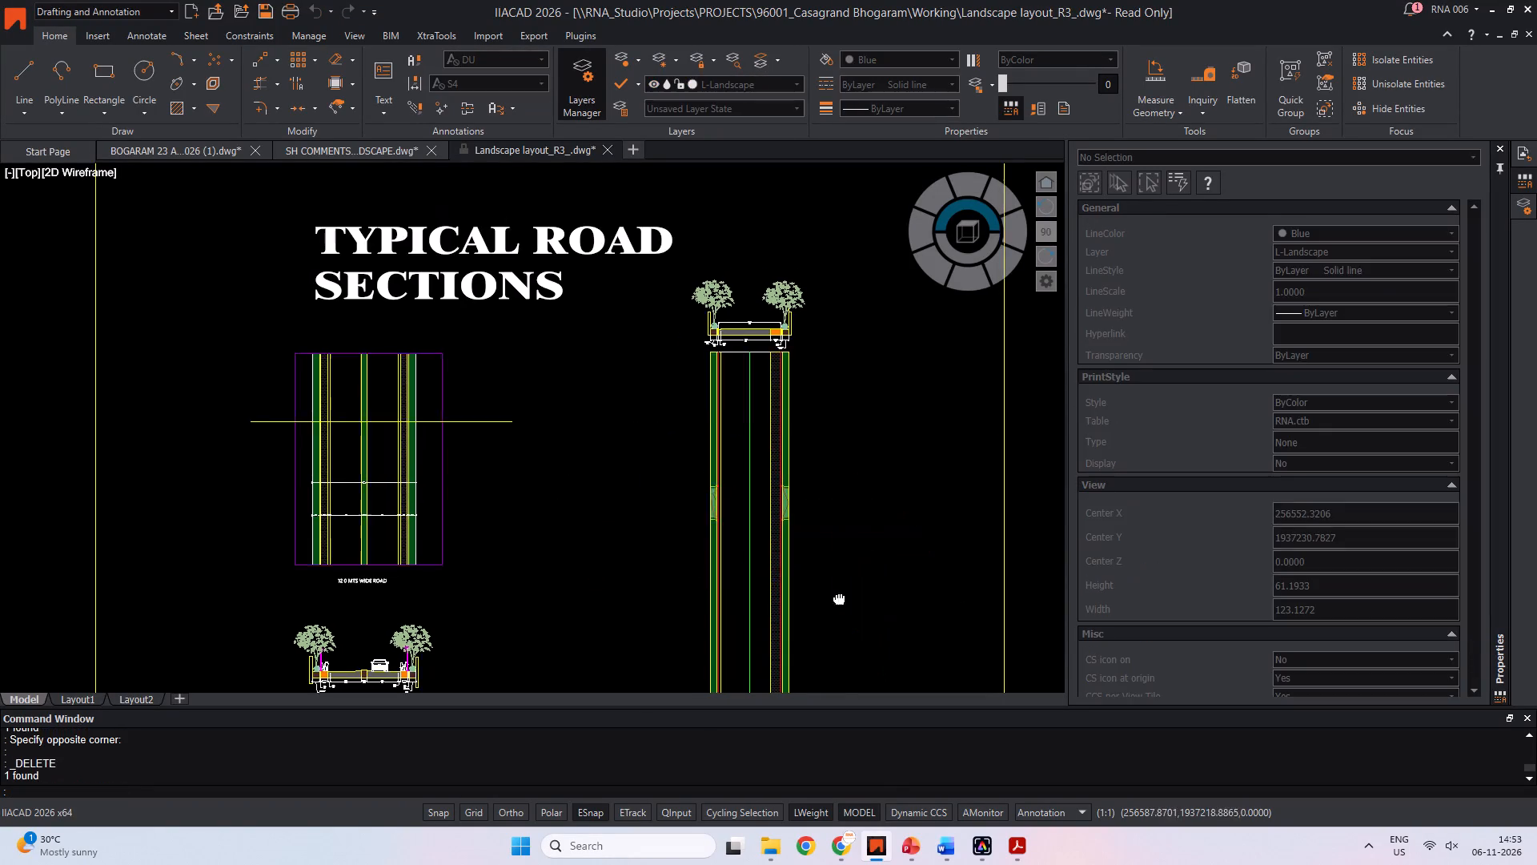
middle_click_drag(844, 603, 845, 625)
Load the previous JPG print settings and window the print area around the 9 m section and the upper part of its plan.
key("Escape")
scroll(749, 426, "up", 3)
scroll(775, 535, "down", 1)
middle_click_drag(775, 538, 715, 583)
key("Escape")
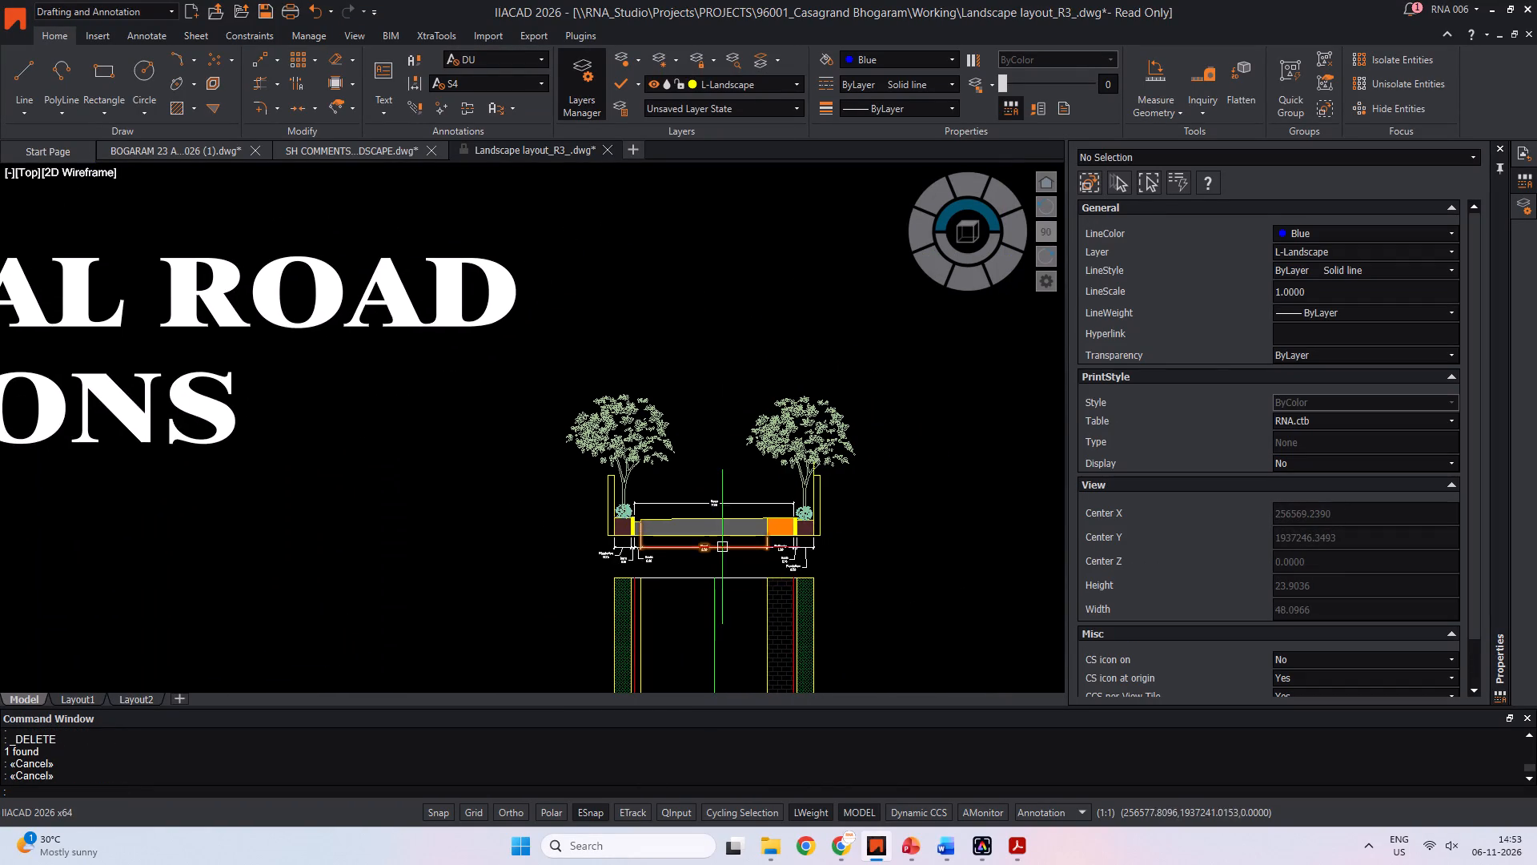
key("ctrl+p")
left_click(346, 281)
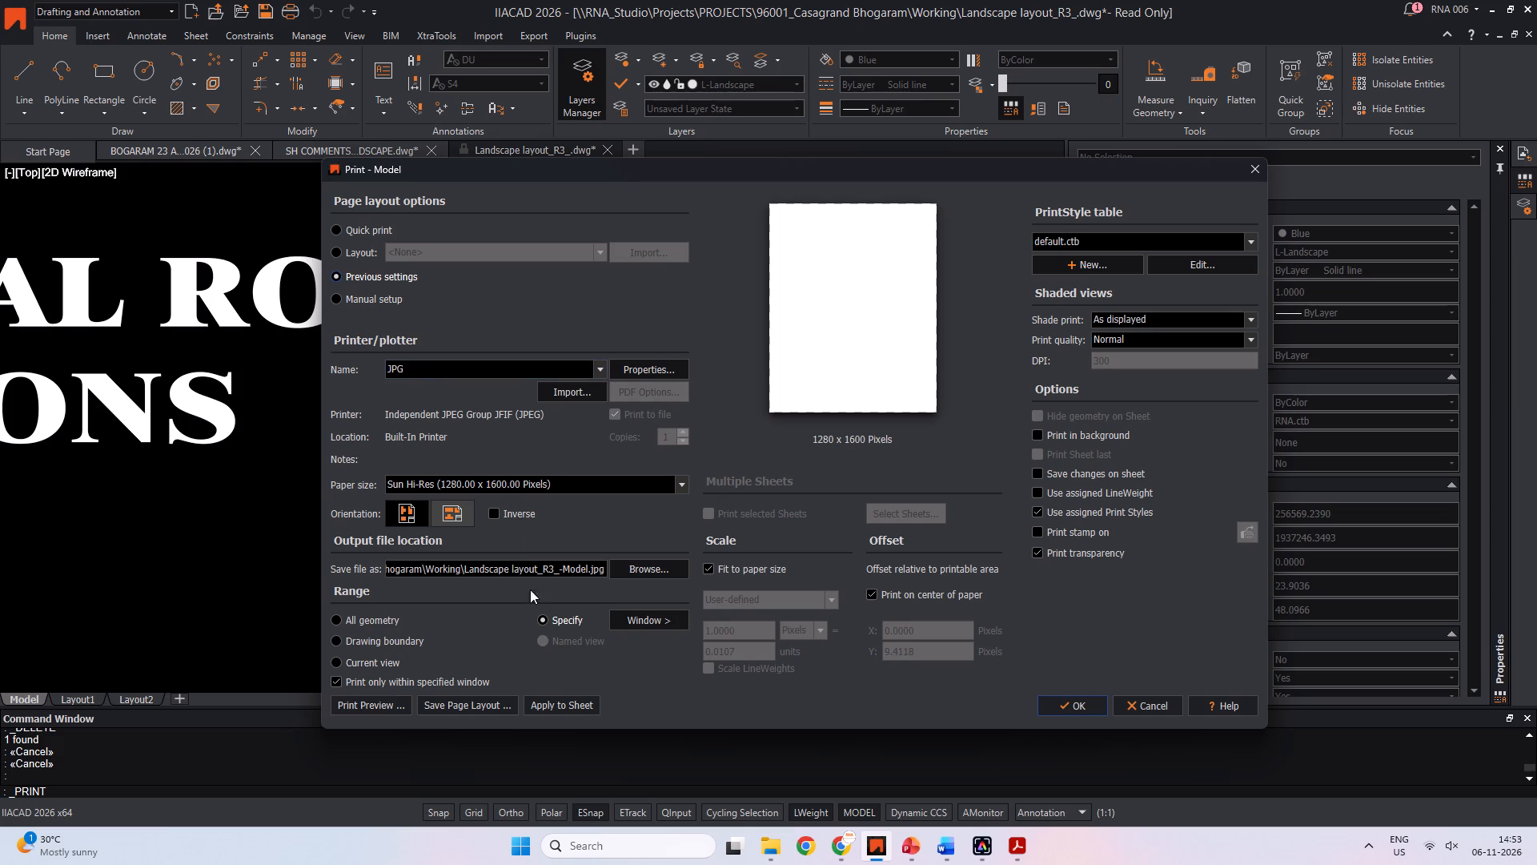
left_click(656, 626)
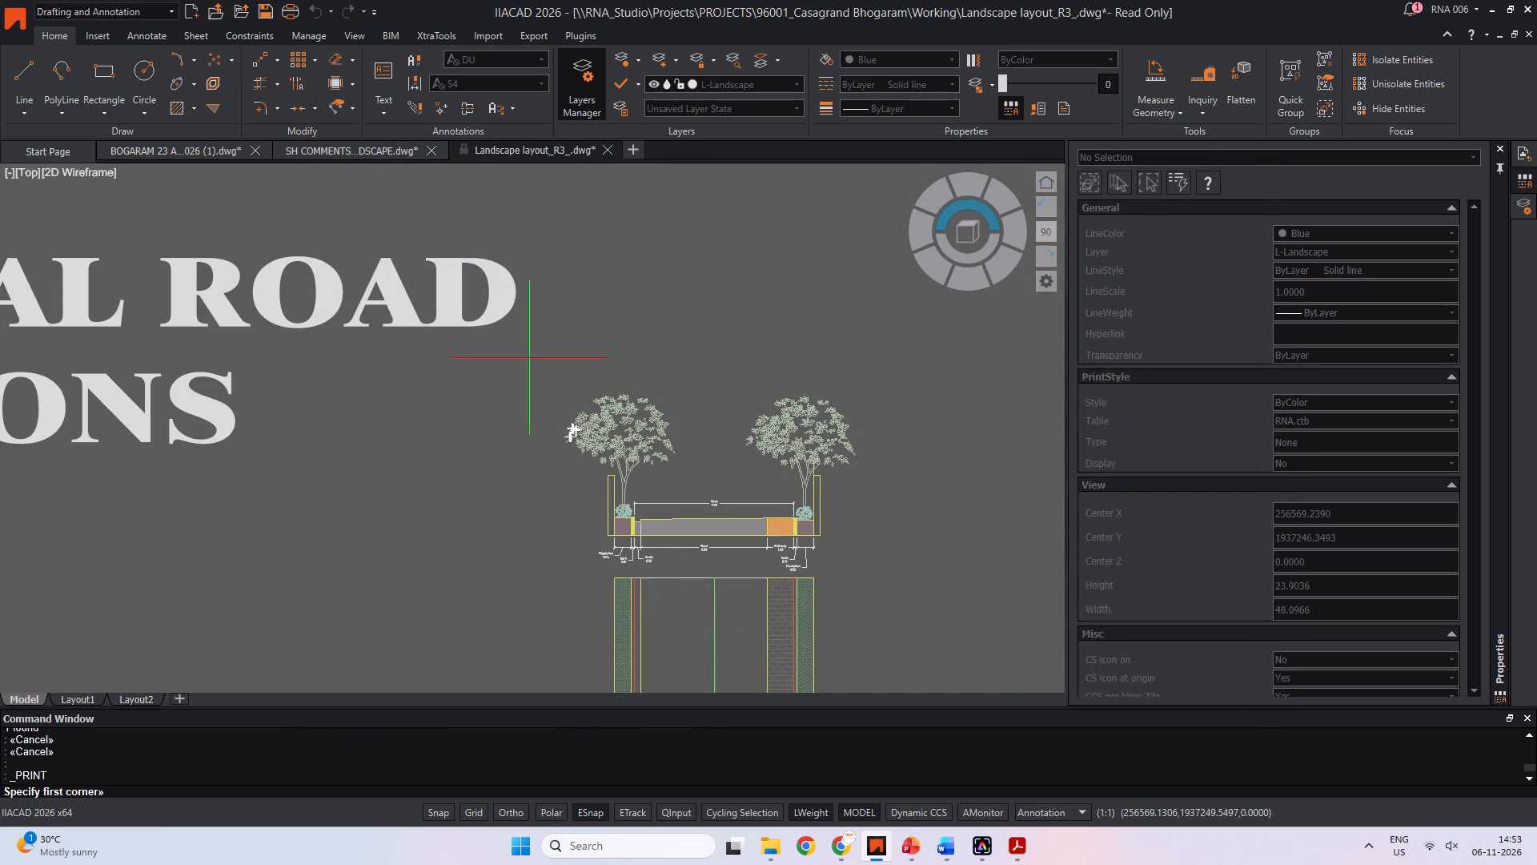
left_click(553, 359)
middle_click_drag(839, 661, 788, 436)
scroll(789, 434, "down", 2)
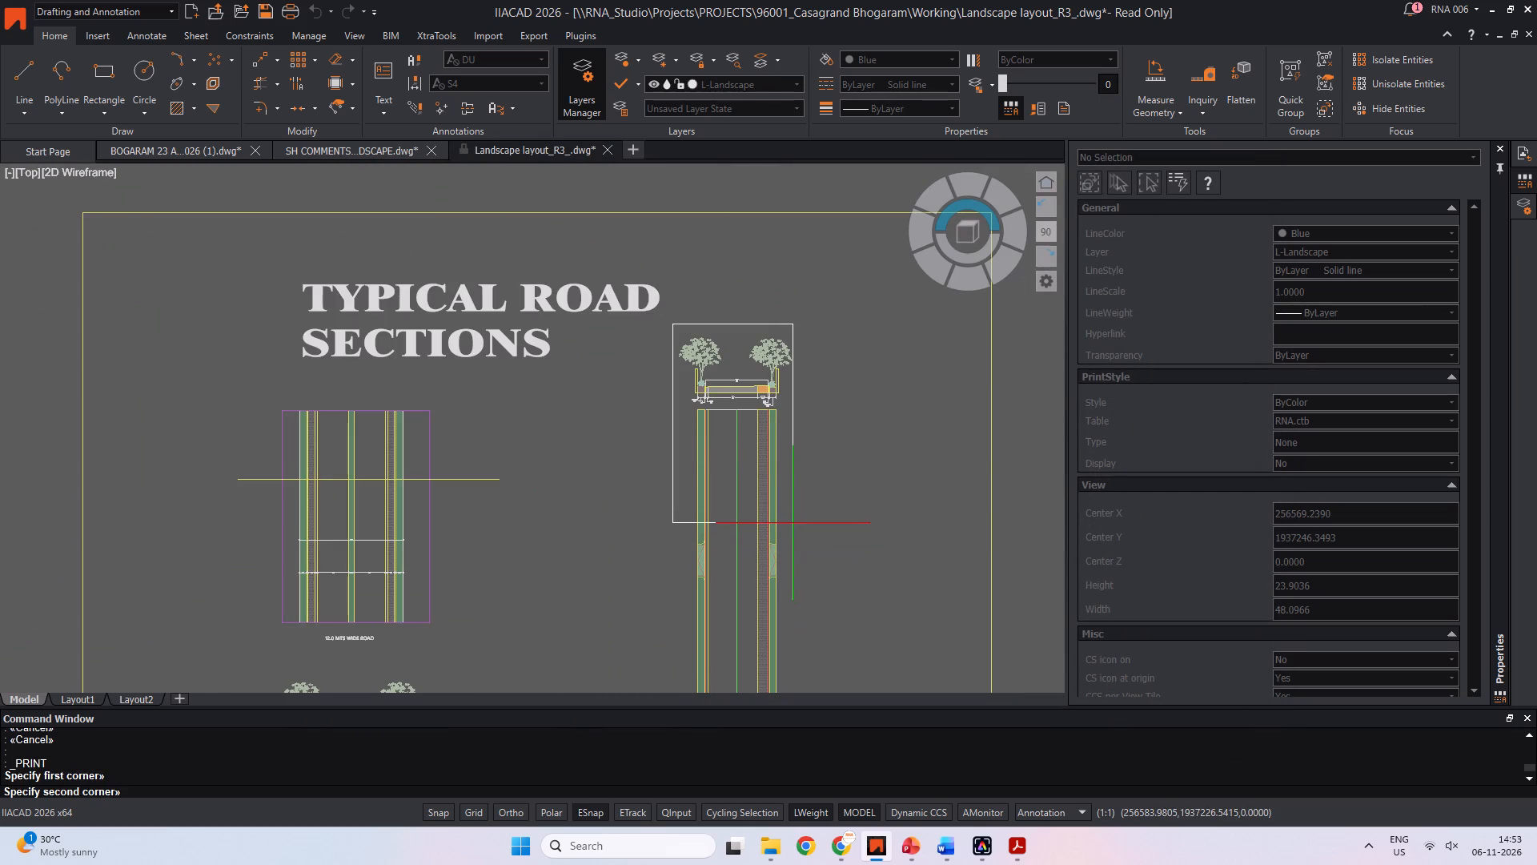
left_click(797, 522)
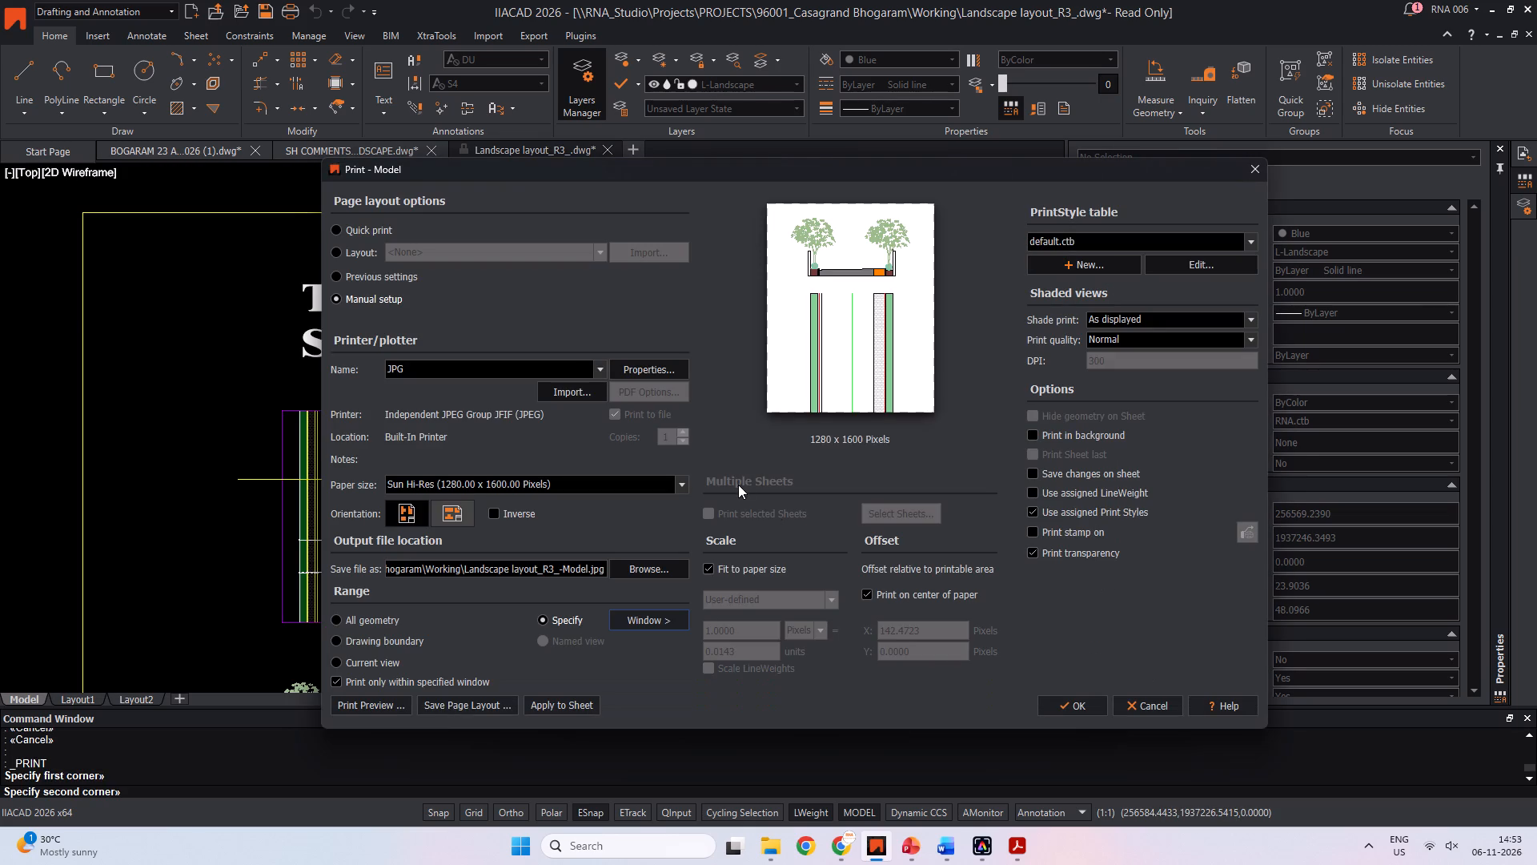
Preview the print of the road section and plan.
left_click(371, 707)
scroll(949, 247, "up", 4)
scroll(798, 352, "up", 4)
key("Escape")
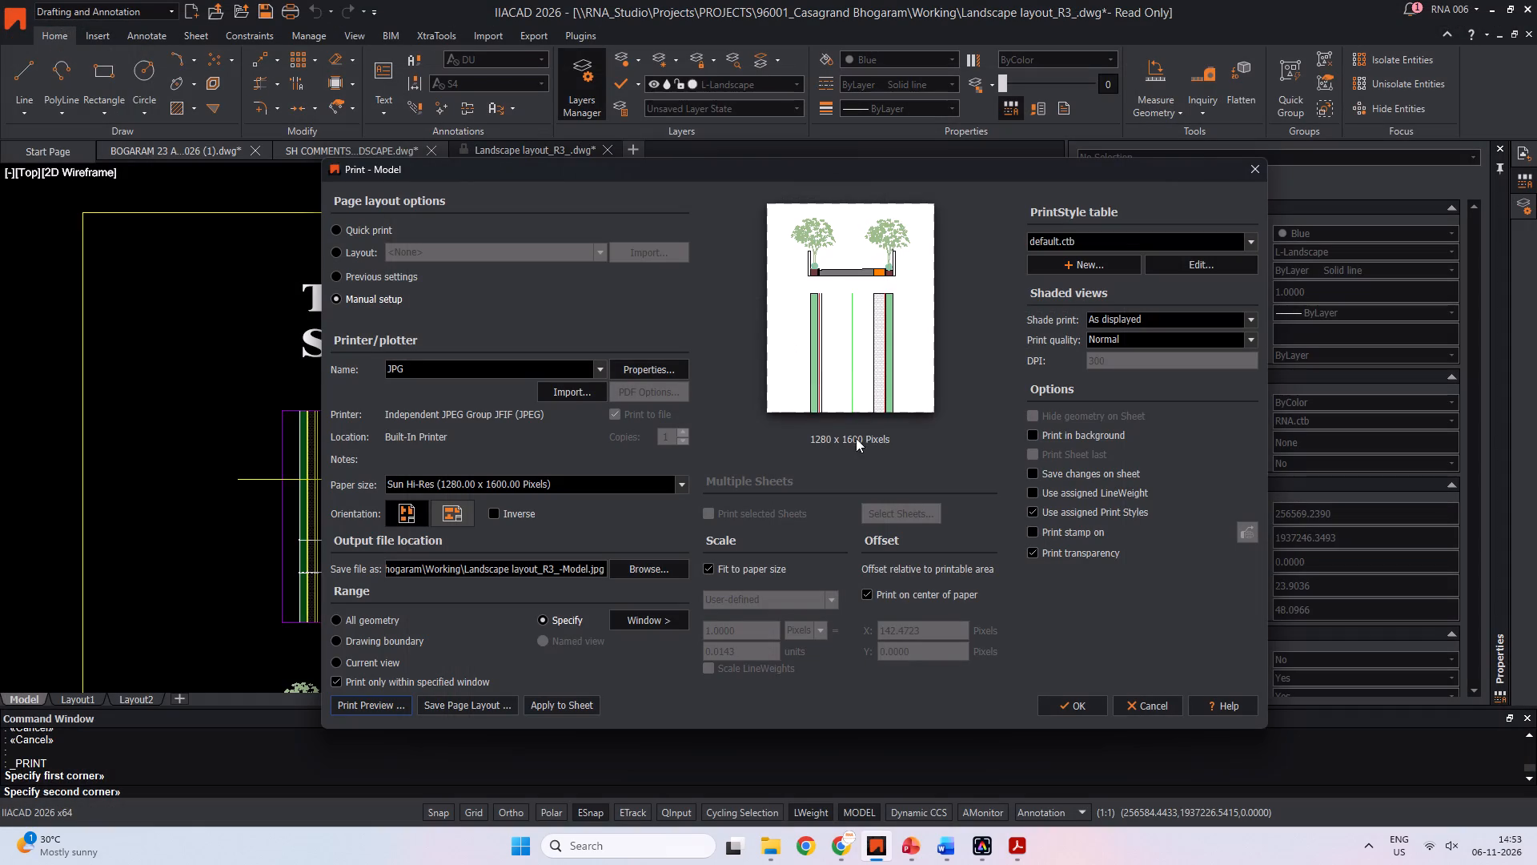
Print the road section and plan to the project's Working folder as a JPG named 12mts wide row.
left_click(640, 577)
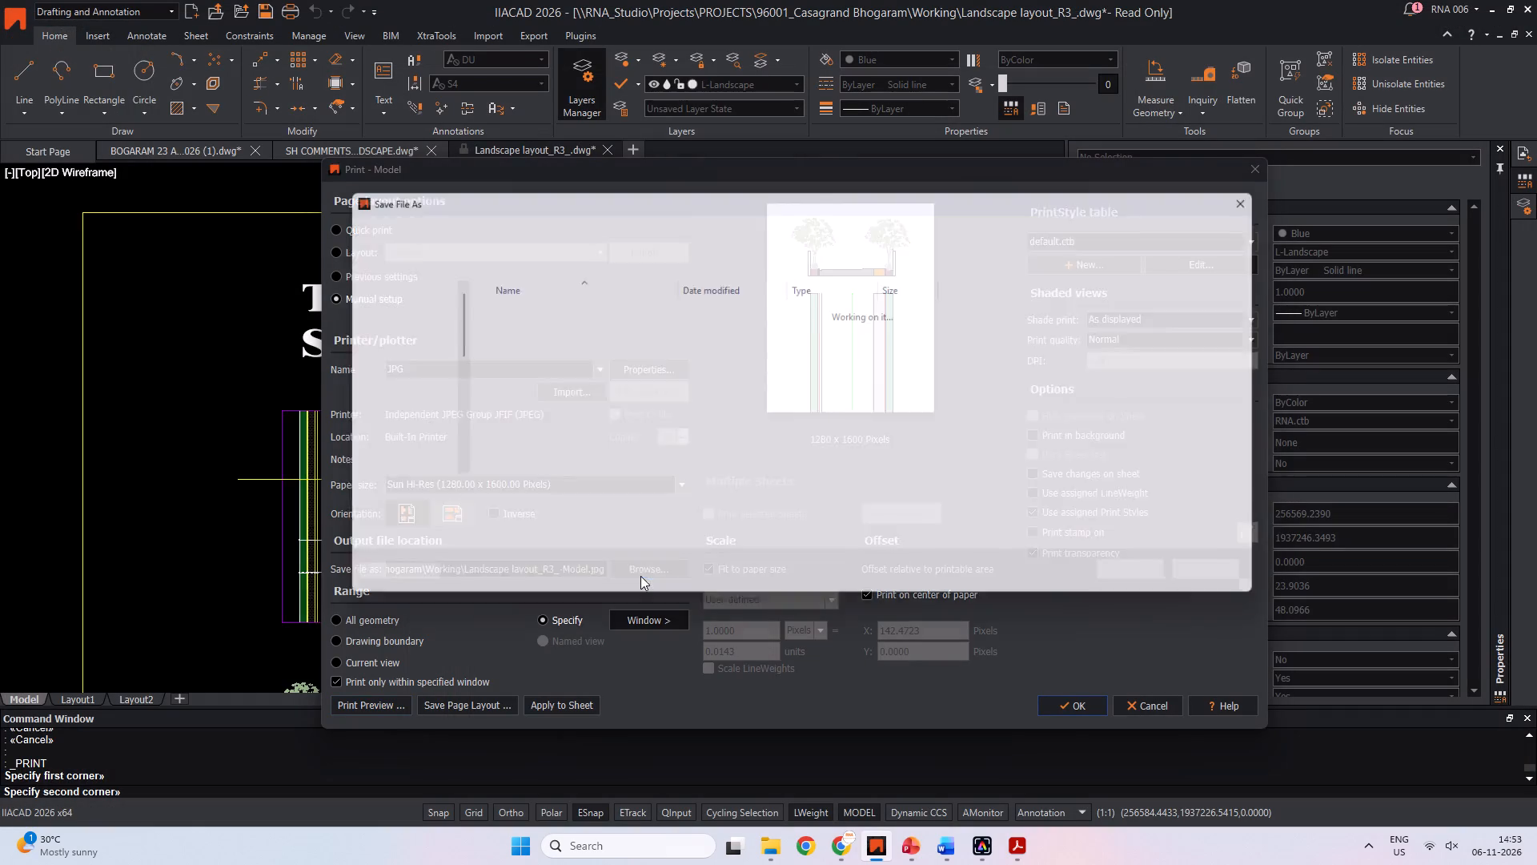
left_click(582, 416)
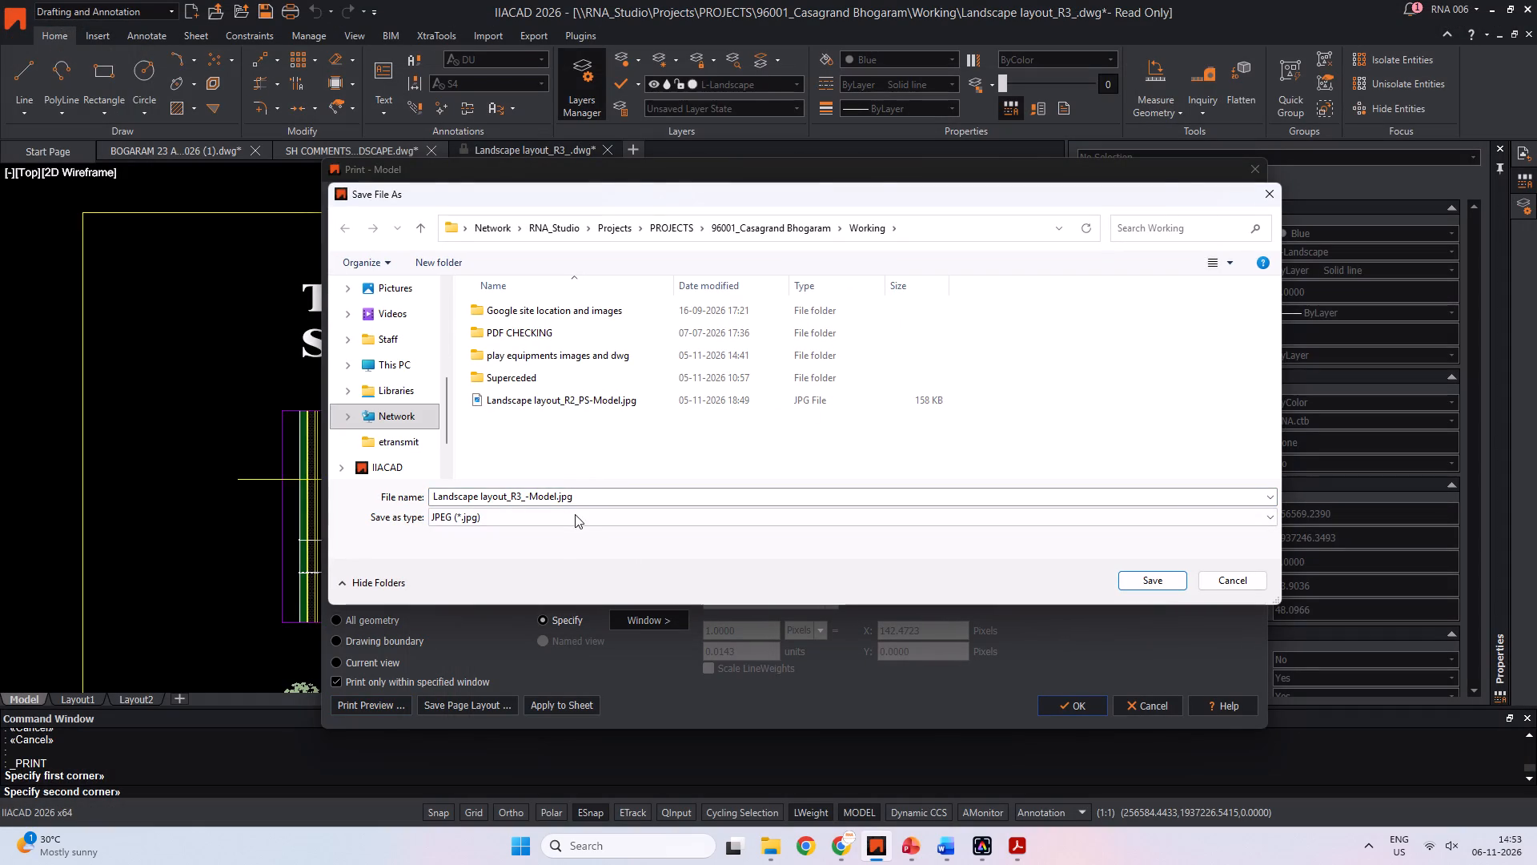
left_click(608, 498)
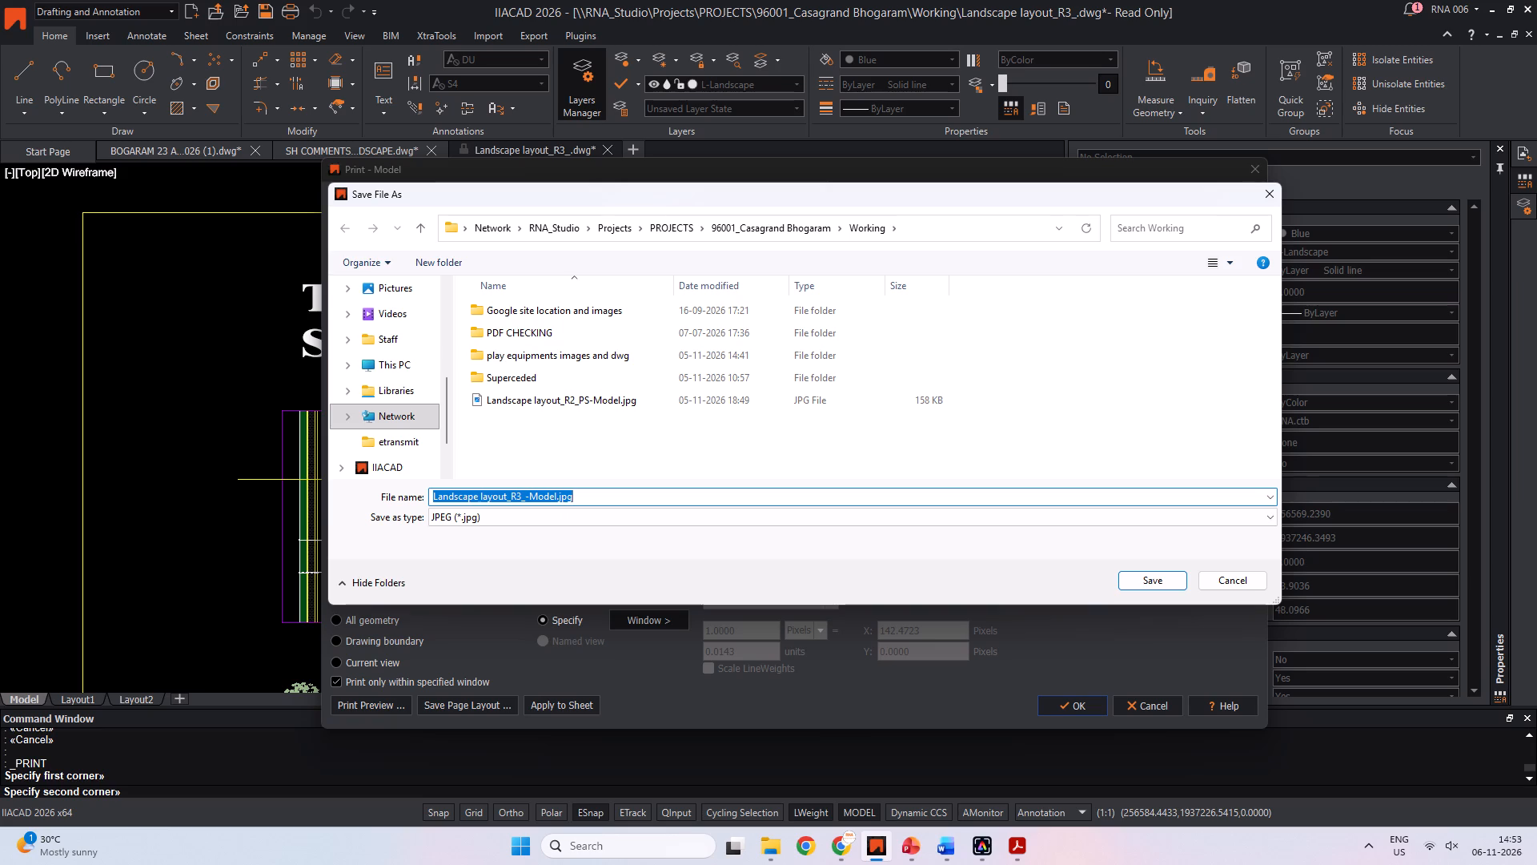
type("12")
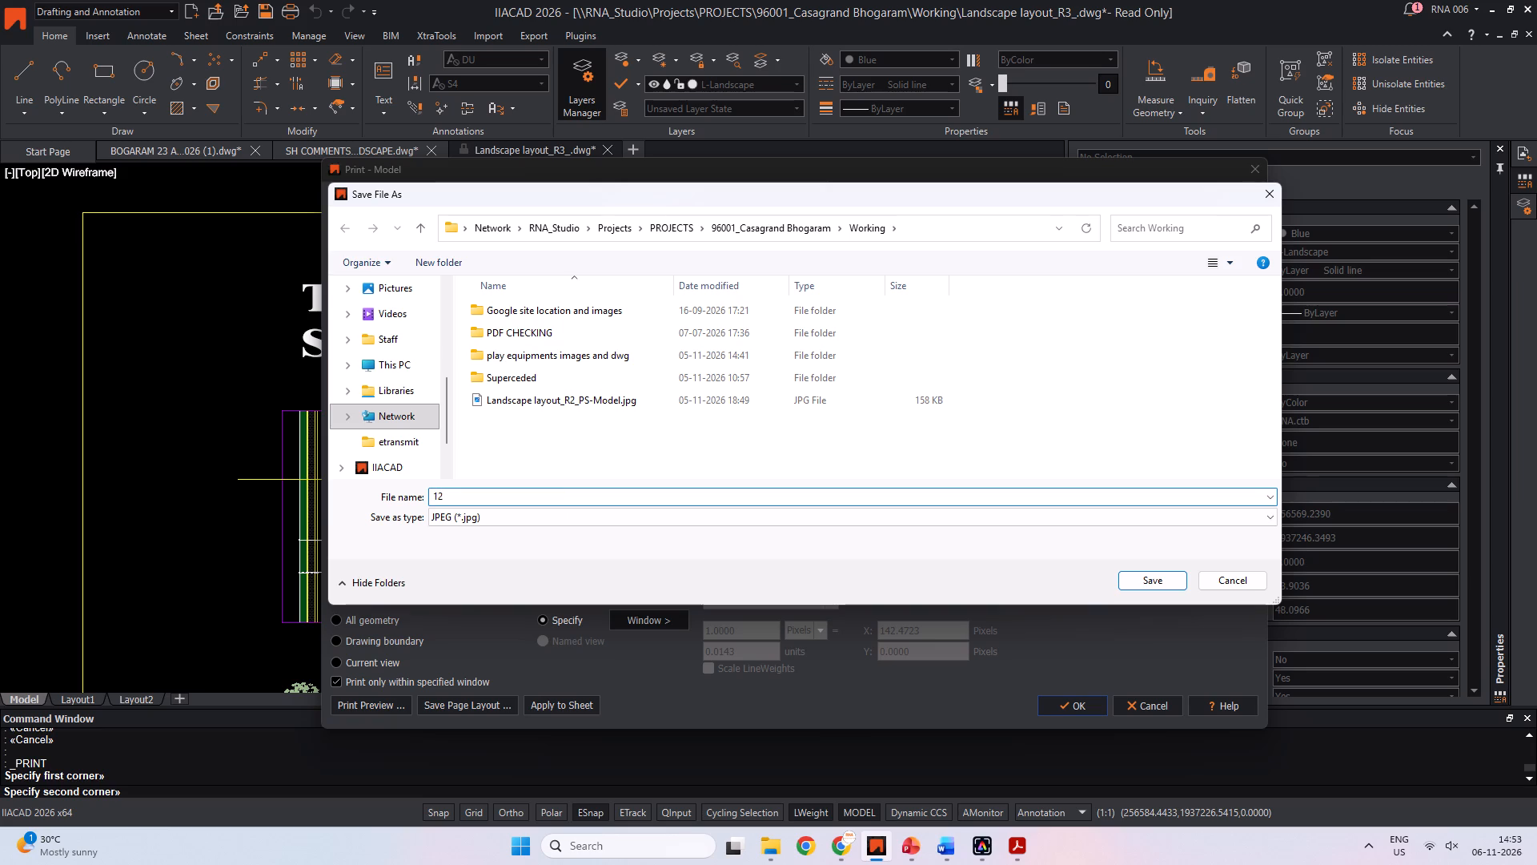
type("mts wide row")
key("Return")
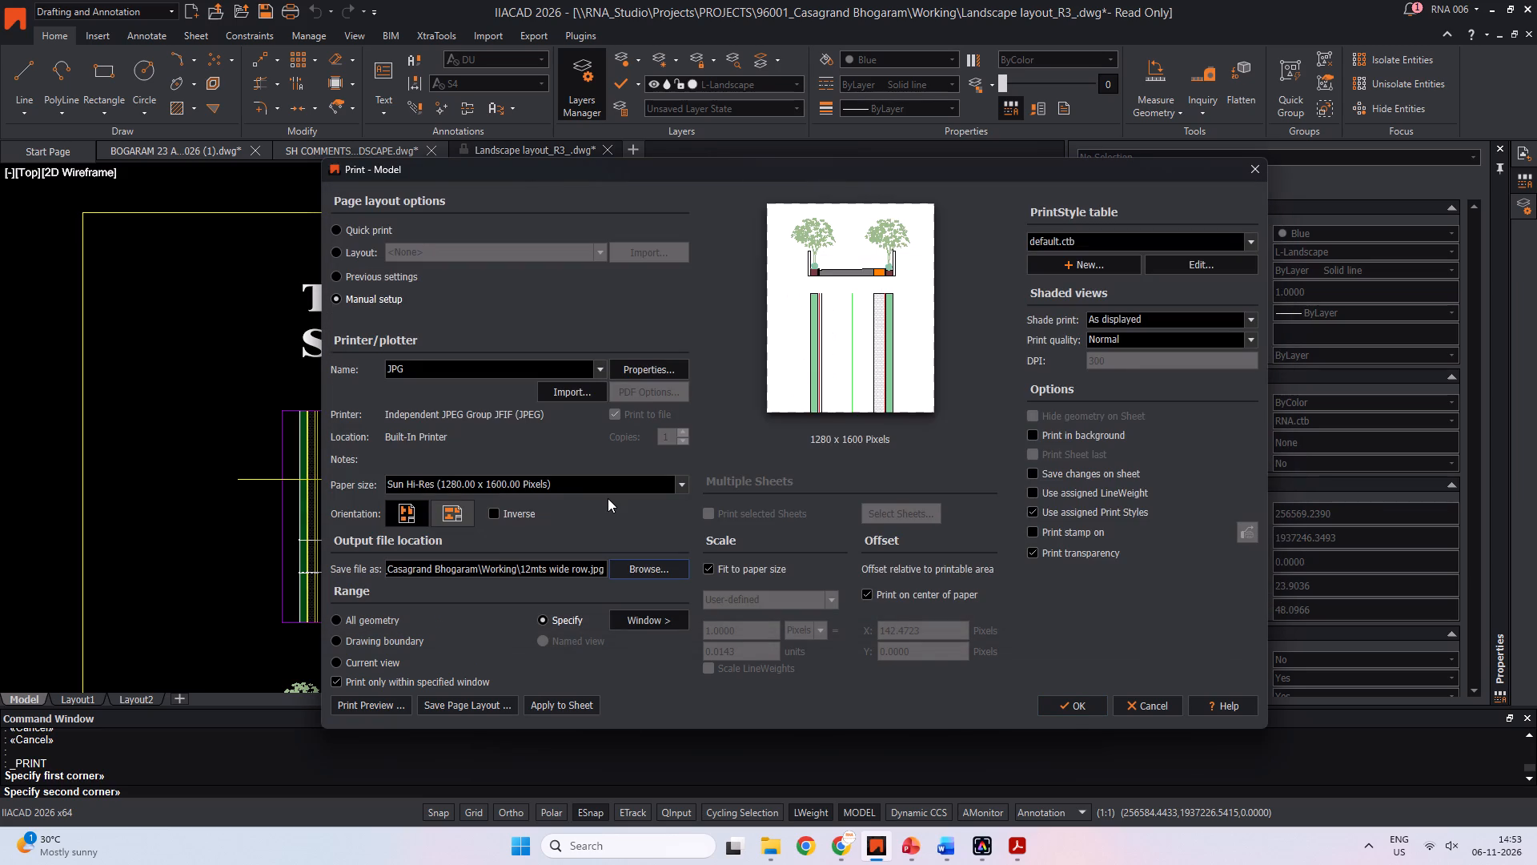
left_click(1073, 708)
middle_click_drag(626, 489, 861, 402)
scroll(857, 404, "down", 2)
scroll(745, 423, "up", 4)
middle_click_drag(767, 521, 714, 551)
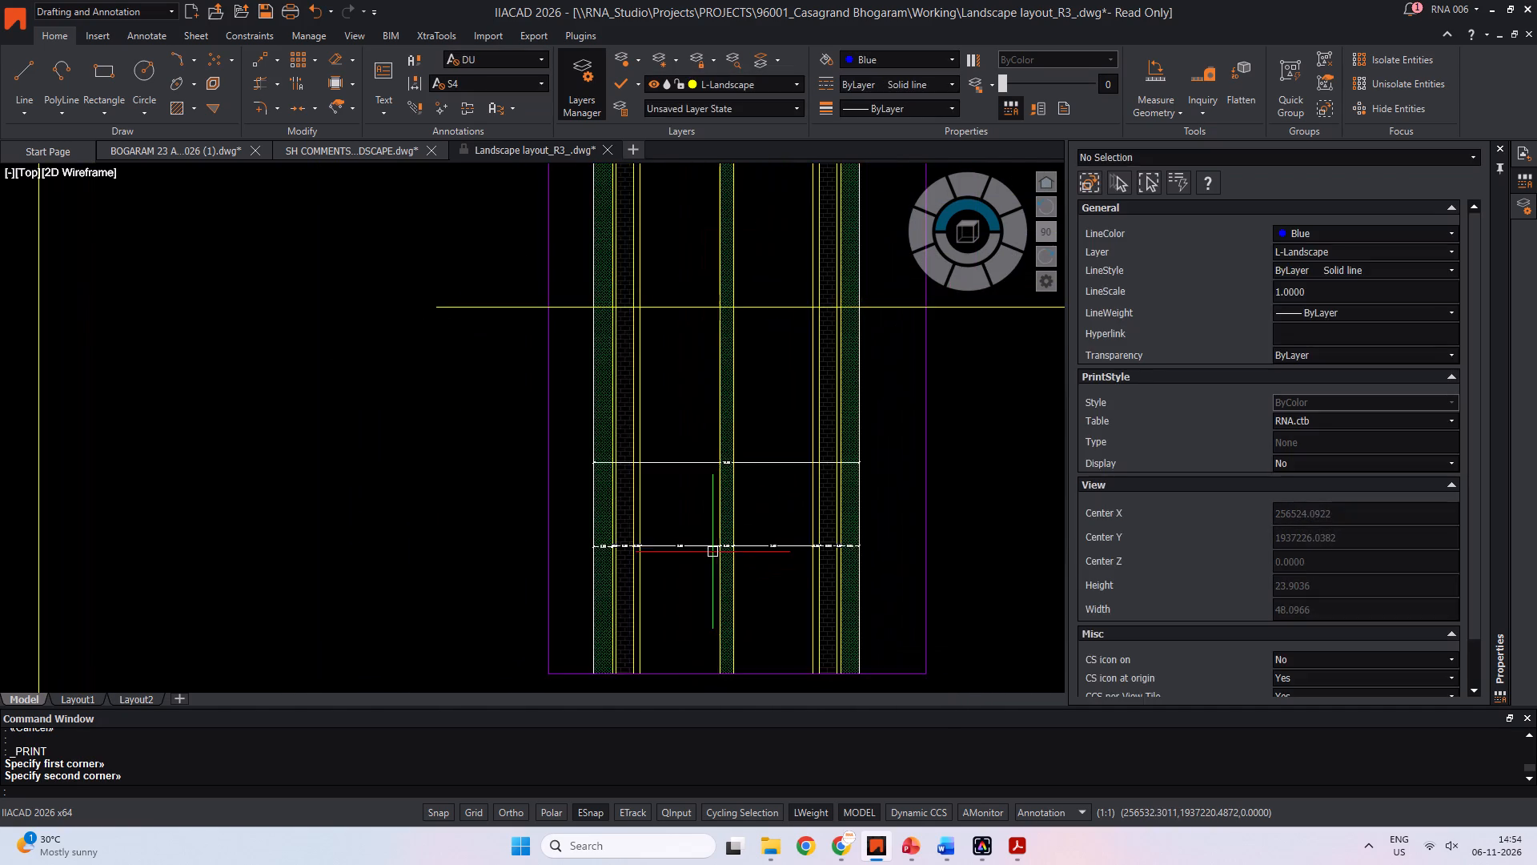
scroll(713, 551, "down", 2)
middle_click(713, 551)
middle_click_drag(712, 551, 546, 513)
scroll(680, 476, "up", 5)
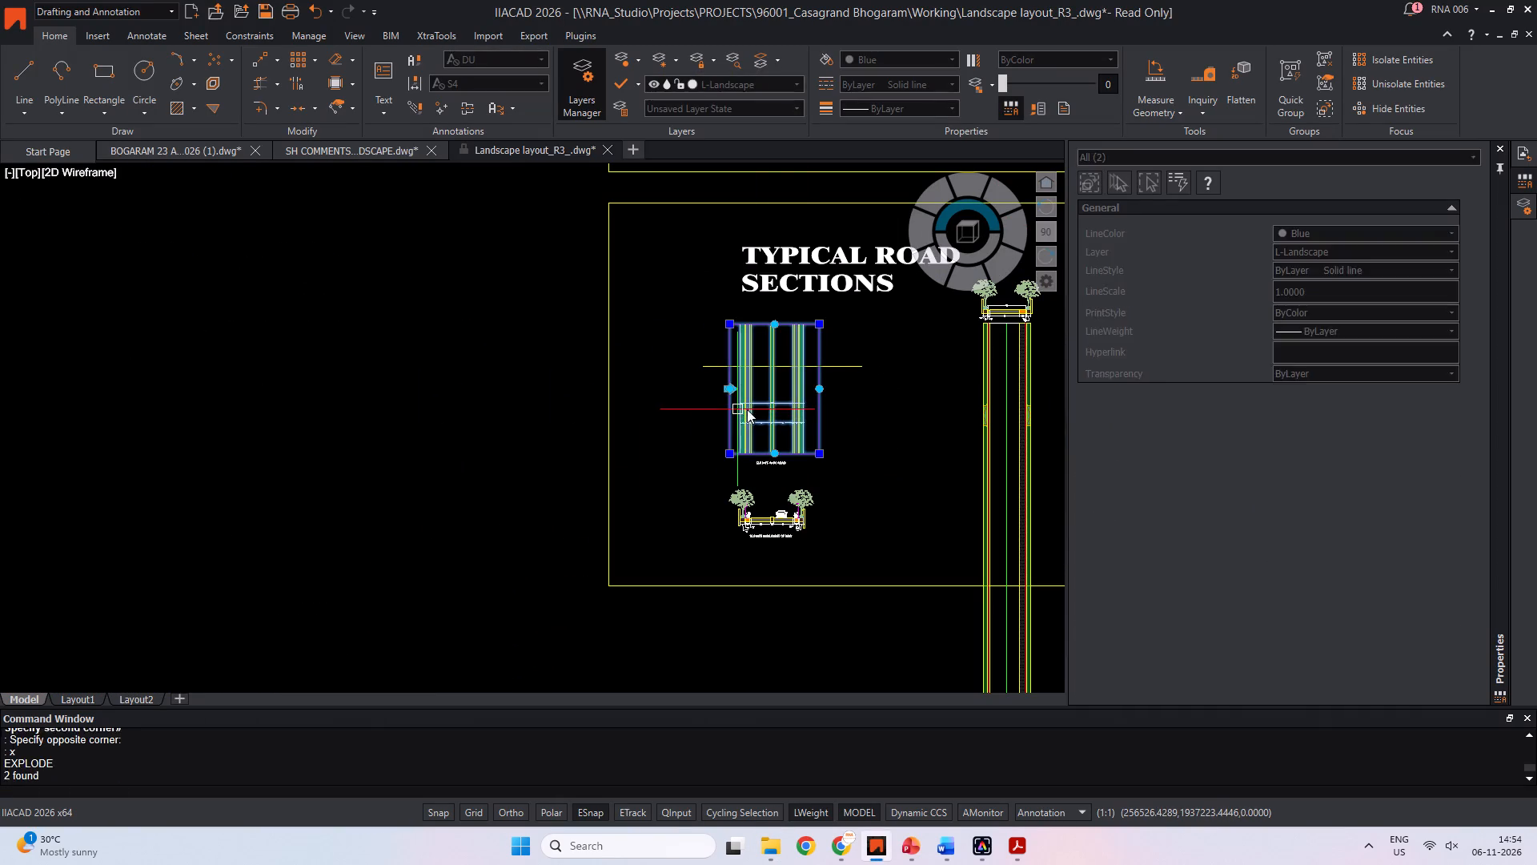
key("Escape")
Move the 12.0 m right of way section with its title about 158 units straight up, just above the exploded road plan.
middle_click(801, 481)
scroll(797, 497, "down", 1)
middle_click_drag(782, 427, 762, 575)
scroll(749, 515, "down", 2)
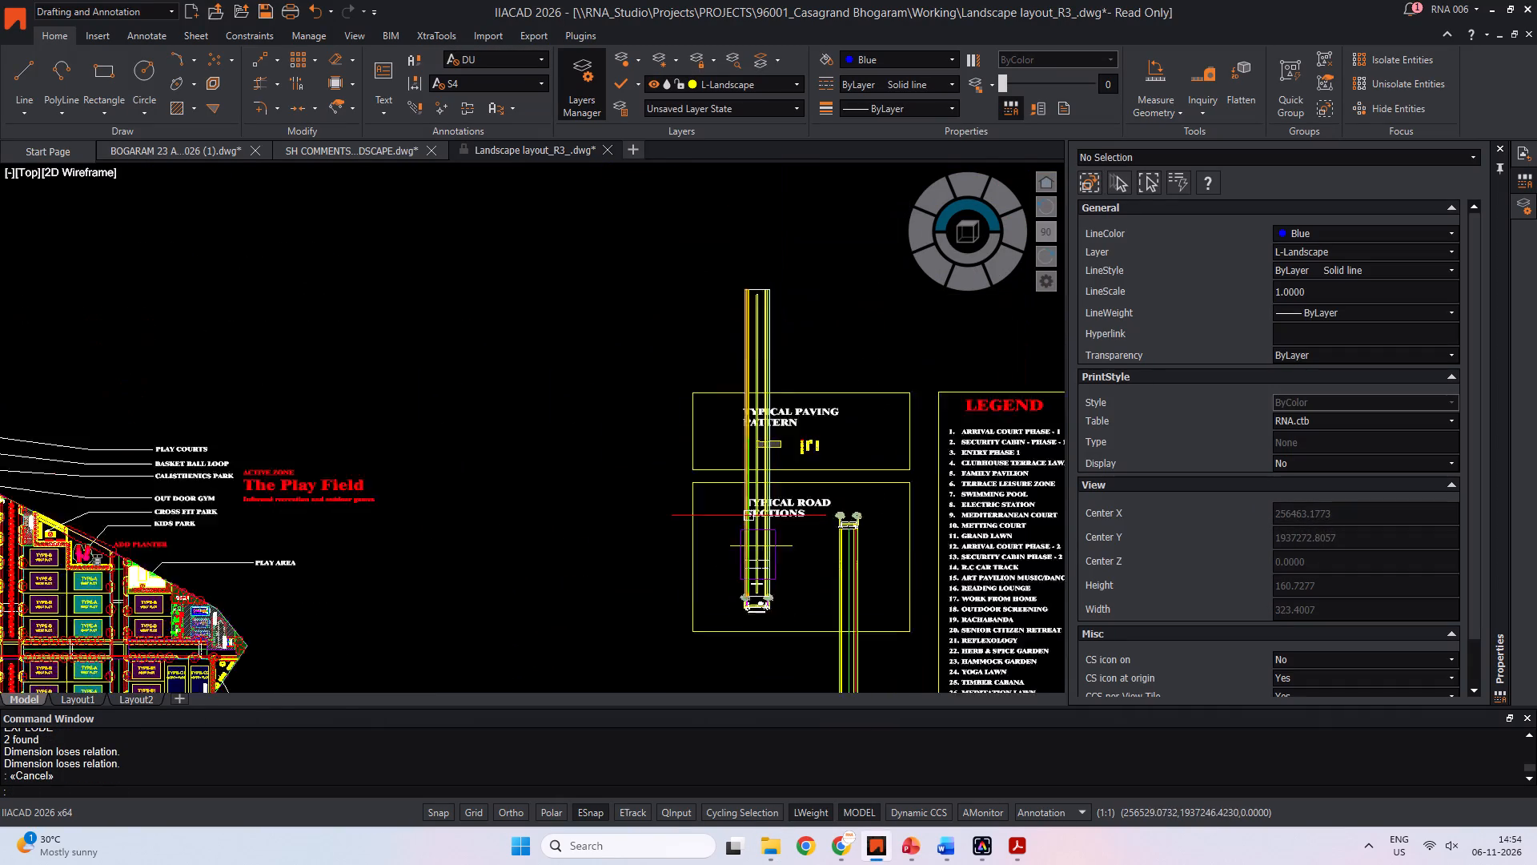
scroll(746, 595, "up", 4)
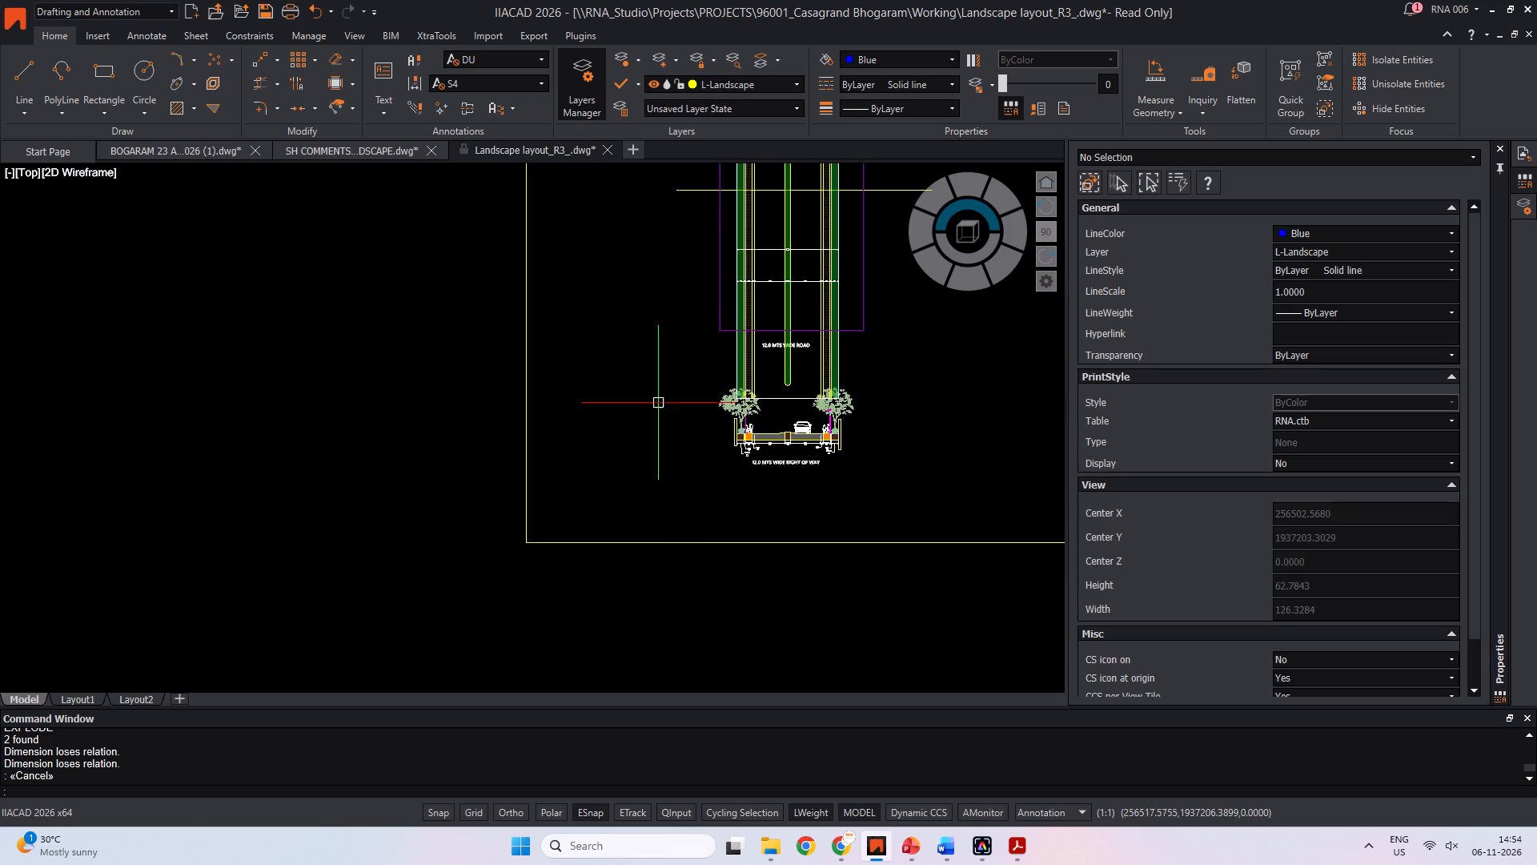
left_click(674, 382)
left_click(960, 488)
middle_click_drag(925, 453, 789, 573)
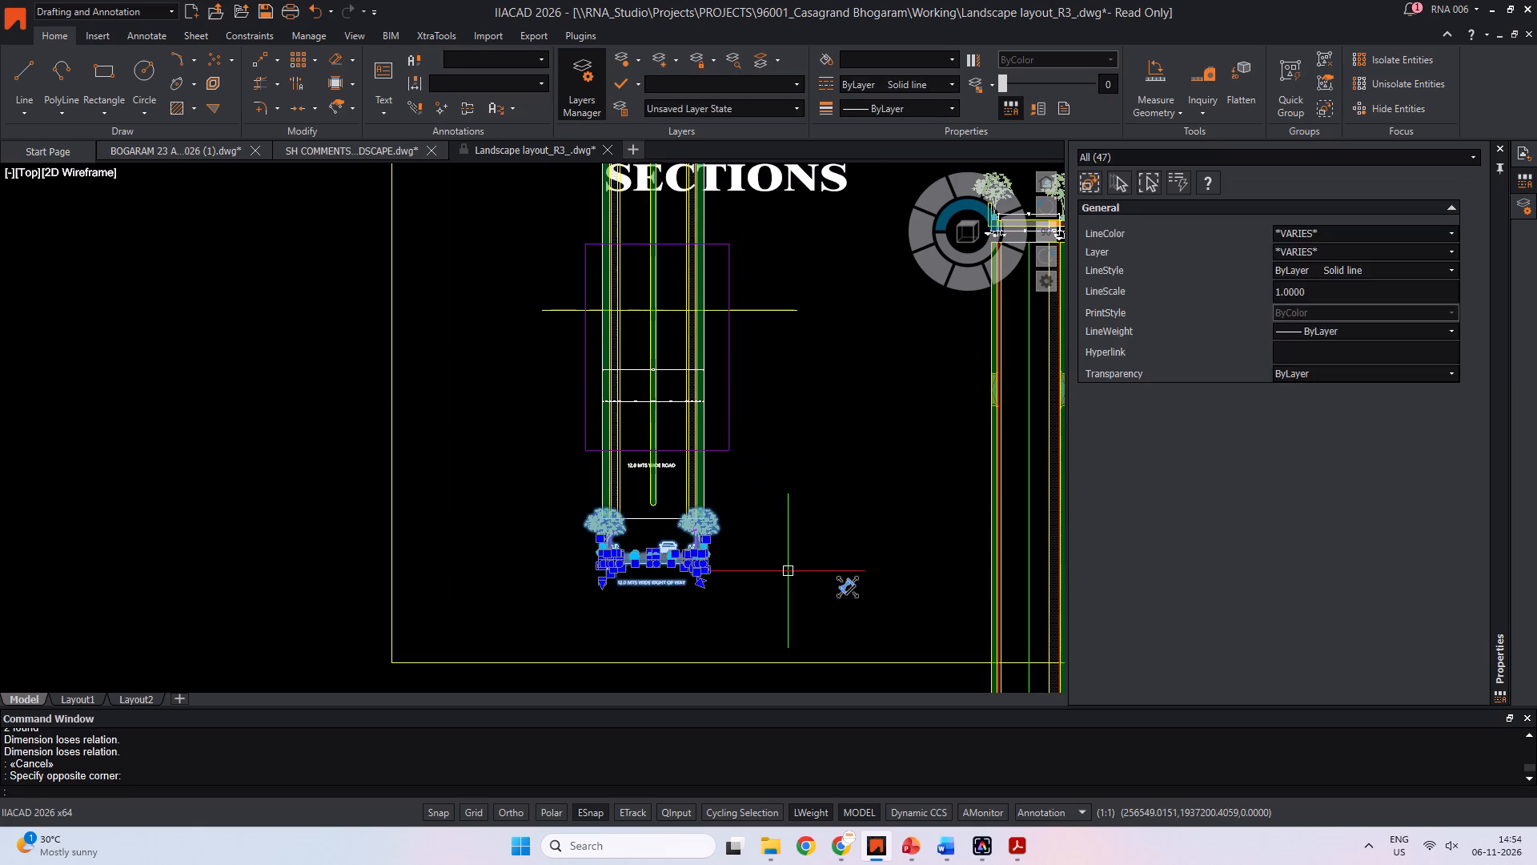
key("m")
key("space")
left_click_drag(810, 536, 804, 492)
scroll(788, 326, "down", 2)
middle_click_drag(788, 326, 802, 637)
middle_click_drag(750, 163, 777, 337)
scroll(799, 332, "up", 3)
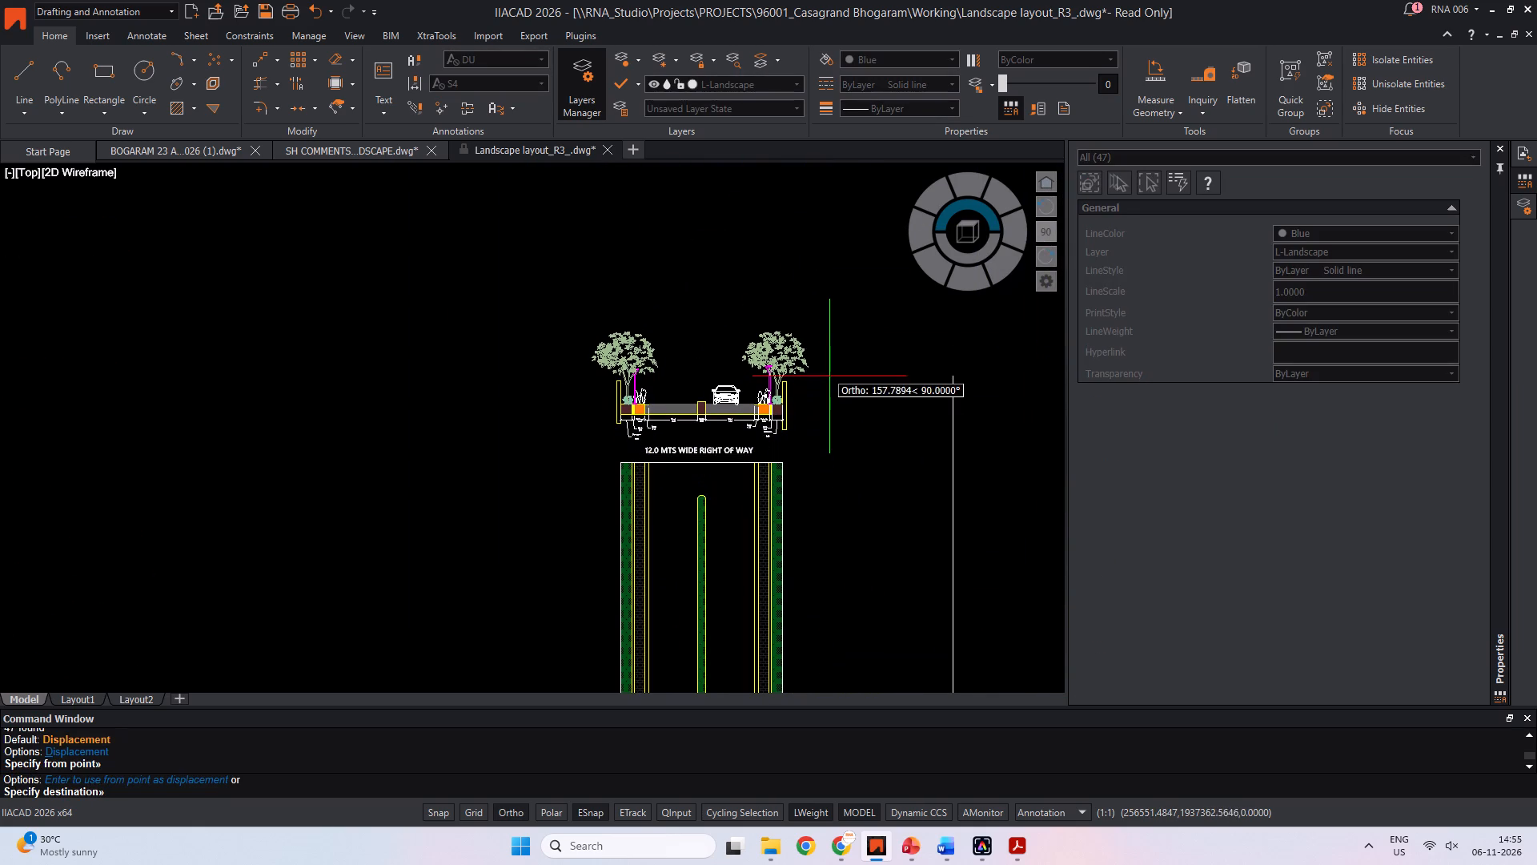
left_click(830, 374, "shift")
key("Escape")
Examine the 12.0 m right of way section, its dimension labels and its alignment with the plan below.
scroll(704, 428, "up", 3)
middle_click_drag(703, 427, 694, 479)
scroll(694, 479, "down", 1)
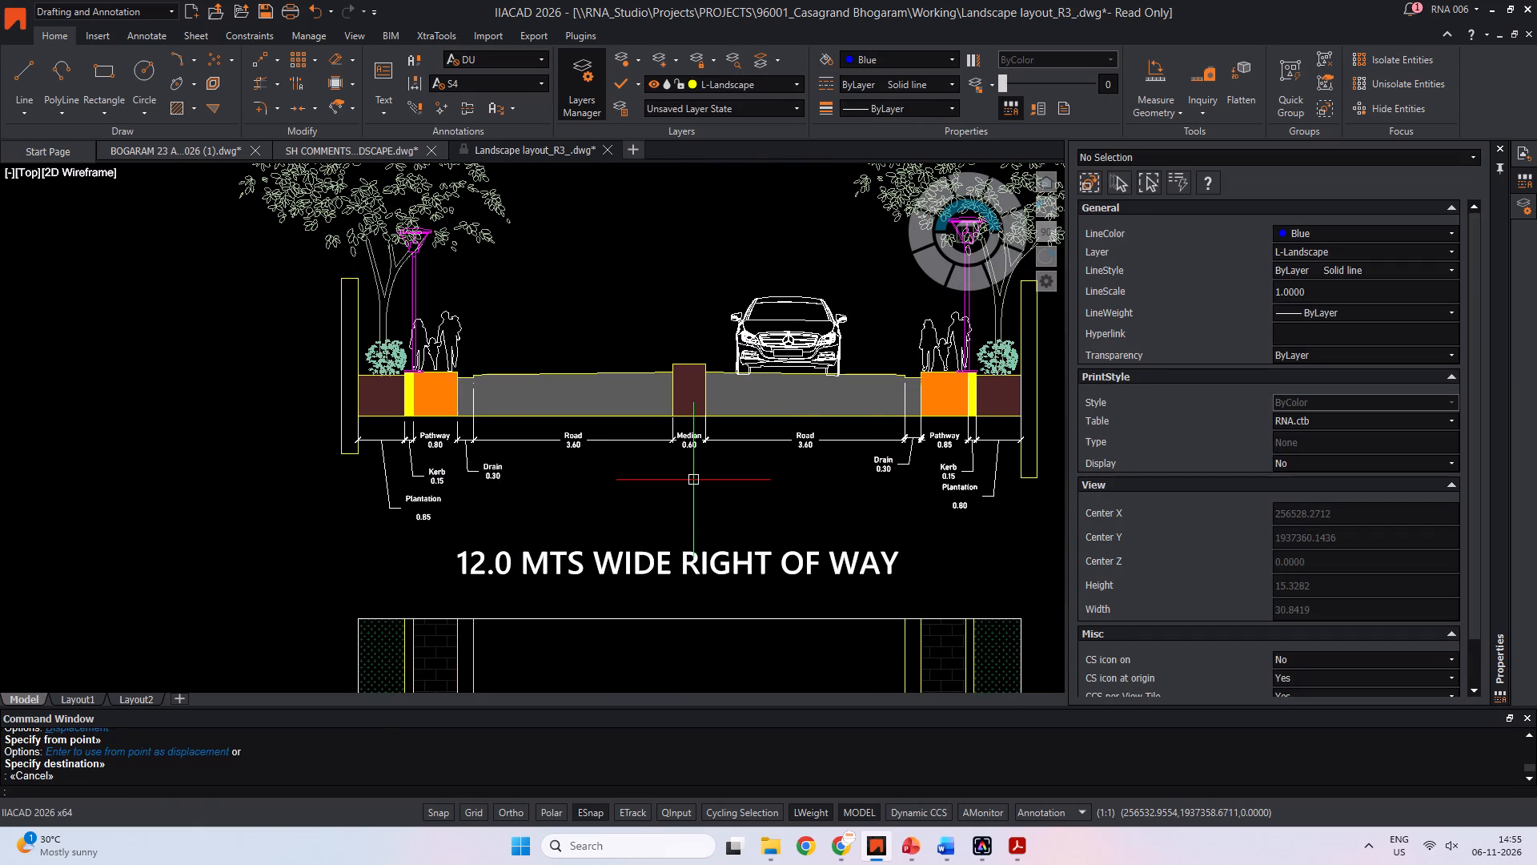
scroll(688, 473, "down", 1)
middle_click_drag(685, 476, 660, 433)
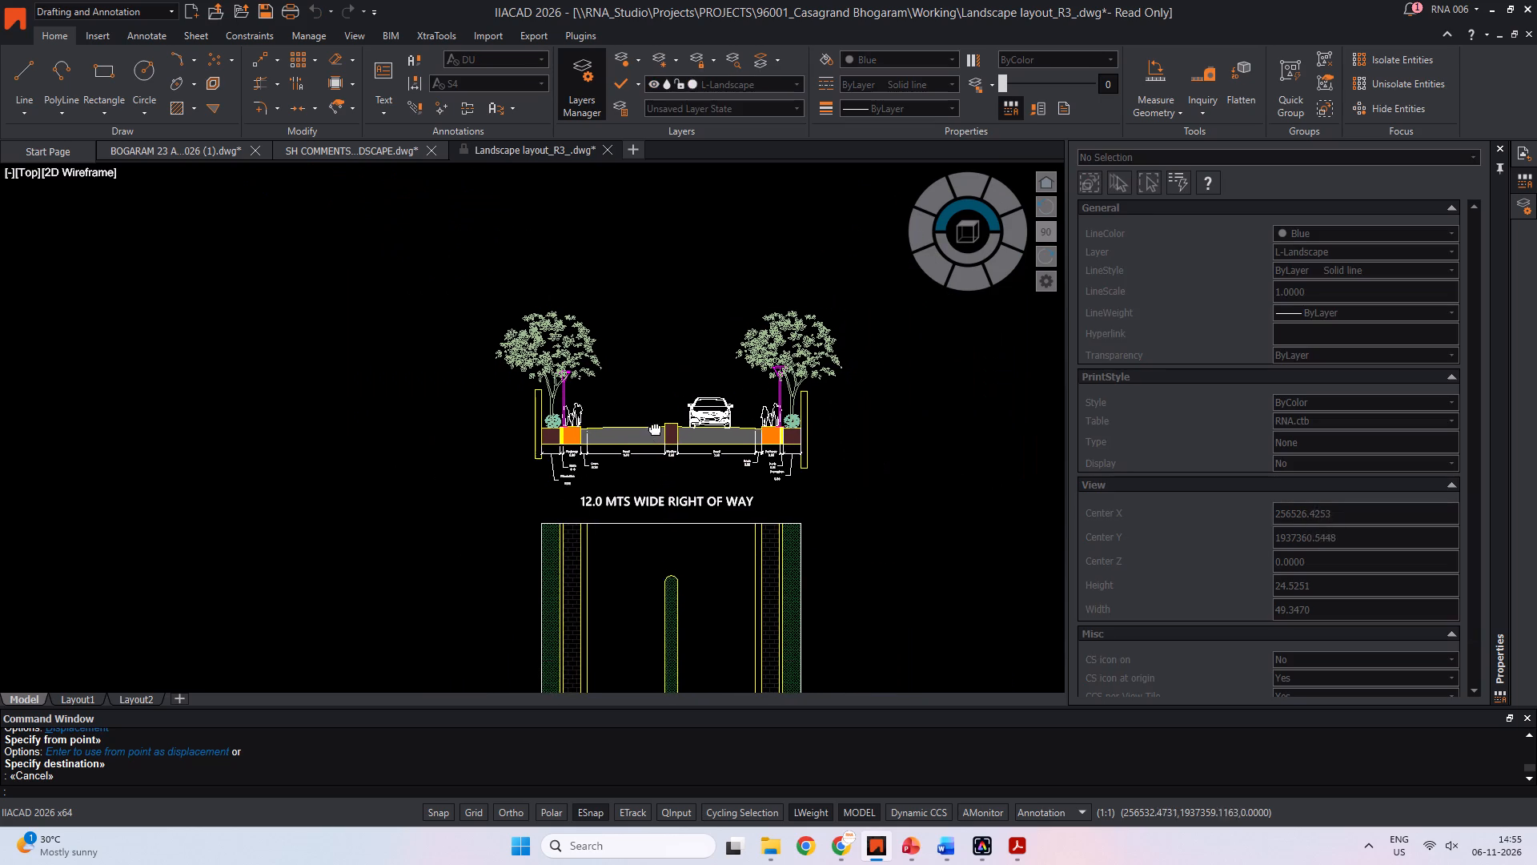
middle_click_drag(660, 433, 659, 415)
scroll(644, 412, "up", 2)
middle_click_drag(640, 420, 633, 508)
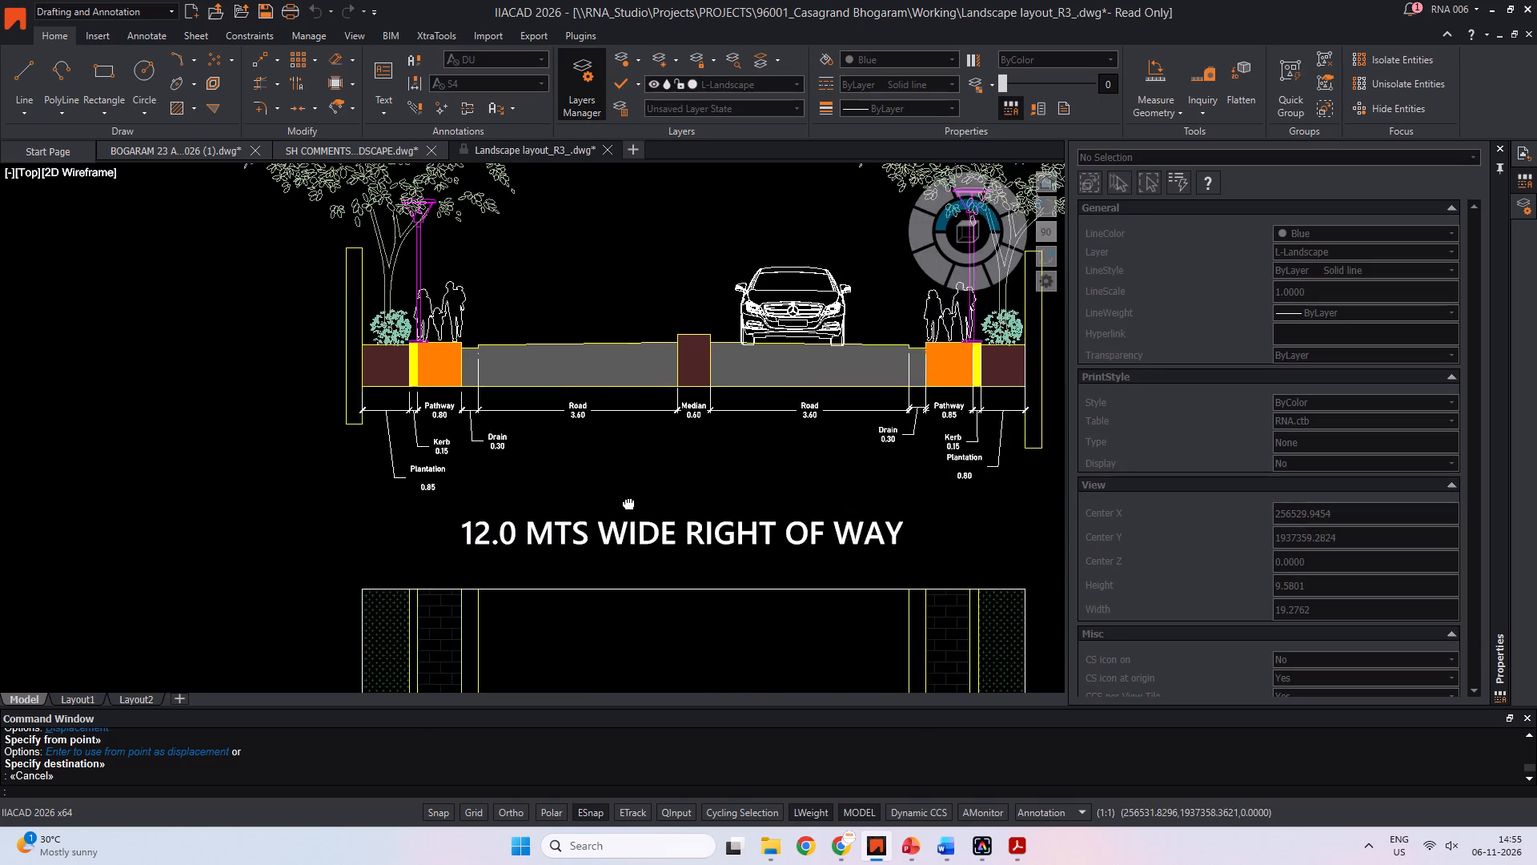
middle_click_drag(633, 508, 629, 528)
scroll(629, 527, "down", 2)
scroll(632, 520, "up", 2)
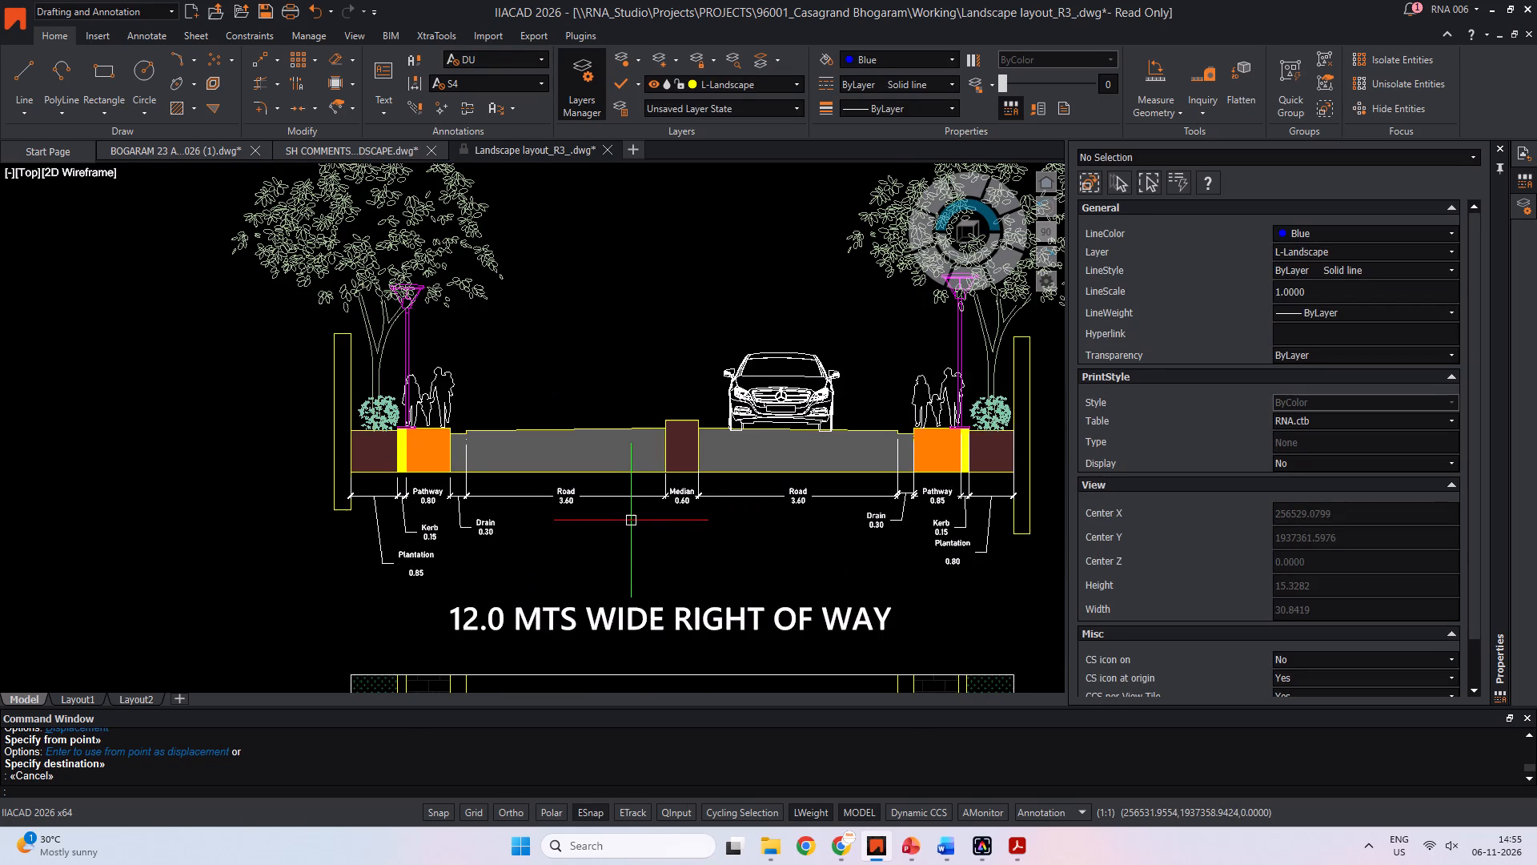
middle_click_drag(645, 485, 532, 582)
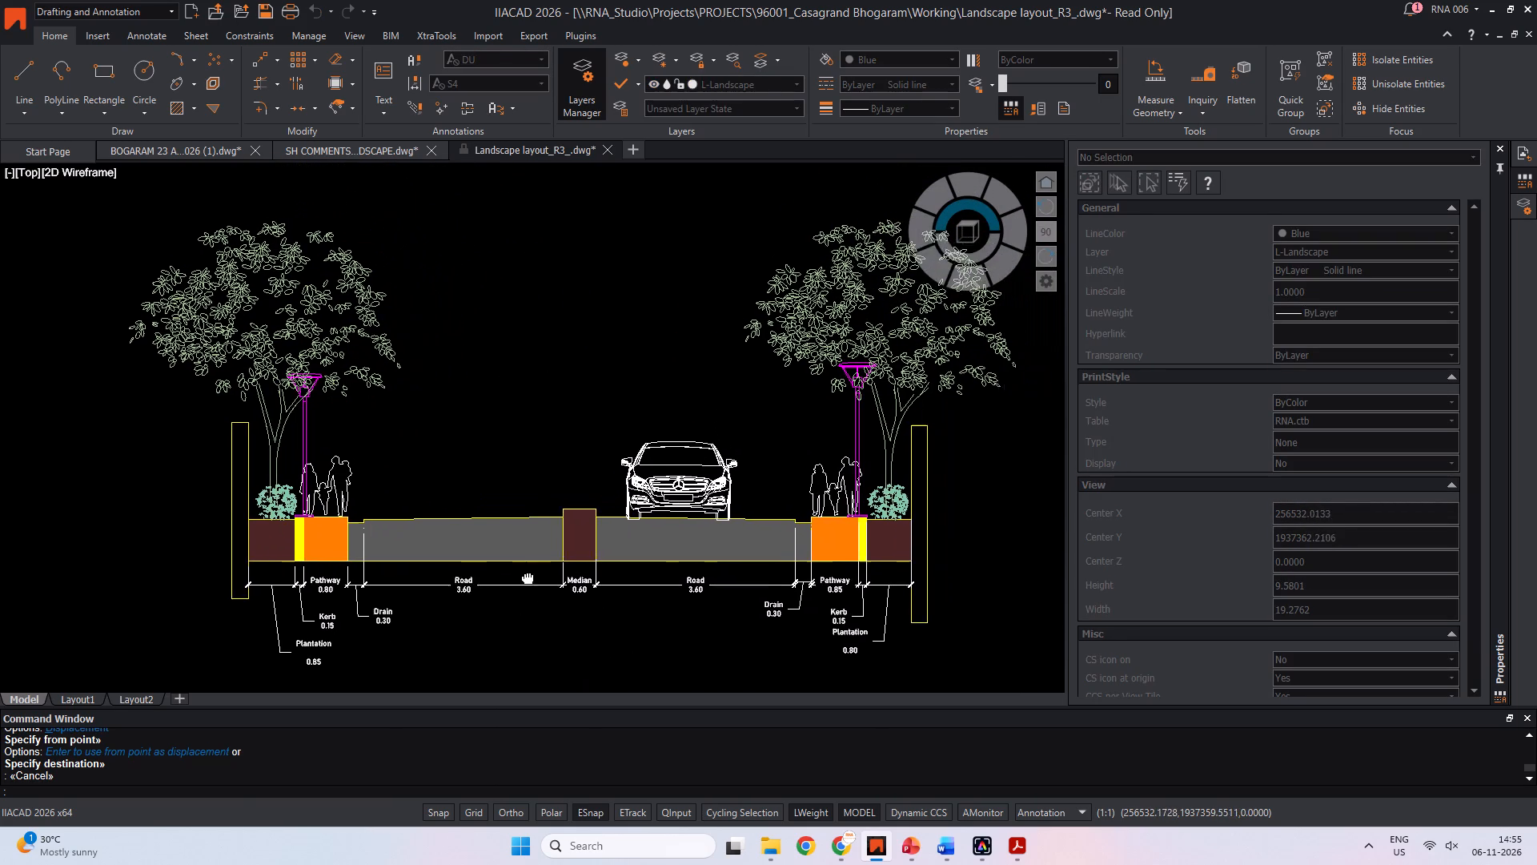
middle_click_drag(532, 582, 505, 589)
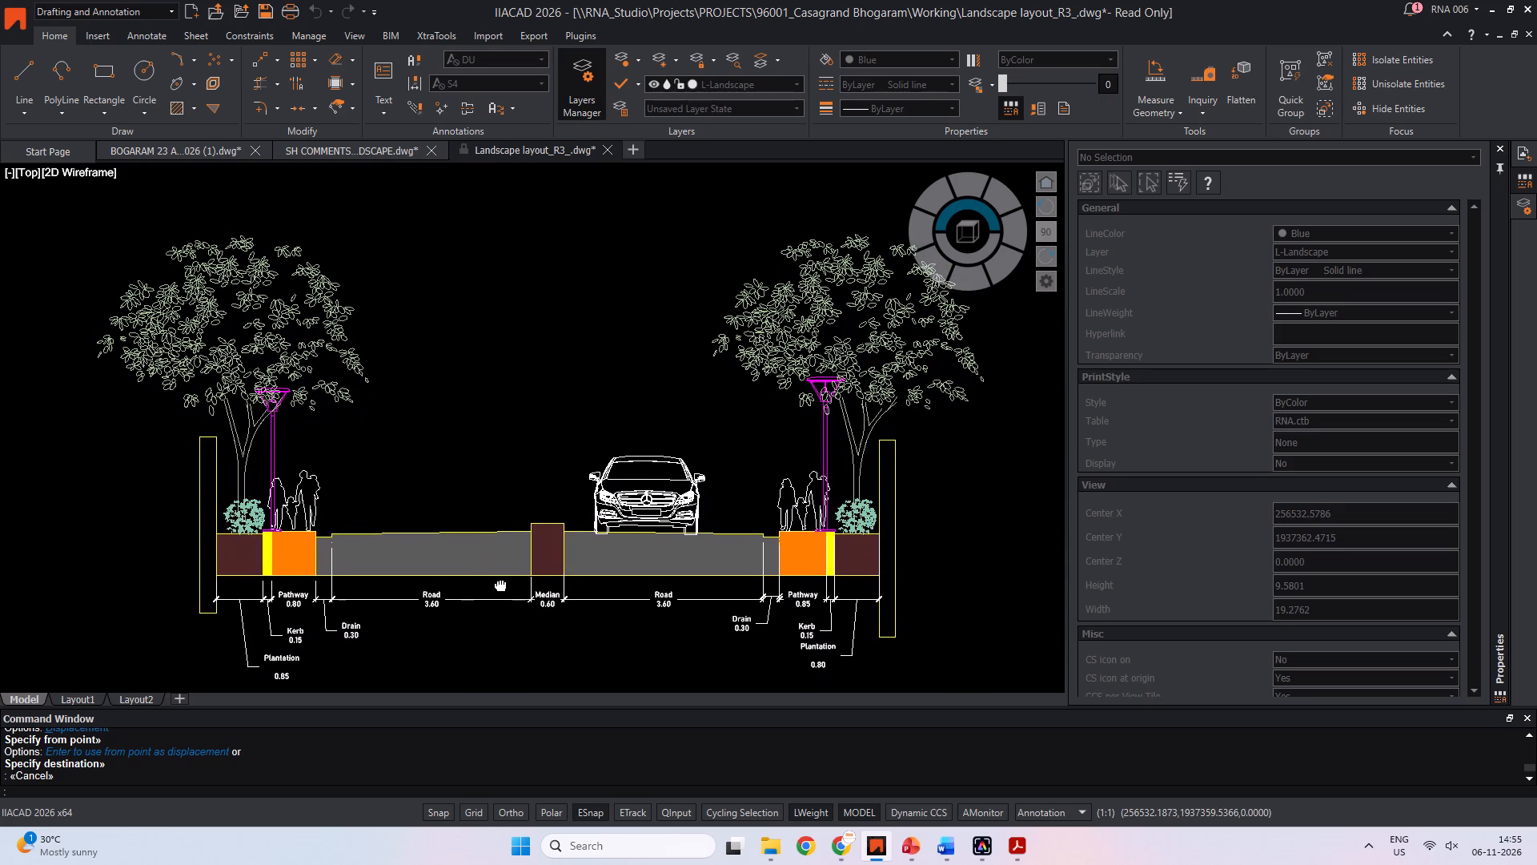
middle_click_drag(505, 589, 486, 591)
scroll(489, 589, "down", 2)
middle_click_drag(501, 585, 615, 392)
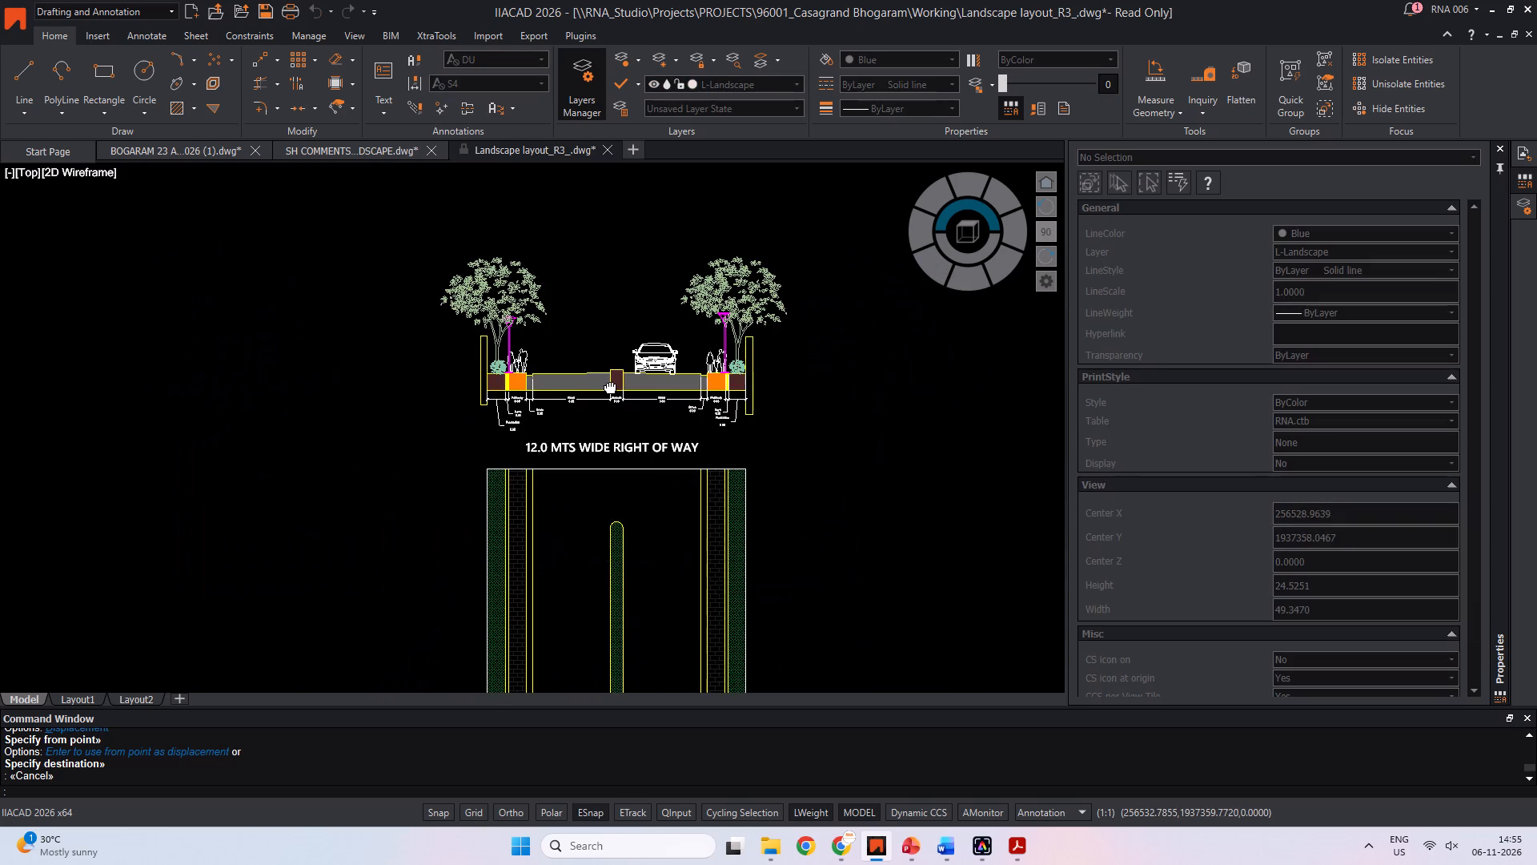
middle_click_drag(615, 392, 612, 400)
scroll(606, 410, "down", 2)
middle_click_drag(604, 415, 600, 445)
key("Escape")
key("Escape")
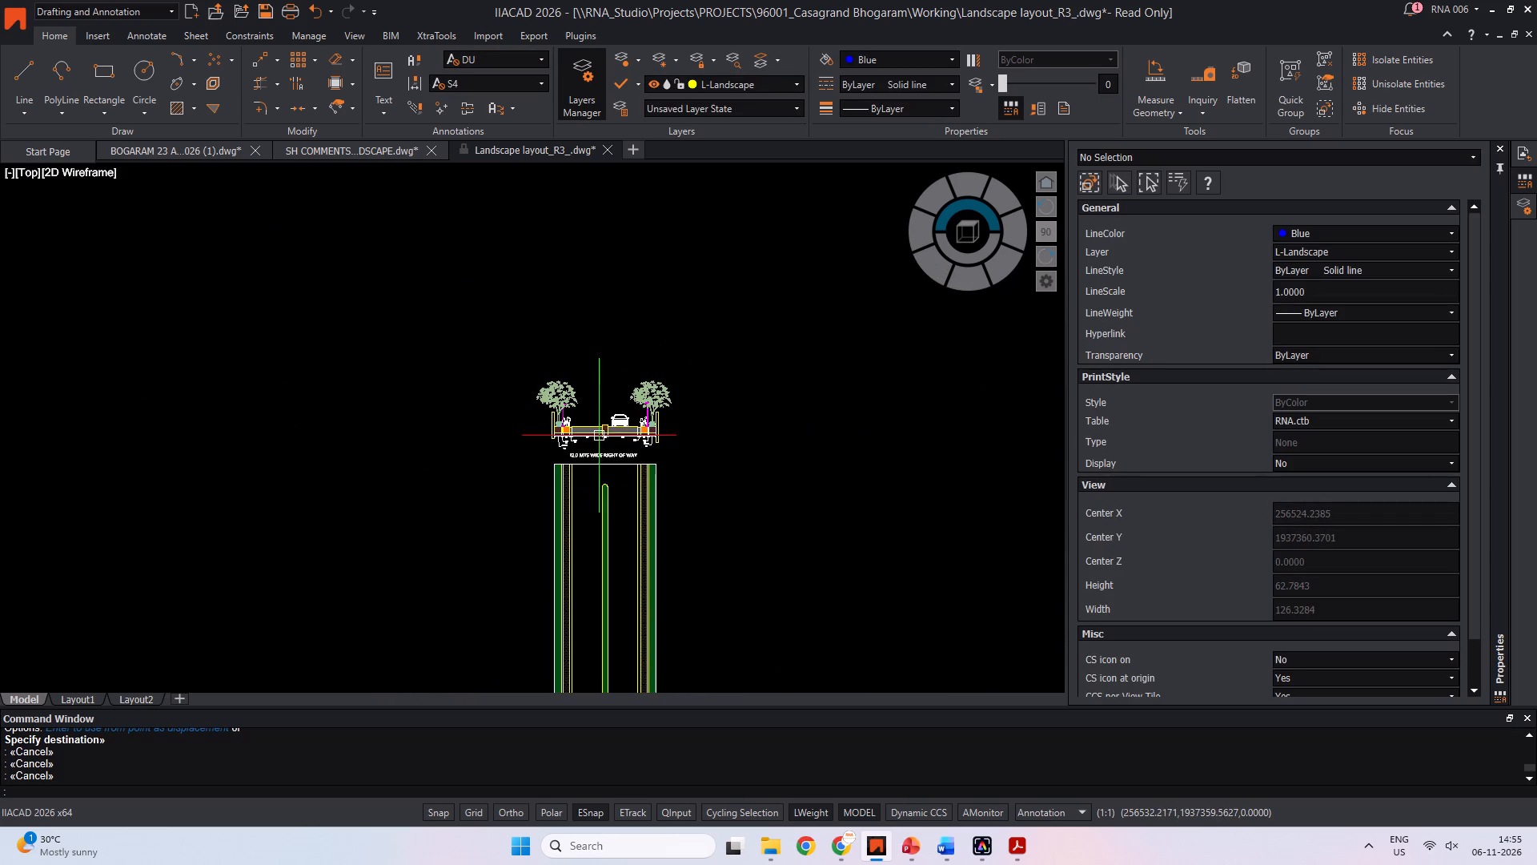
Restore the previous JPG print settings, window the 12.0 m section with the upper part of its plan, and preview it.
key("ctrl+p")
left_click(329, 284)
left_click(334, 276)
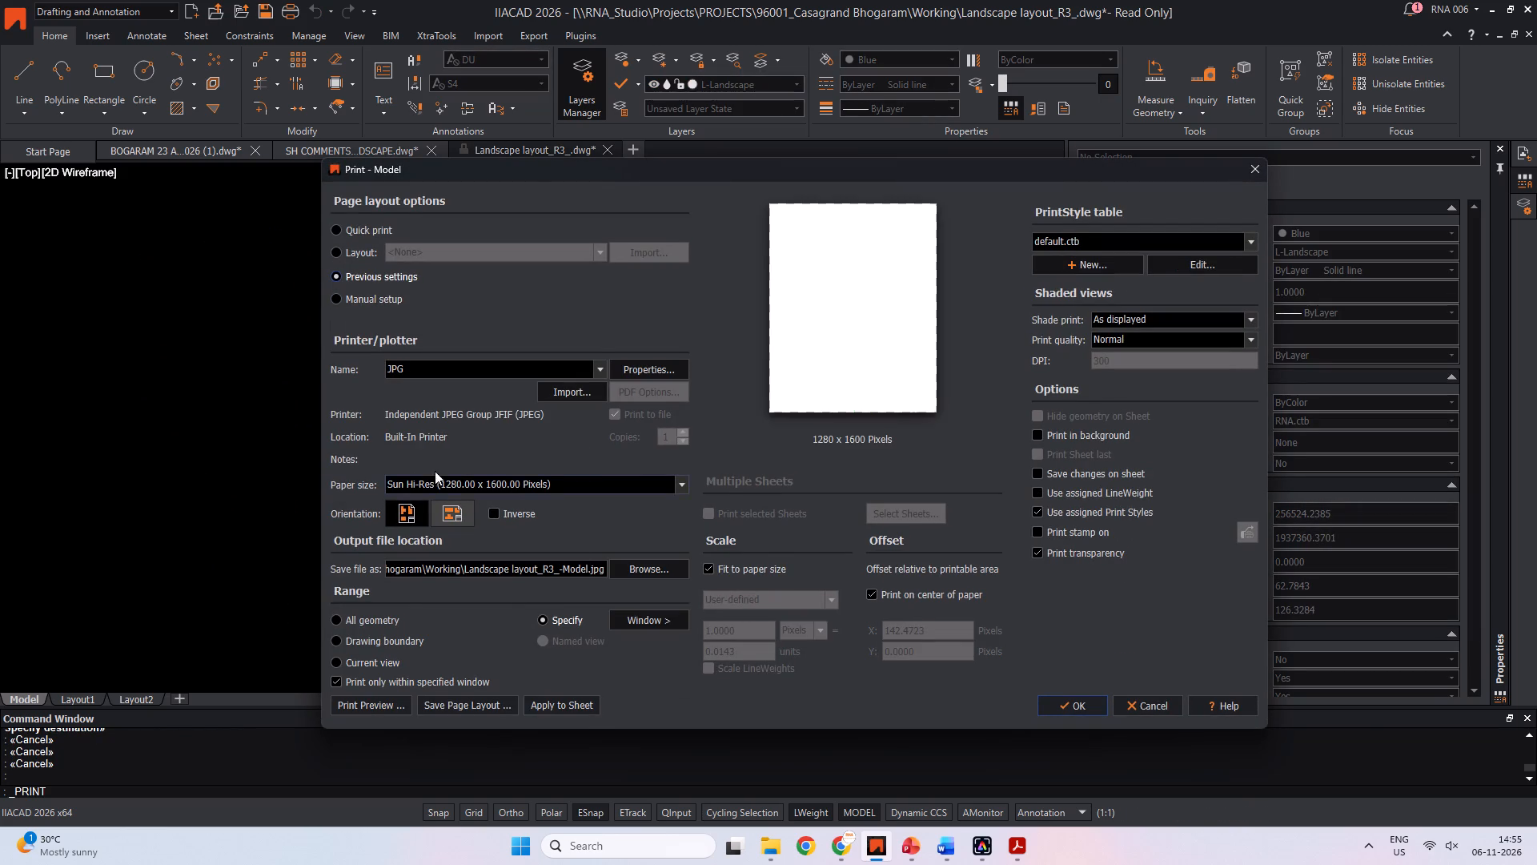
left_click(648, 568)
key("Escape")
left_click(666, 622)
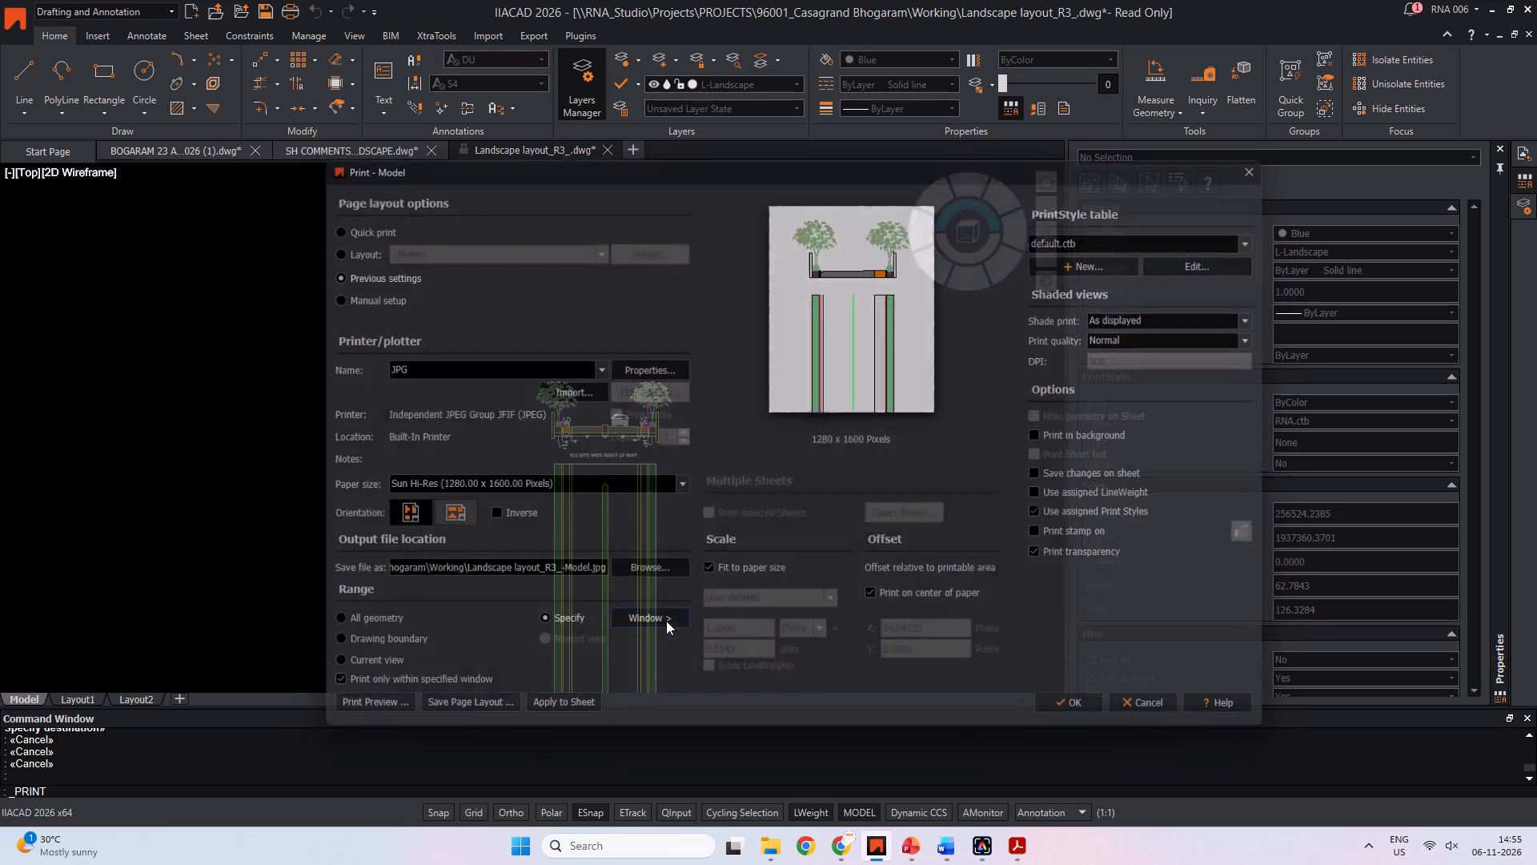
left_click(531, 368)
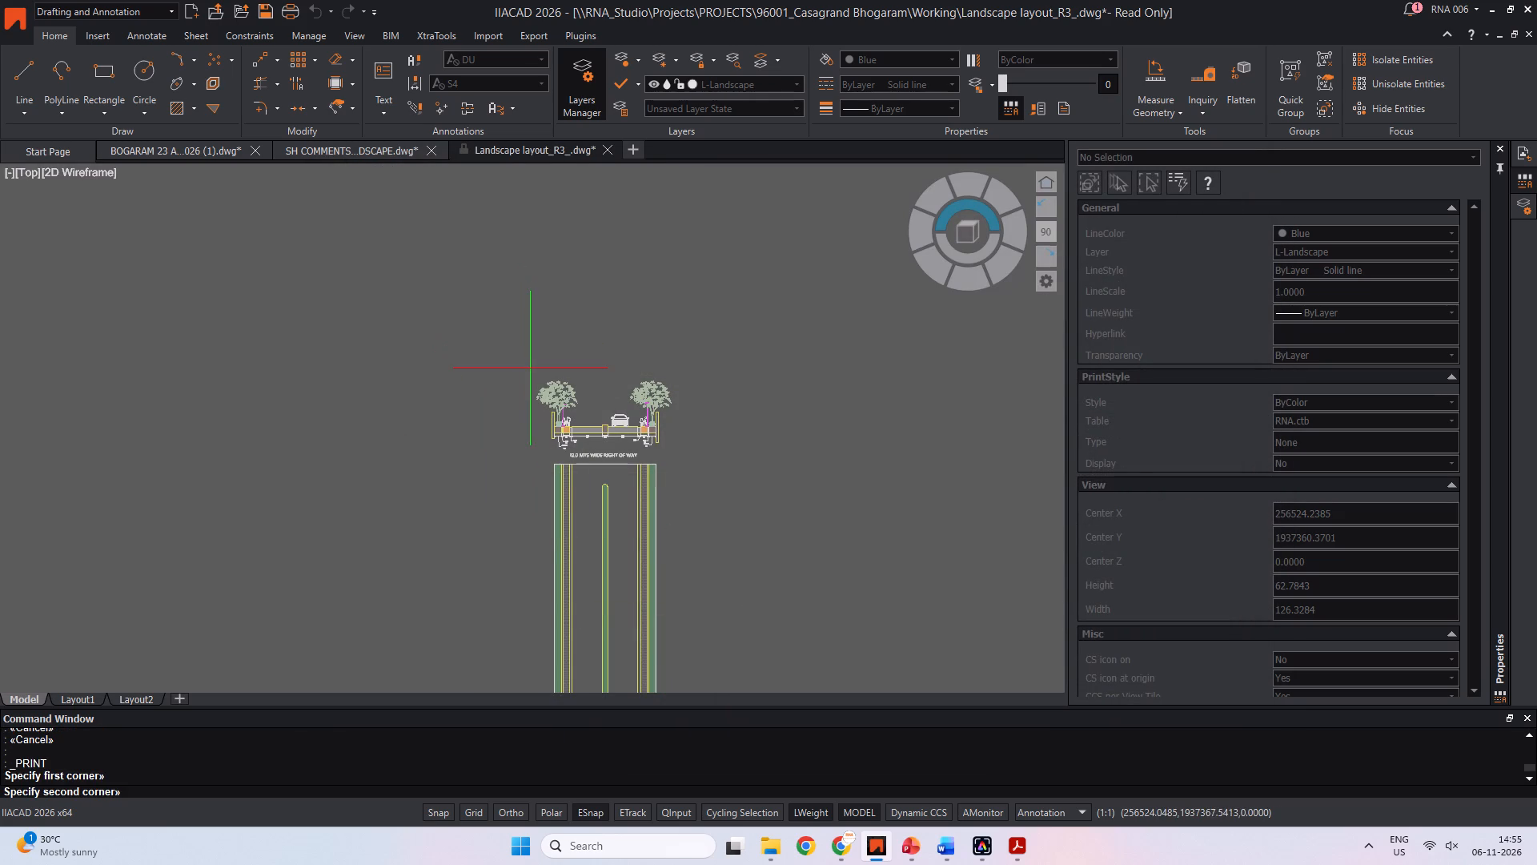
left_click(680, 658)
left_click(364, 700)
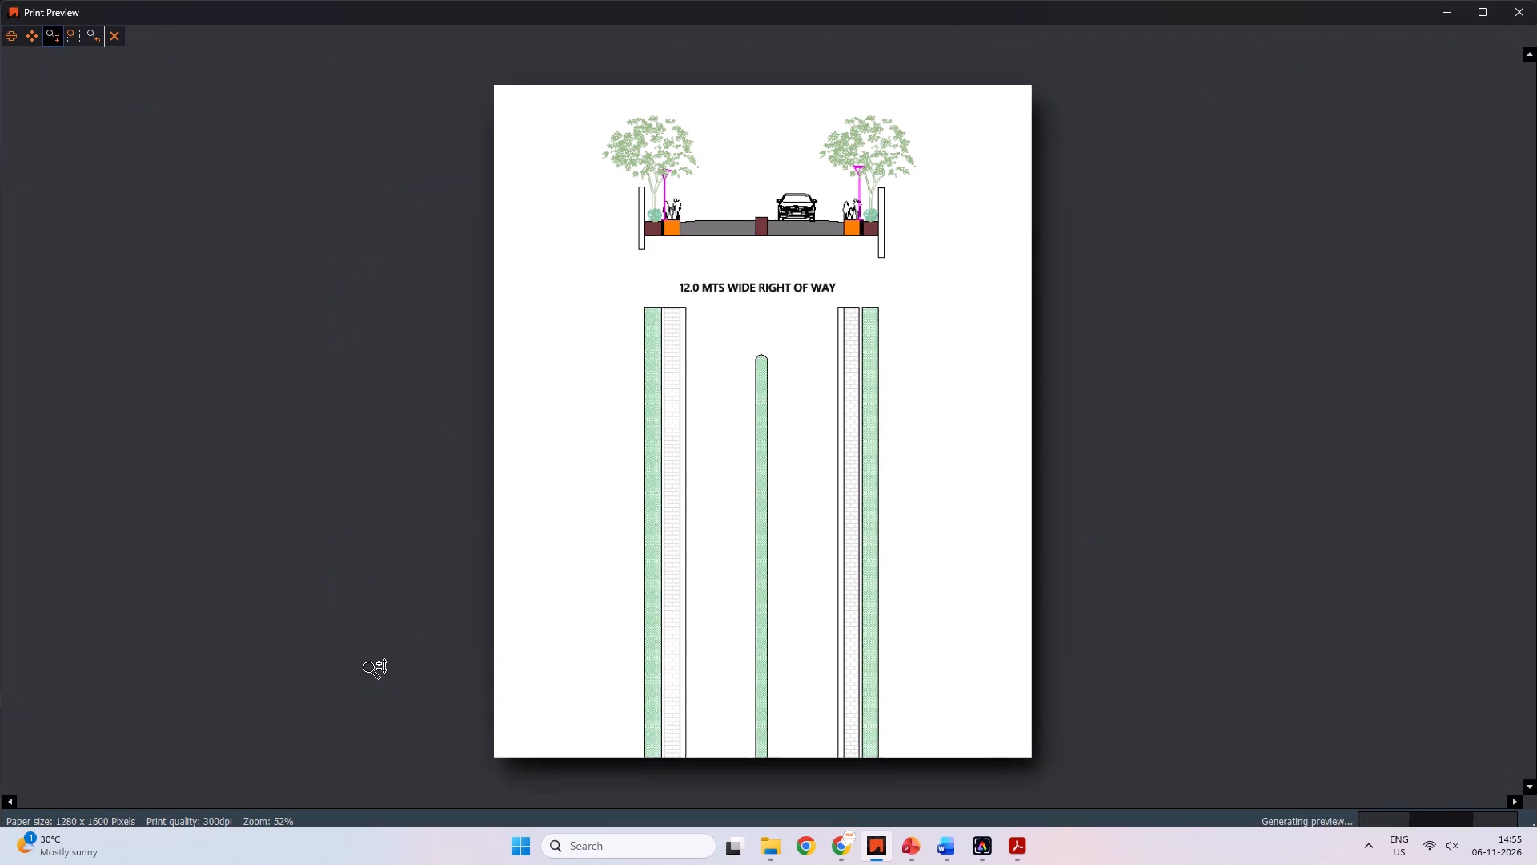
scroll(825, 328, "up", 7)
left_click_drag(755, 327, 752, 473)
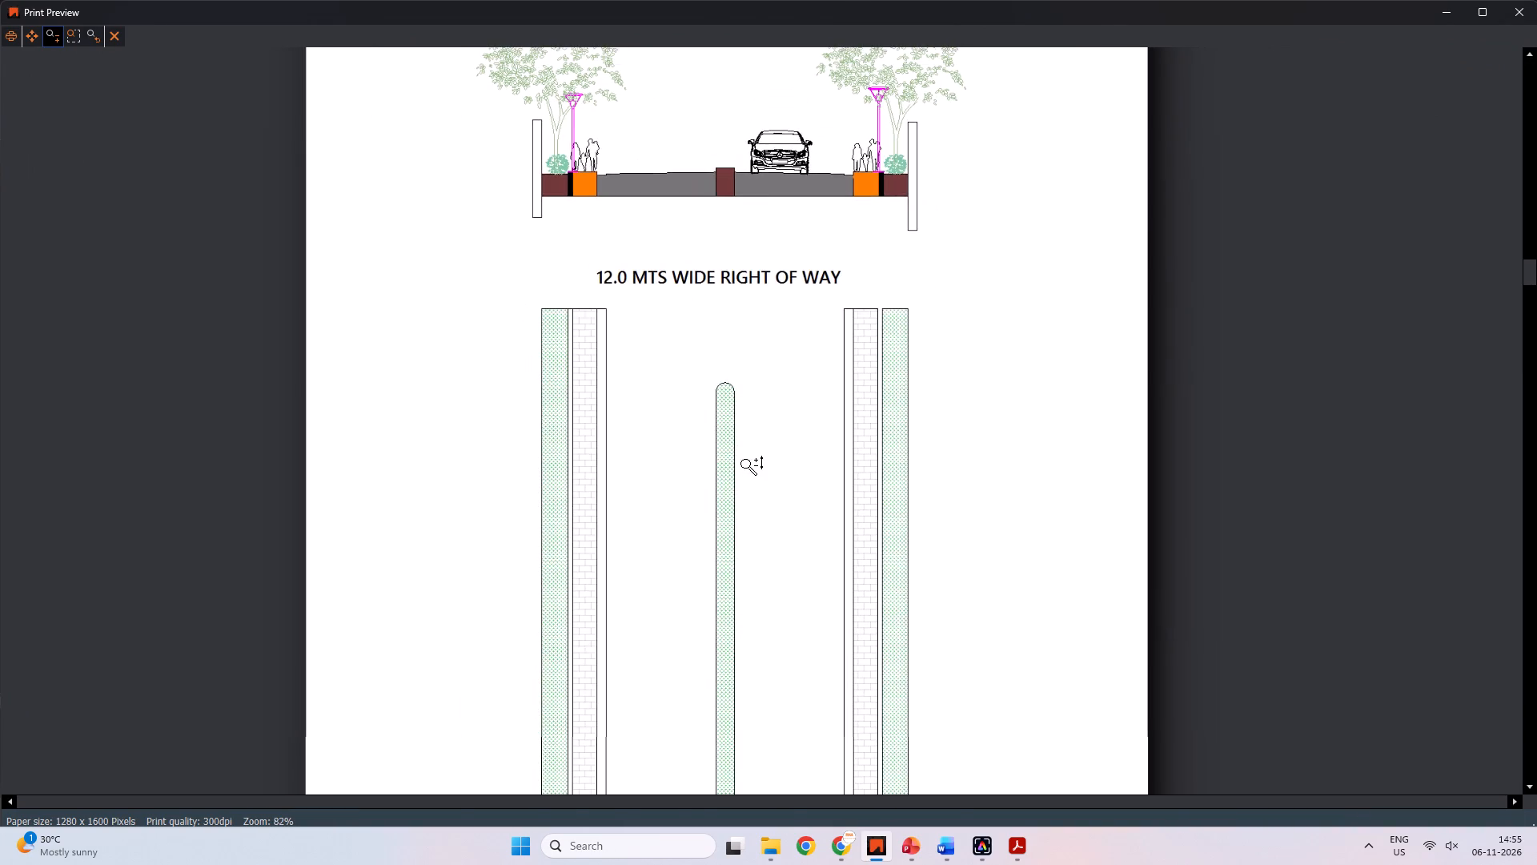
key("Escape")
key("Escape")
Draw a polyline across the top edge of the 12 m road plan, from its left corner to its right corner.
scroll(596, 479, "up", 5)
left_click_drag(648, 403, 639, 387)
left_click(598, 314)
scroll(585, 350, "down", 2)
middle_click_drag(585, 354, 584, 404)
key("Escape")
key("Escape")
key("Escape")
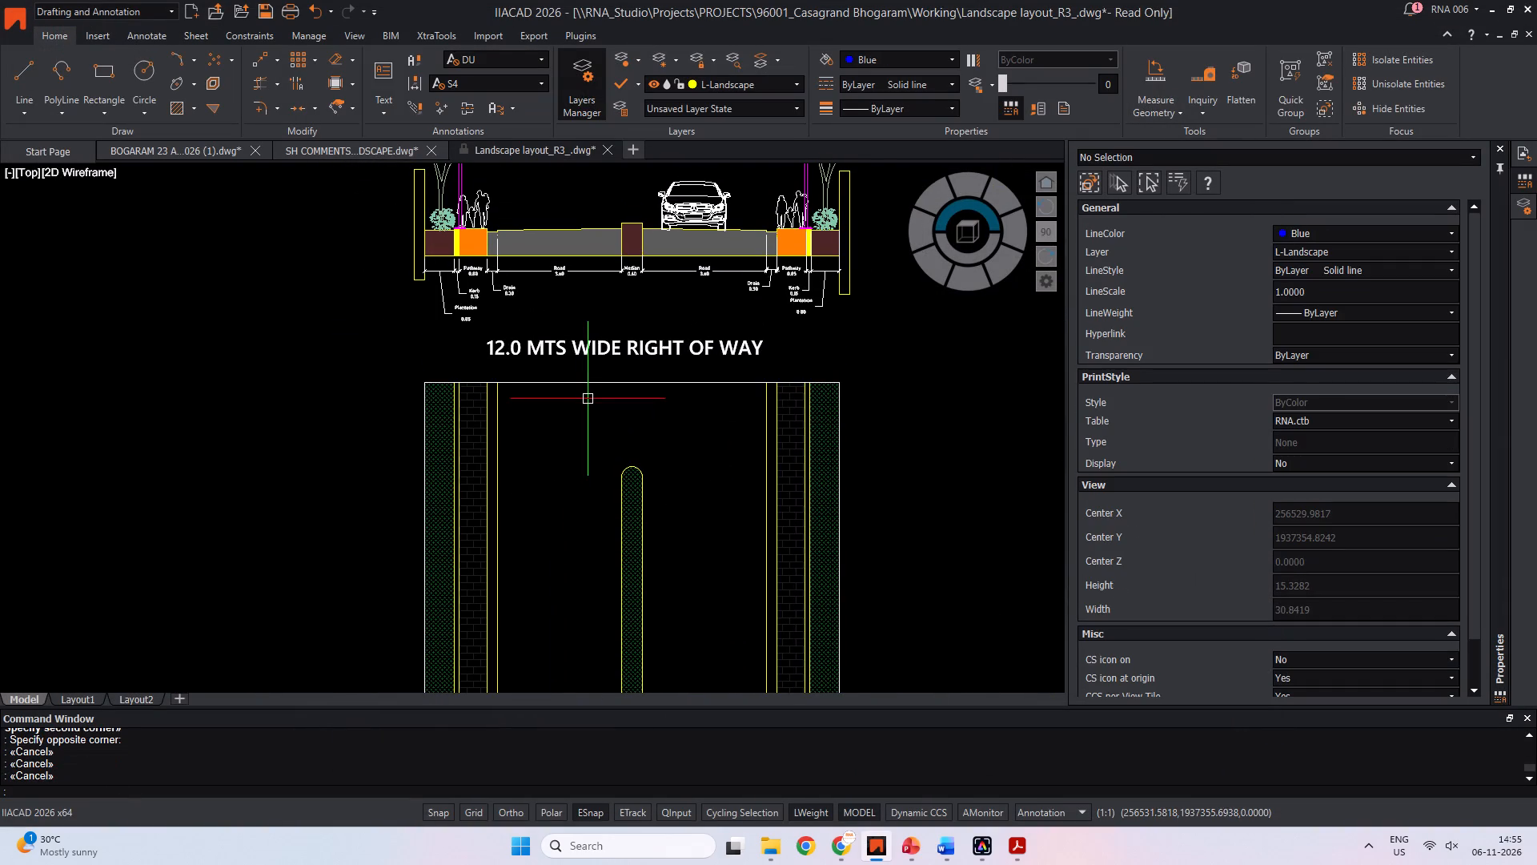
left_click_drag(607, 404, 596, 388)
left_click(587, 371)
key("Escape")
key("Escape")
key("p")
key("l")
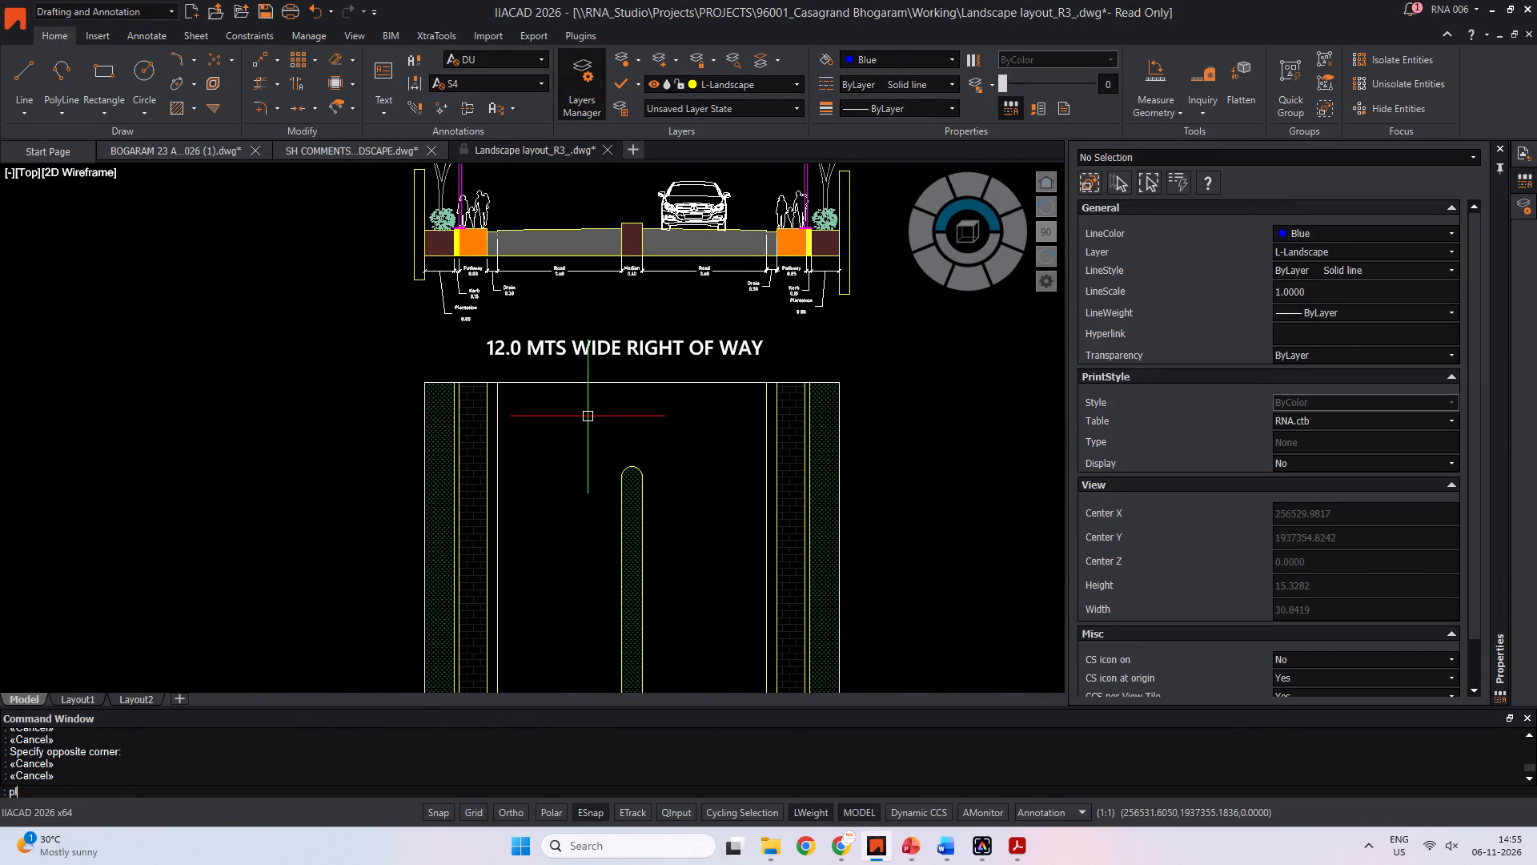
key("space")
left_click(426, 384)
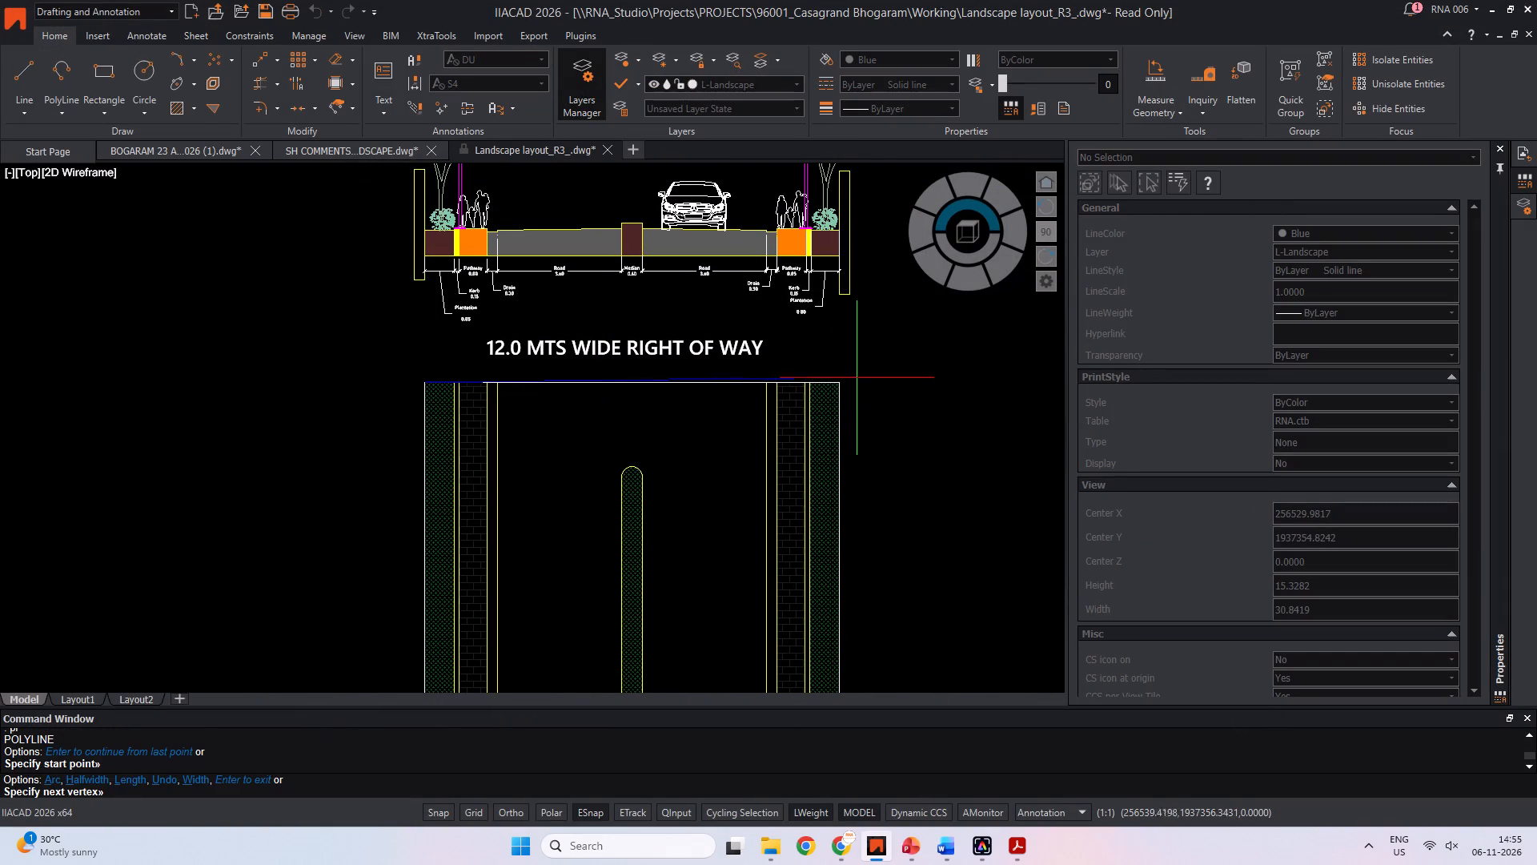
left_click(842, 384)
key("Escape")
key("Escape")
key("Escape")
Match the new top-edge polyline's properties to the yellow vertical line of the road plan.
type("ma")
key("space")
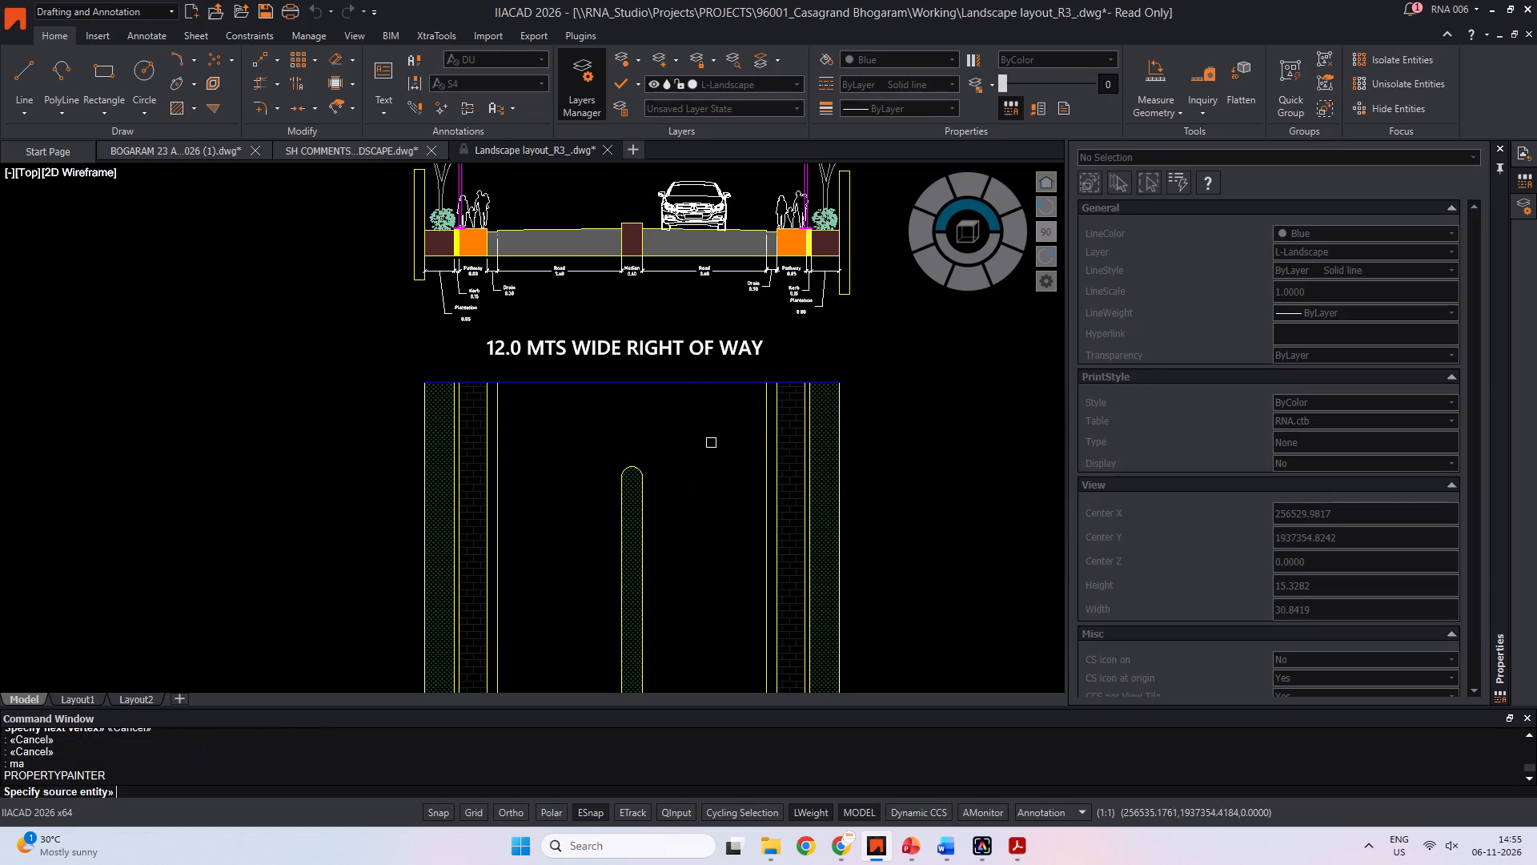
left_click(764, 426)
left_click(705, 392)
left_click(687, 372)
key("Escape")
key("Escape")
Reopen the print setup with the previous settings and preview the windowed 12.0 m section and plan, keeping printing limited to the specified window.
scroll(673, 436, "down", 1)
middle_click_drag(671, 441, 669, 469)
key("Escape")
key("Escape")
key("Escape")
key("ctrl+p")
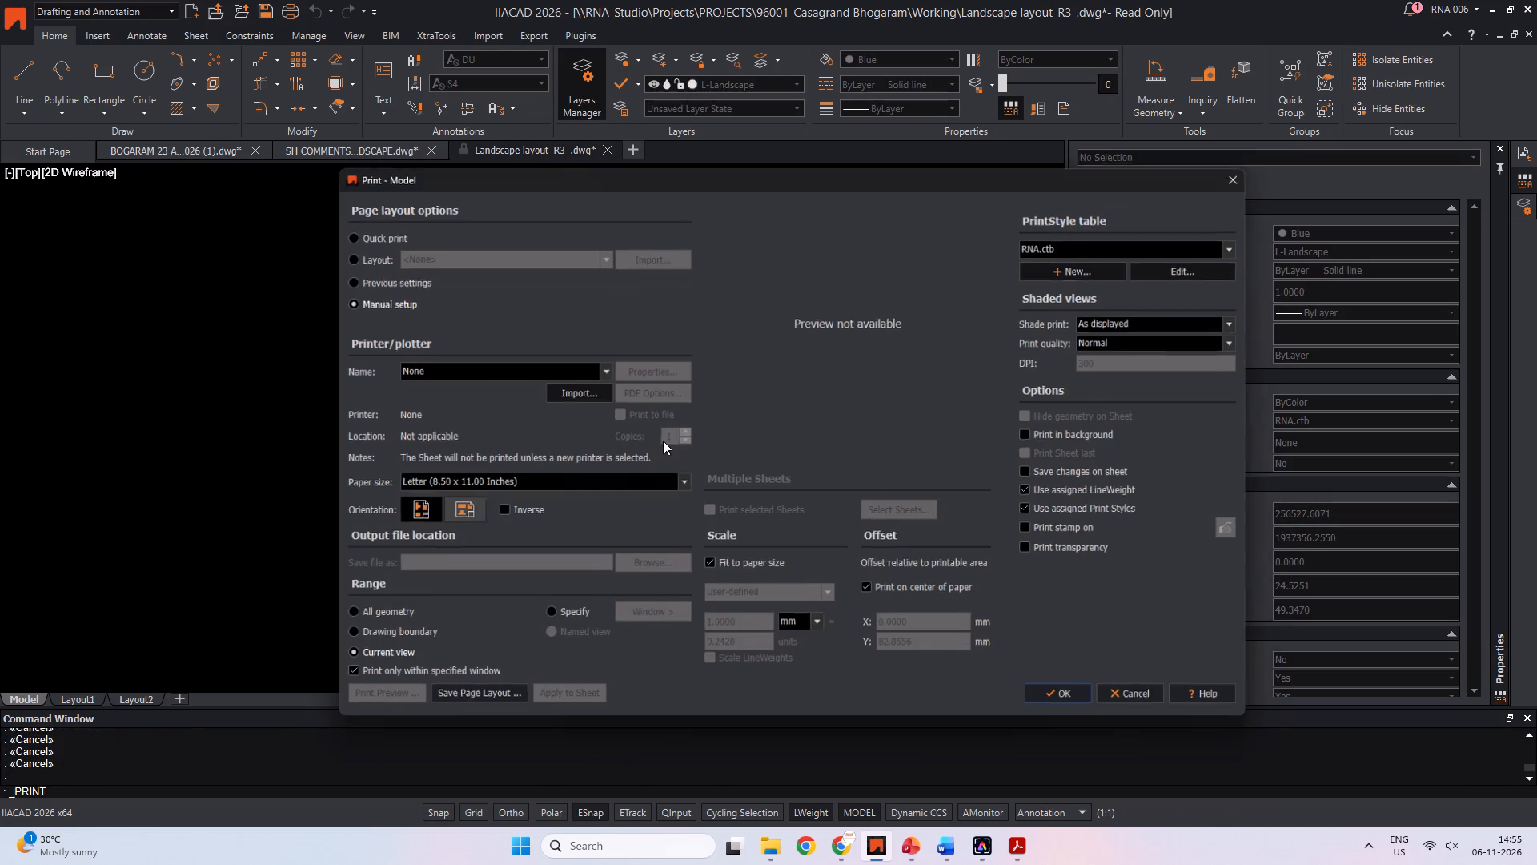
left_click(341, 274)
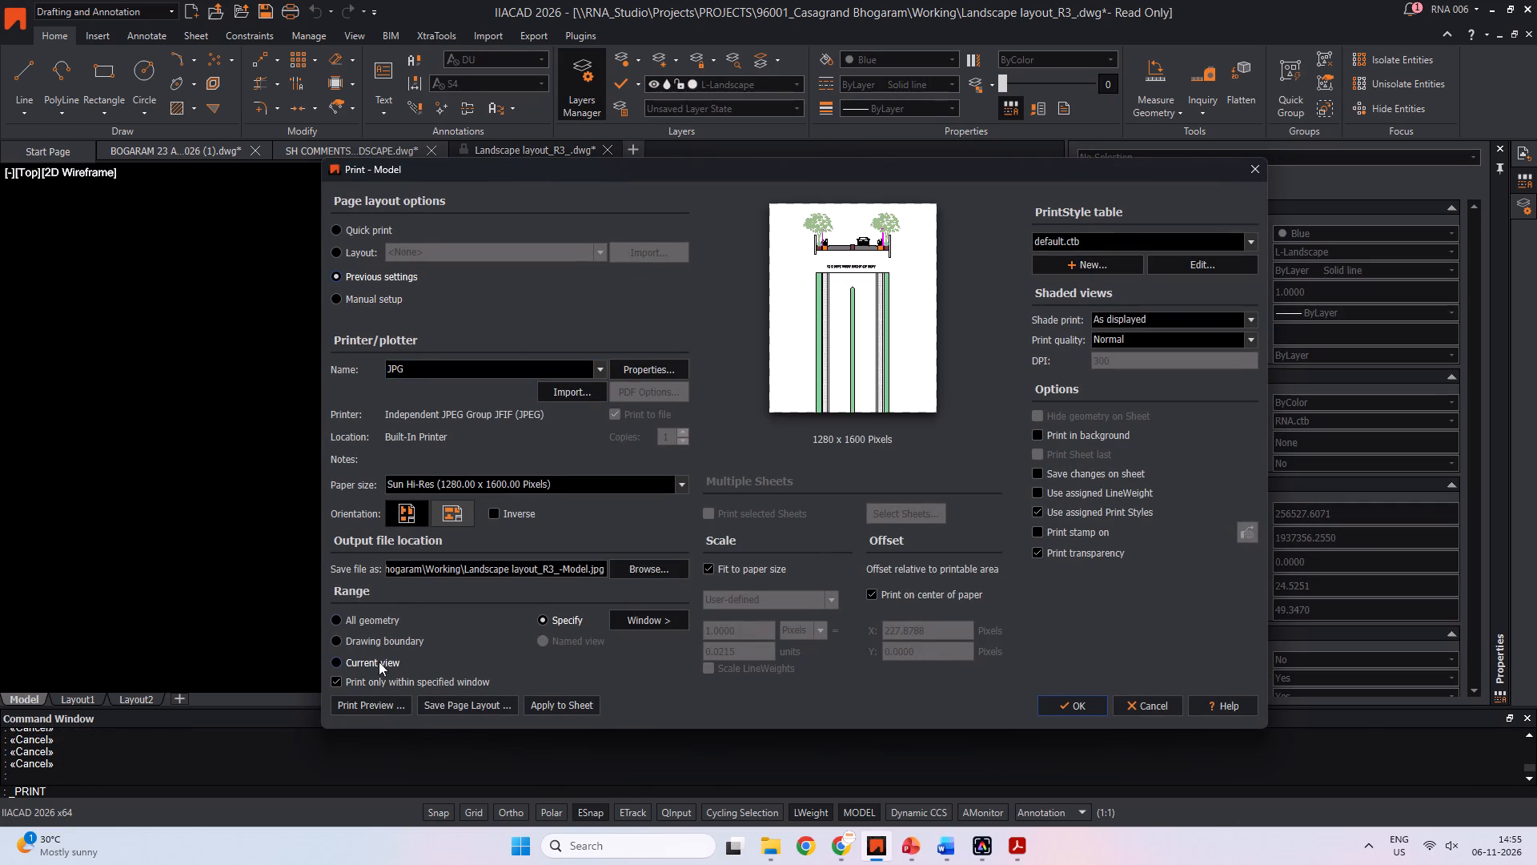
left_click(356, 686)
left_click(358, 696)
key("Escape")
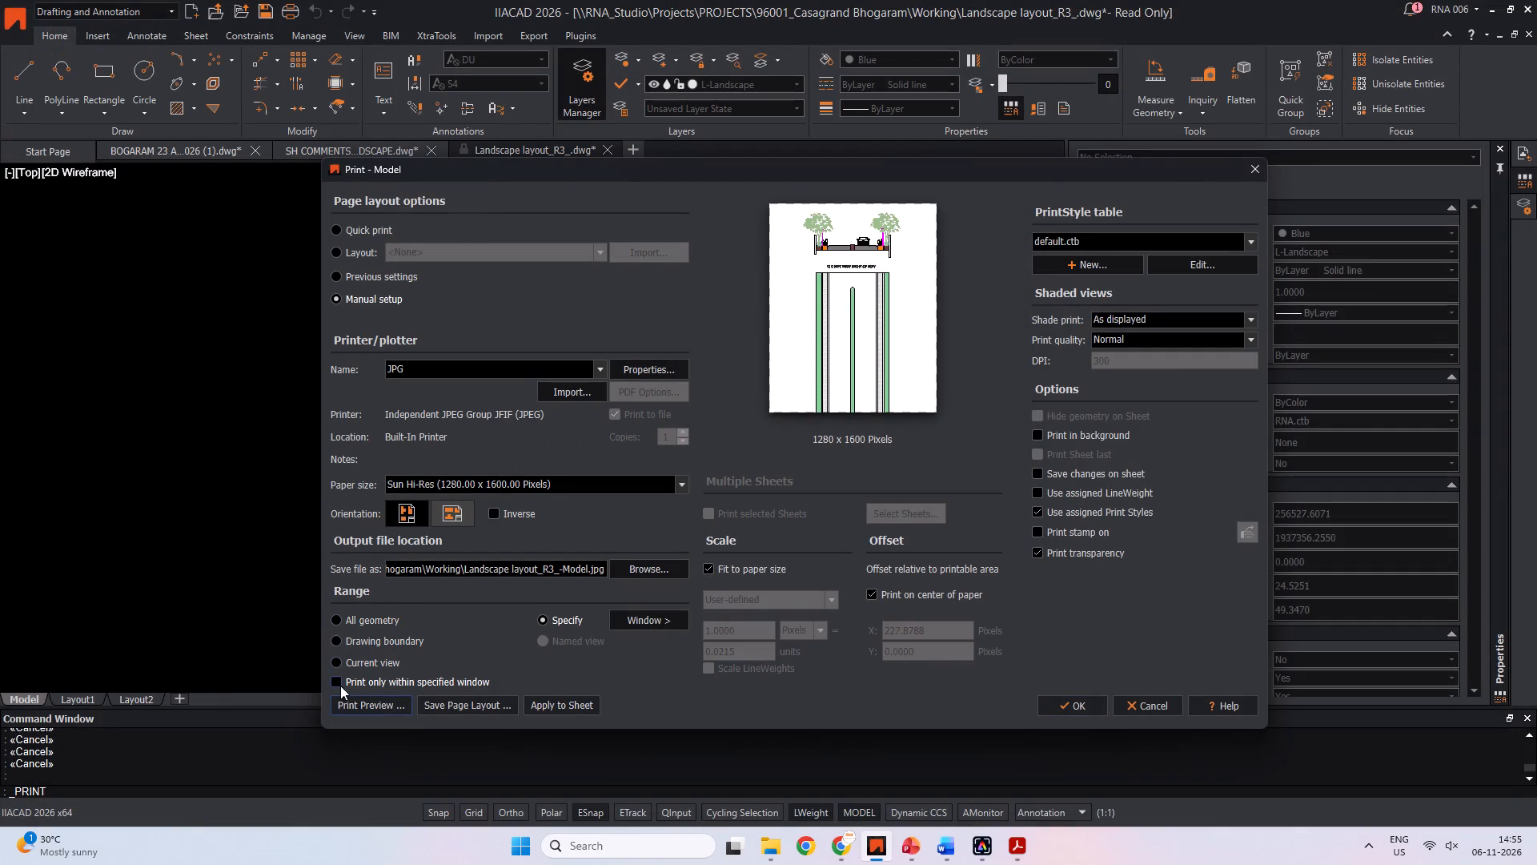
left_click(337, 684)
left_click(359, 703)
key("Escape")
left_click(654, 566)
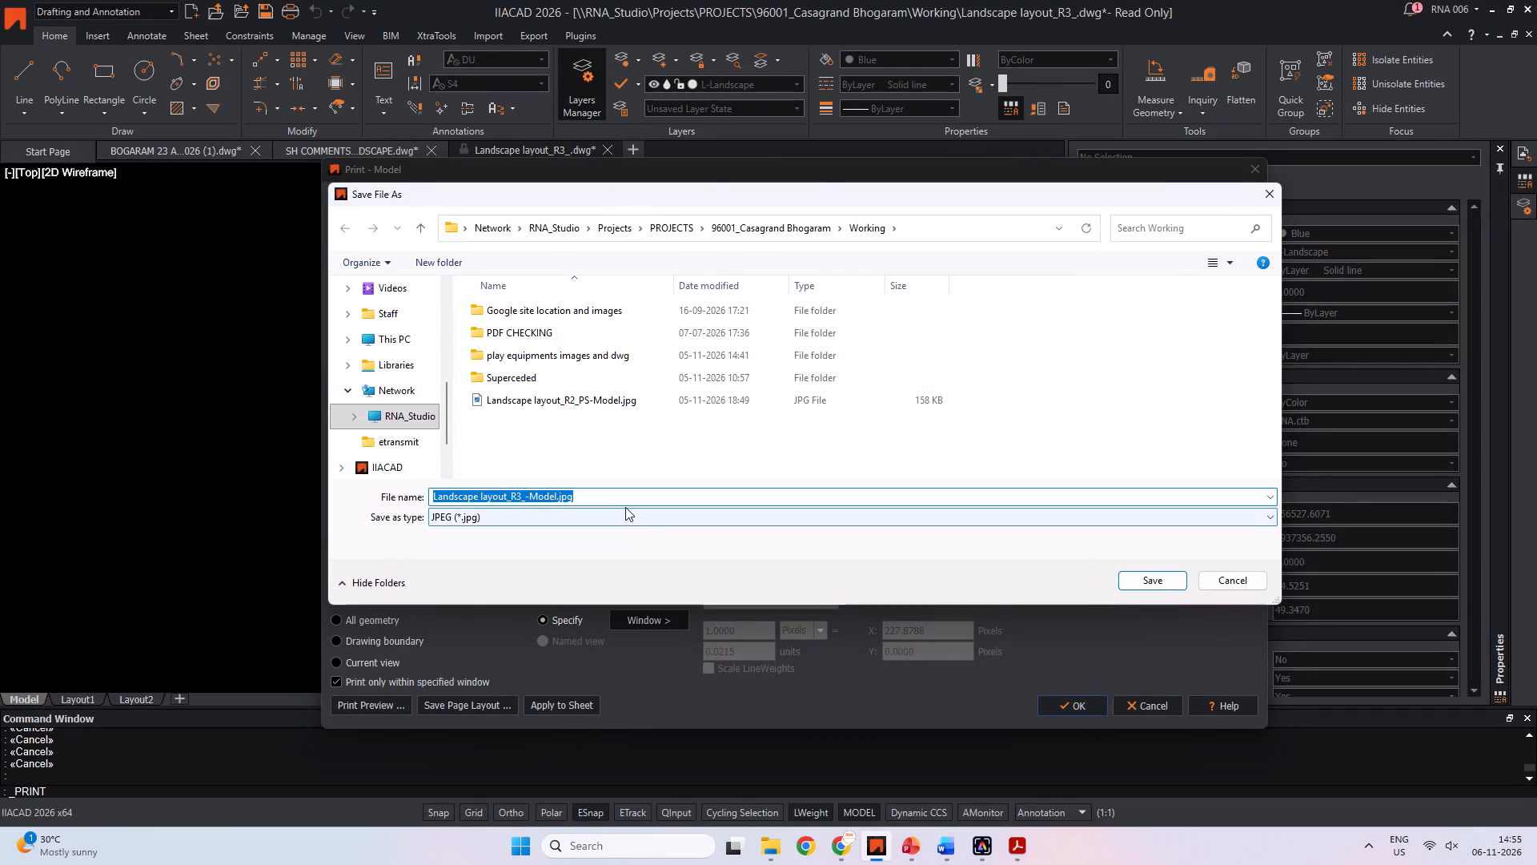
type("12")
type("mts row")
key("space")
key("Return")
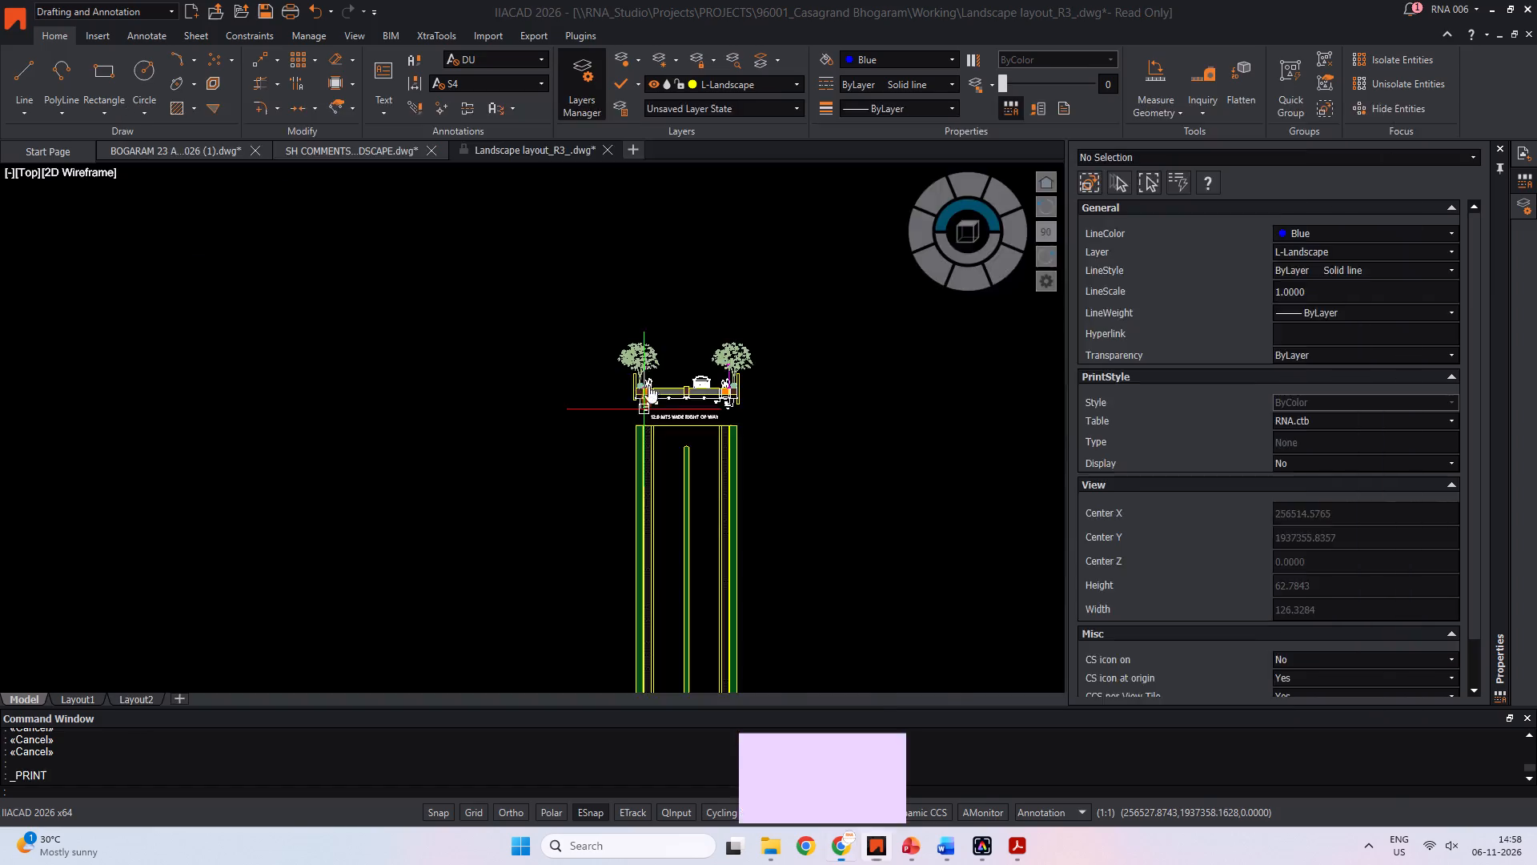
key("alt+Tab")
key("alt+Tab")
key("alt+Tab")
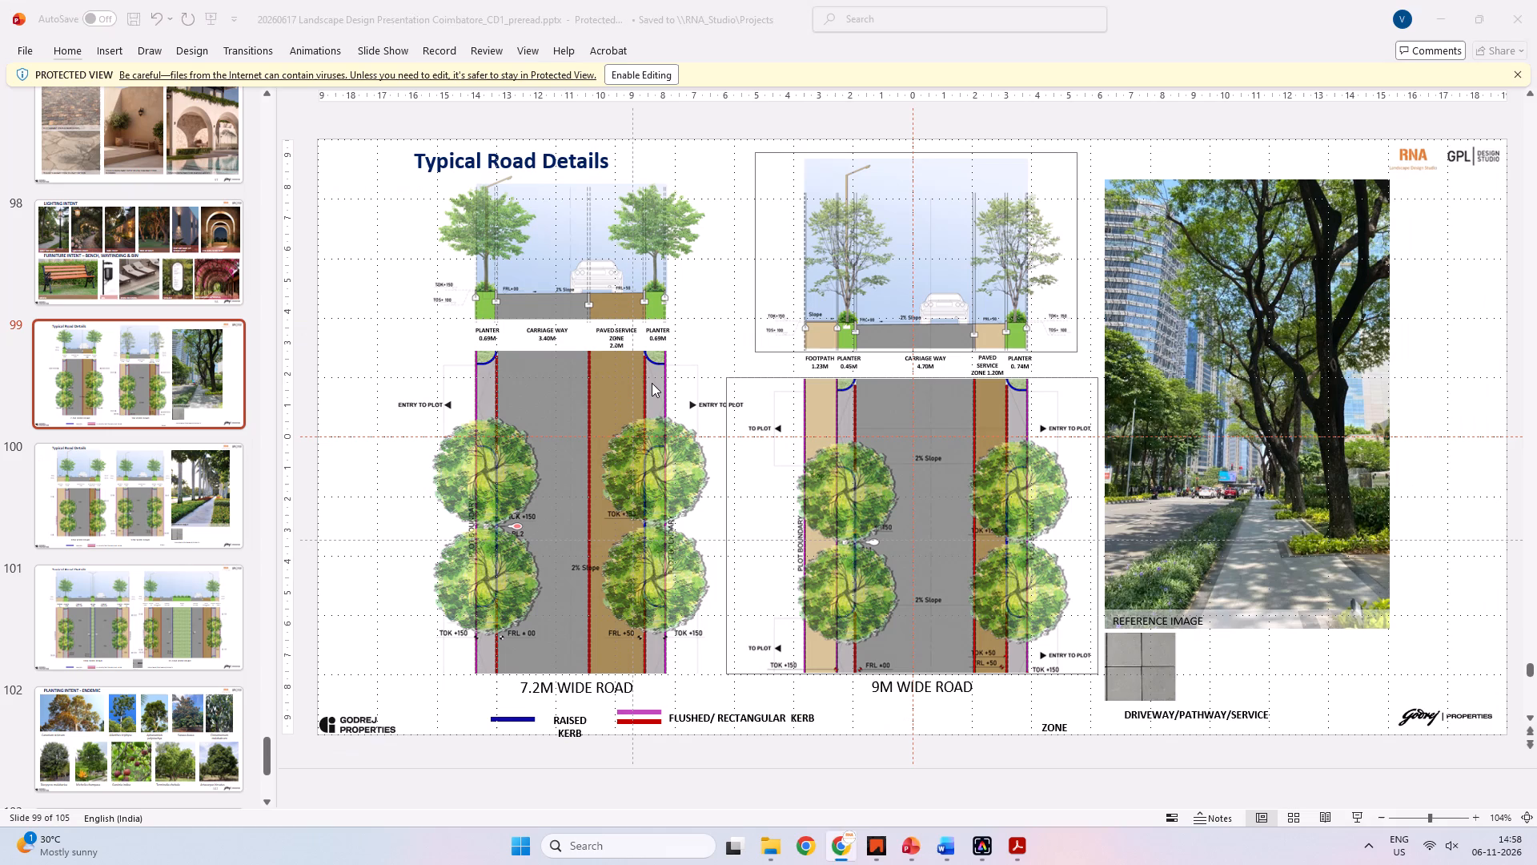
left_click(383, 313)
key("alt+Tab")
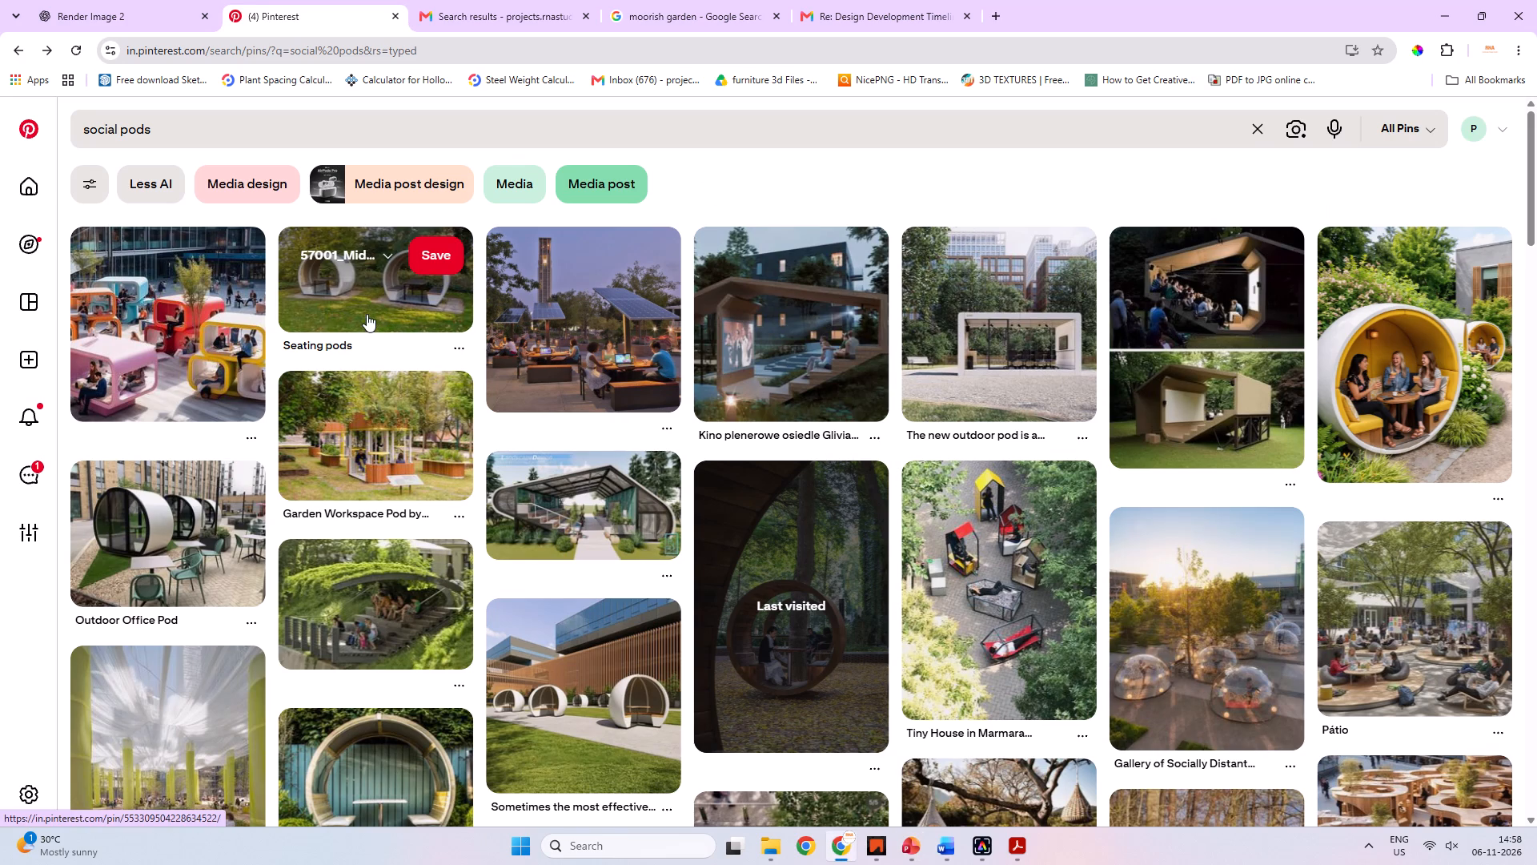
key("alt+Tab")
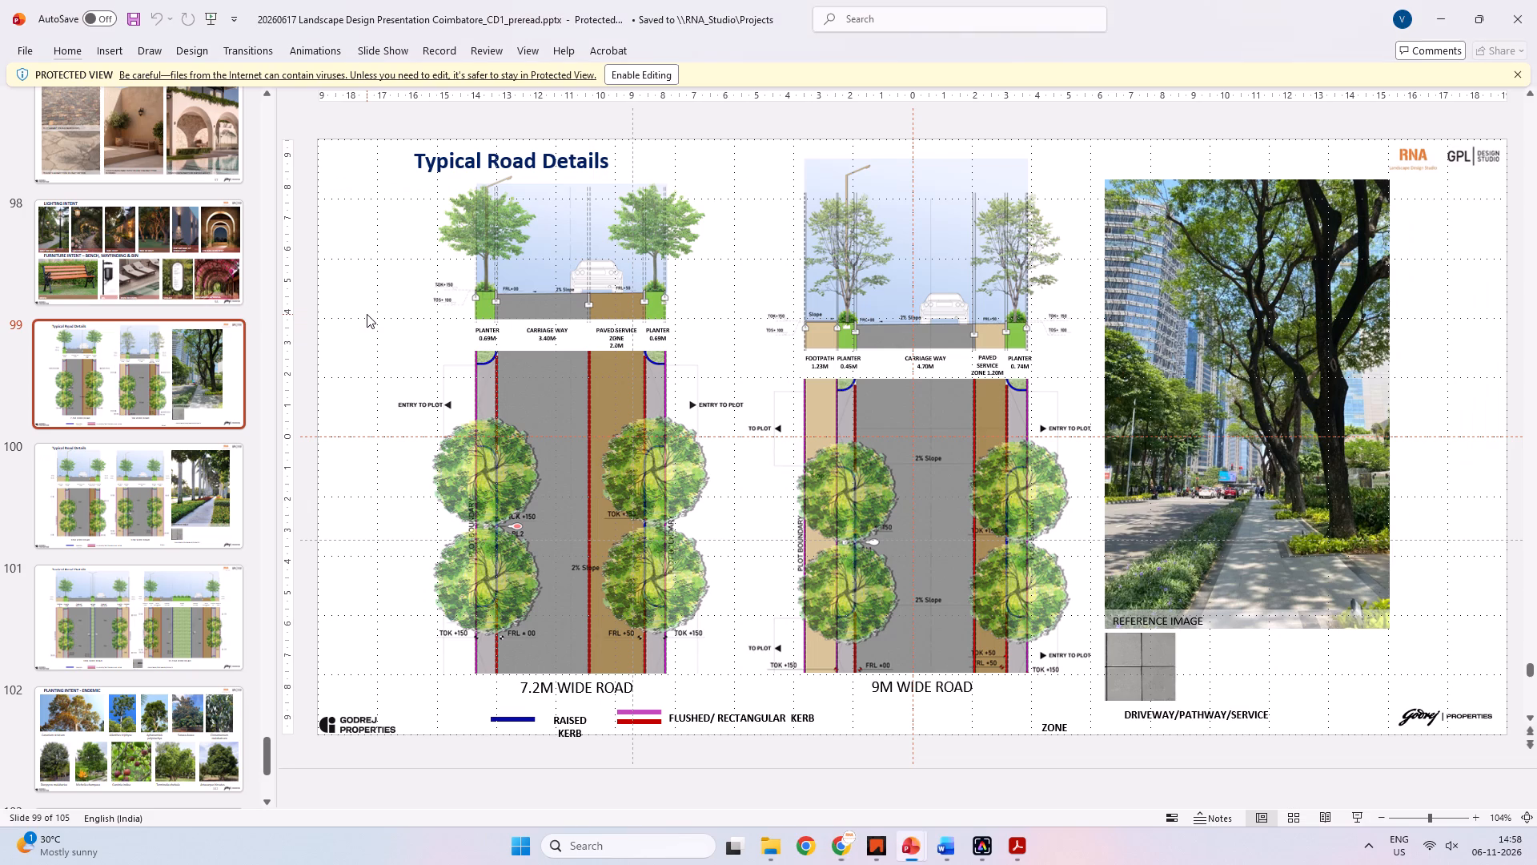
key("alt+Tab")
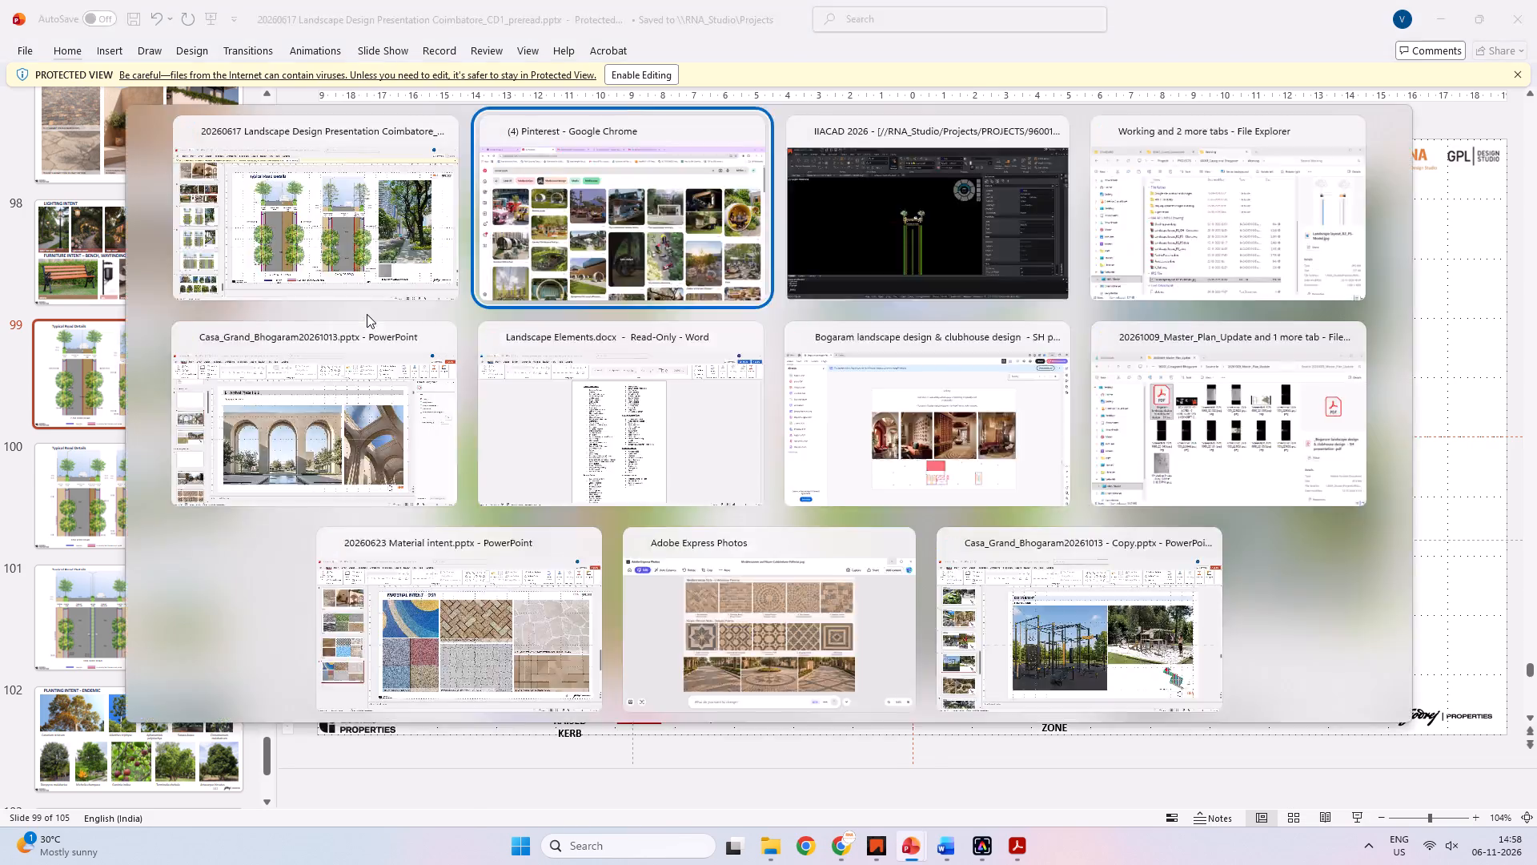
key("alt+Tab")
key("alt+Tab")
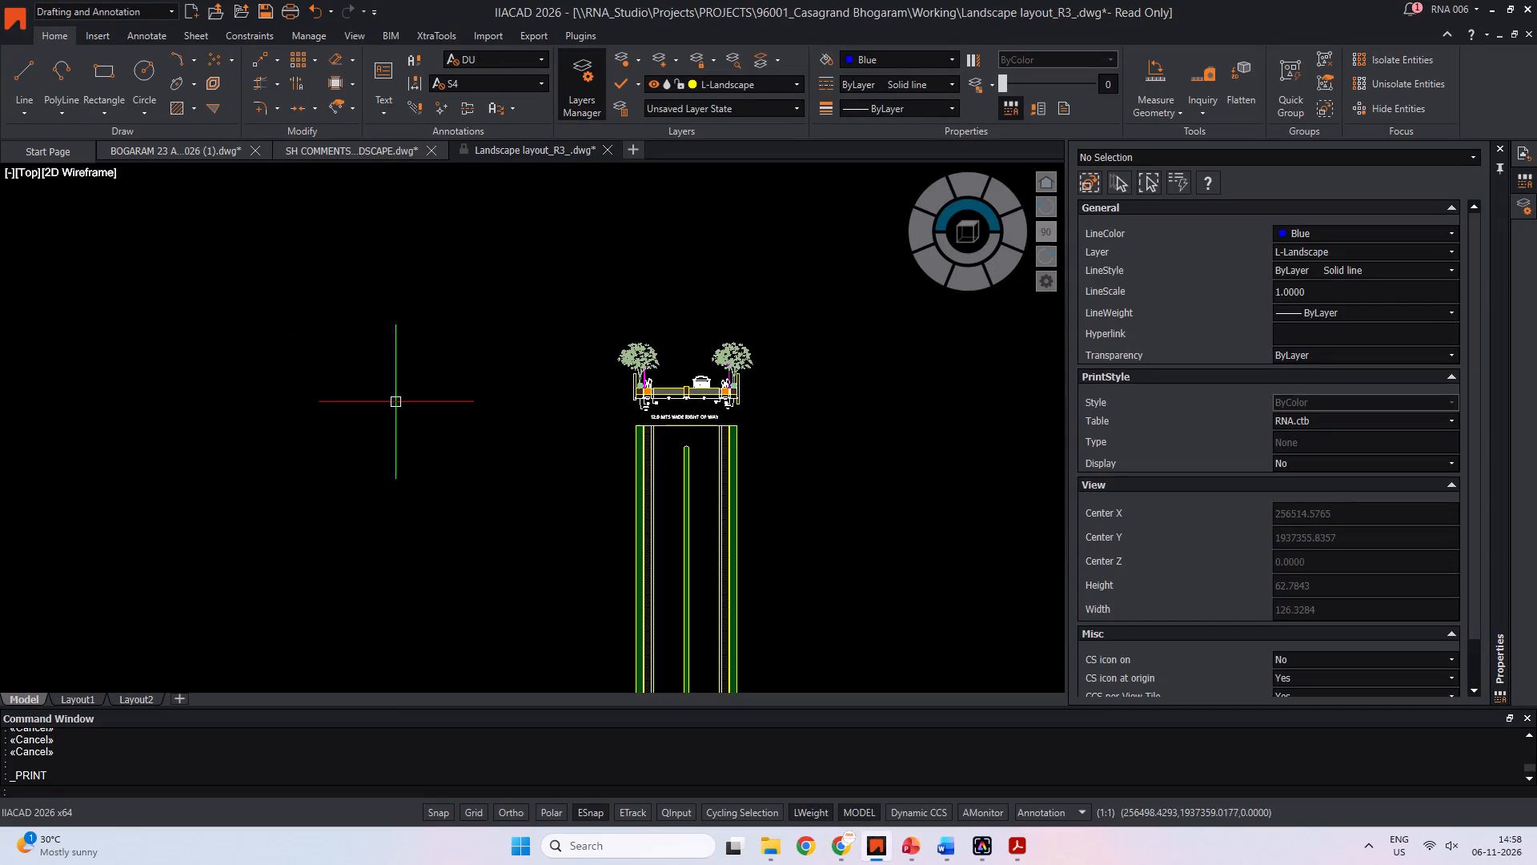
scroll(661, 414, "up", 4)
middle_click_drag(660, 407, 464, 489)
scroll(476, 466, "down", 1)
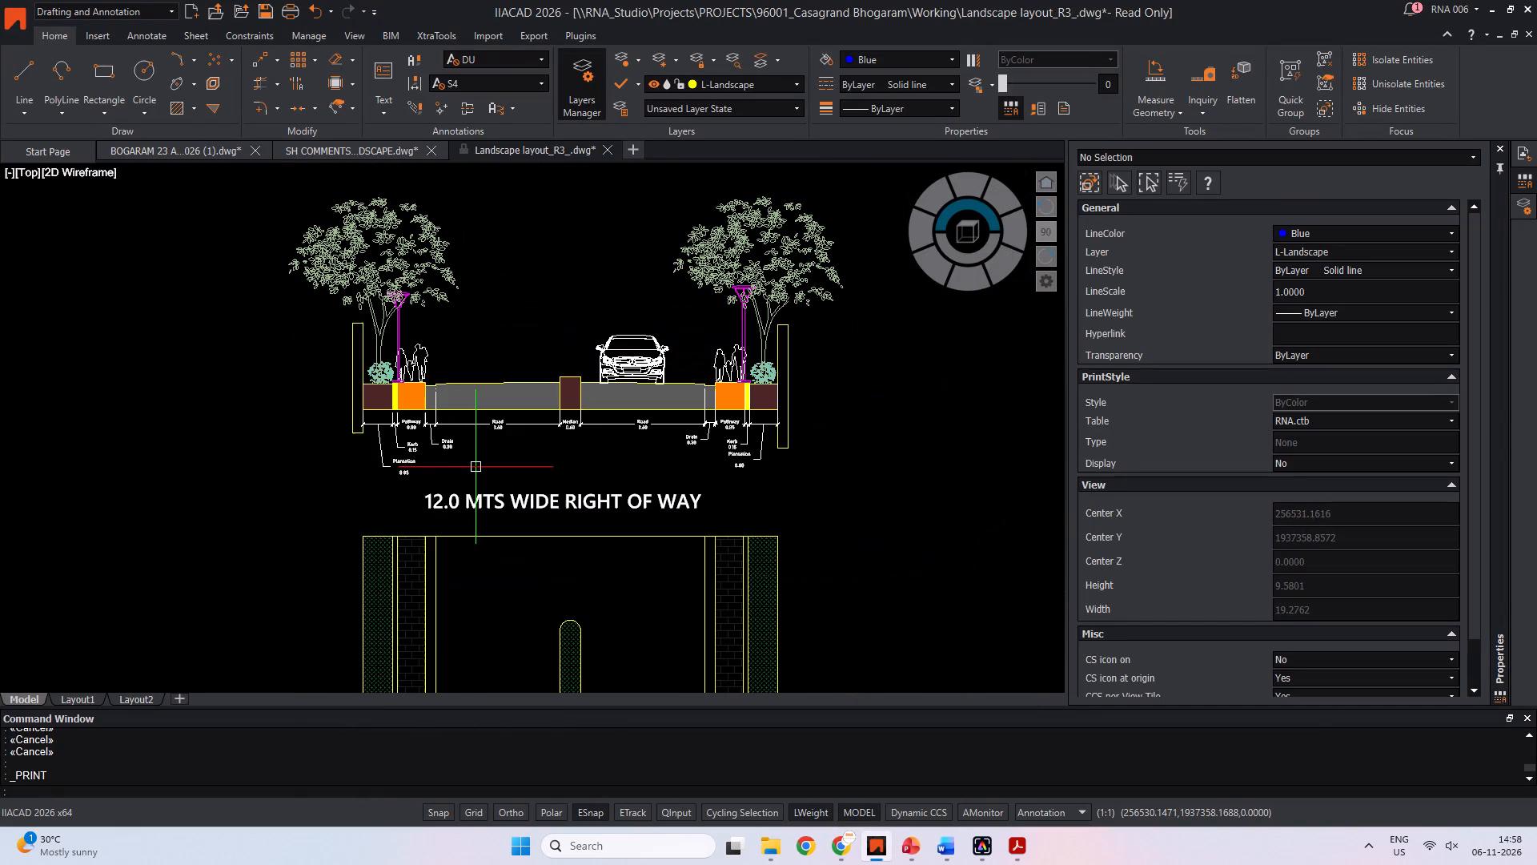
Switch to the Coimbatore presentation in PowerPoint and review the Typical Road Details on slides 99 to 101.
key("alt+Tab")
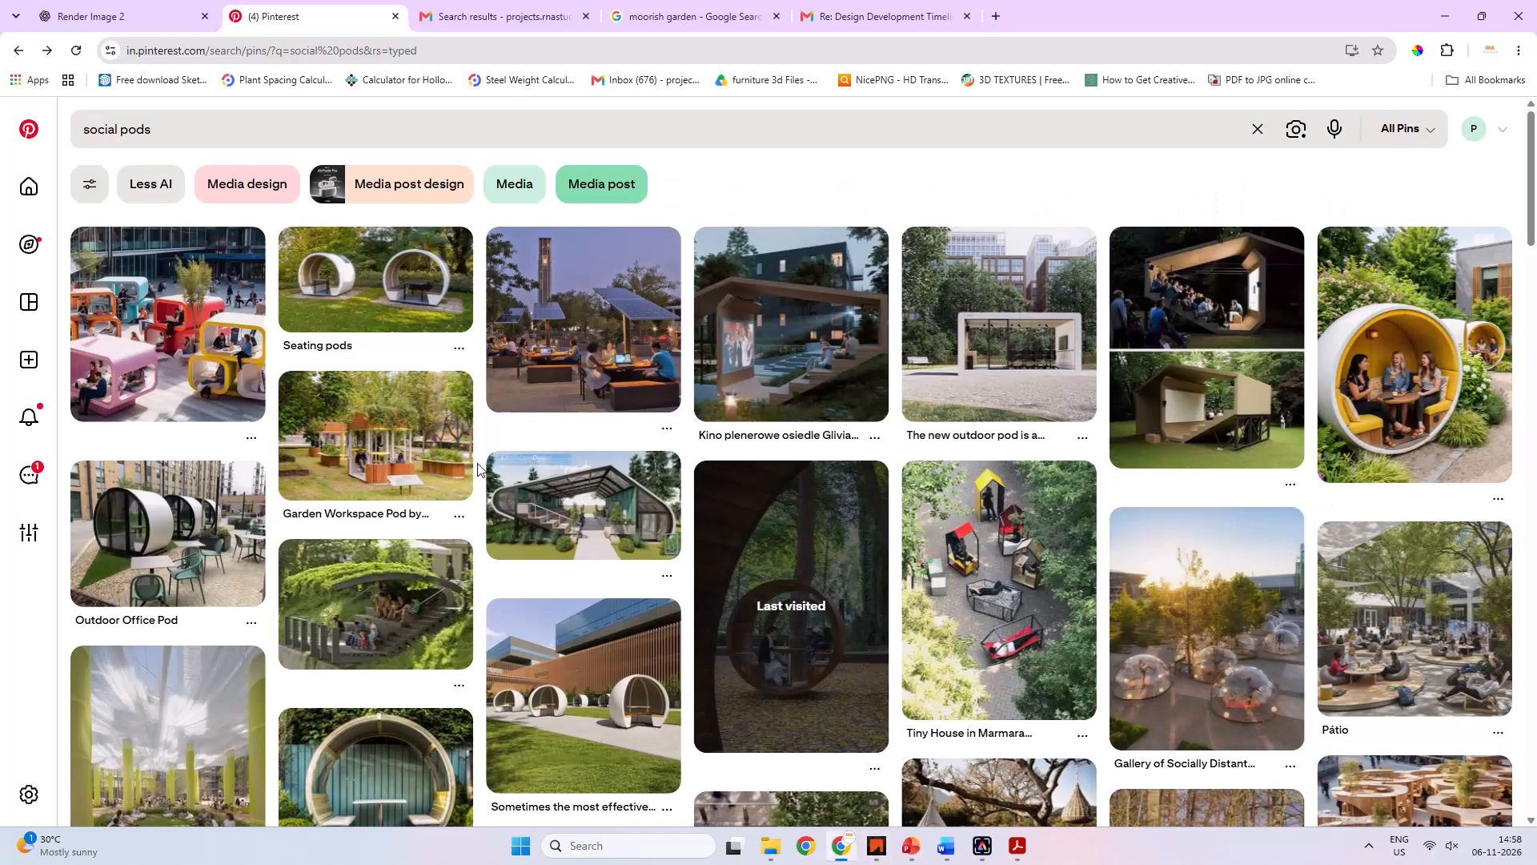
key("alt+Tab")
key("alt+Tab")
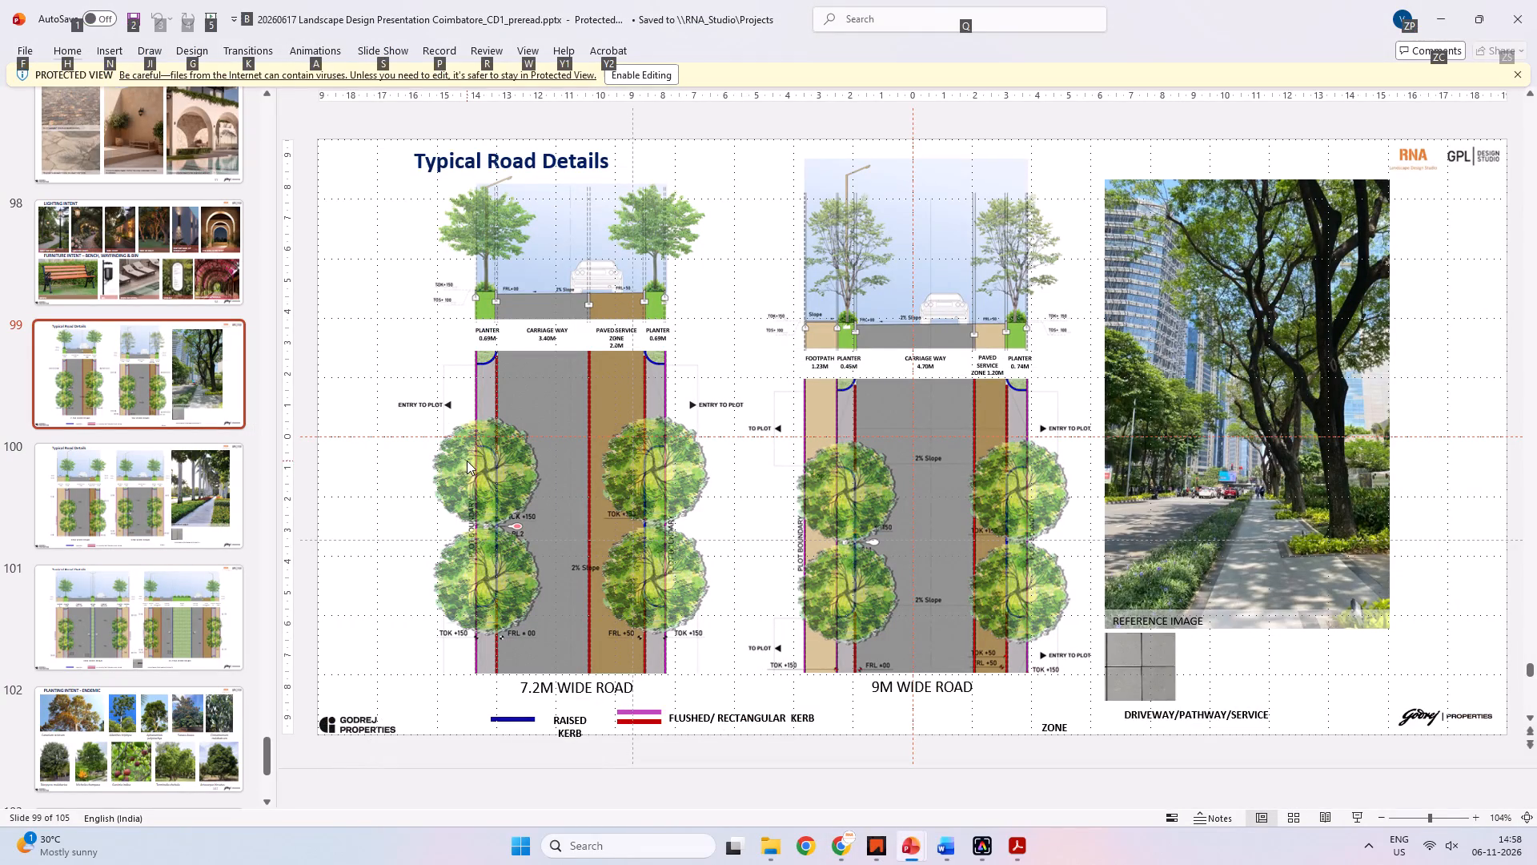
scroll(467, 461, "down", 2)
left_click(201, 583)
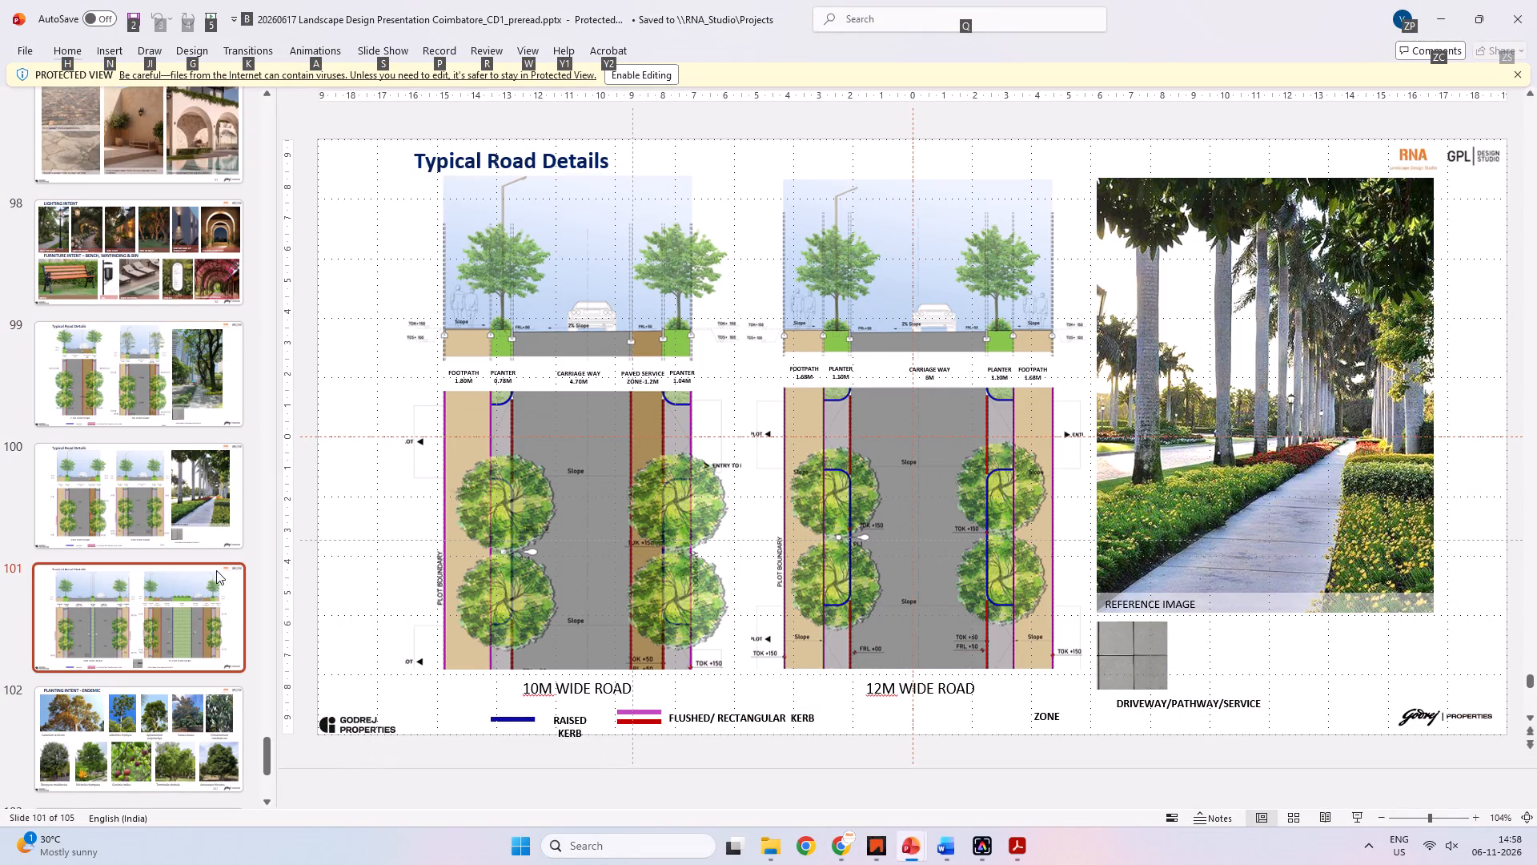
scroll(219, 571, "up", 1)
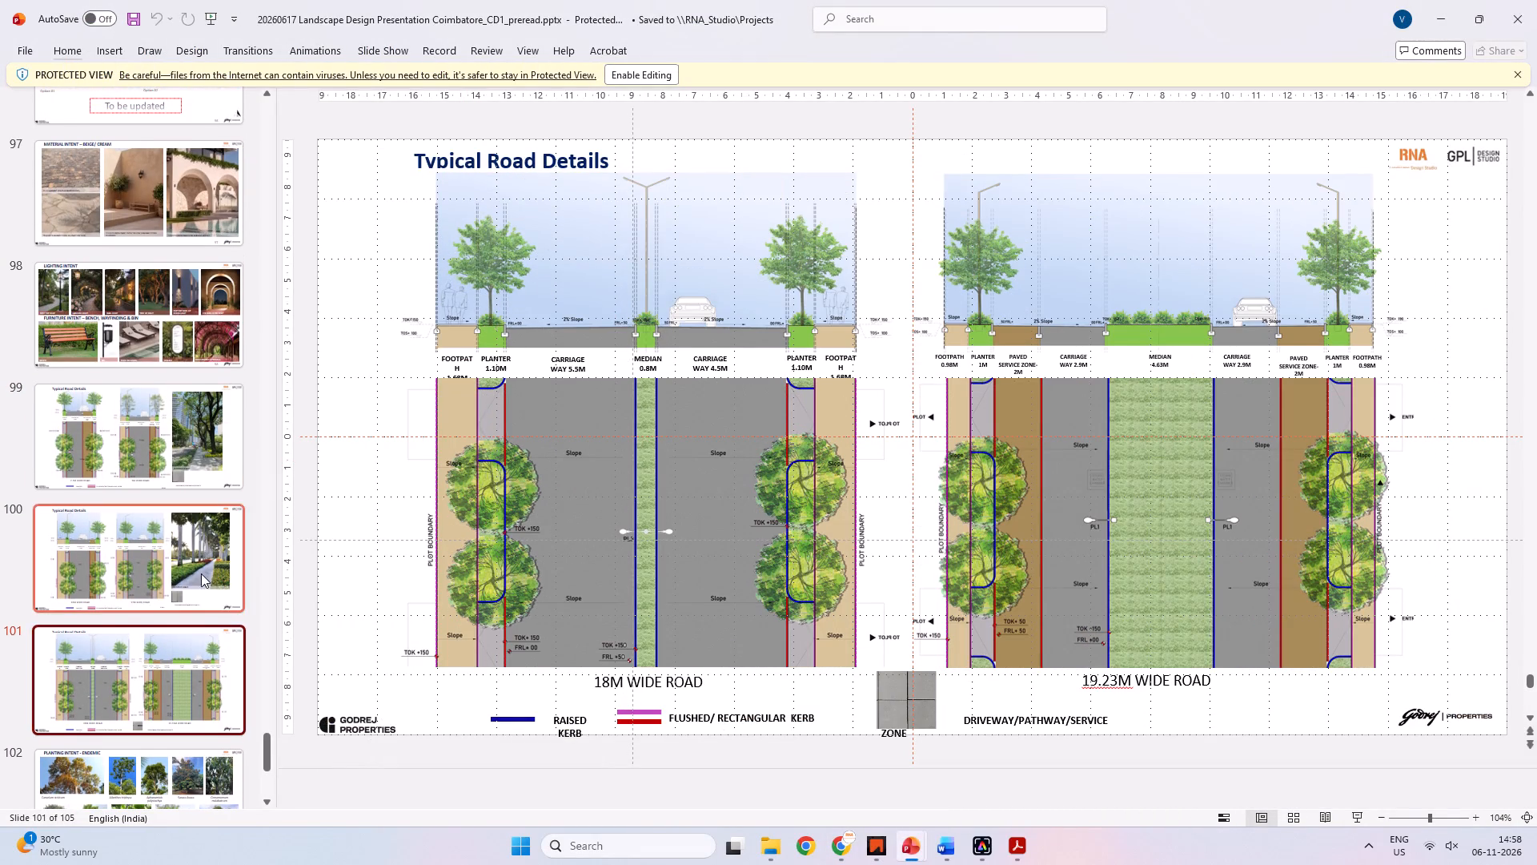
left_click(153, 558)
left_click(149, 477)
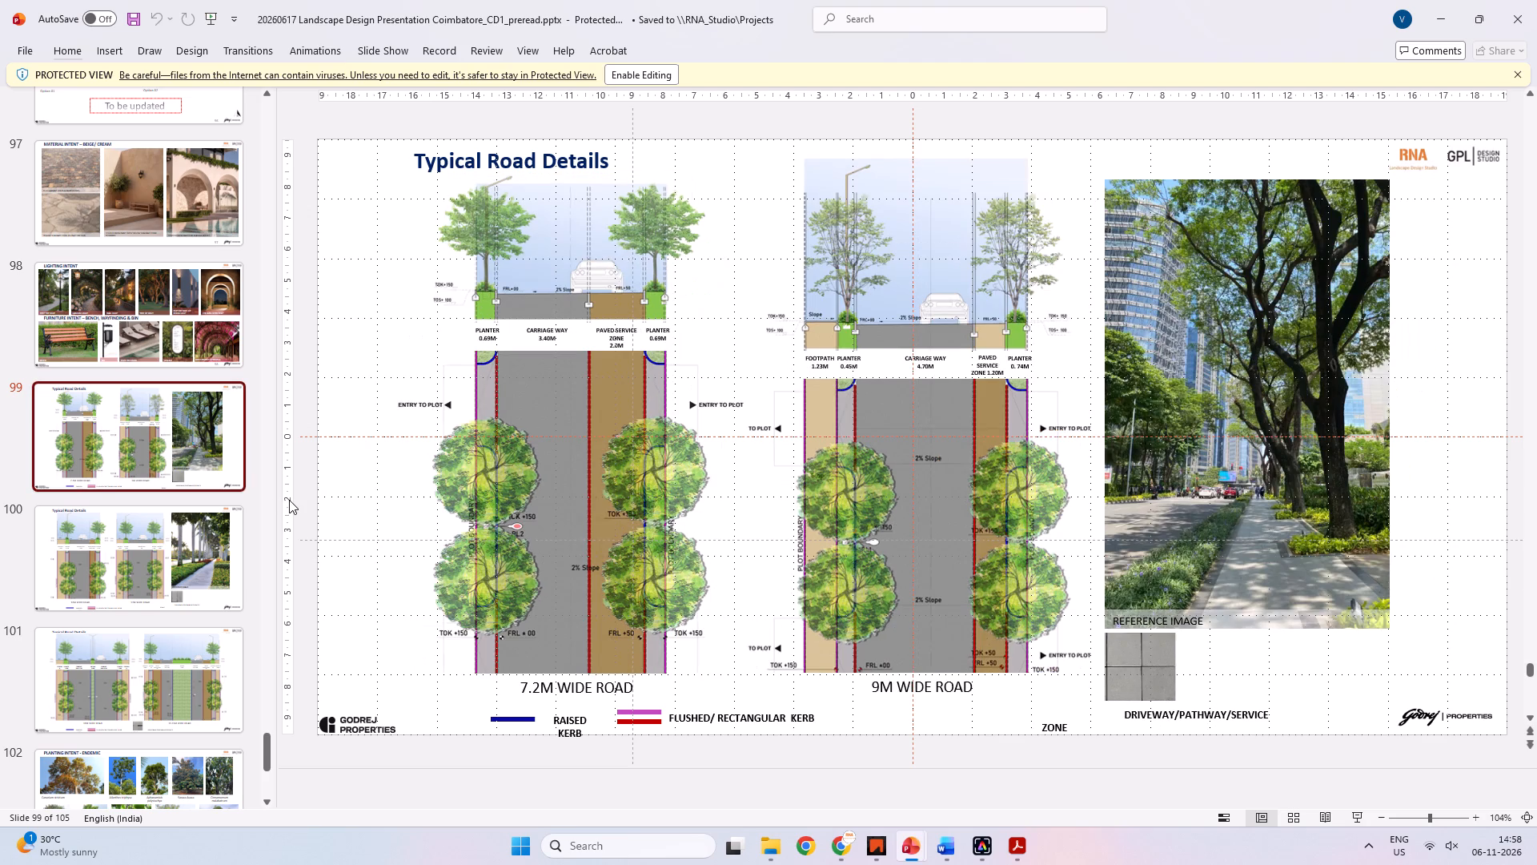
Compare the 12.0 m right-of-way section and plan in IIACAD with slide 99, and glance at the SH COMMENTS drawing.
key("alt+Tab")
key("alt+Tab")
key("alt+Tab")
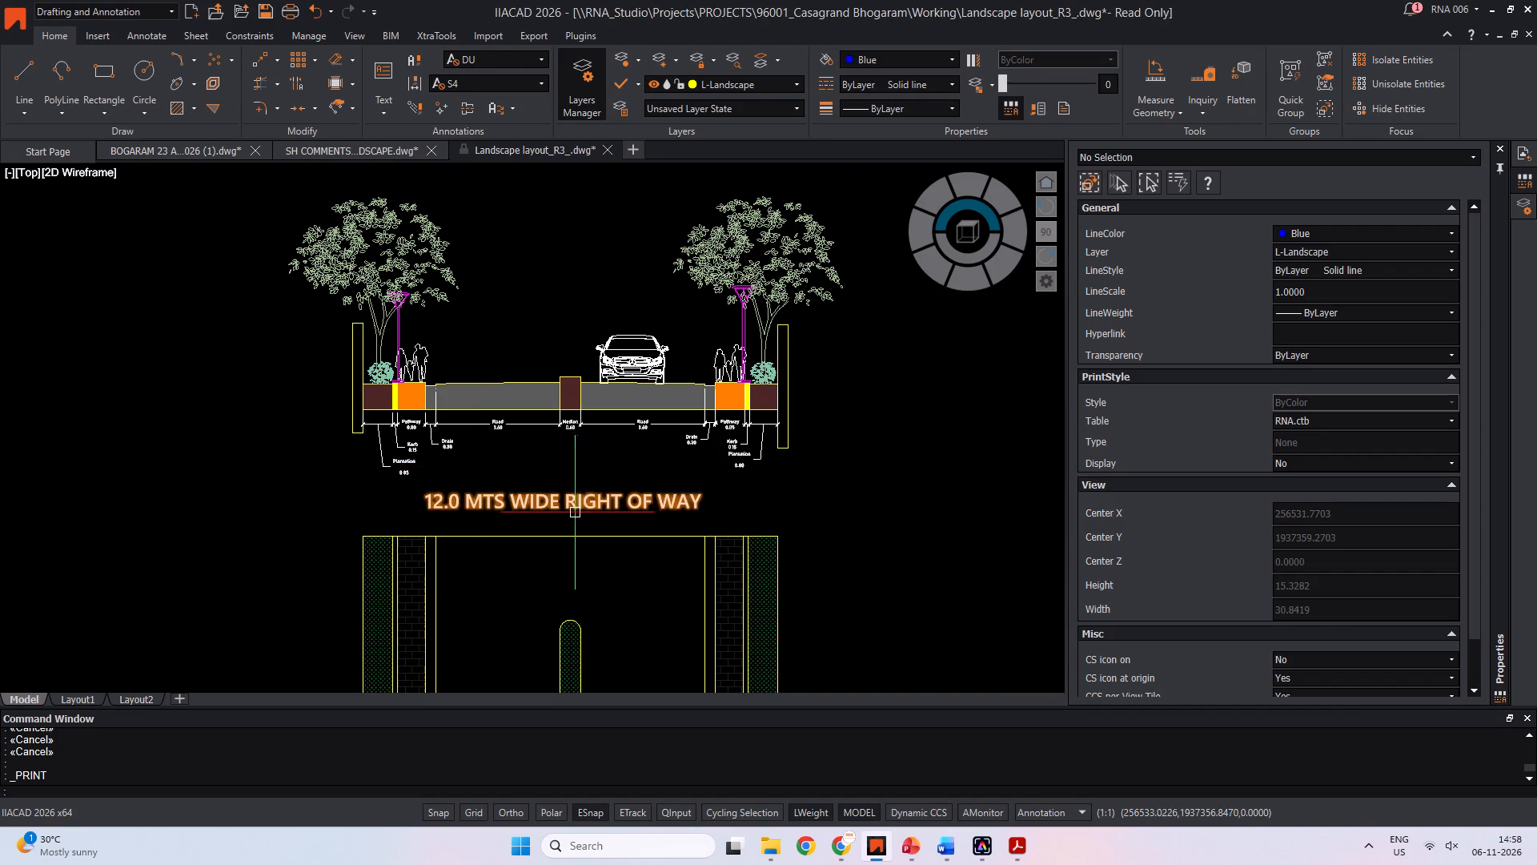
scroll(548, 524, "down", 2)
middle_click_drag(553, 521, 677, 352)
key("alt+Tab")
key("alt+Tab")
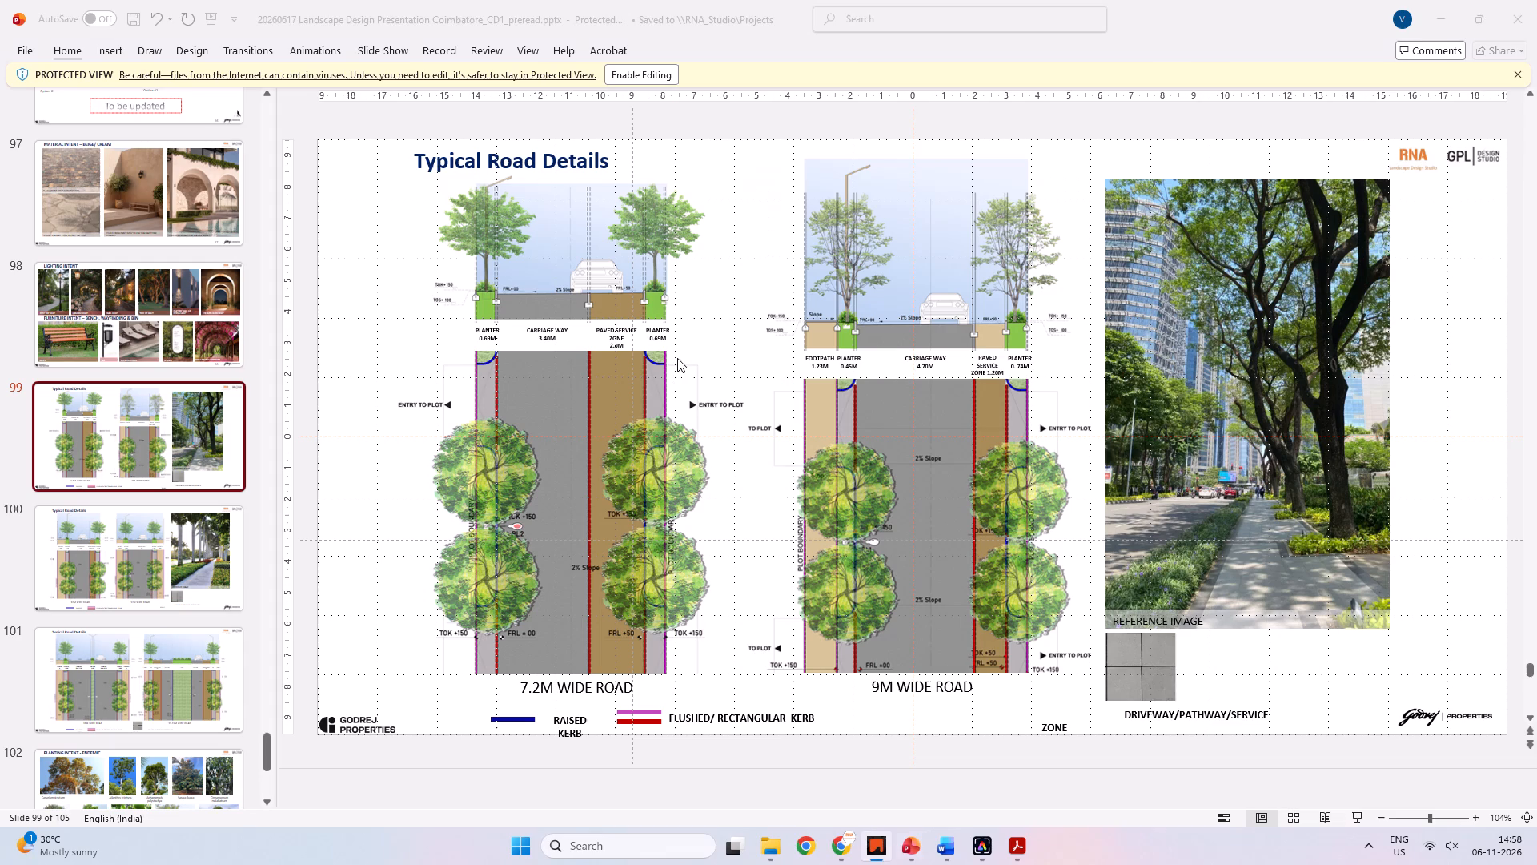
key("alt+Tab")
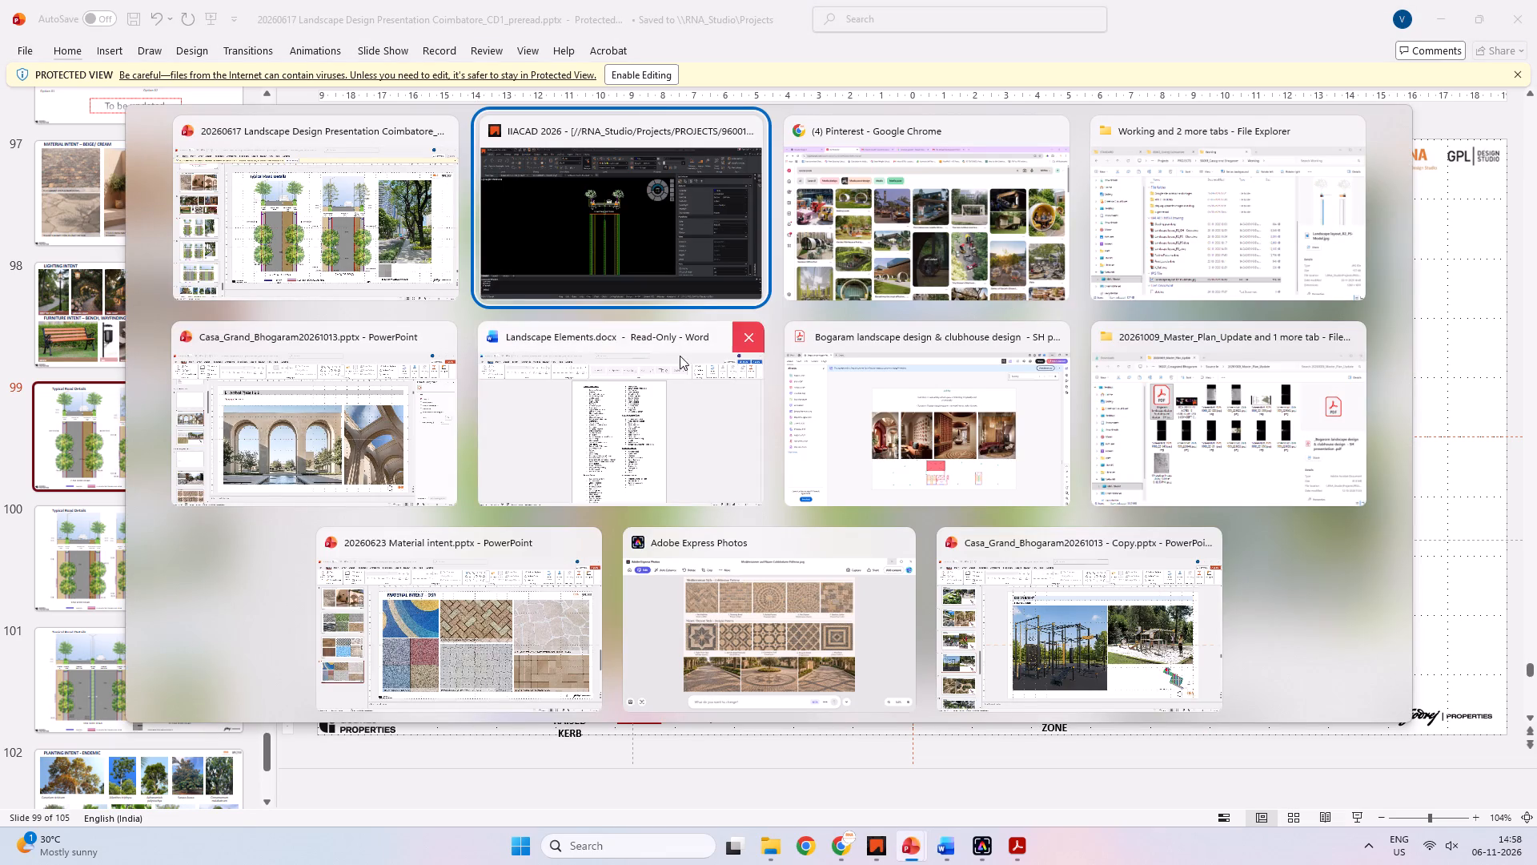
left_click(684, 205, "alt")
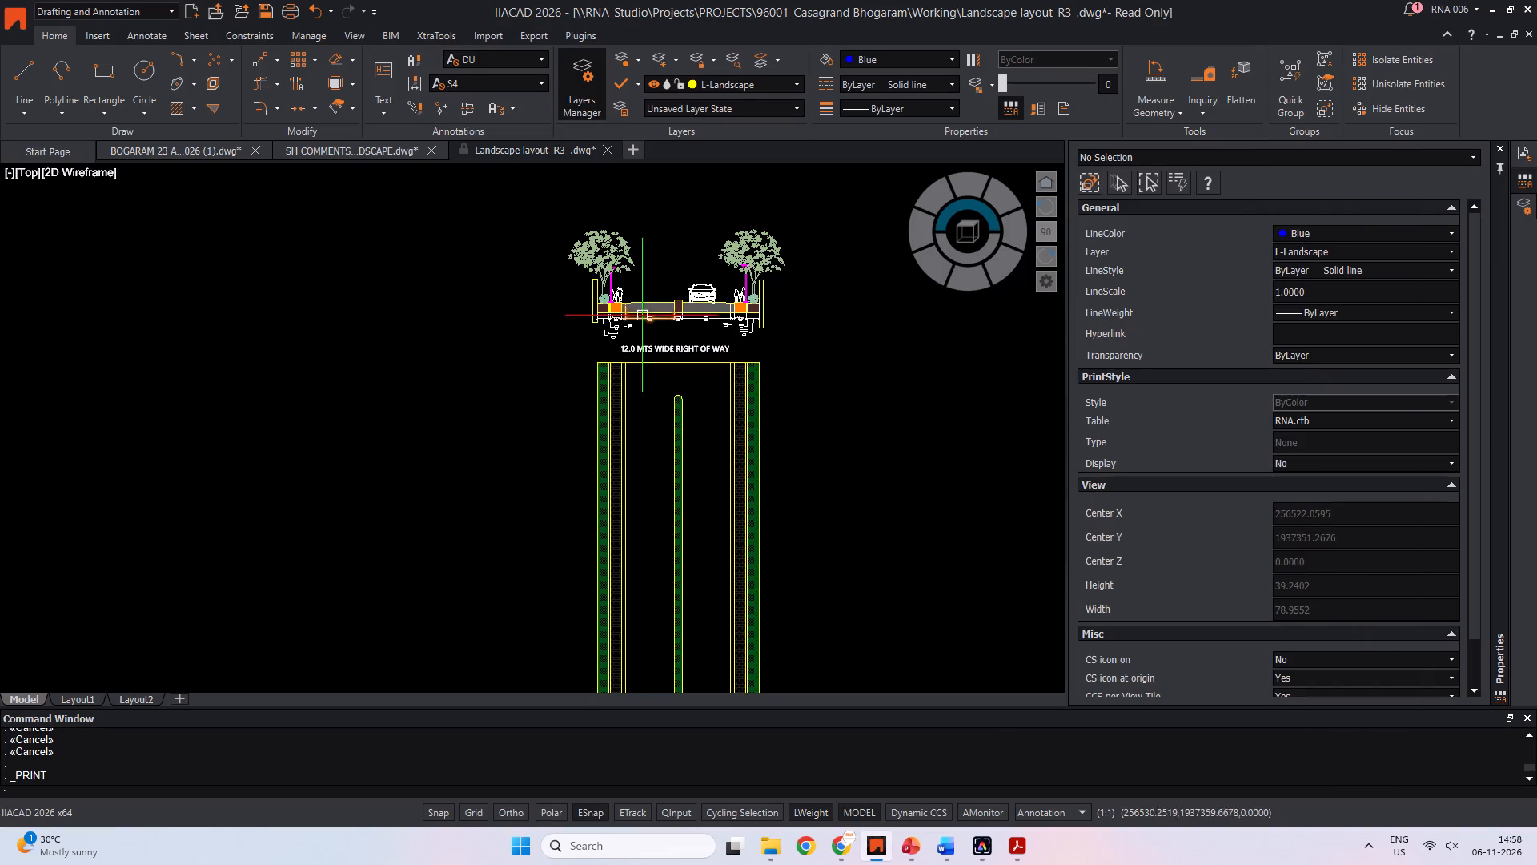
middle_click_drag(599, 314, 566, 394)
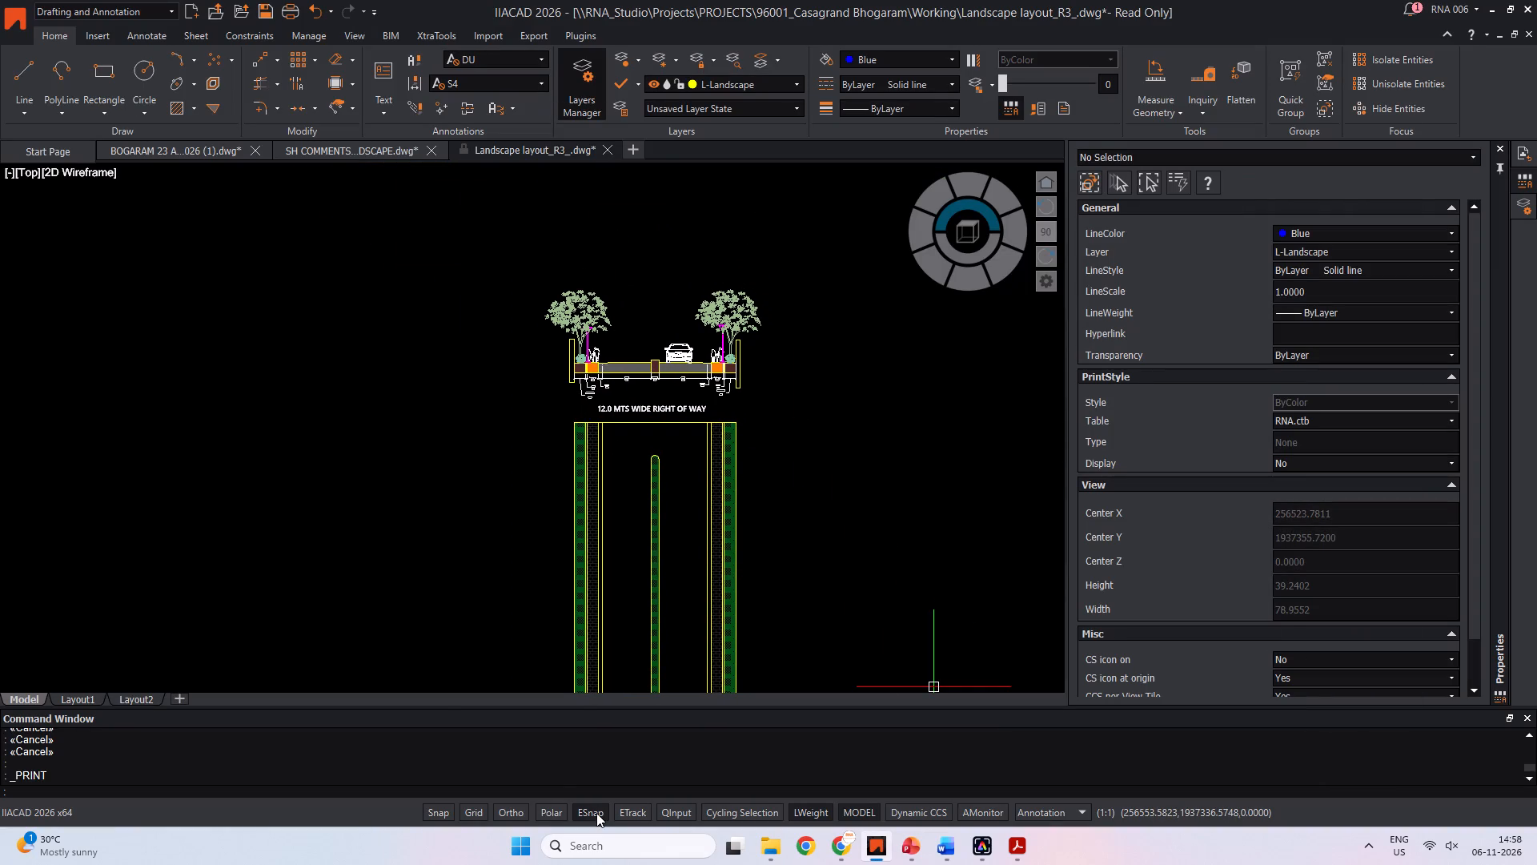
left_click(375, 144)
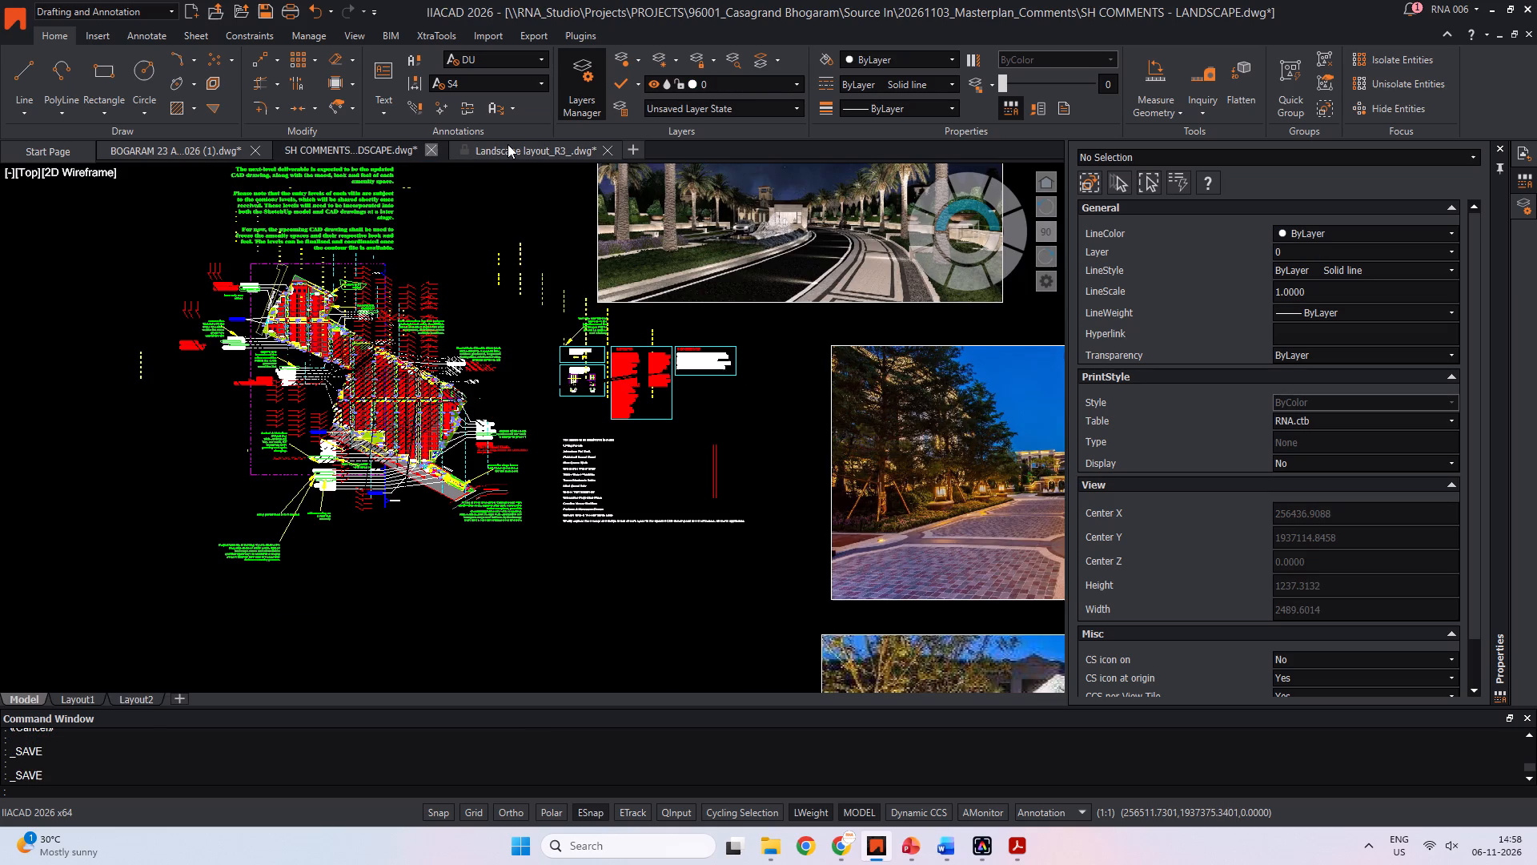
left_click(507, 147)
middle_click_drag(545, 448, 514, 525)
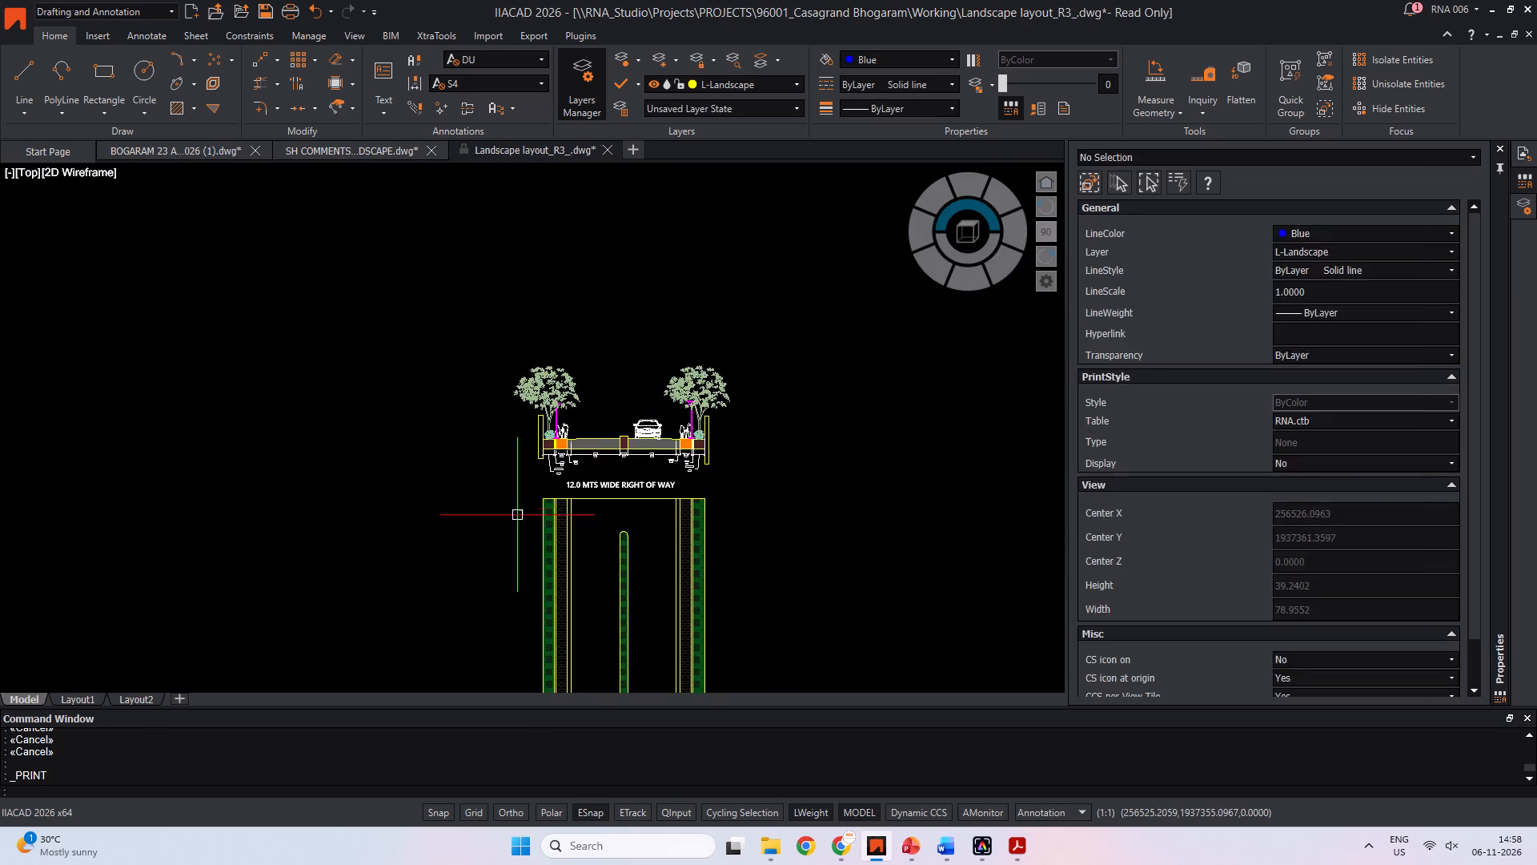
Switch to the ChatGPT chat in Chrome and examine the render generated from the saucer drain comment.
key("alt+Tab")
key("alt+Tab")
left_click(873, 227, "alt")
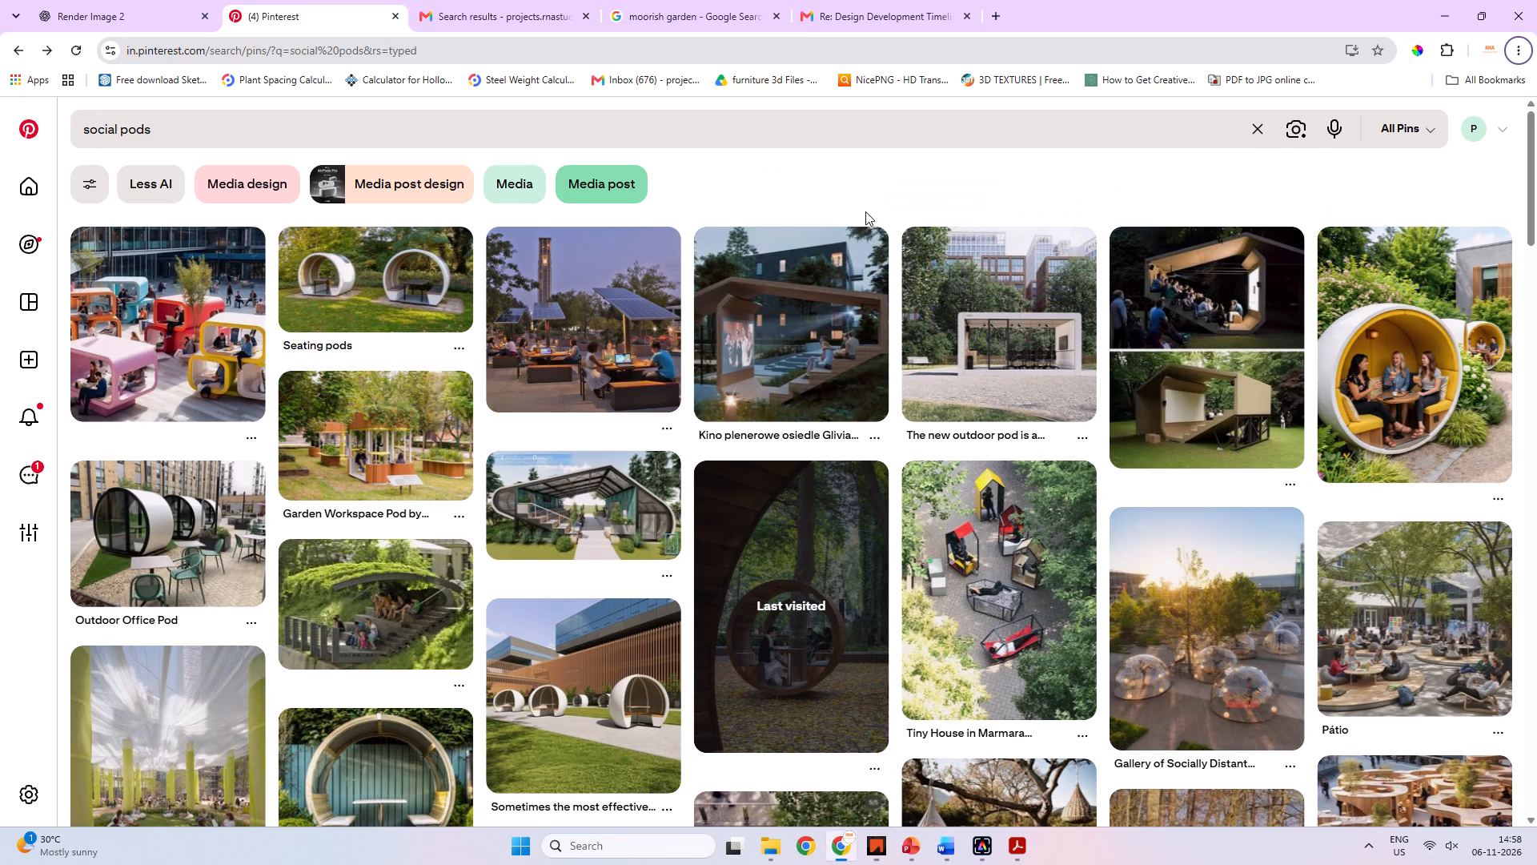
left_click(138, 9)
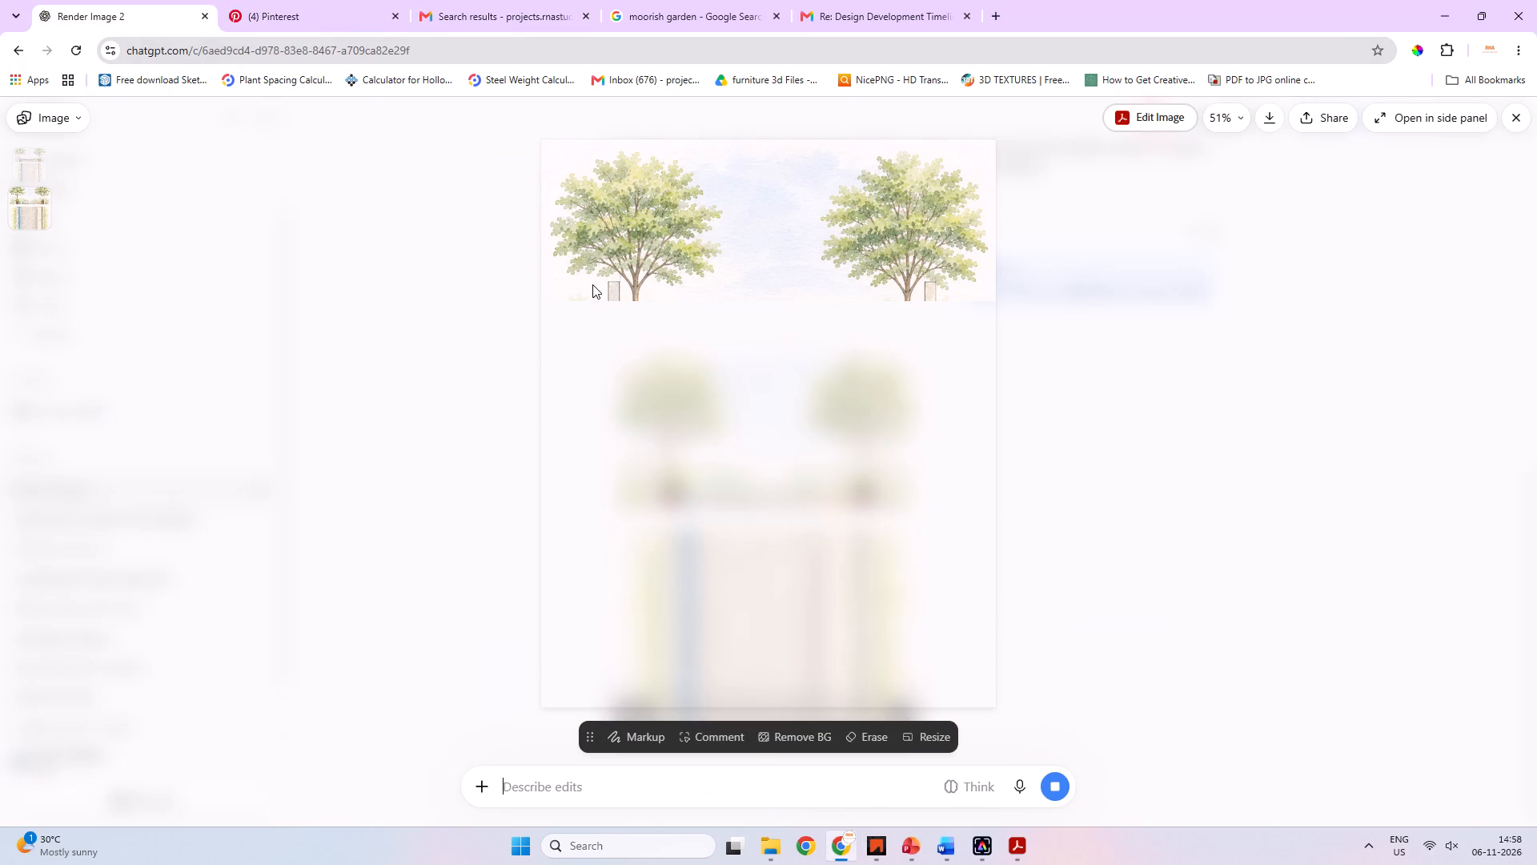
left_click(542, 287)
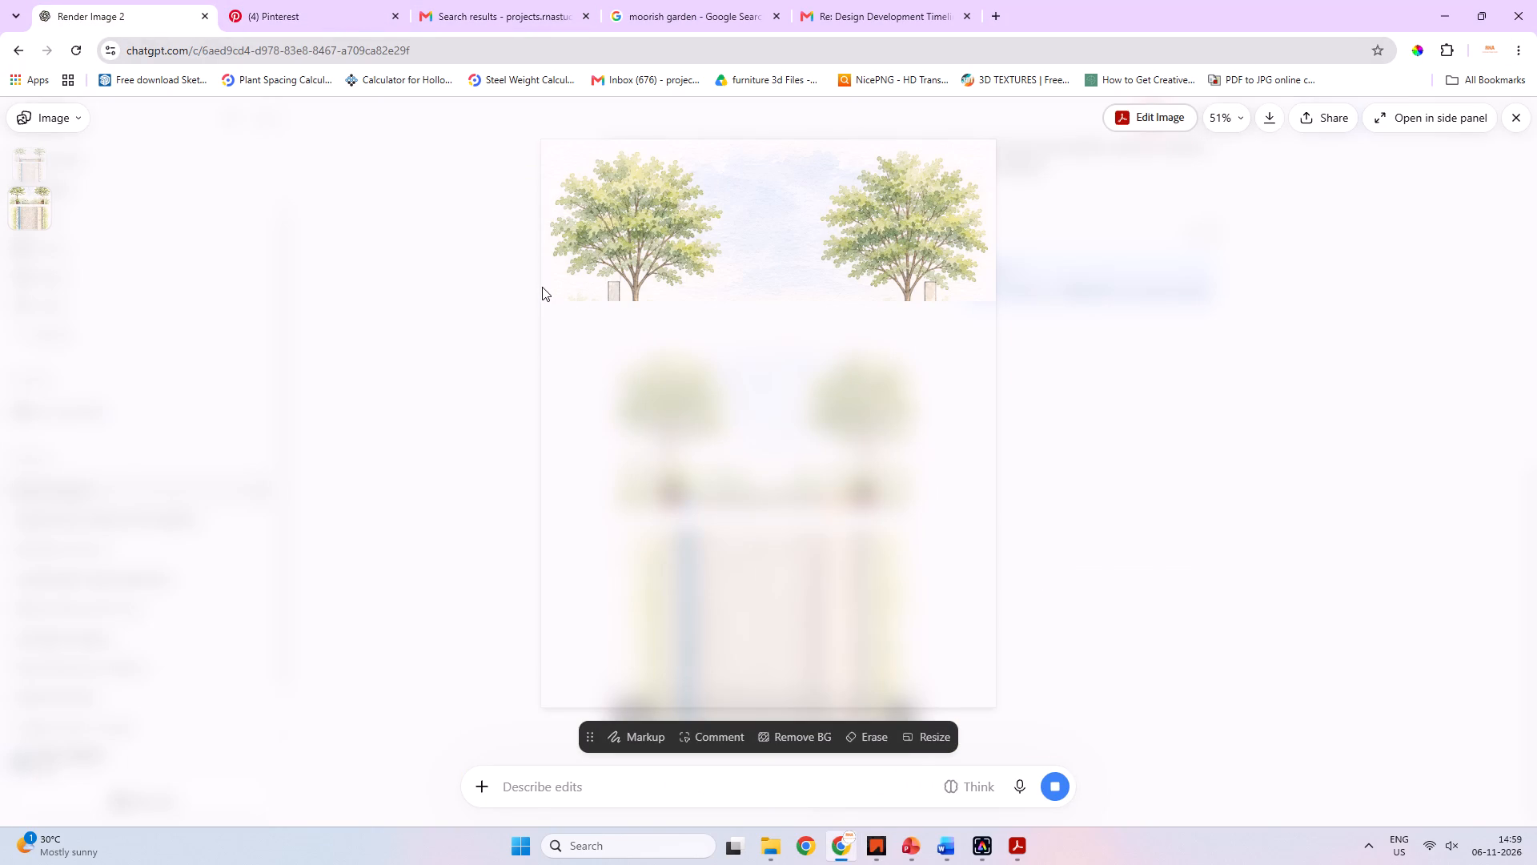
left_click(542, 287)
scroll(1122, 460, "up", 3)
left_click(1117, 400)
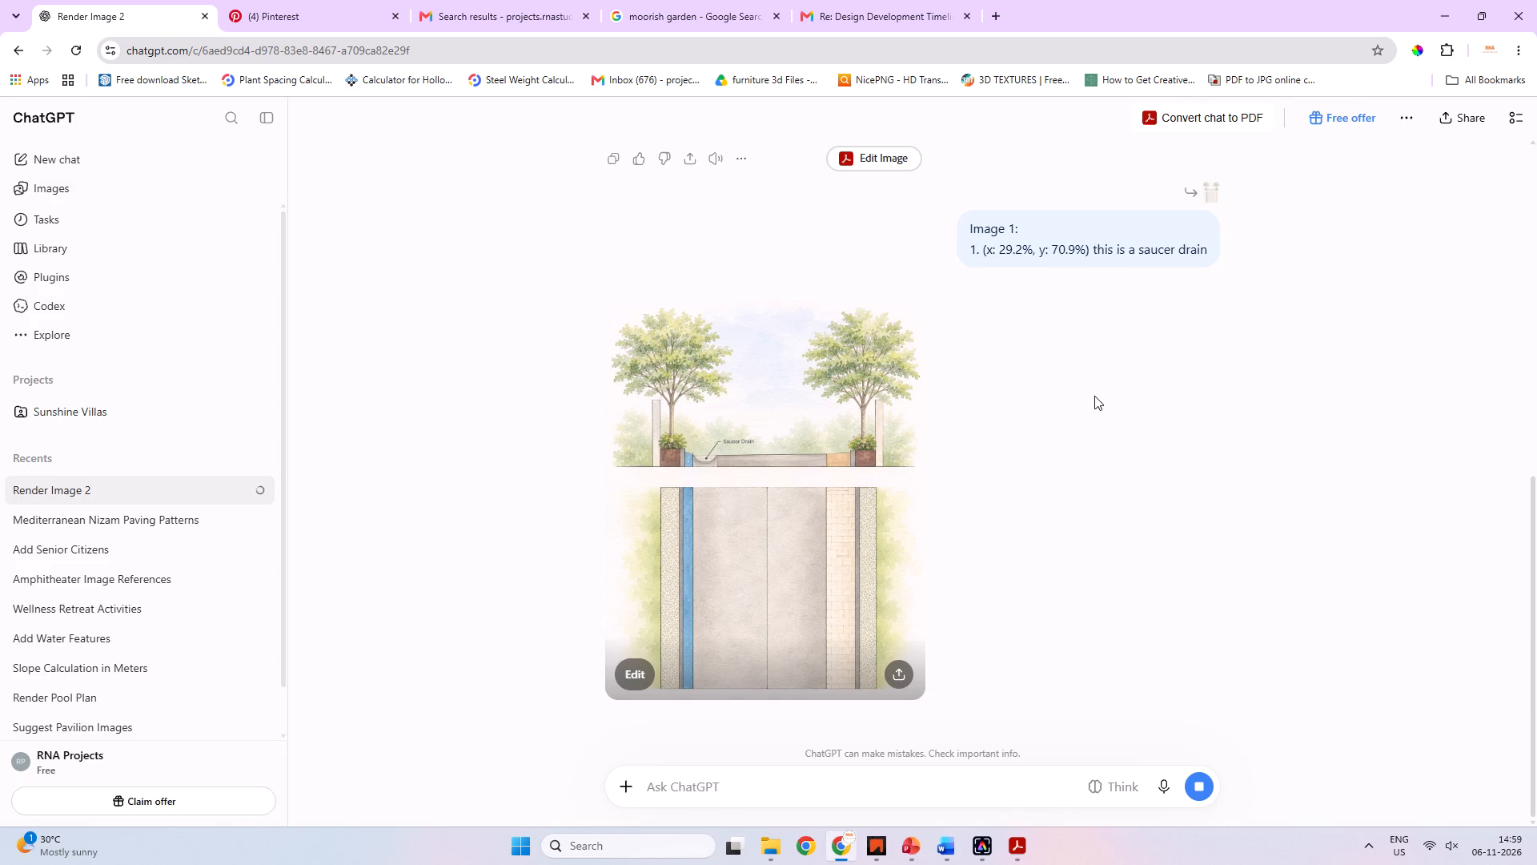
scroll(989, 393, "down", 5)
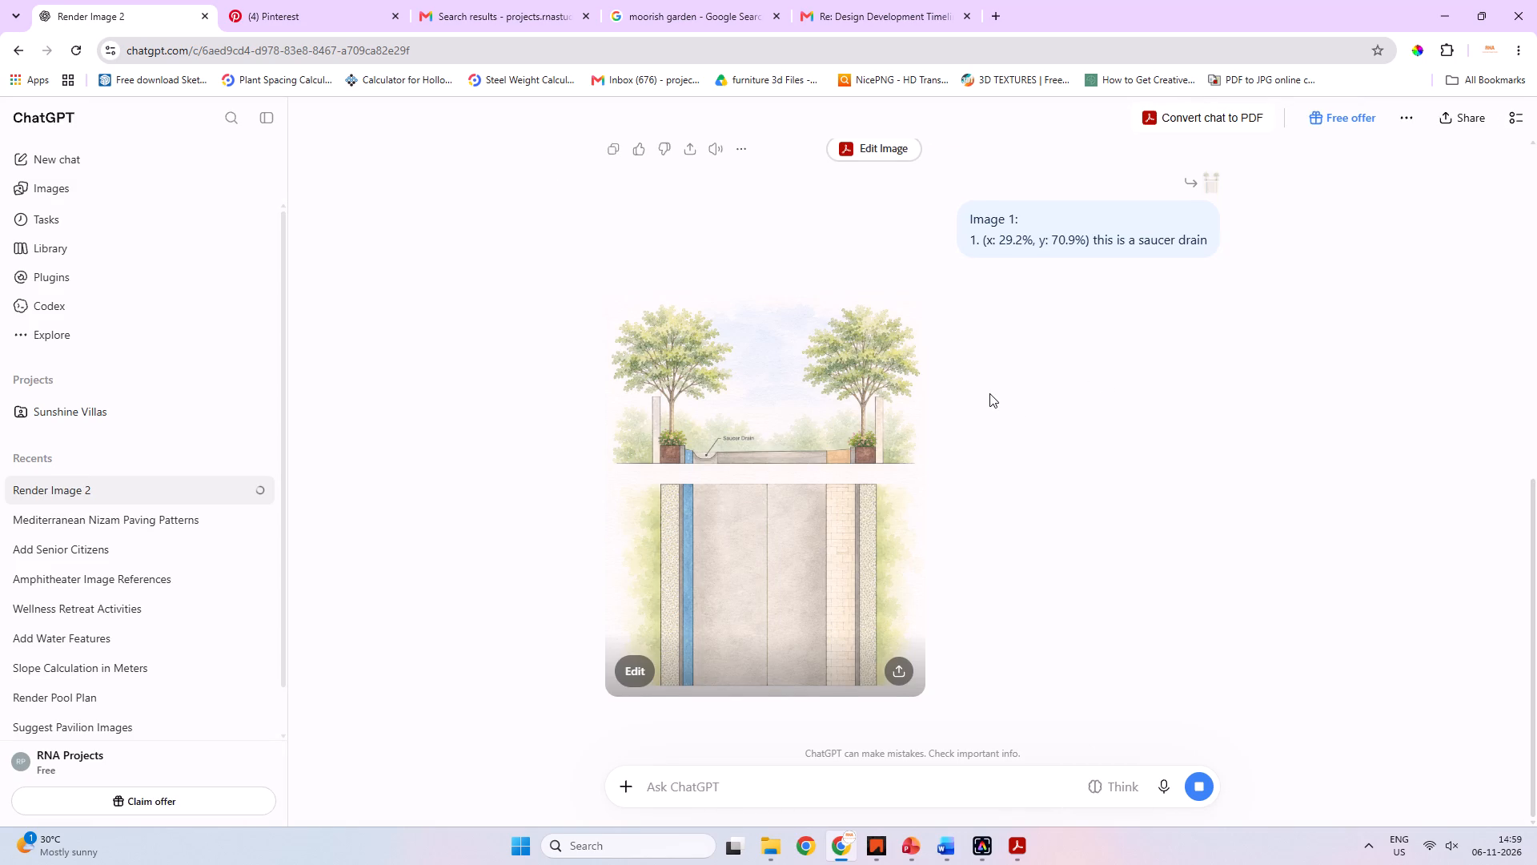
scroll(989, 393, "up", 7)
scroll(993, 384, "down", 13)
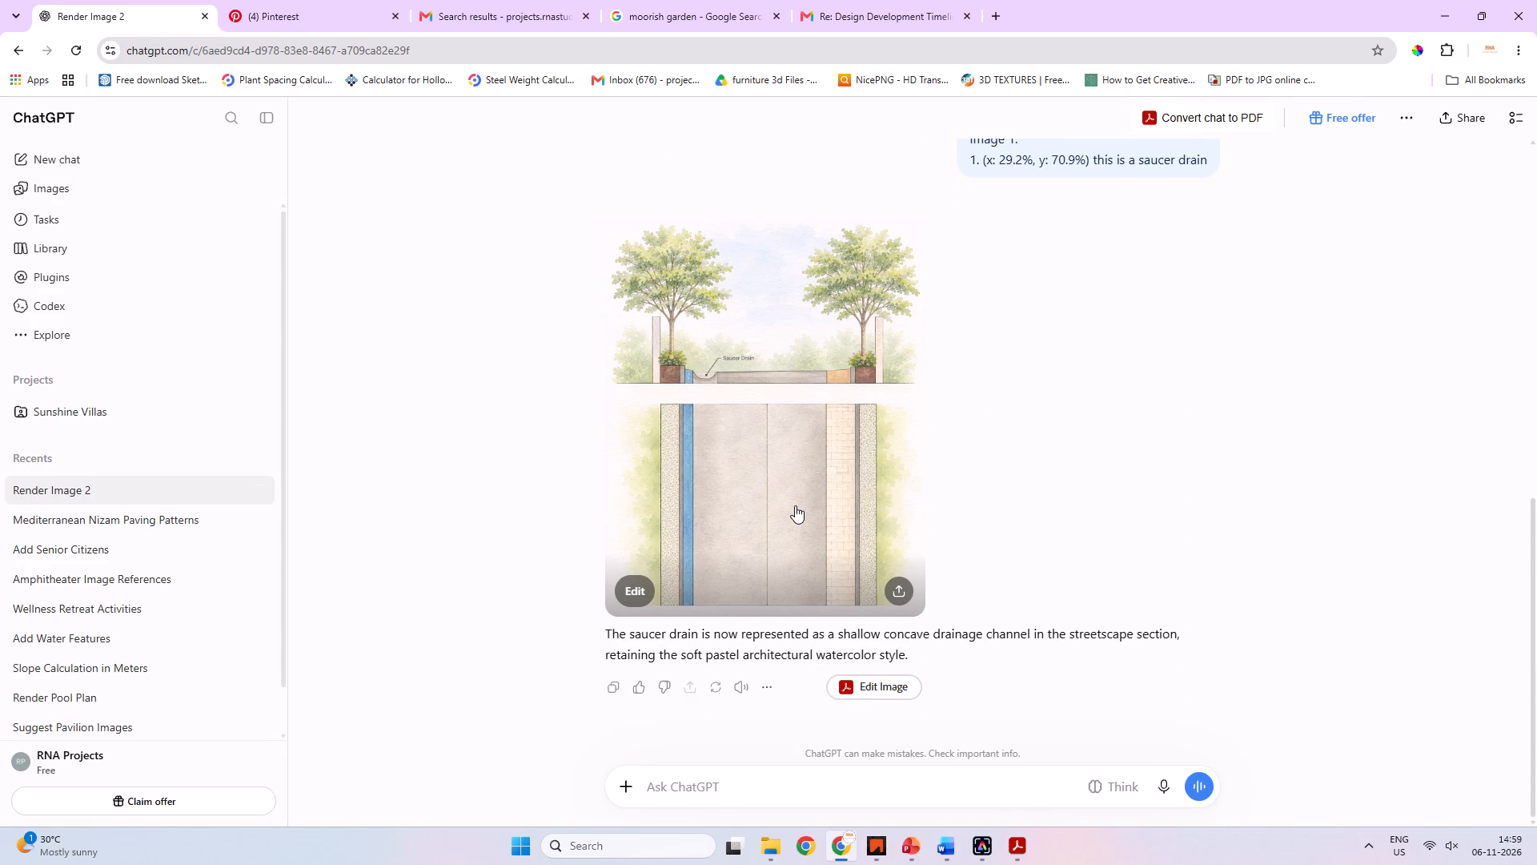
key("alt+Tab")
key("alt+Tab")
Open the earlier watercolour render, the one without the saucer drain label, download it, and close the image view.
key("ctrl+z")
scroll(796, 493, "up", 8)
left_click(771, 412)
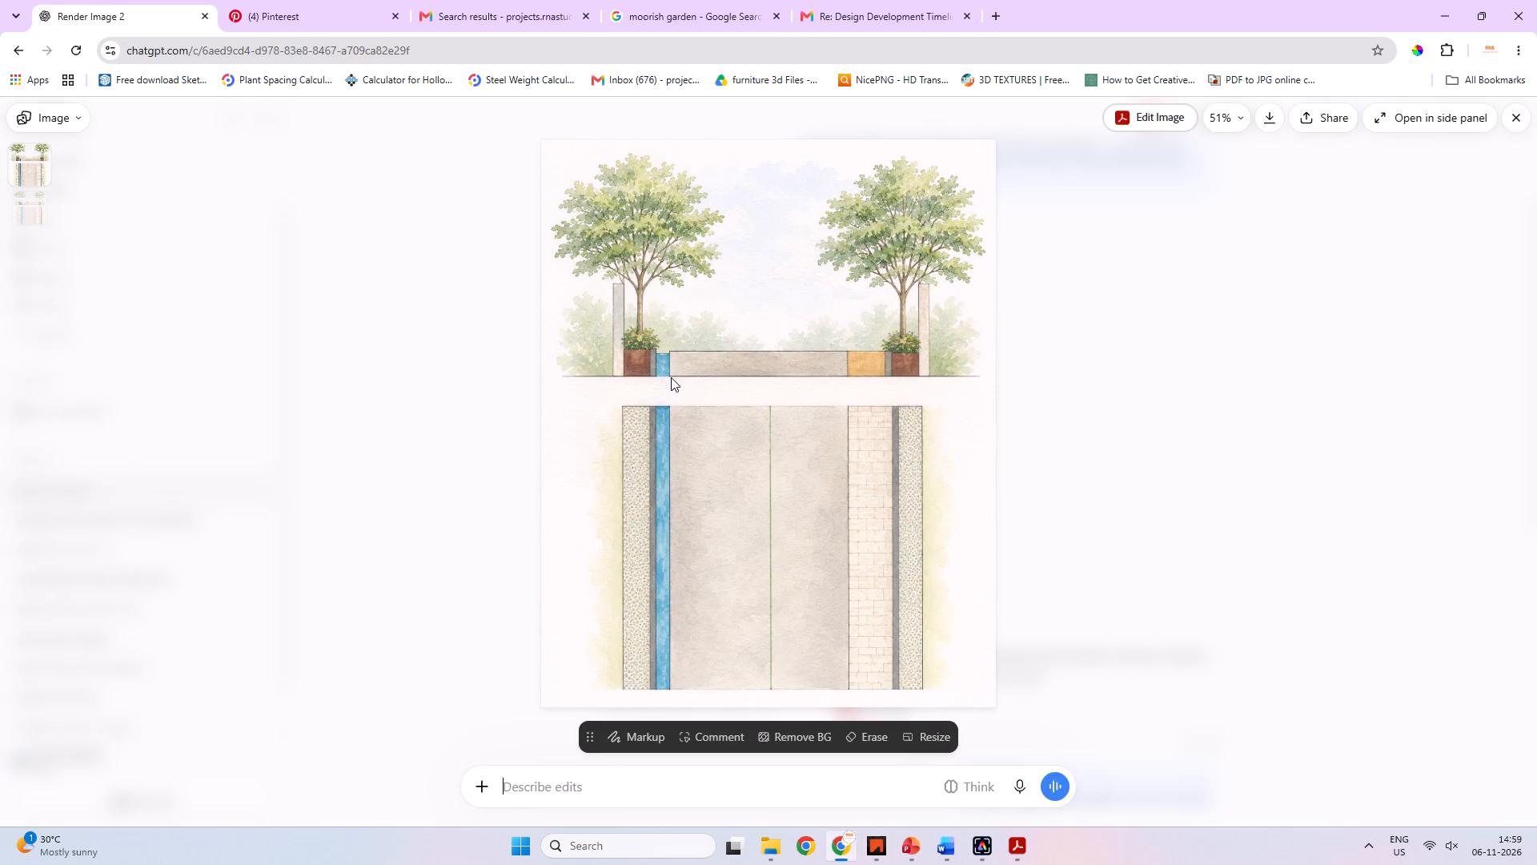
left_click(1267, 123)
left_click(1097, 336)
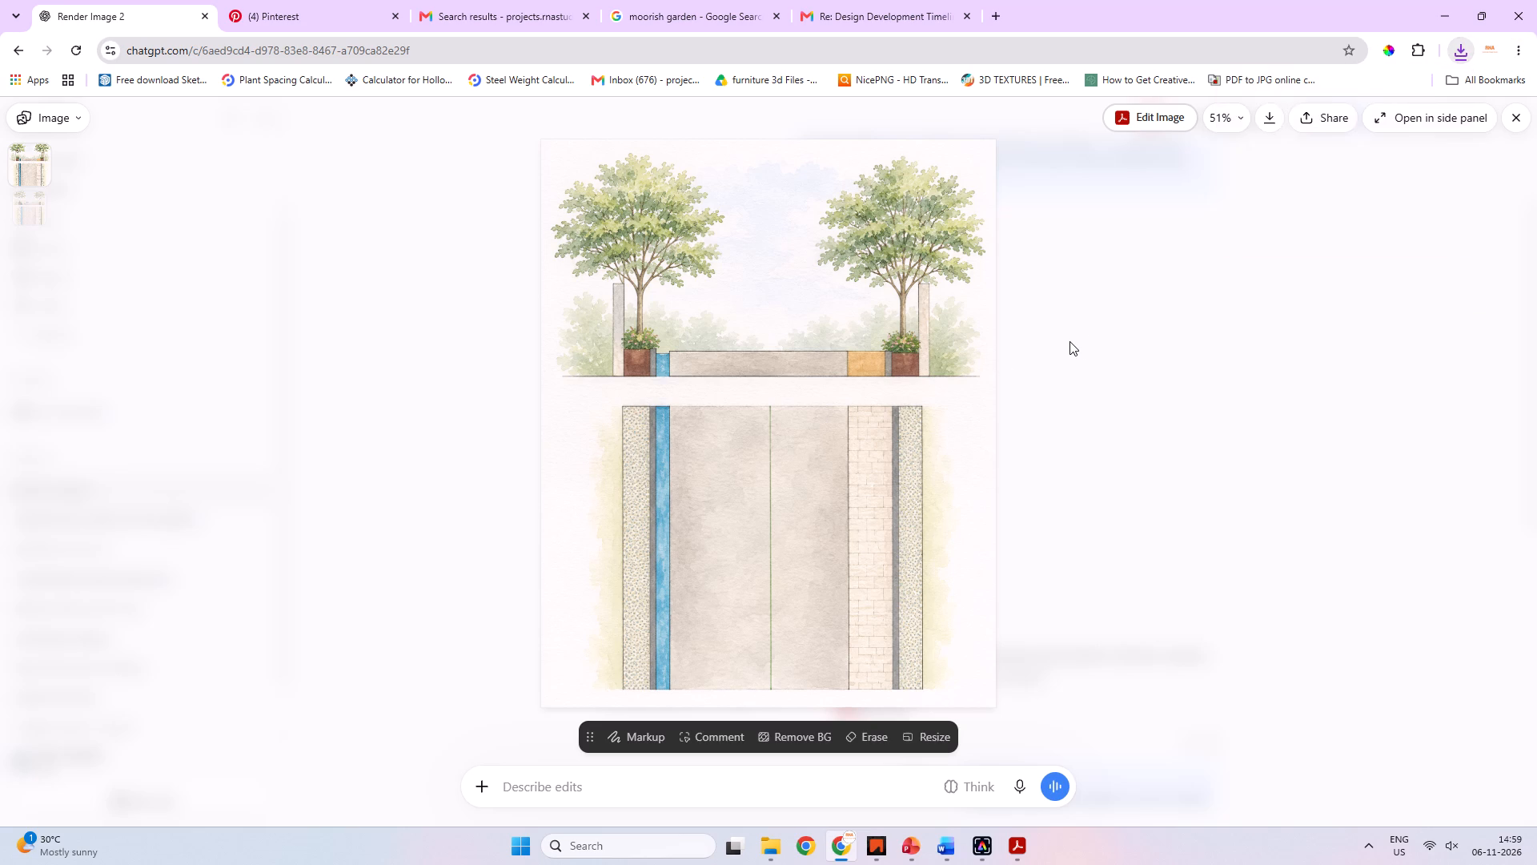
key("Escape")
Switch to IIACAD and set the text height of the "12.0 MTS WIDE RIGHT OF WAY" title to 0.3.
key("alt+Tab")
key("alt+Tab")
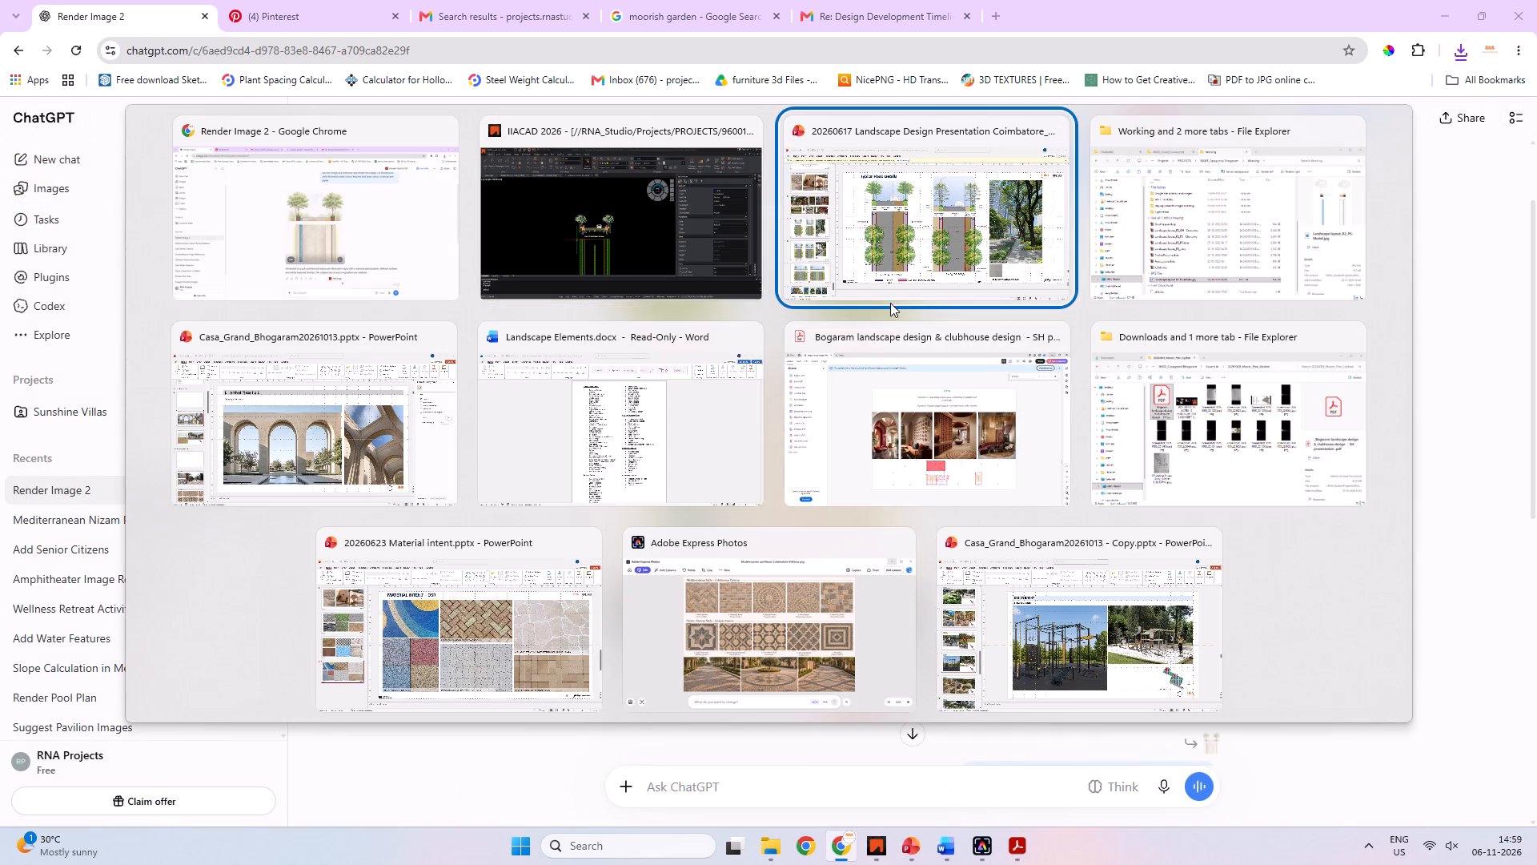
left_click(533, 231, "alt")
scroll(725, 360, "up", 3)
middle_click_drag(641, 476, 779, 381)
scroll(771, 392, "down", 1)
middle_click_drag(768, 393, 760, 446)
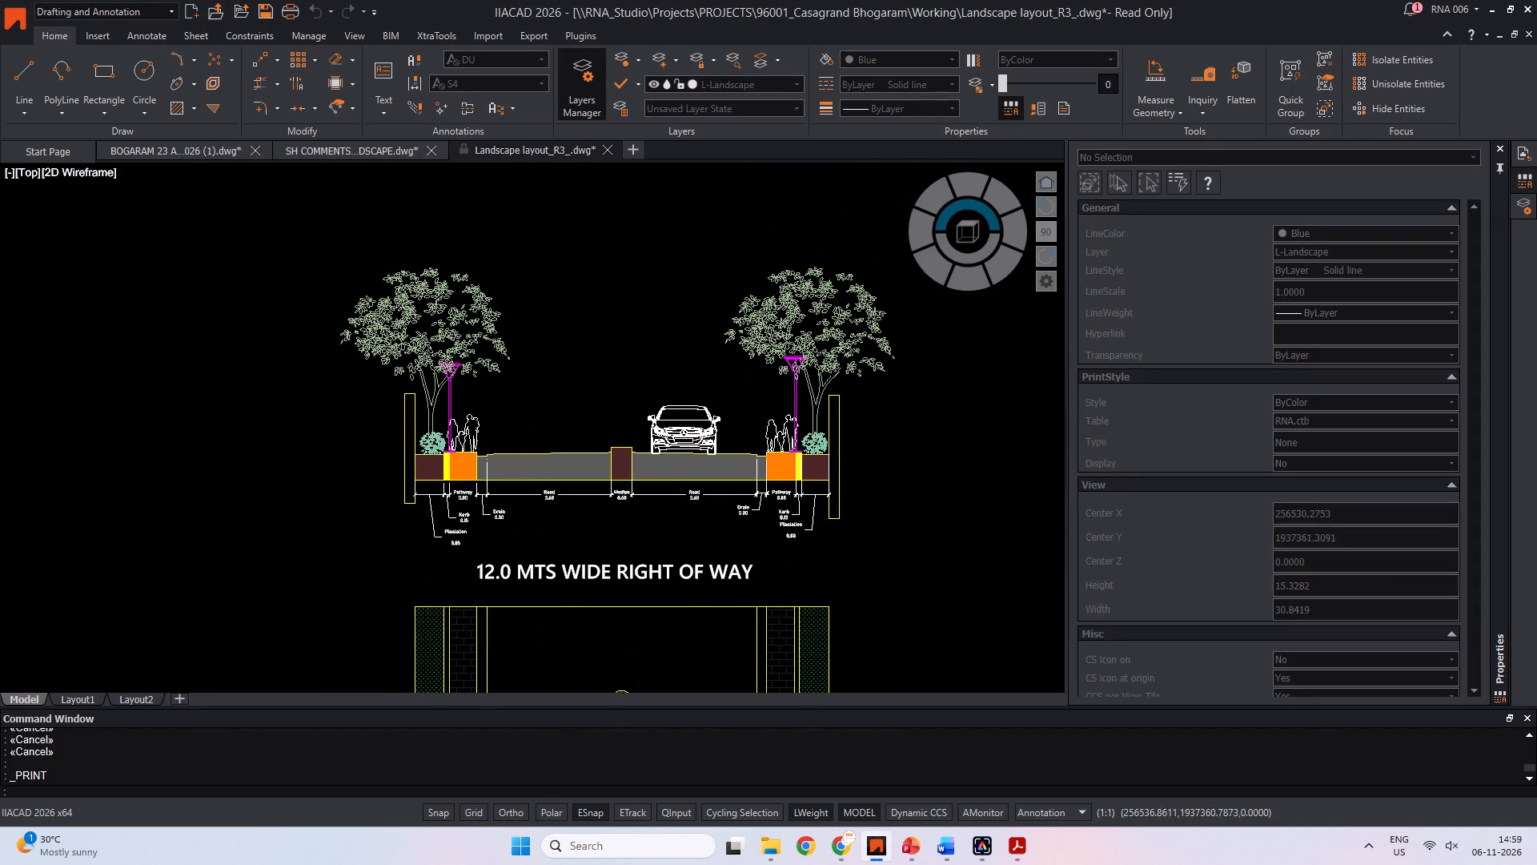
left_click(682, 554)
left_click(660, 568)
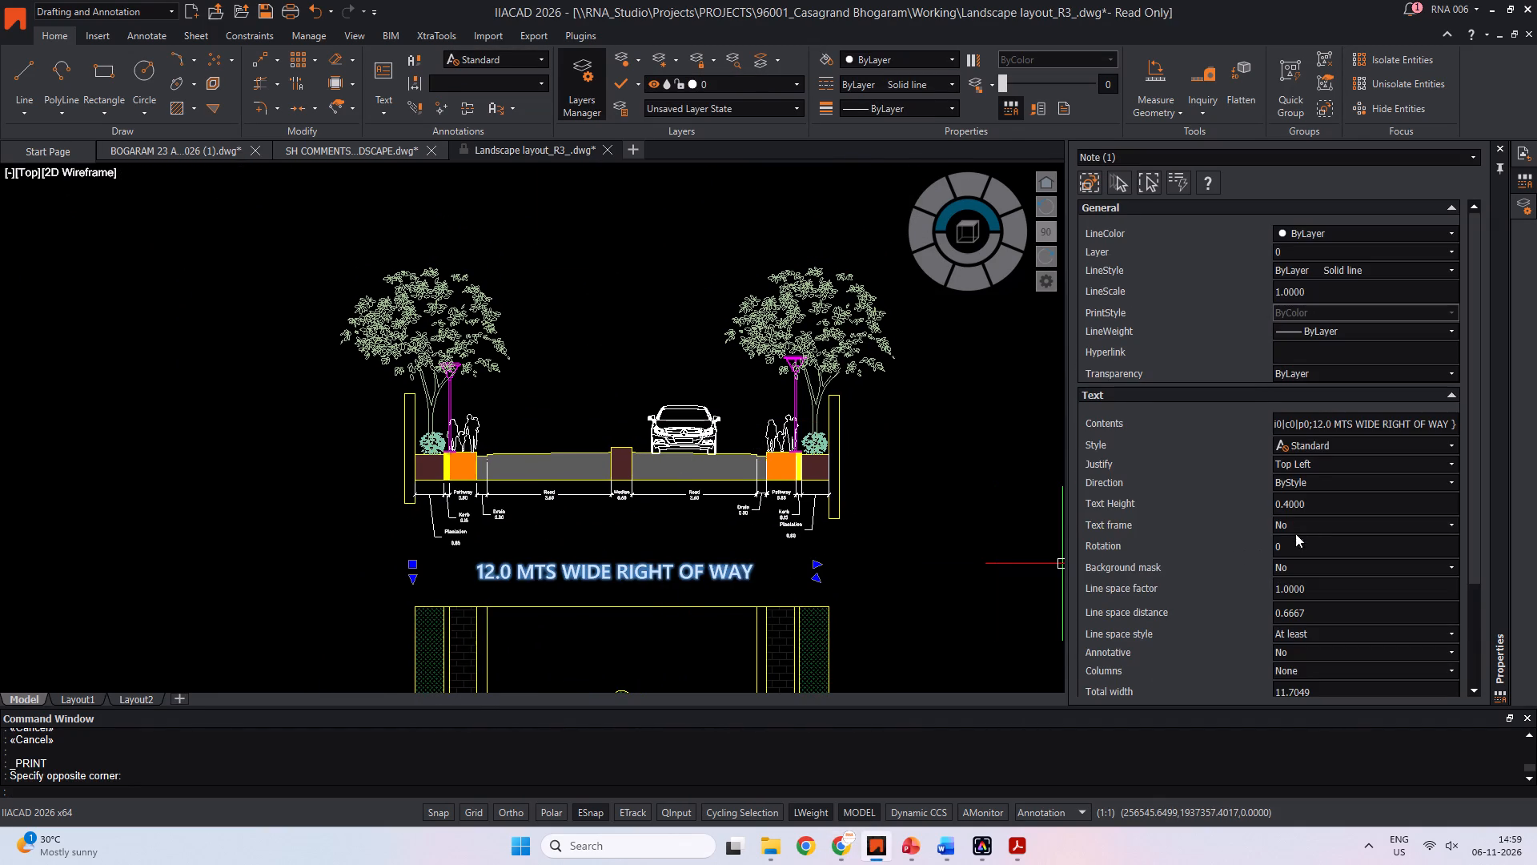
left_click(1316, 508)
key("period")
key("3")
key("Return")
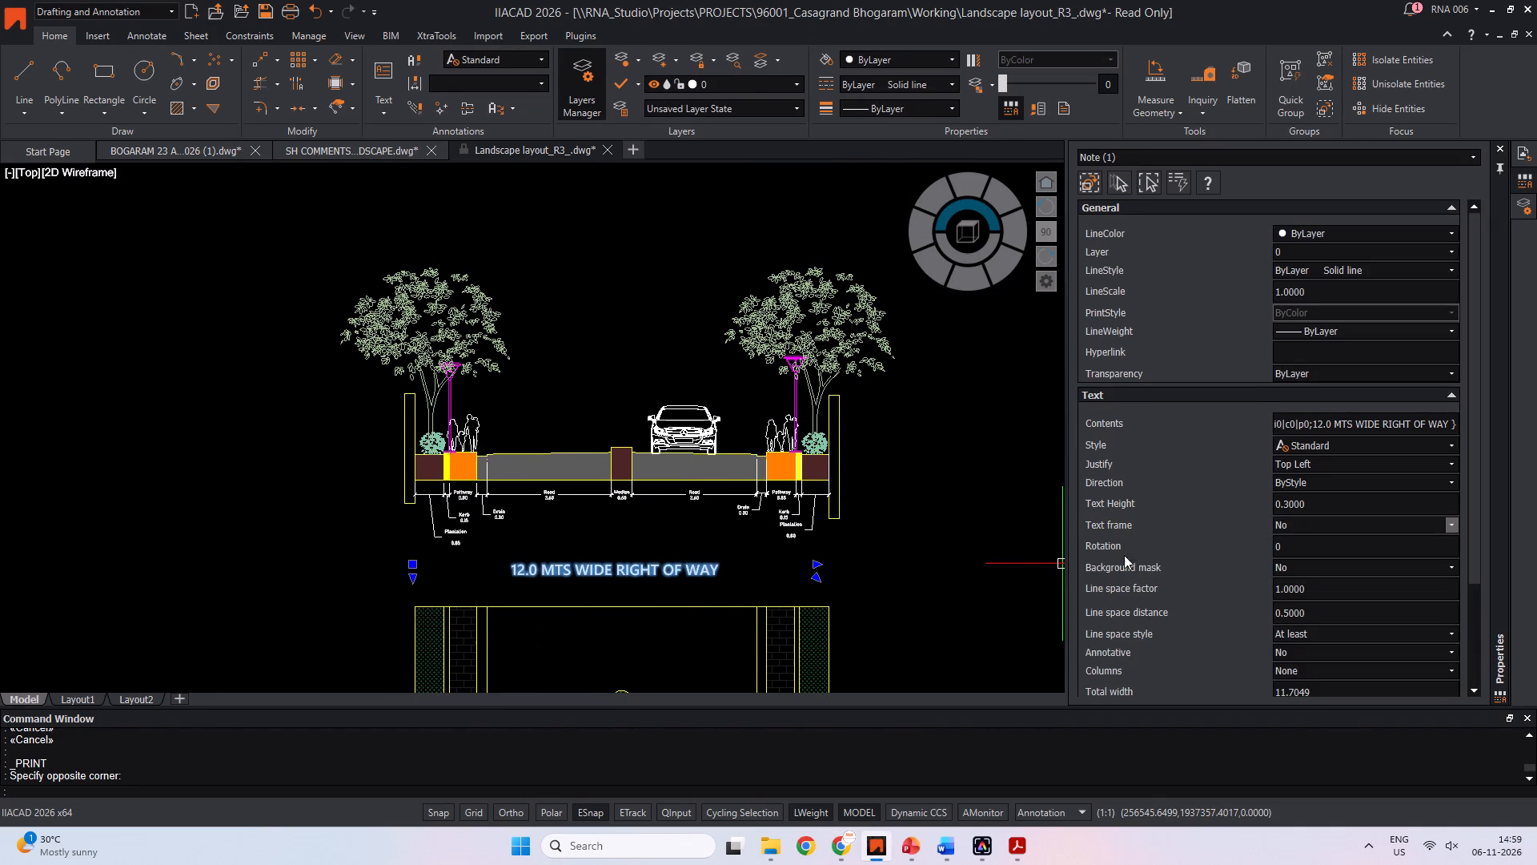
Move the "12.0 MTS WIDE RIGHT OF WAY" title slightly up, closer to the section's dimensions.
middle_click_drag(683, 569, 733, 574)
key("Escape")
key("Escape")
left_click(737, 589)
left_click(708, 563)
middle_click_drag(755, 576, 747, 578)
key("m")
key("space")
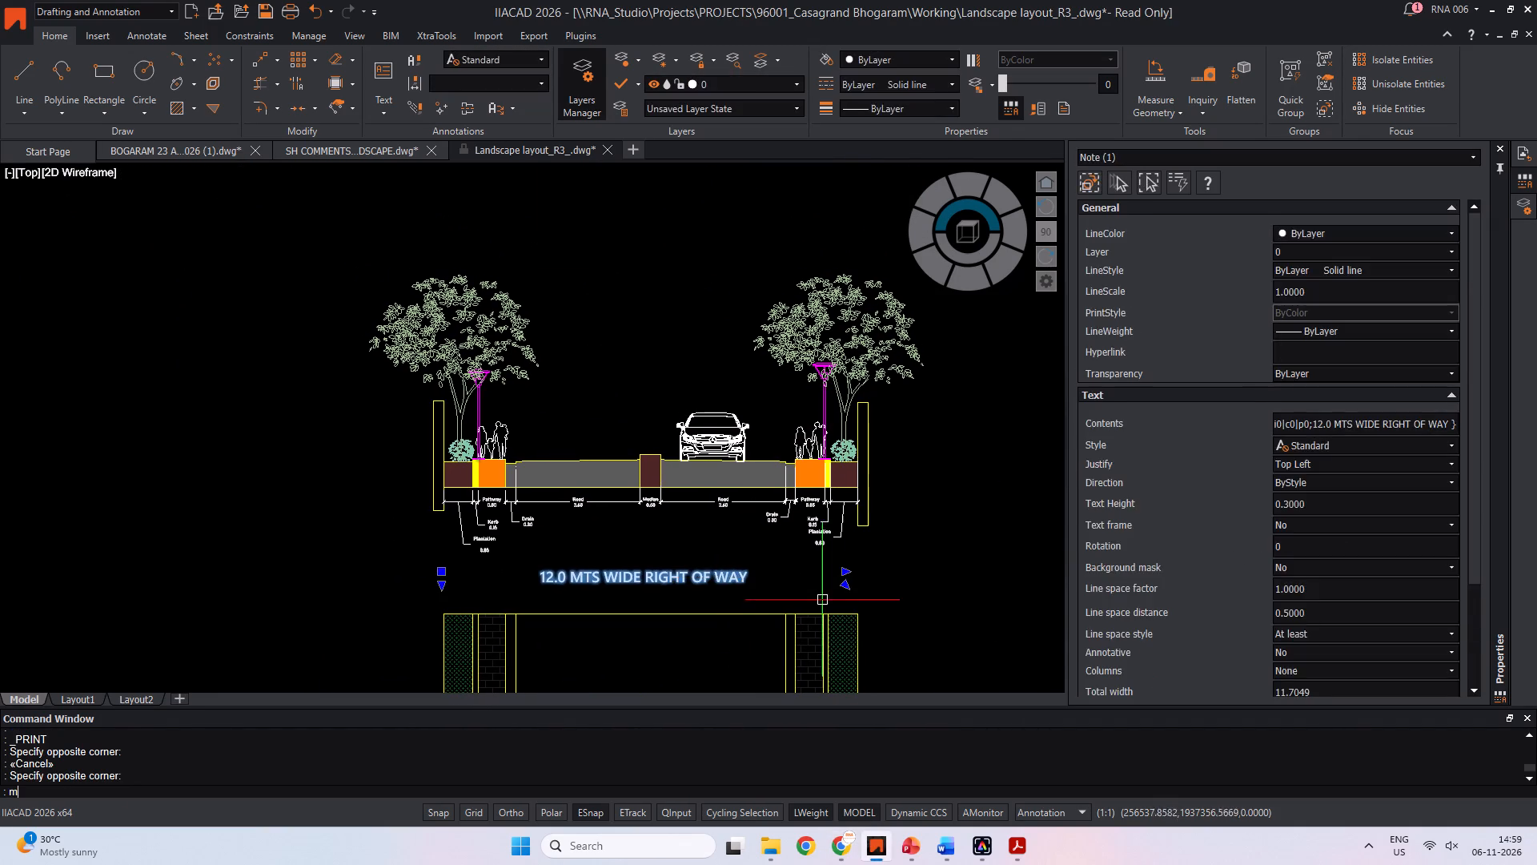
left_click_drag(851, 597, 853, 588)
left_click(864, 567)
key("Escape")
middle_click_drag(885, 577, 838, 635)
key("Escape")
key("Escape")
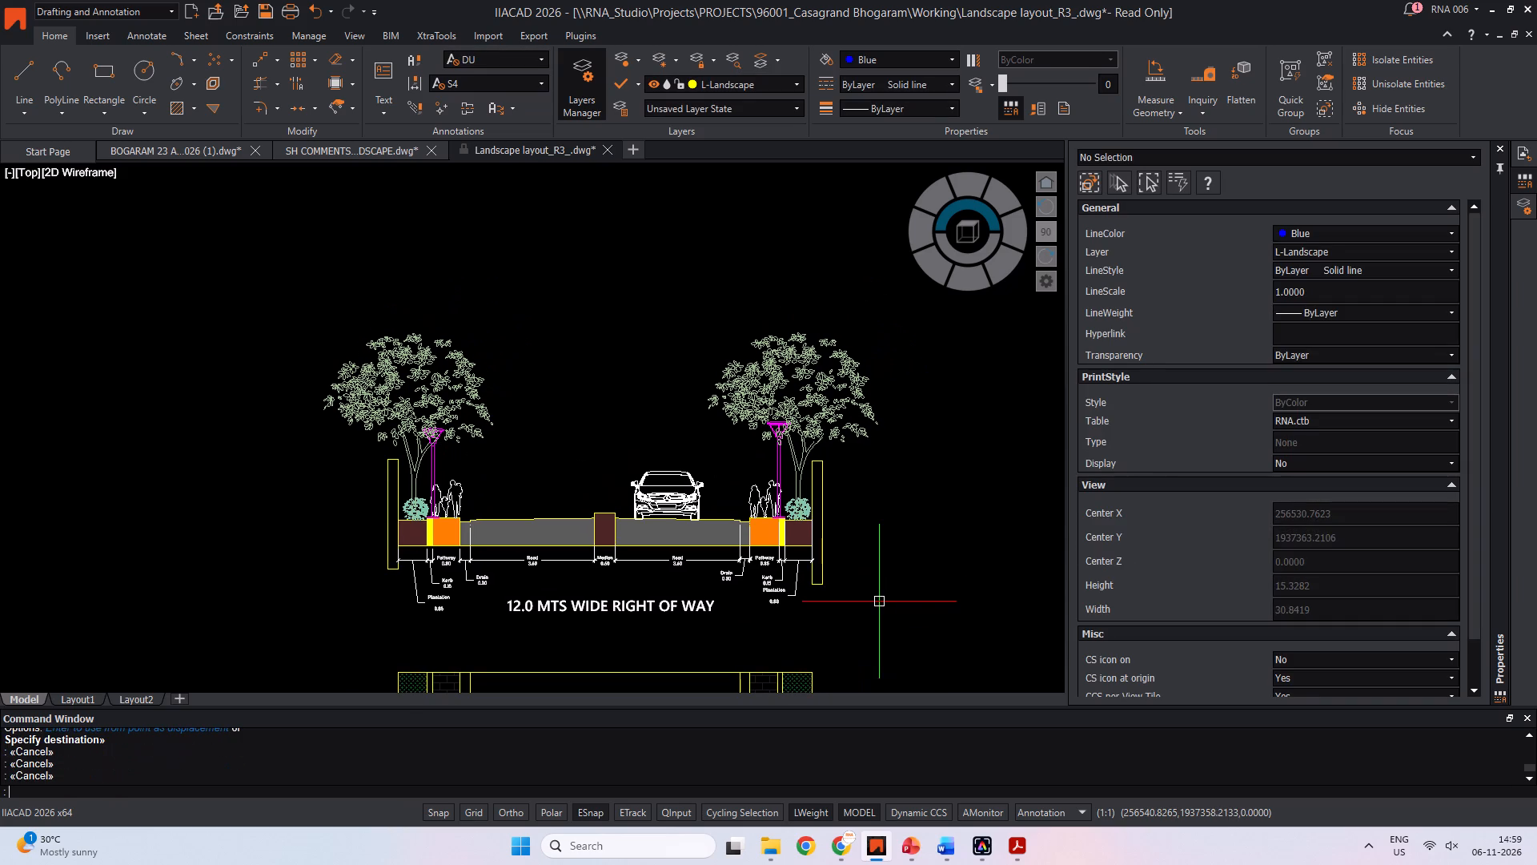
Set up a JPG print from the previous settings, with the print window enclosing only the 12.0 m section and its title.
key("ctrl+p")
left_click(333, 281)
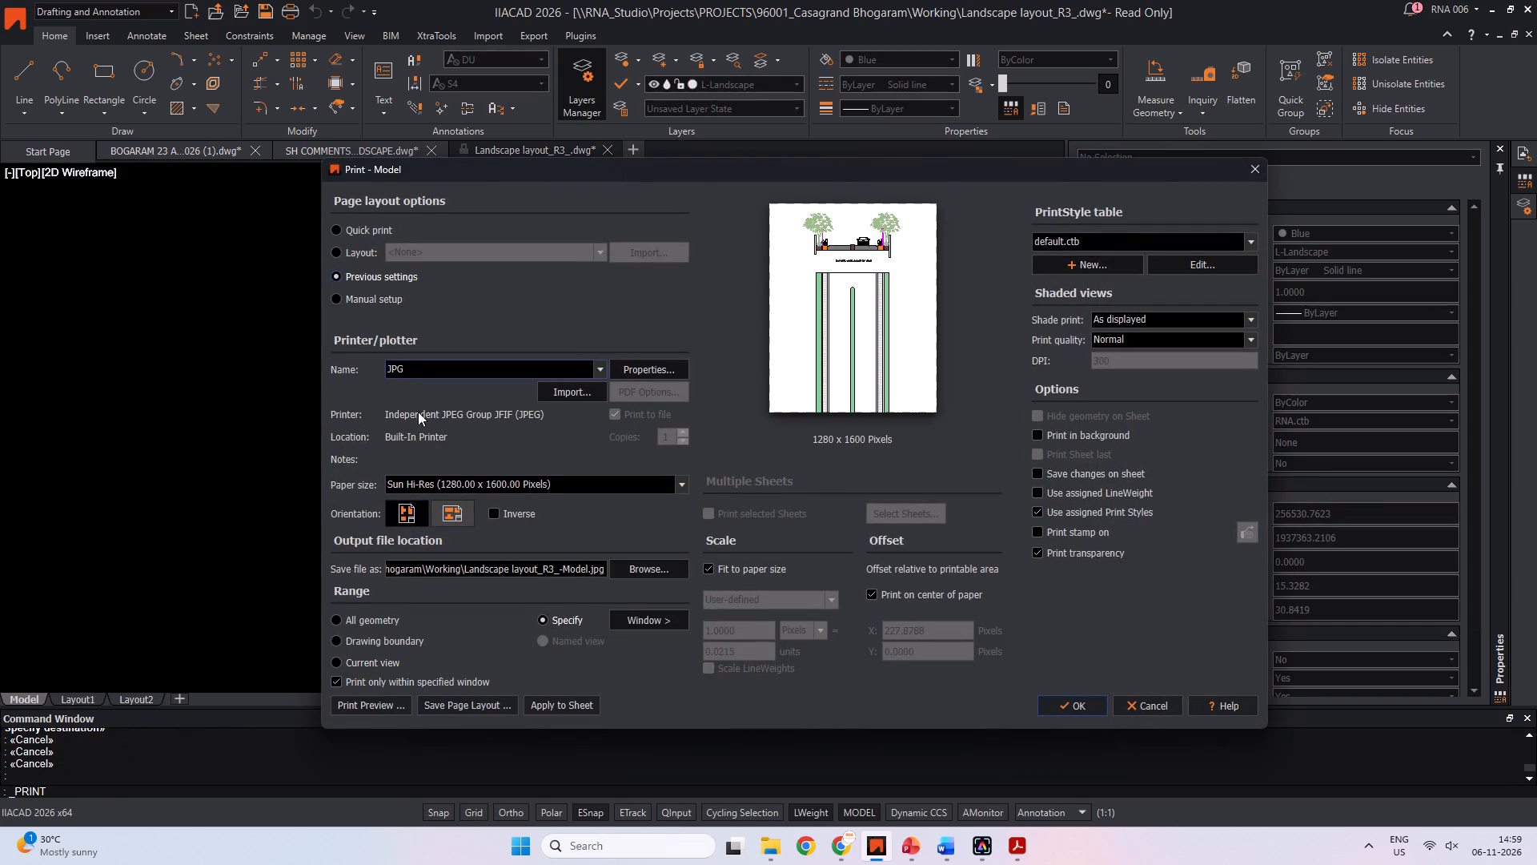
left_click(634, 611)
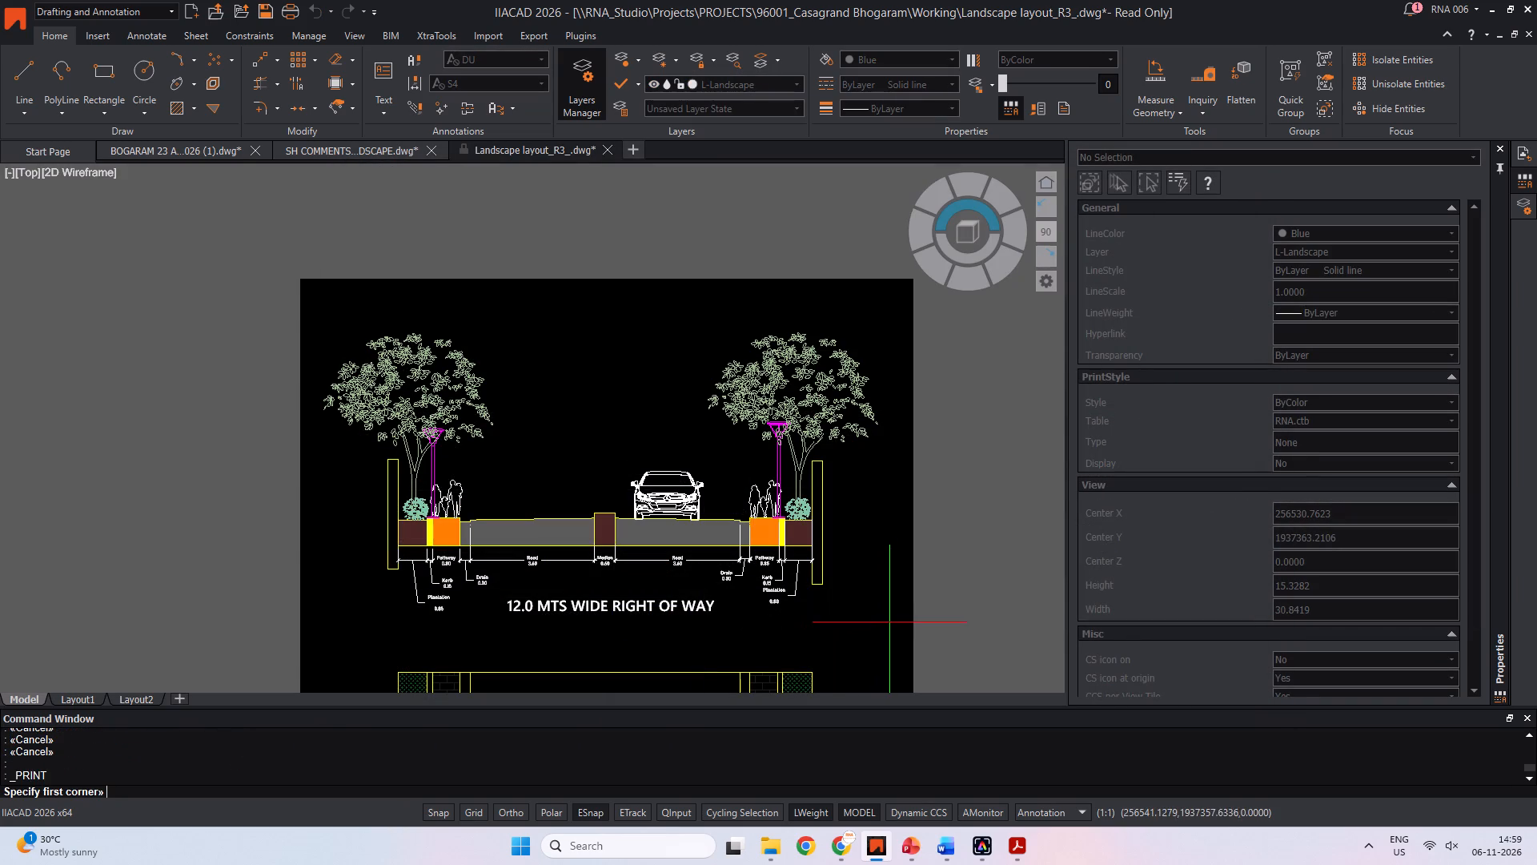
left_click(892, 620)
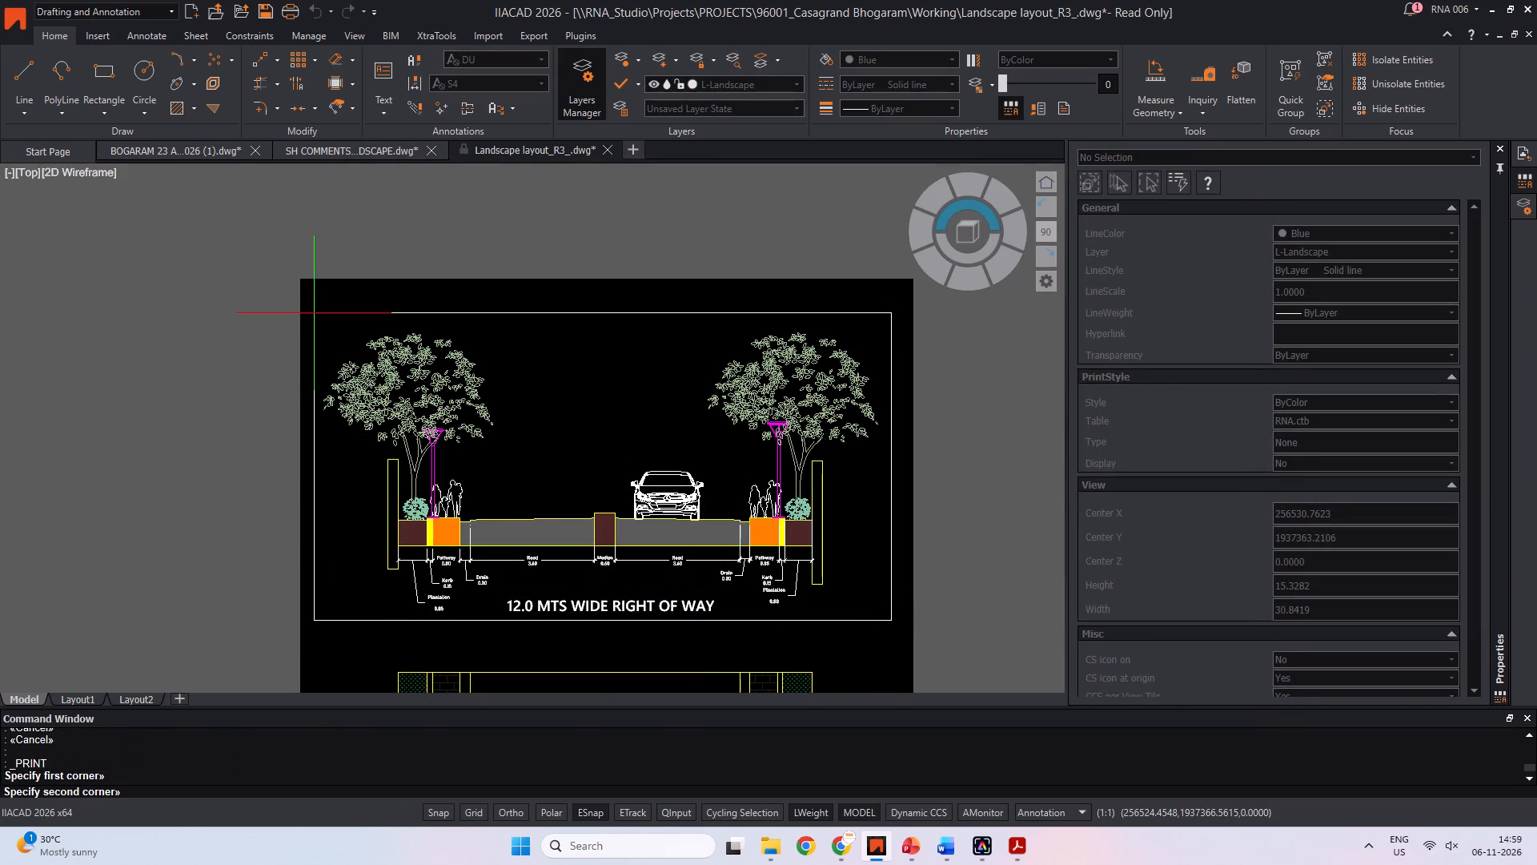
left_click(315, 312)
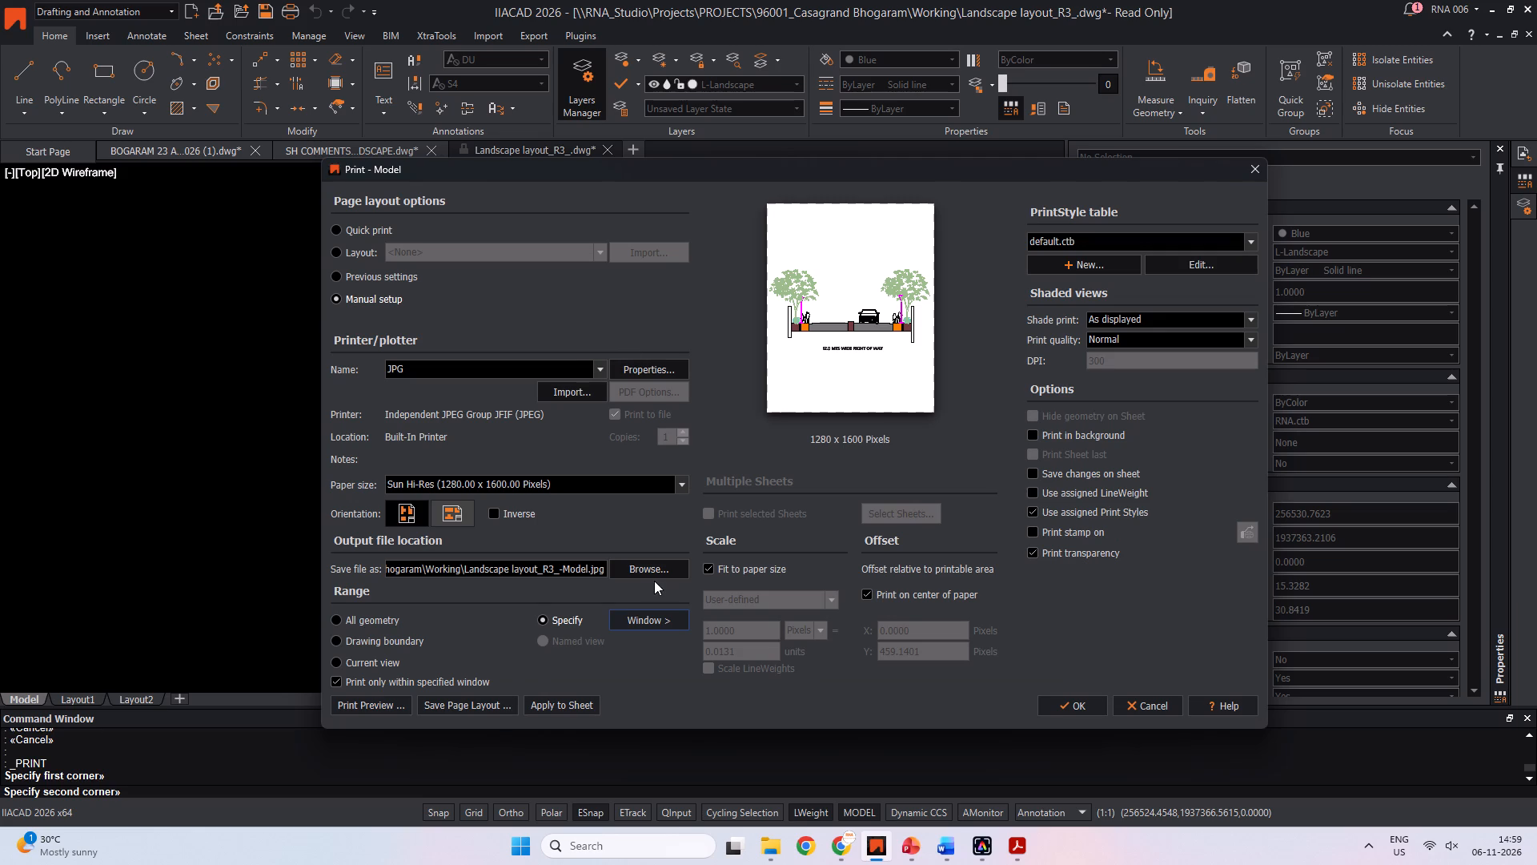
Set the output file of the 12.0 m section's print to "12mts row" in the Working folder.
left_click(630, 572)
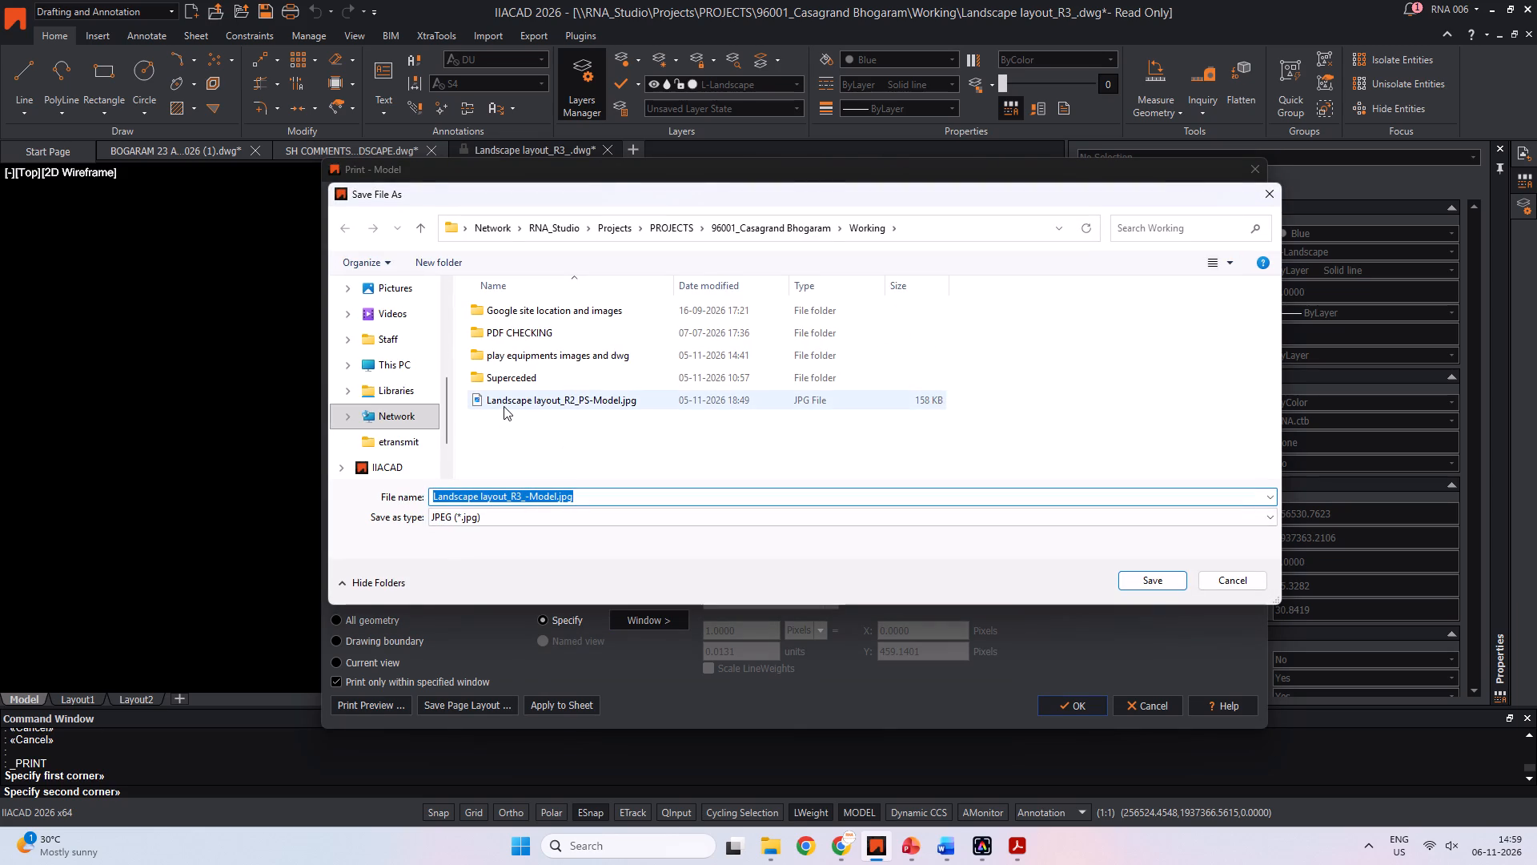
left_click(655, 502)
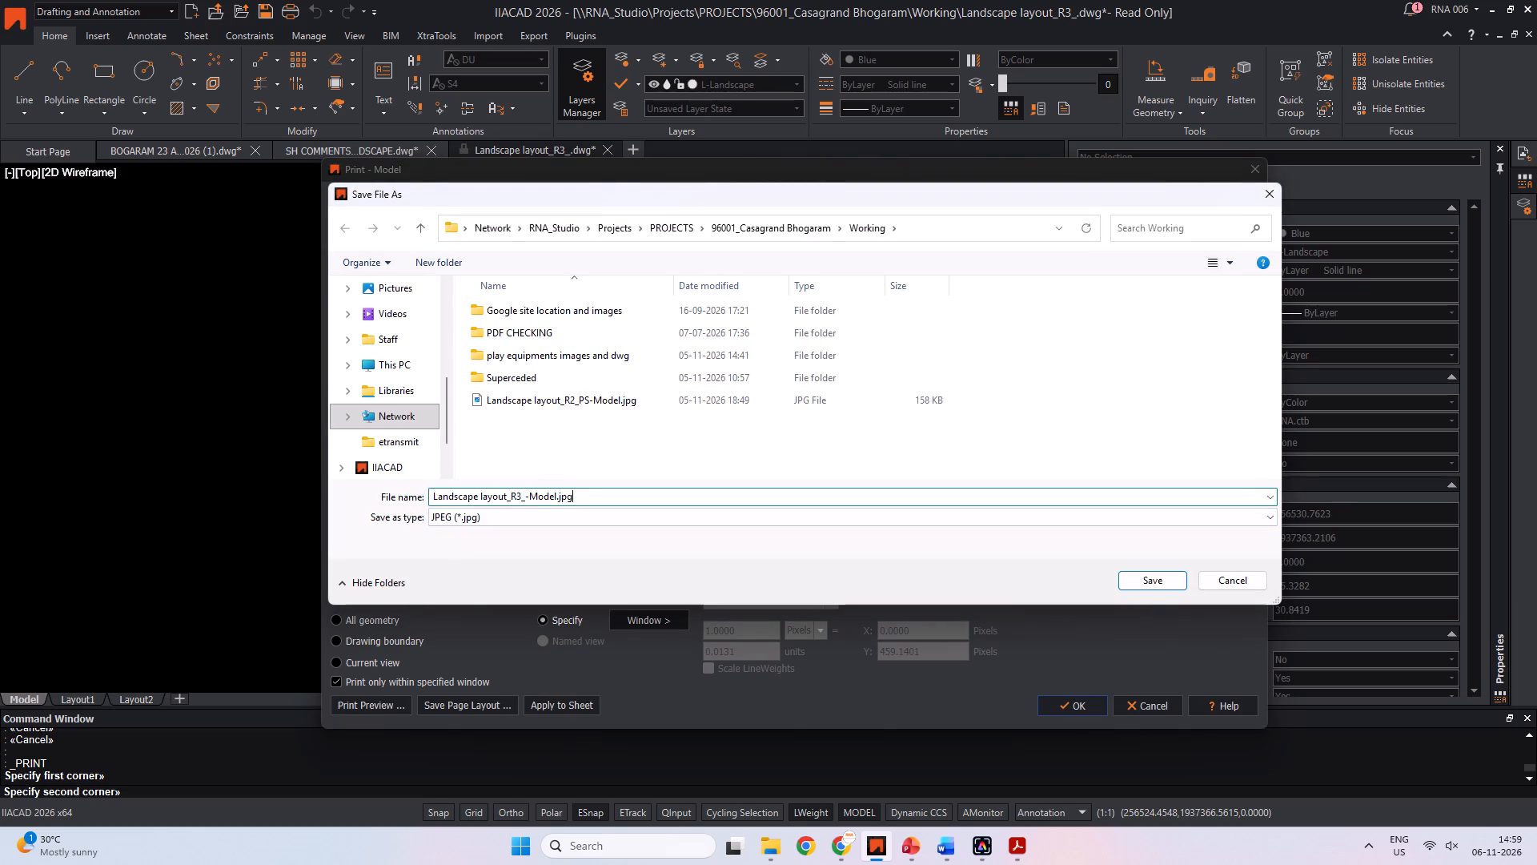
key("ctrl+q")
key("ctrl+a")
type("12mts row")
key("space")
key("Return")
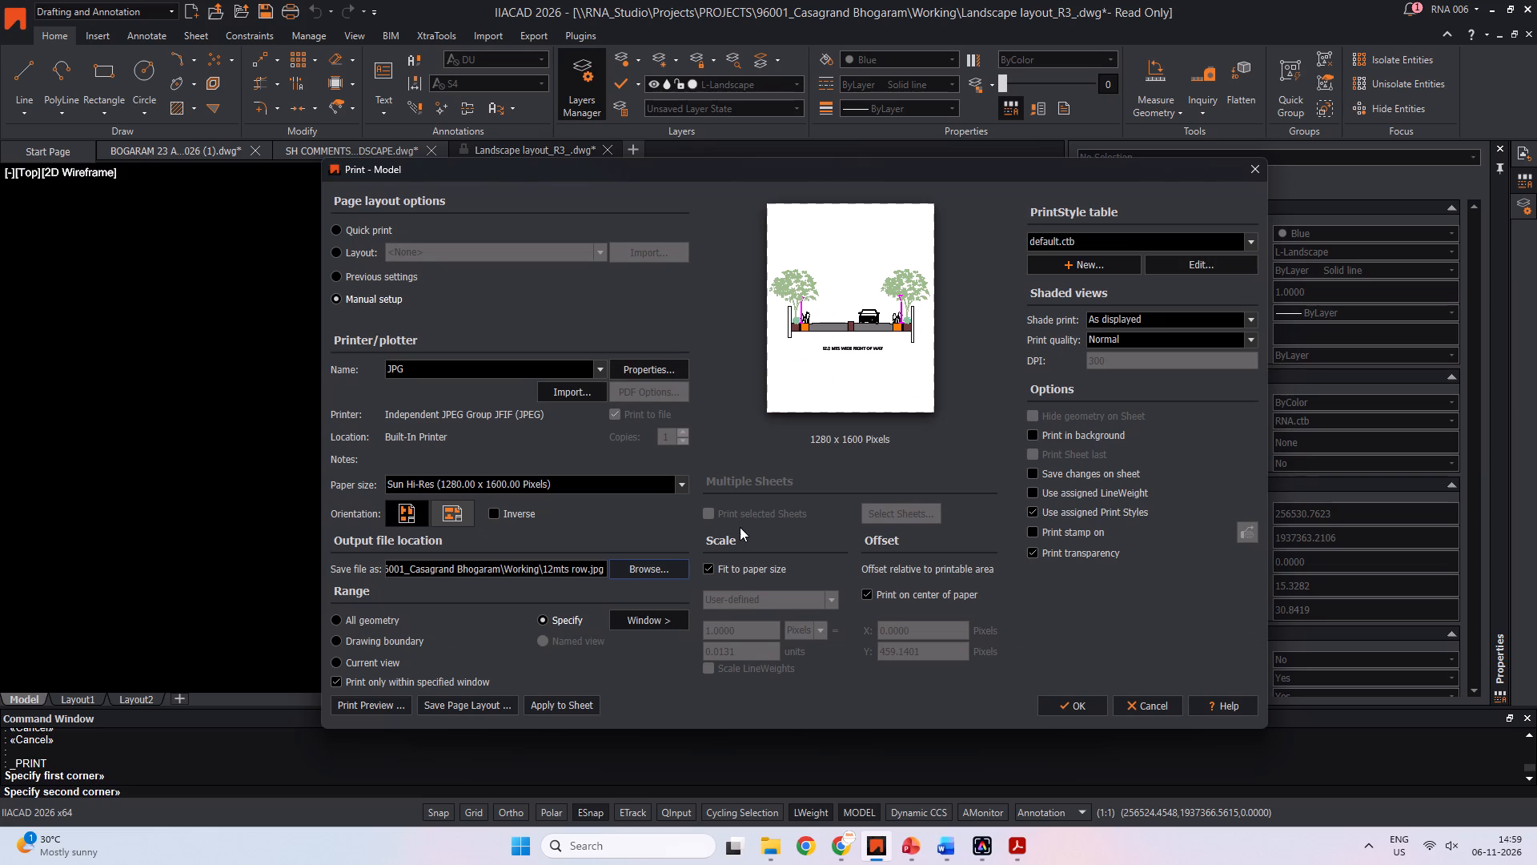
left_click(1046, 690)
Set the paper size to XGA Hi-Res (1600 x 1200 pixels) in landscape orientation and print the 12.0 m section.
left_click(633, 617)
key("Escape")
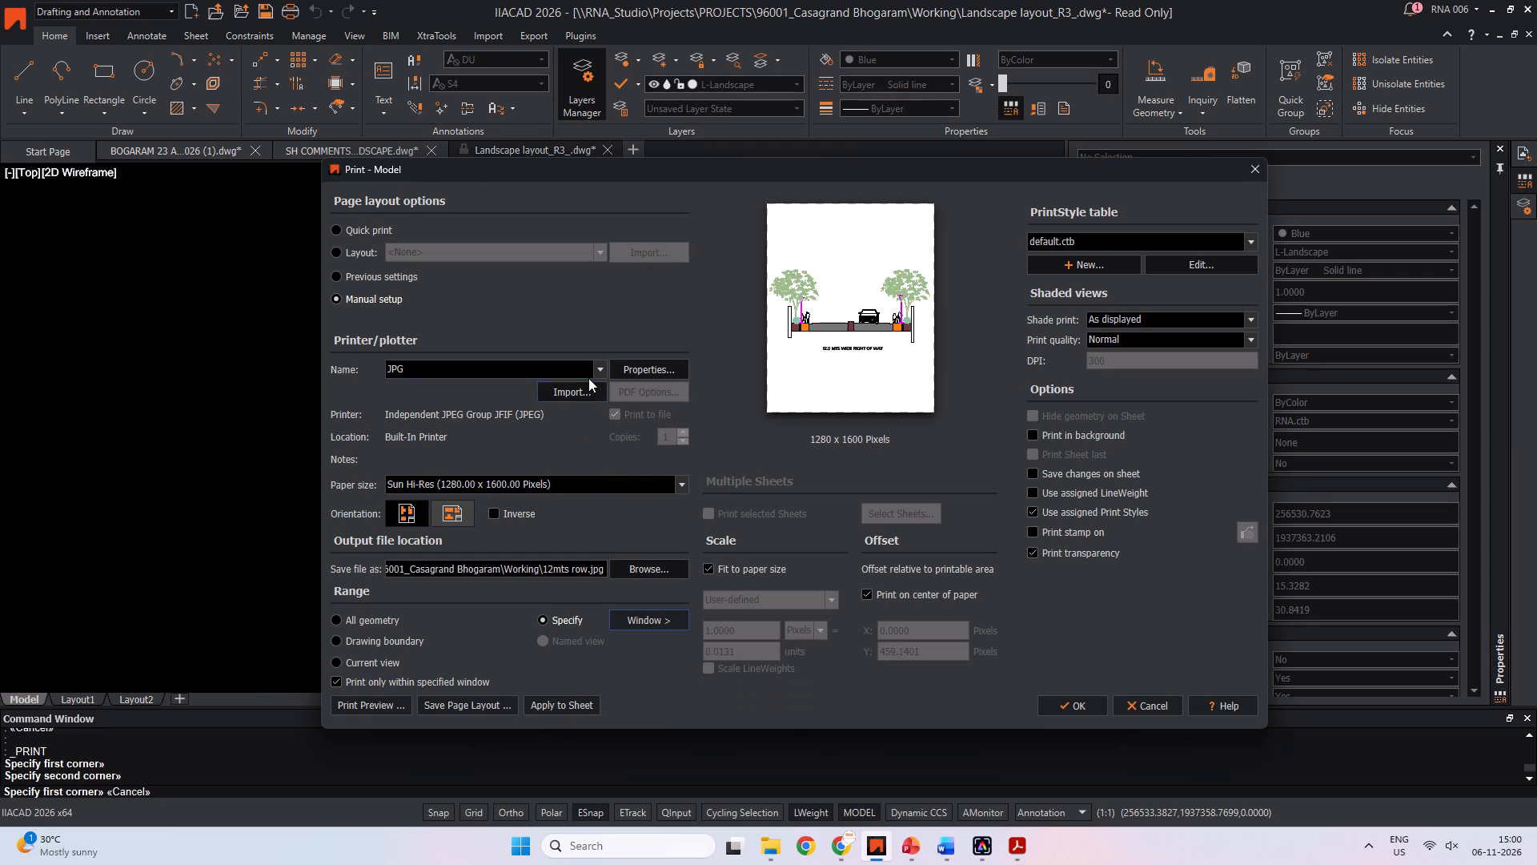
left_click(598, 362)
key("Escape")
left_click(682, 481)
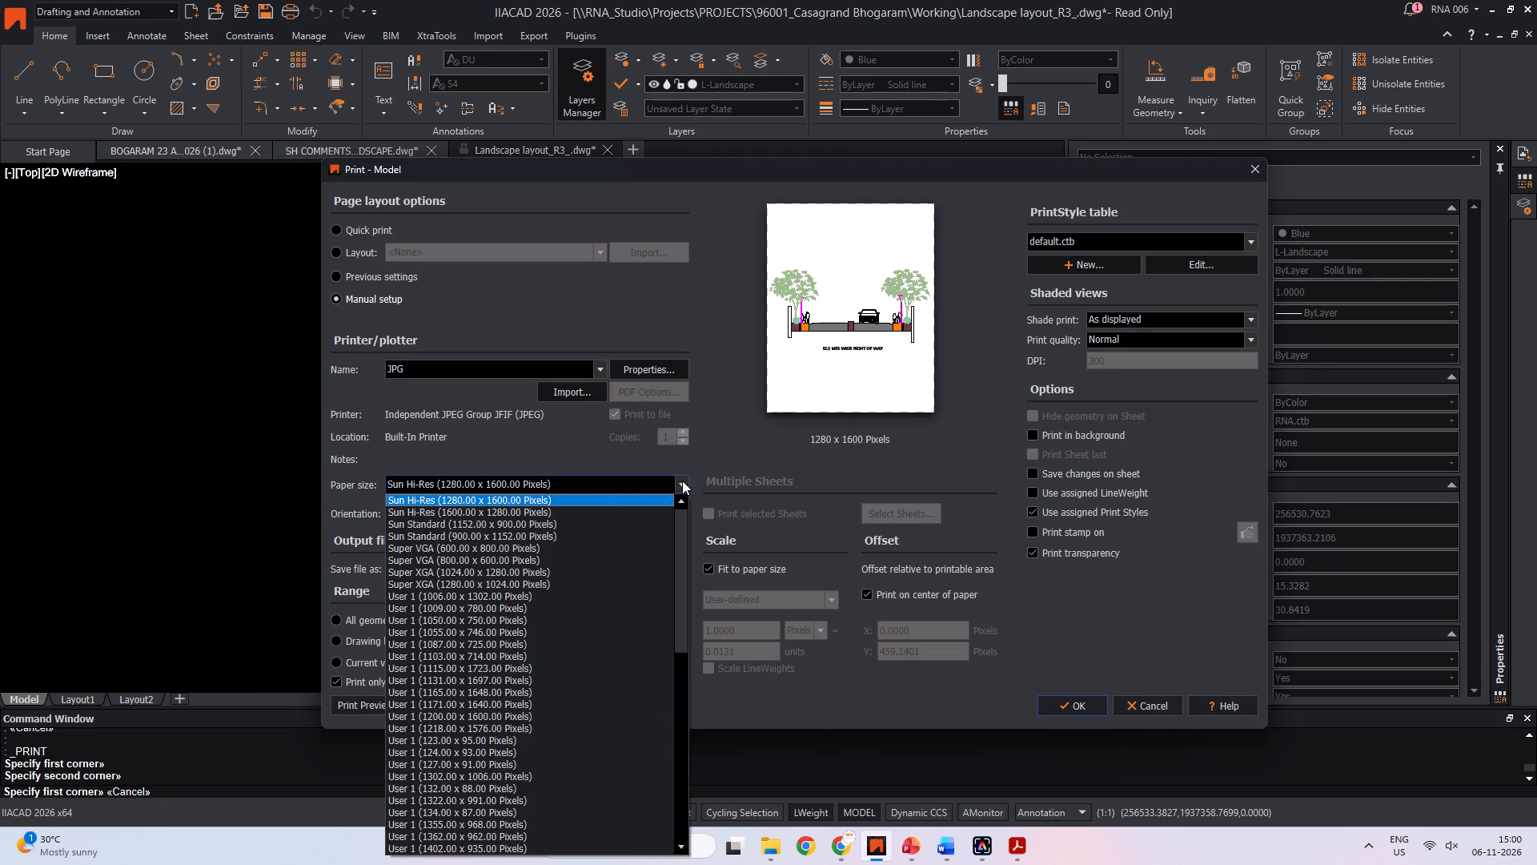
scroll(592, 526, "up", 3)
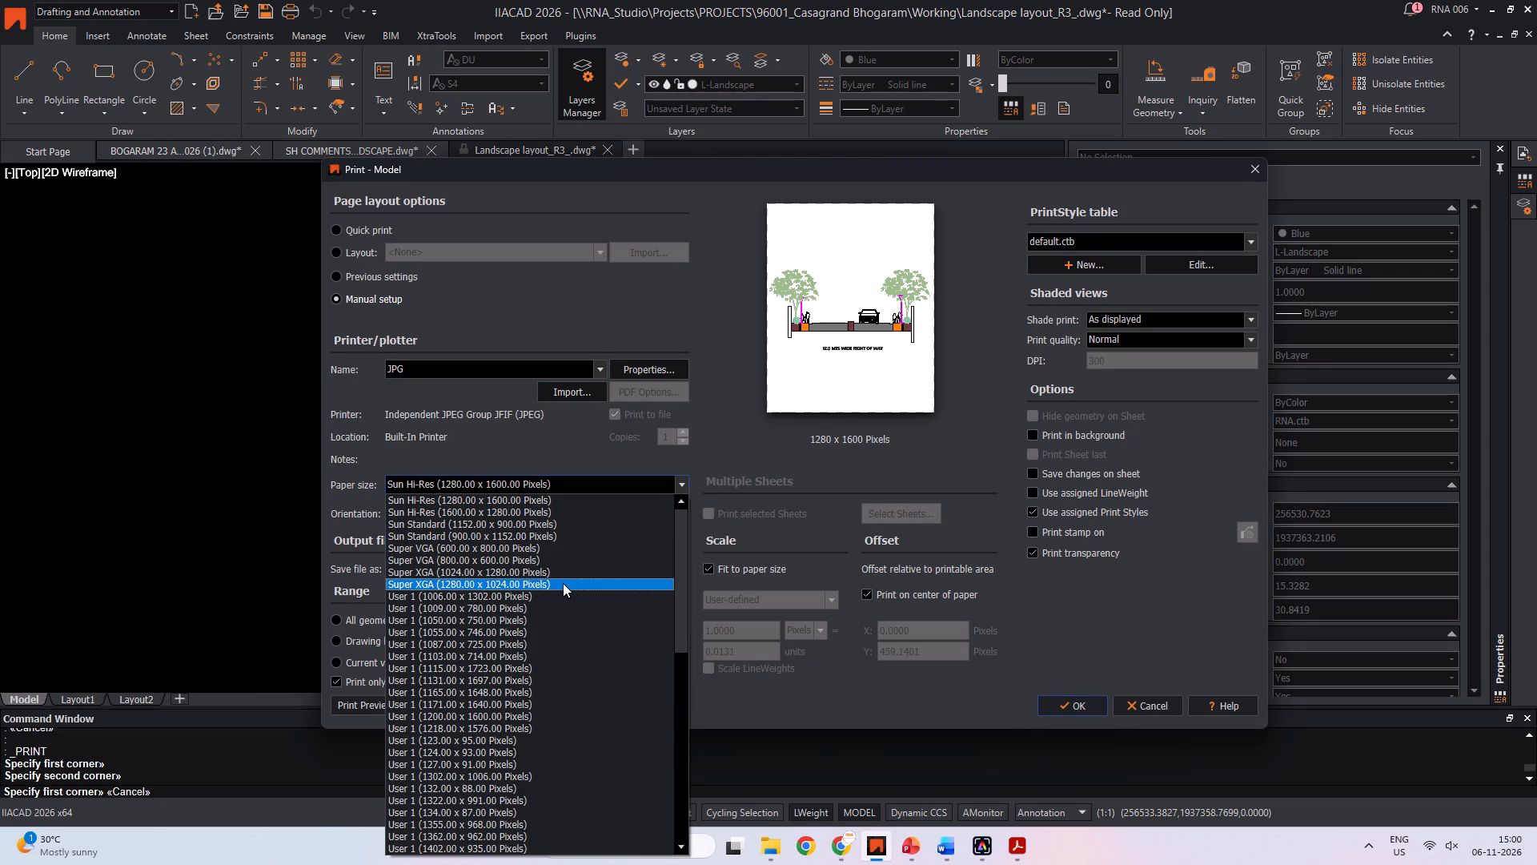
scroll(563, 583, "down", 17)
scroll(564, 582, "down", 6)
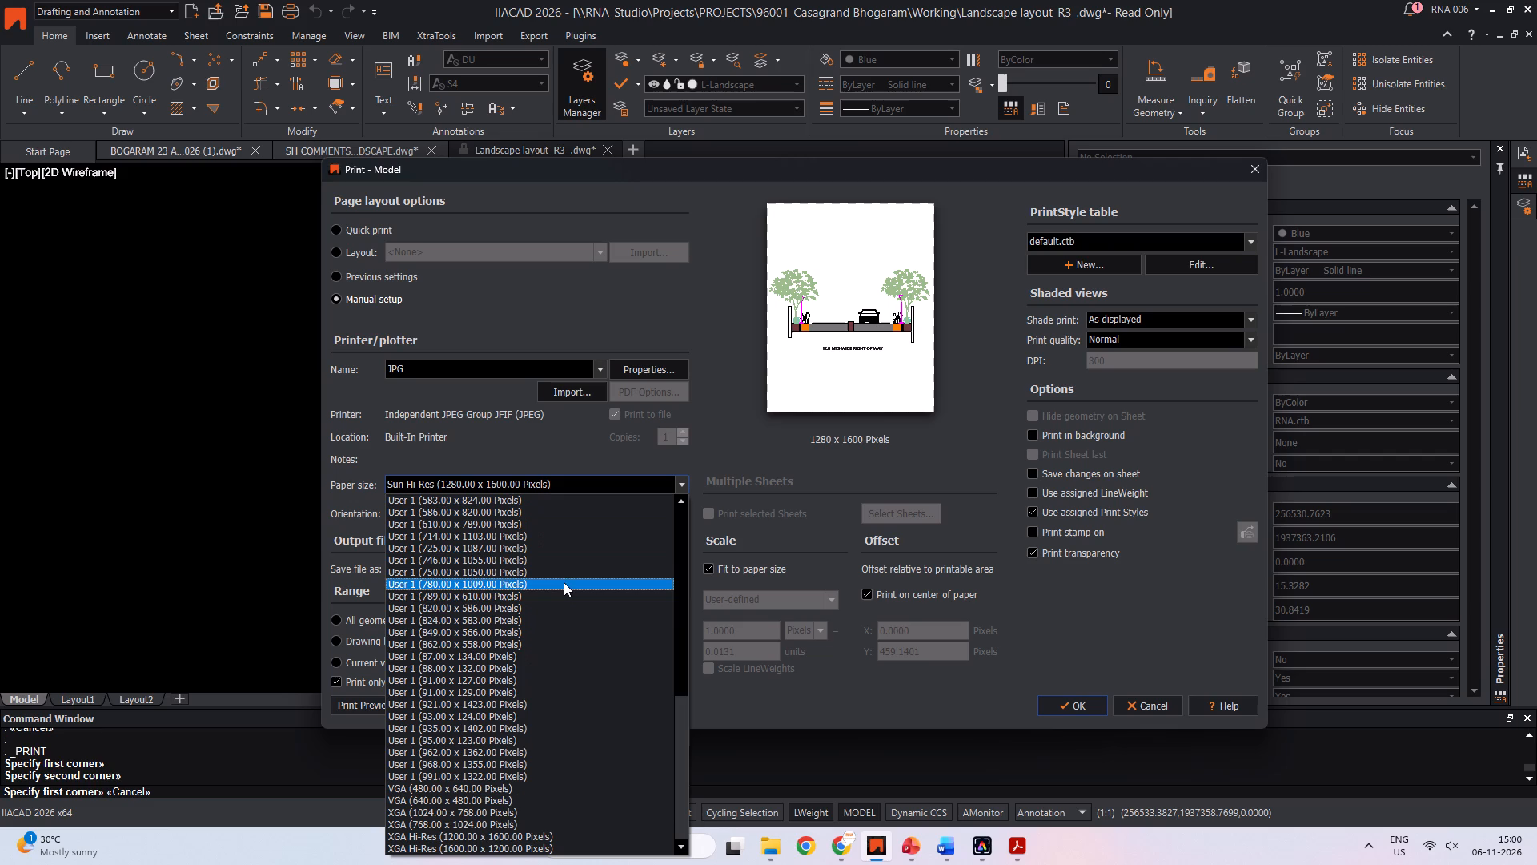
left_click(538, 846)
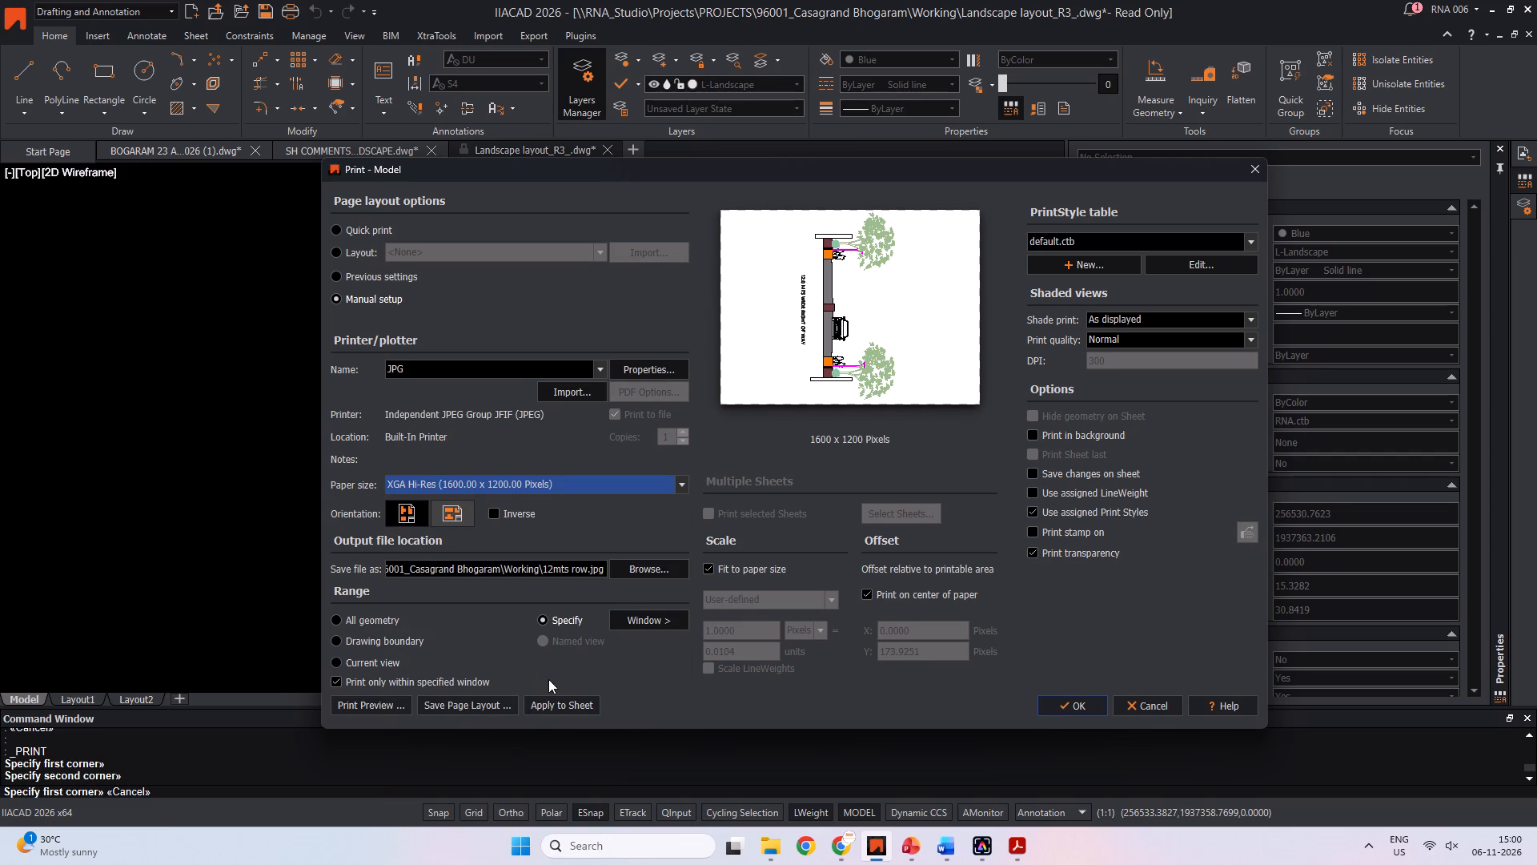
left_click(459, 510)
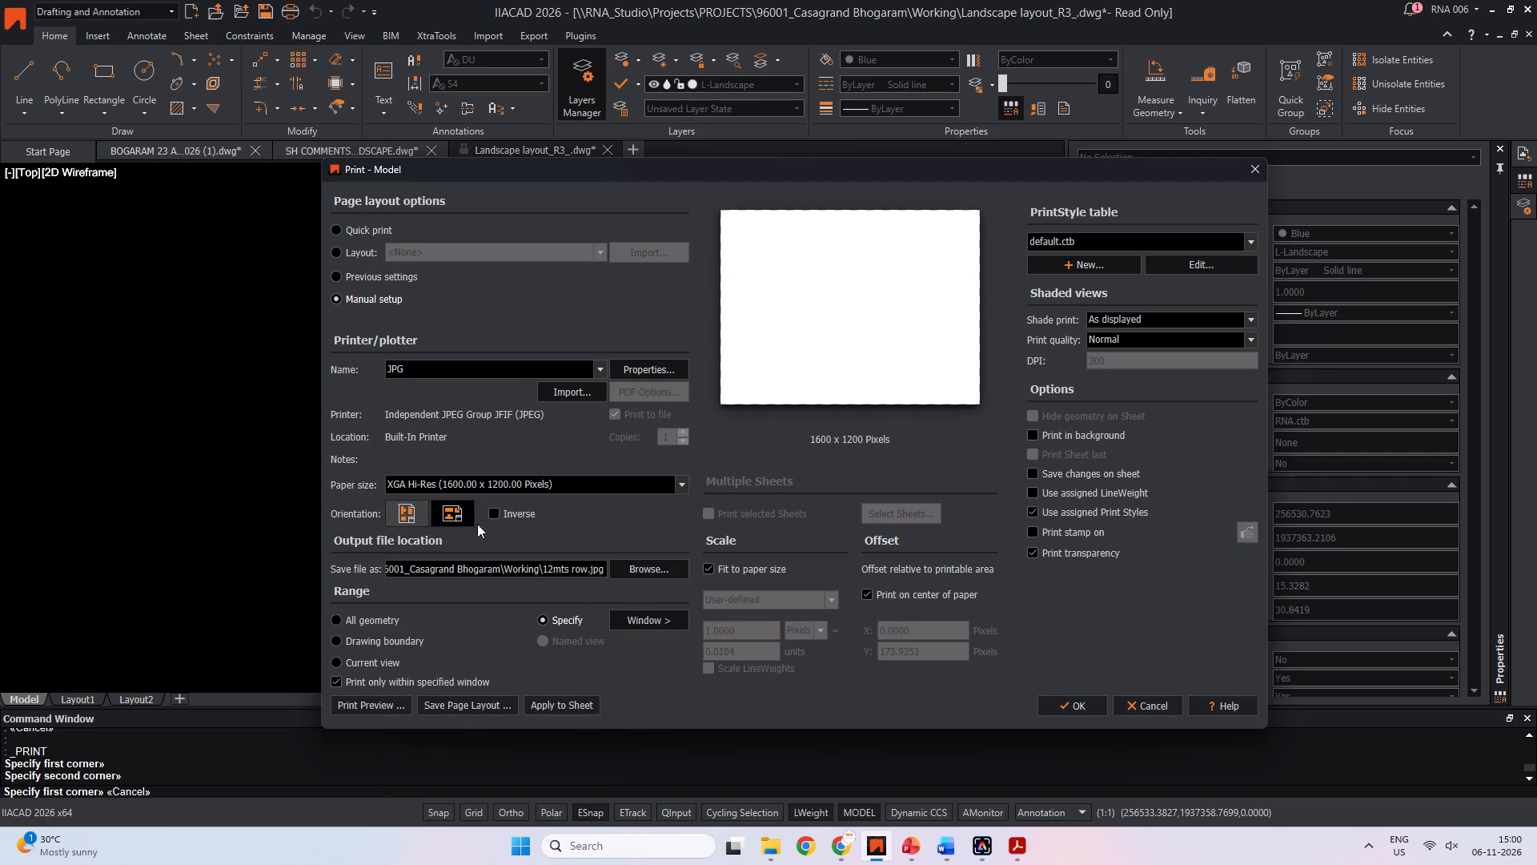
left_click(1057, 702)
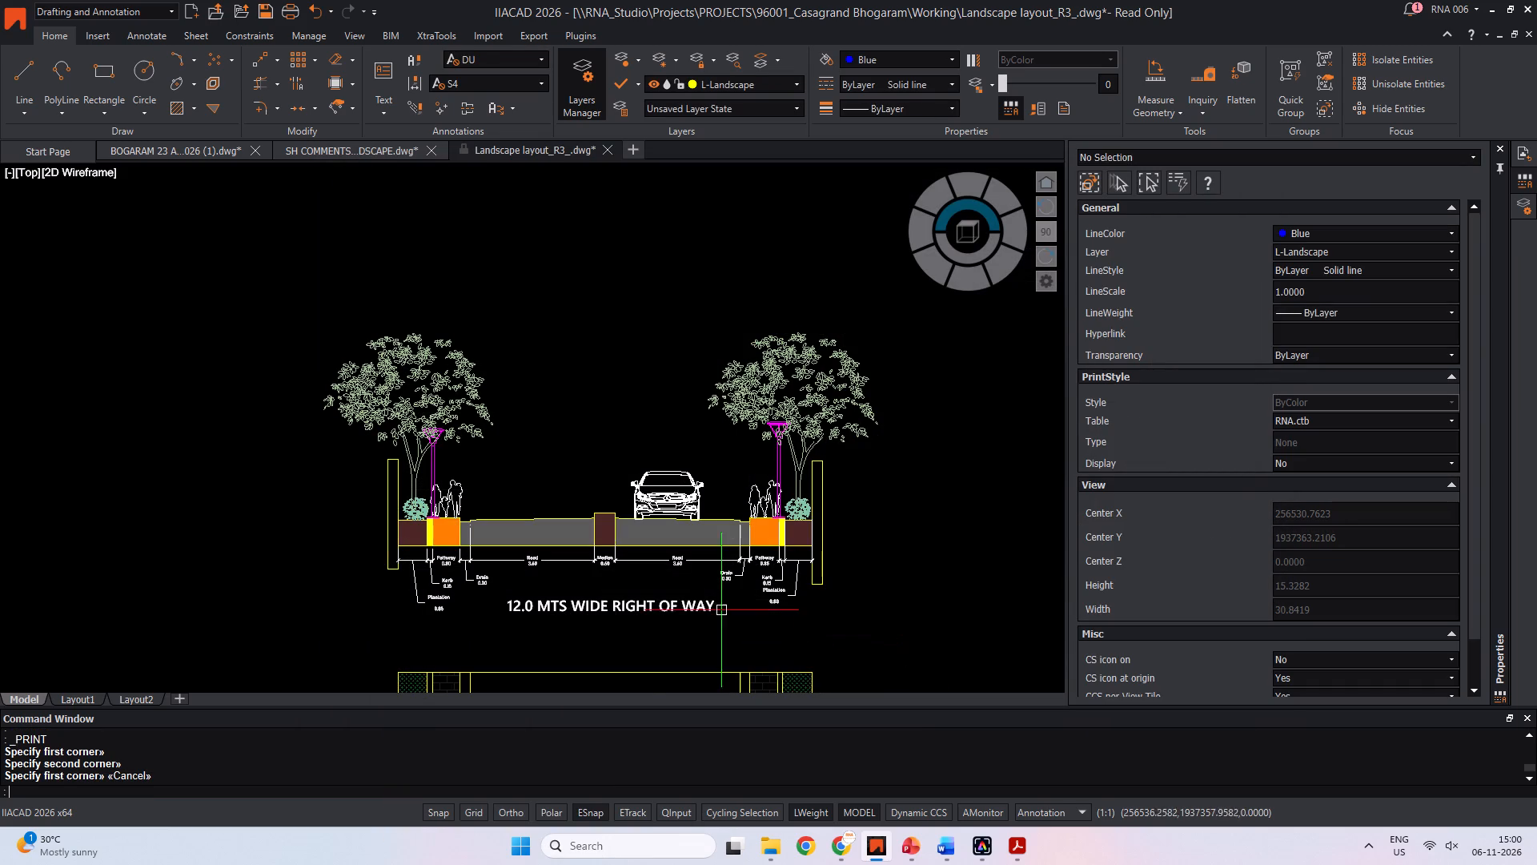
Copy the "12.0 MTS WIDE RIGHT OF WAY" title to just below the dimensions of the road section with the 7.20 road.
scroll(714, 606, "down", 3)
middle_click_drag(710, 601, 429, 448)
scroll(601, 438, "down", 2)
middle_click_drag(608, 445, 376, 318)
scroll(476, 349, "down", 2)
middle_click_drag(491, 360, 556, 303)
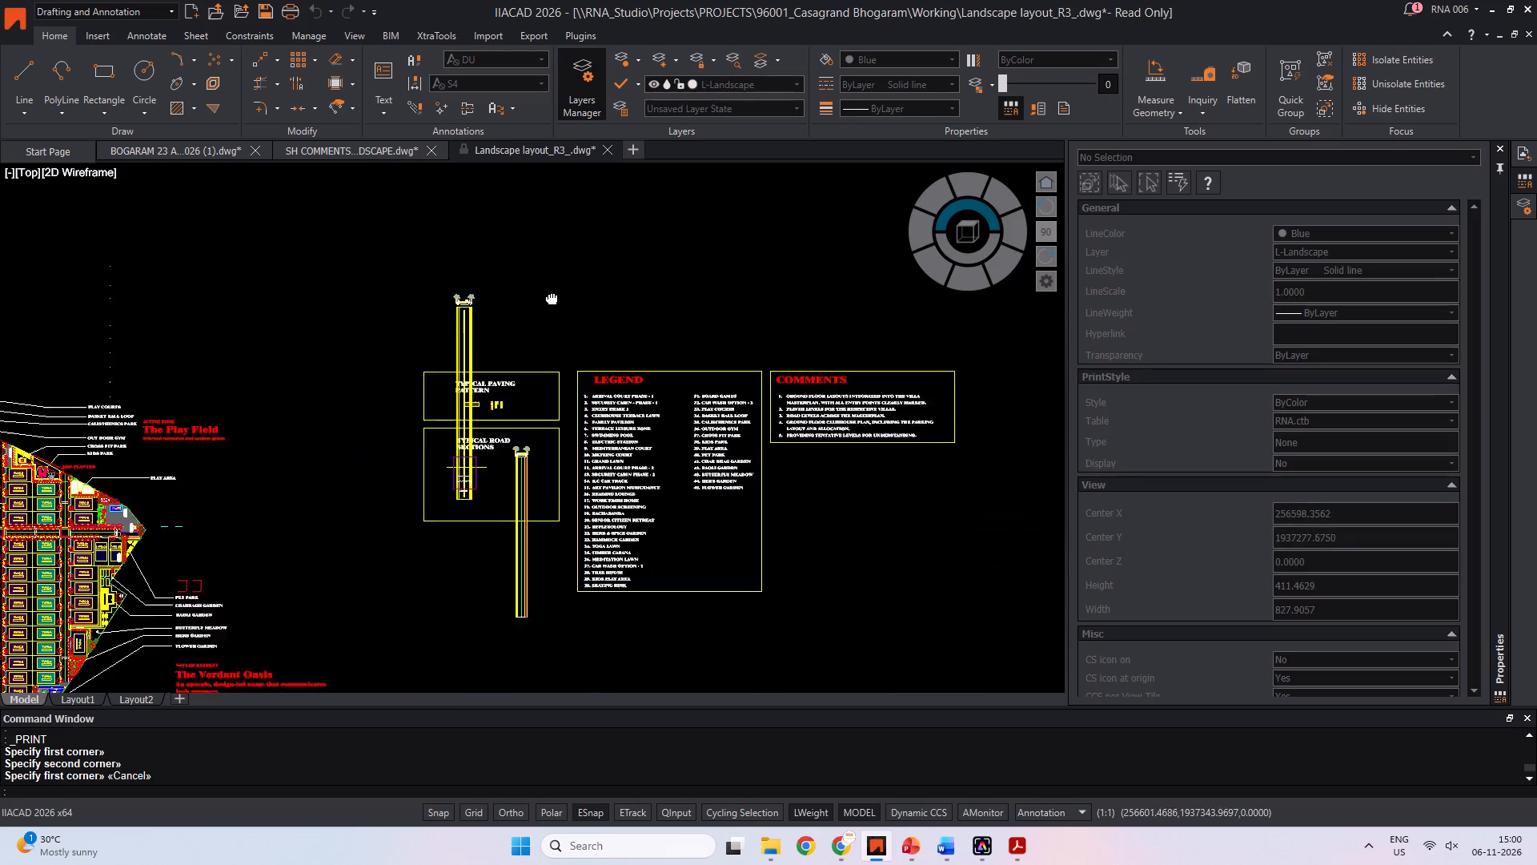
middle_click_drag(556, 303, 553, 308)
scroll(518, 400, "up", 5)
middle_click_drag(606, 542, 632, 401)
scroll(620, 436, "up", 3)
middle_click_drag(604, 521, 580, 281)
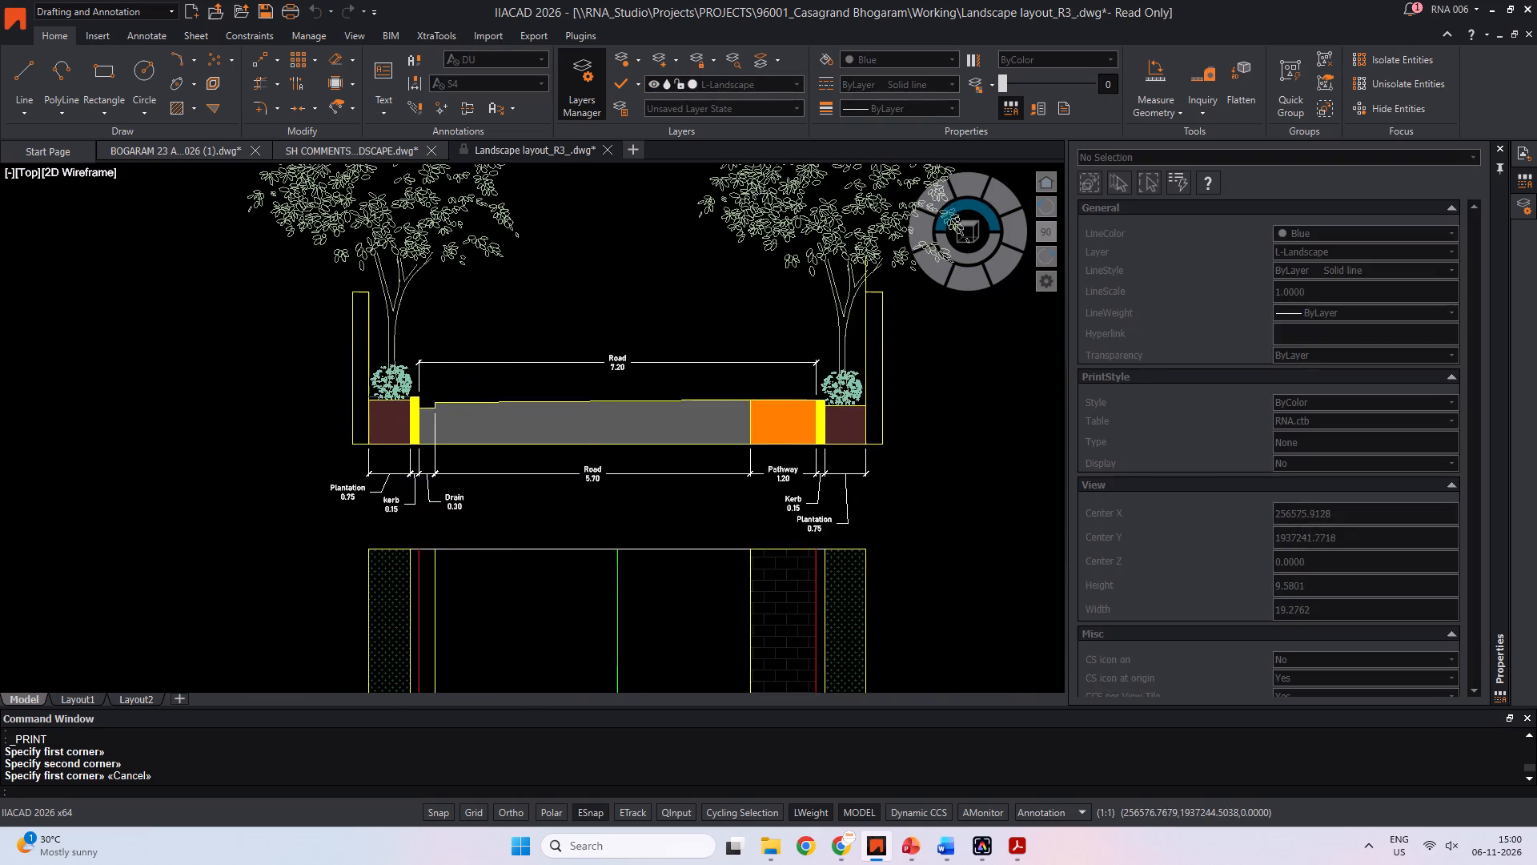
scroll(605, 424, "down", 1)
middle_click_drag(605, 425, 663, 299)
scroll(663, 299, "down", 2)
middle_click_drag(653, 321, 676, 562)
middle_click_drag(424, 286, 574, 551)
middle_click_drag(361, 309, 468, 441)
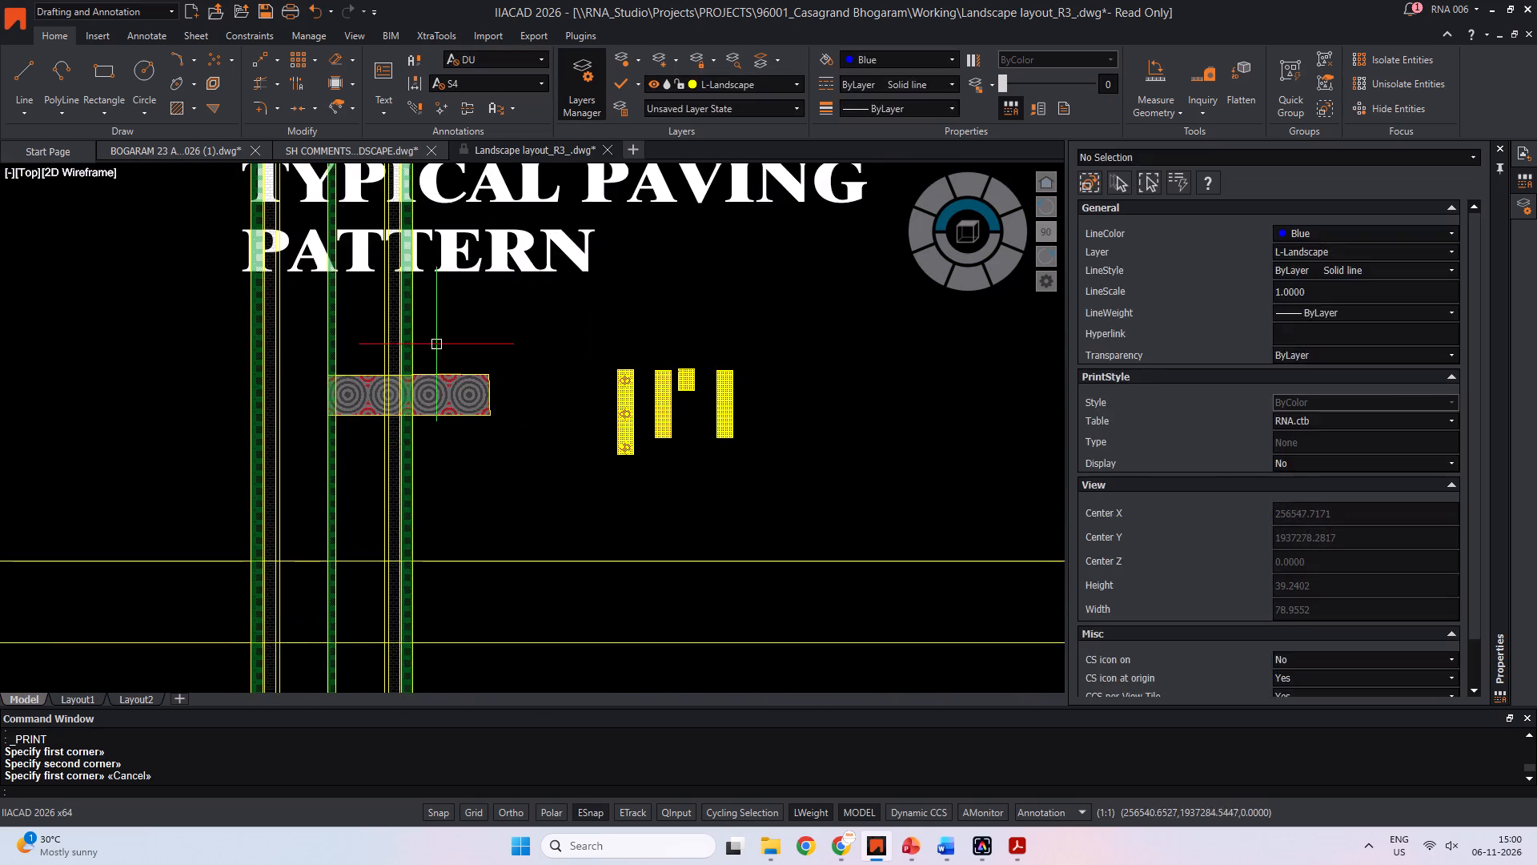
middle_click_drag(428, 332, 506, 503)
scroll(464, 284, "down", 1)
middle_click_drag(459, 282, 544, 563)
scroll(524, 436, "down", 1)
scroll(520, 203, "up", 4)
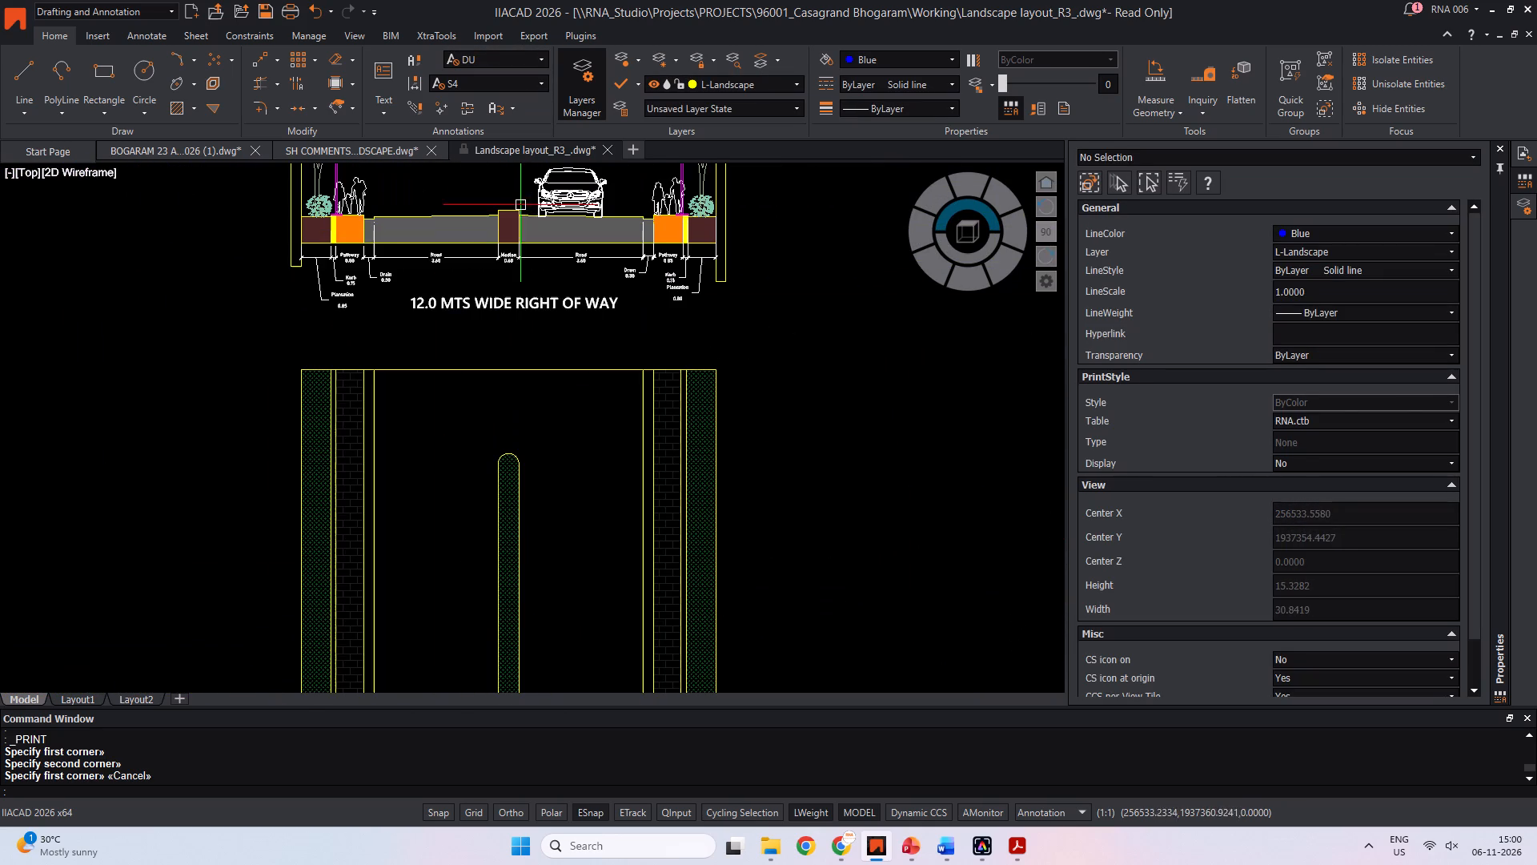
left_click(545, 298)
key("c")
key("o")
key("space")
left_click(530, 321)
scroll(725, 446, "down", 5)
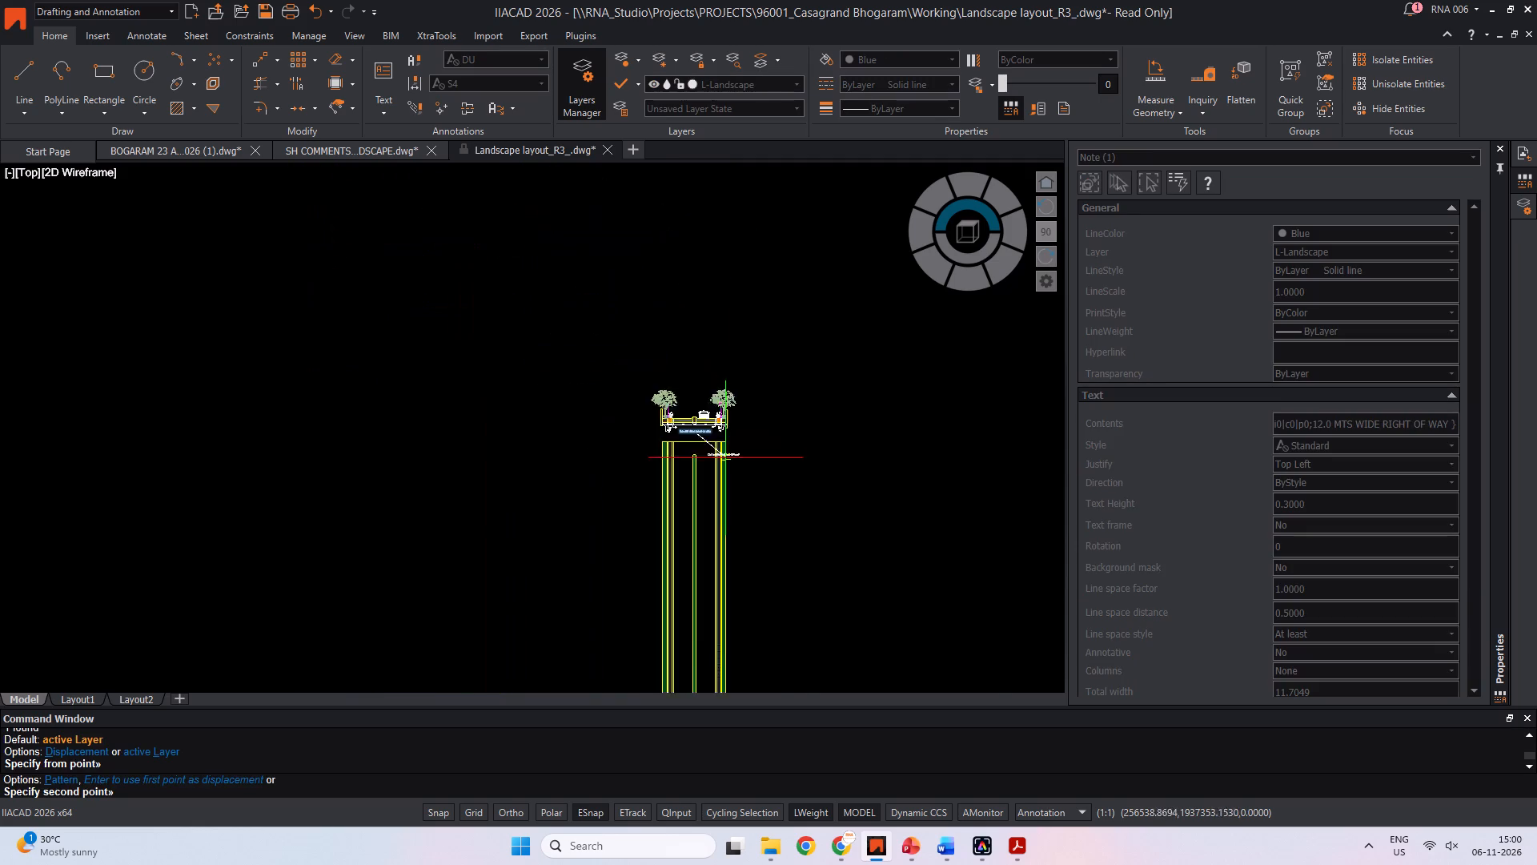
middle_click_drag(729, 454, 540, 171)
middle_click_drag(744, 529, 679, 341)
scroll(596, 395, "up", 6)
middle_click_drag(681, 251, 668, 653)
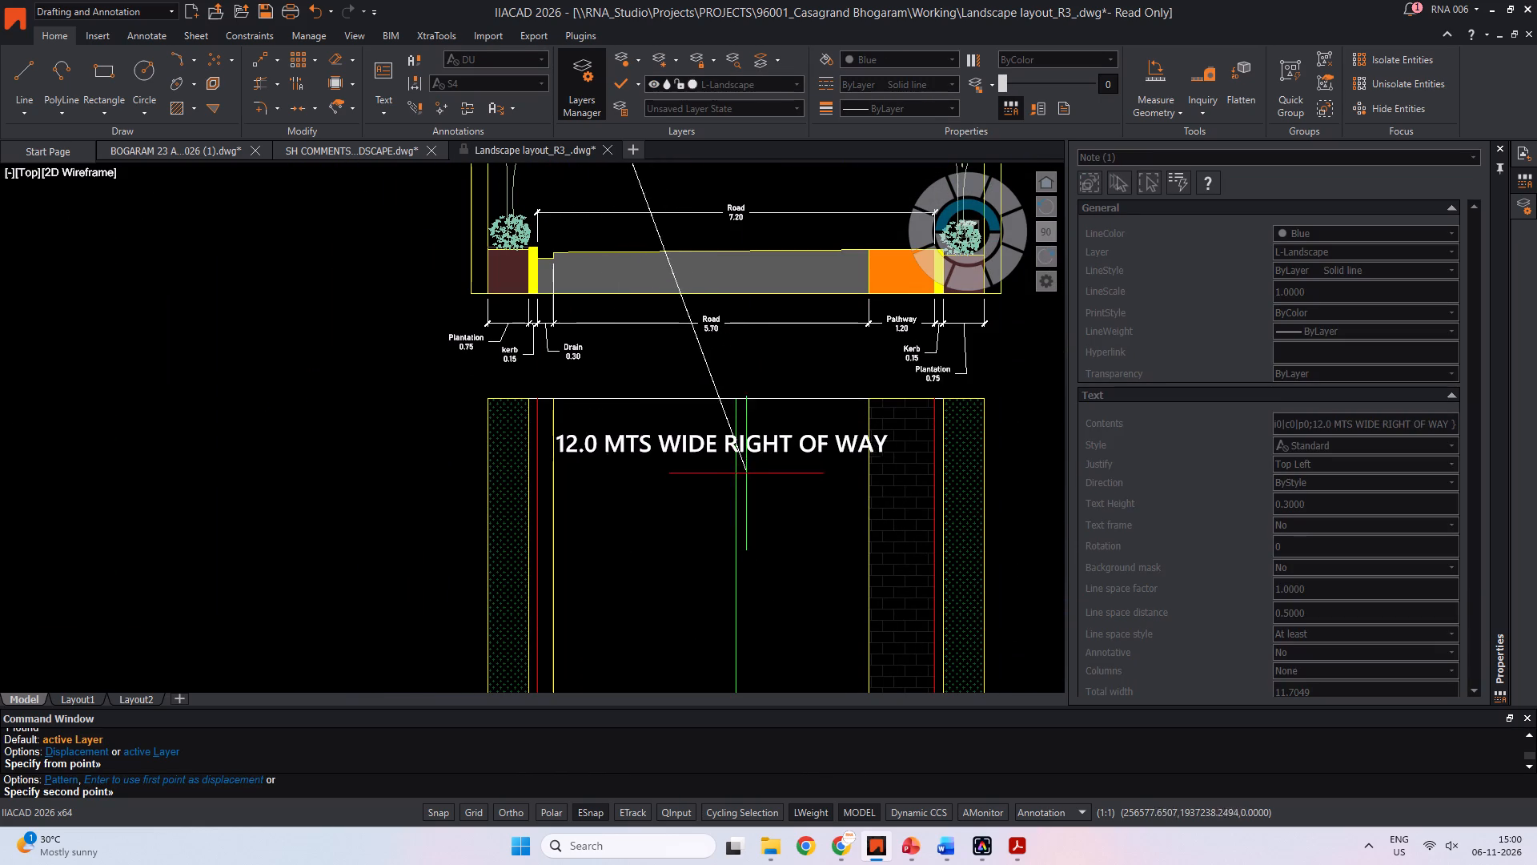
left_click(757, 408)
key("Escape")
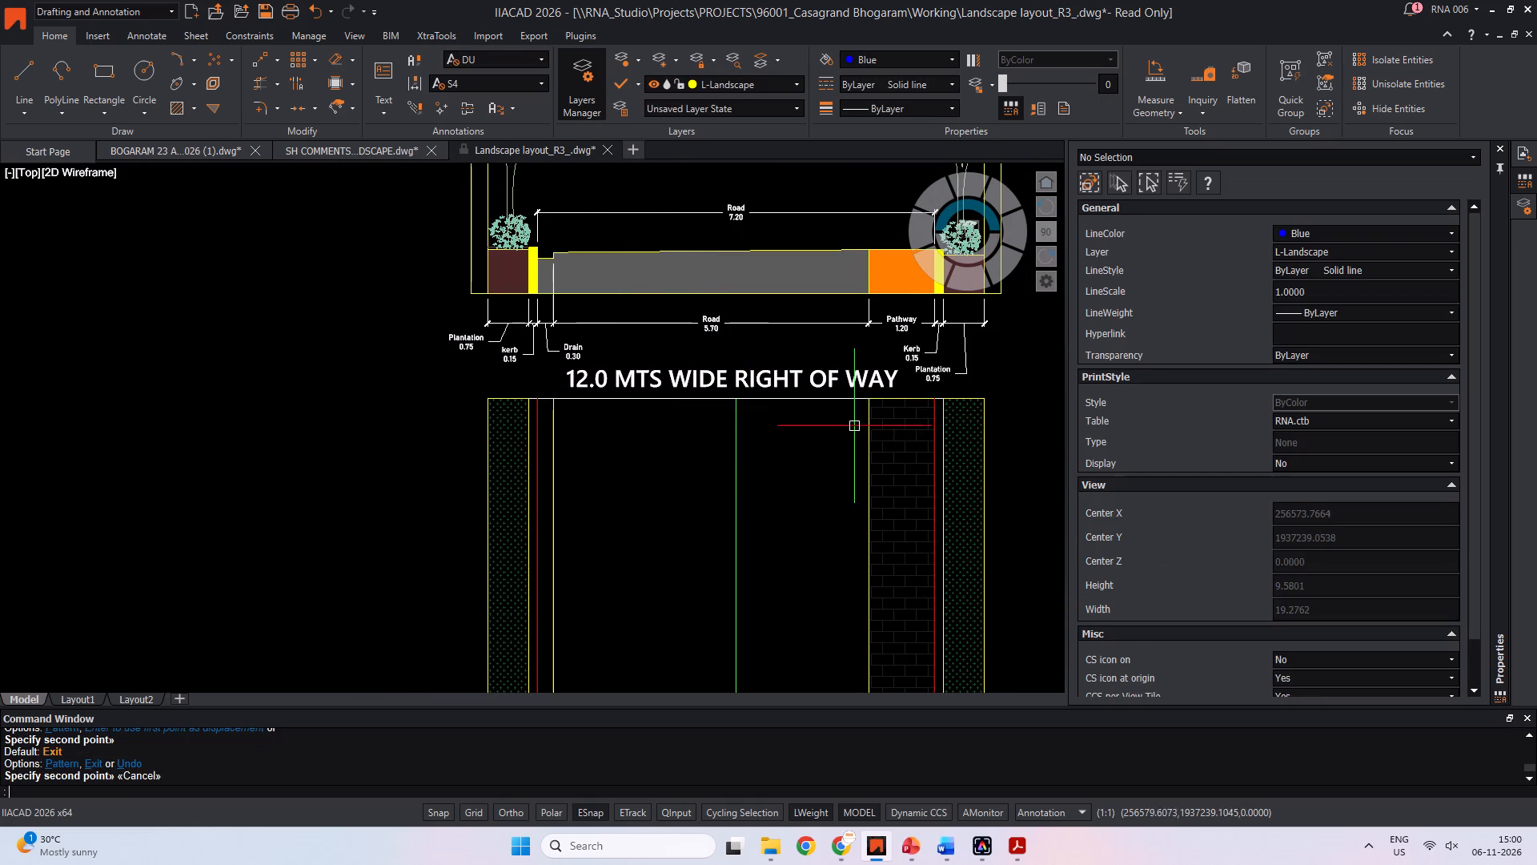
Delete the road plan drawn beneath the section with the 7.20 road.
left_click(1018, 389)
left_click(408, 512)
scroll(408, 512, "down", 2)
middle_click_drag(408, 512, 415, 524)
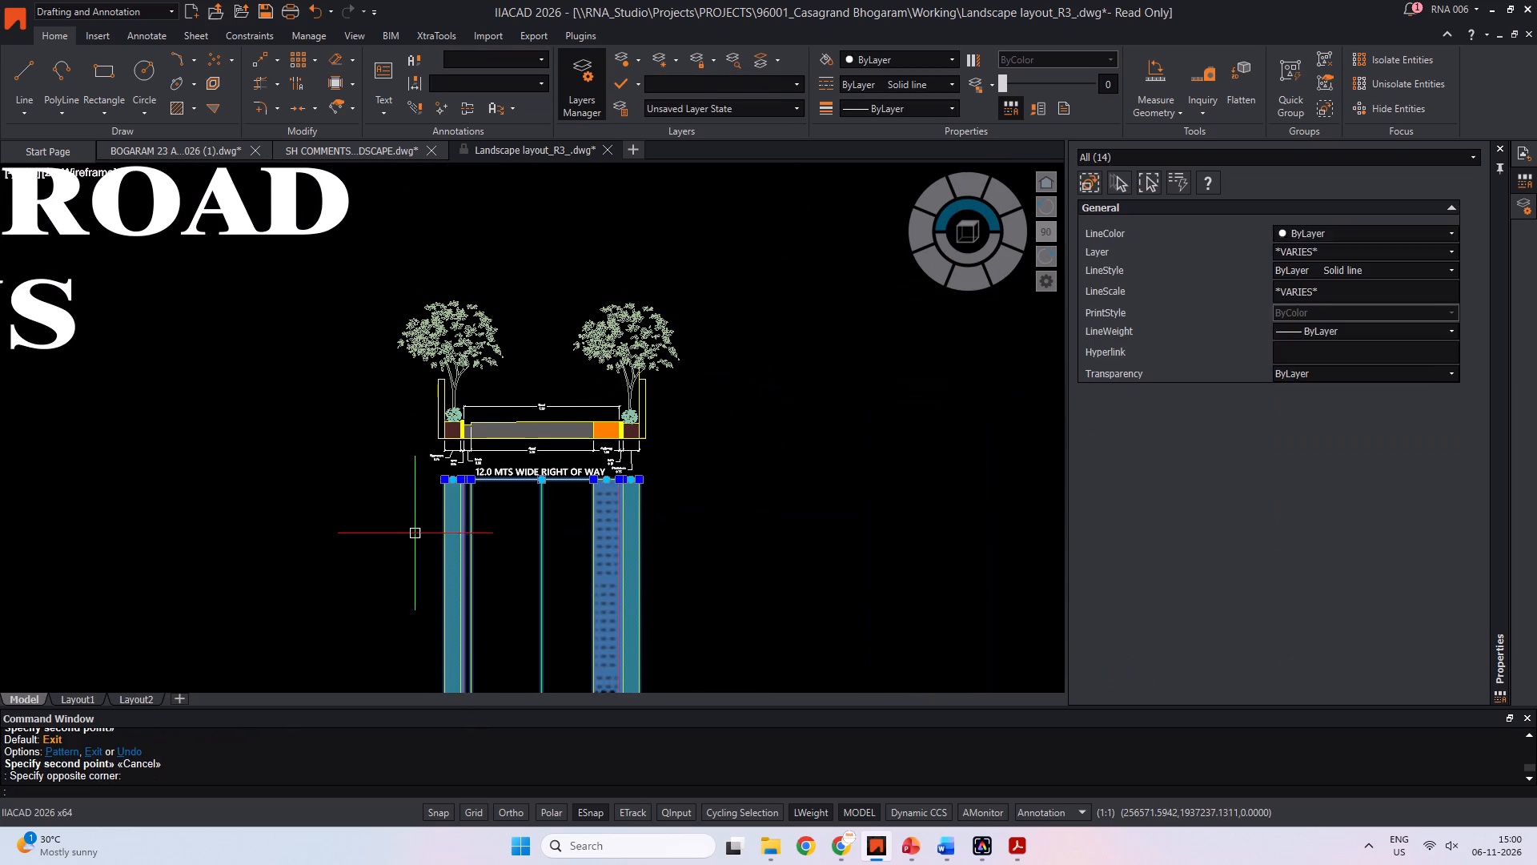
key("Delete")
Edit the copied title to read "9.0 MTS WIDE RIGHT OF WAY".
scroll(529, 488, "up", 2)
double_click(548, 451)
left_click_drag(409, 451, 397, 457)
left_click(397, 457)
left_click_drag(407, 457, 375, 460)
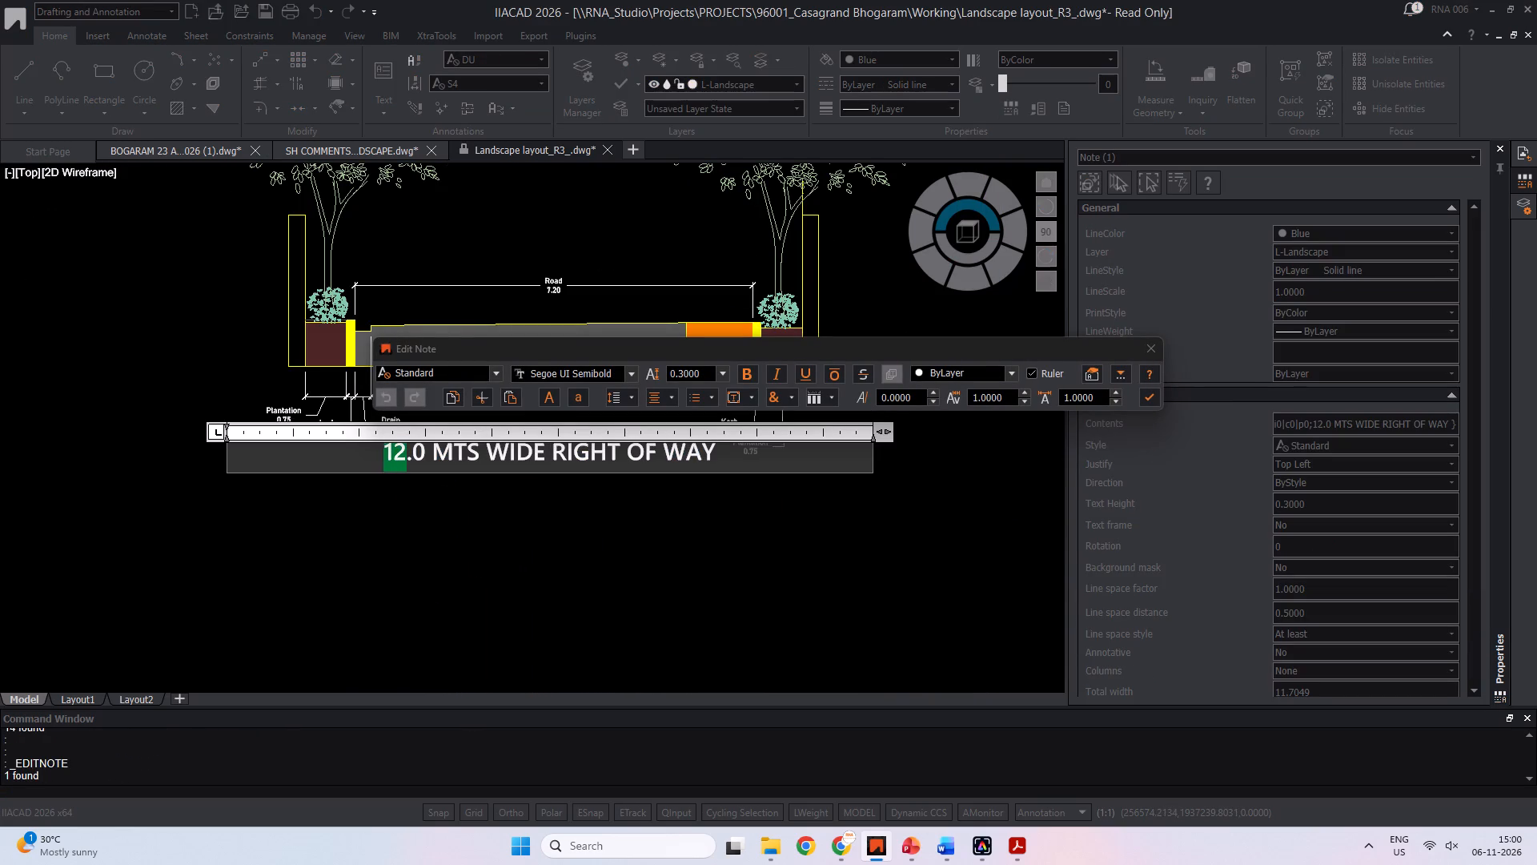
key("9")
left_click(390, 544)
middle_click_drag(430, 505, 497, 558)
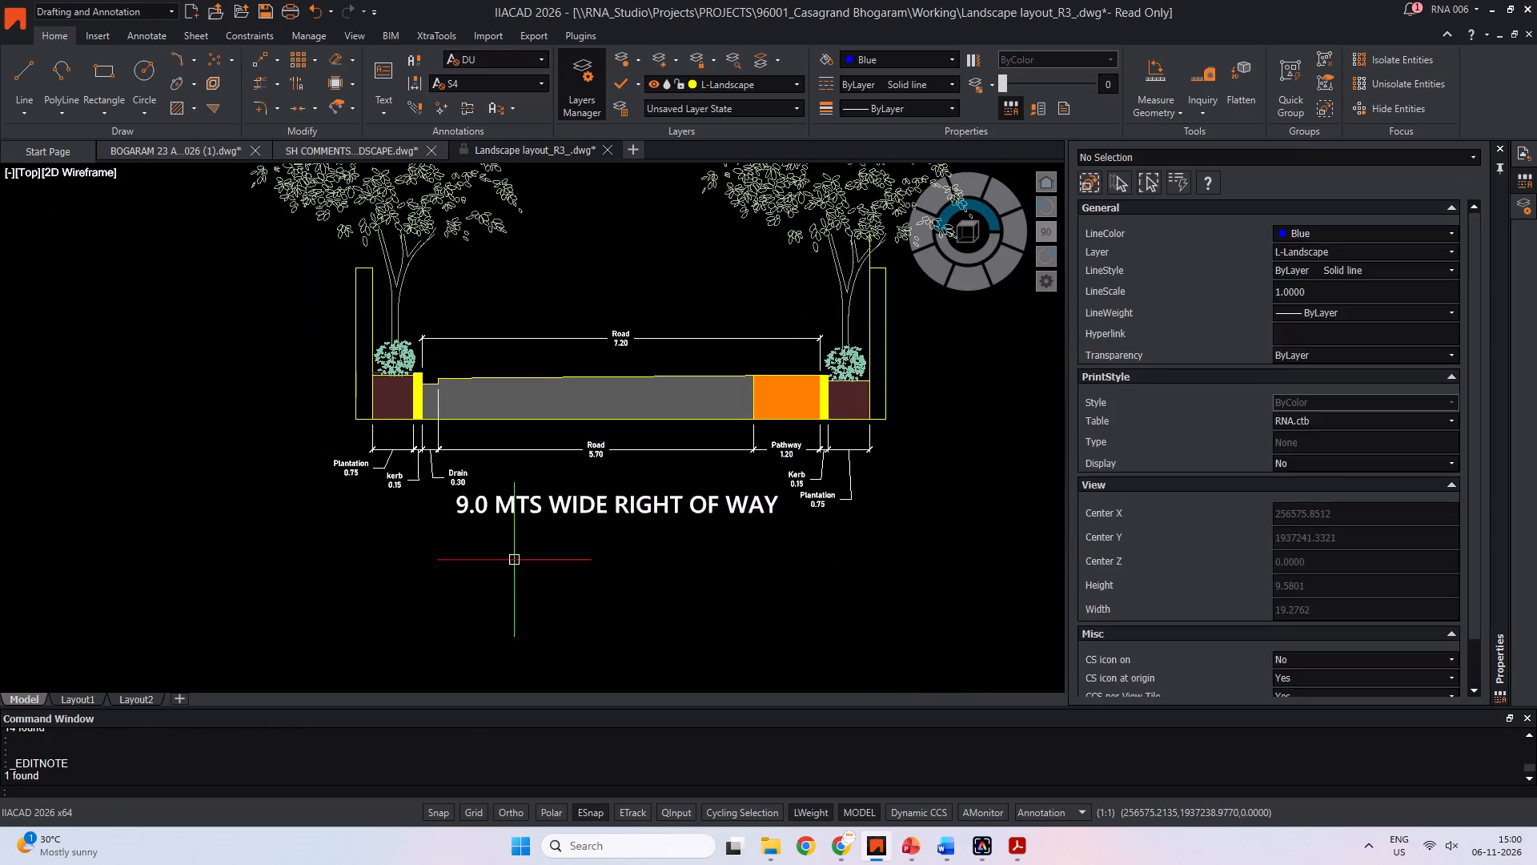
Move the "9.0 MTS WIDE RIGHT OF WAY" title slightly down, clear of the section's dimension labels.
left_click_drag(628, 572, 605, 538)
left_click(581, 489)
middle_click_drag(586, 559, 613, 537)
key("m")
key("space")
left_click(639, 542)
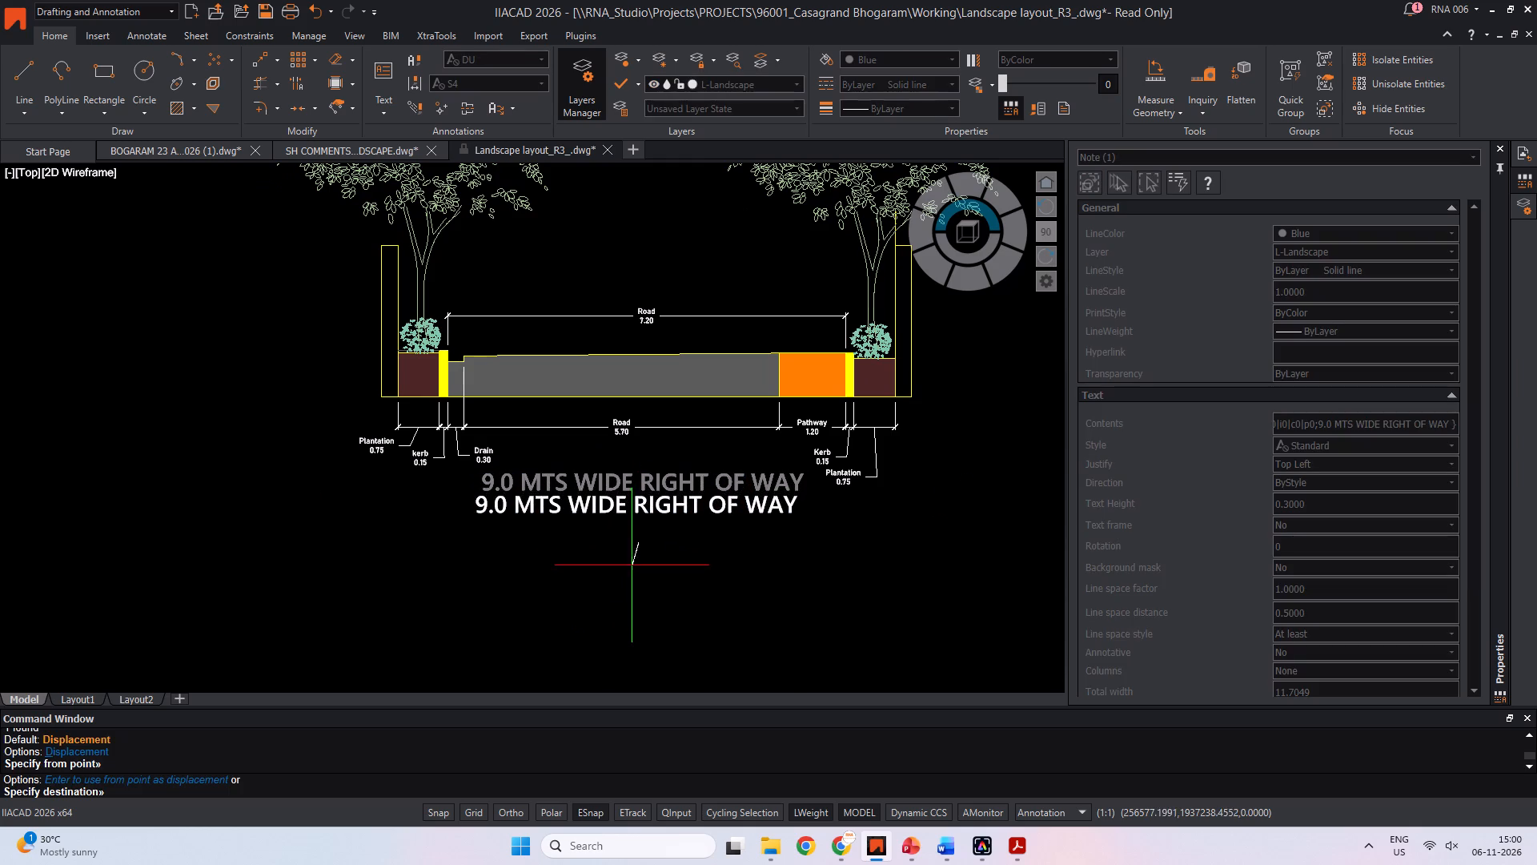
left_click(633, 567)
key("Escape")
scroll(622, 561, "down", 1)
middle_click_drag(624, 561, 667, 581)
key("Escape")
key("Escape")
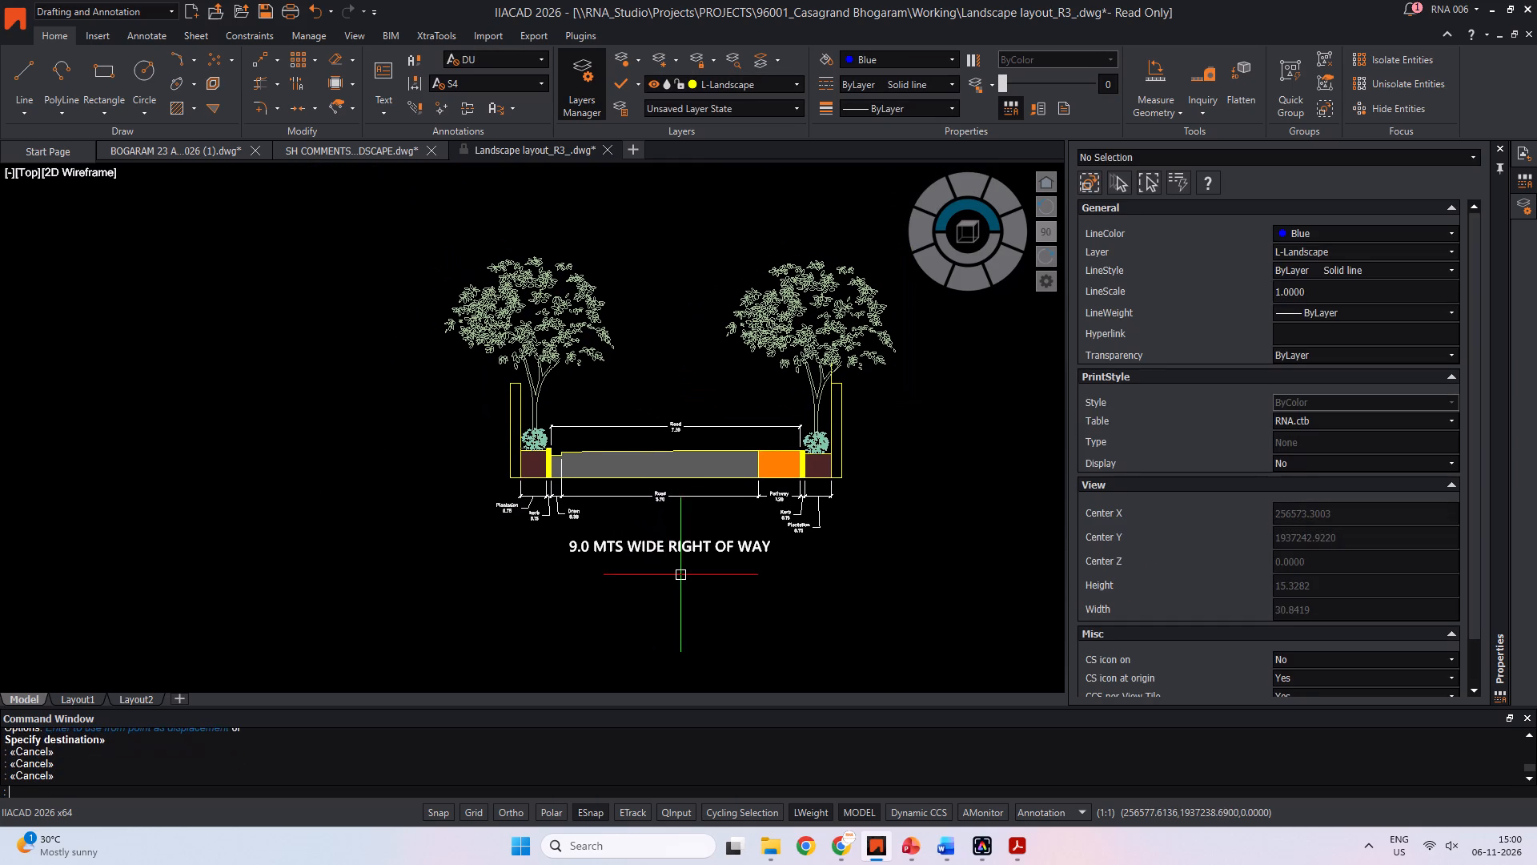
key("Escape")
Check the text height of the "9.0 MTS WIDE RIGHT OF WAY" title.
scroll(664, 562, "up", 1)
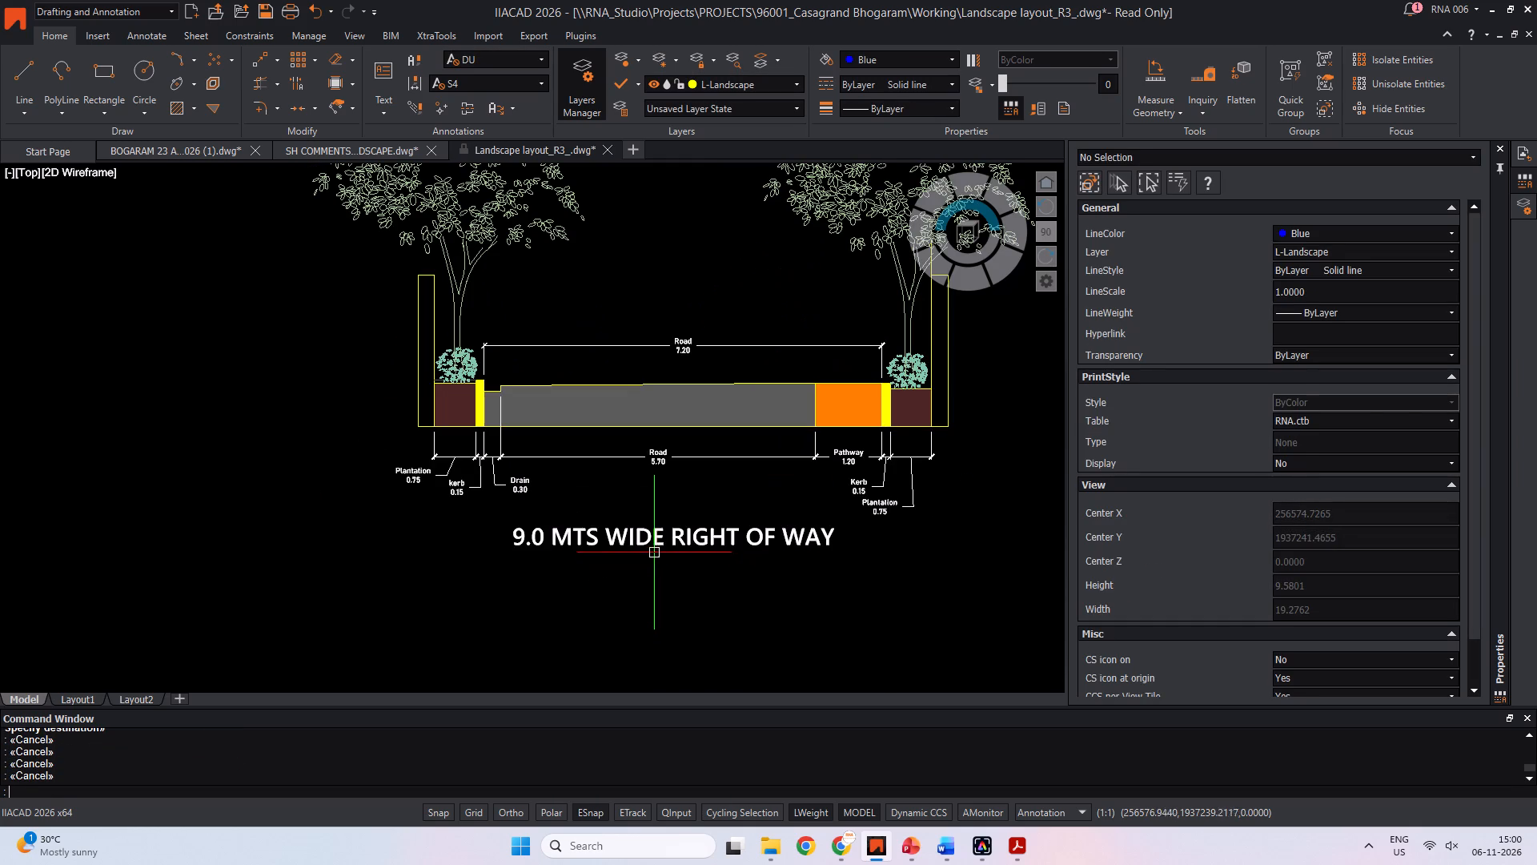
left_click(653, 547)
left_click(1347, 503)
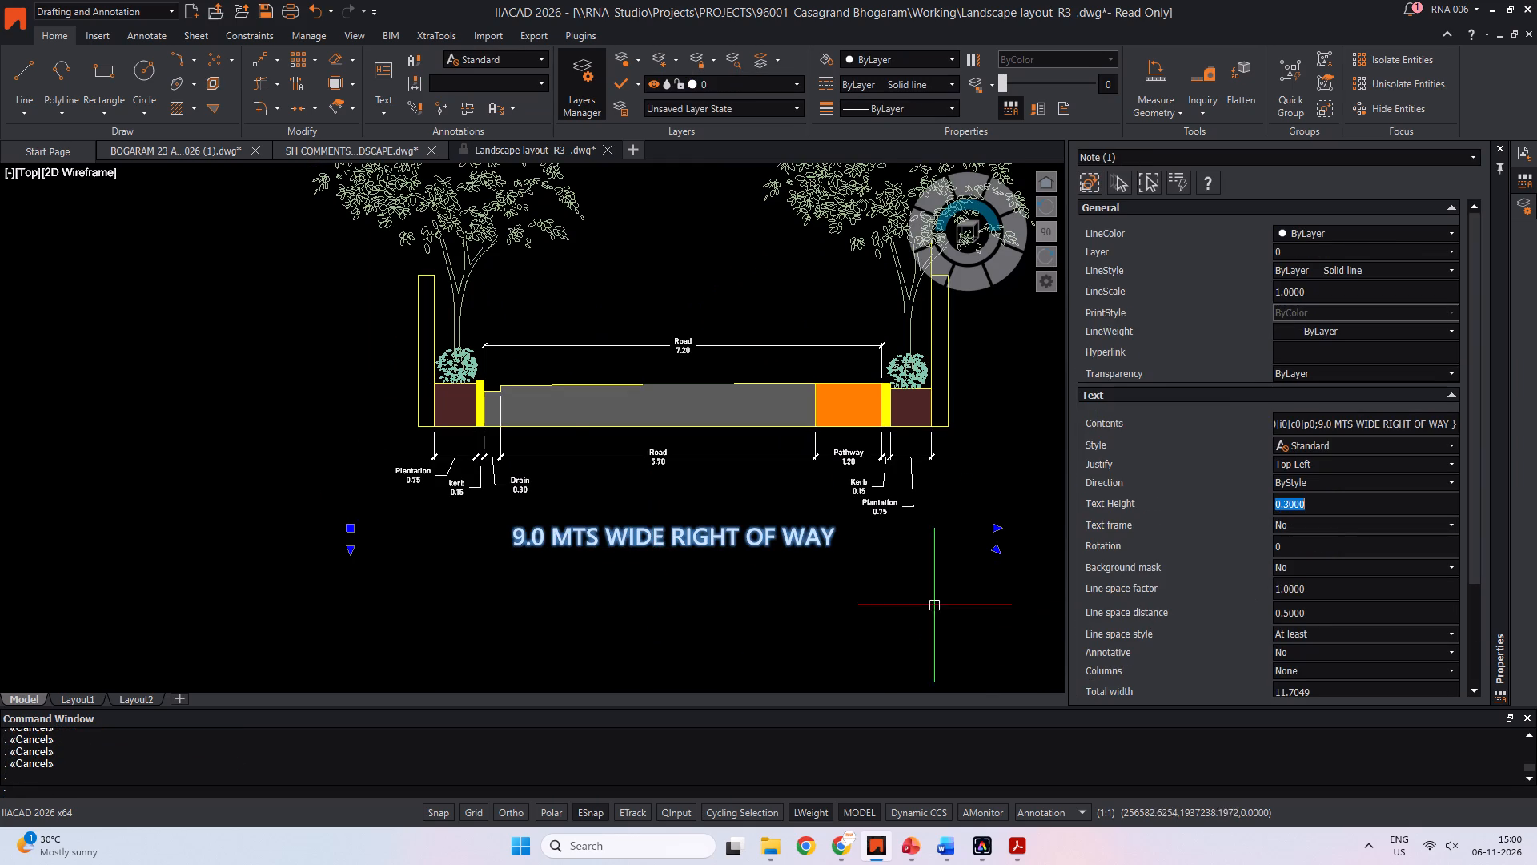
key("Escape")
Set up a JPG print from the previous settings, with the print window enclosing only the 9.0 m section and its title.
scroll(755, 573, "down", 1)
key("Escape")
middle_click_drag(761, 573, 859, 595)
key("Escape")
scroll(837, 552, "down", 2)
middle_click_drag(837, 543, 787, 574)
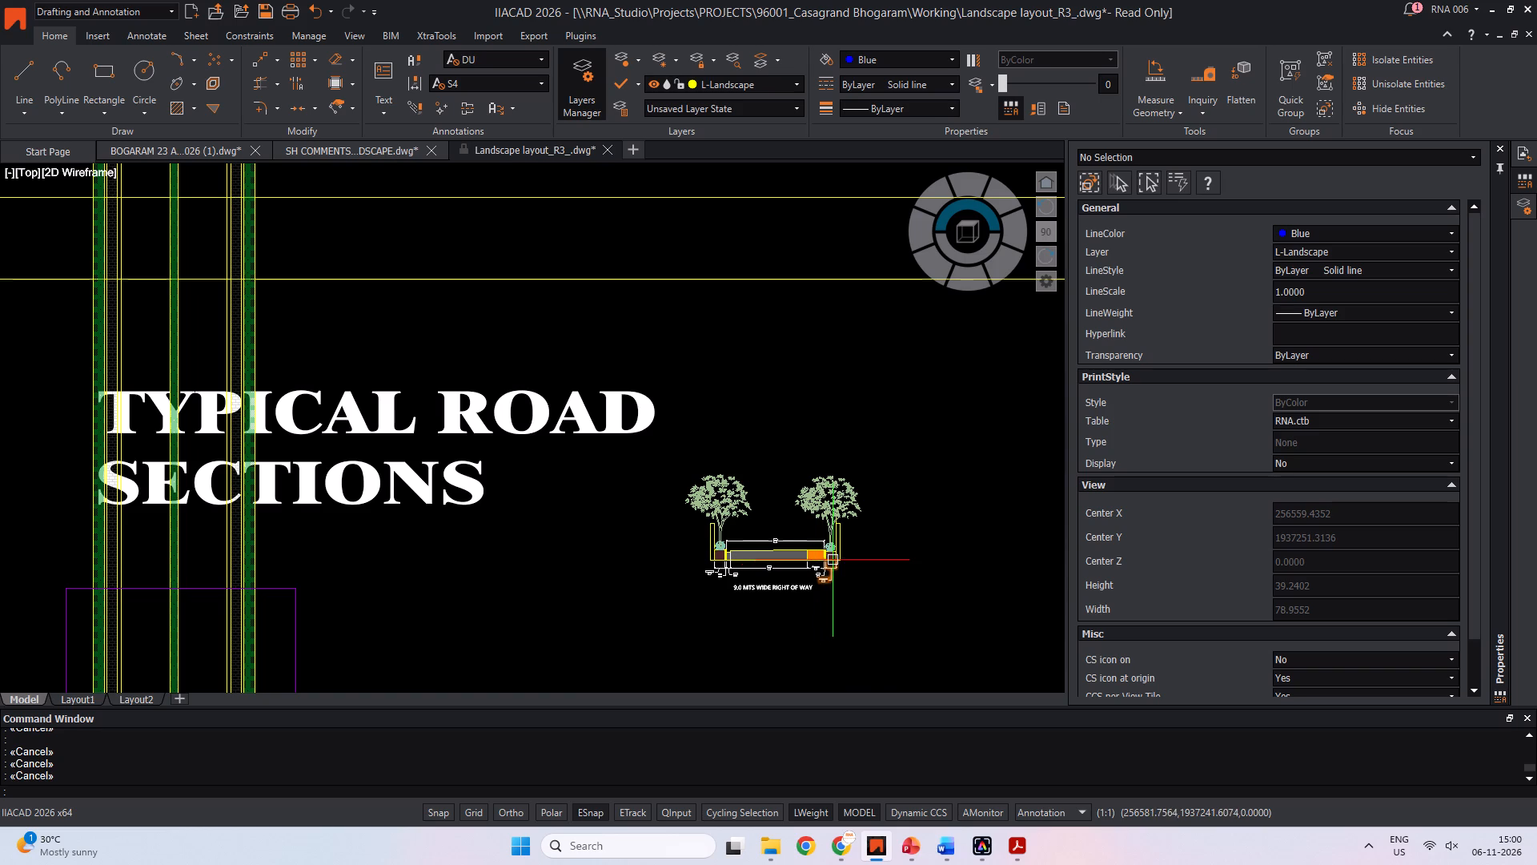
key("ctrl+p")
left_click_drag(367, 284, 359, 274)
left_click(647, 619)
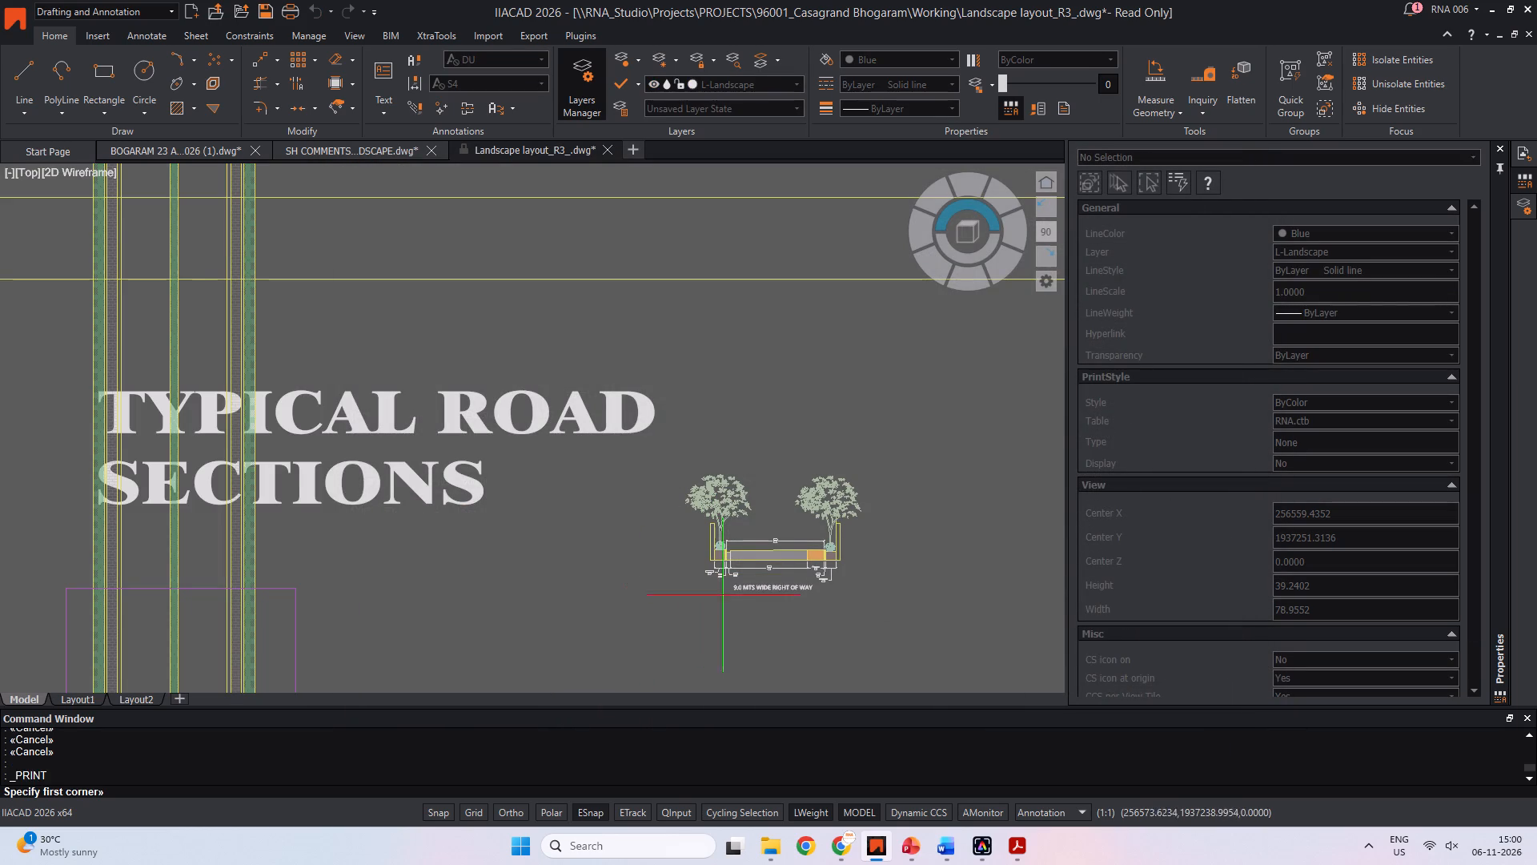
left_click(865, 593)
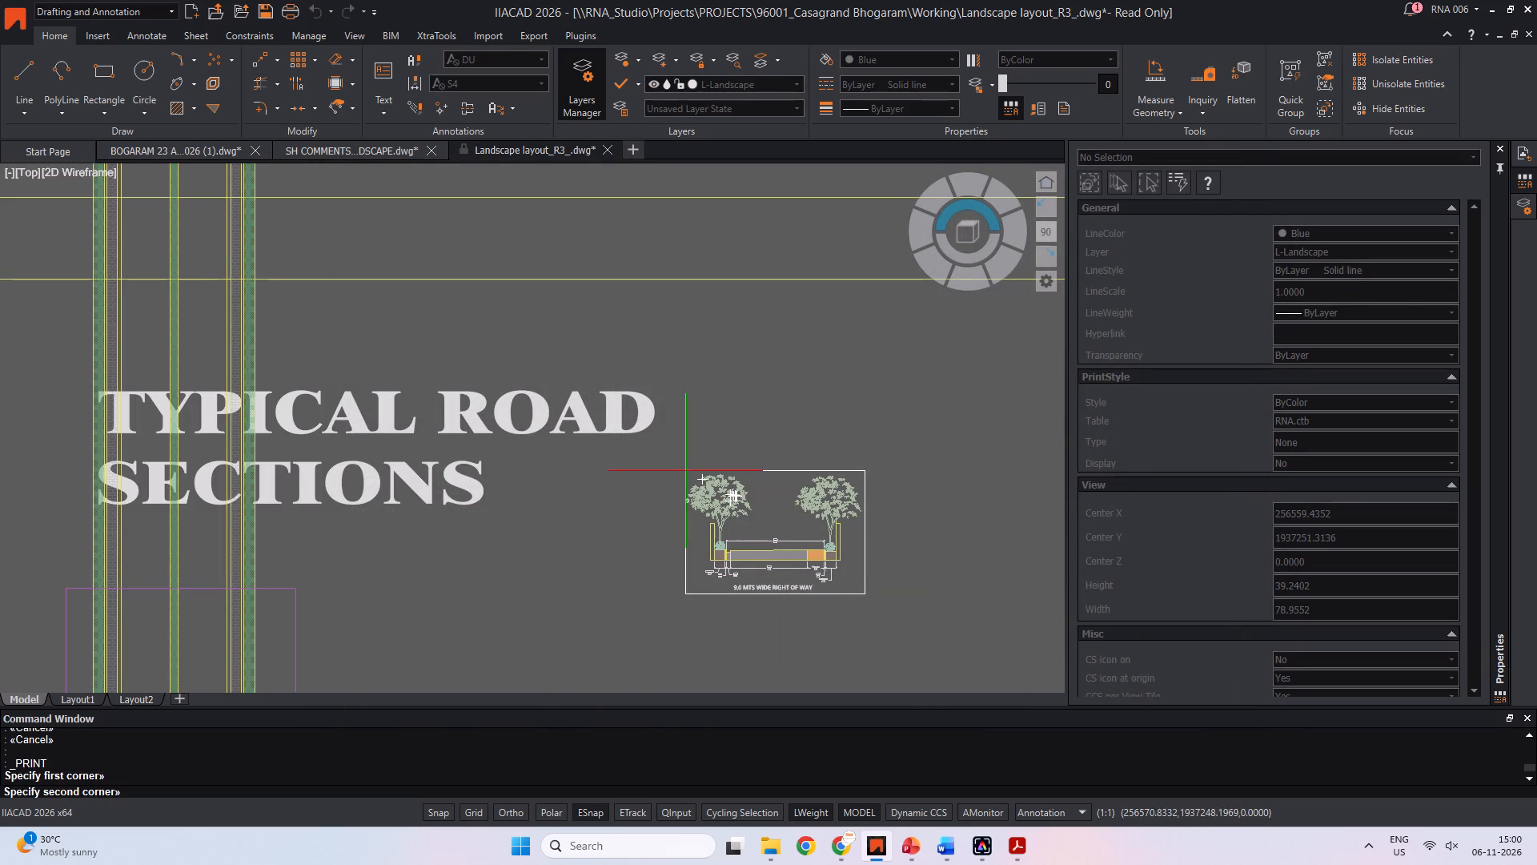
left_click(684, 471)
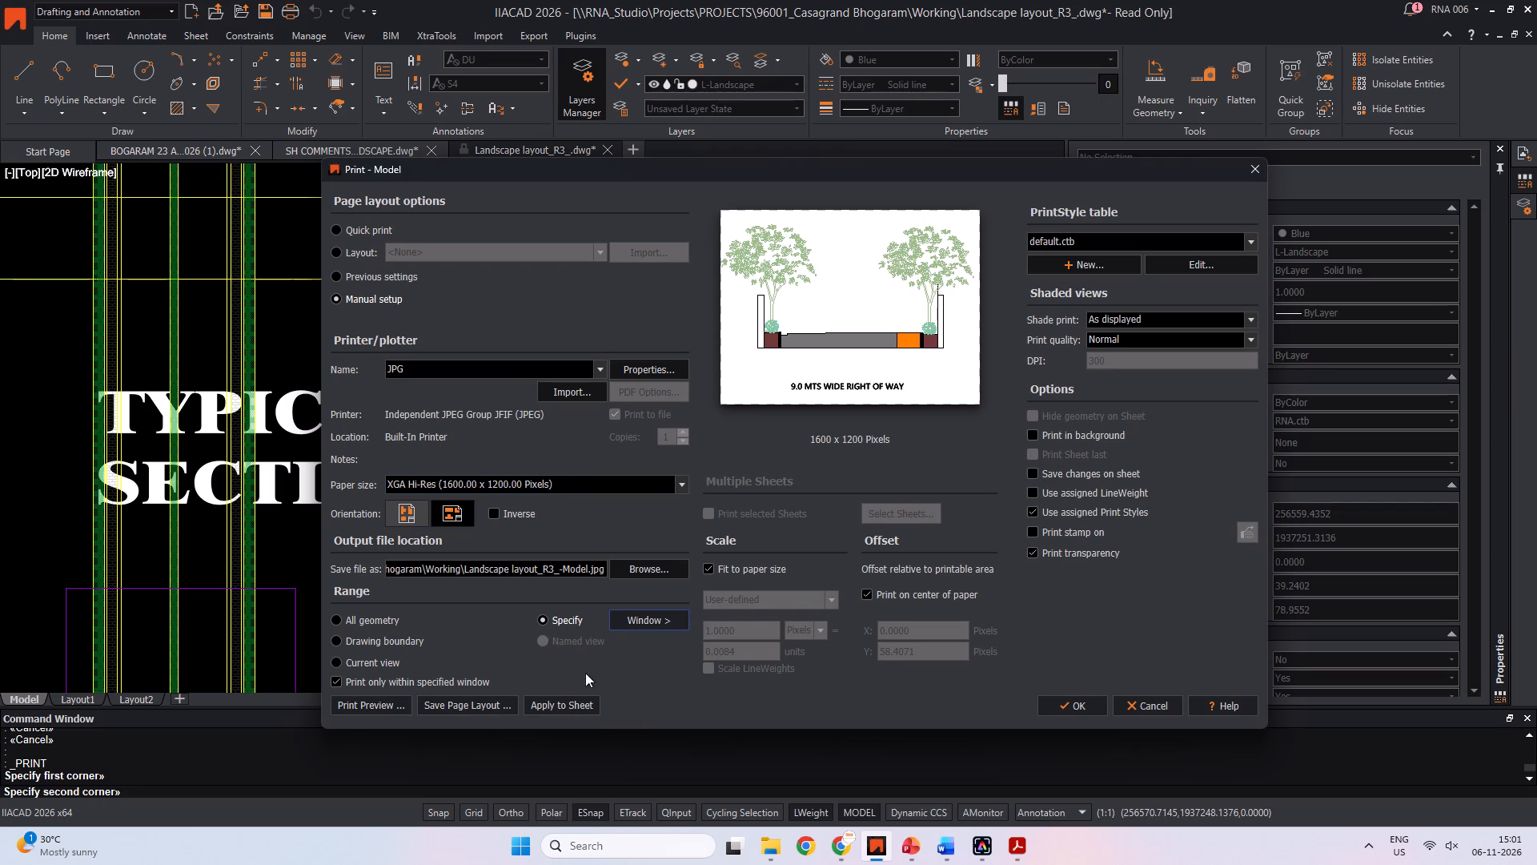
Start naming the 9.0 m section's output JPG in the Working folder, beginning with "9mt".
left_click(653, 563)
left_click(545, 397)
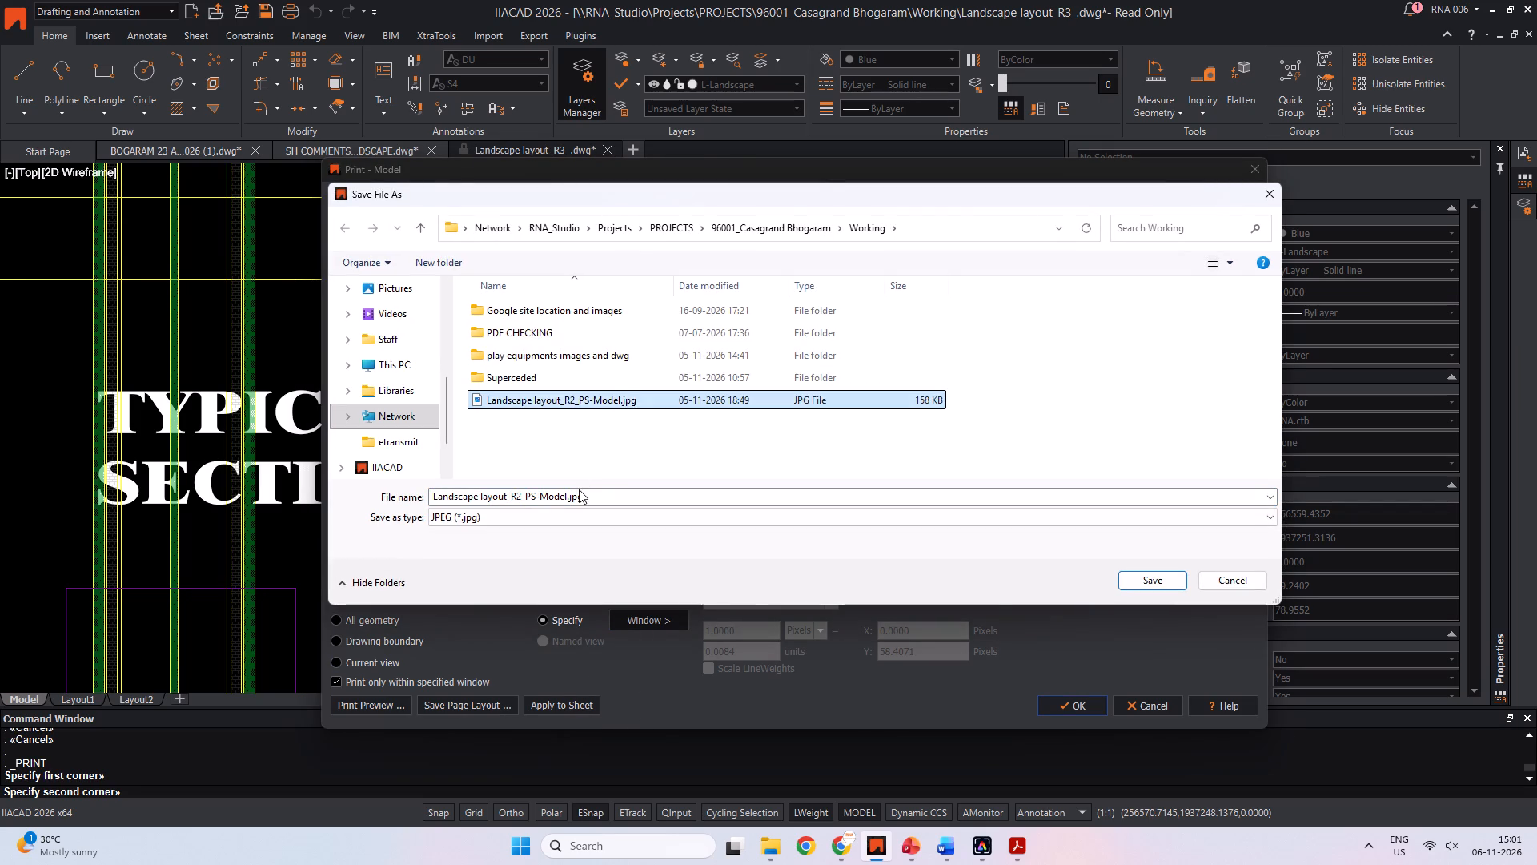
left_click(615, 497)
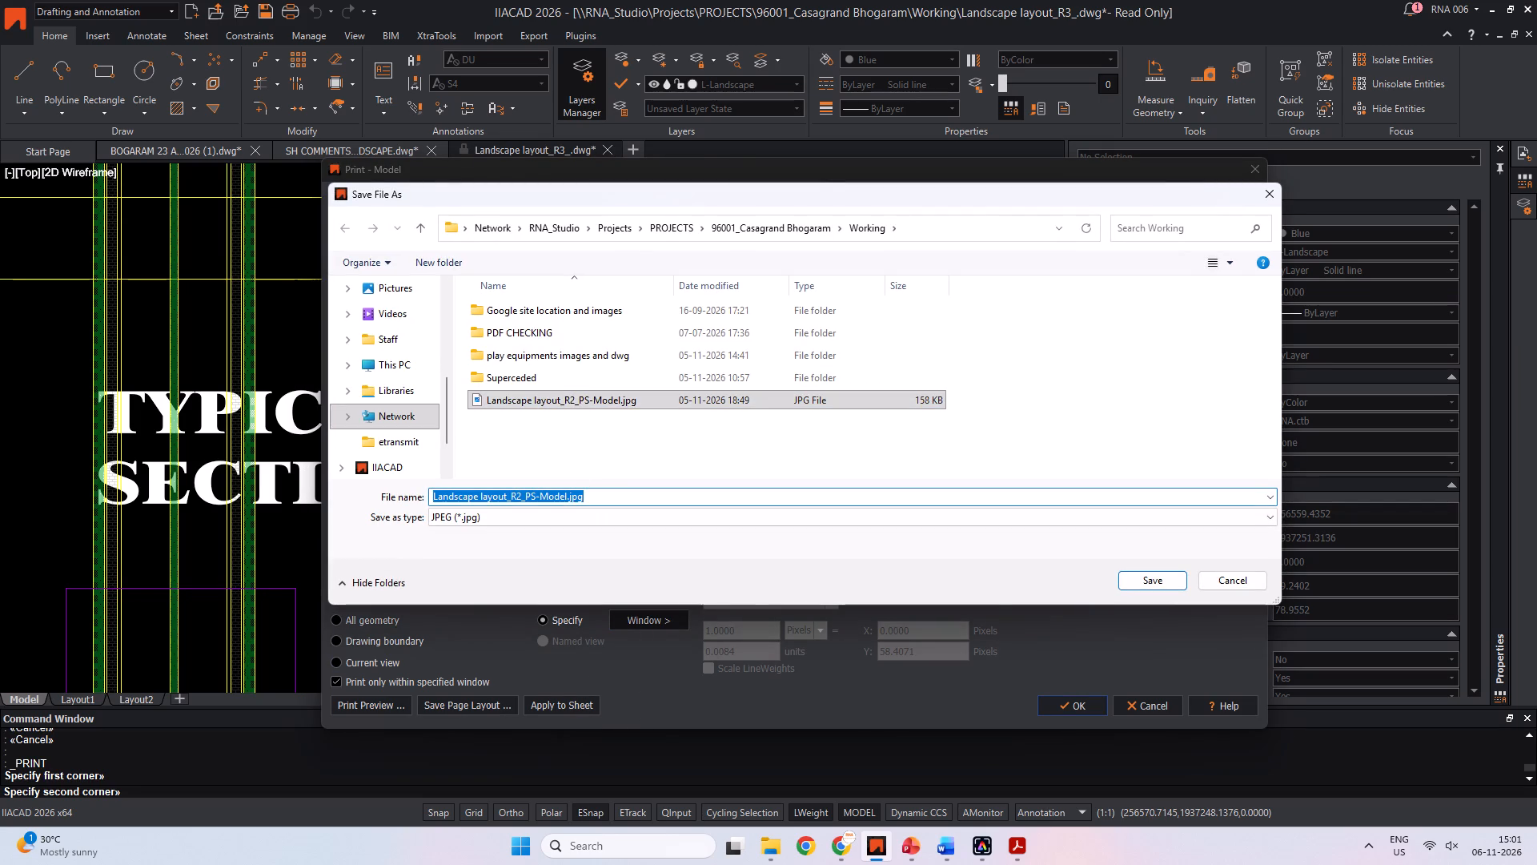
key("8")
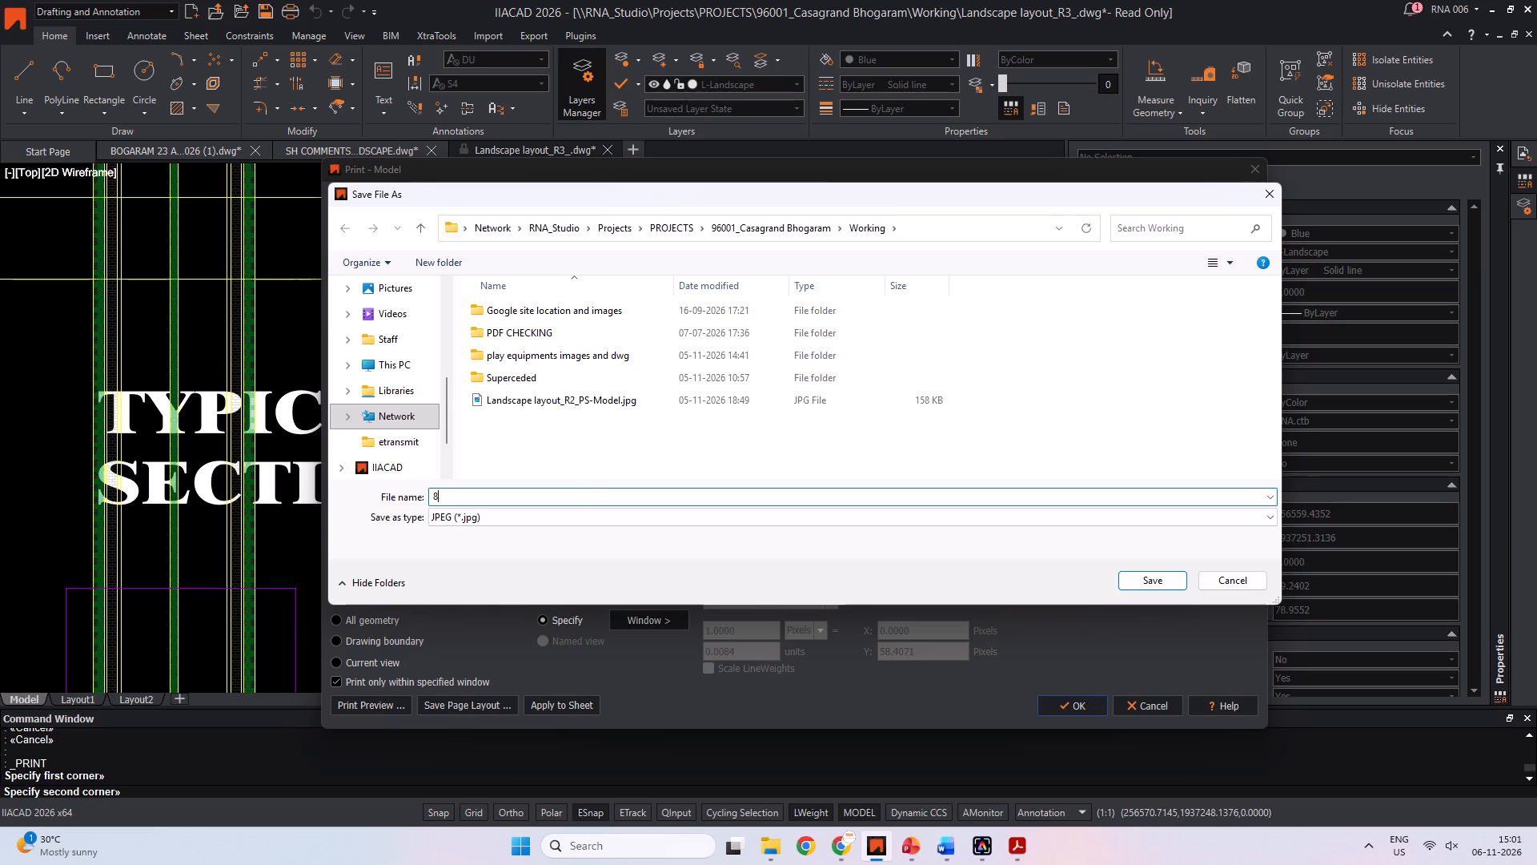
key("BackSpace")
type("9mtys")
key("space")
key("BackSpace")
key("BackSpace")
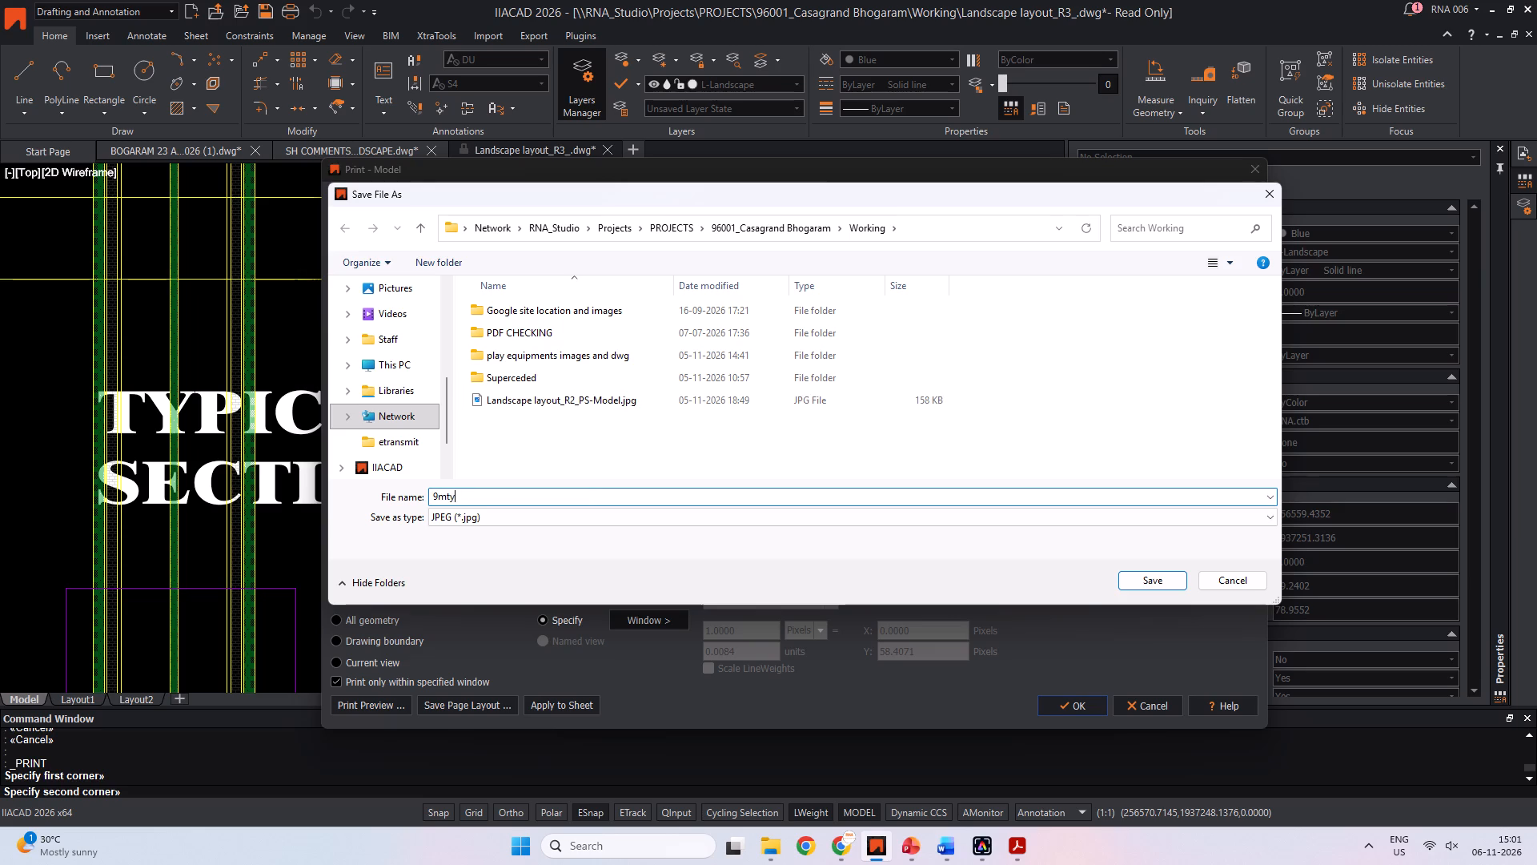
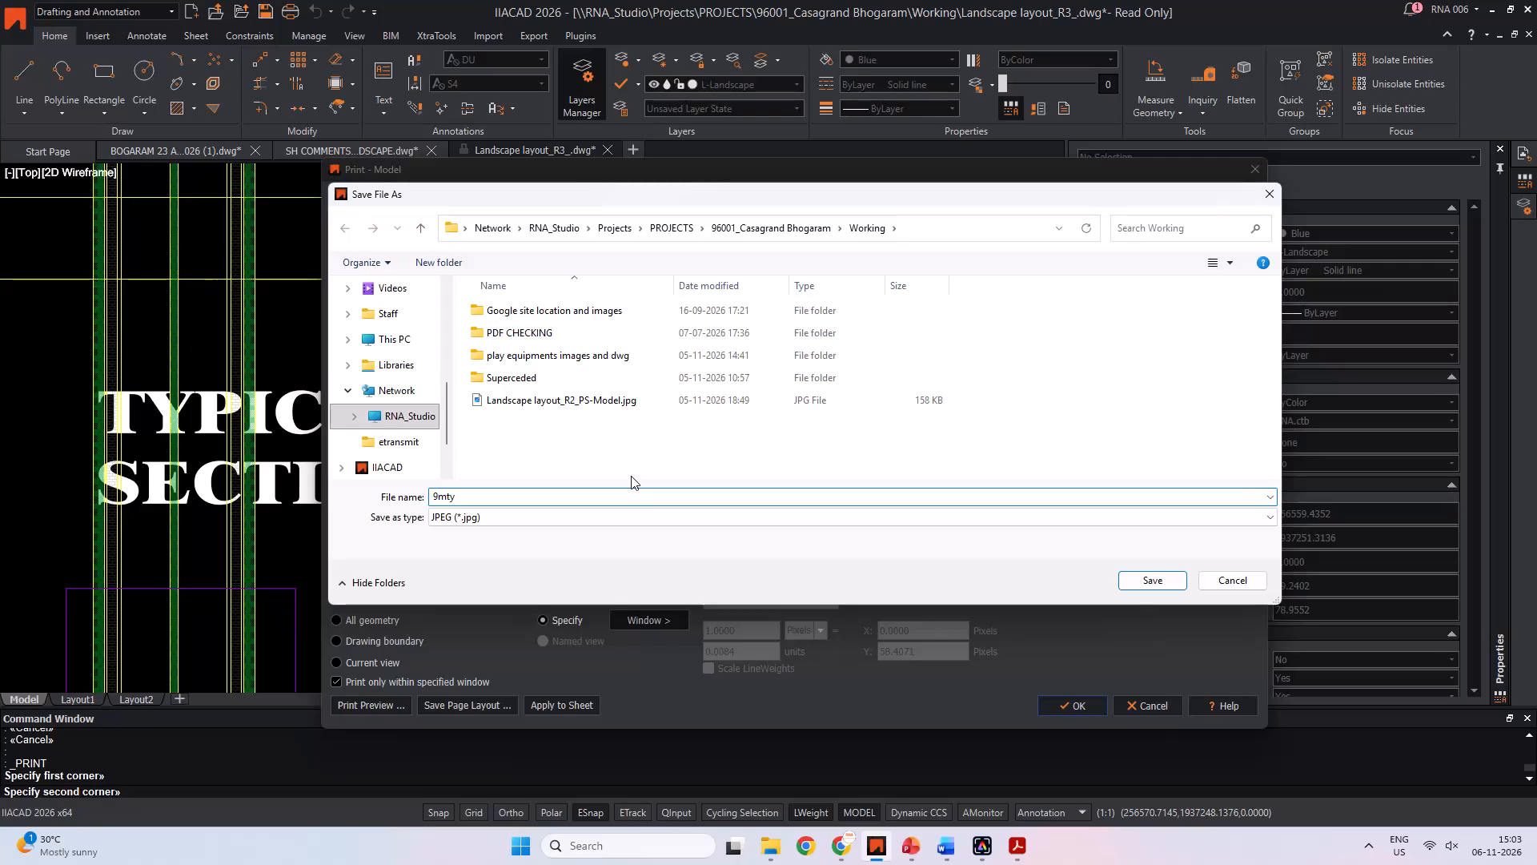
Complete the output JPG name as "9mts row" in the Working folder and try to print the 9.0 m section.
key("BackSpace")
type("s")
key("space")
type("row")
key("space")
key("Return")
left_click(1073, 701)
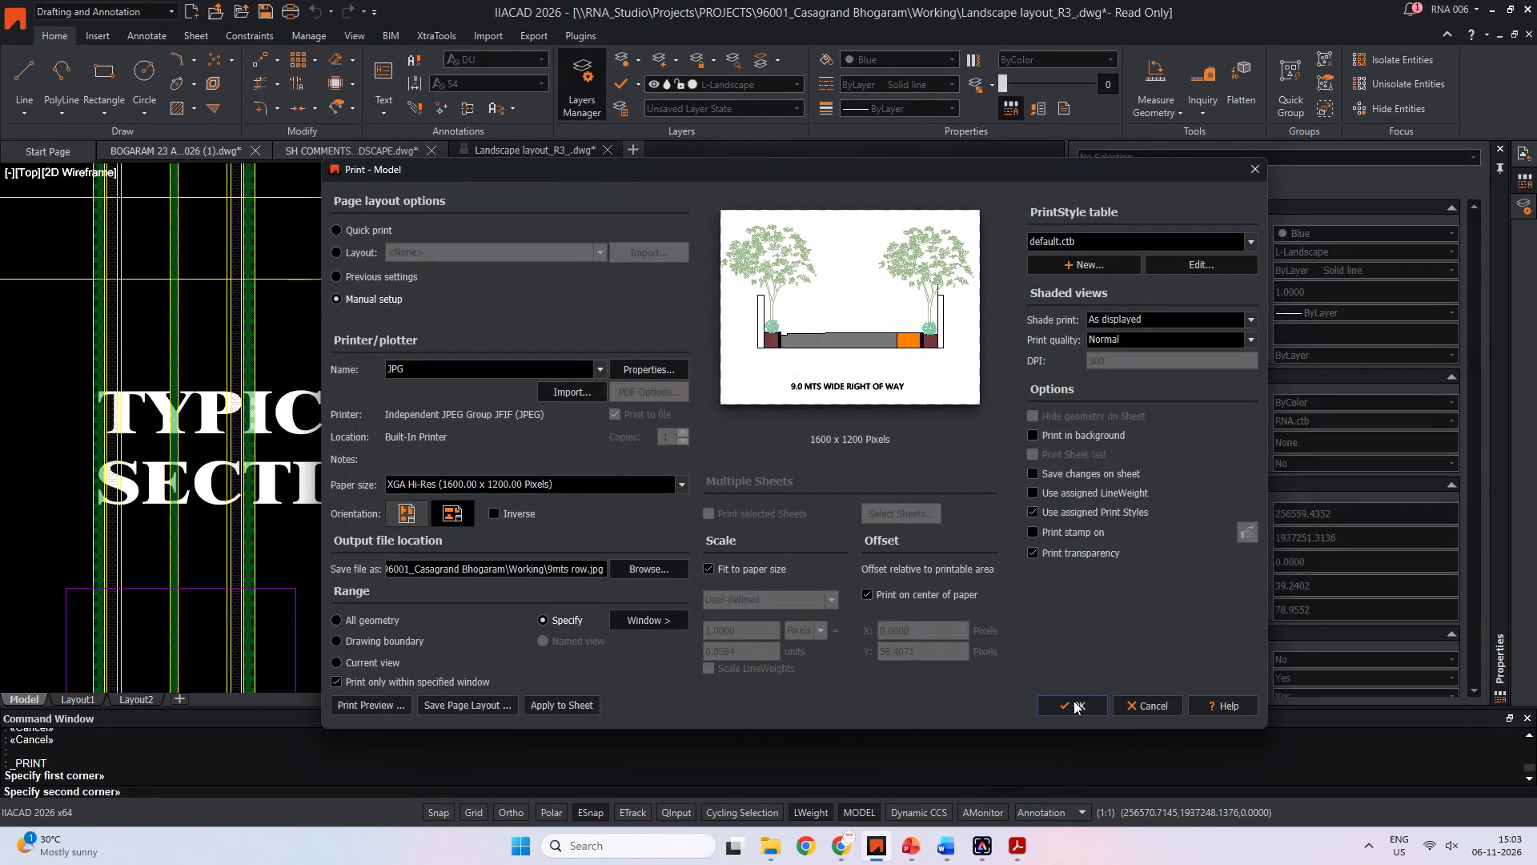
Switch to File Explorer and look through the Working folder for the printed "9mts row" JPG.
key("alt+Tab")
key("alt+Tab")
key("alt+Tab")
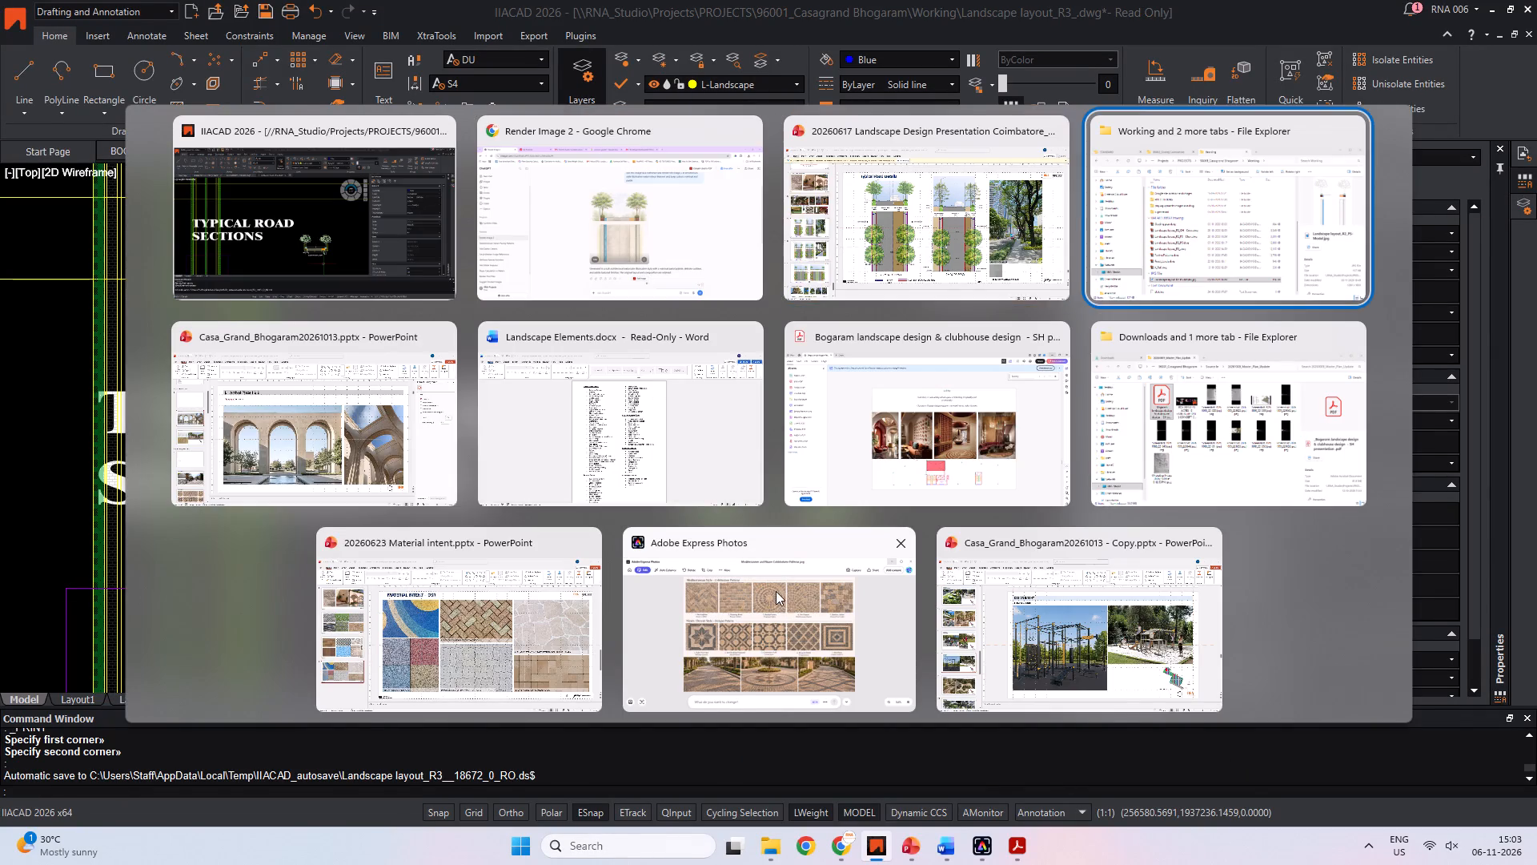
scroll(625, 494, "down", 10)
scroll(581, 497, "up", 7)
scroll(580, 495, "down", 8)
Return to the CAD drawing, restart the print with the previous settings and browse the JPG output location in the Working folder.
key("alt+Tab")
key("ctrl+p")
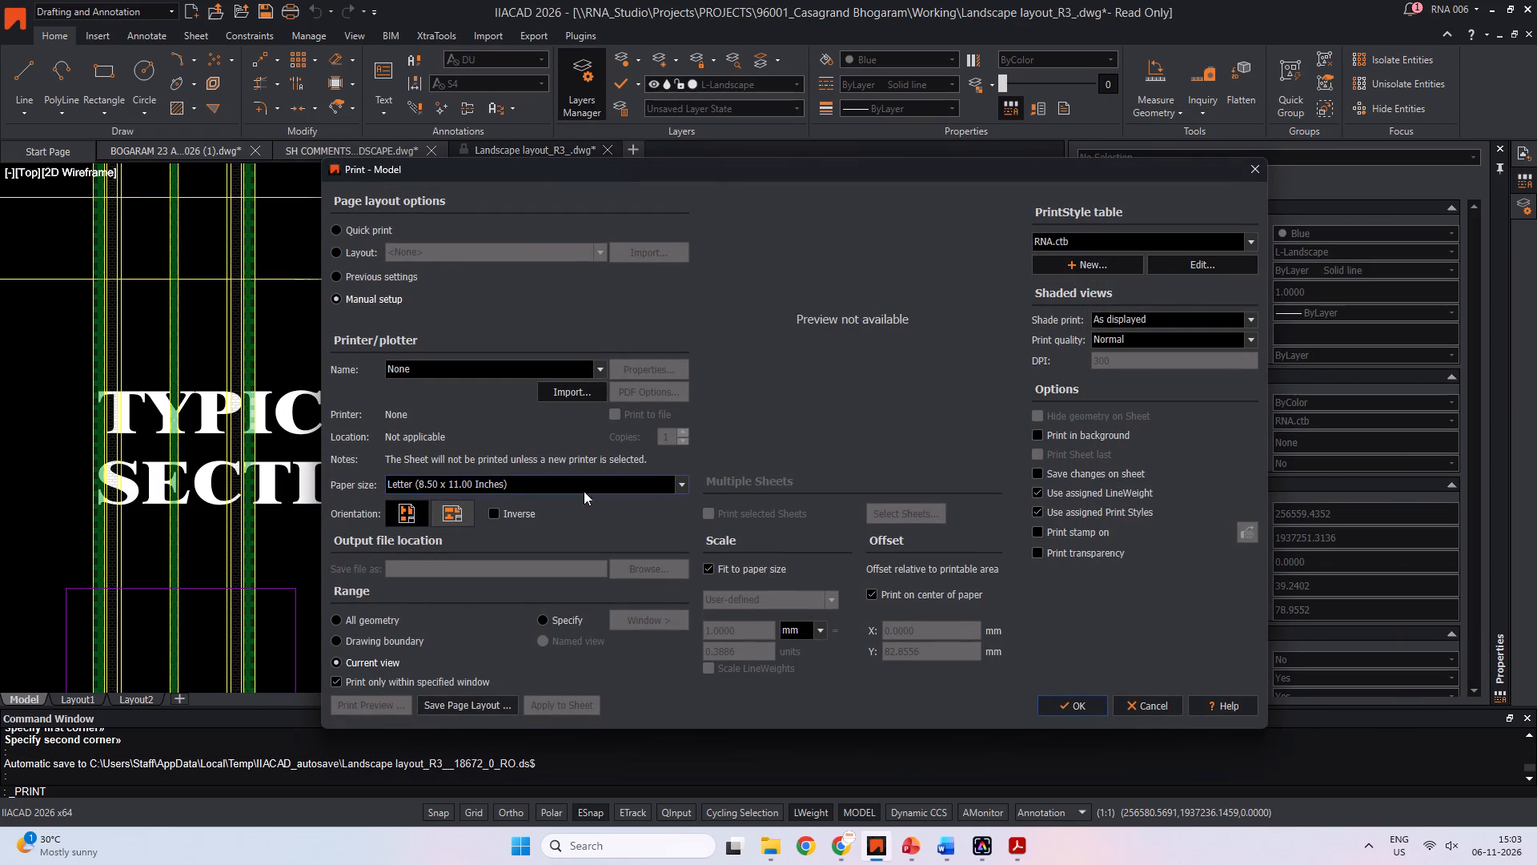
left_click(335, 276)
left_click(664, 567)
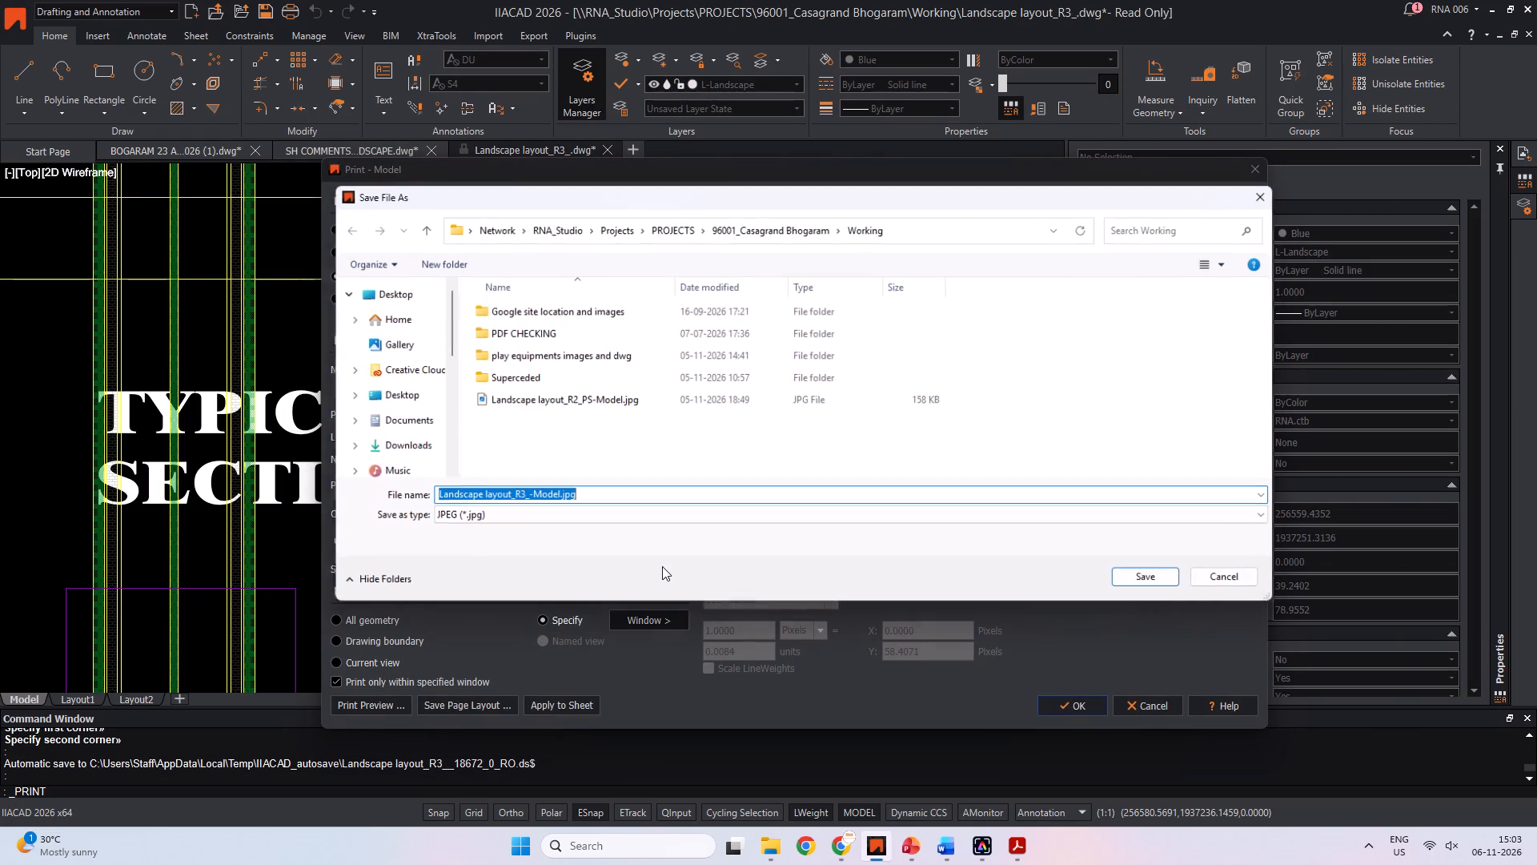
left_click(592, 436)
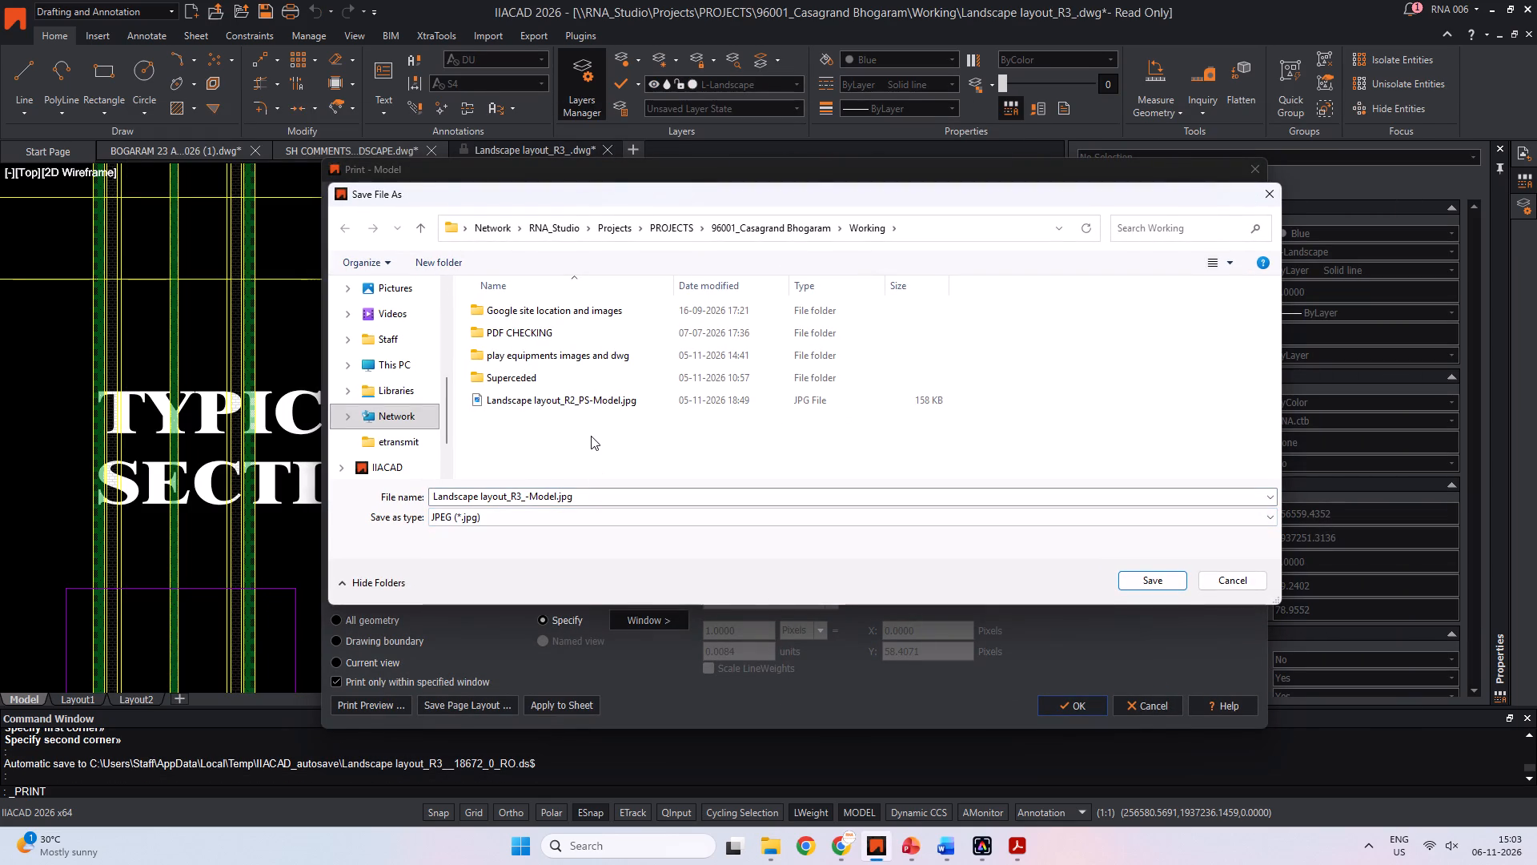
Refresh the Working folder in File Explorer and check its JPG files for the exported 9.0 m section.
key("alt+Tab")
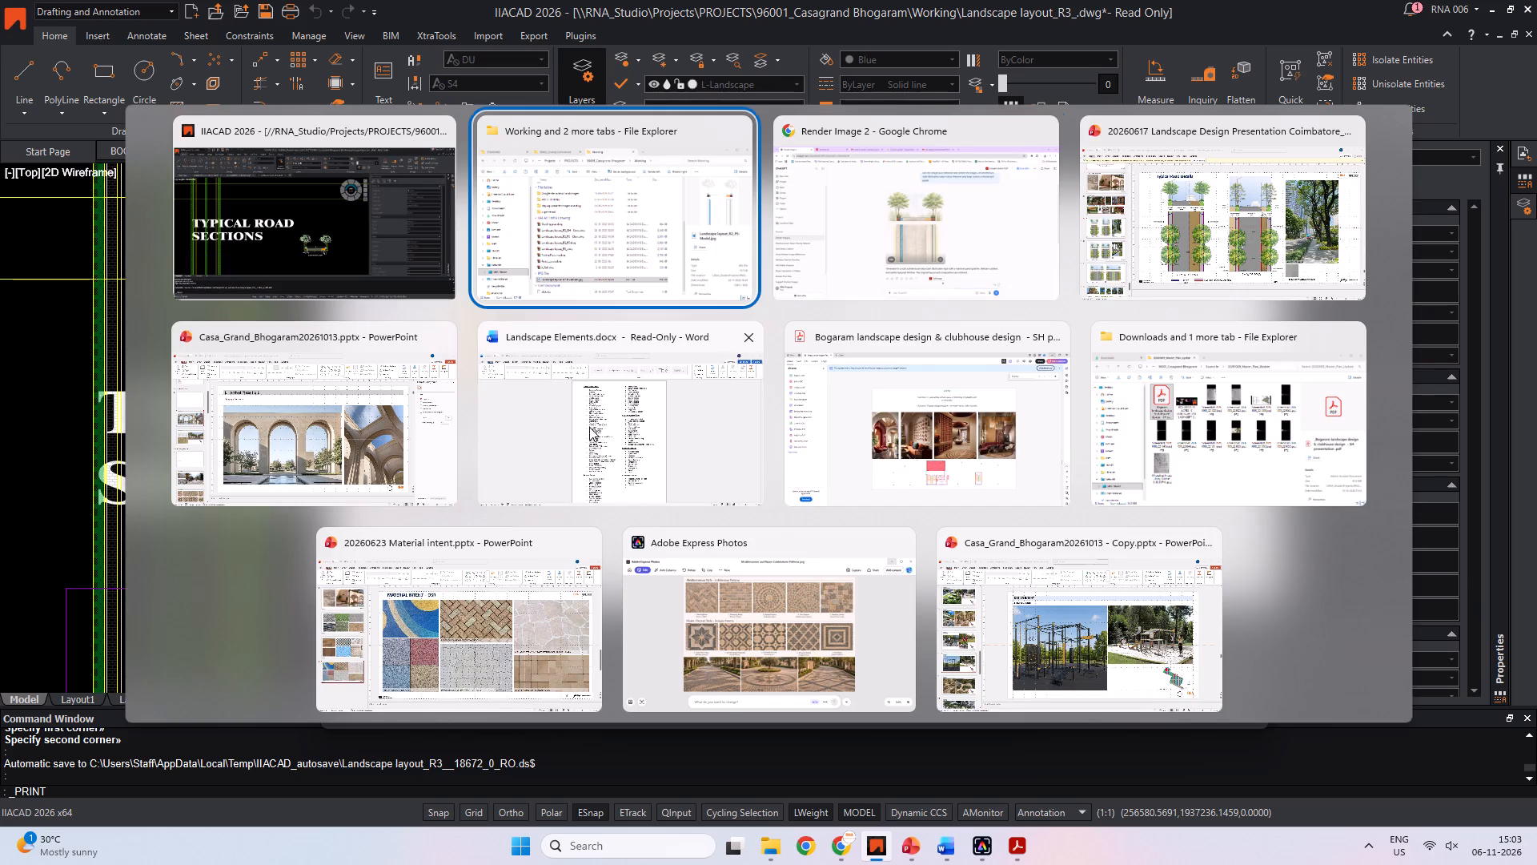
key("alt+Tab")
left_click(558, 277, "alt")
scroll(581, 432, "down", 4)
key("F6")
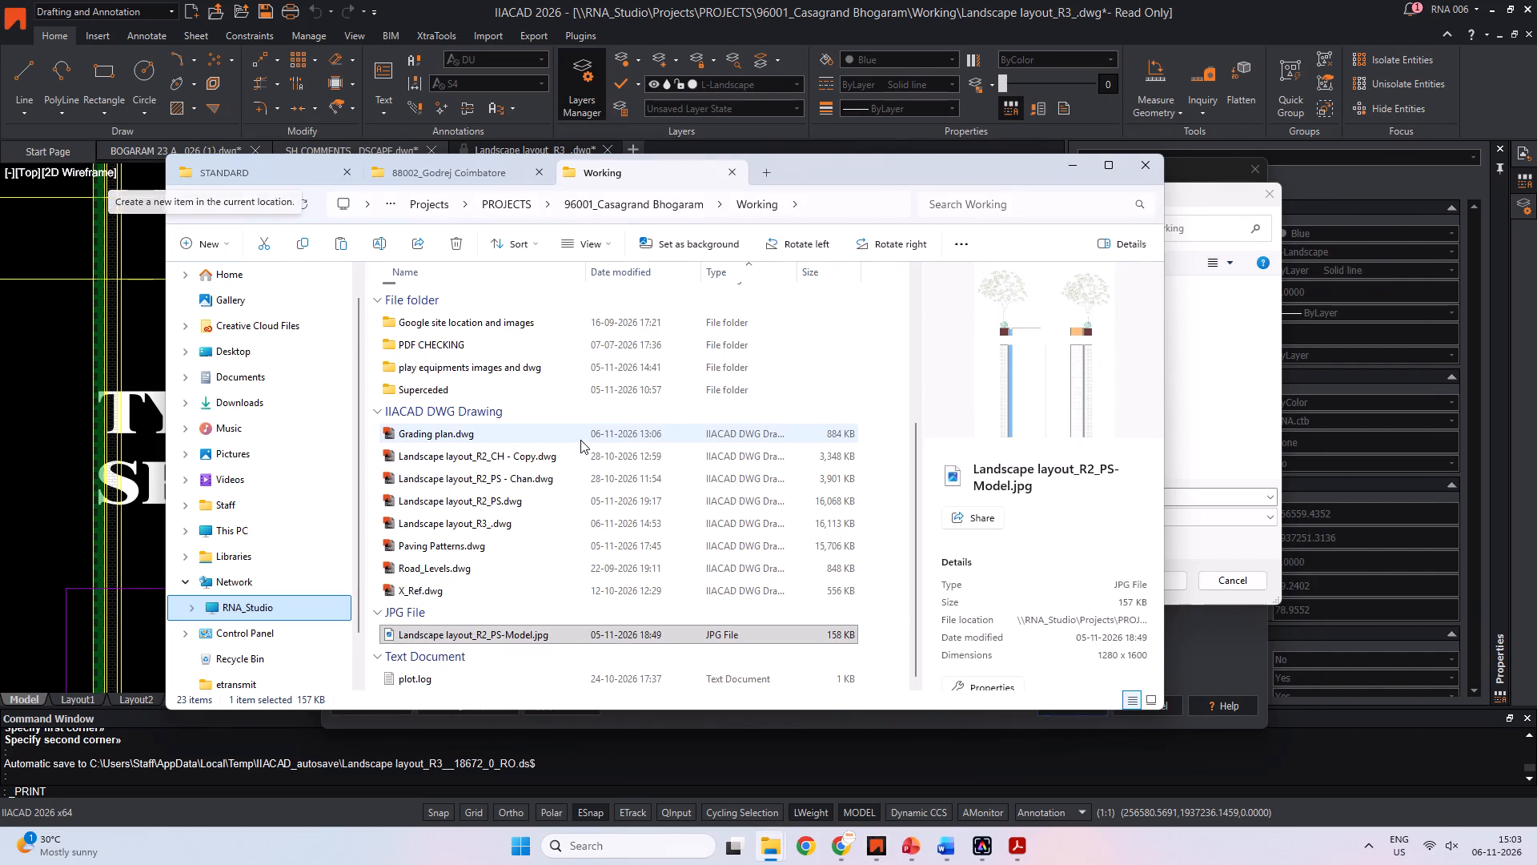
key("F5")
scroll(562, 452, "down", 4)
left_click(817, 324)
key("F5")
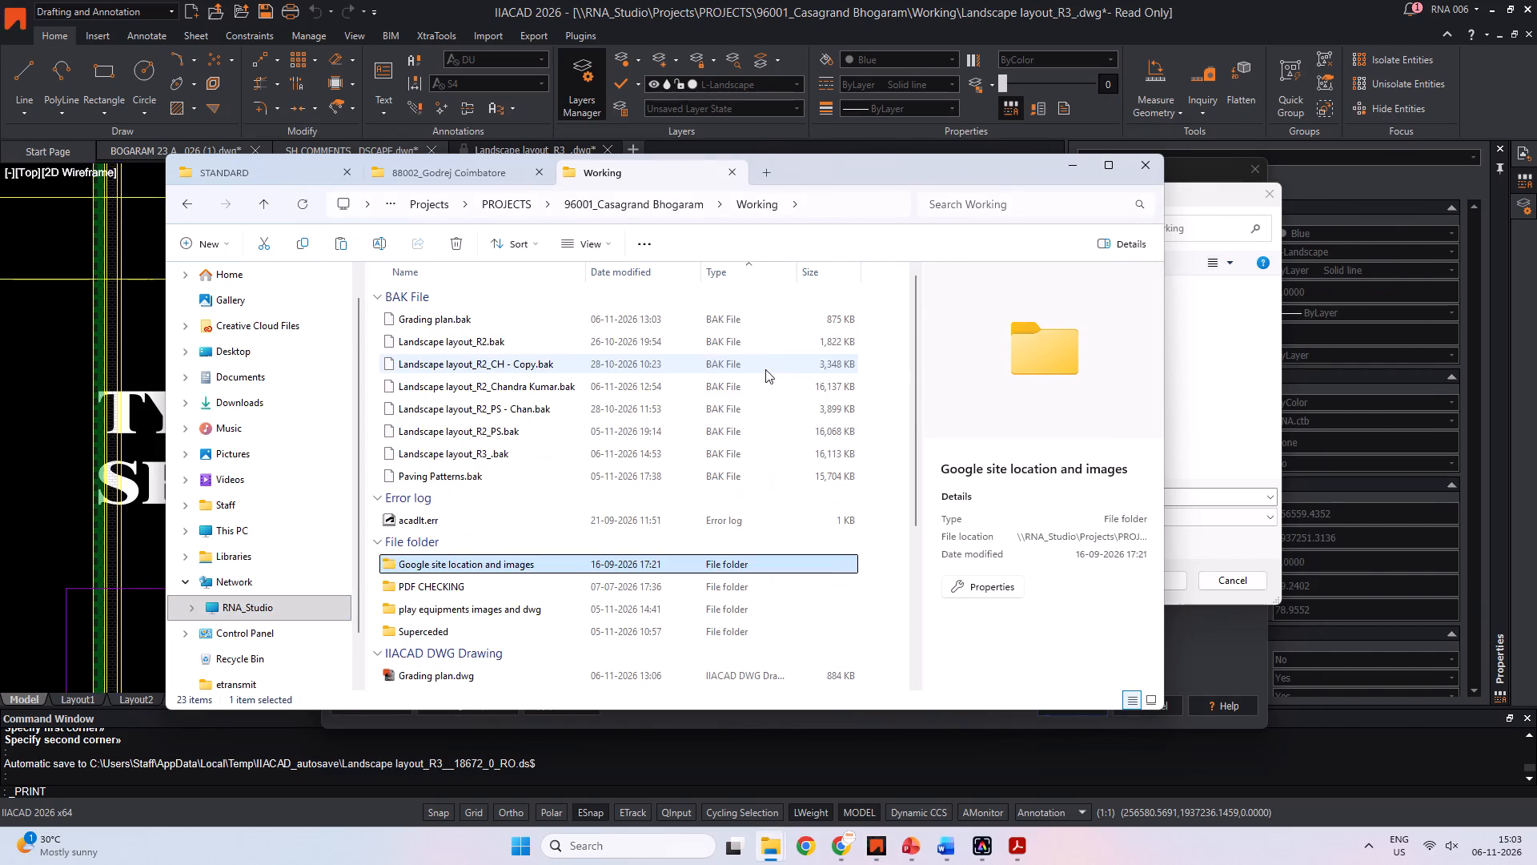
scroll(716, 381, "down", 5)
scroll(649, 430, "down", 5)
left_click(560, 622)
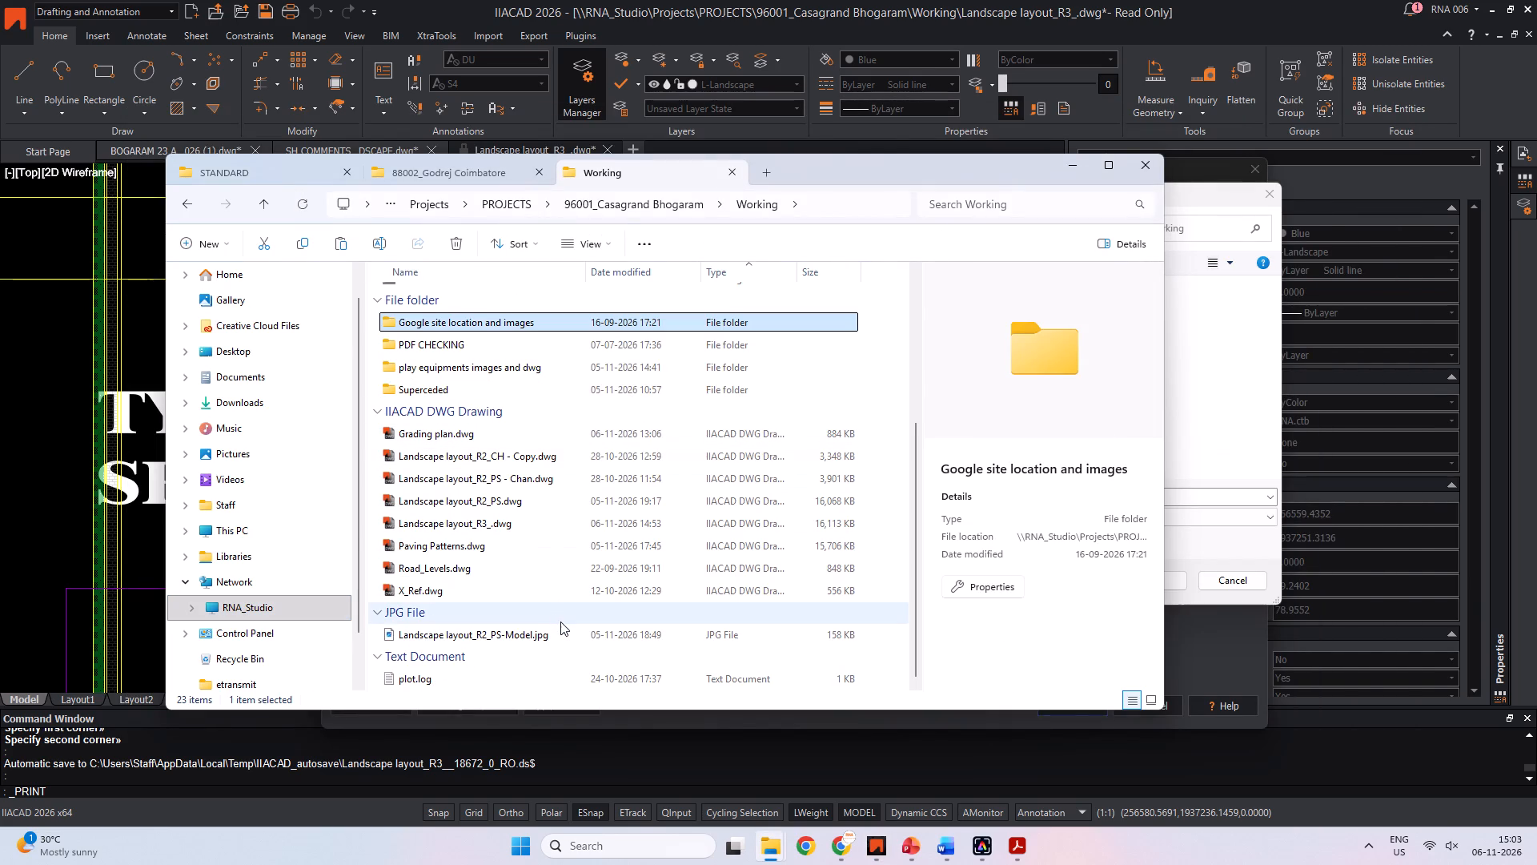
left_click(560, 630)
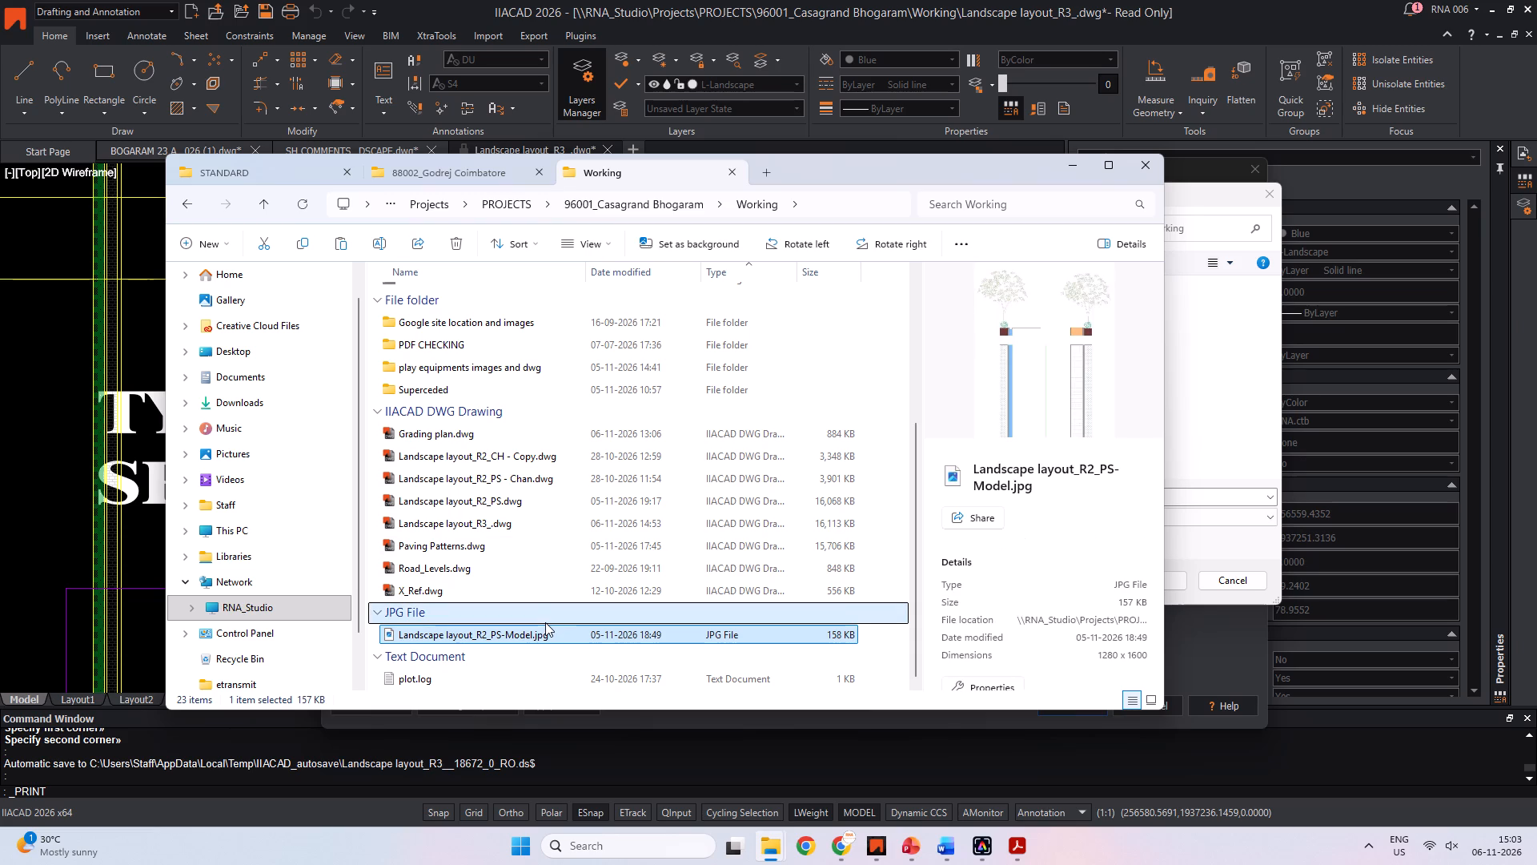
key("alt+Tab")
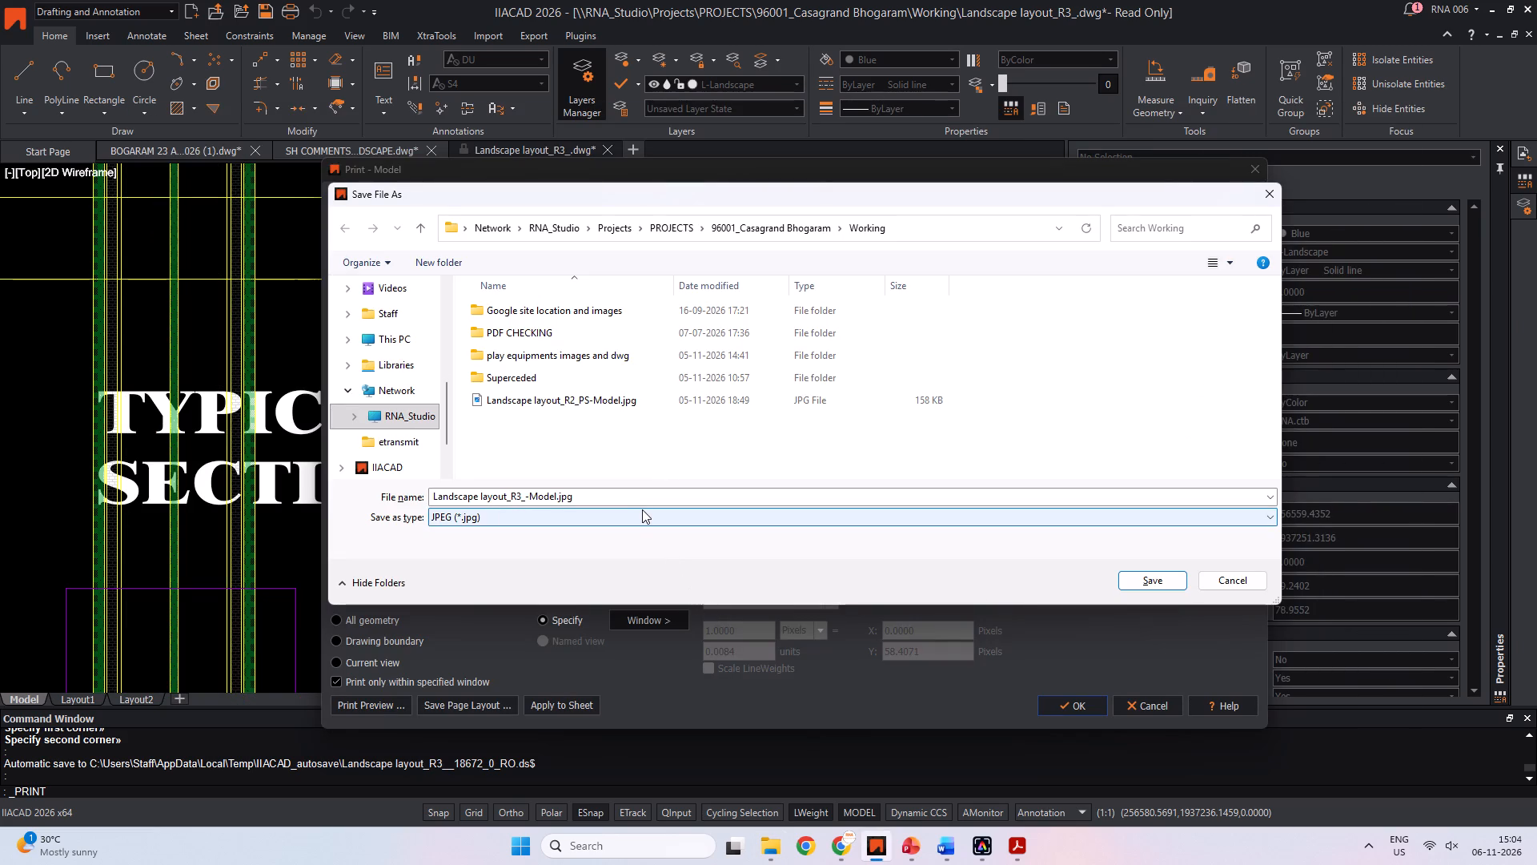
Back in the CAD print setup, name the output JPG "9" in the Working folder and print the 9.0 m section.
key("Escape")
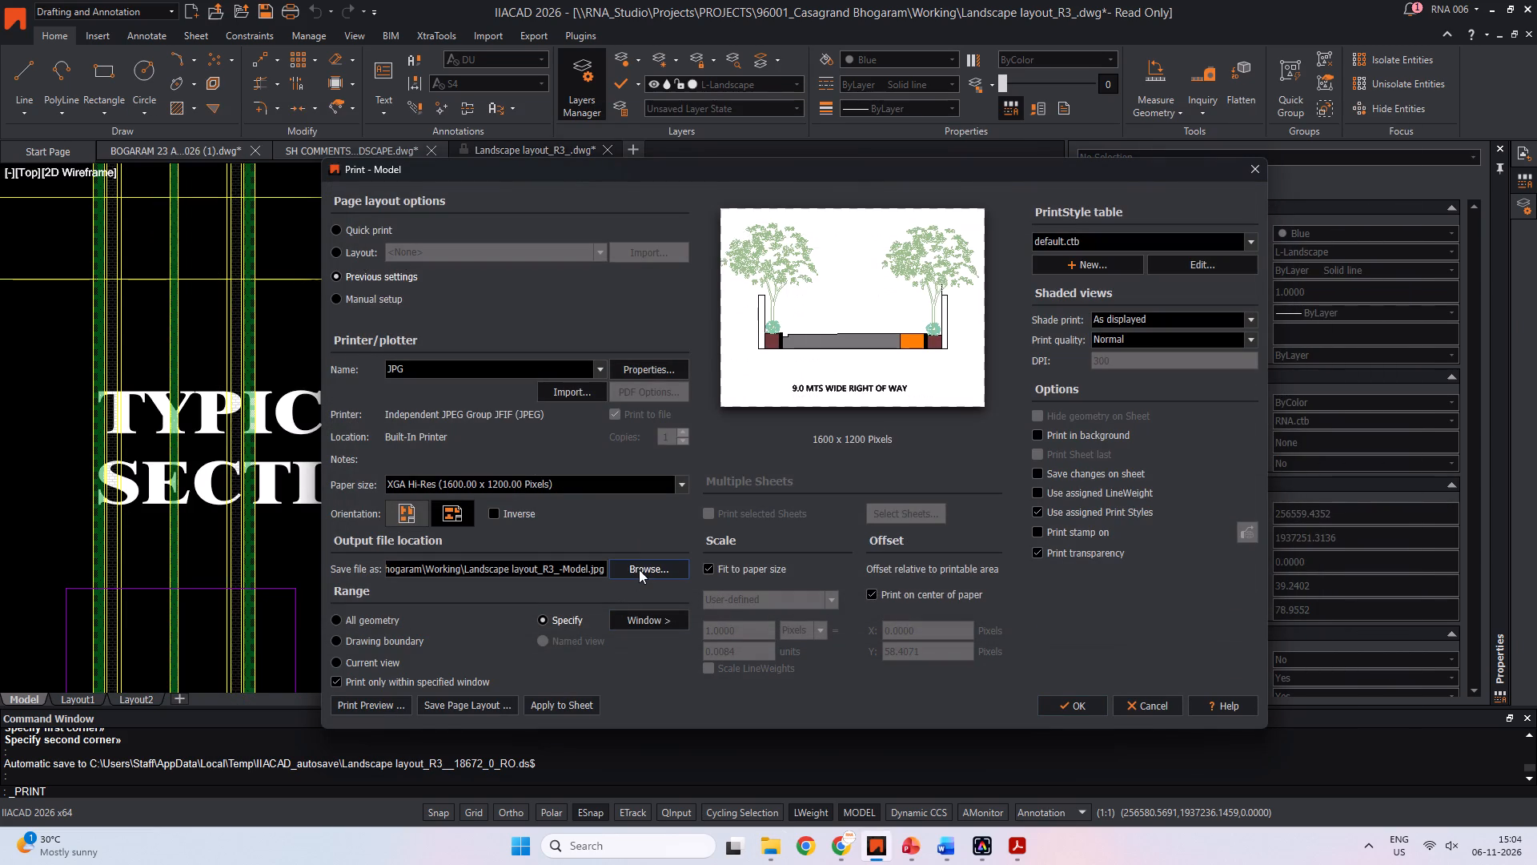
left_click(639, 569)
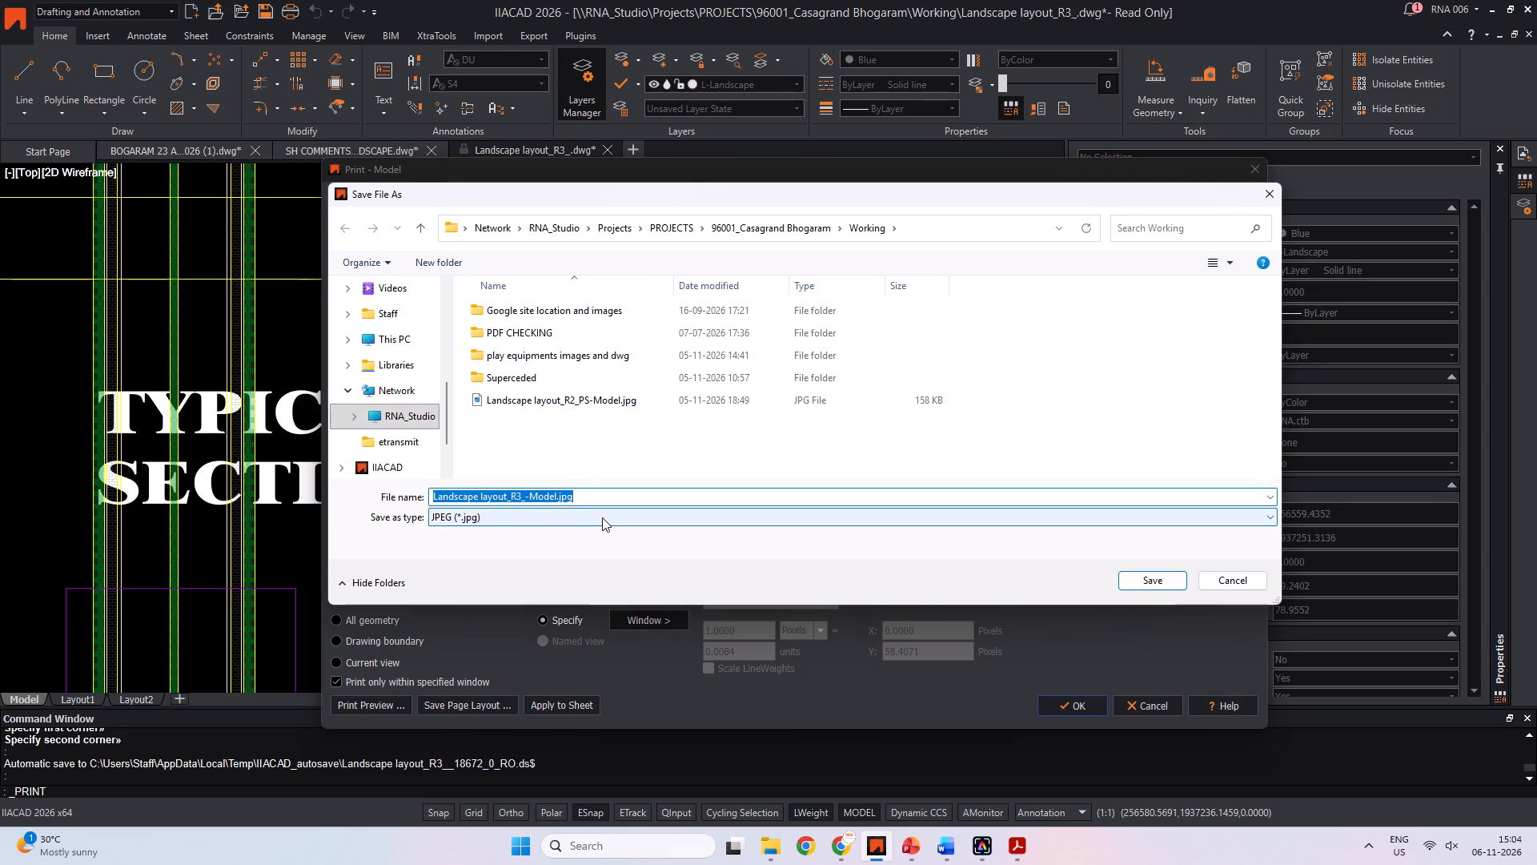
key("9")
key("Return")
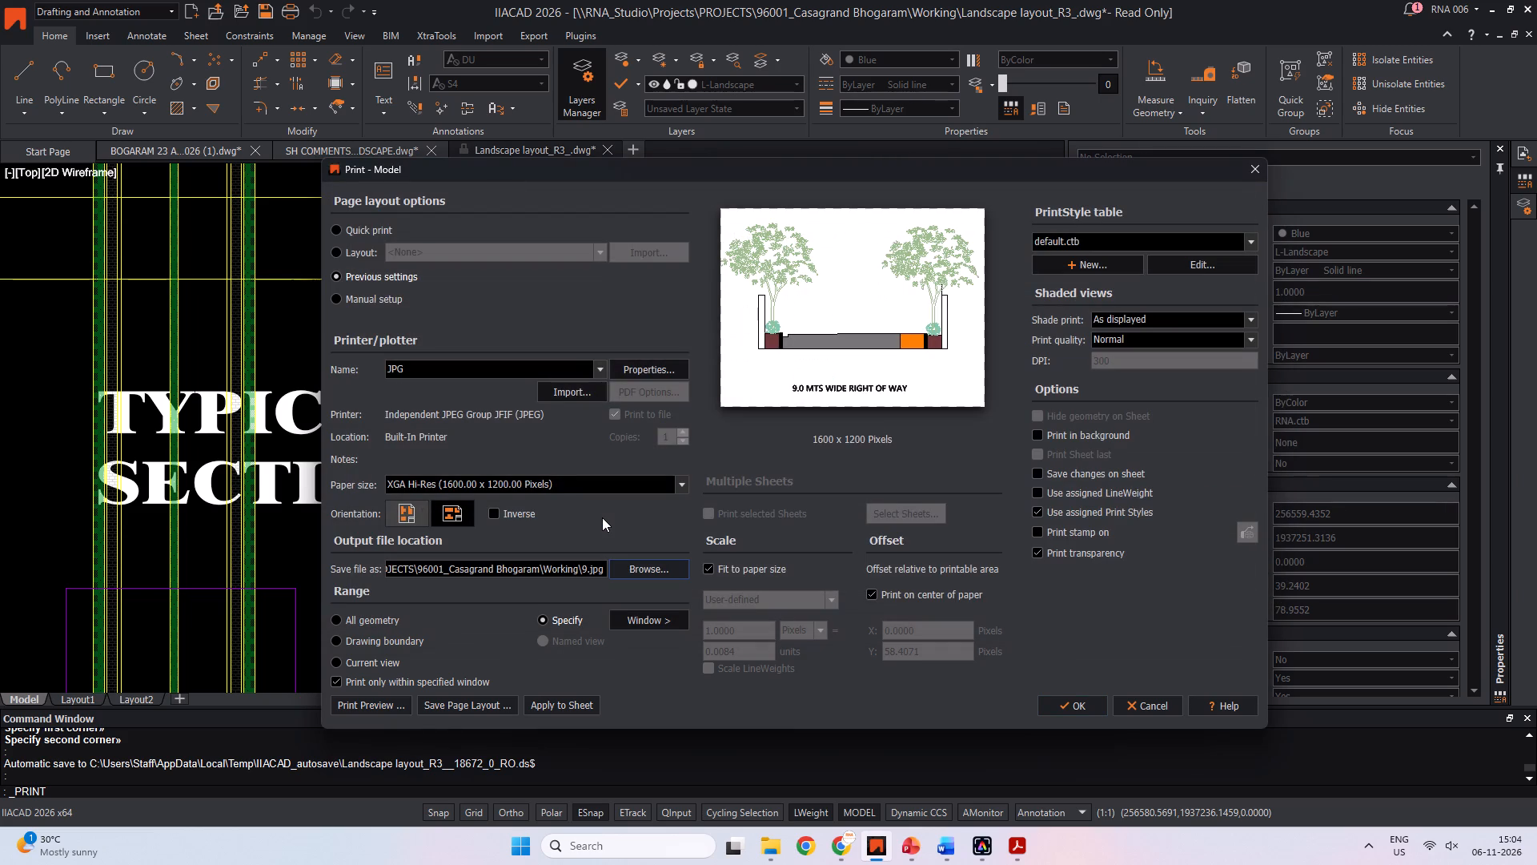
left_click(1057, 695)
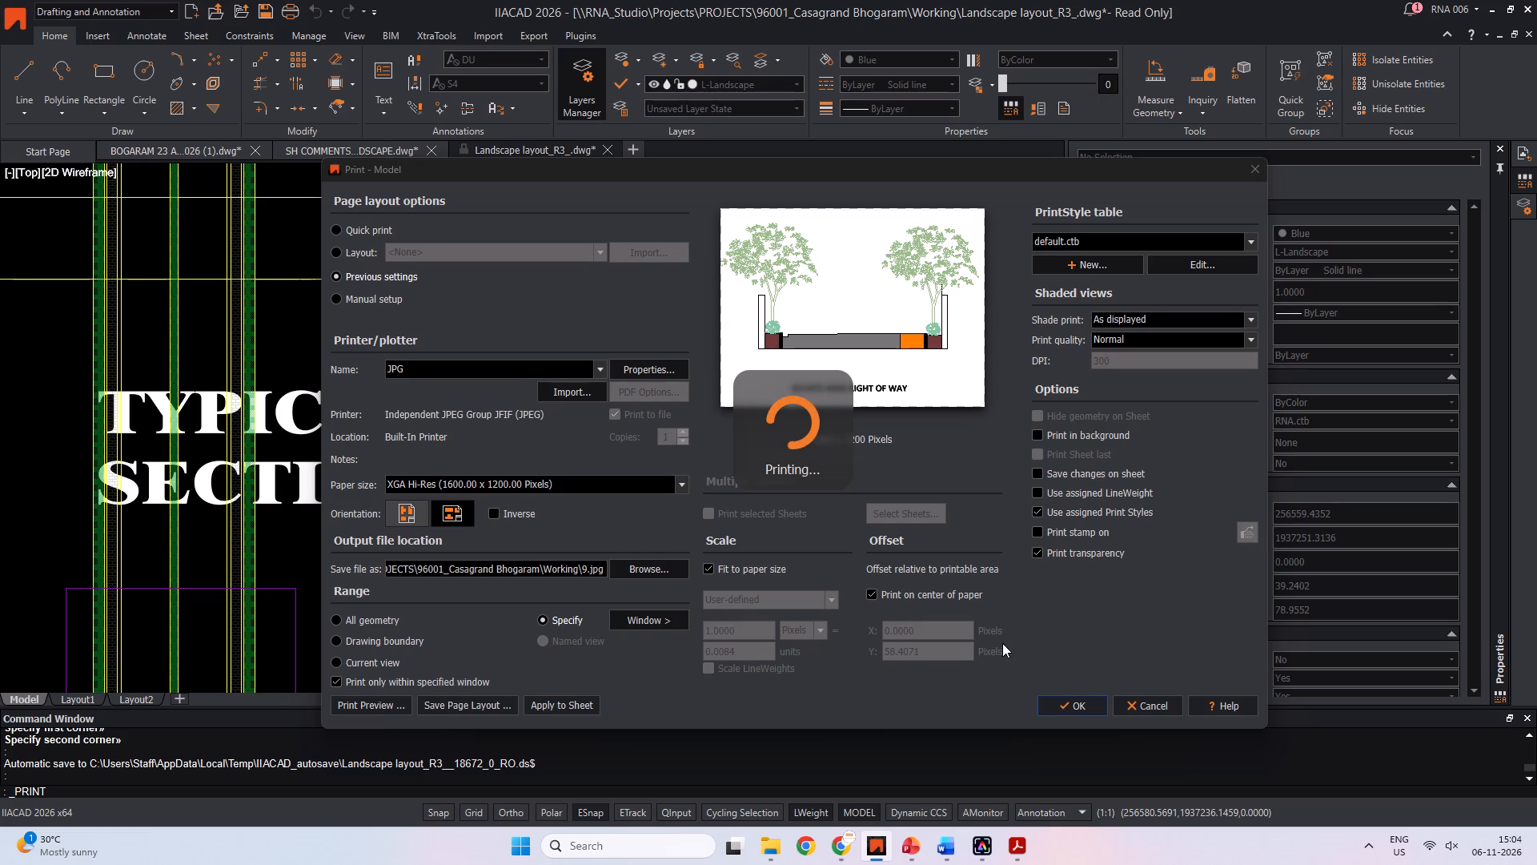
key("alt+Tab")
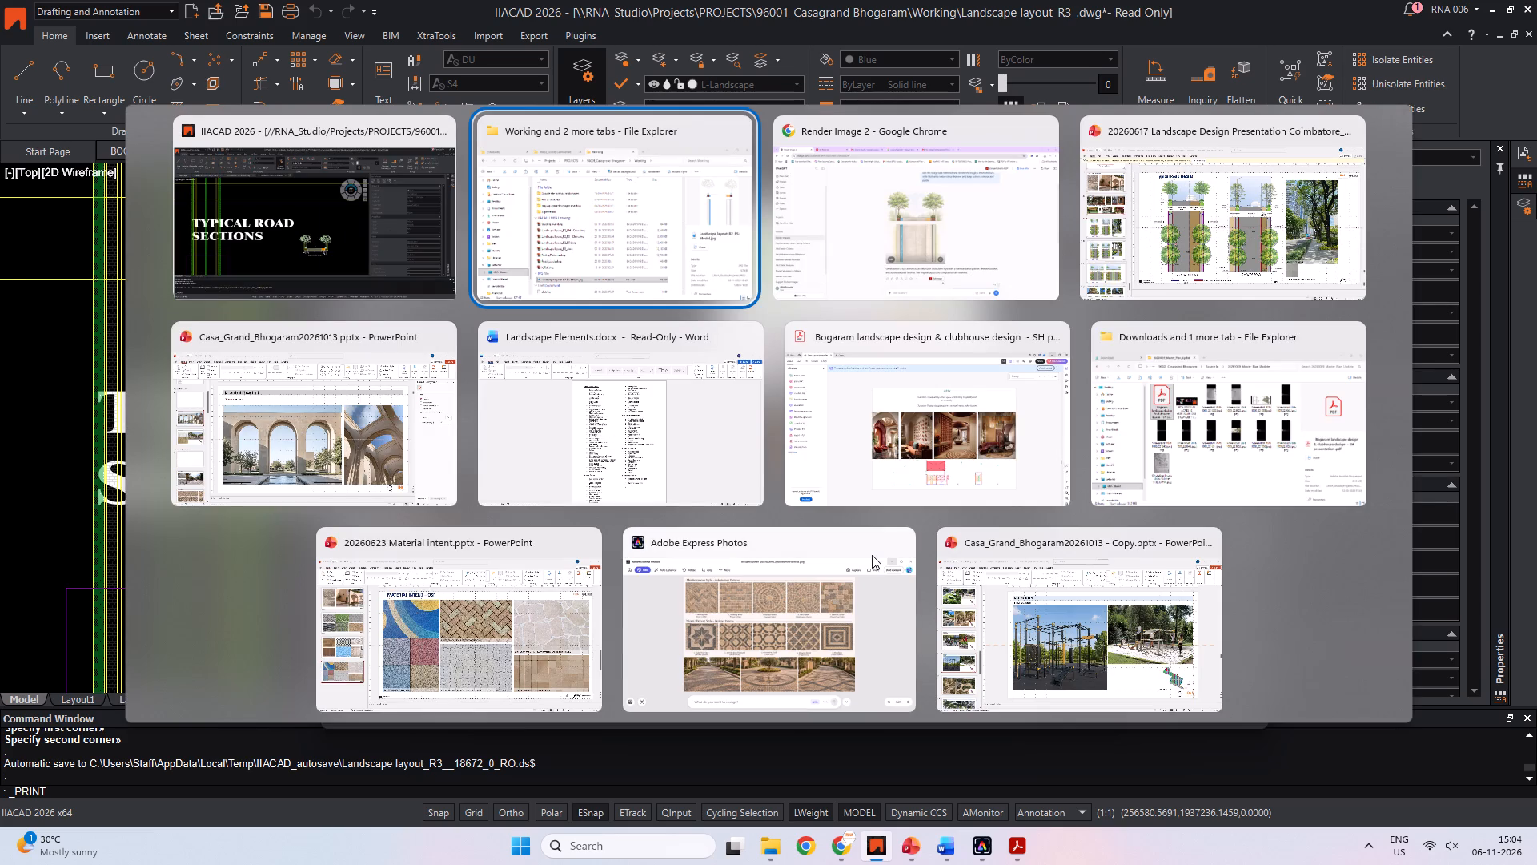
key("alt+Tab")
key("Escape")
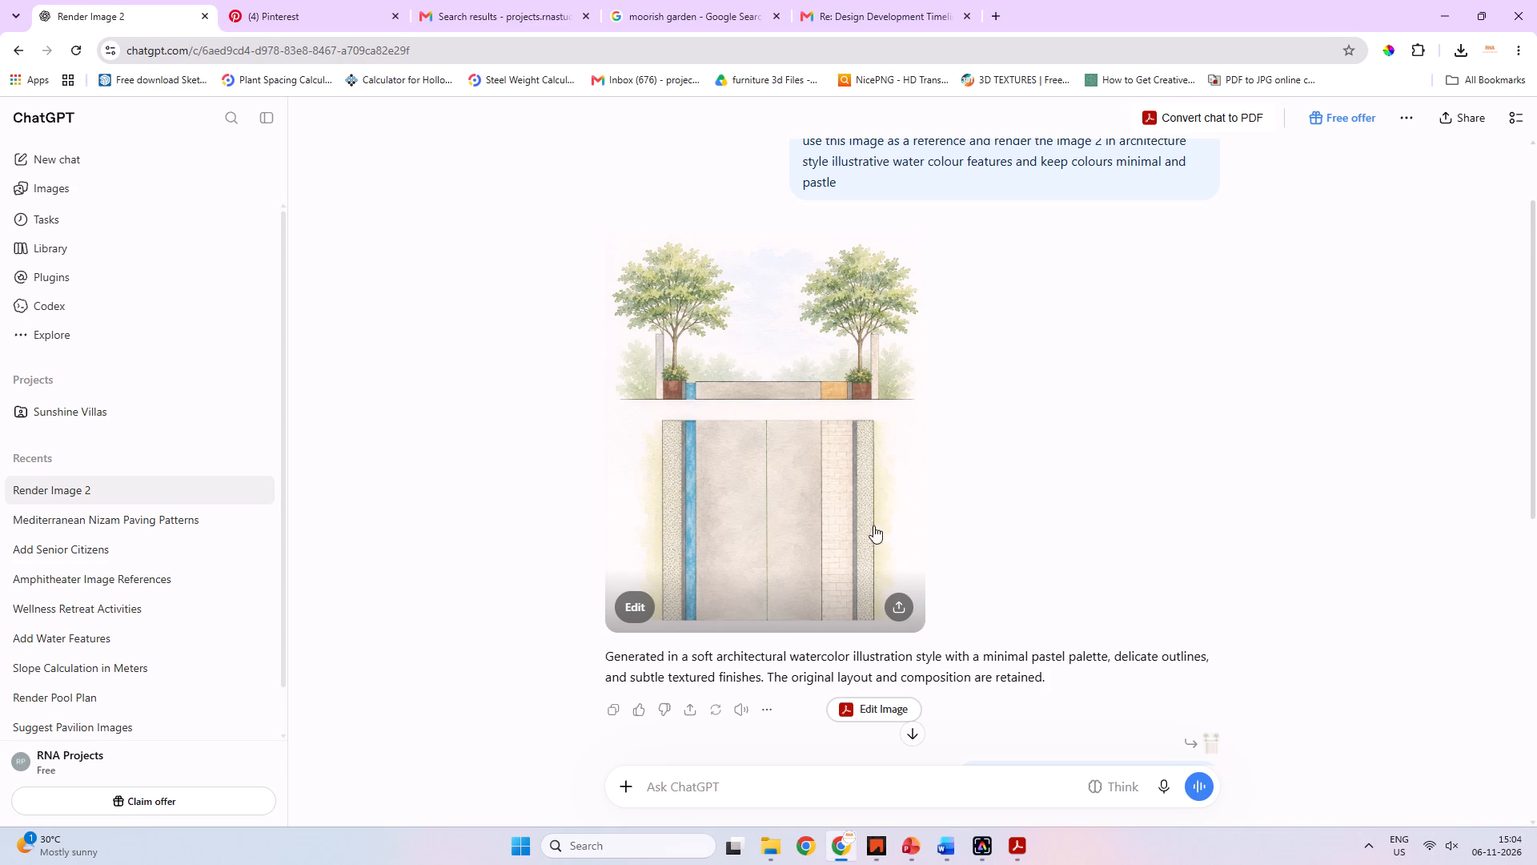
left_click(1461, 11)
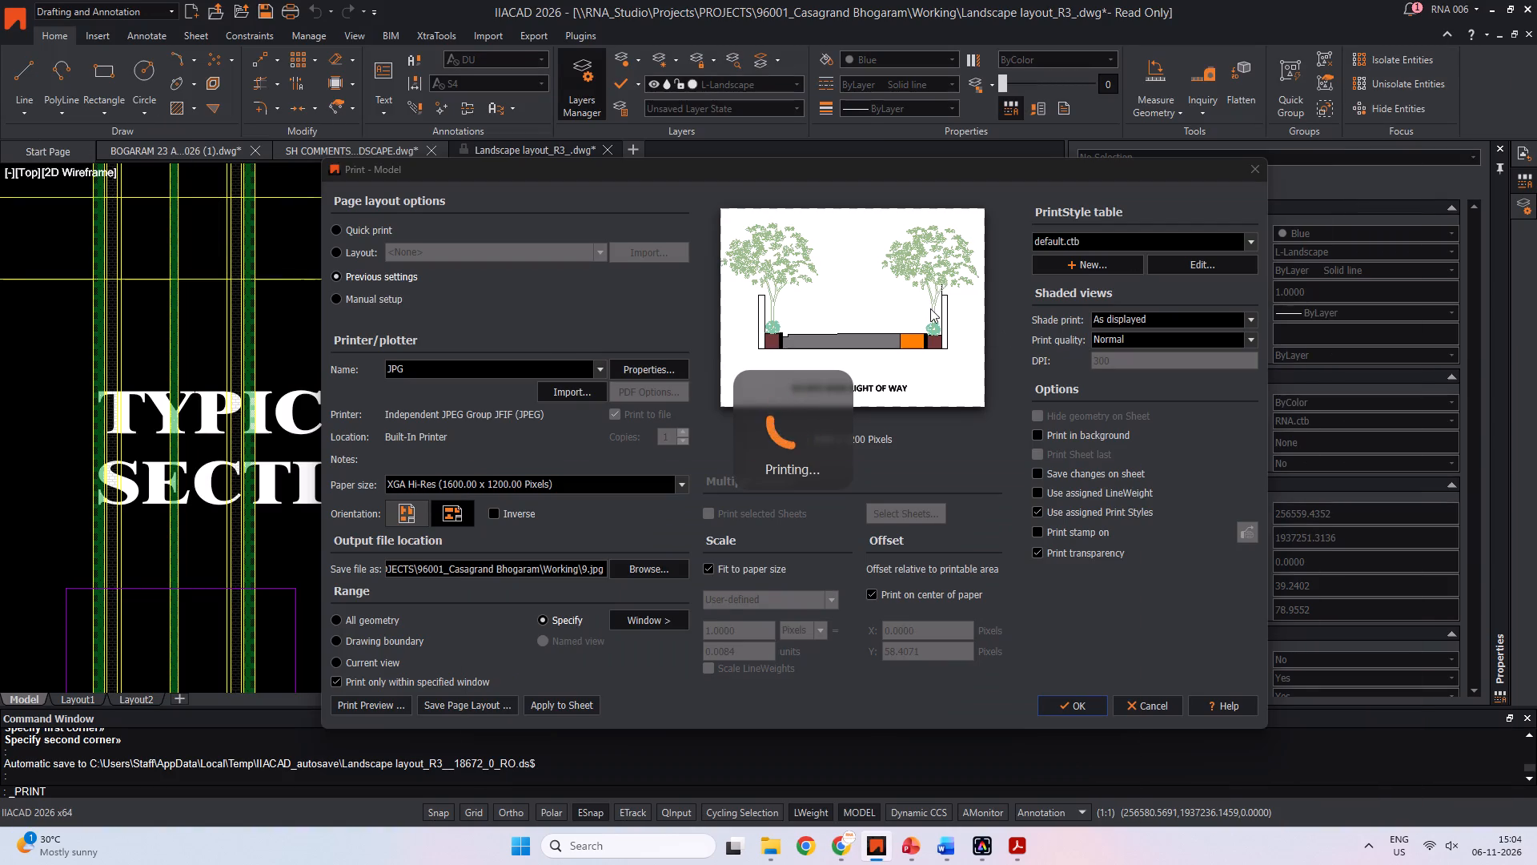
Switch to the "Render Image 2" ChatGPT chat in Chrome and review the watercolour render prompt, its reference images and the generated road section.
key("alt+Tab")
key("alt+Tab")
key("alt+Tab")
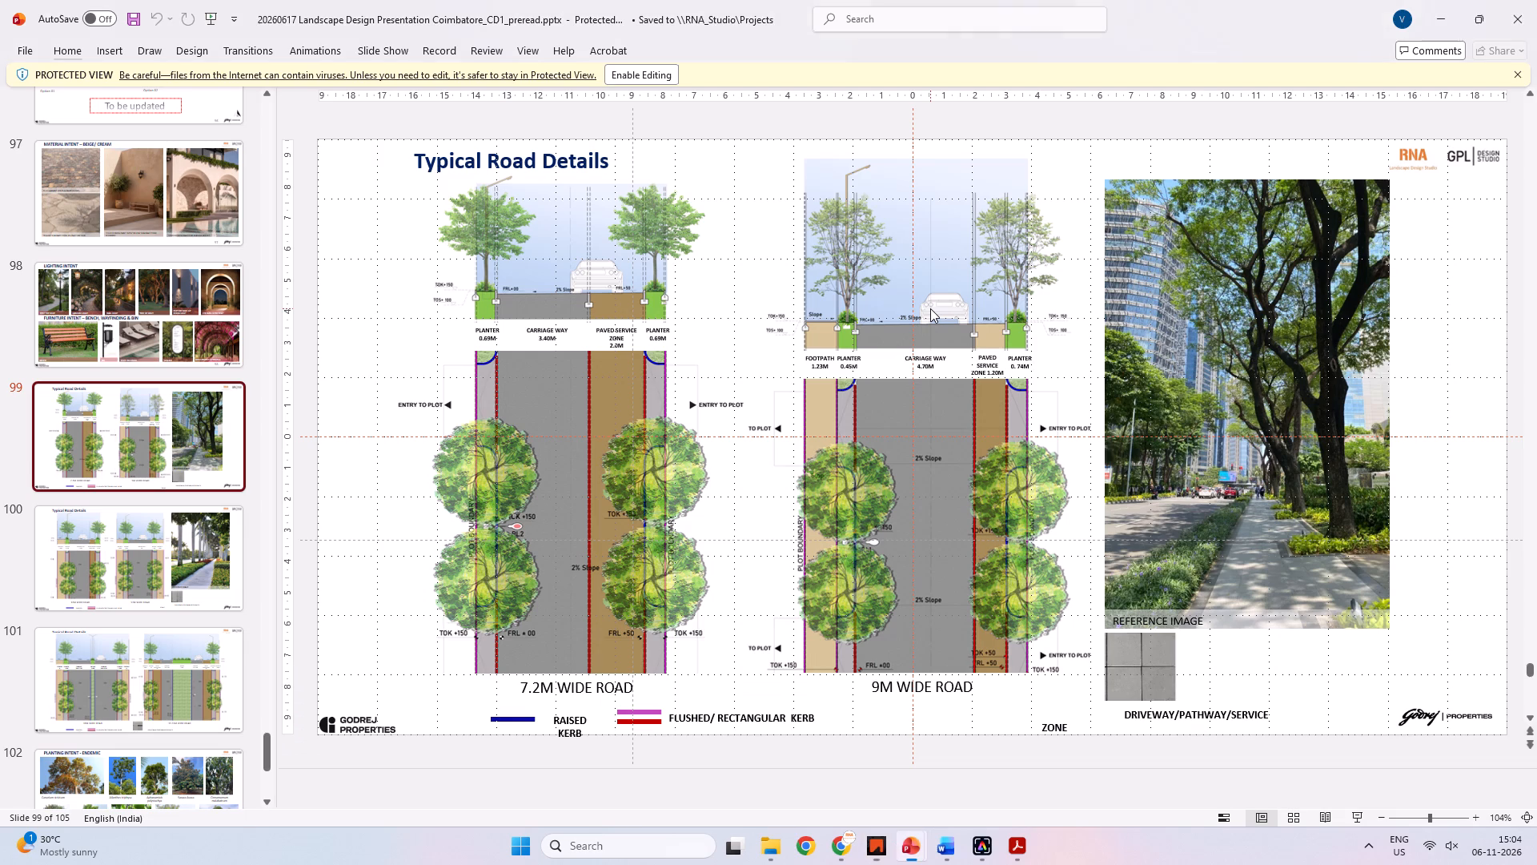
key("alt+Tab")
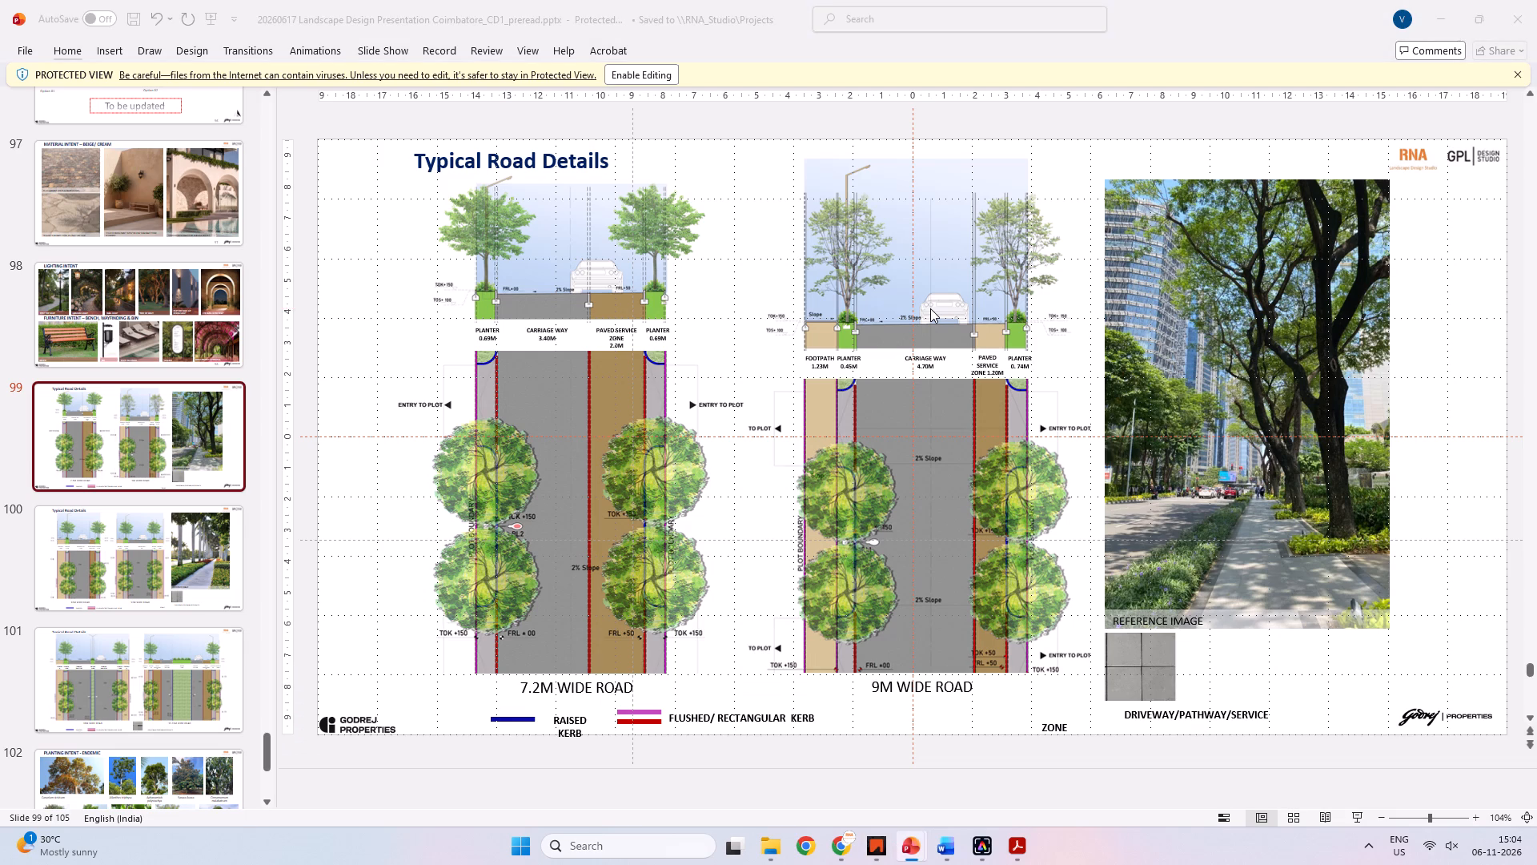
key("alt+Tab")
key("alt+Tab")
key("alt+Tab")
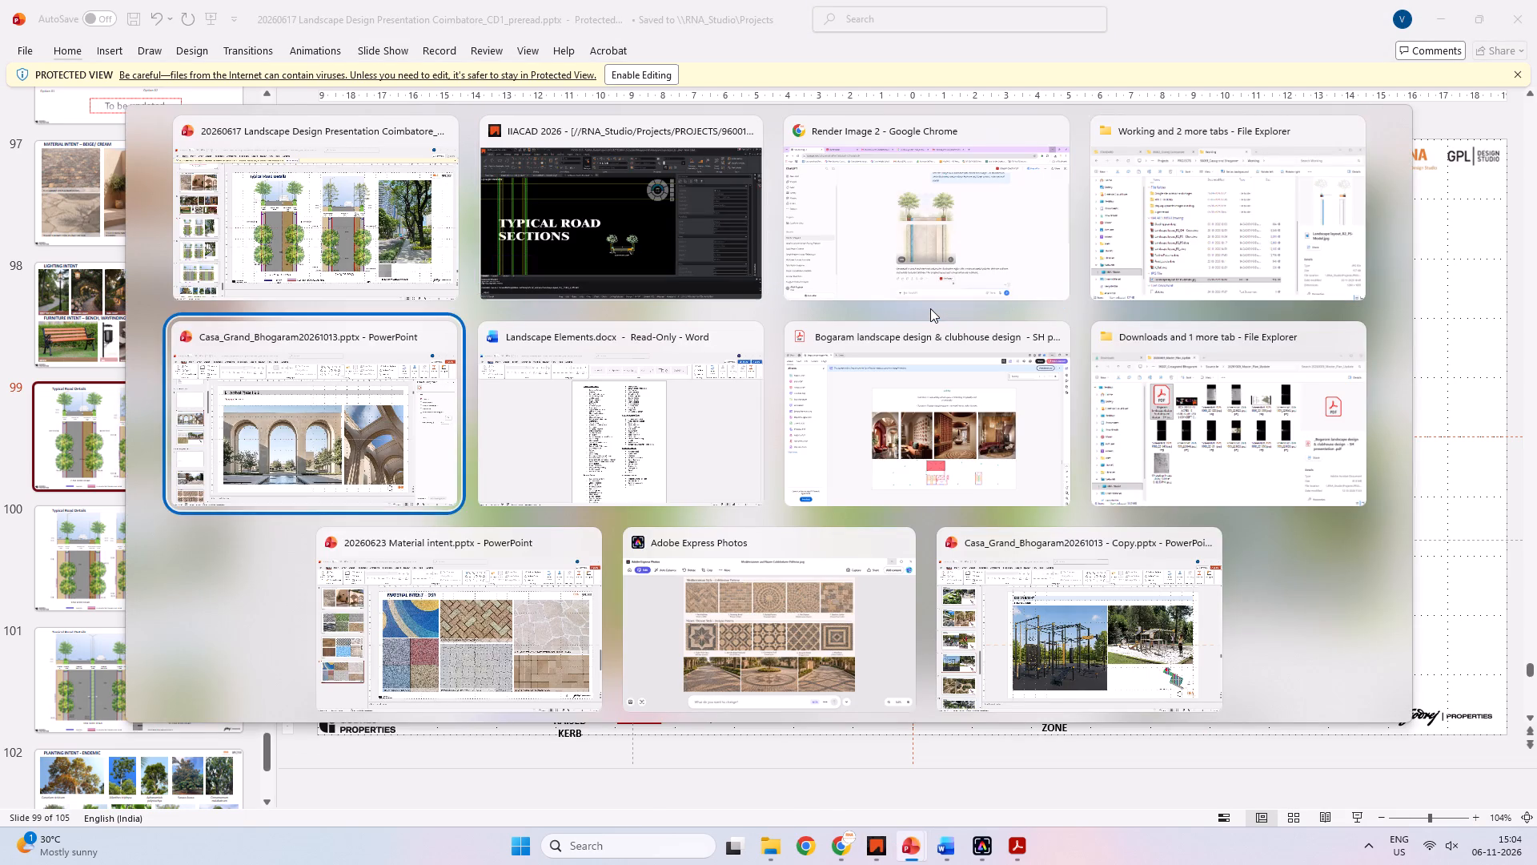
key("alt+Tab")
key("alt+Tab")
key("alt+Tab")
key("alt+Tab")
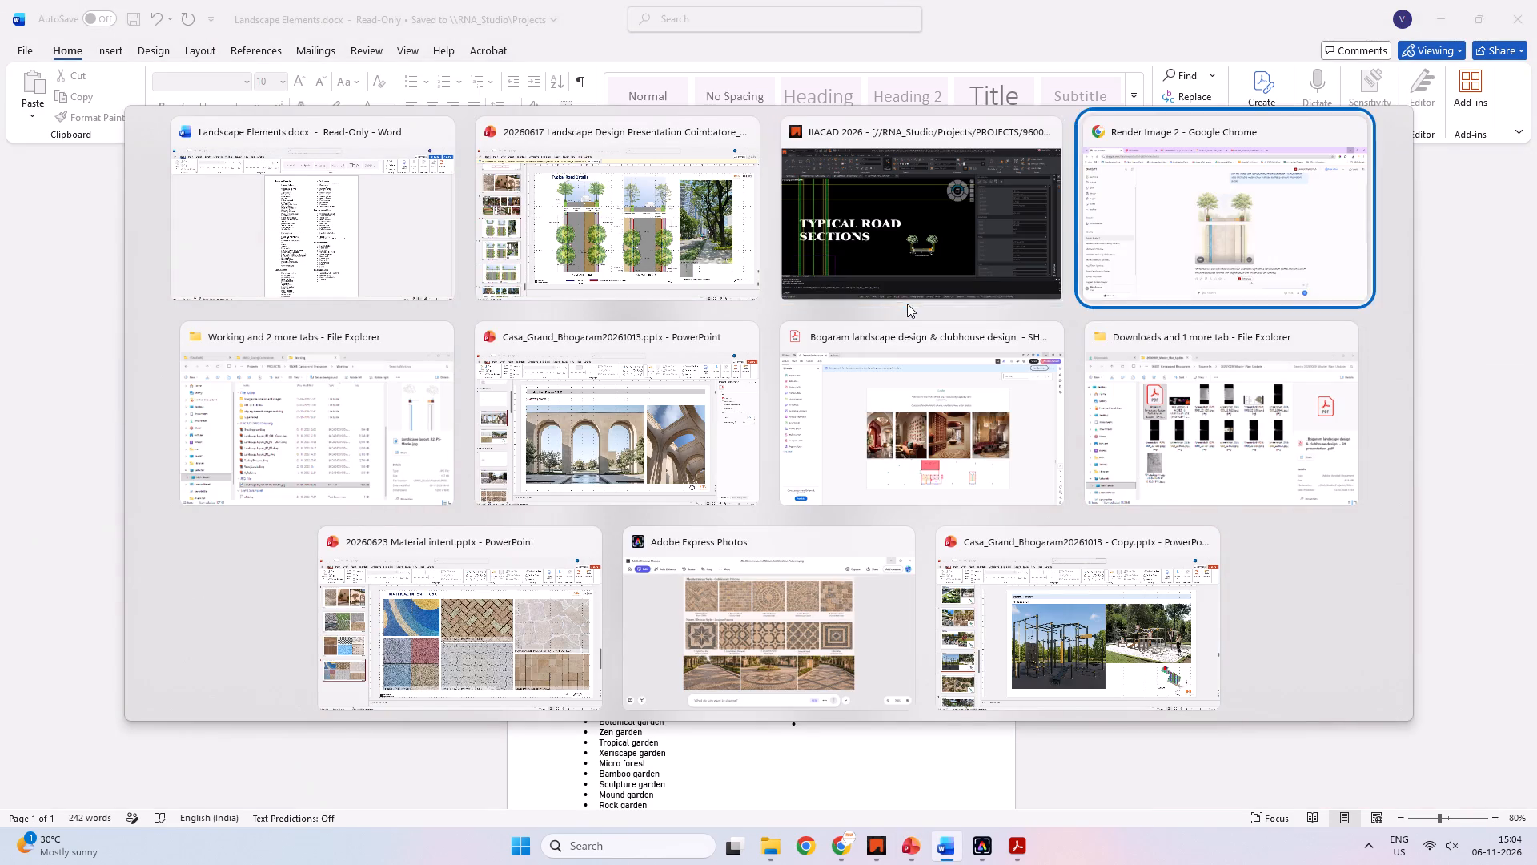
scroll(539, 490, "up", 9)
scroll(536, 478, "down", 2)
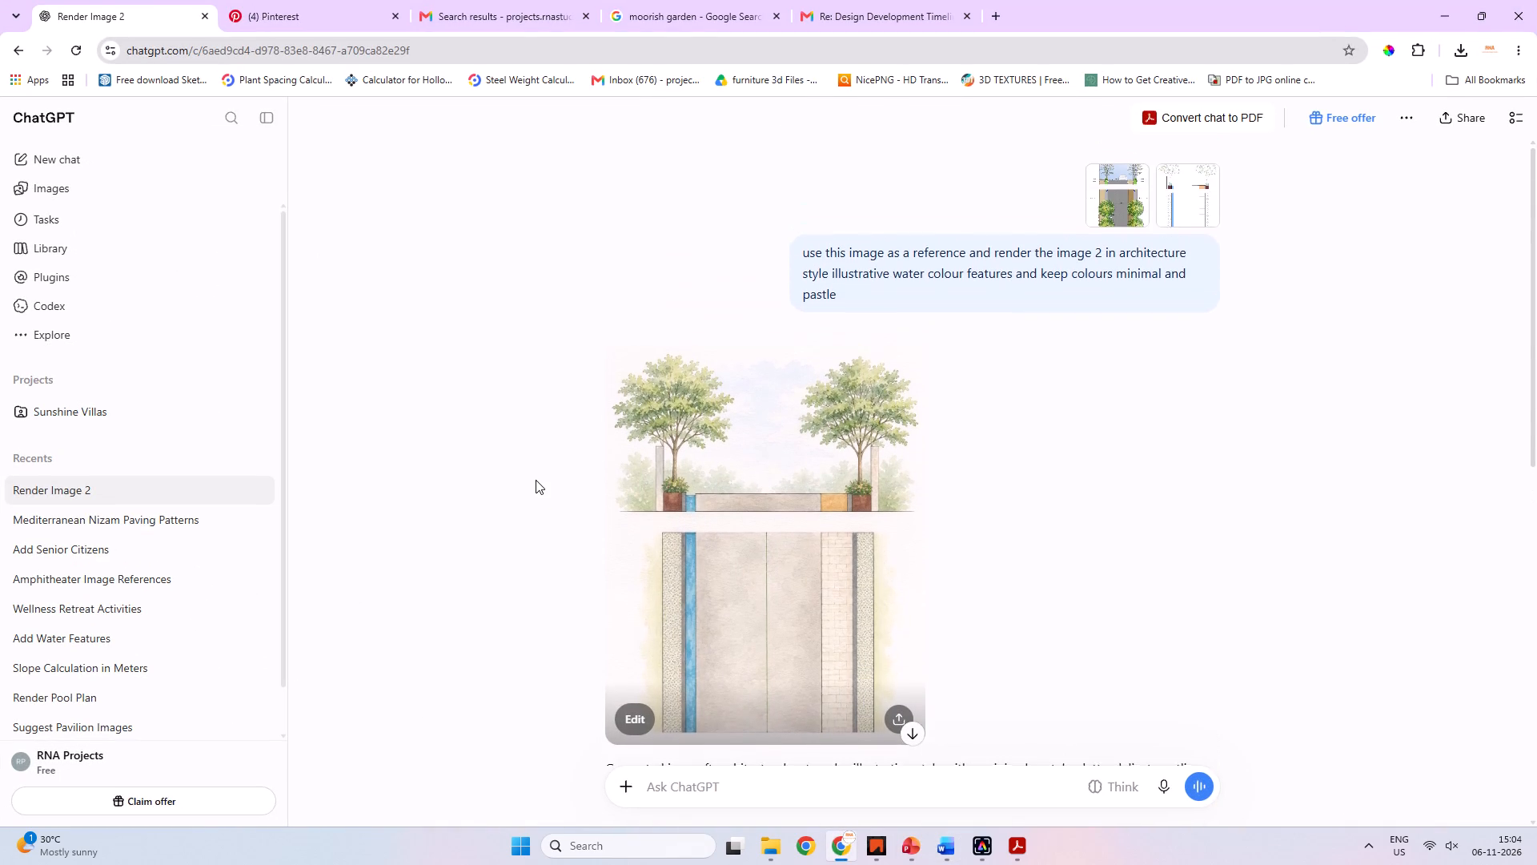
scroll(536, 480, "down", 18)
scroll(546, 483, "up", 20)
scroll(546, 483, "up", 1)
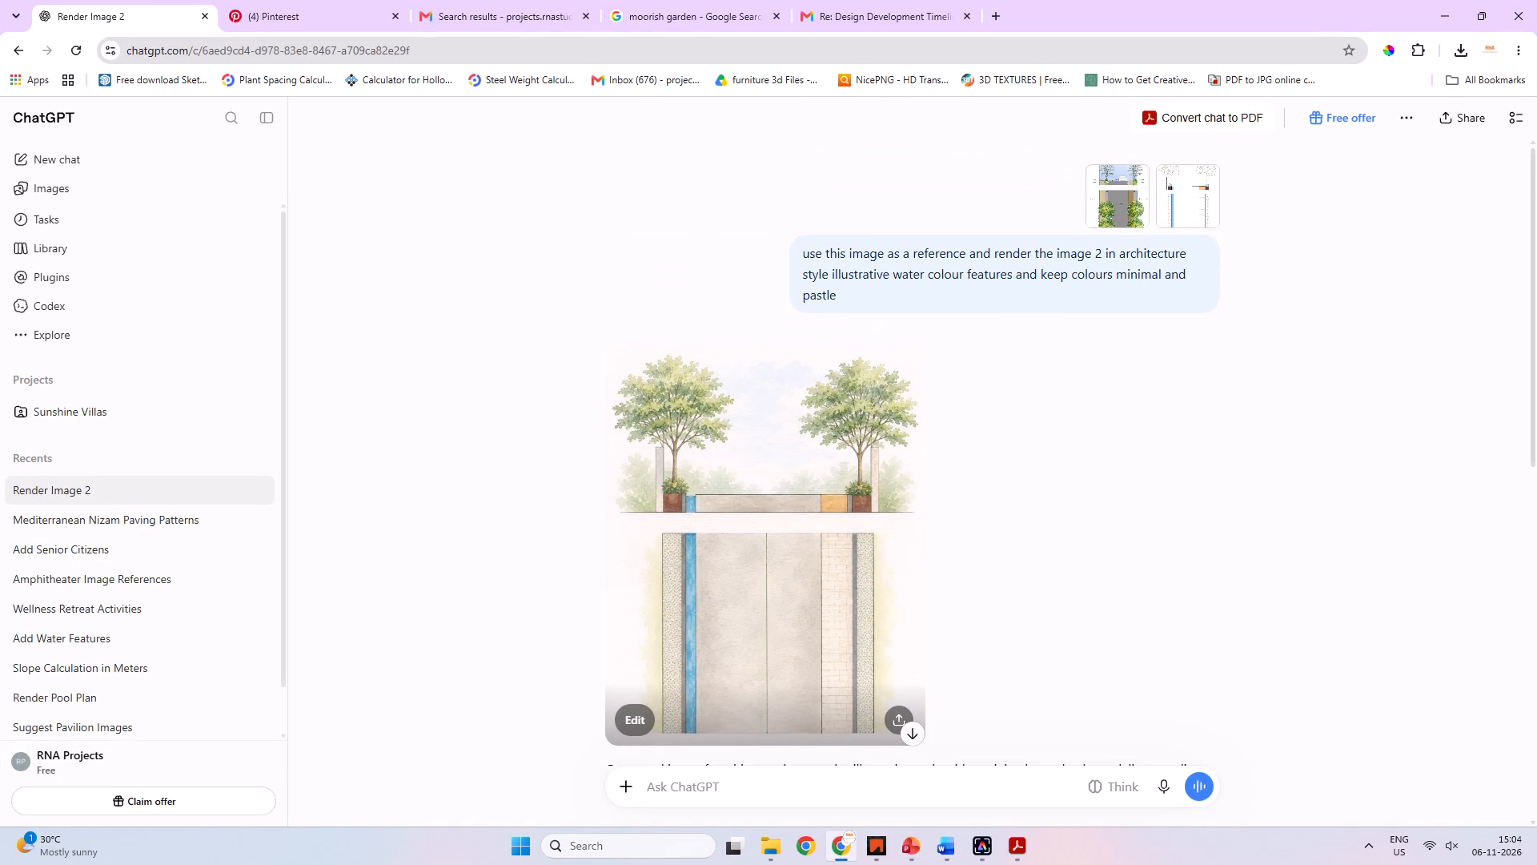
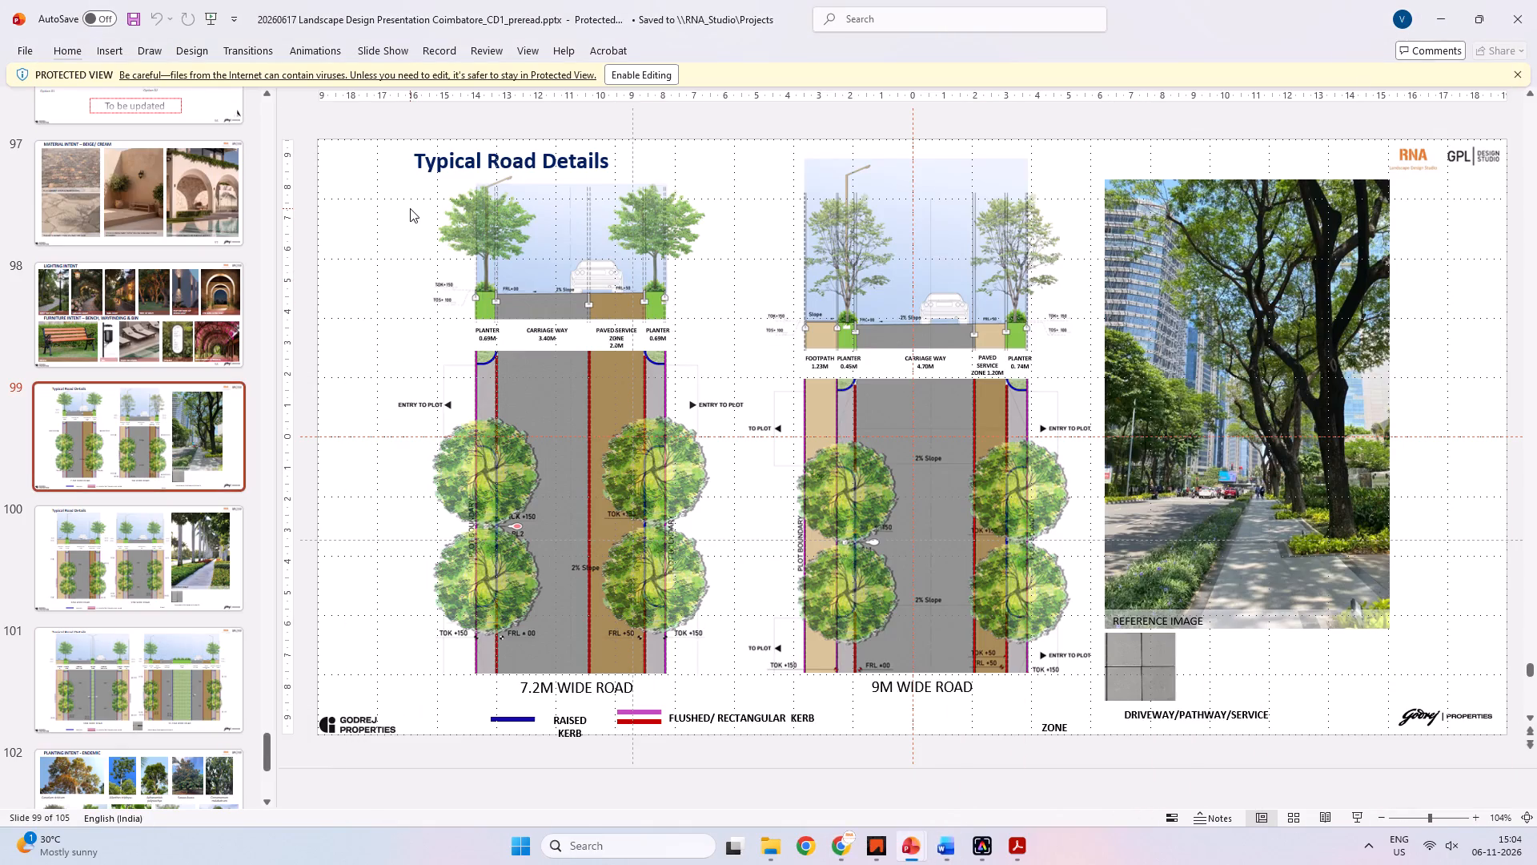
Minimise the reference presentation showing the typical road details and return to the CAD drawing's print of the 9.0 m section.
left_click(1439, 16)
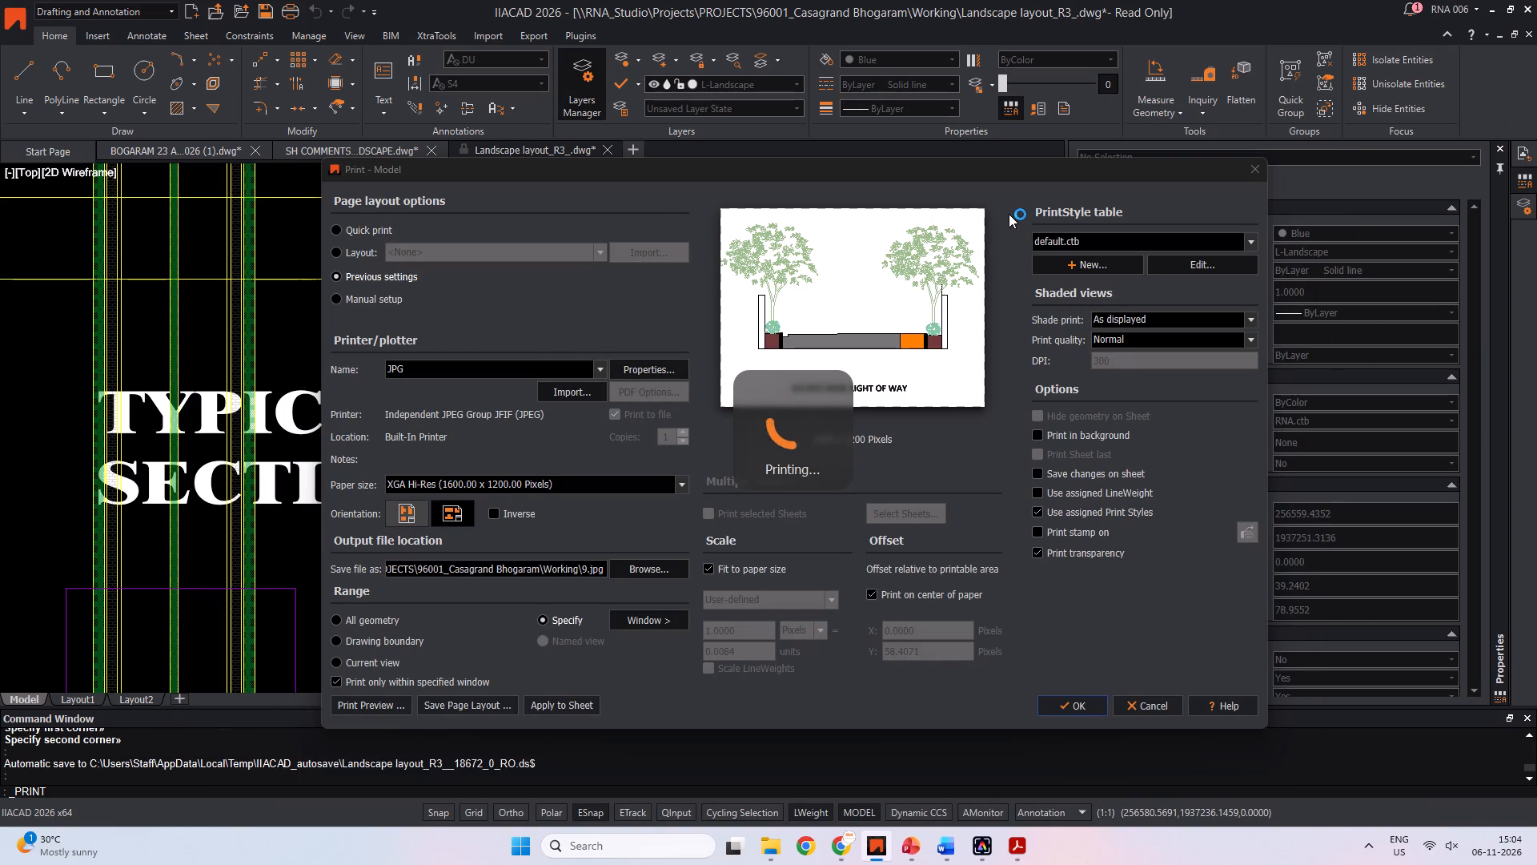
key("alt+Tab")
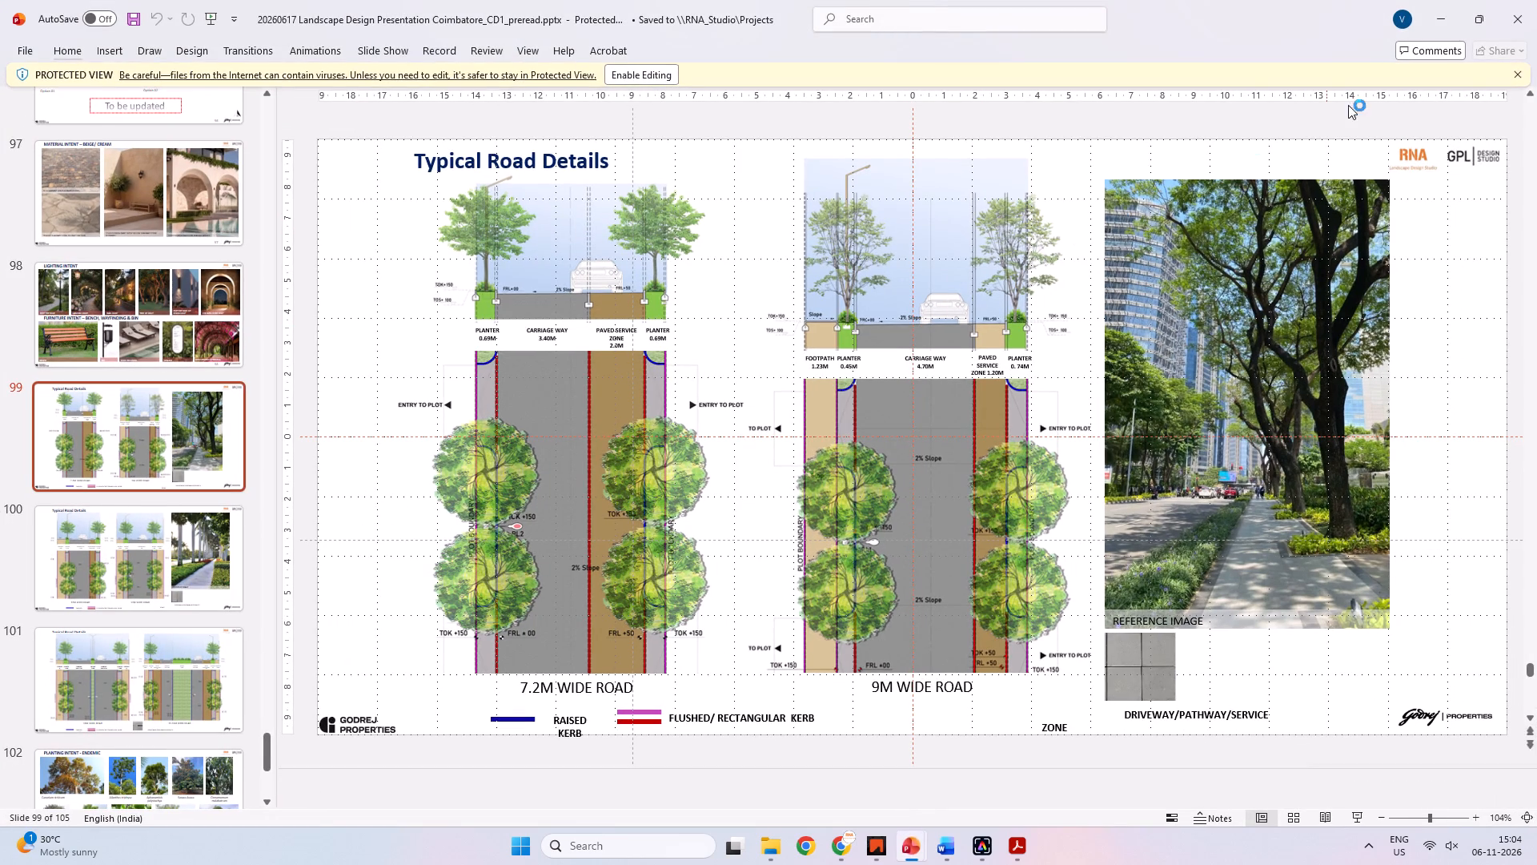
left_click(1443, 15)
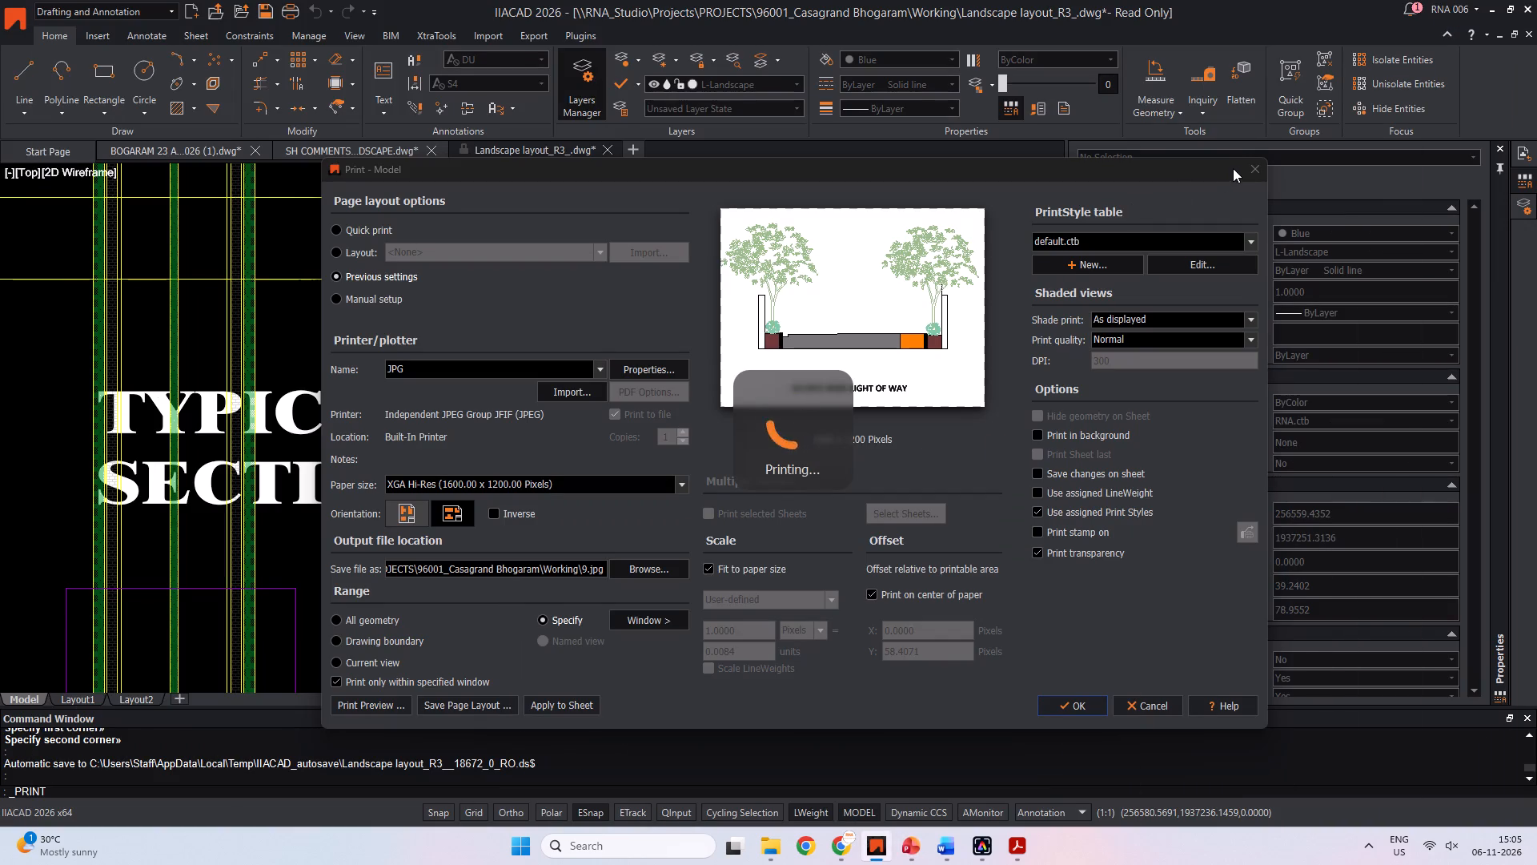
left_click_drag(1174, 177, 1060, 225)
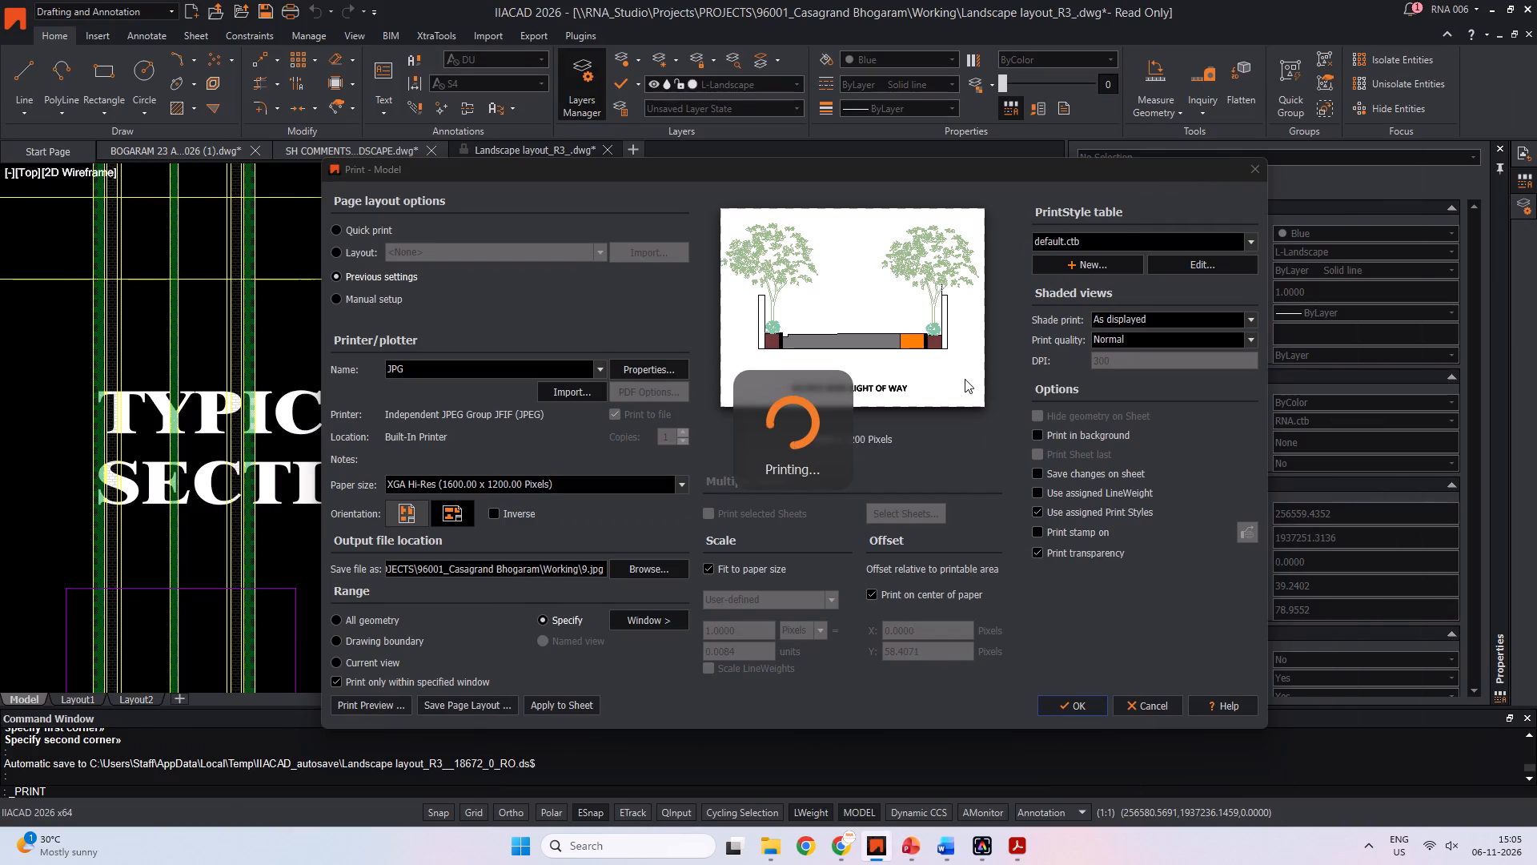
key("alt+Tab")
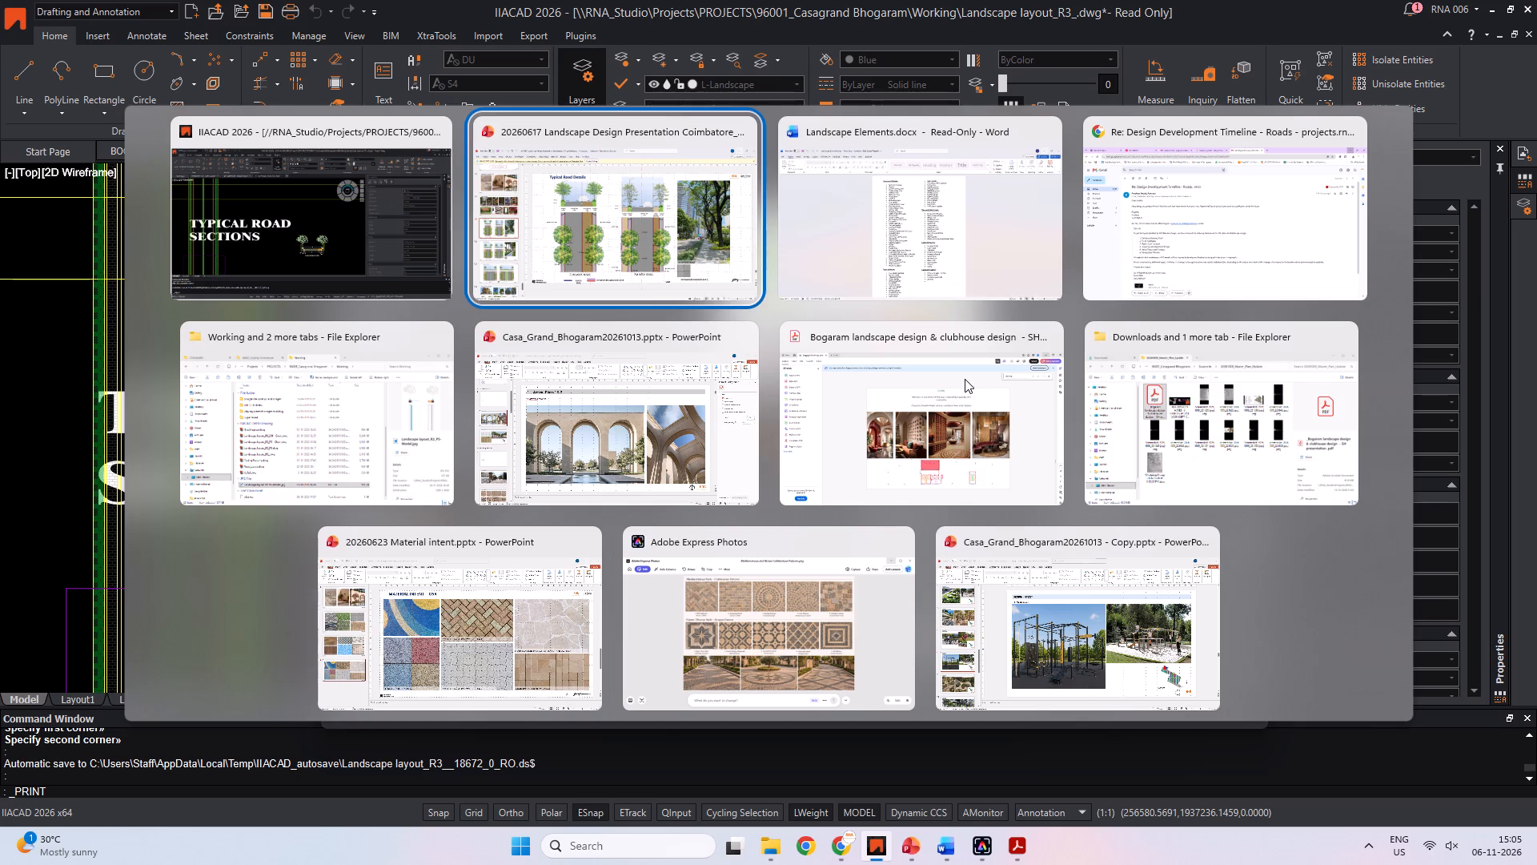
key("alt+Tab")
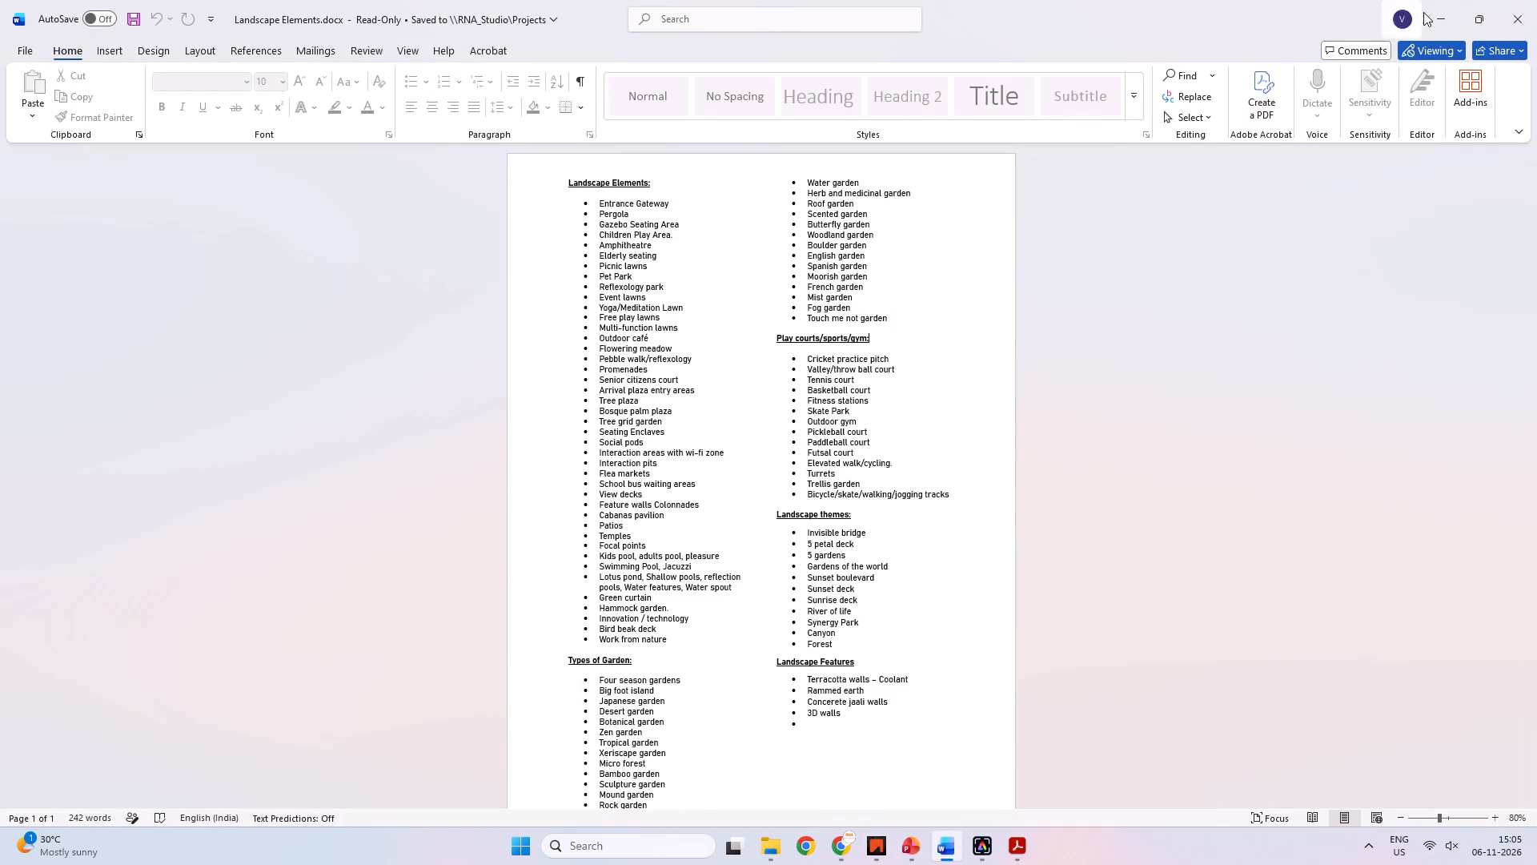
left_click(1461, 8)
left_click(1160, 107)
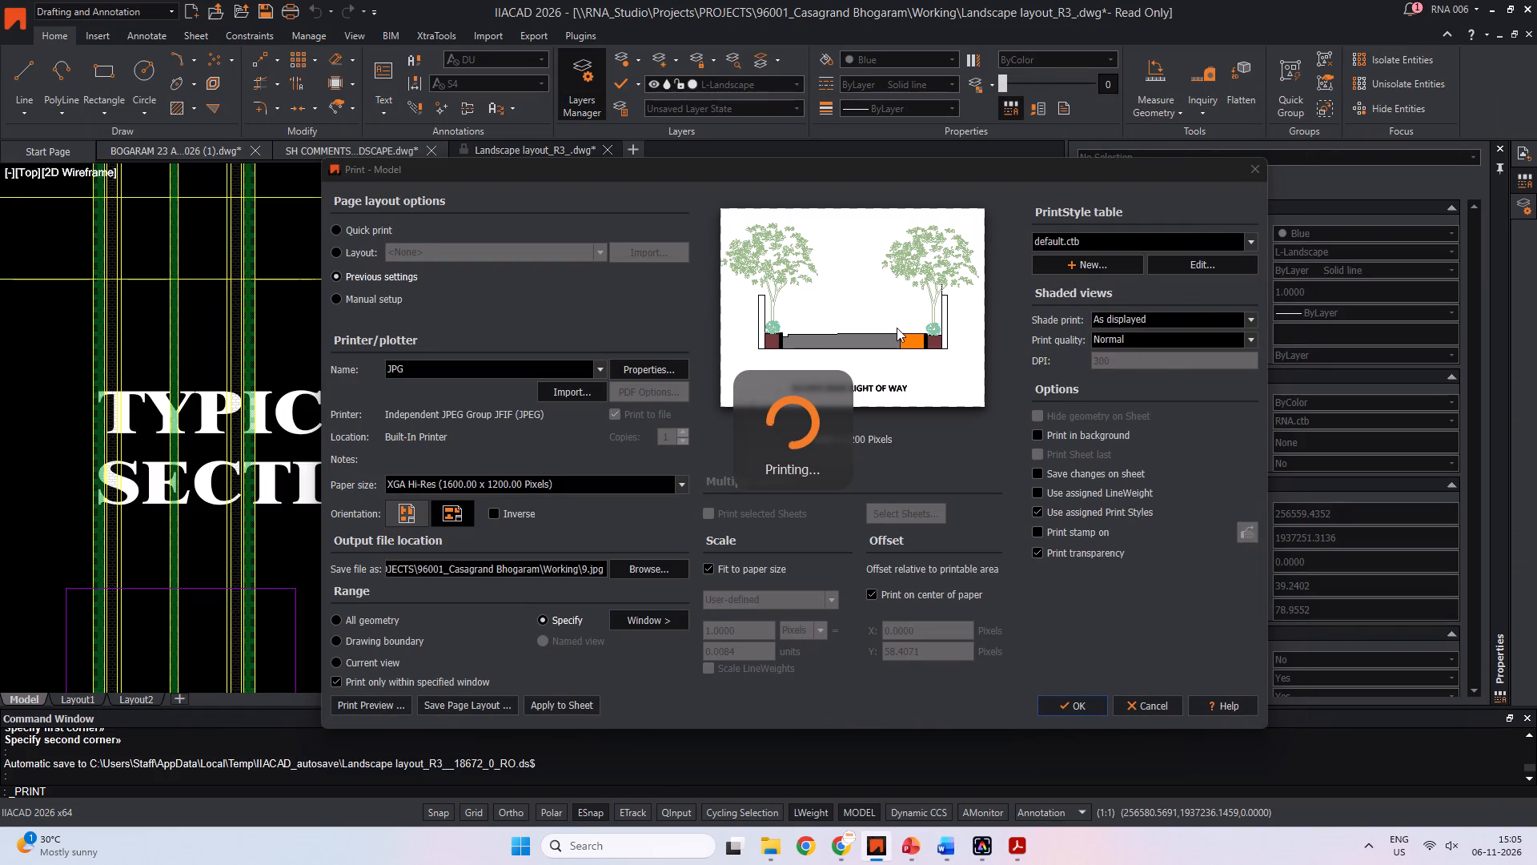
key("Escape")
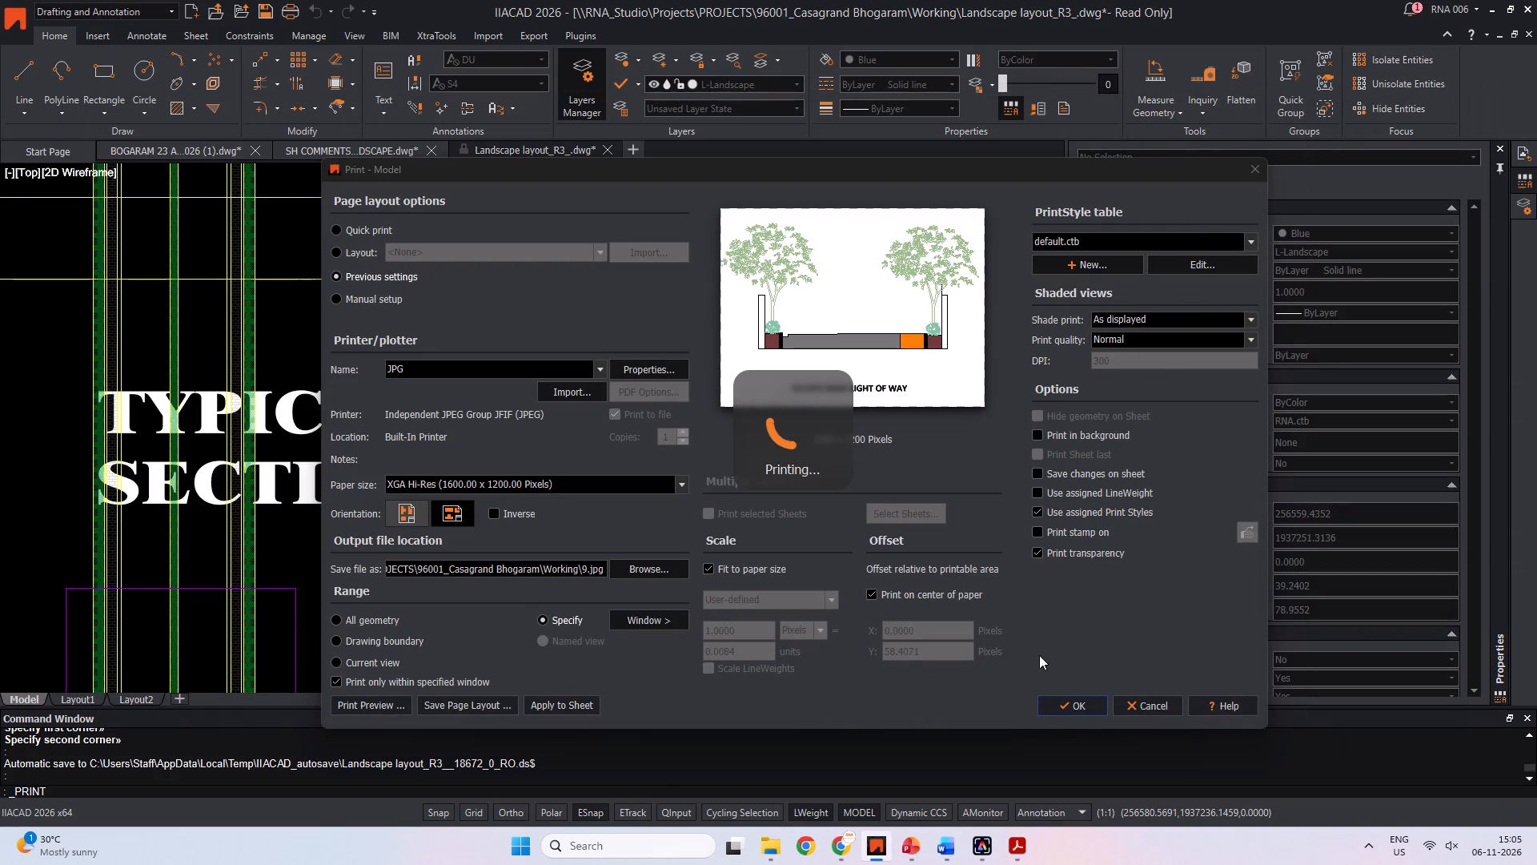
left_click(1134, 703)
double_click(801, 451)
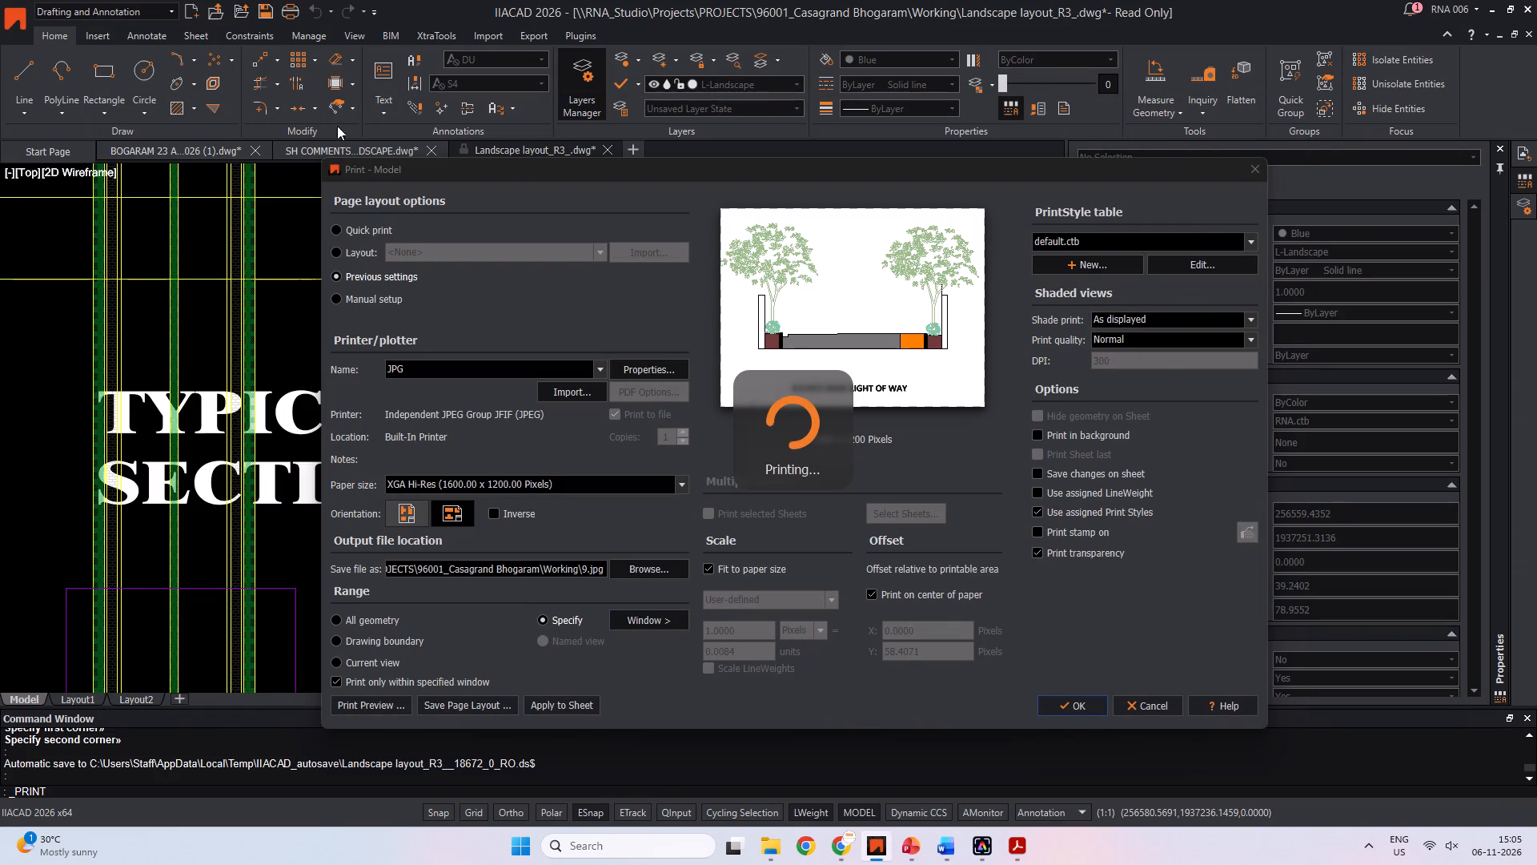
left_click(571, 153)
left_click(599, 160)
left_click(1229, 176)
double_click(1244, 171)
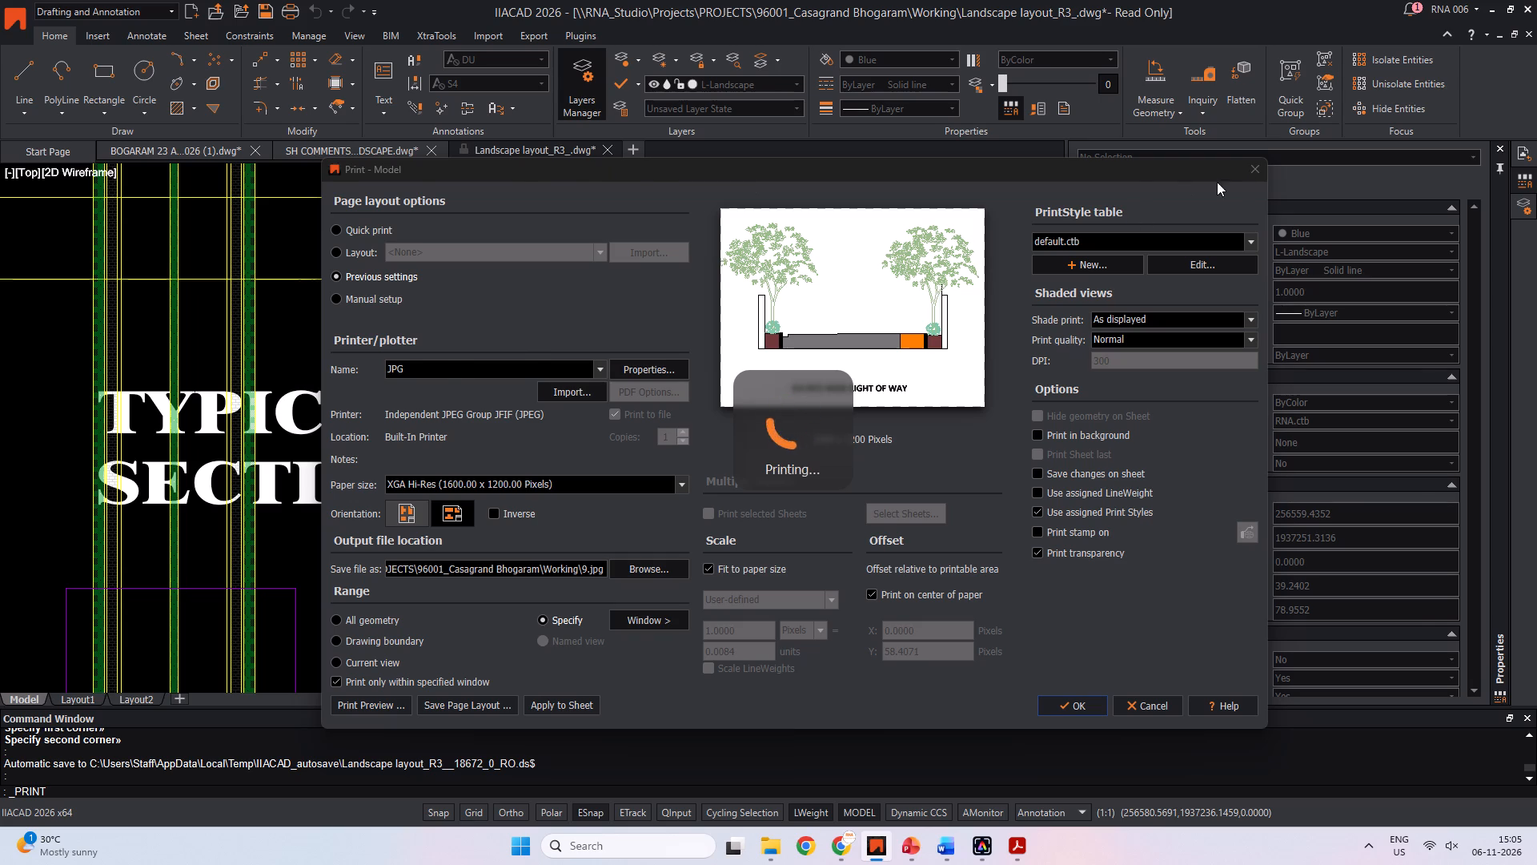
Switch to the Casa_Grand_Bhogaram20261013 presentation and look at the Roads and Pavements divider and first Street Paving Patterns slide.
key("alt+Tab")
key("alt+Tab")
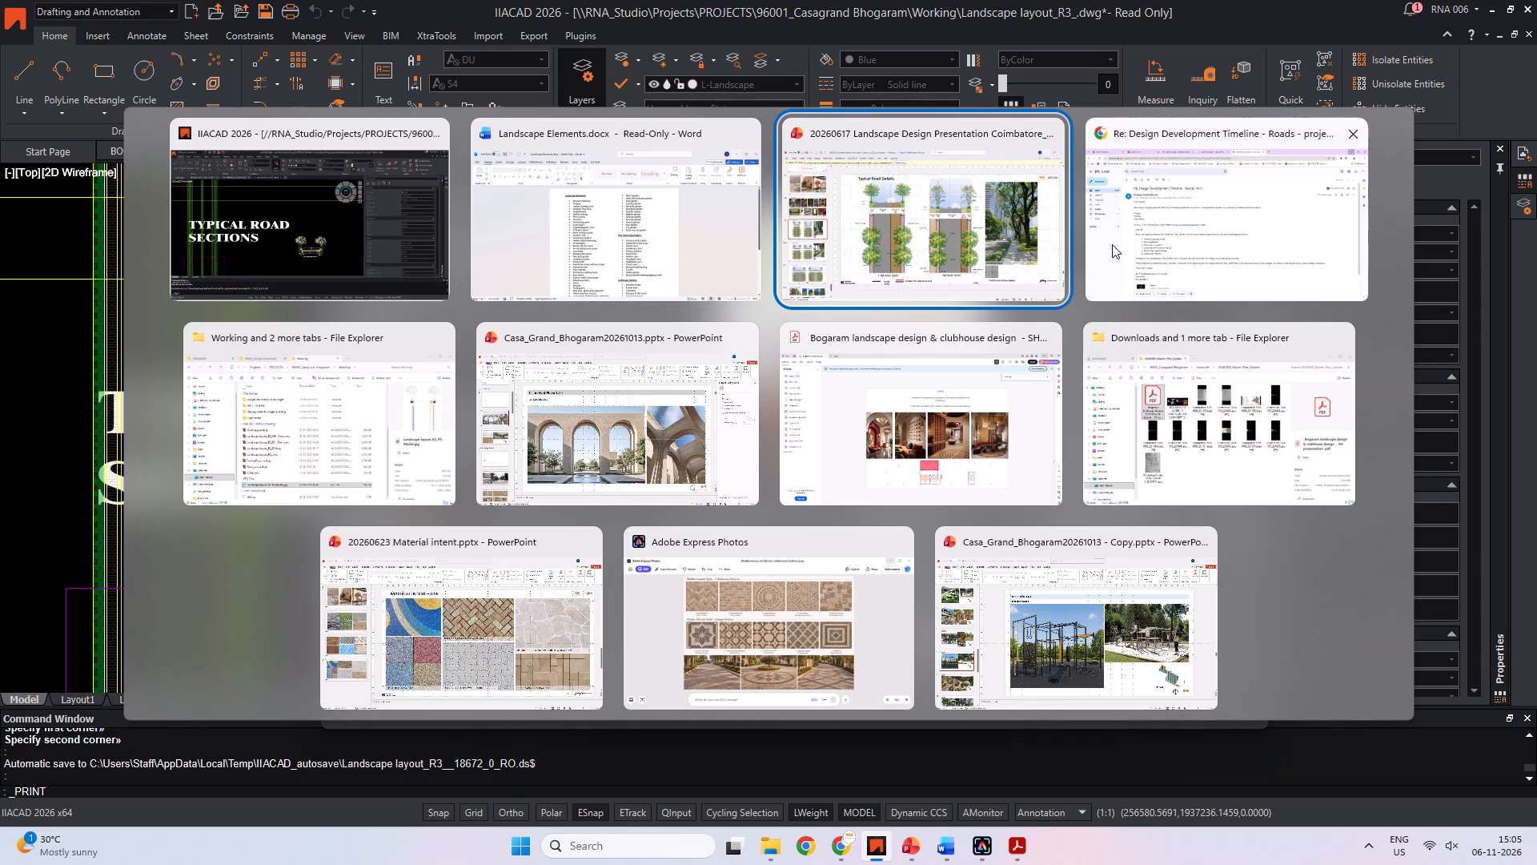
left_click(584, 452, "alt")
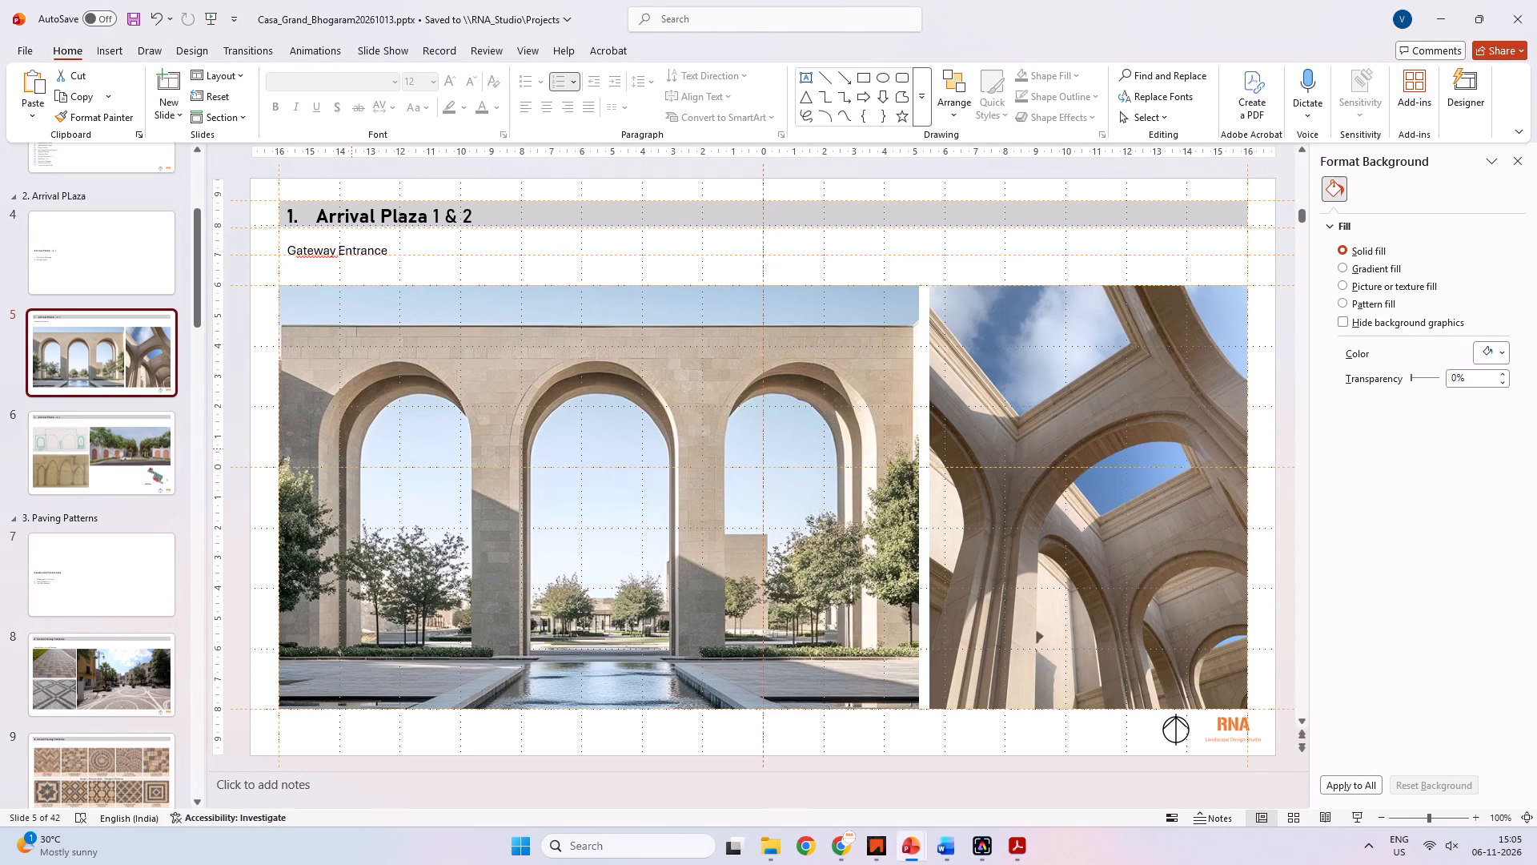
left_click(94, 473)
left_click(149, 570)
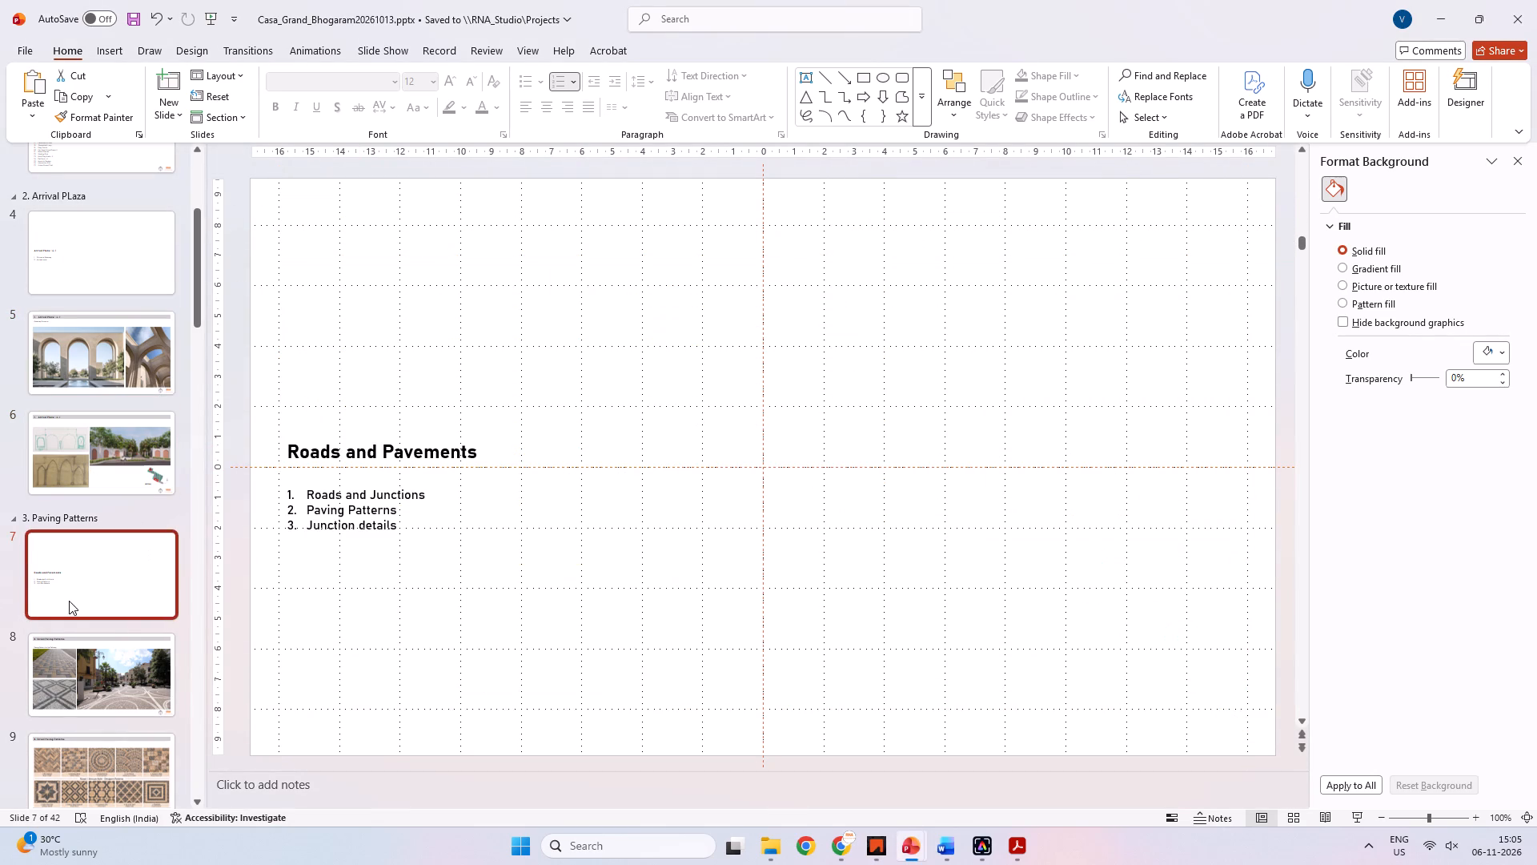
scroll(460, 513, "down", 1)
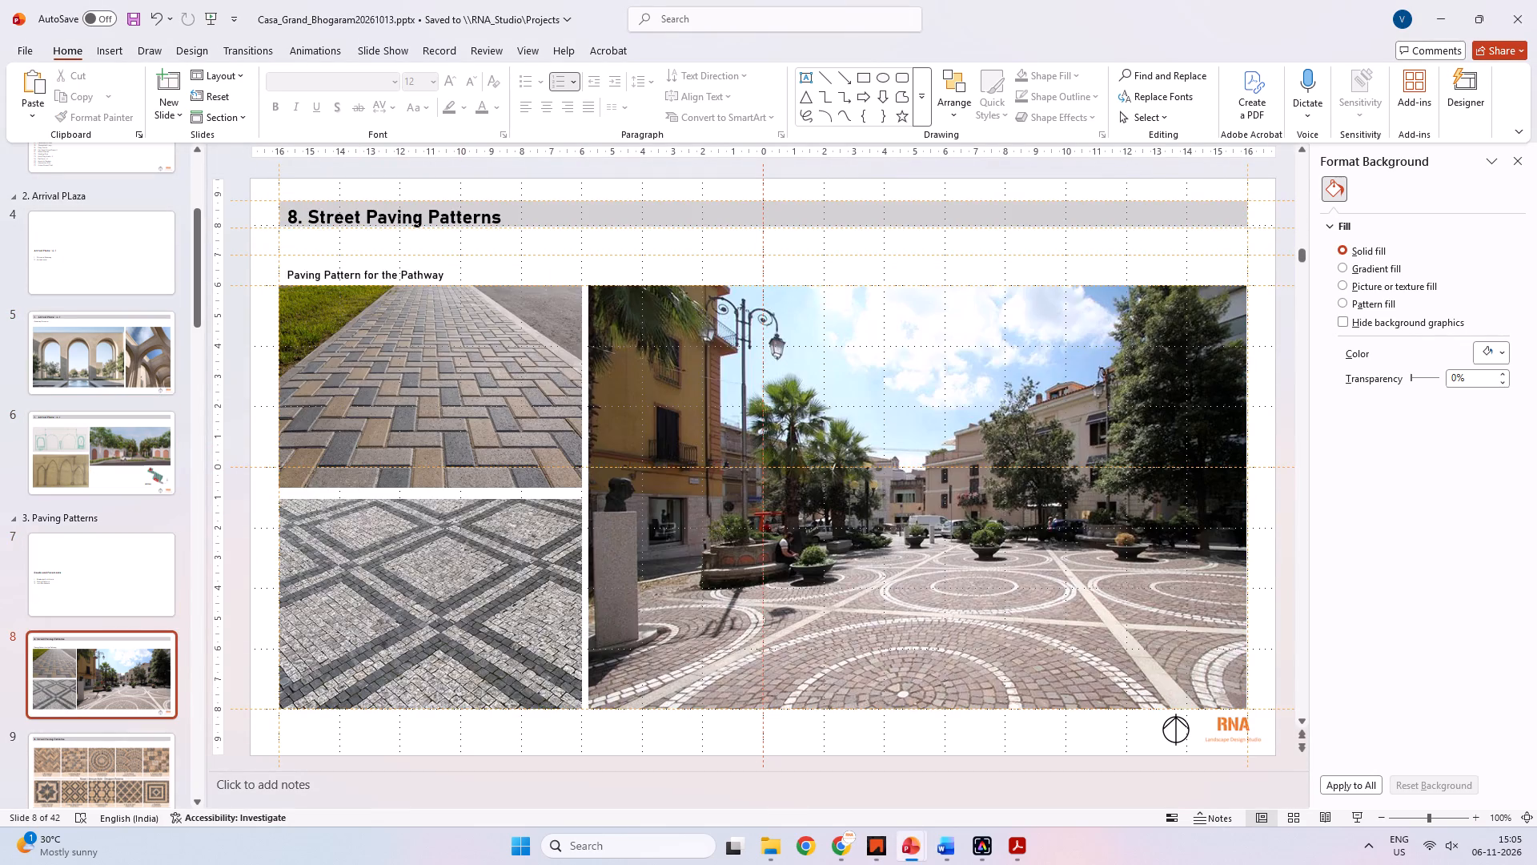
scroll(460, 513, "up", 1)
Check the progress of the running print in the CAD drawing and return to the Casa_Grand_Bhogaram20261013 presentation.
key("alt+Tab")
key("alt+Tab")
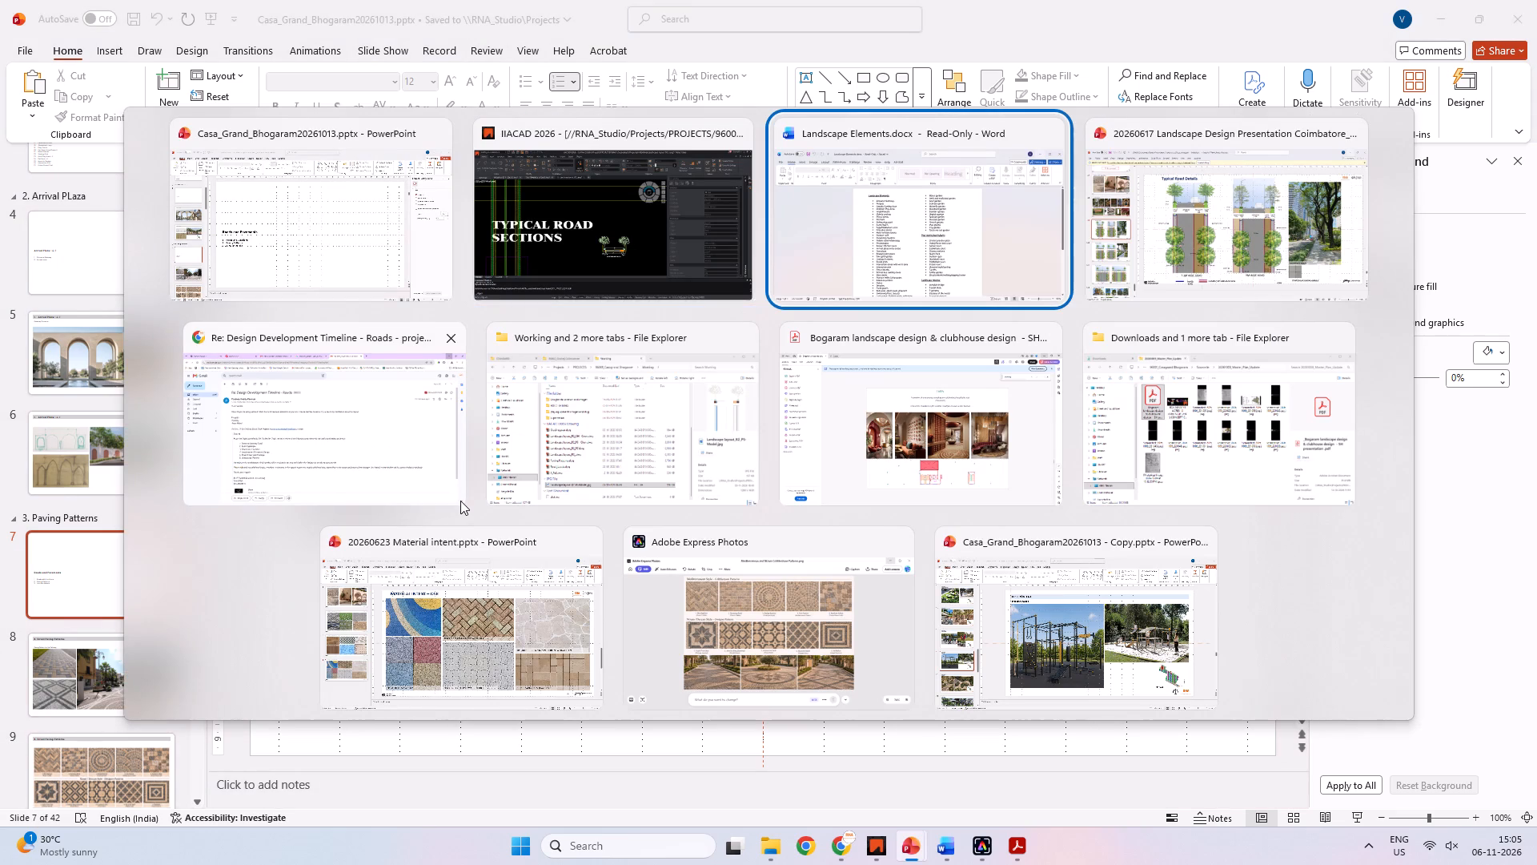
key("alt+Tab")
key("alt+Tab")
key("alt+Tab")
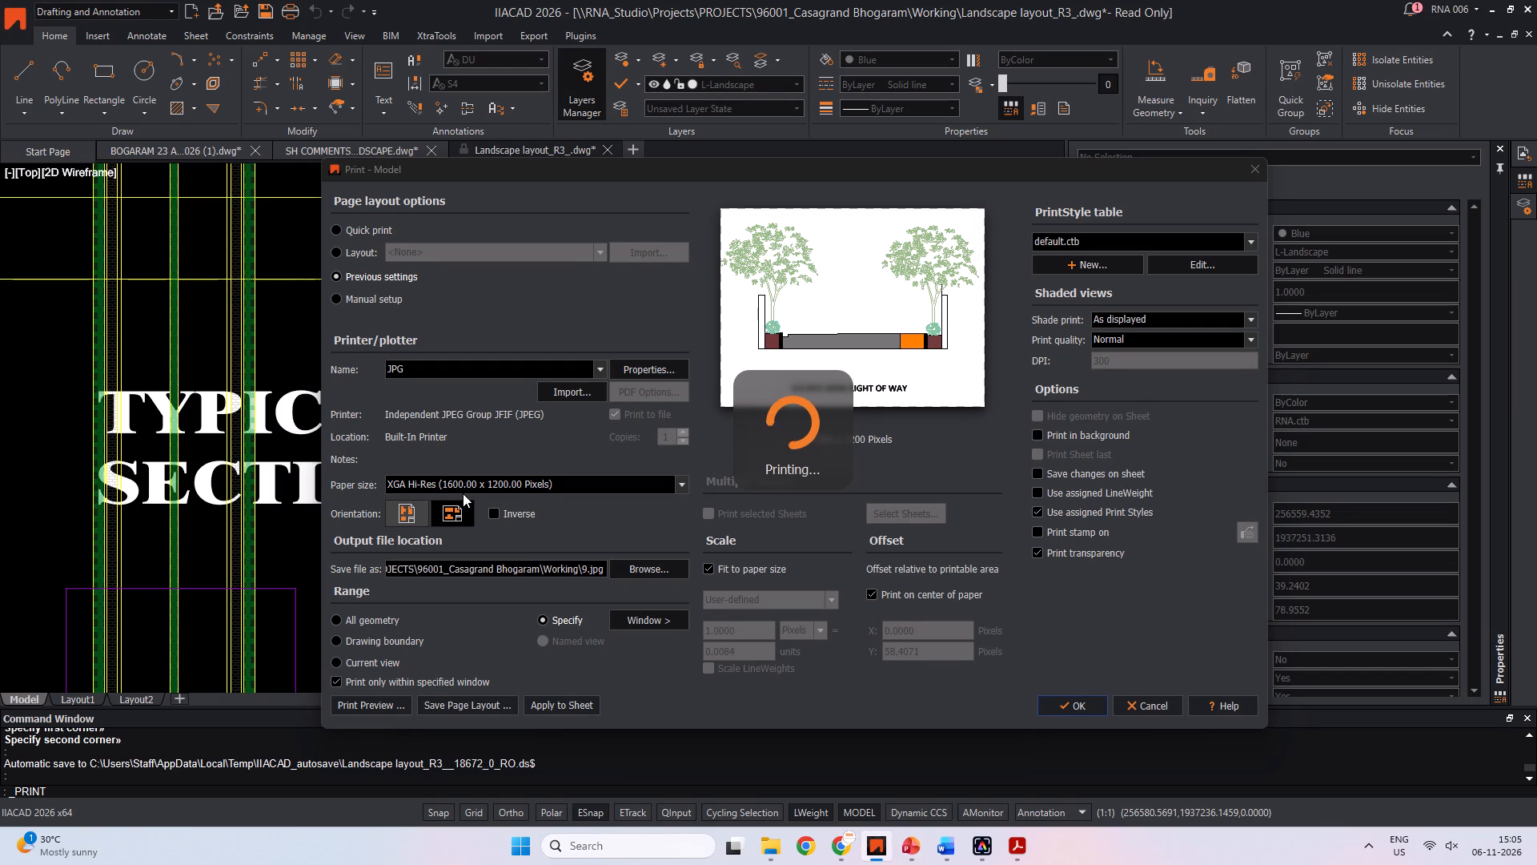
key("alt+Tab")
key("alt+Tab")
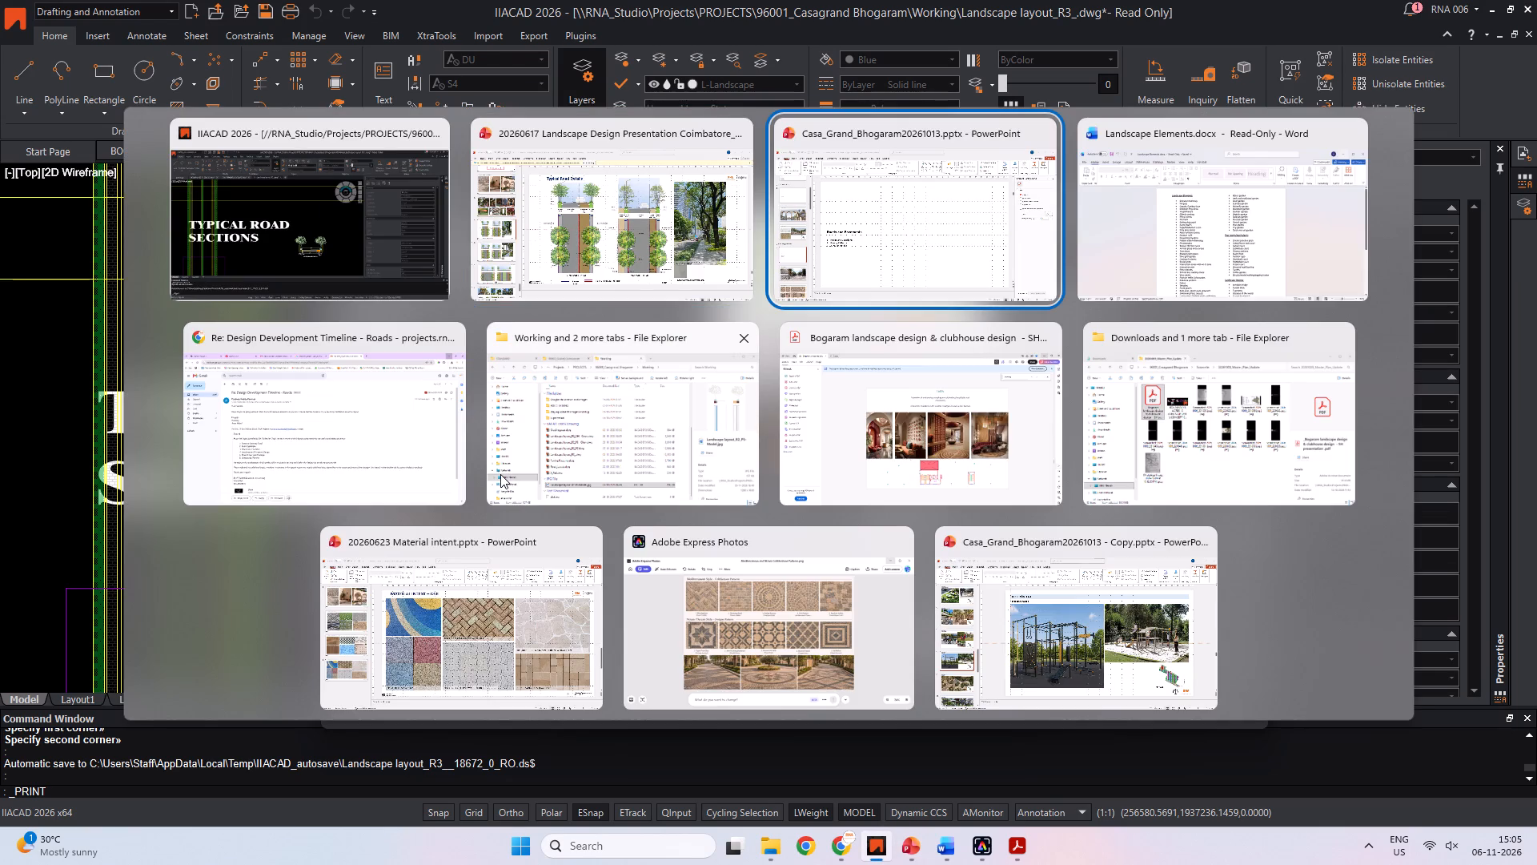
Review the Street Paving Patterns slides 8 to 12 and the opening Club House slides.
scroll(234, 474, "down", 4)
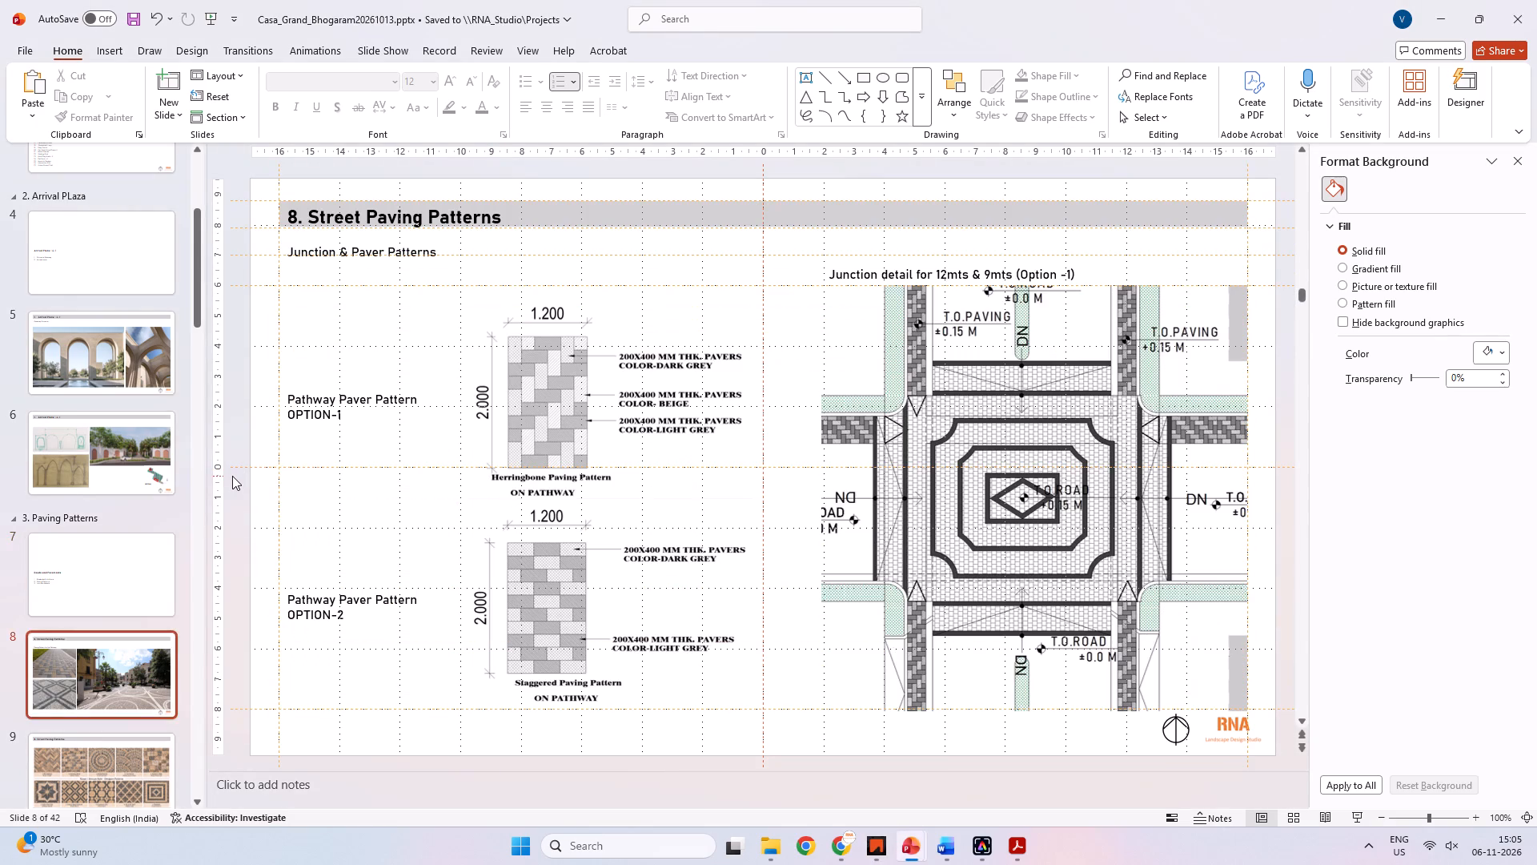
scroll(163, 517, "up", 2)
left_click(118, 477)
left_click(116, 404)
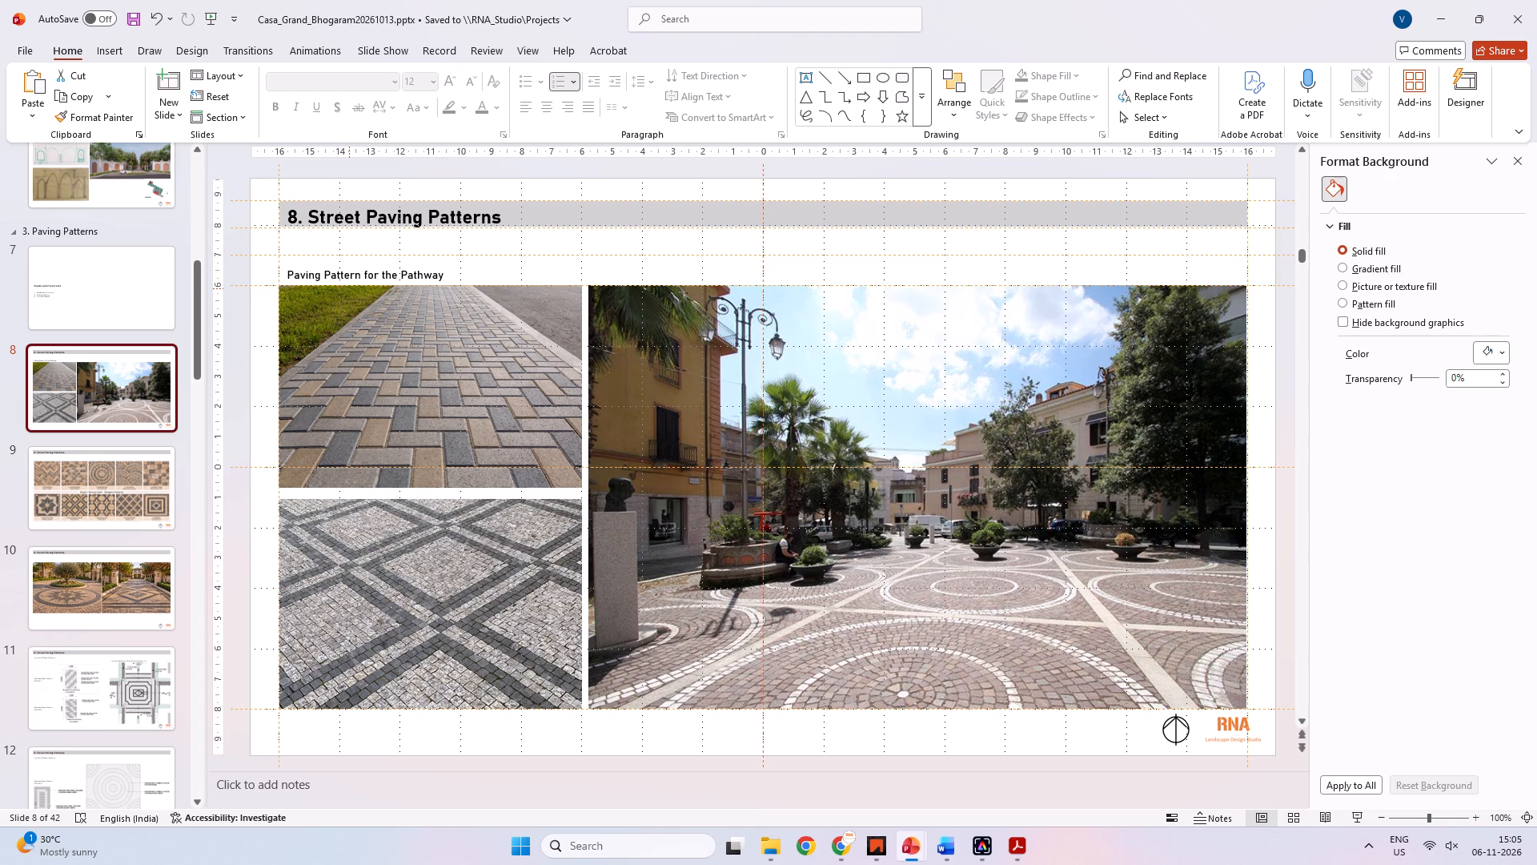
left_click(109, 496)
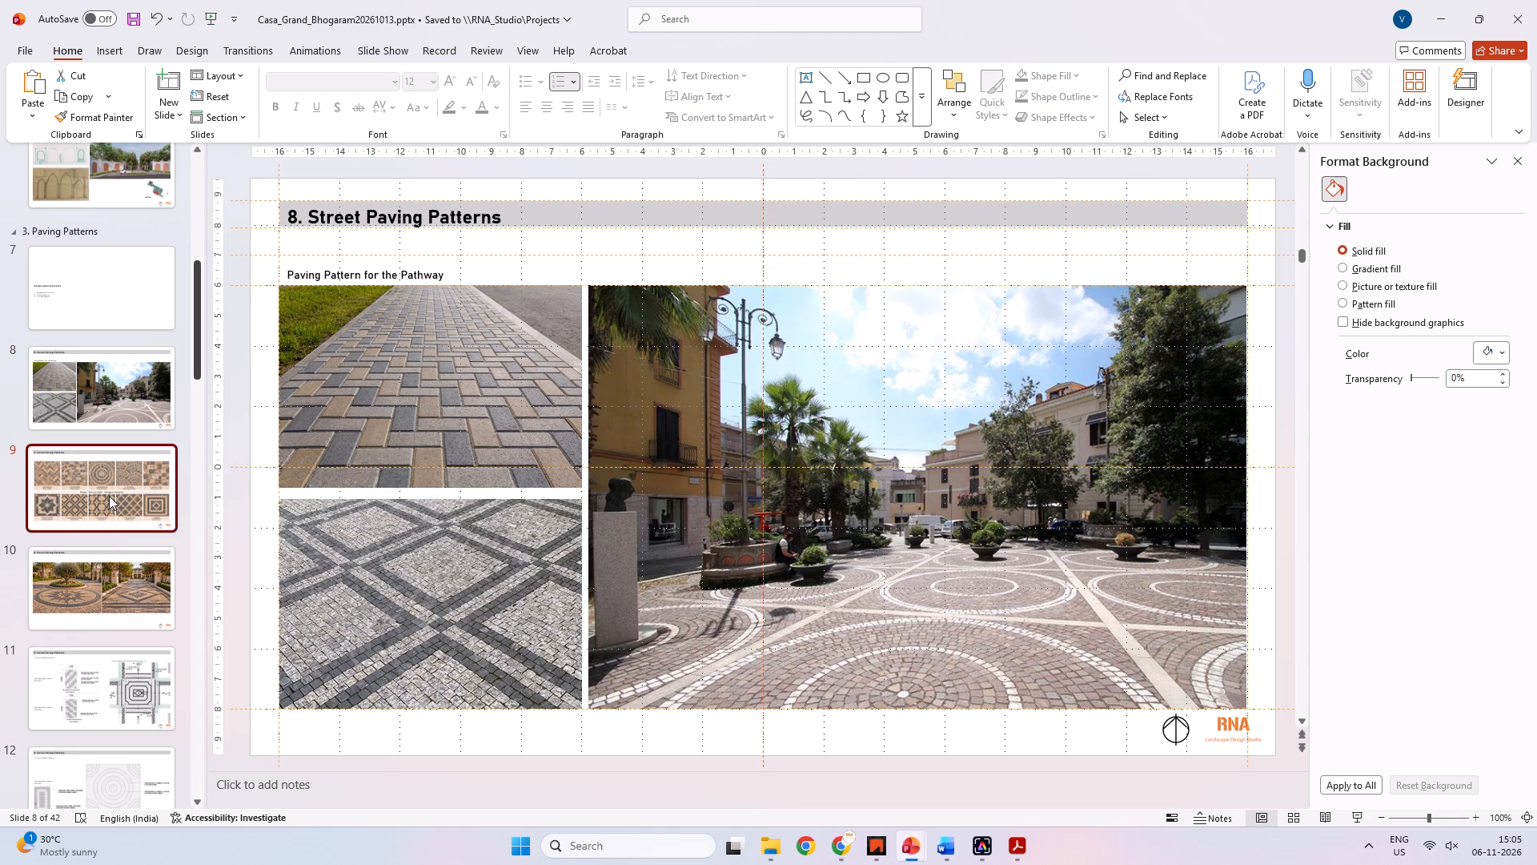
scroll(136, 479, "down", 2)
left_click(106, 490)
left_click(134, 582)
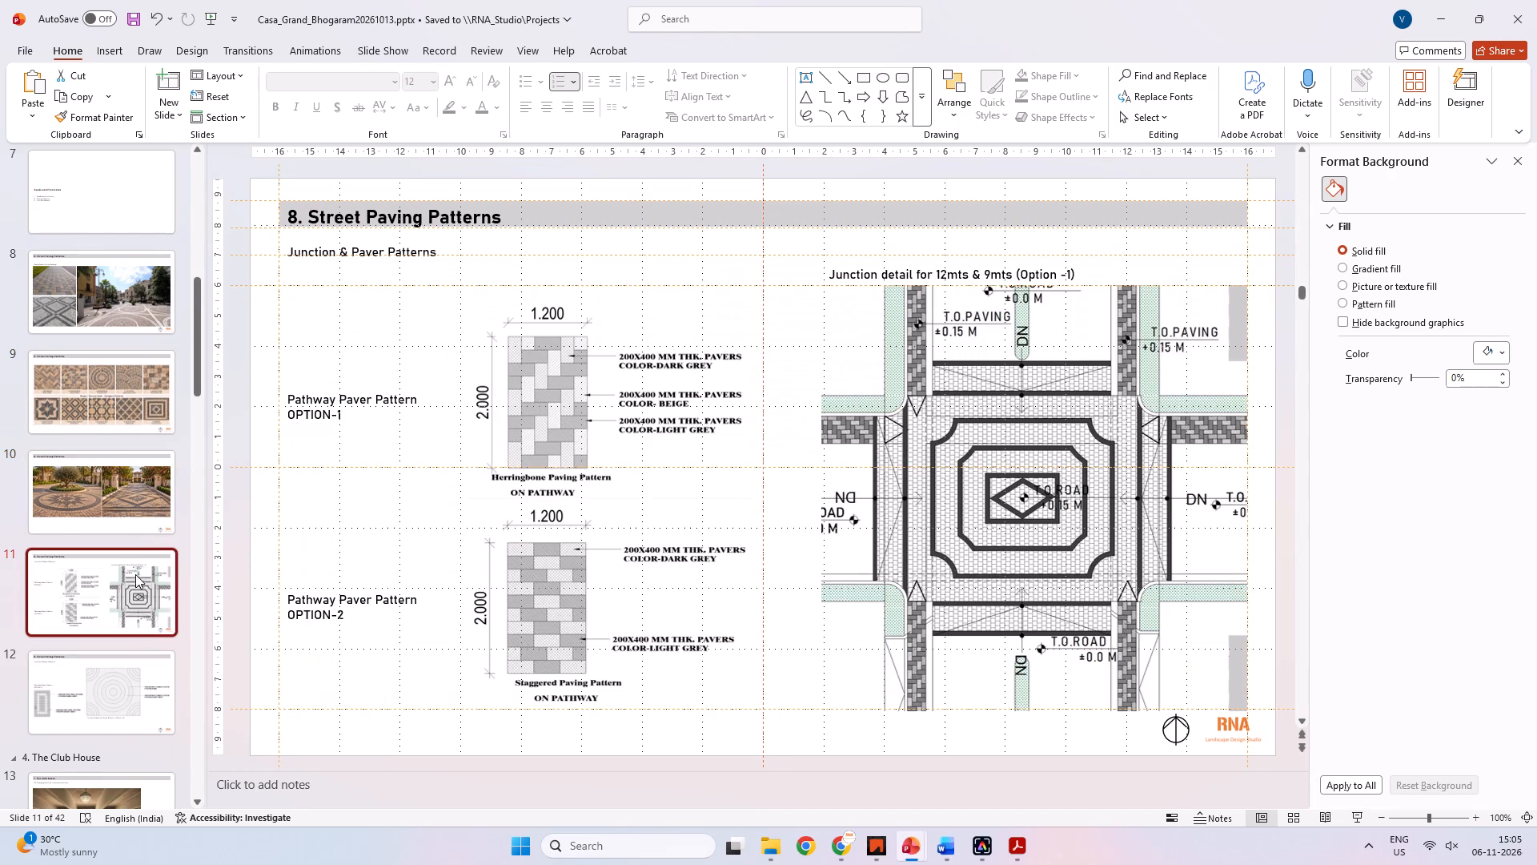
scroll(131, 572, "down", 2)
left_click(85, 589)
scroll(100, 571, "down", 3)
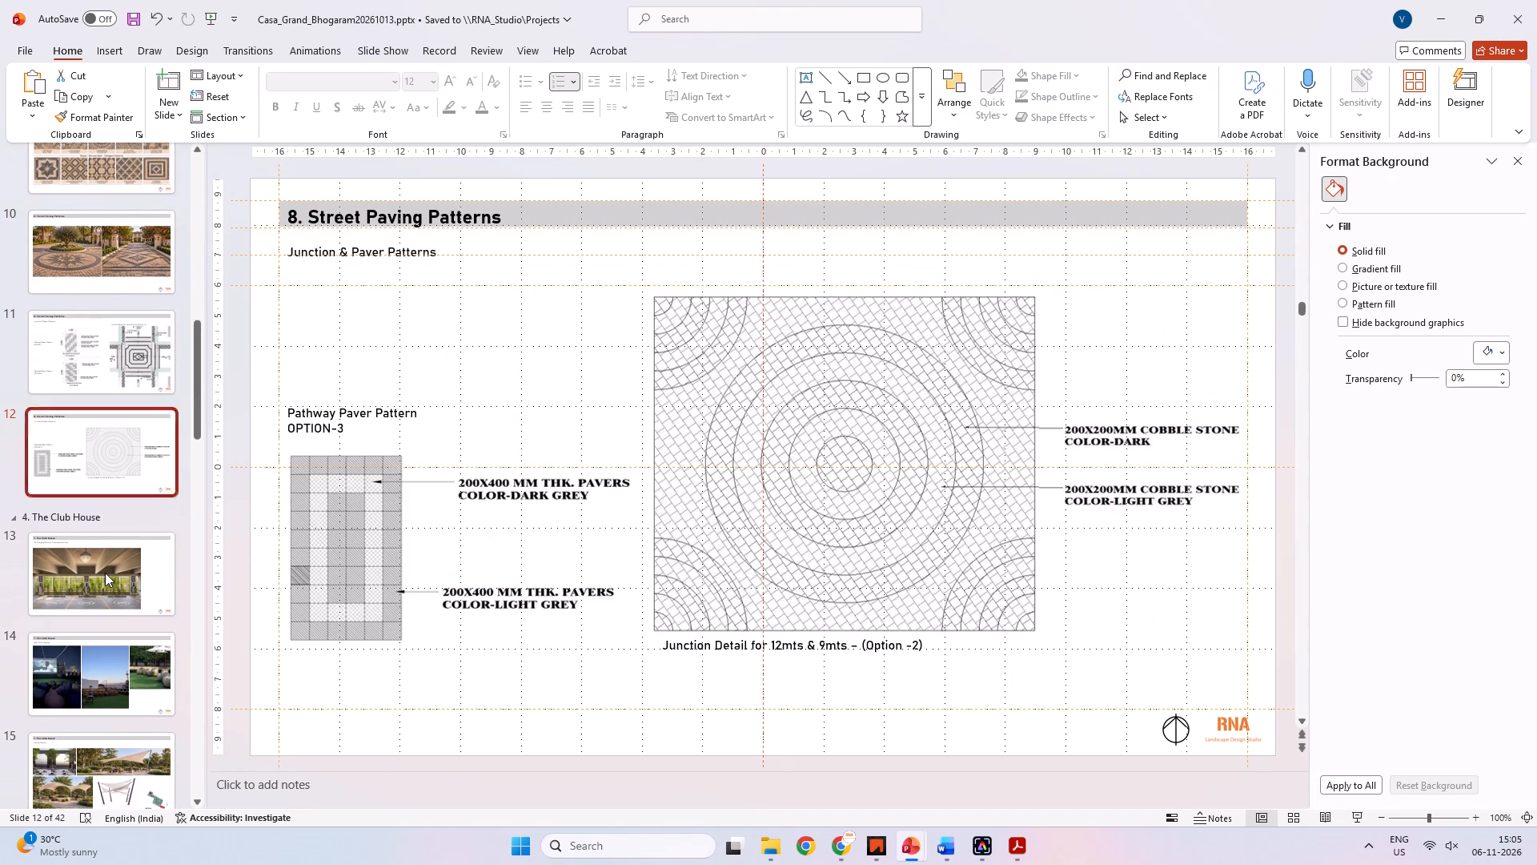
left_click(105, 573)
scroll(108, 576, "down", 2)
left_click(107, 569)
scroll(107, 571, "up", 5)
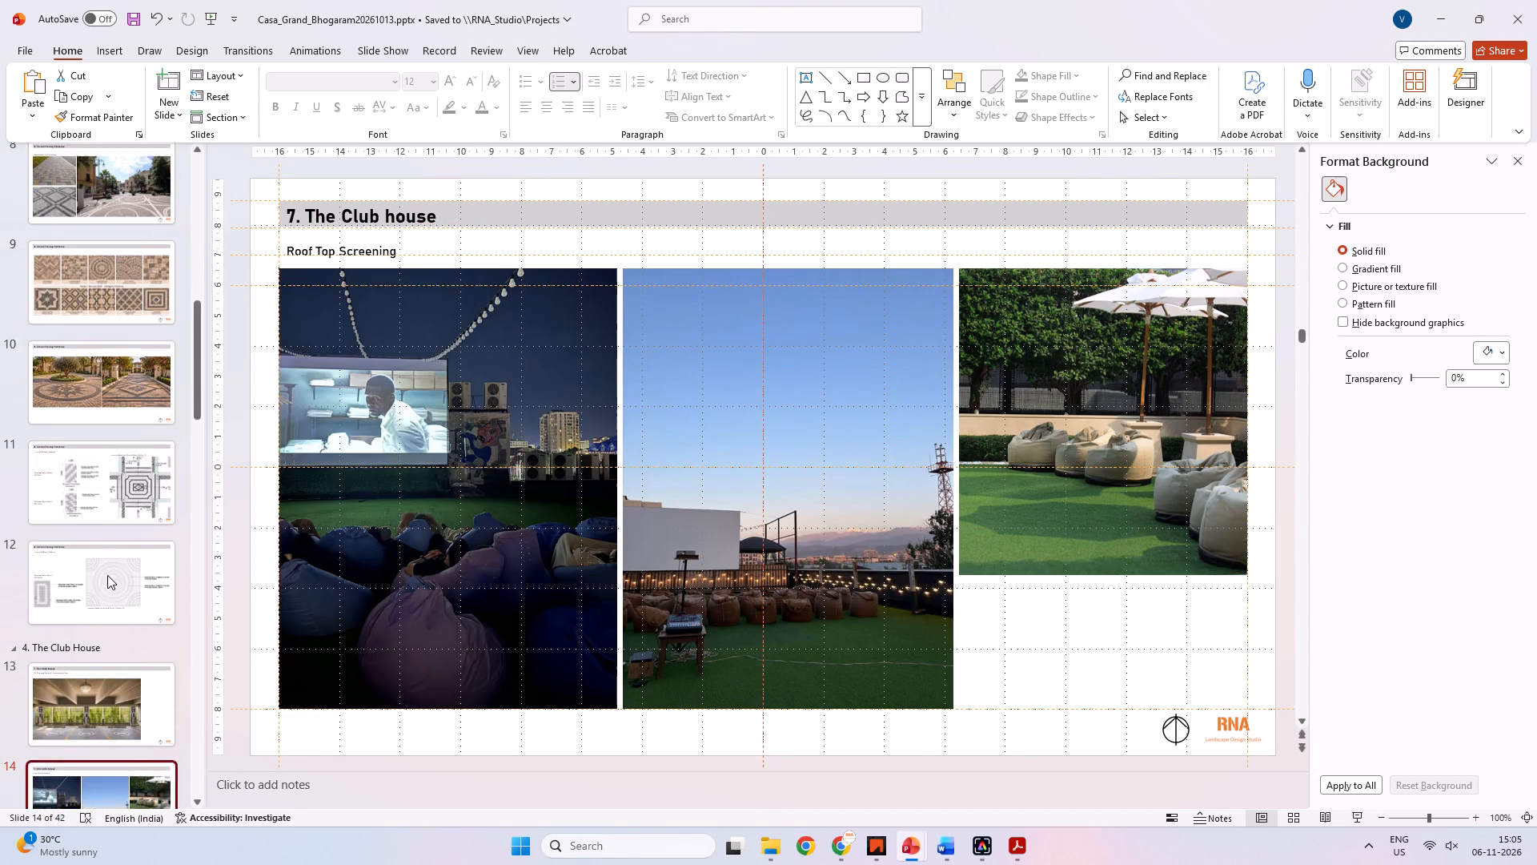
scroll(107, 575, "up", 9)
Look over the Arrival Plaza slides, the Roads and Pavements divider and the Junction & Paver Patterns slide 11.
left_click(90, 507)
left_click(65, 477)
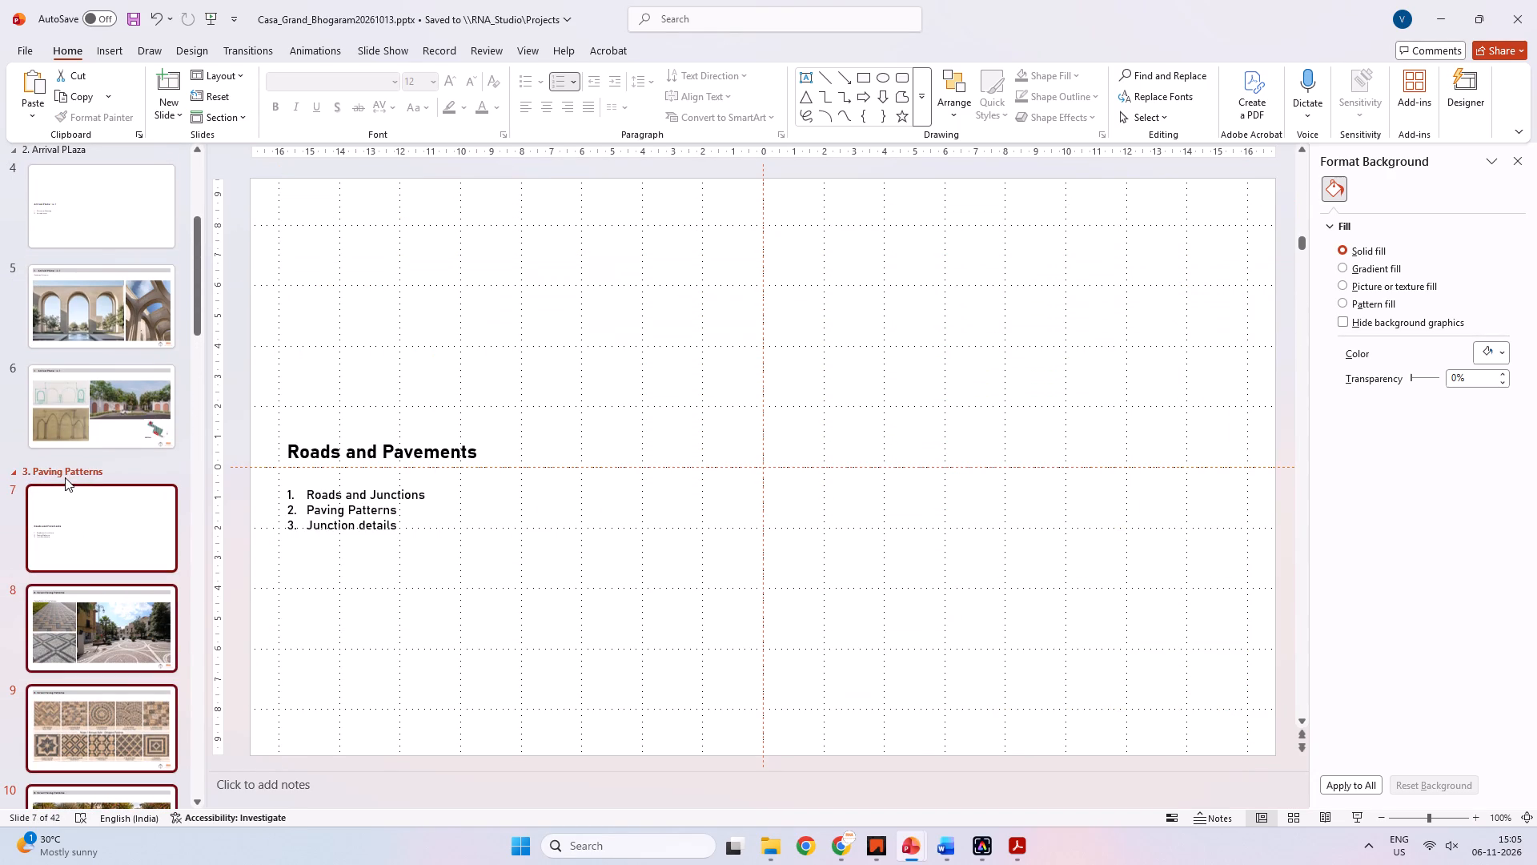
left_click(76, 420)
left_click(90, 328)
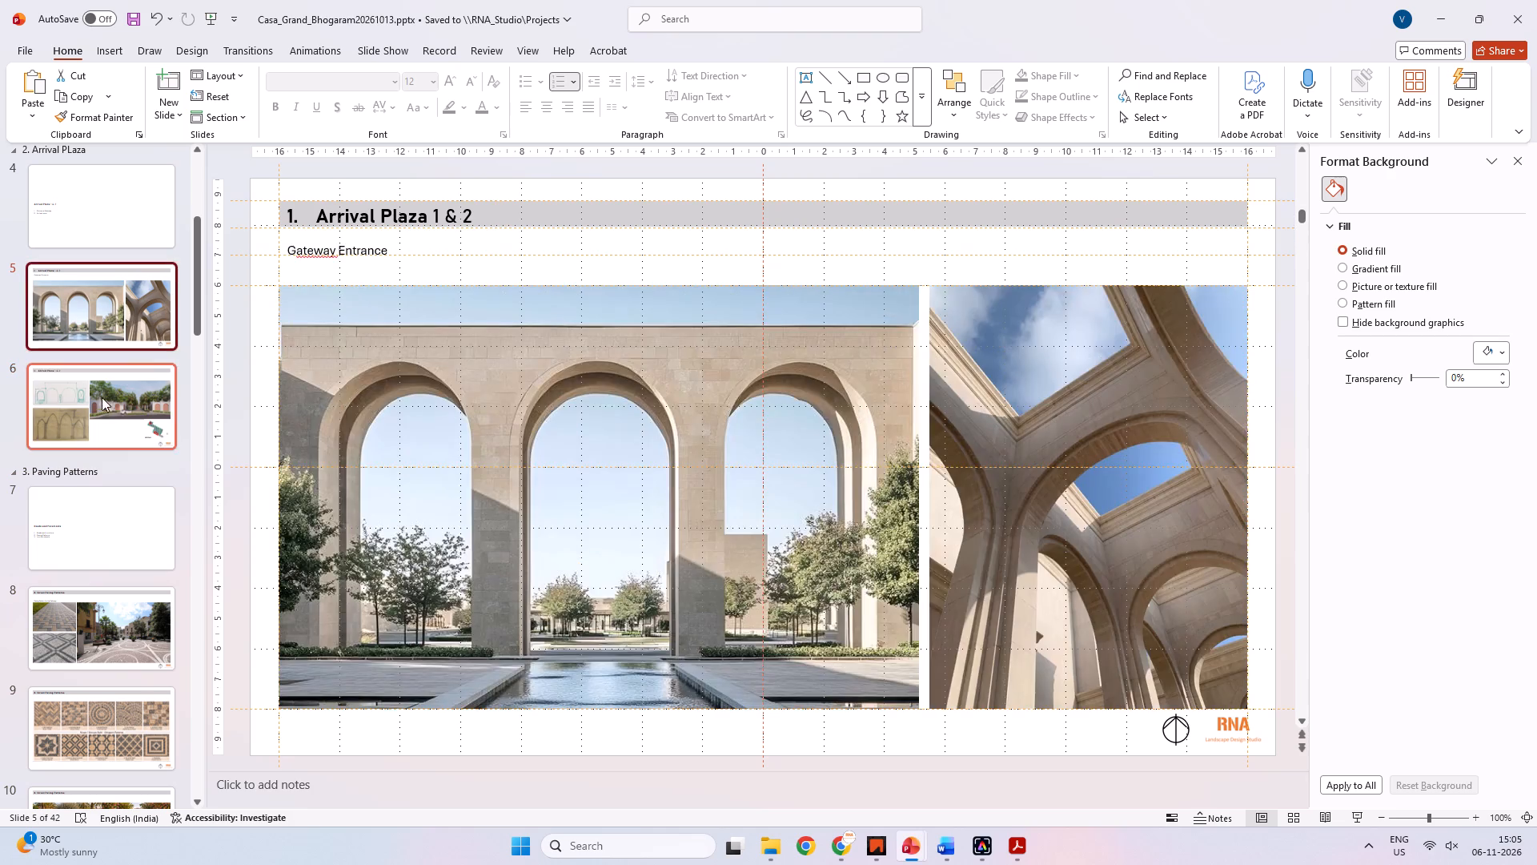
left_click(104, 413)
left_click(73, 521)
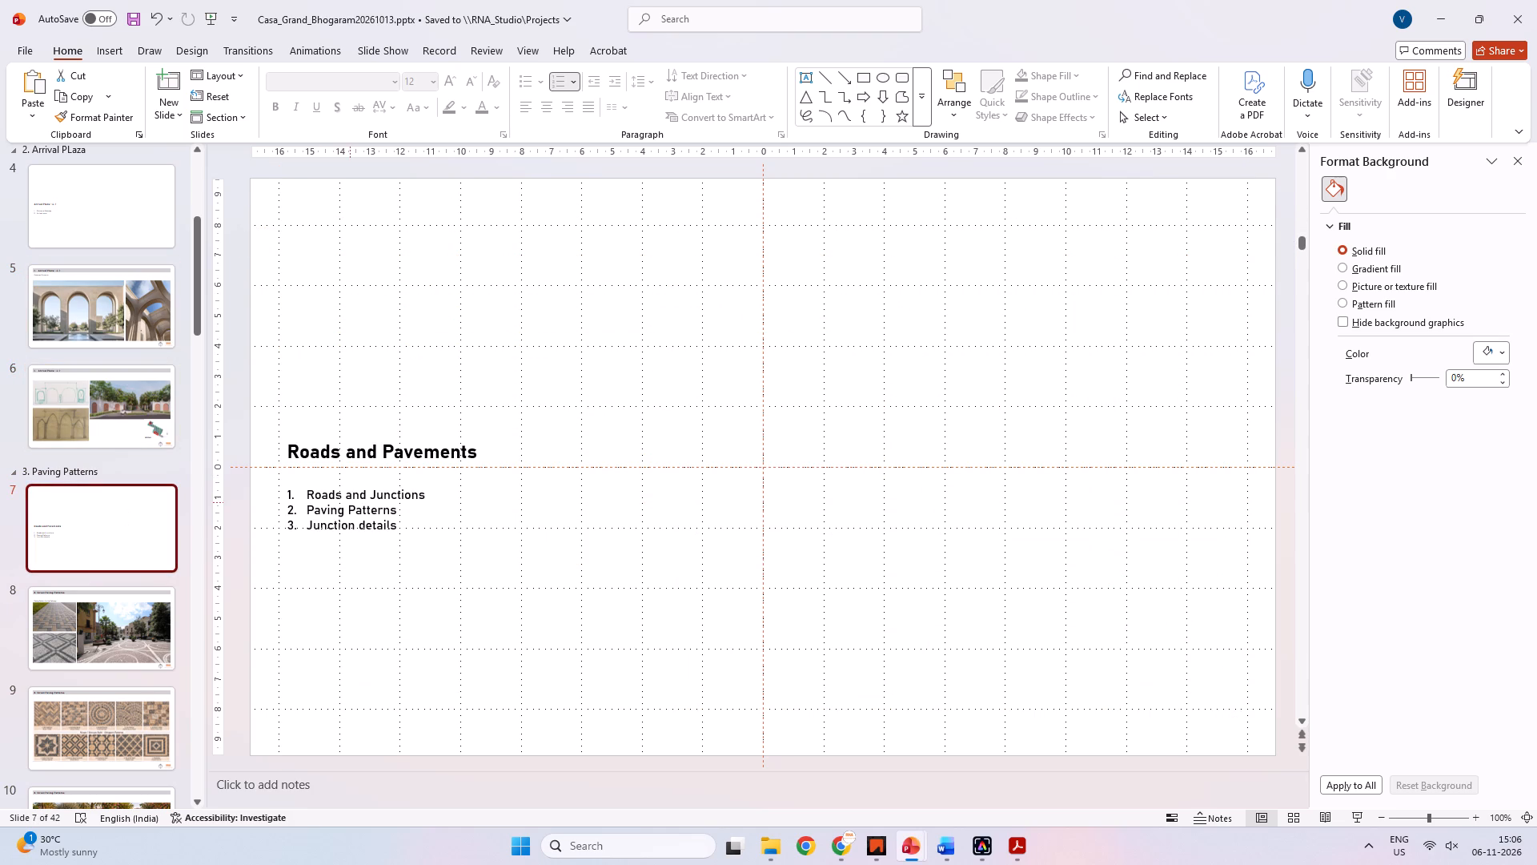
scroll(39, 529, "down", 5)
scroll(130, 509, "down", 6)
scroll(110, 497, "up", 1)
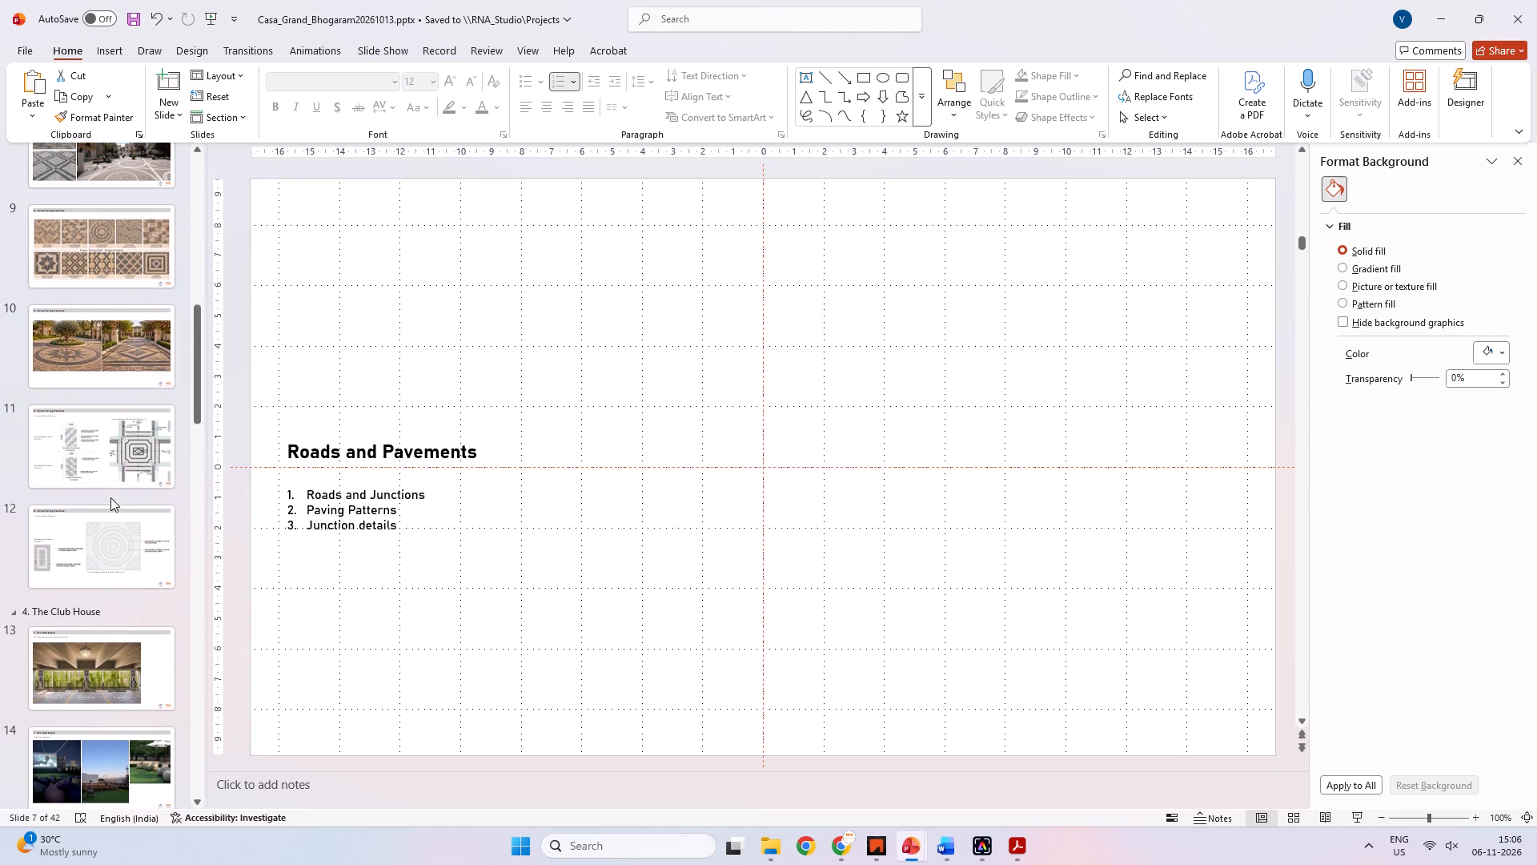
left_click(90, 472)
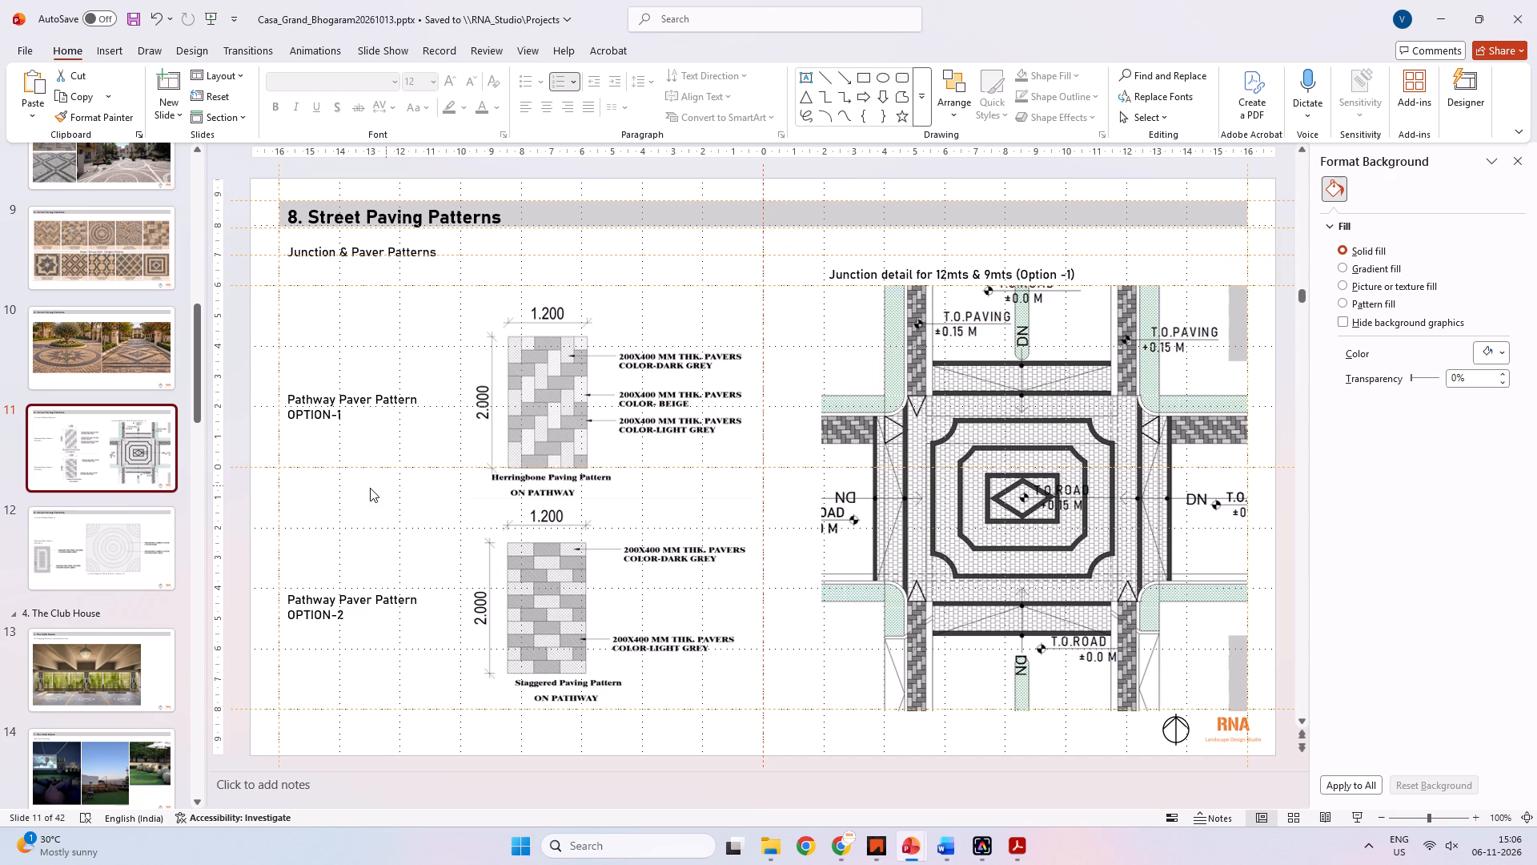
Move the Pathway Paver Pattern OPTION-3 drawing and its label from slide 12 to slide 11 by cutting and pasting.
left_click(92, 547)
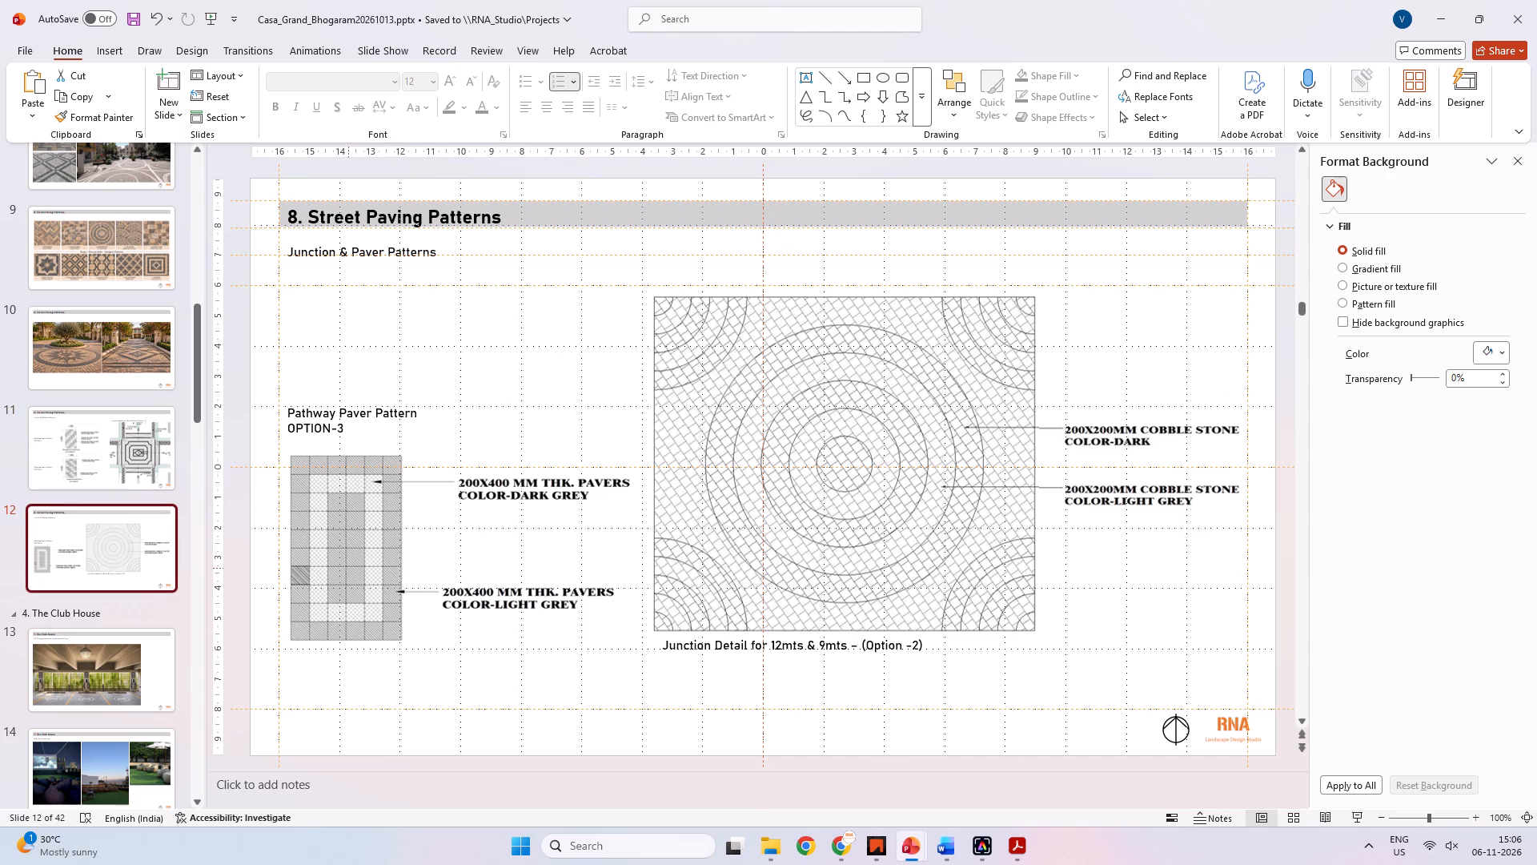
left_click(419, 536)
left_click(339, 413, "ctrl")
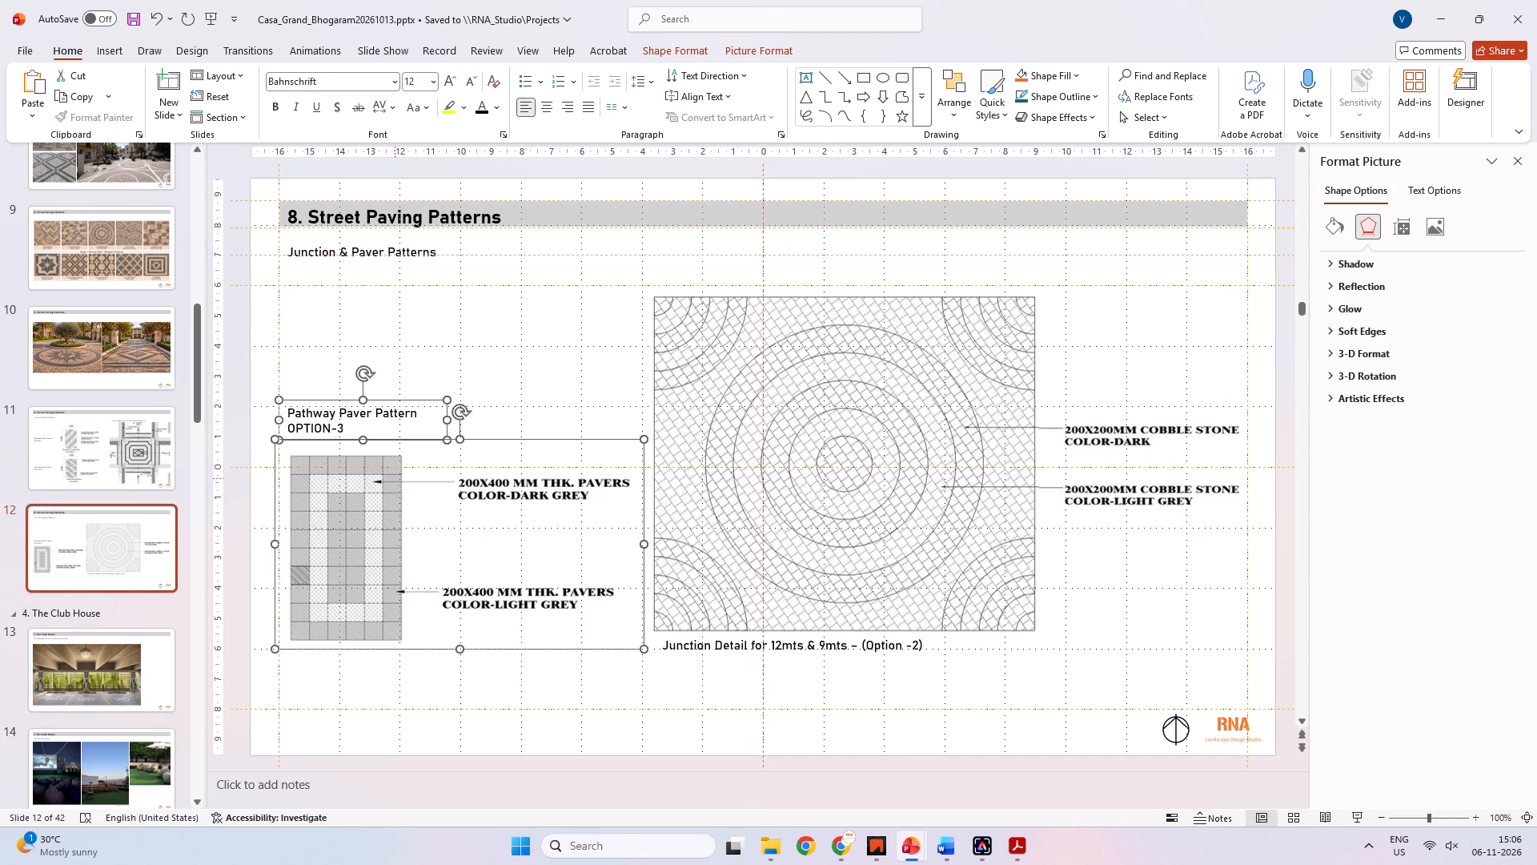
key("ctrl+x")
left_click(133, 438)
left_click(823, 458)
left_click(796, 484)
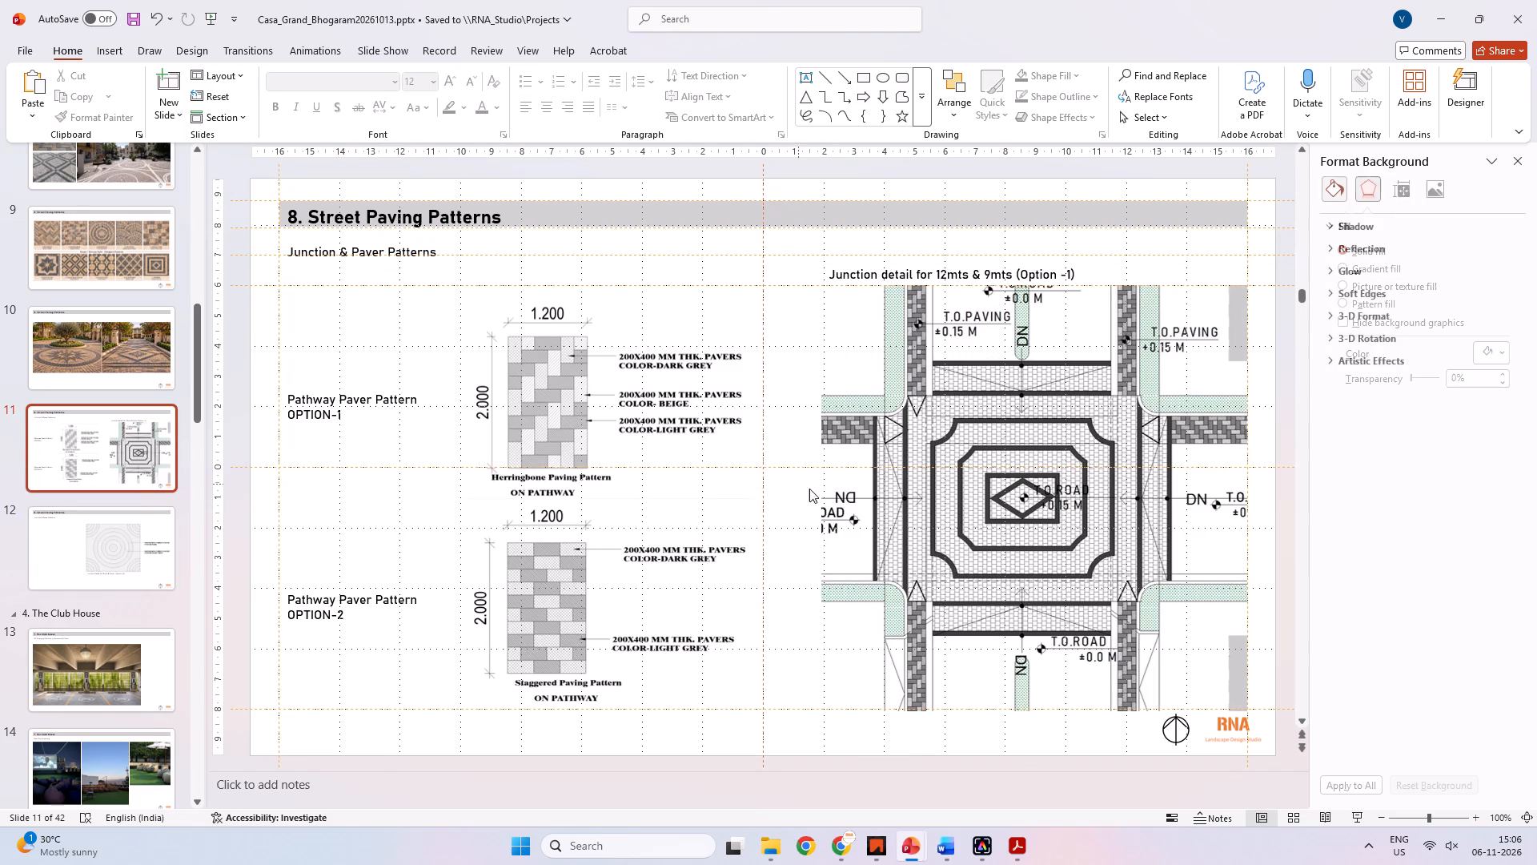
key("ctrl+v")
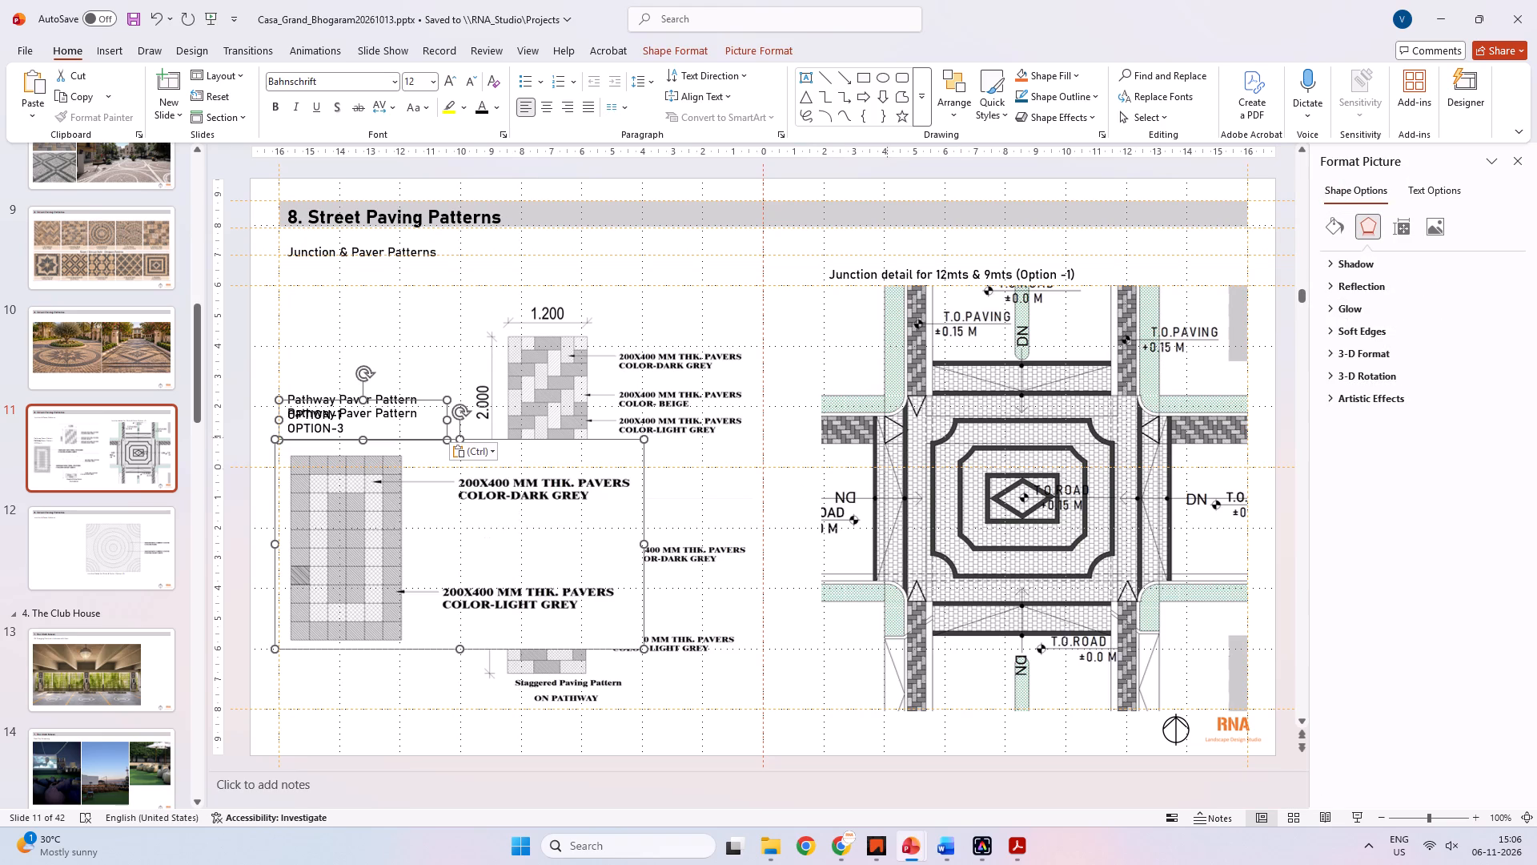
Move the Option-1 junction detail and its title from slide 11 to slide 12, aligned to that slide's left margin.
left_click(880, 429)
left_click(855, 277, "ctrl")
key("ctrl+x")
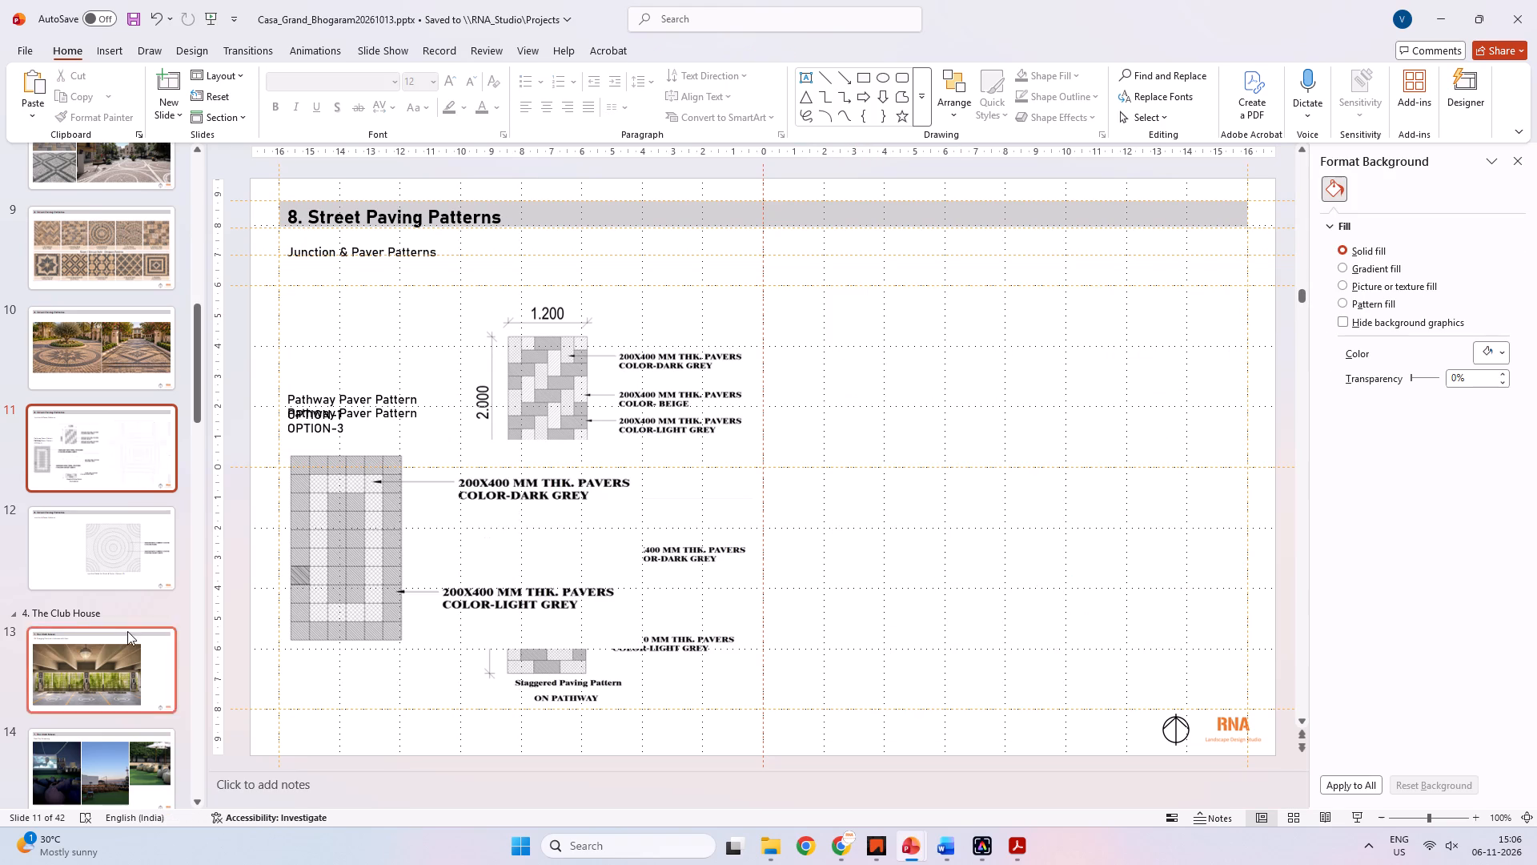
left_click(100, 532)
key("ctrl+v")
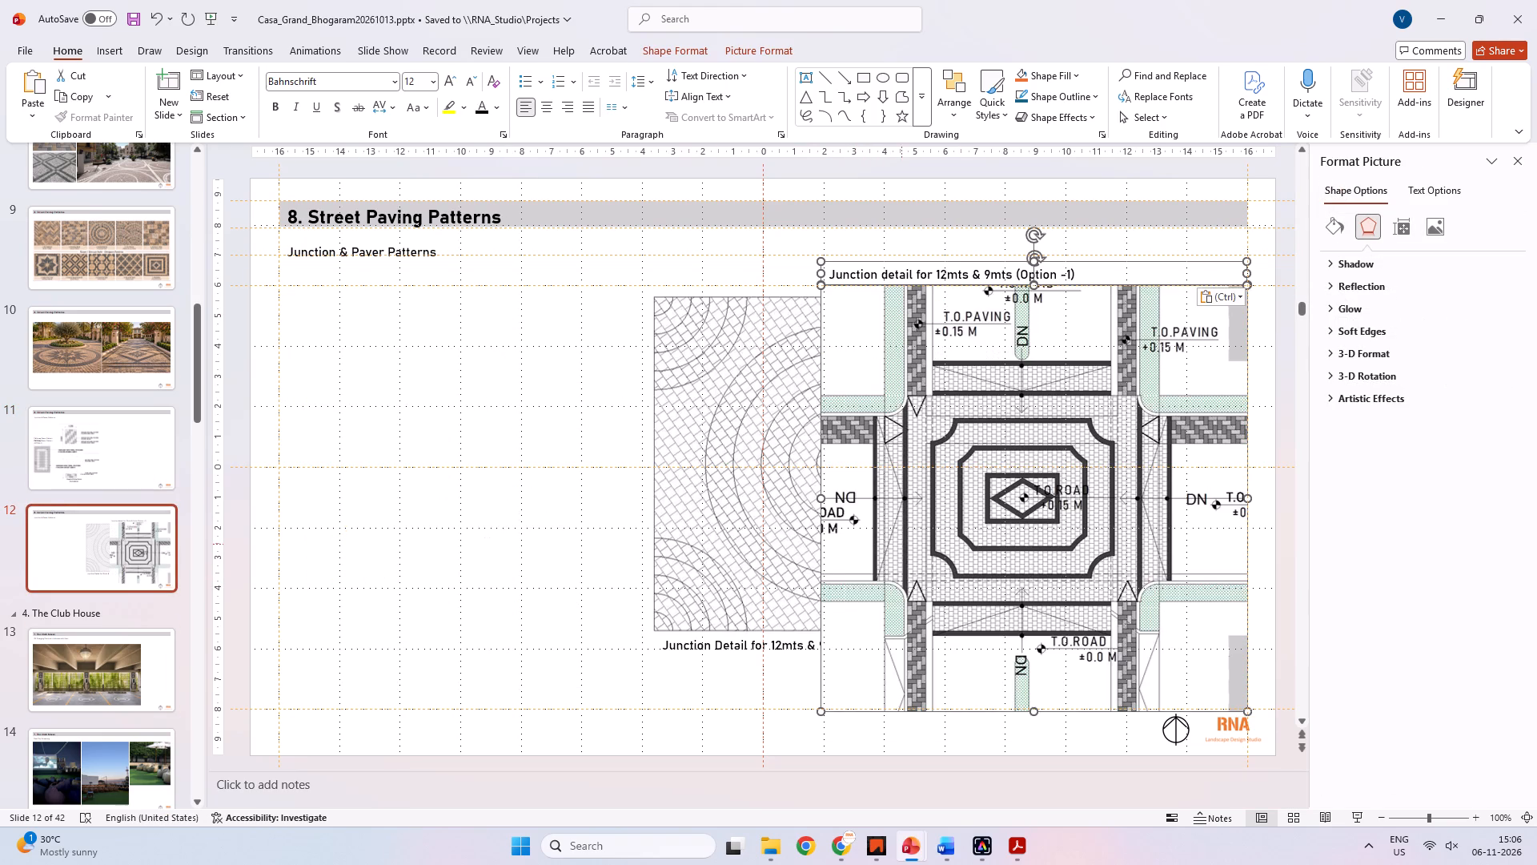
left_click_drag(901, 542, 361, 545)
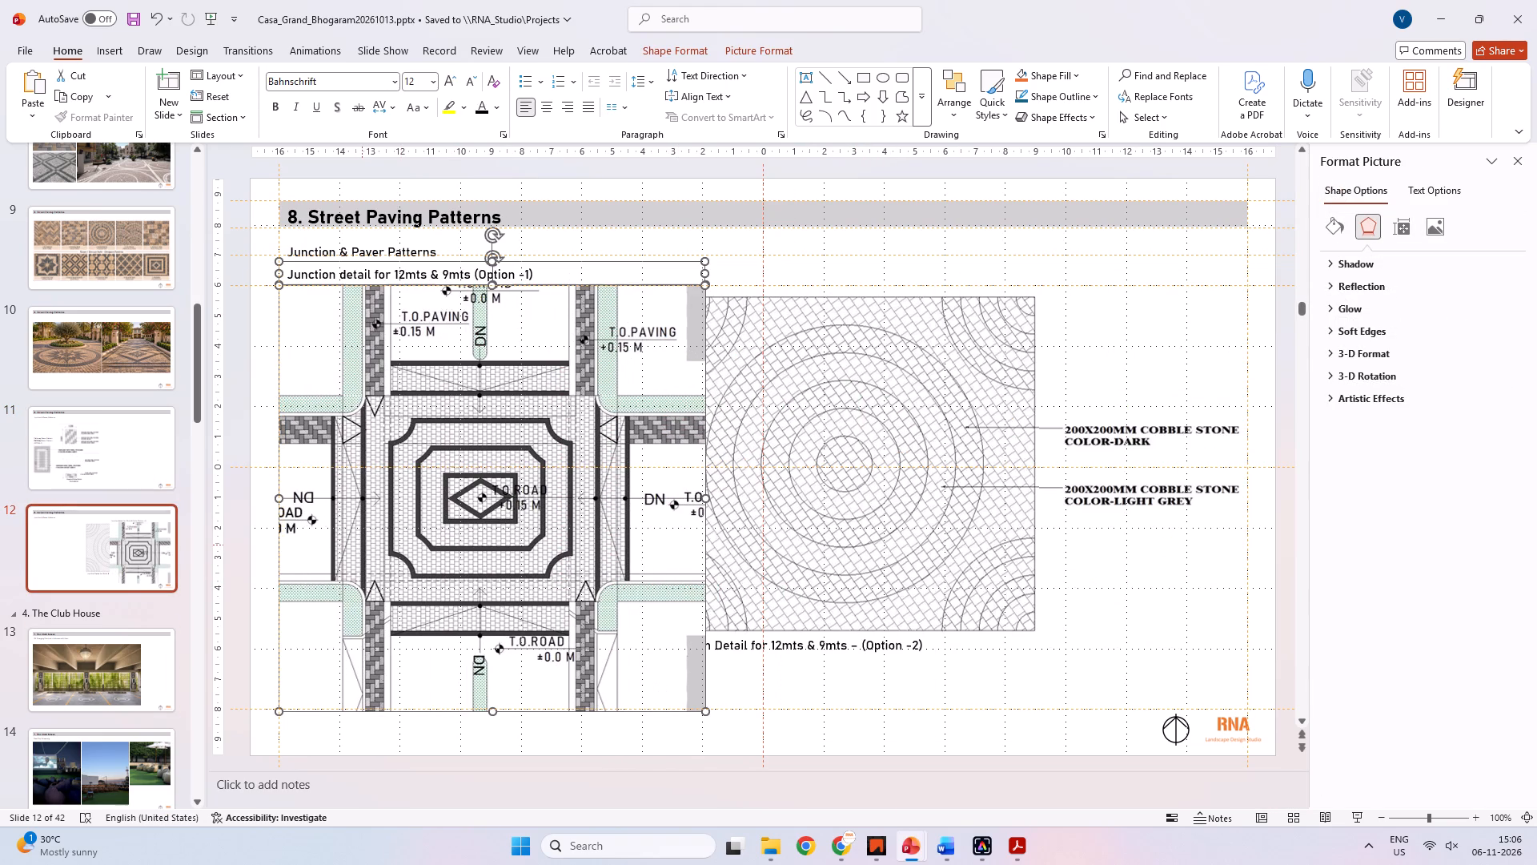
Move the Option-2 circular cobble junction drawing beside the Option-1 detail on slide 12 and scale it down within the slide's margin.
left_click(870, 553)
left_click_drag(853, 545, 931, 545, "shift")
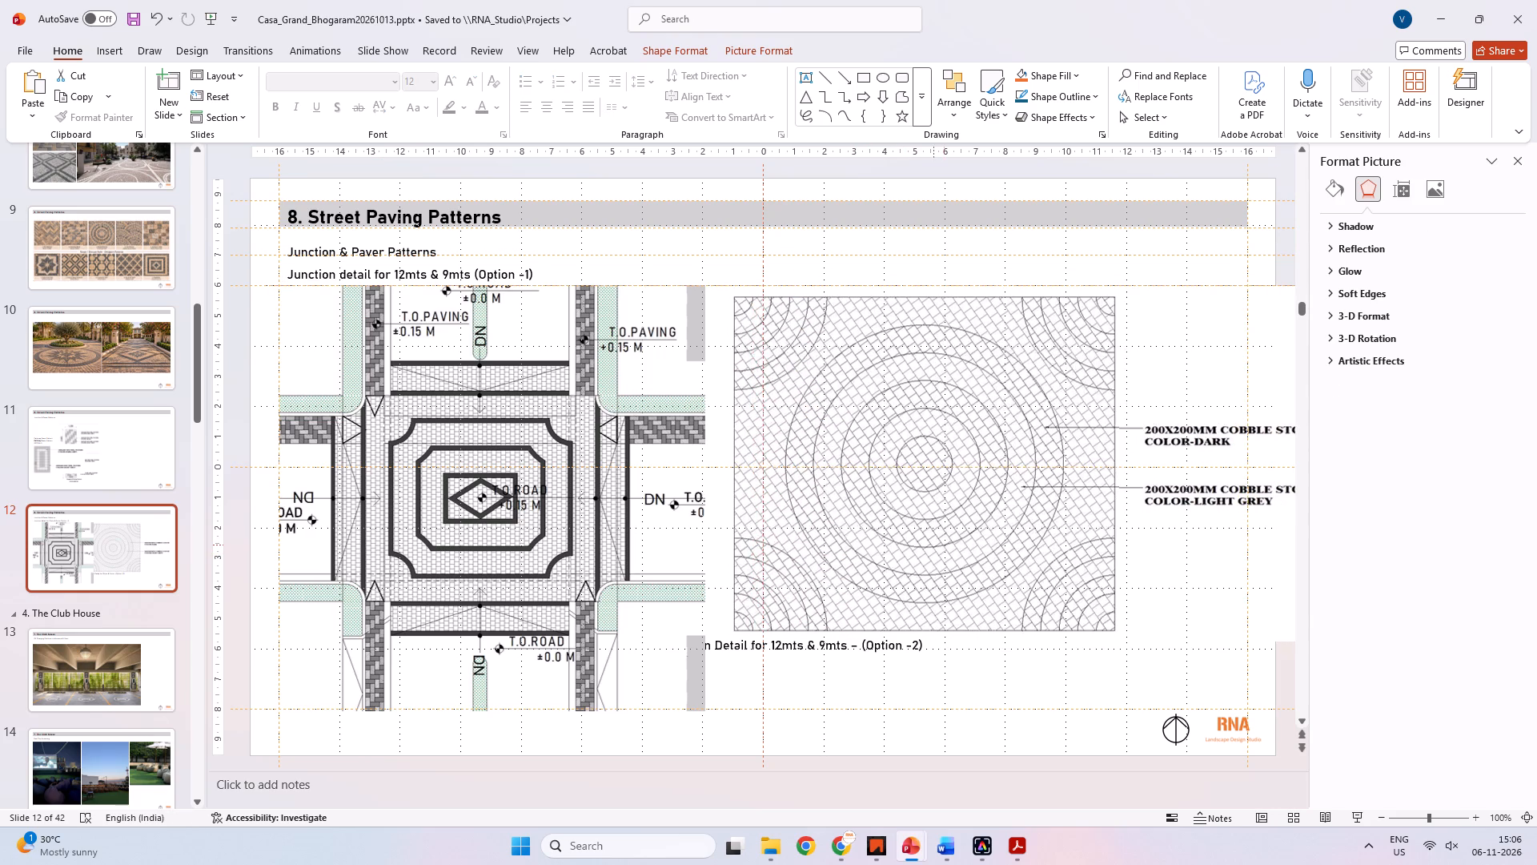
left_click_drag(931, 545, 914, 520, "shift")
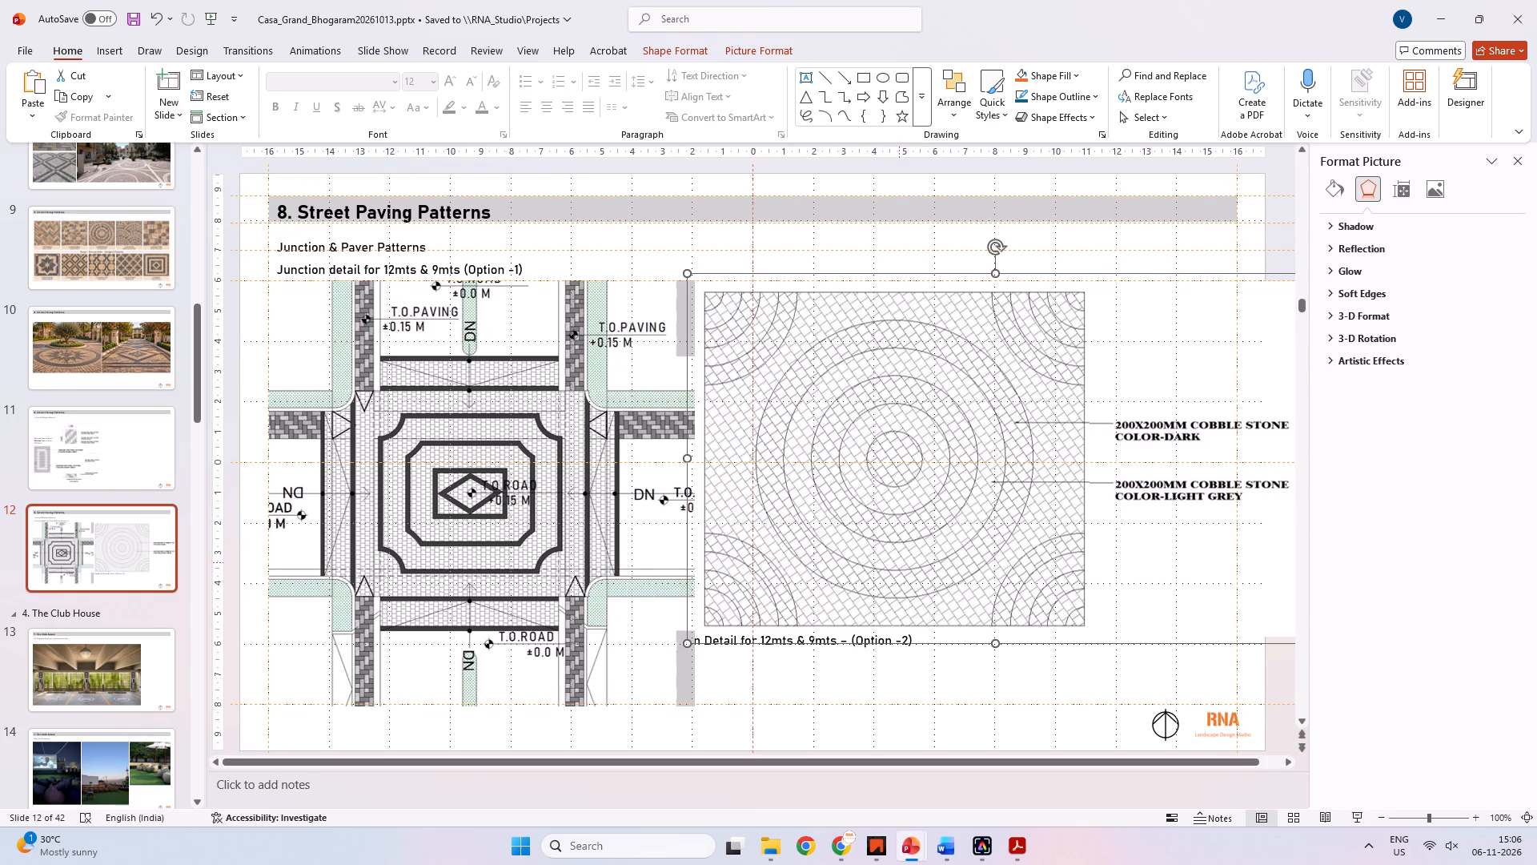
scroll(899, 562, "down", 1, "ctrl")
left_click_drag(1281, 641, 1209, 572, "shift")
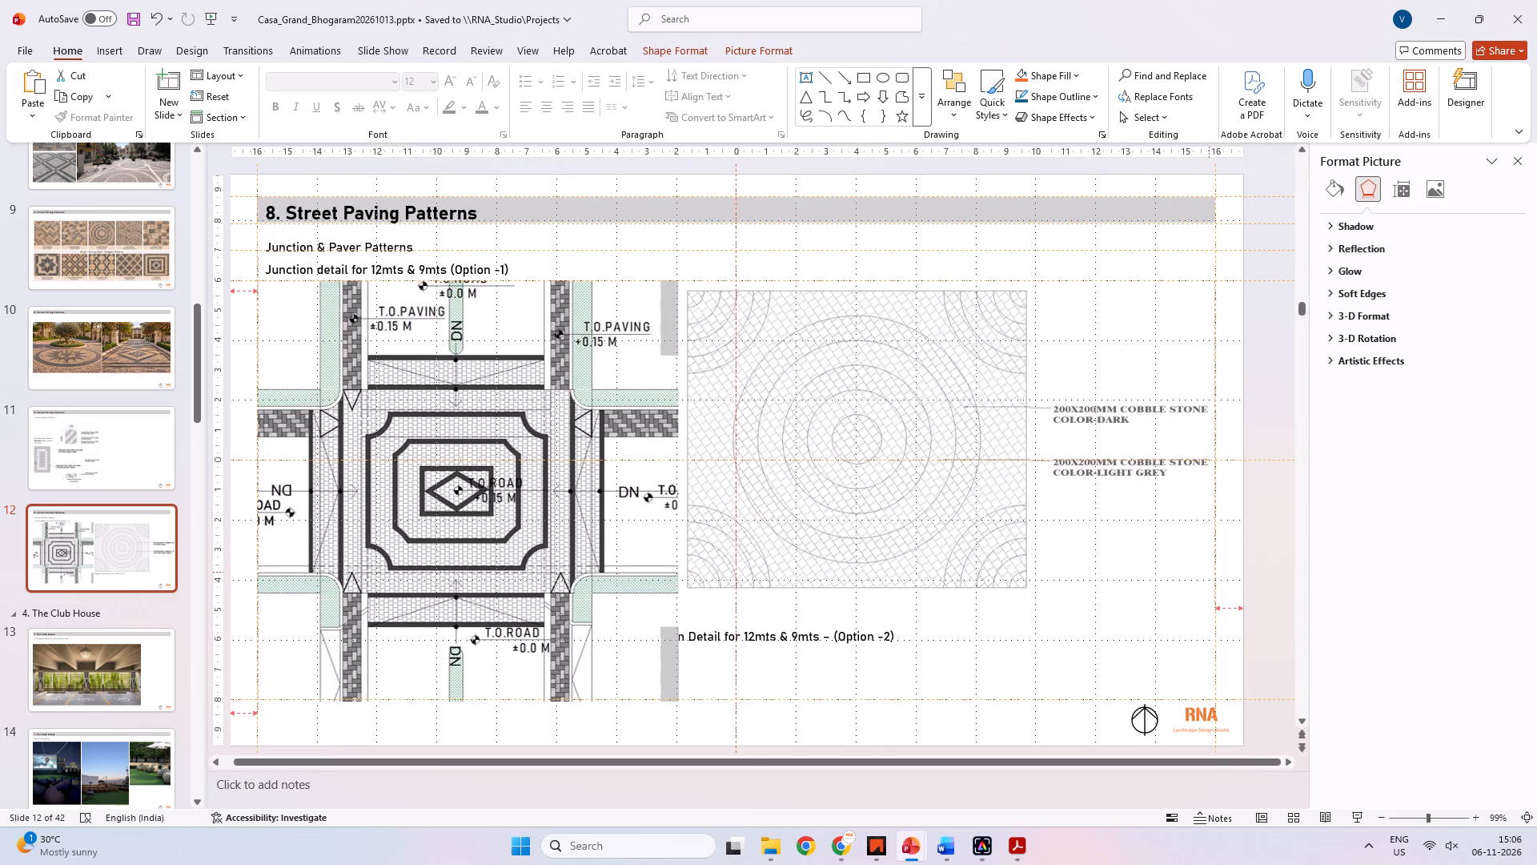
left_click_drag(1209, 572, 1218, 571, "shift")
Place the Option-2 junction detail title directly below its drawing, aligned with the drawing's left edge.
left_click(744, 652)
left_click_drag(779, 657, 836, 622, "shift")
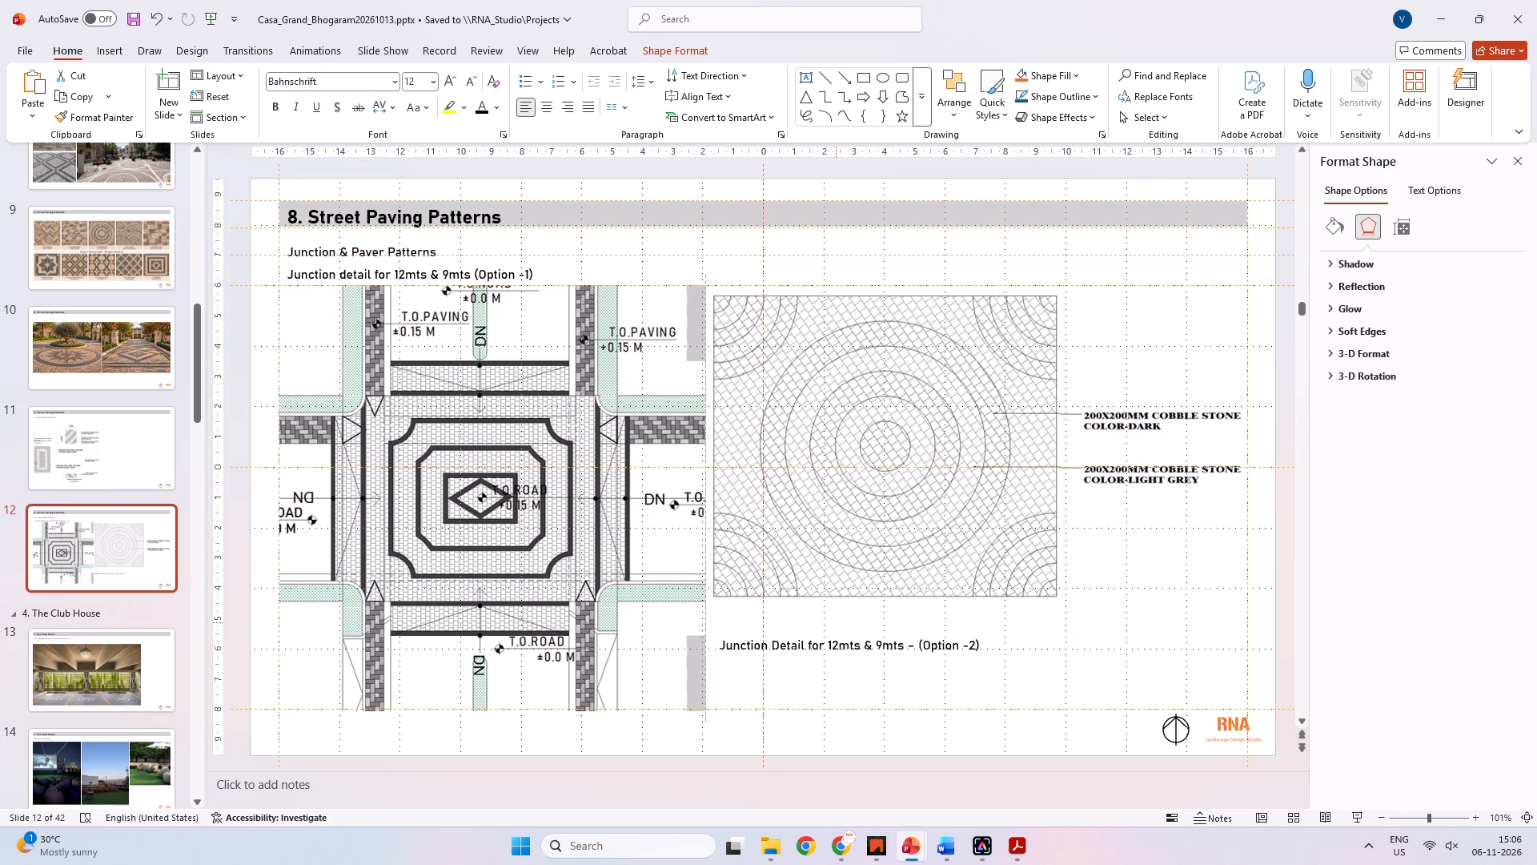
left_click_drag(836, 622, 834, 621, "shift")
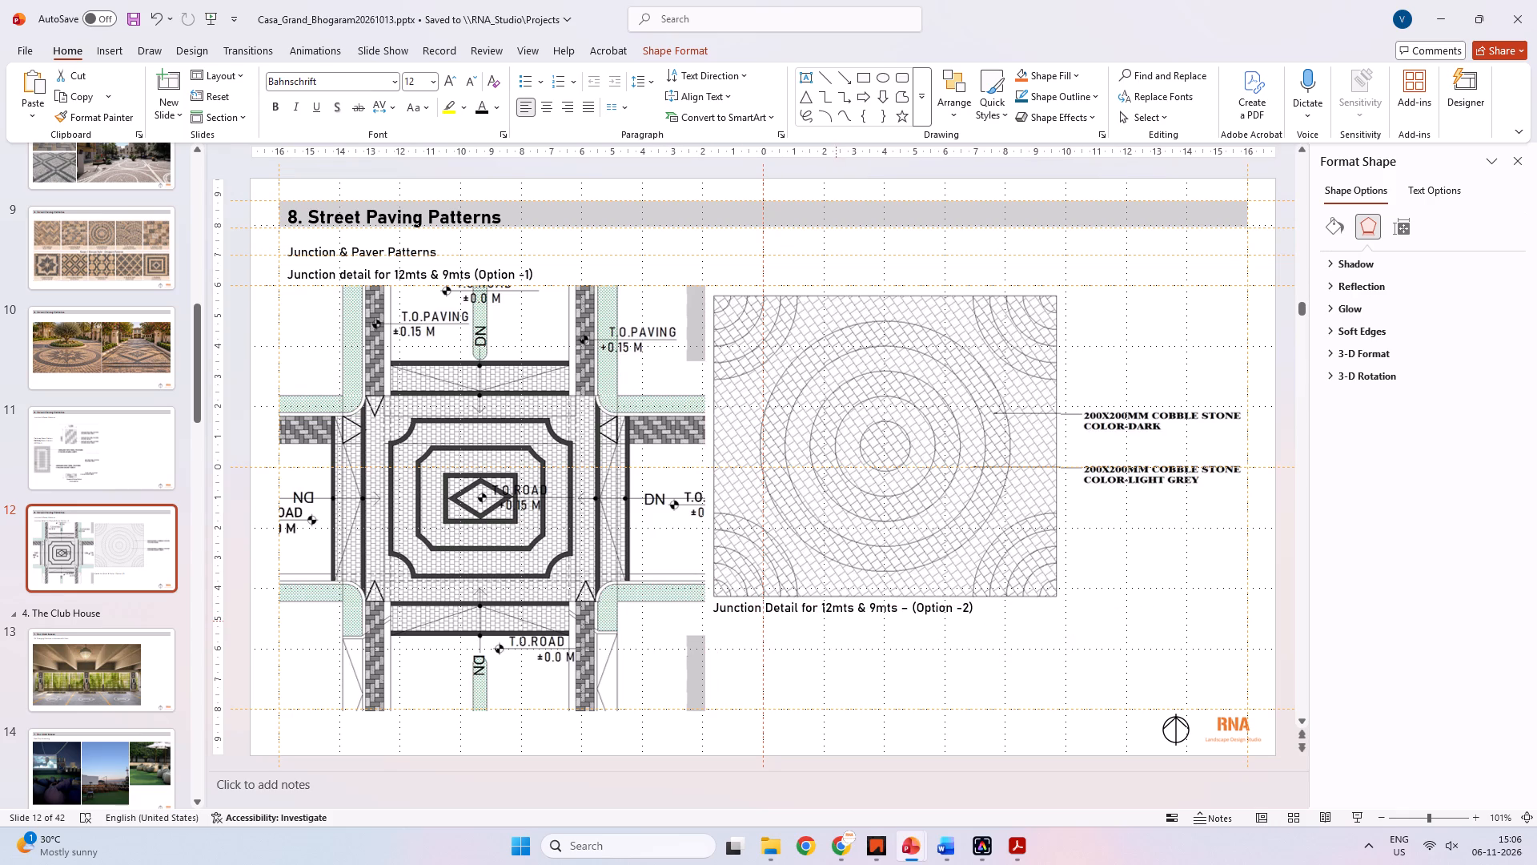
left_click_drag(834, 621, 833, 621, "shift")
left_click(853, 691)
Remove the ampersand from the "Junction & Paver Patterns" subtitle on slide 12.
left_click(353, 258)
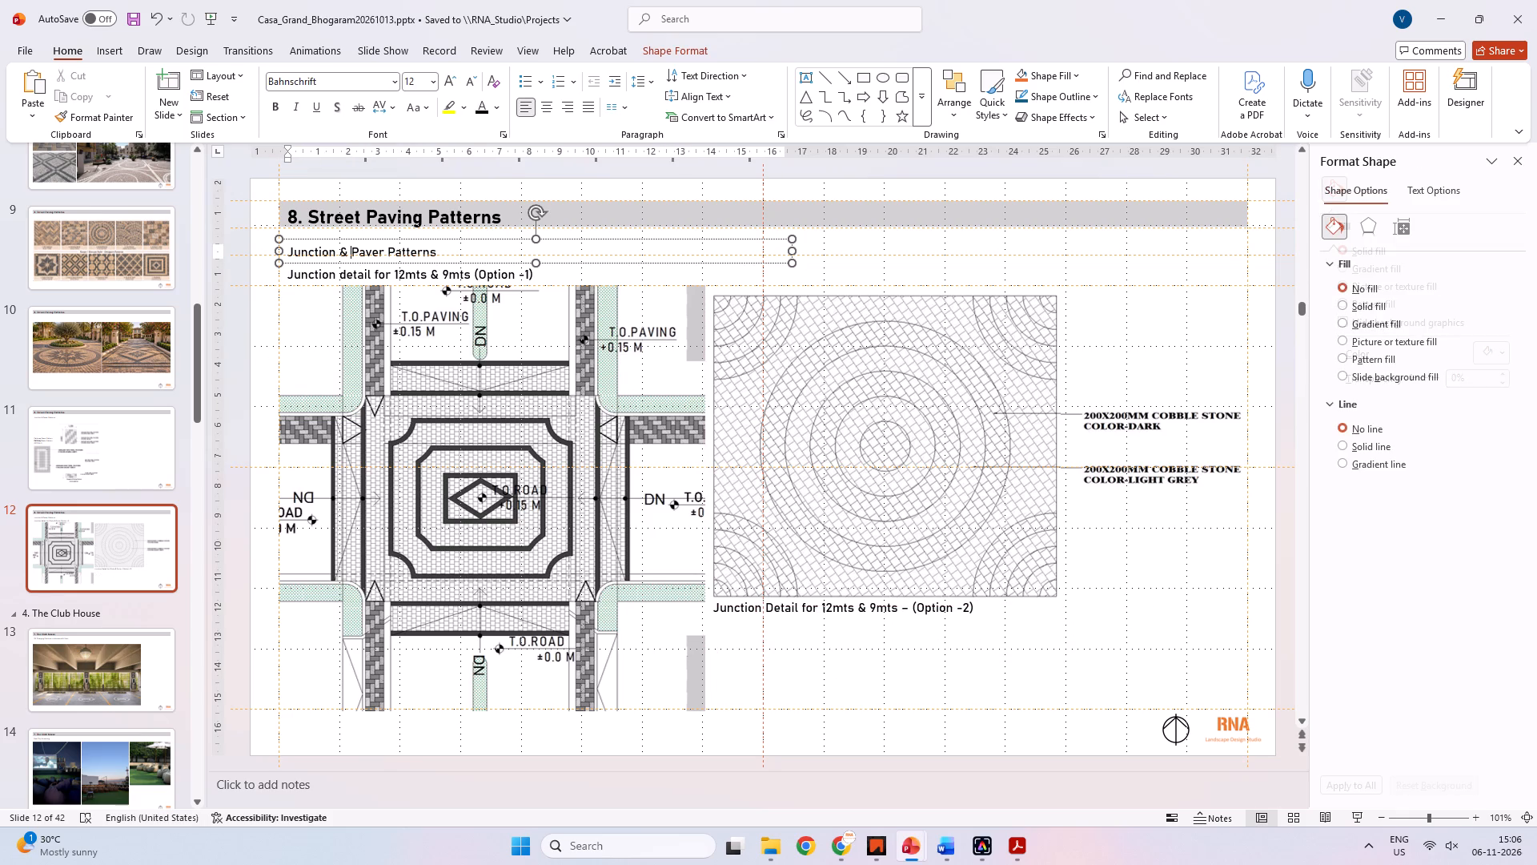
left_click(364, 245)
left_click(382, 239)
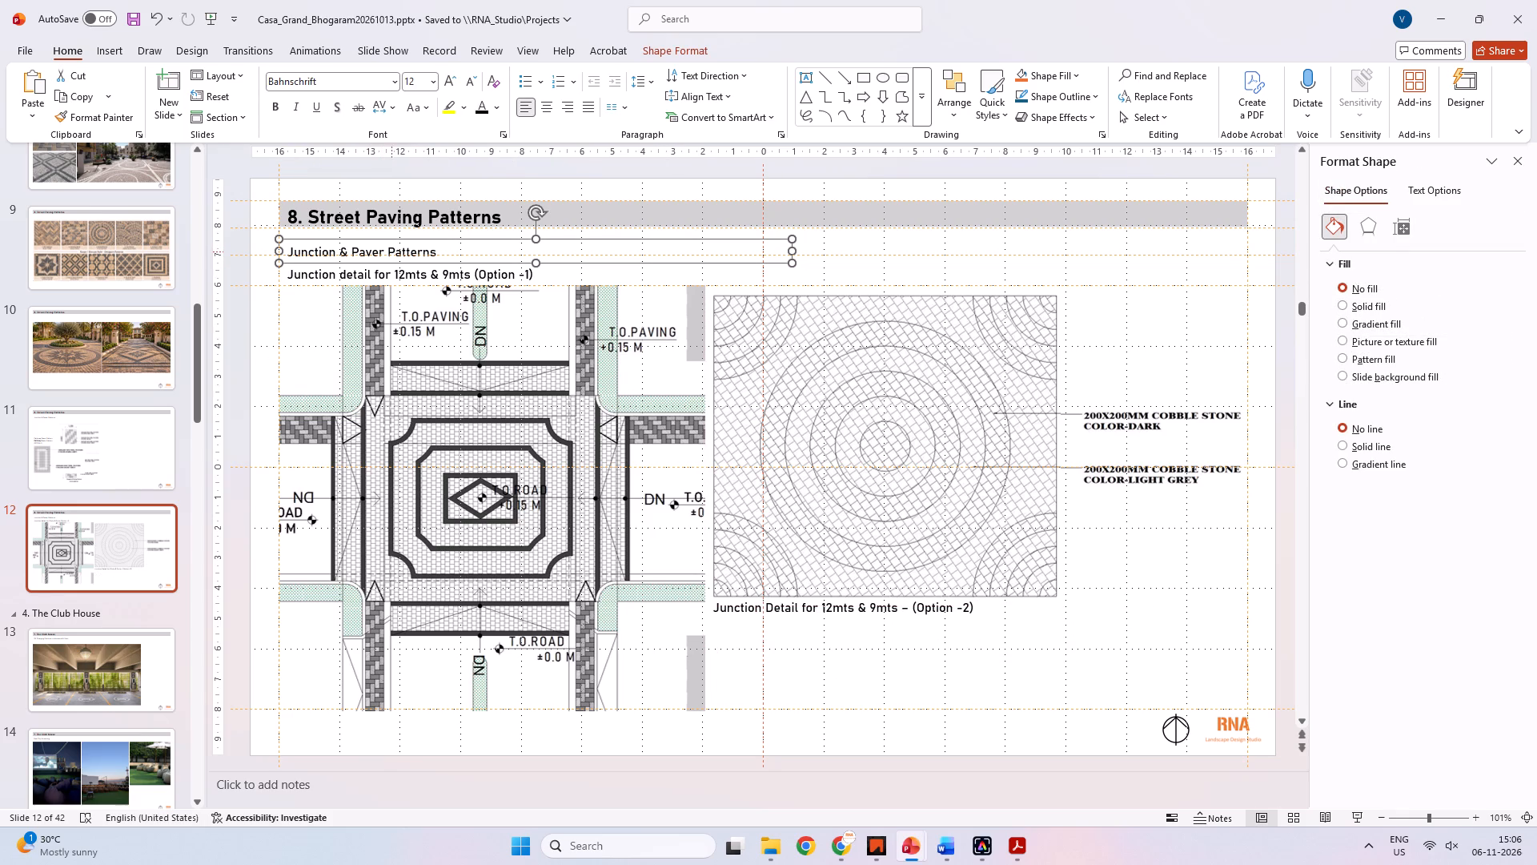
left_click_drag(386, 251, 341, 251)
double_click(341, 251)
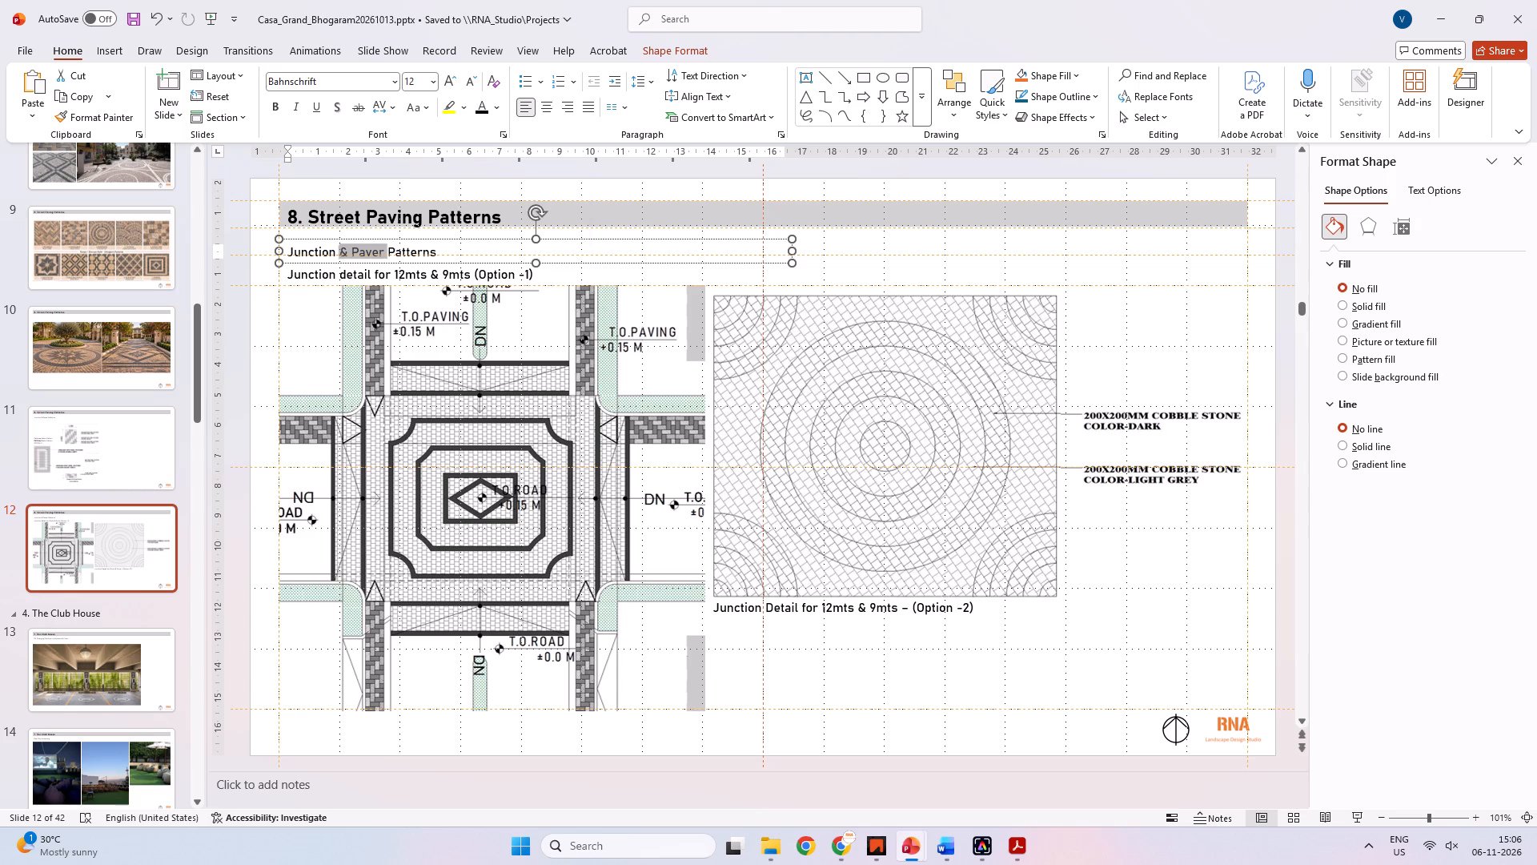
left_click(450, 251)
left_click(344, 252)
key("BackSpace")
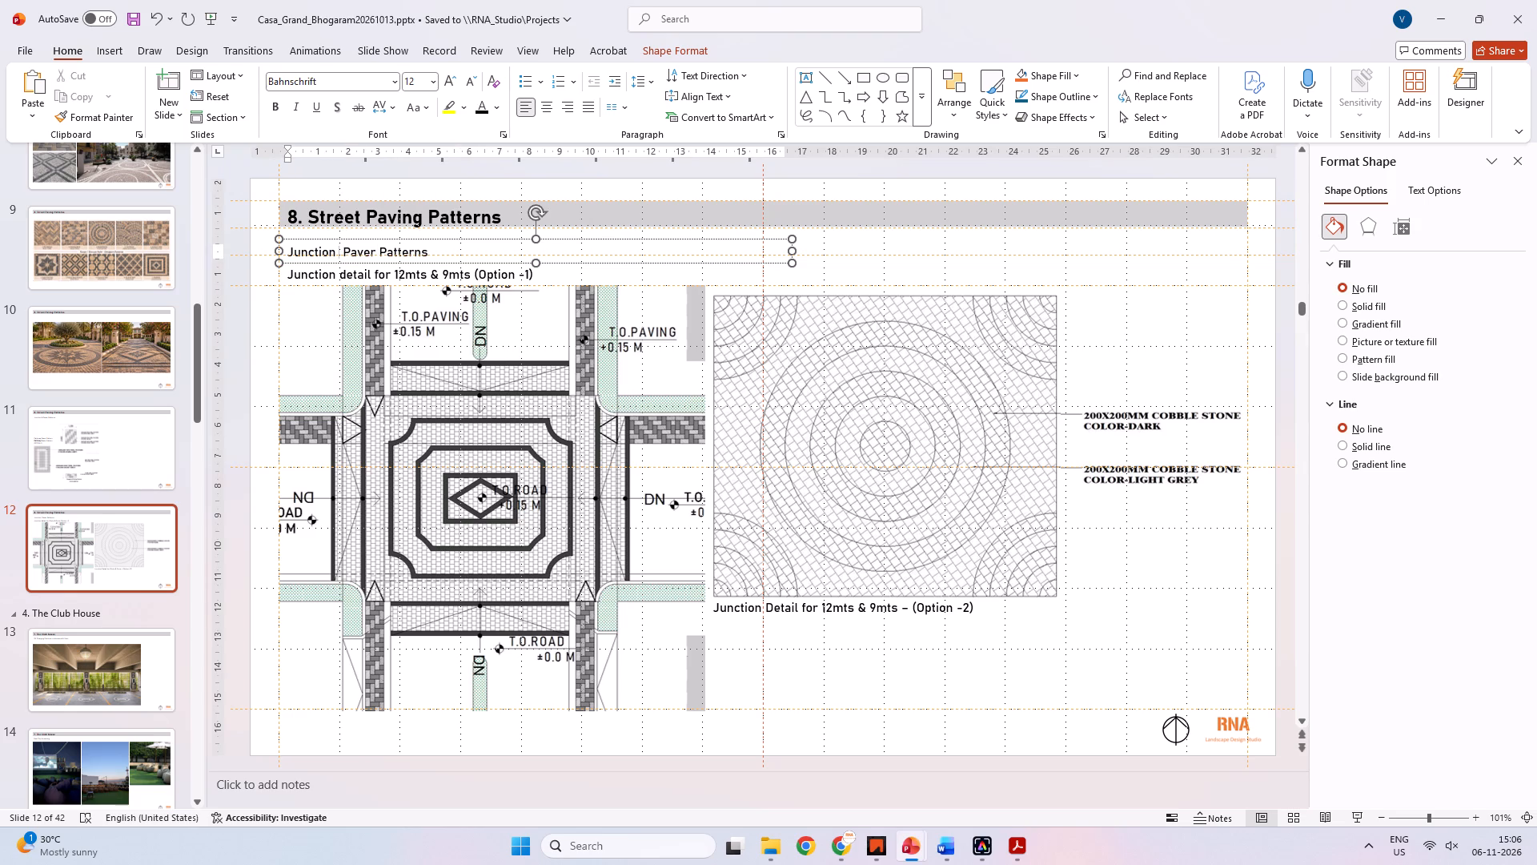
left_click(510, 242)
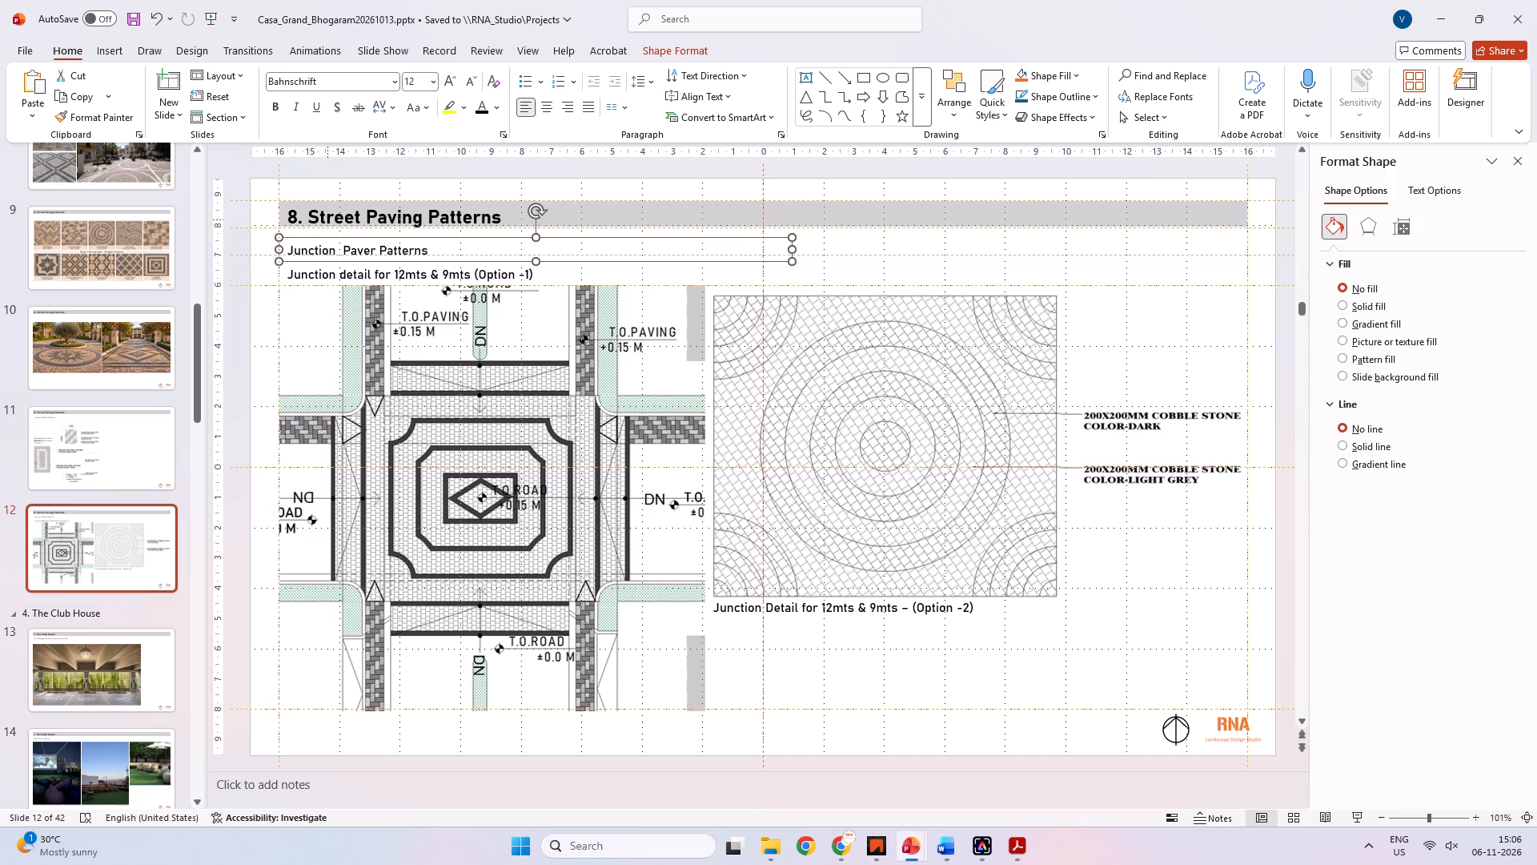
Number slide 12's subtitle by adding "3. " in front of "Junction".
left_click(287, 247)
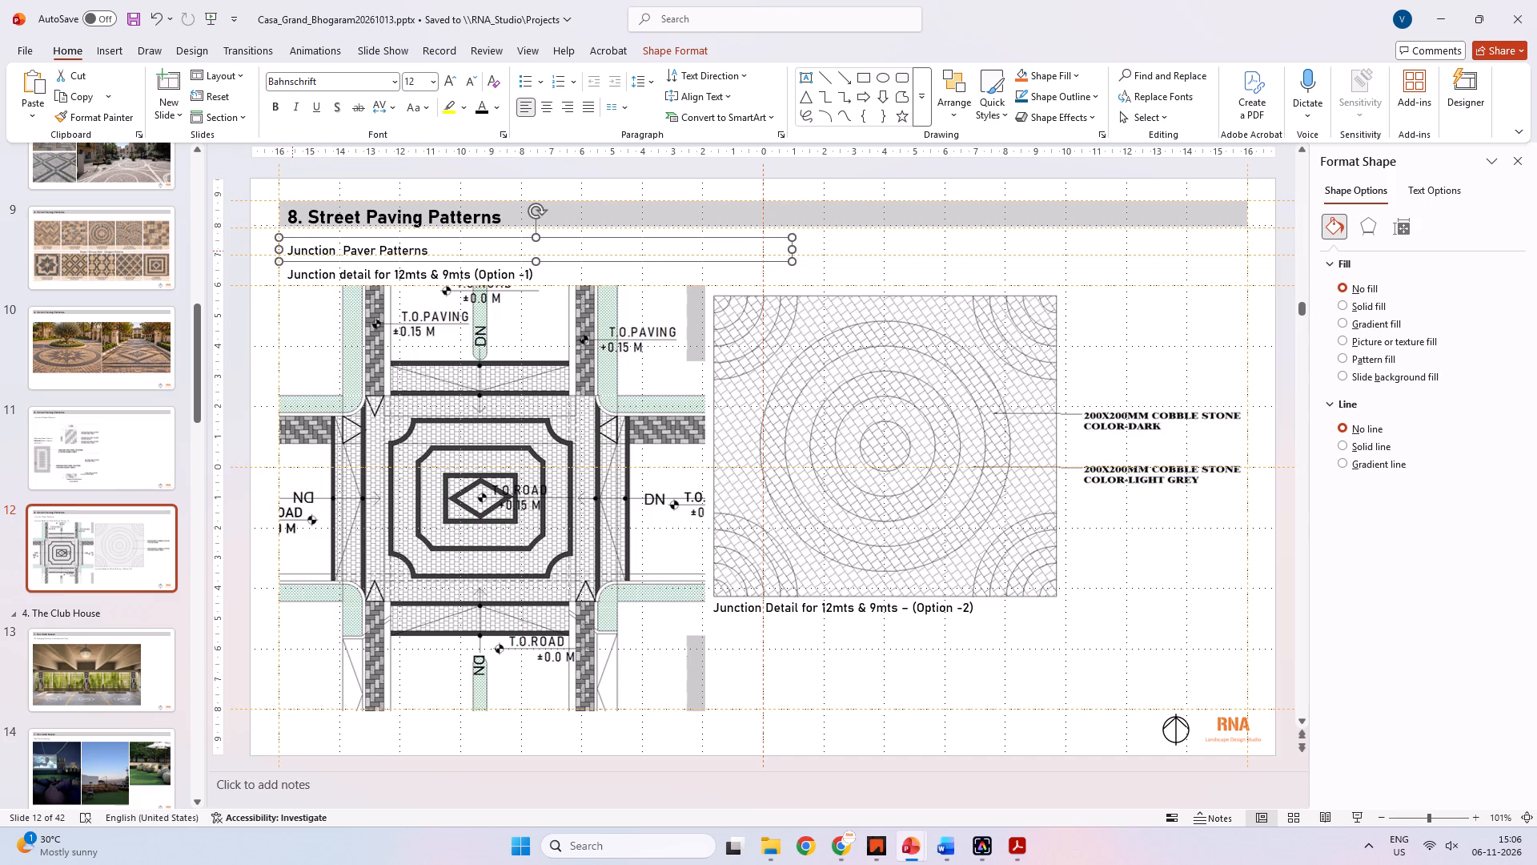
left_click(292, 251)
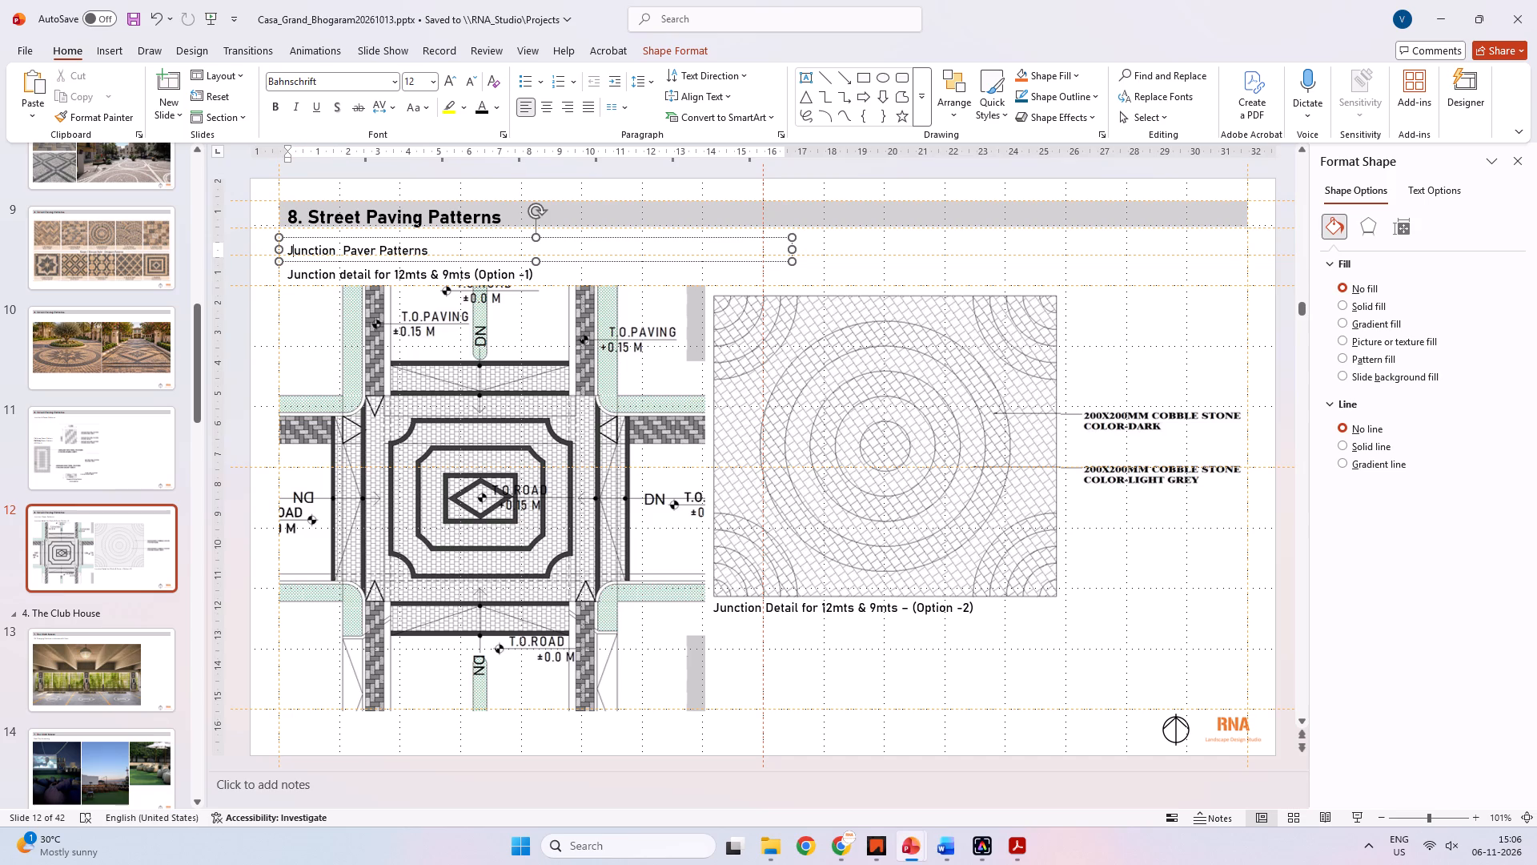
key("Left")
key("3")
key("period")
key("space")
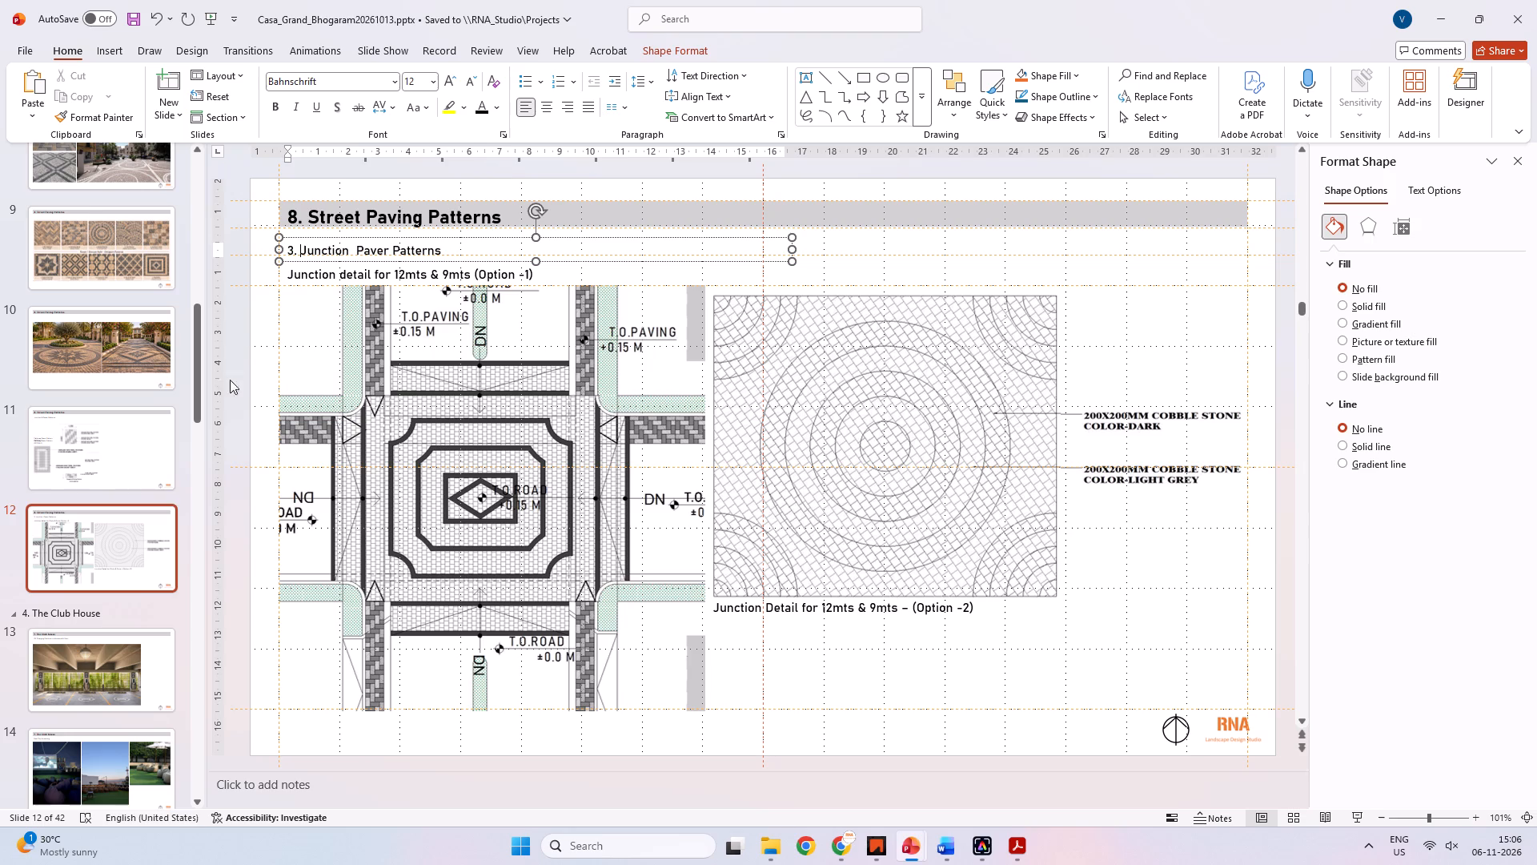
On slide 11, move the OPTION-3 paver drawing off the other options into the empty area beside them.
left_click(131, 460)
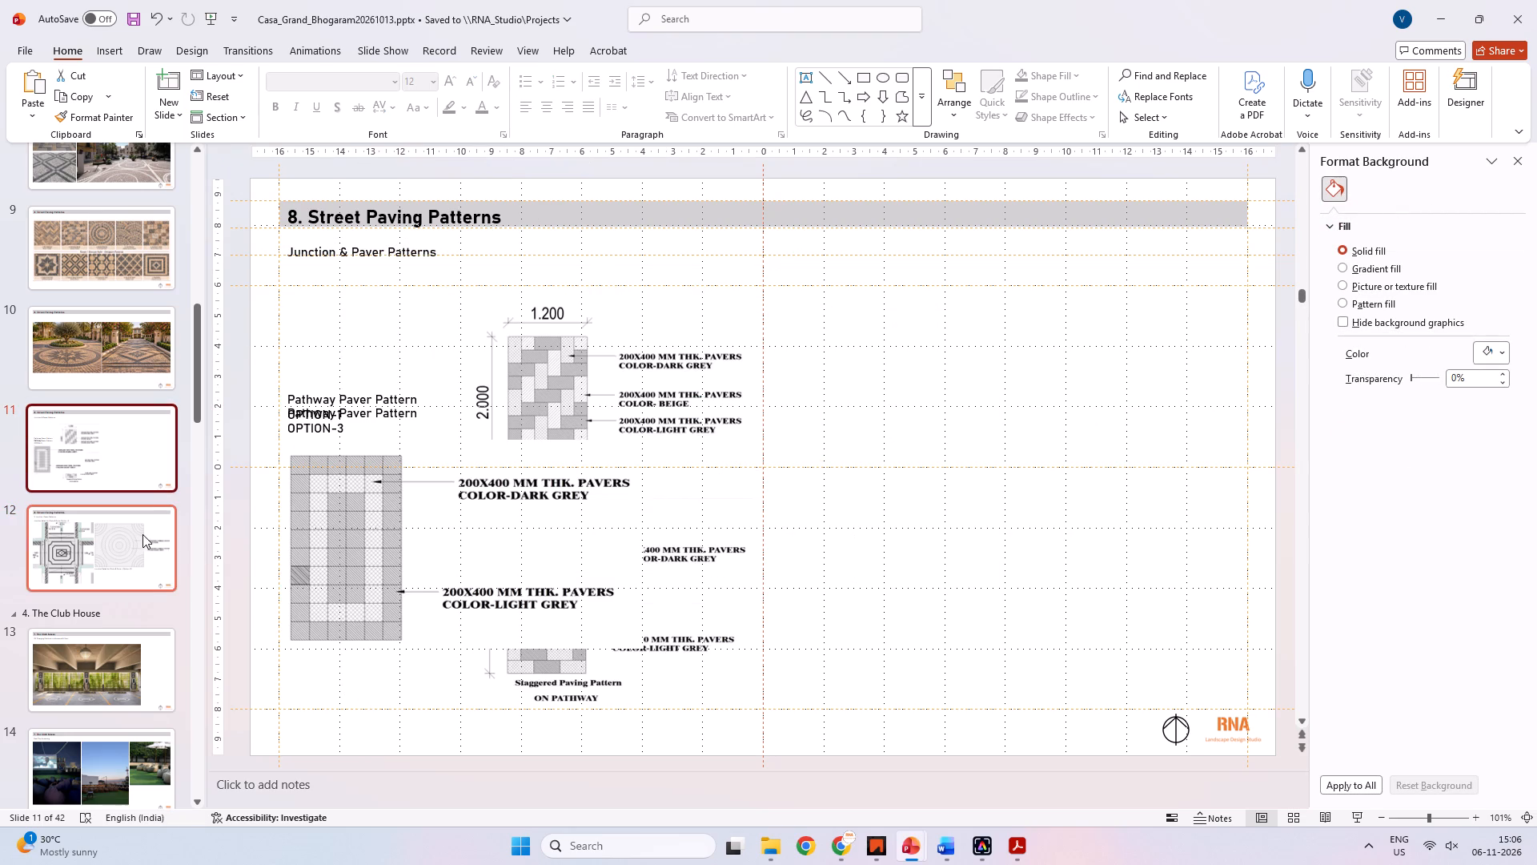
left_click(142, 534)
left_click(132, 456)
left_click(648, 444)
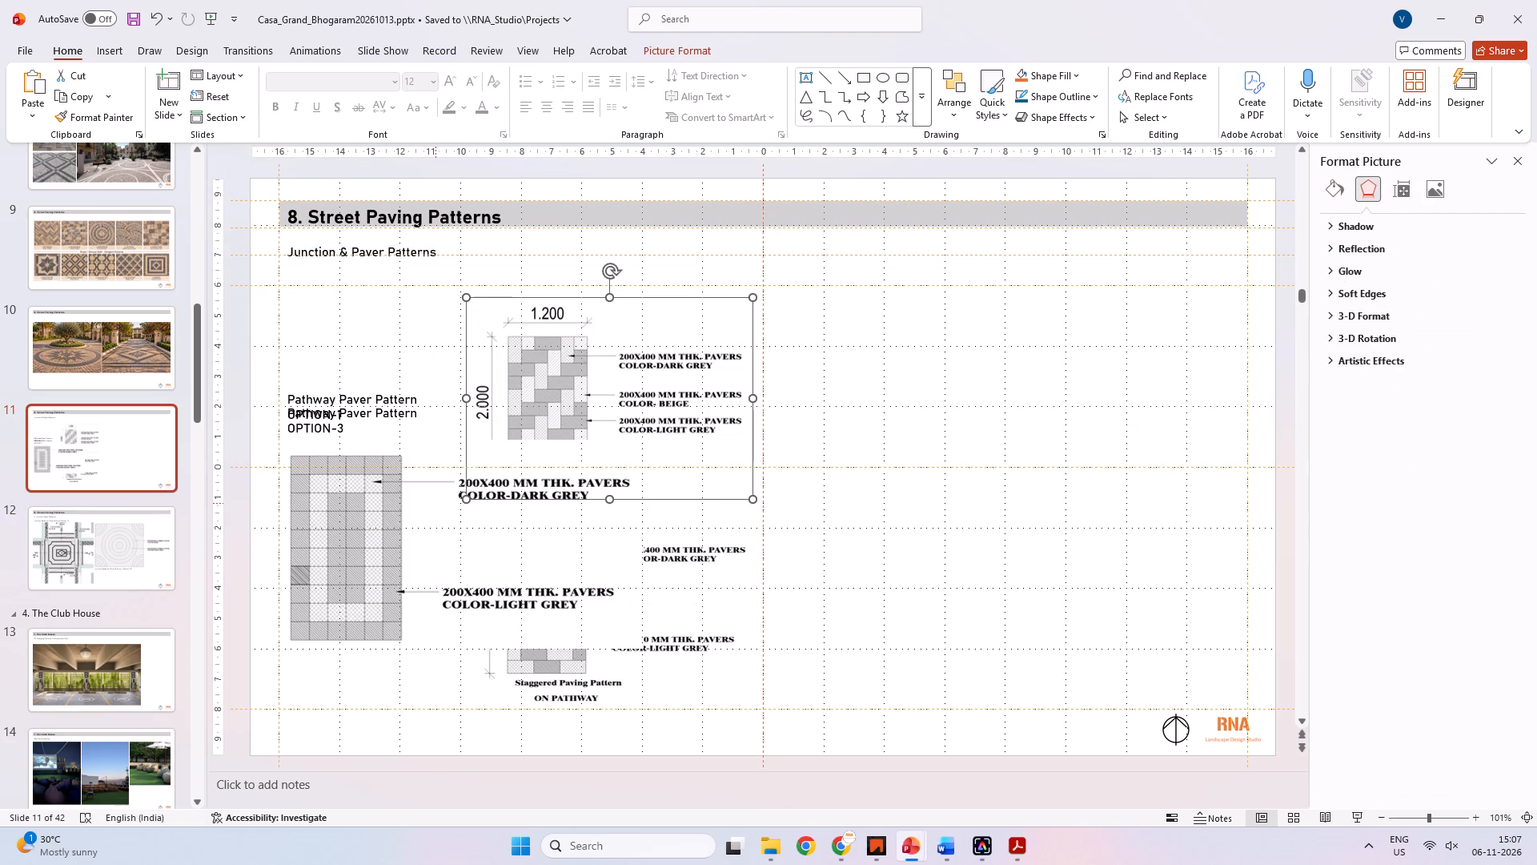
left_click(376, 523)
left_click_drag(478, 505, 1001, 415)
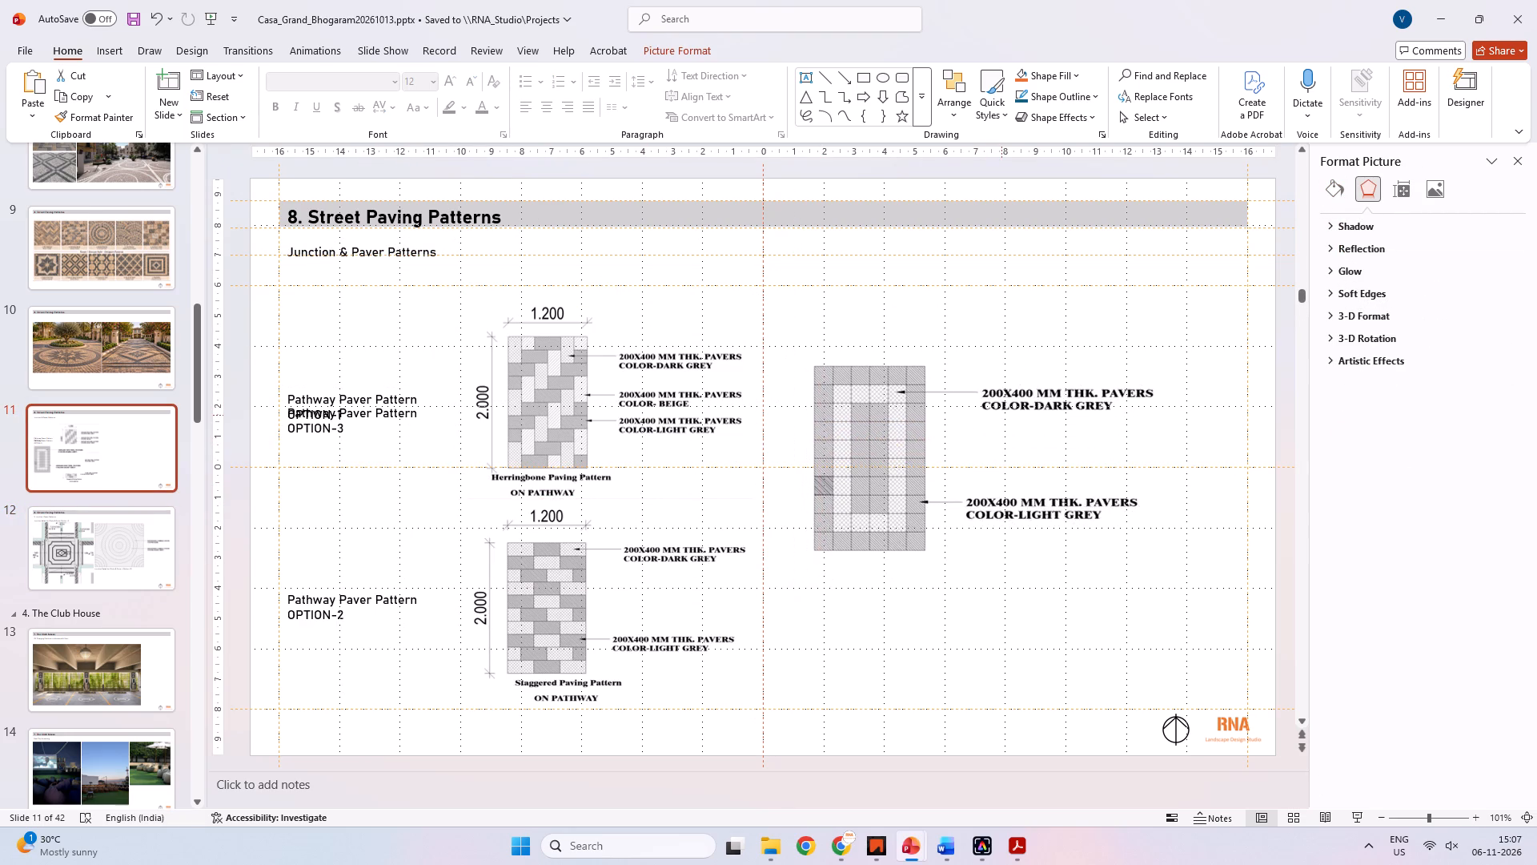
left_click_drag(1001, 415, 989, 449)
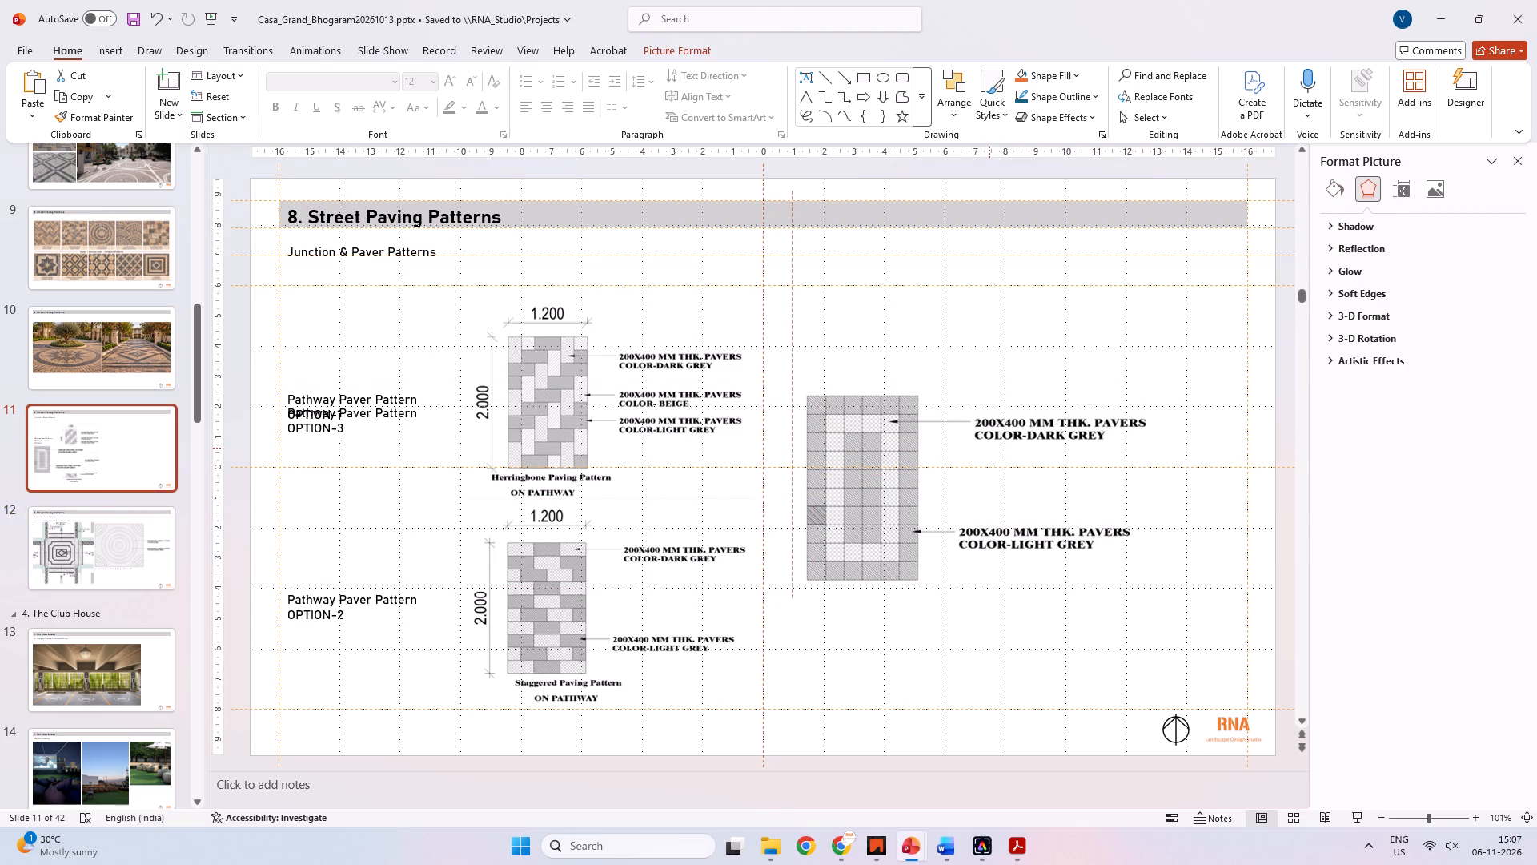
left_click_drag(989, 449, 989, 449)
Place the Pathway Paver Pattern OPTION-3 label just above its drawing, aligned with the drawing's left edge.
left_click(318, 441)
left_click_drag(320, 436, 367, 449)
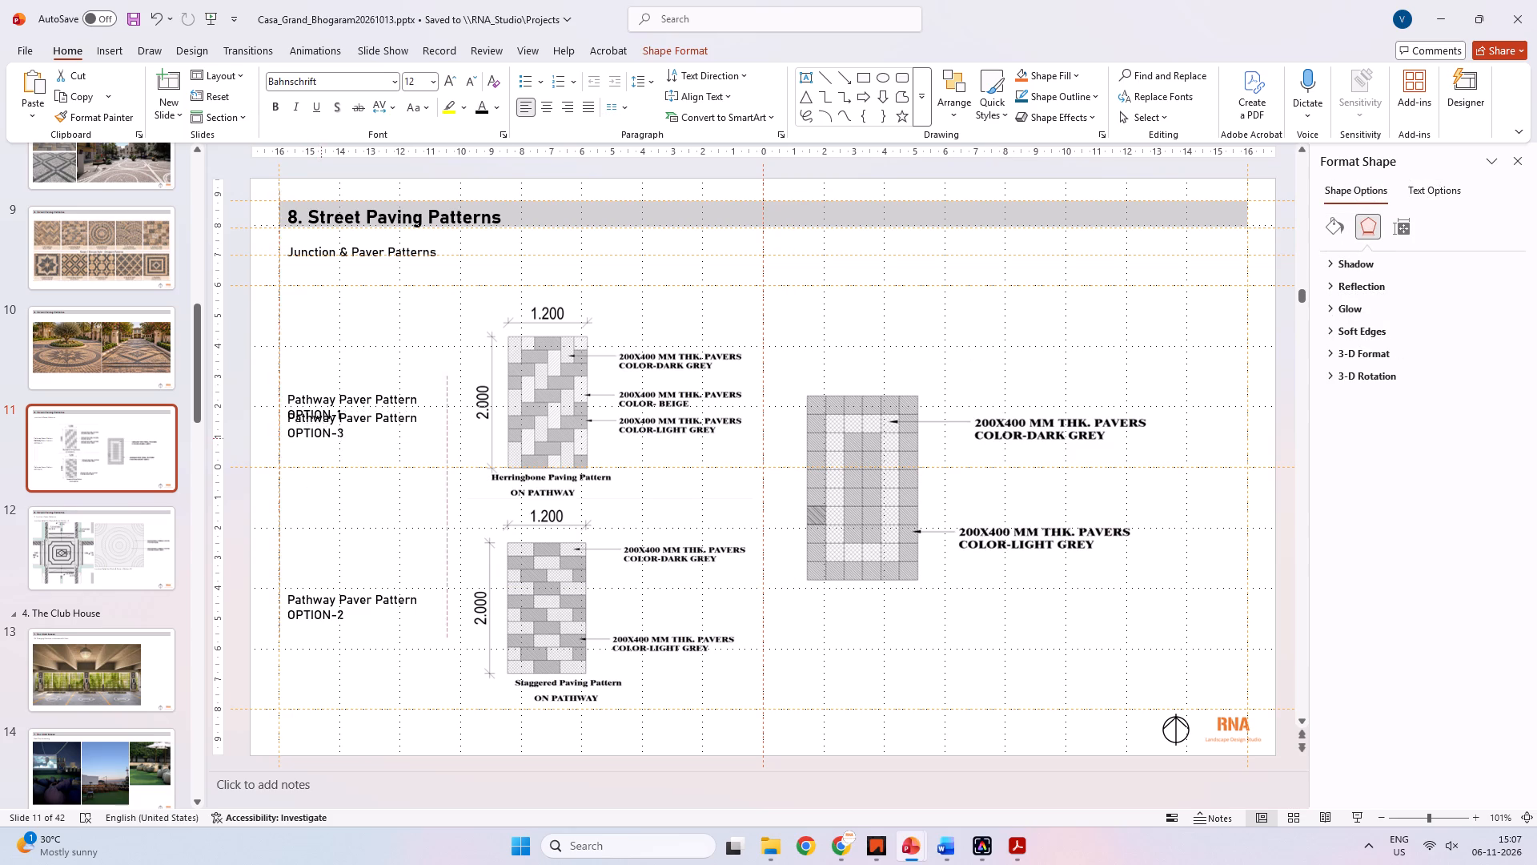
left_click_drag(367, 449, 837, 618)
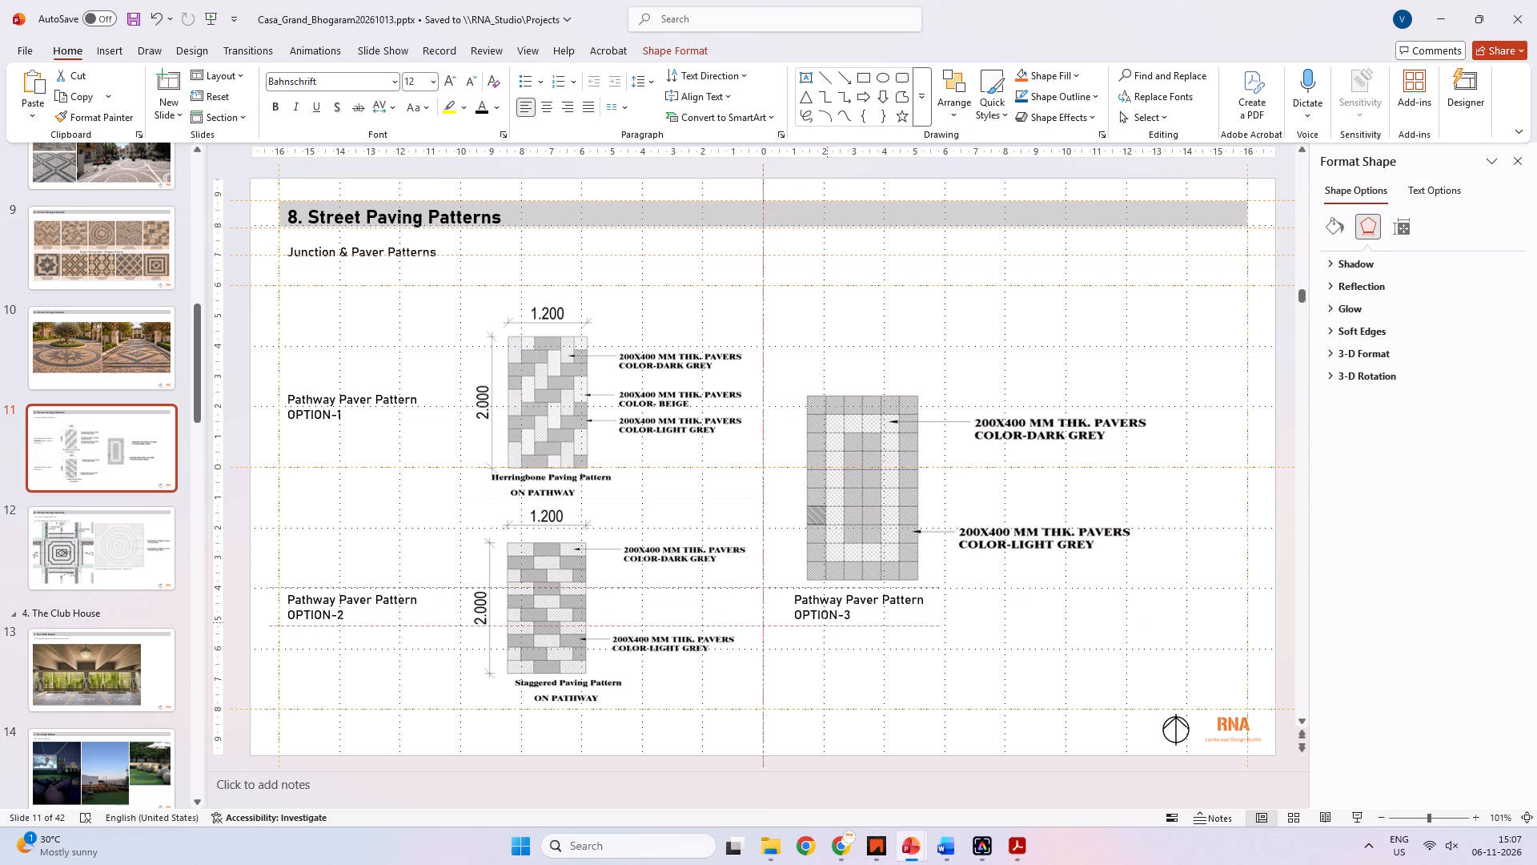
left_click_drag(837, 618, 837, 616)
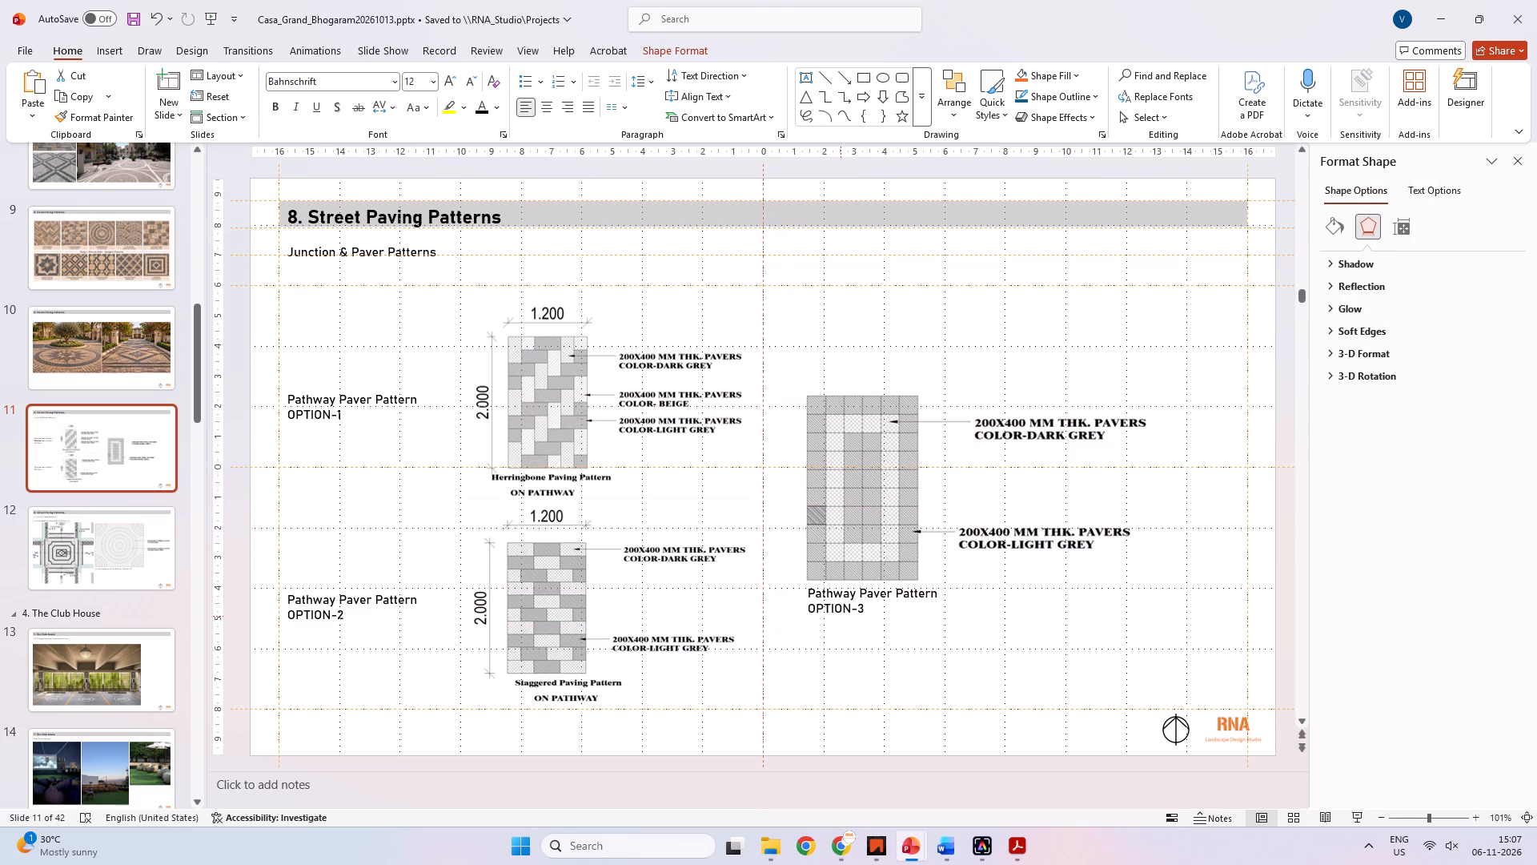
left_click_drag(837, 616, 846, 616)
left_click(845, 622)
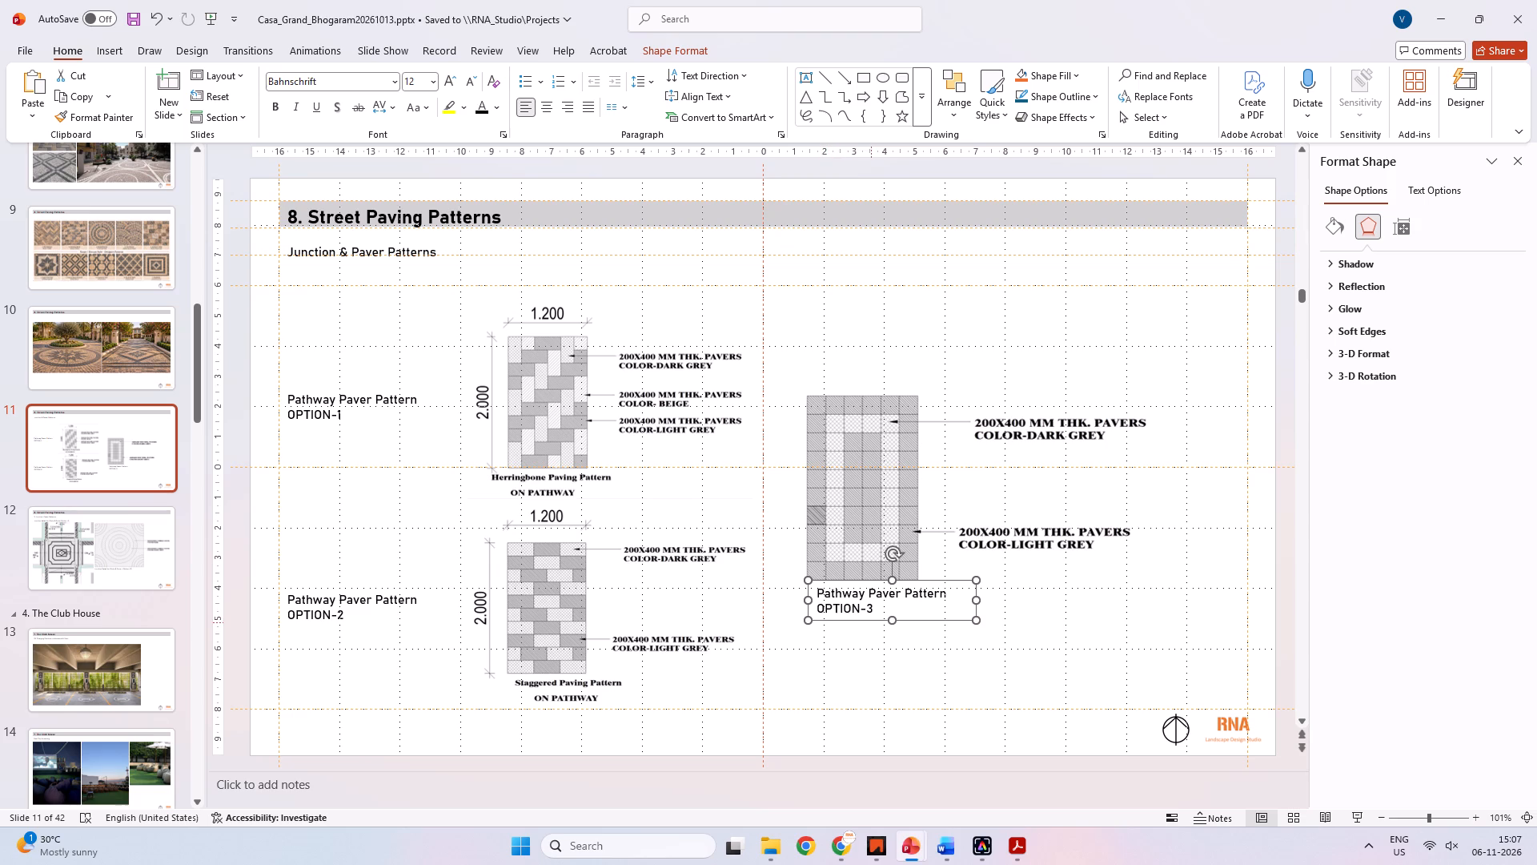
left_click_drag(871, 622, 1028, 637)
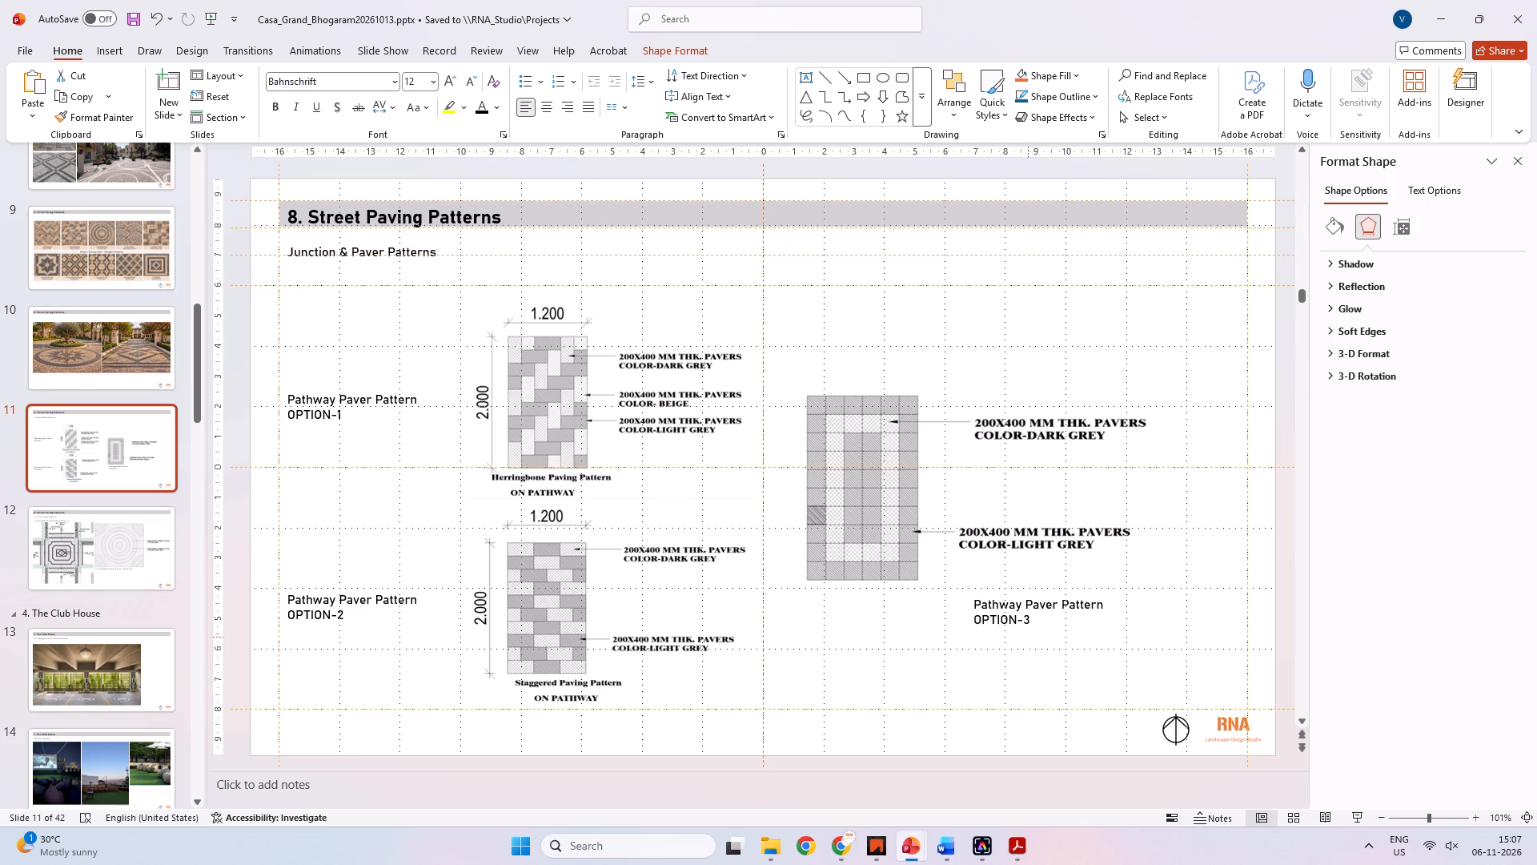
left_click_drag(1028, 637, 869, 378)
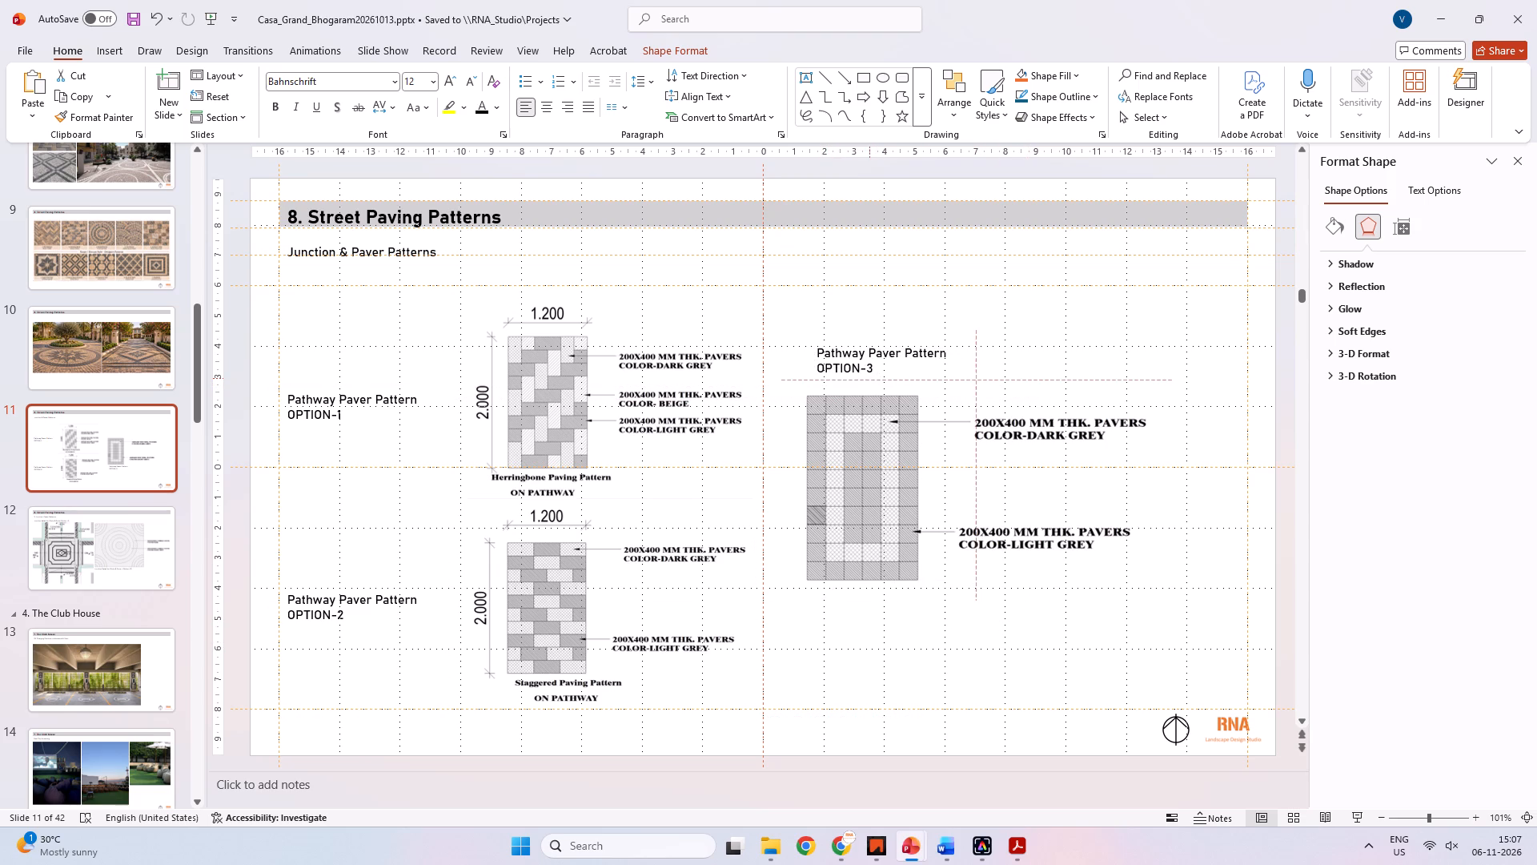
left_click_drag(869, 378, 861, 378)
left_click(881, 629)
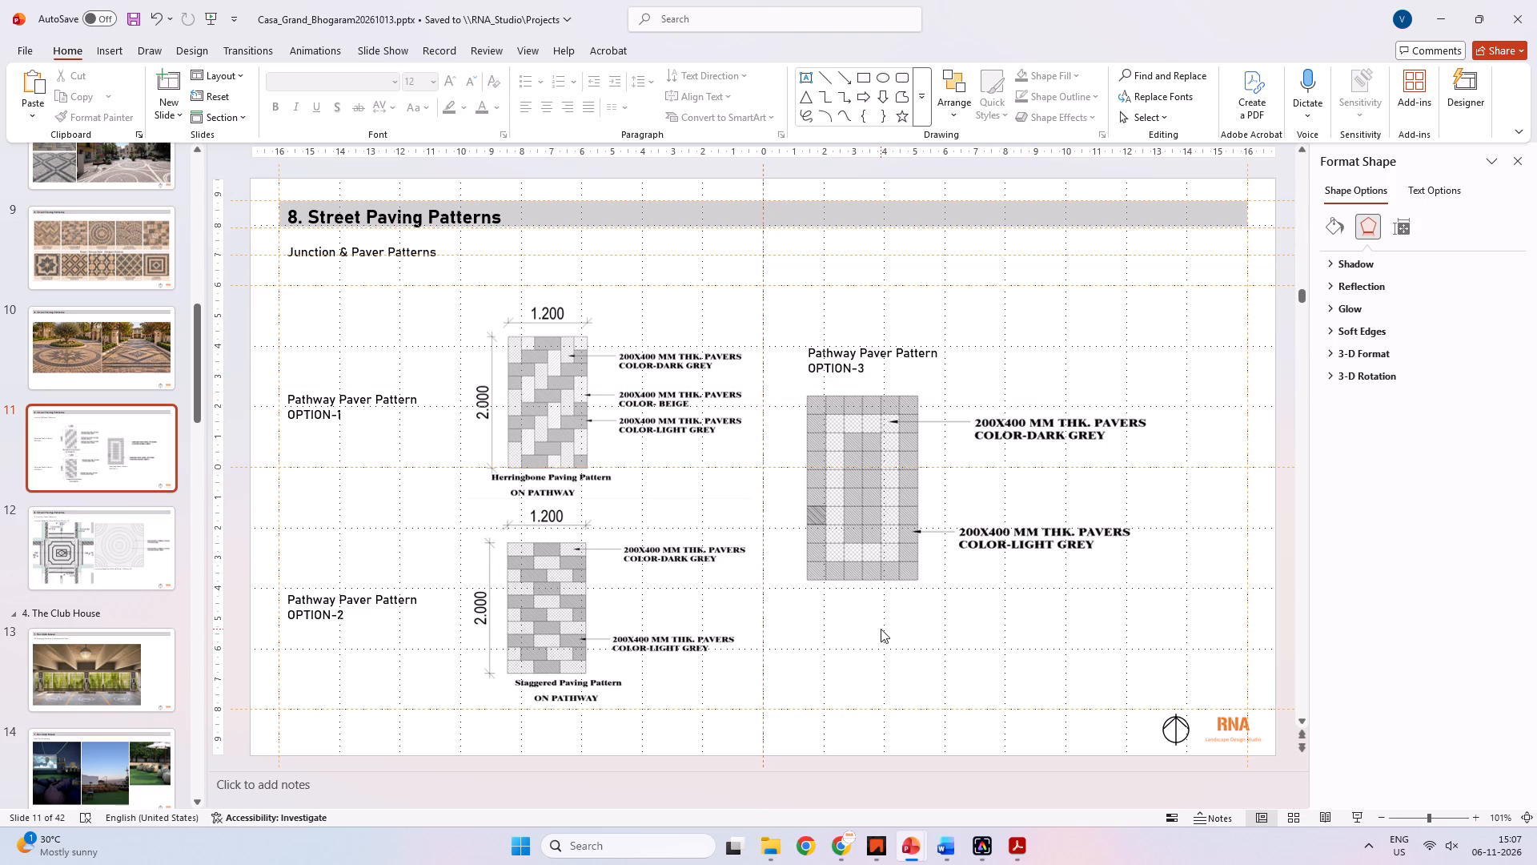
Save the presentation.
key("ctrl+s")
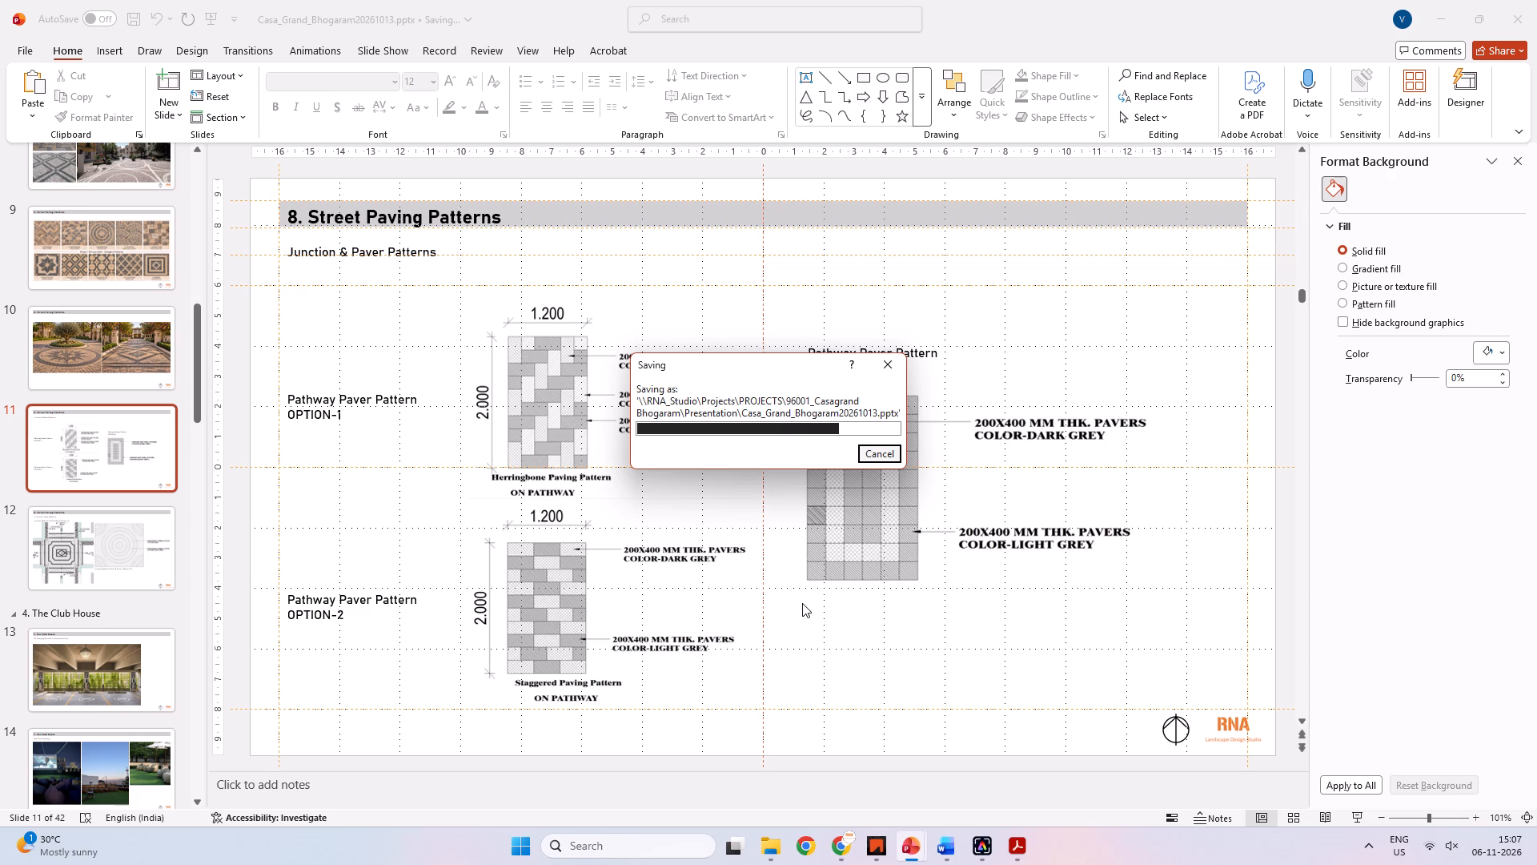
left_click(802, 603)
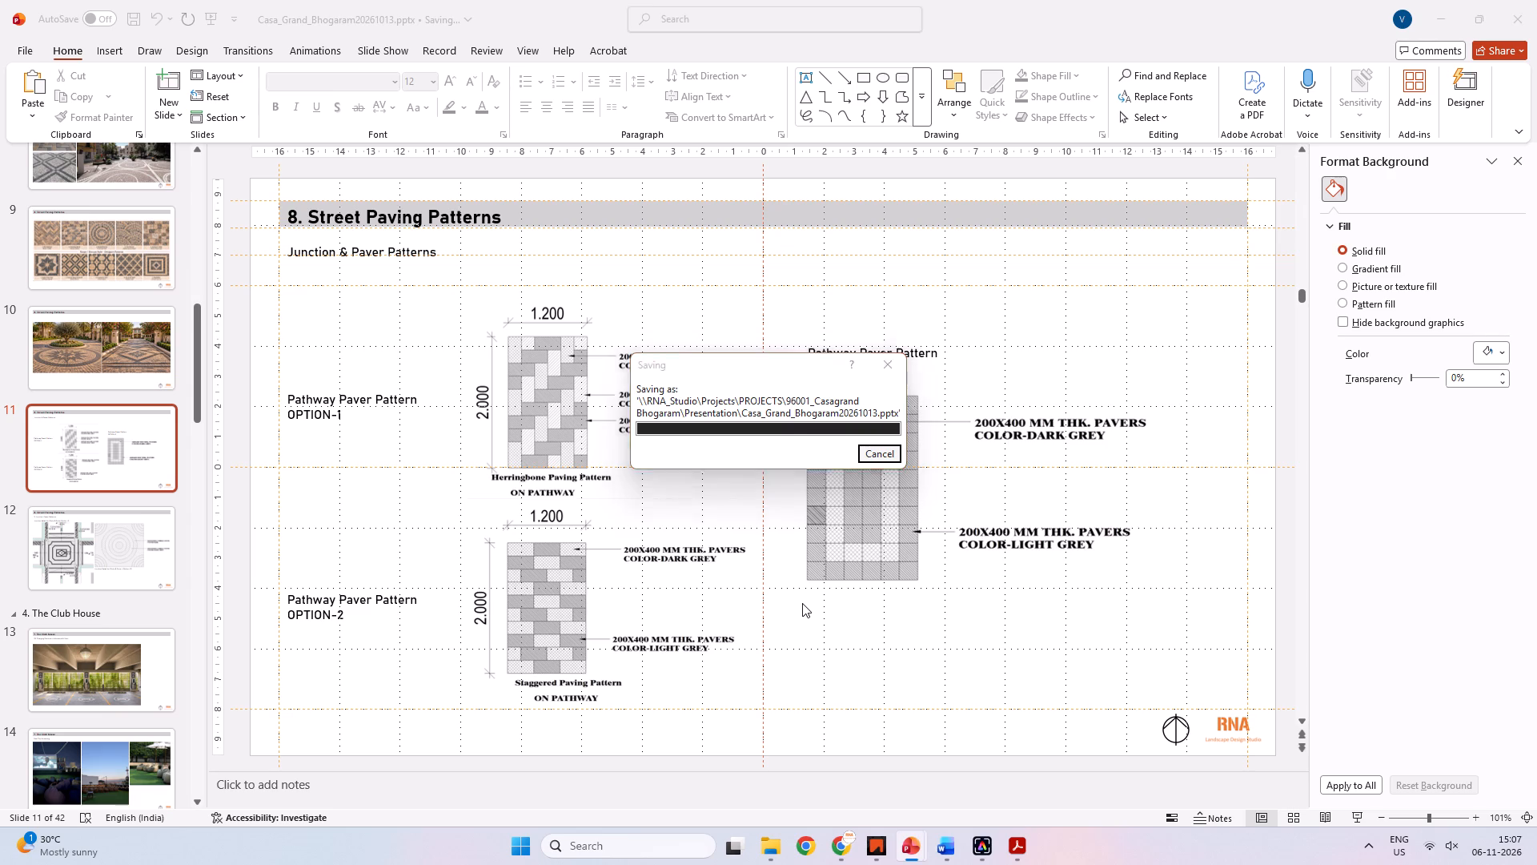
Review slides 7 to 11, comparing the Roads and Pavements topic list with the street paving pattern slides.
scroll(88, 335, "up", 3)
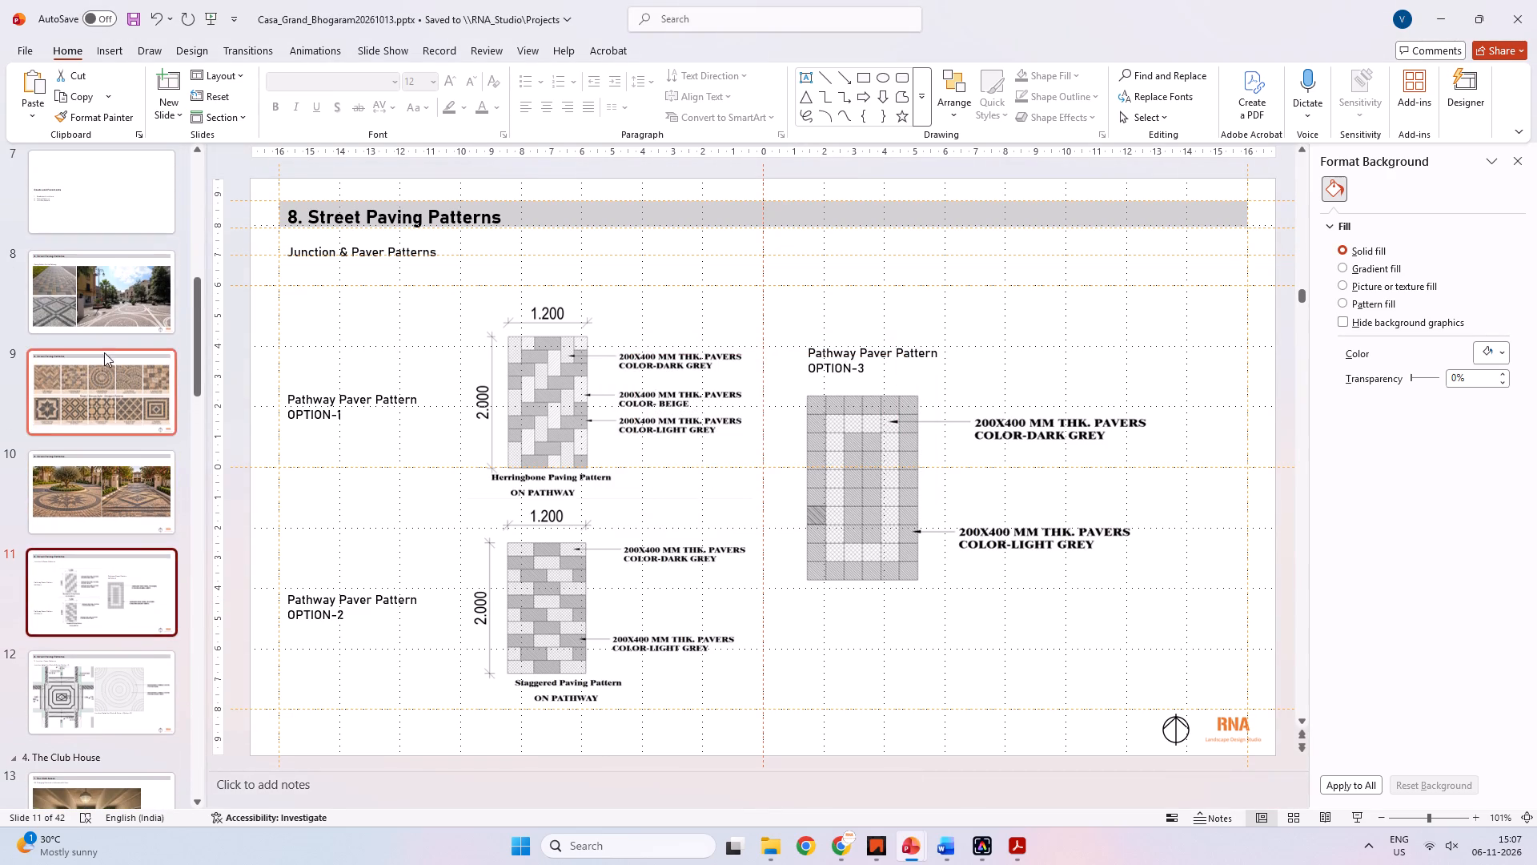
left_click(109, 309)
scroll(107, 368, "up", 3)
left_click(107, 364)
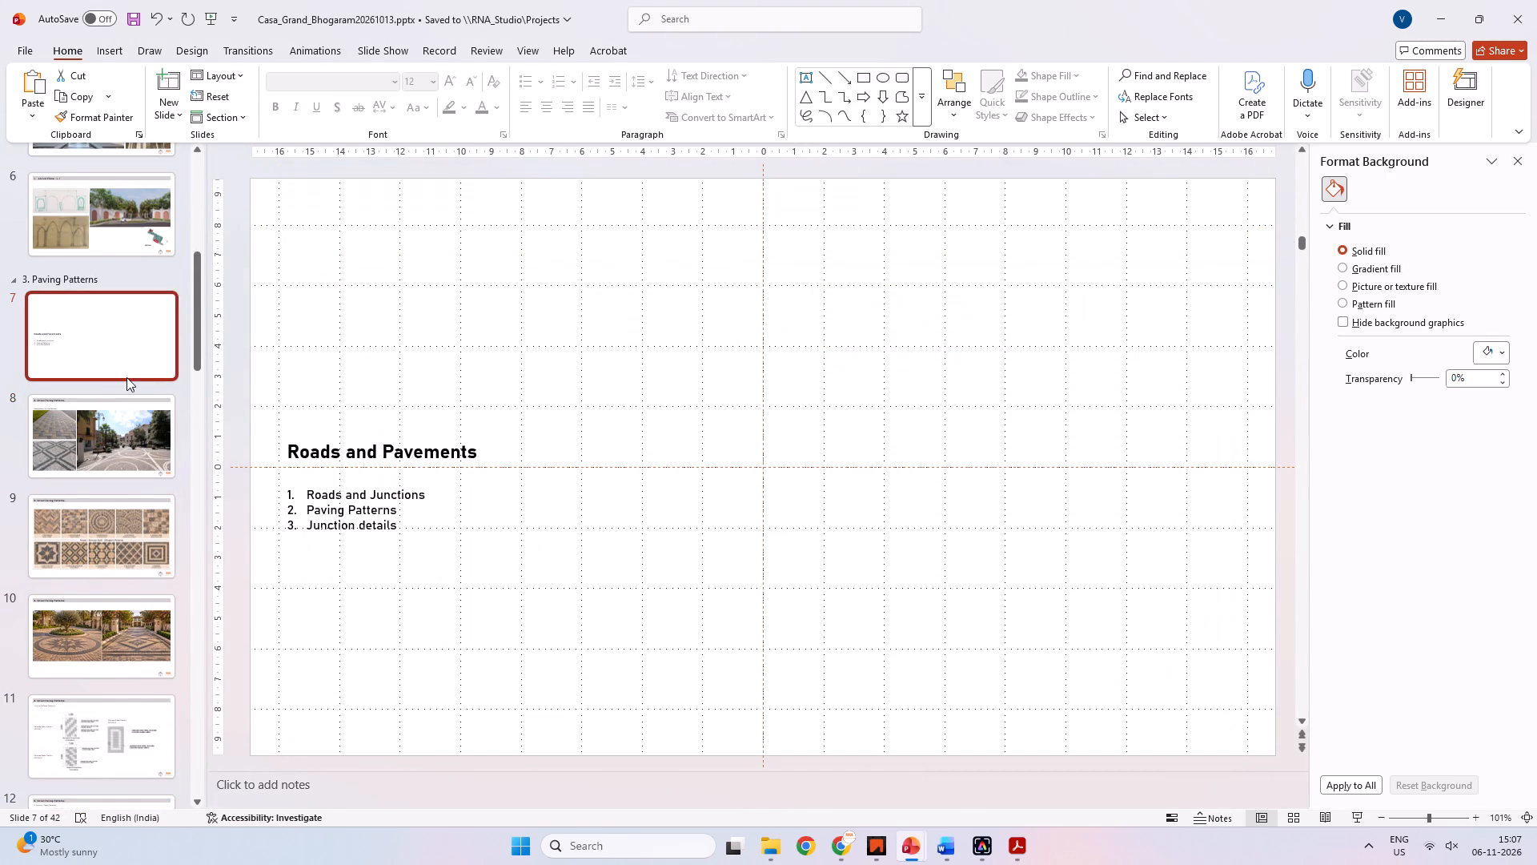
left_click(146, 408)
scroll(138, 459, "down", 2)
left_click(128, 437)
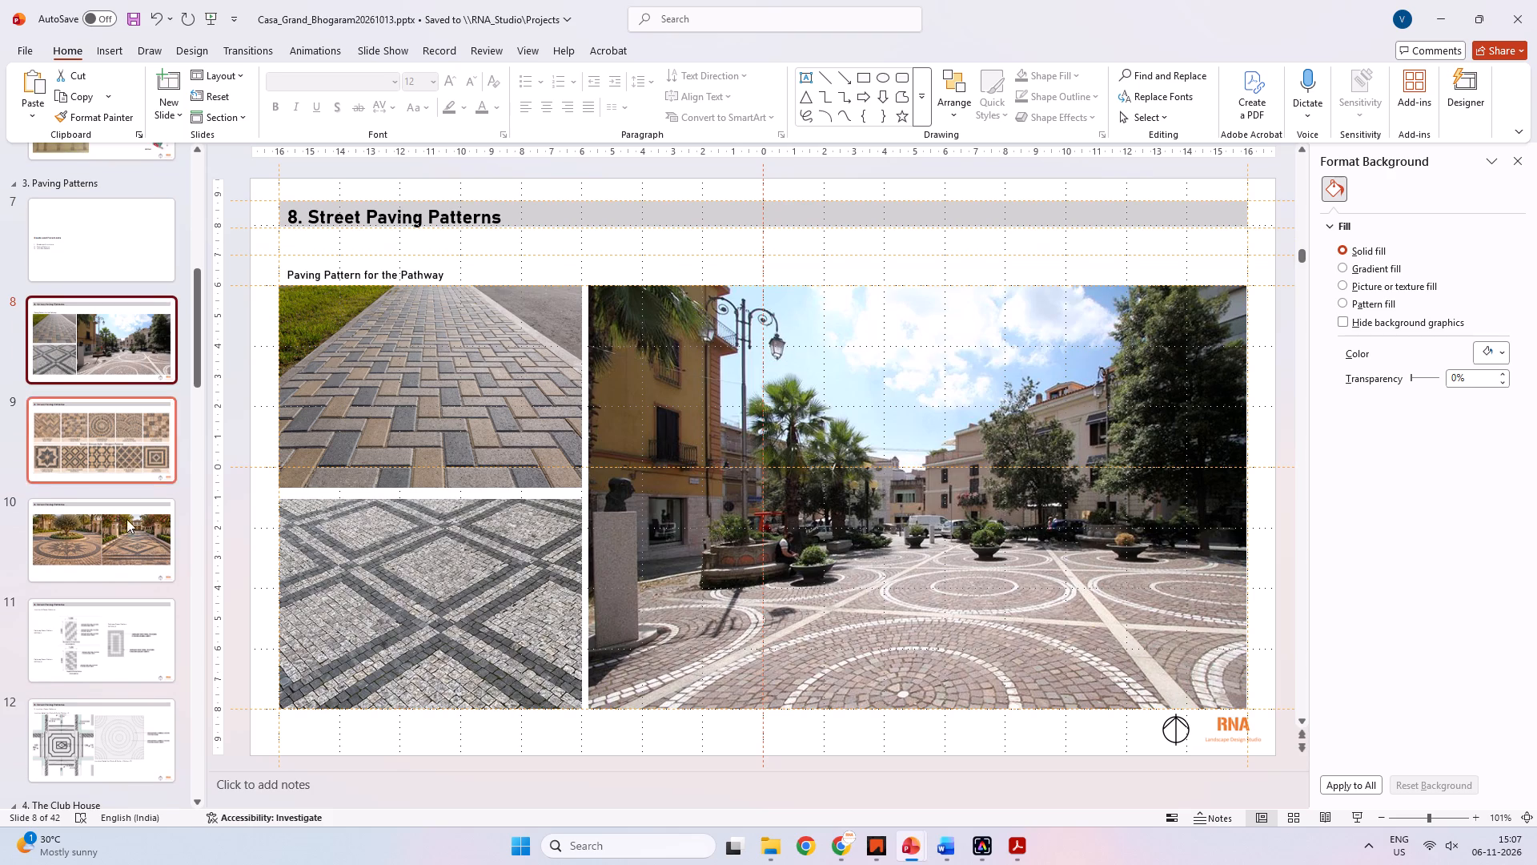
left_click(122, 553)
left_click(108, 646)
left_click(90, 239)
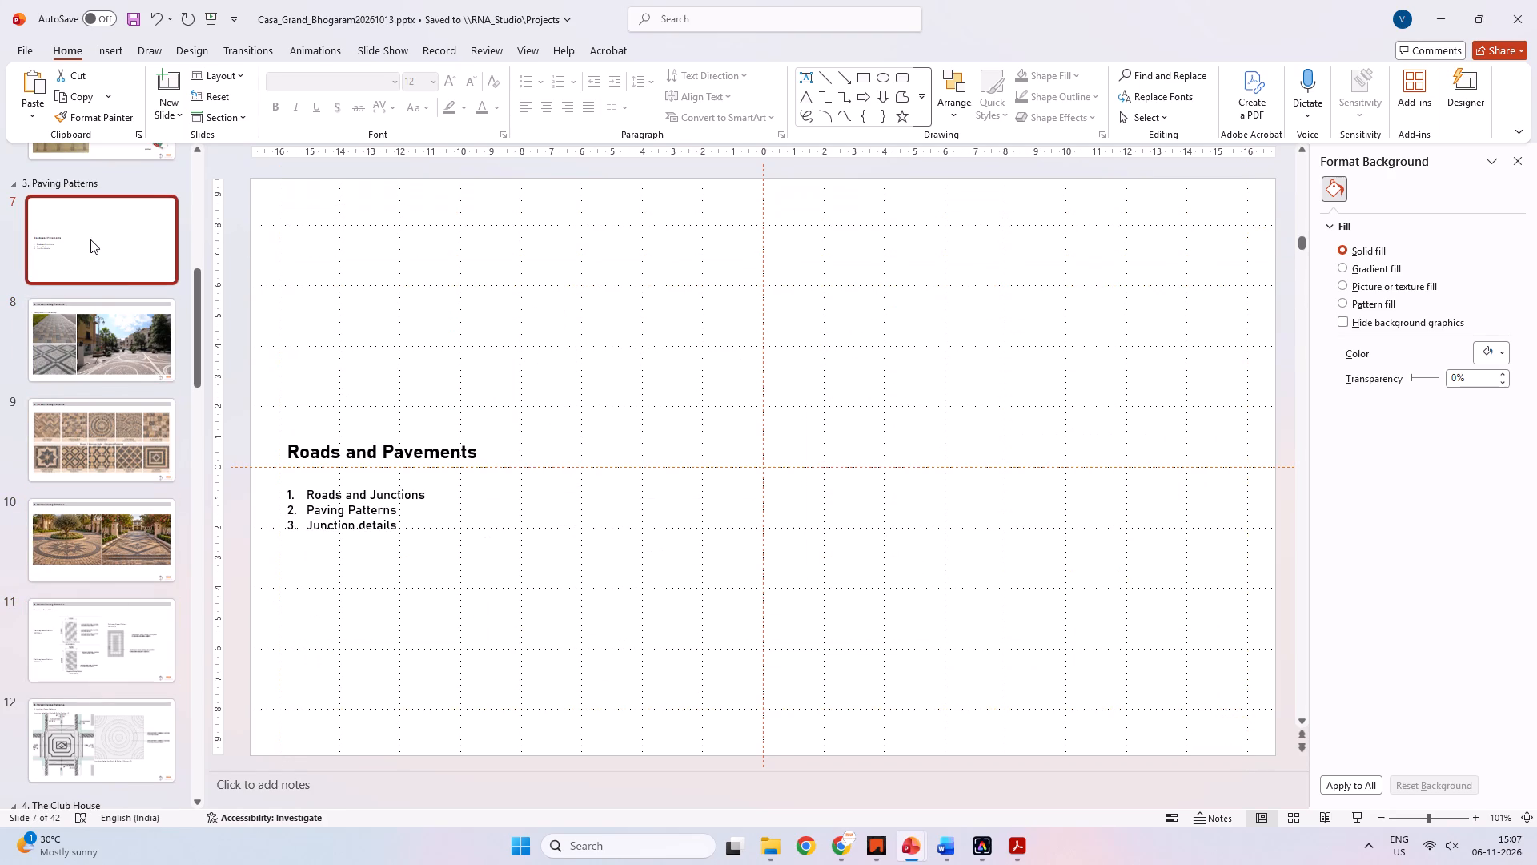
left_click(117, 424)
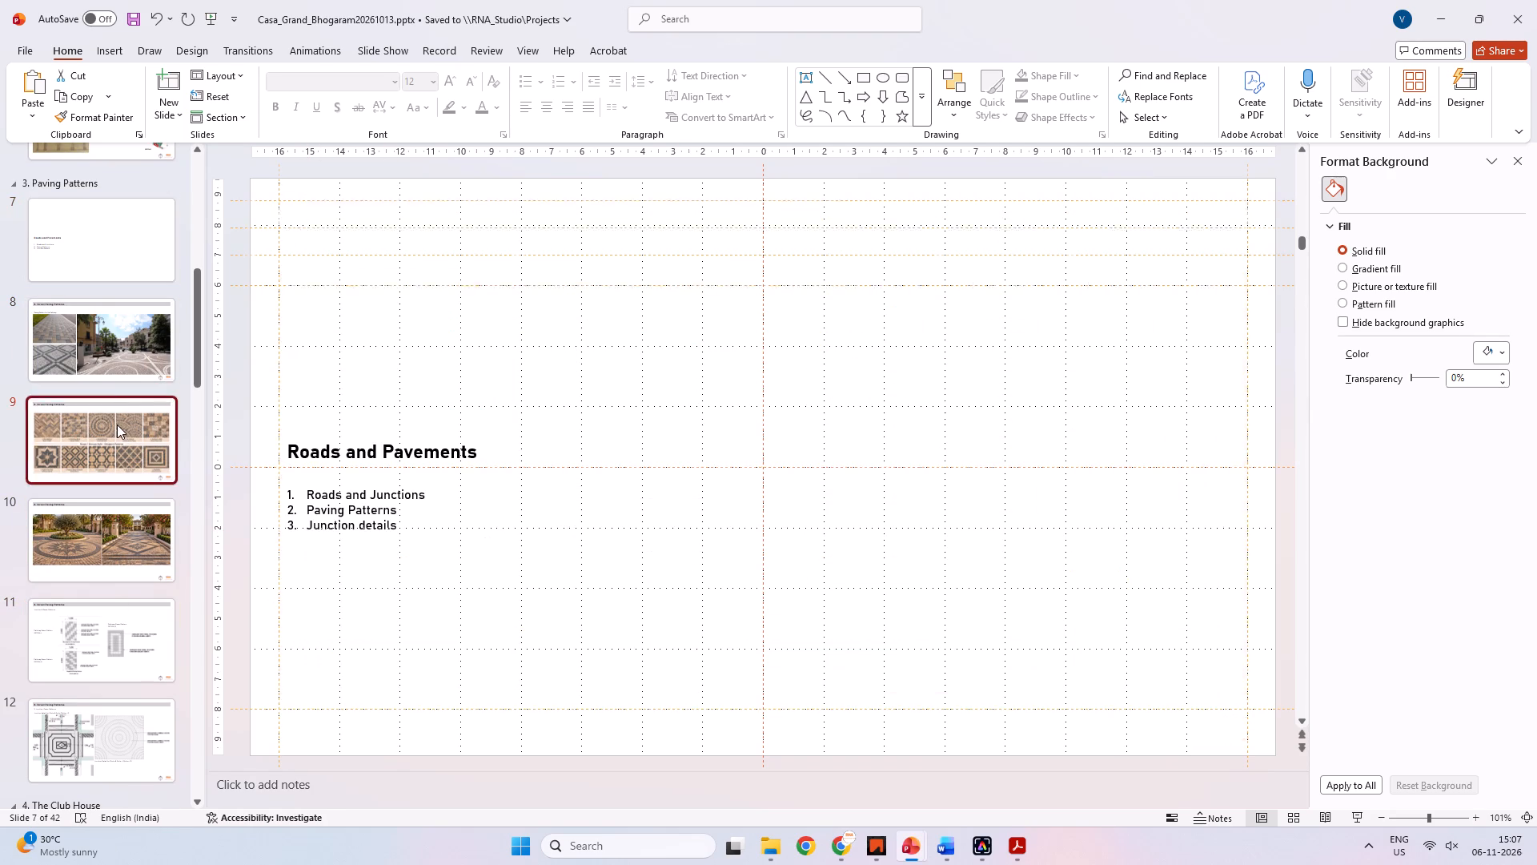
left_click(102, 350)
left_click(113, 436)
scroll(113, 437, "down", 1)
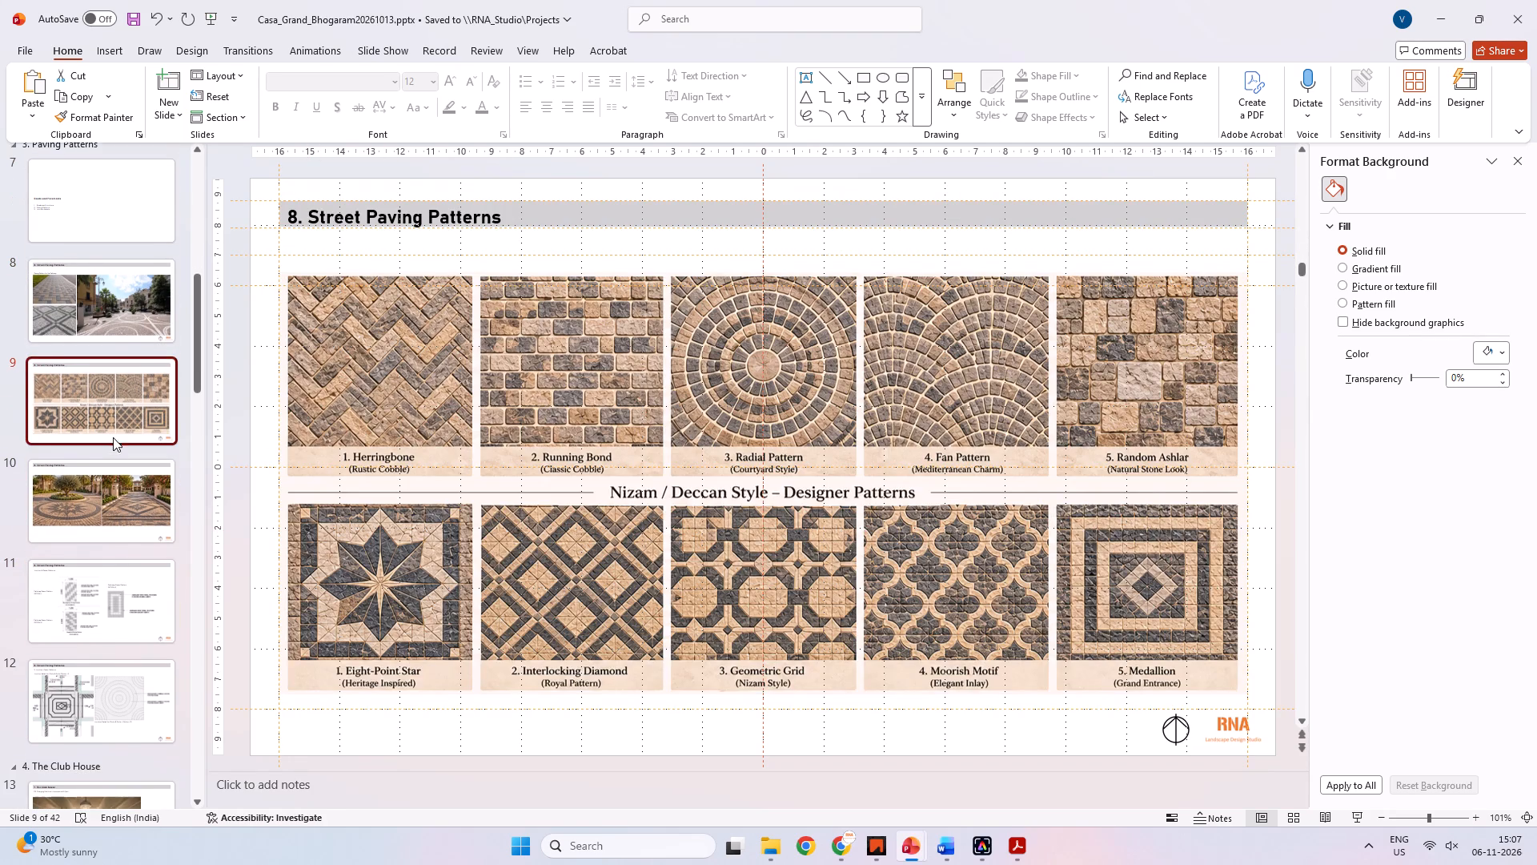
left_click(111, 485)
left_click(118, 622)
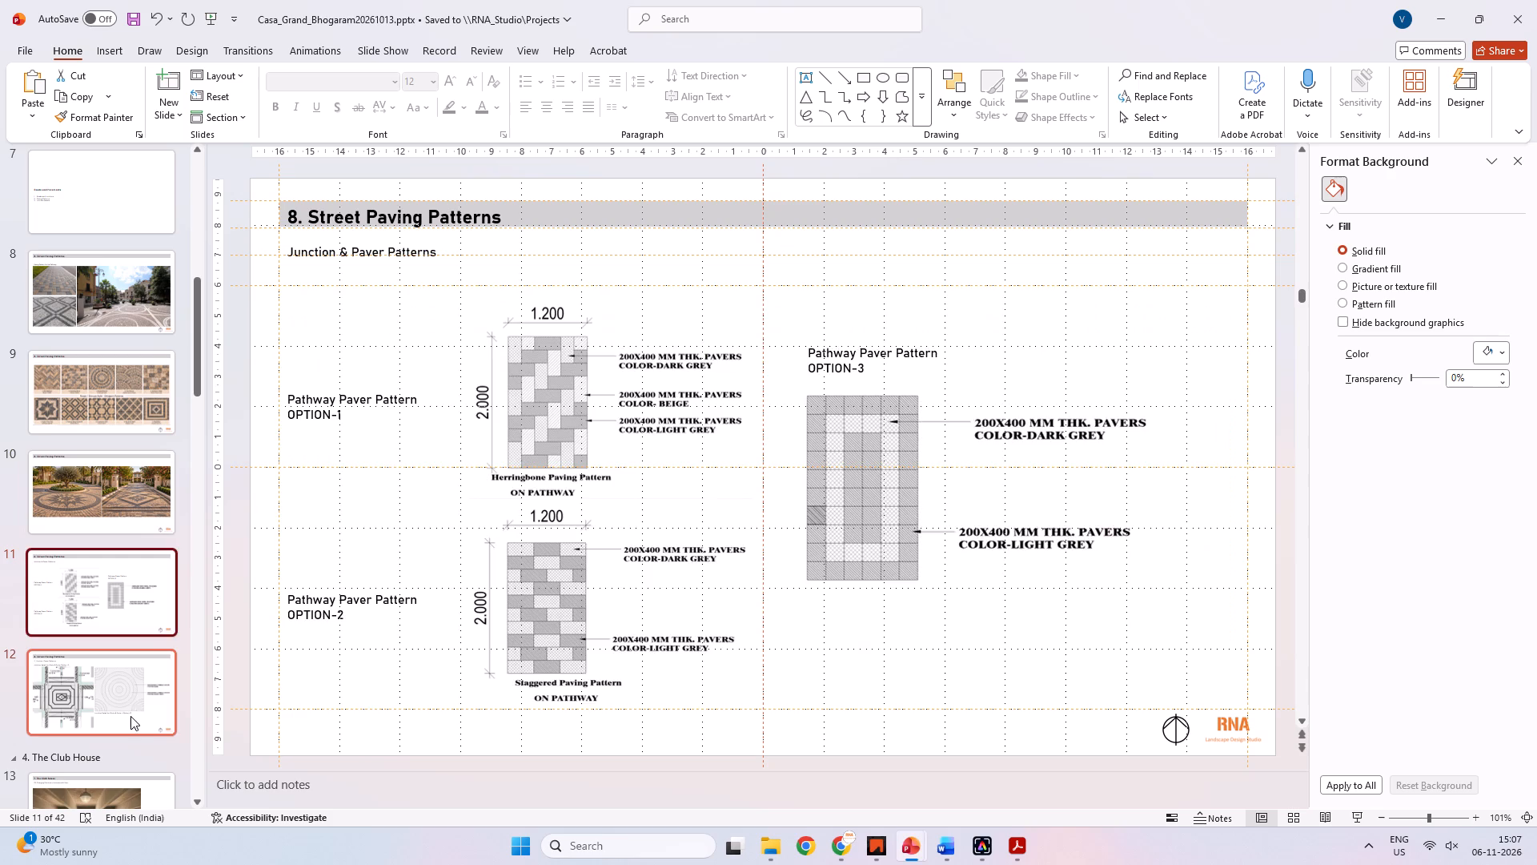
On slide 8, change the number of the Street Paving Patterns heading to 3.
left_click(130, 716)
scroll(130, 695, "down", 2)
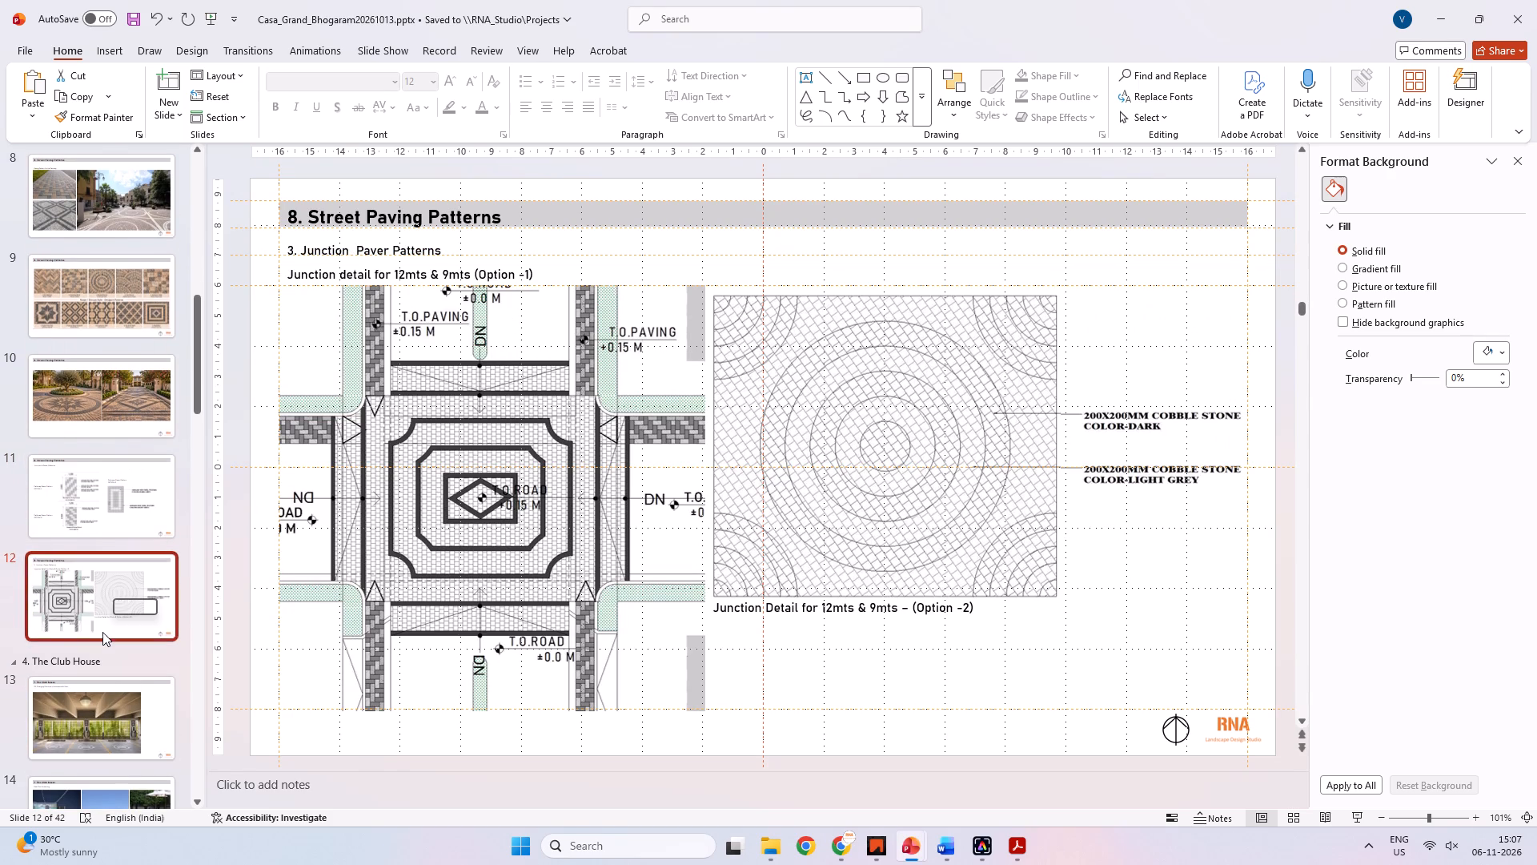
scroll(102, 632, "up", 4)
left_click(80, 404)
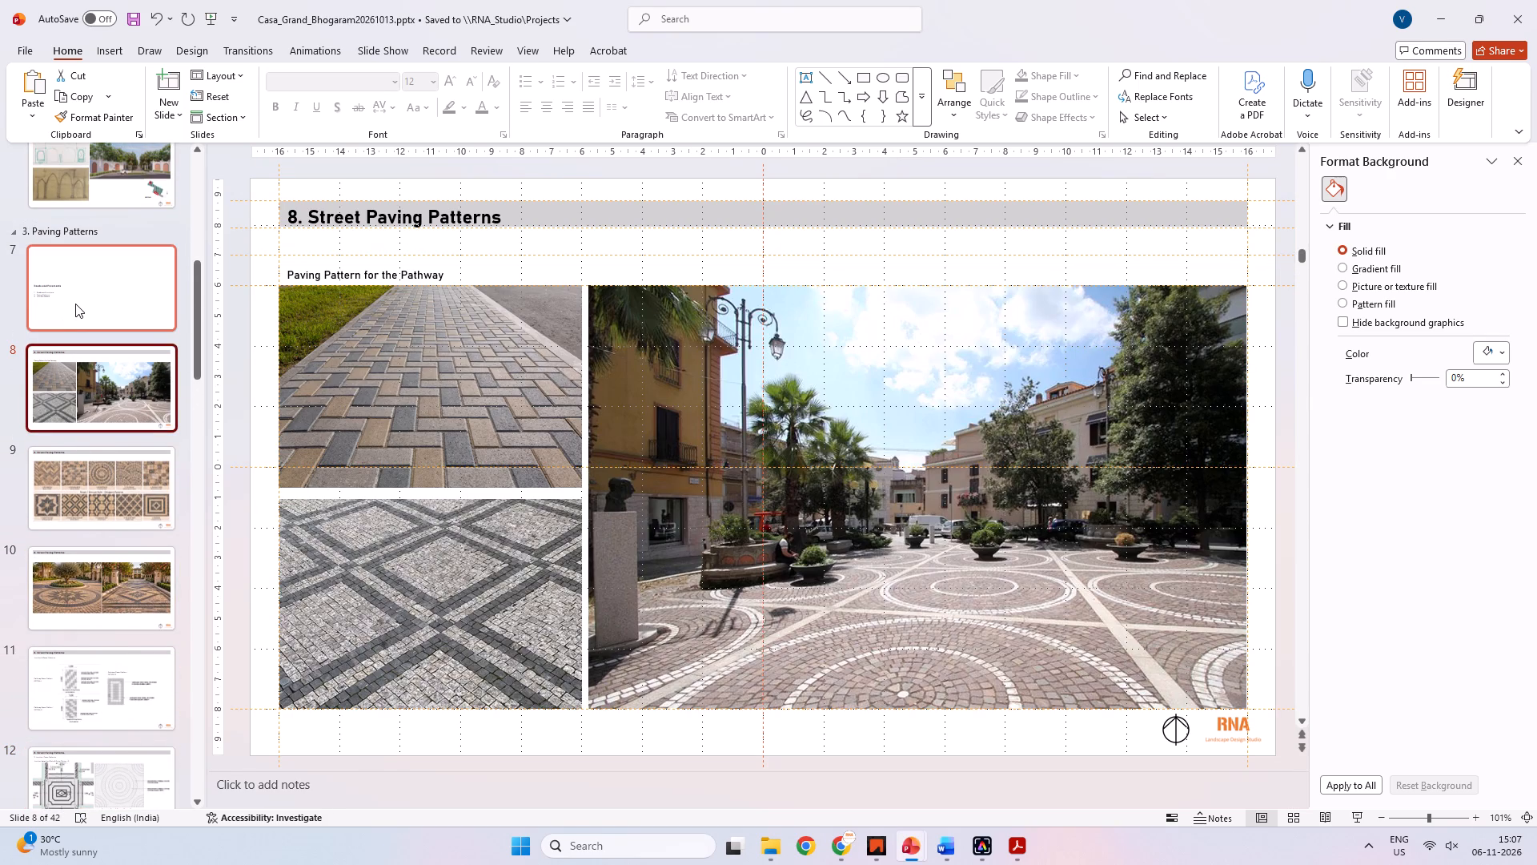
left_click(79, 366)
left_click(70, 308)
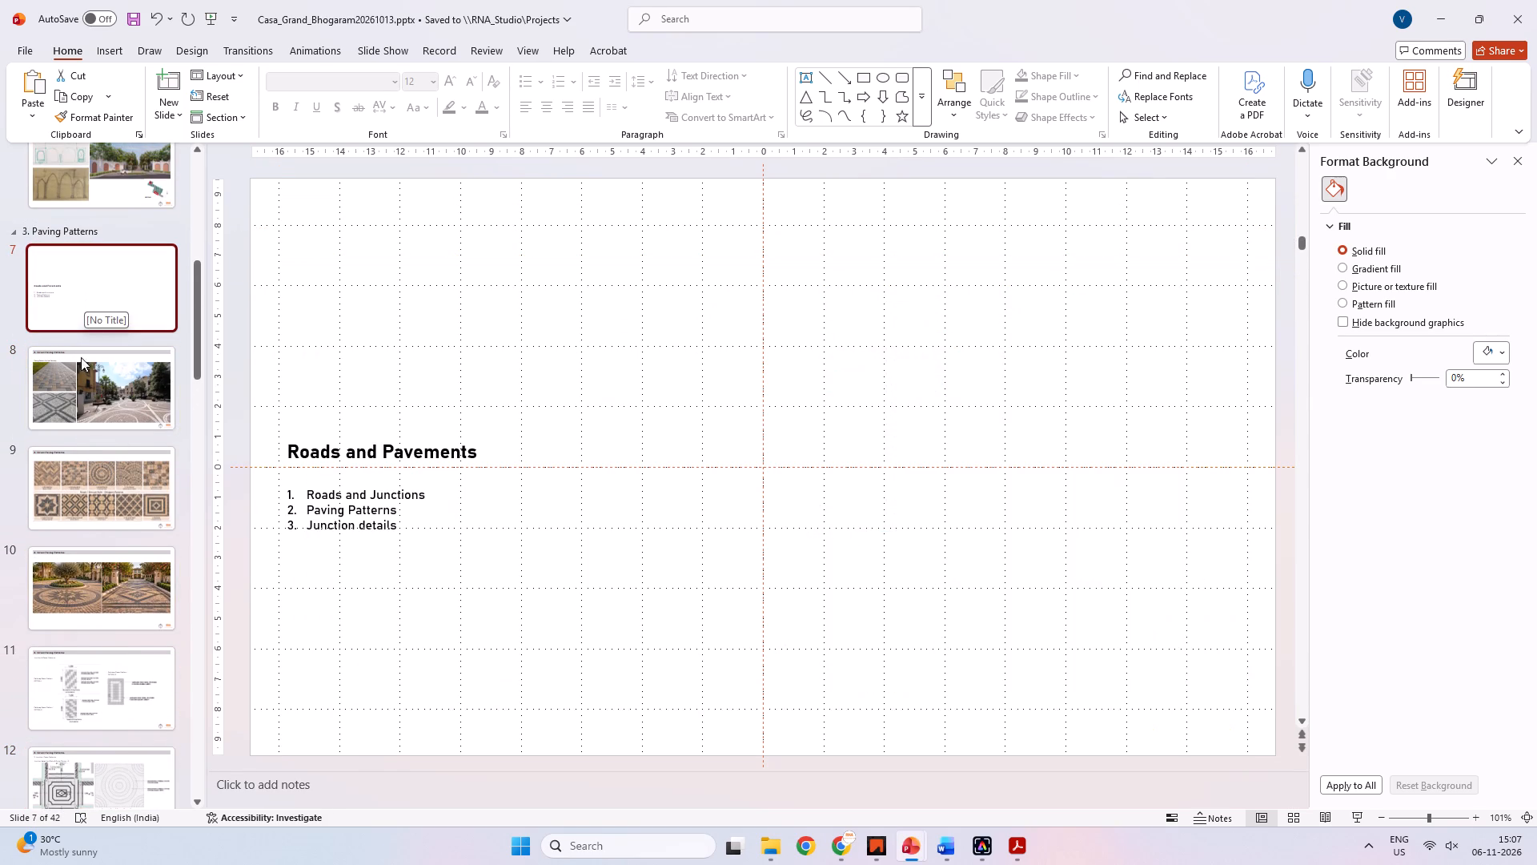
left_click(80, 393)
left_click(326, 217)
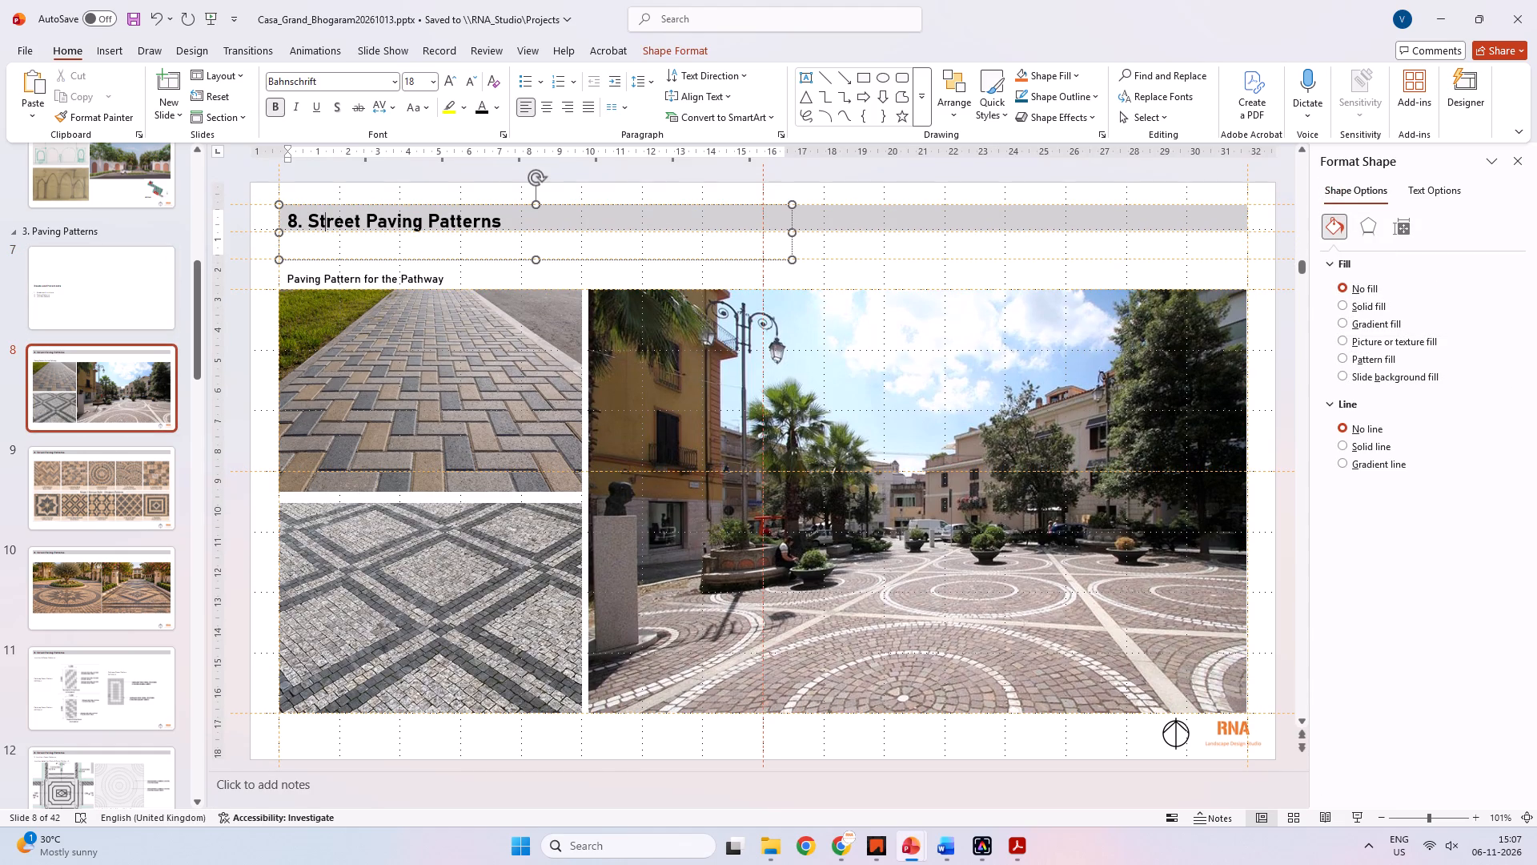
left_click(297, 214)
key("BackSpace")
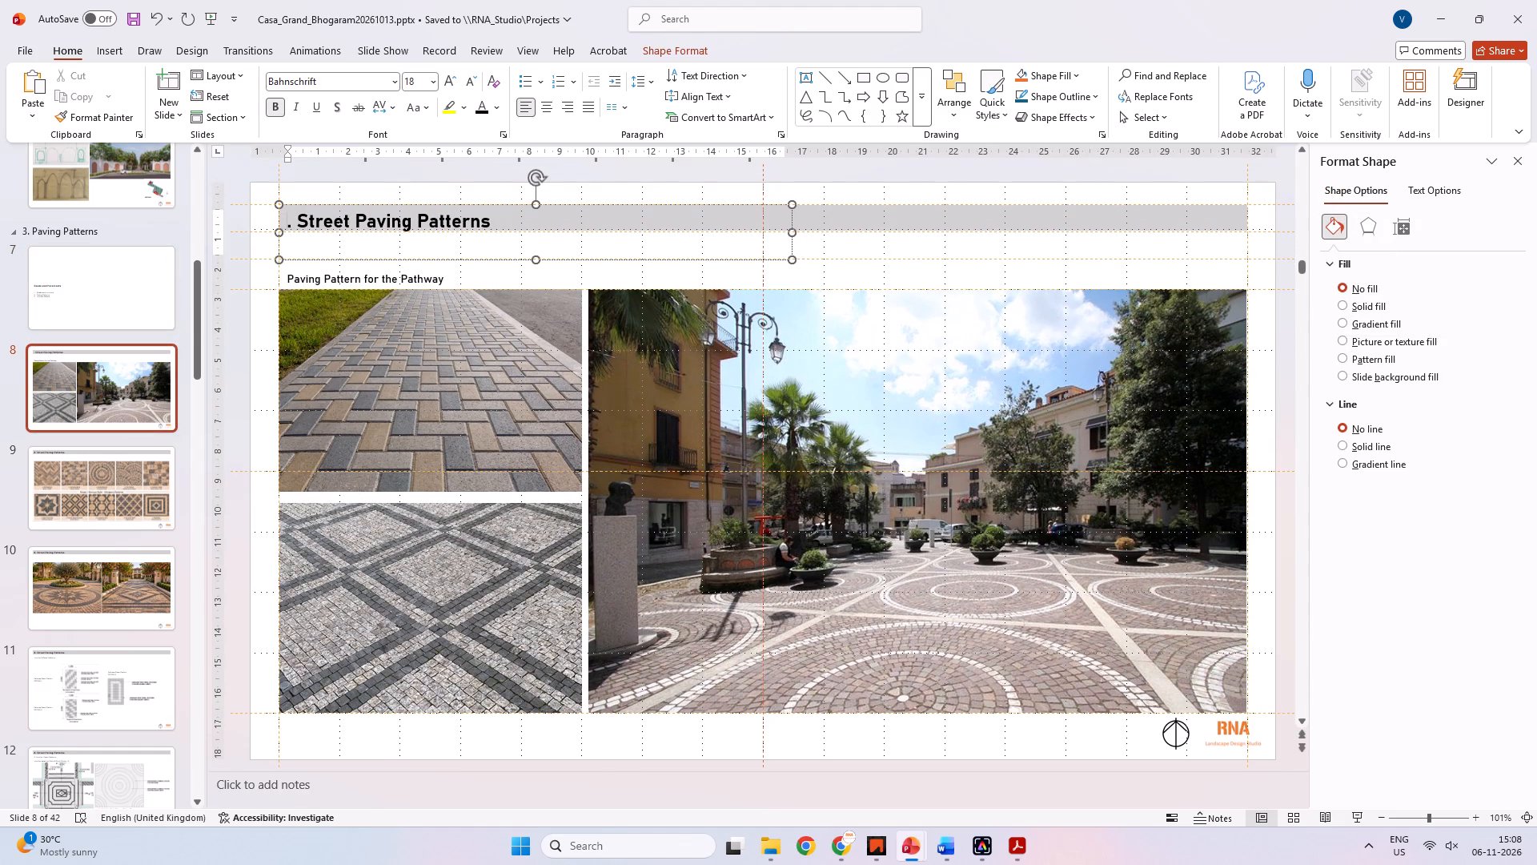
key("3")
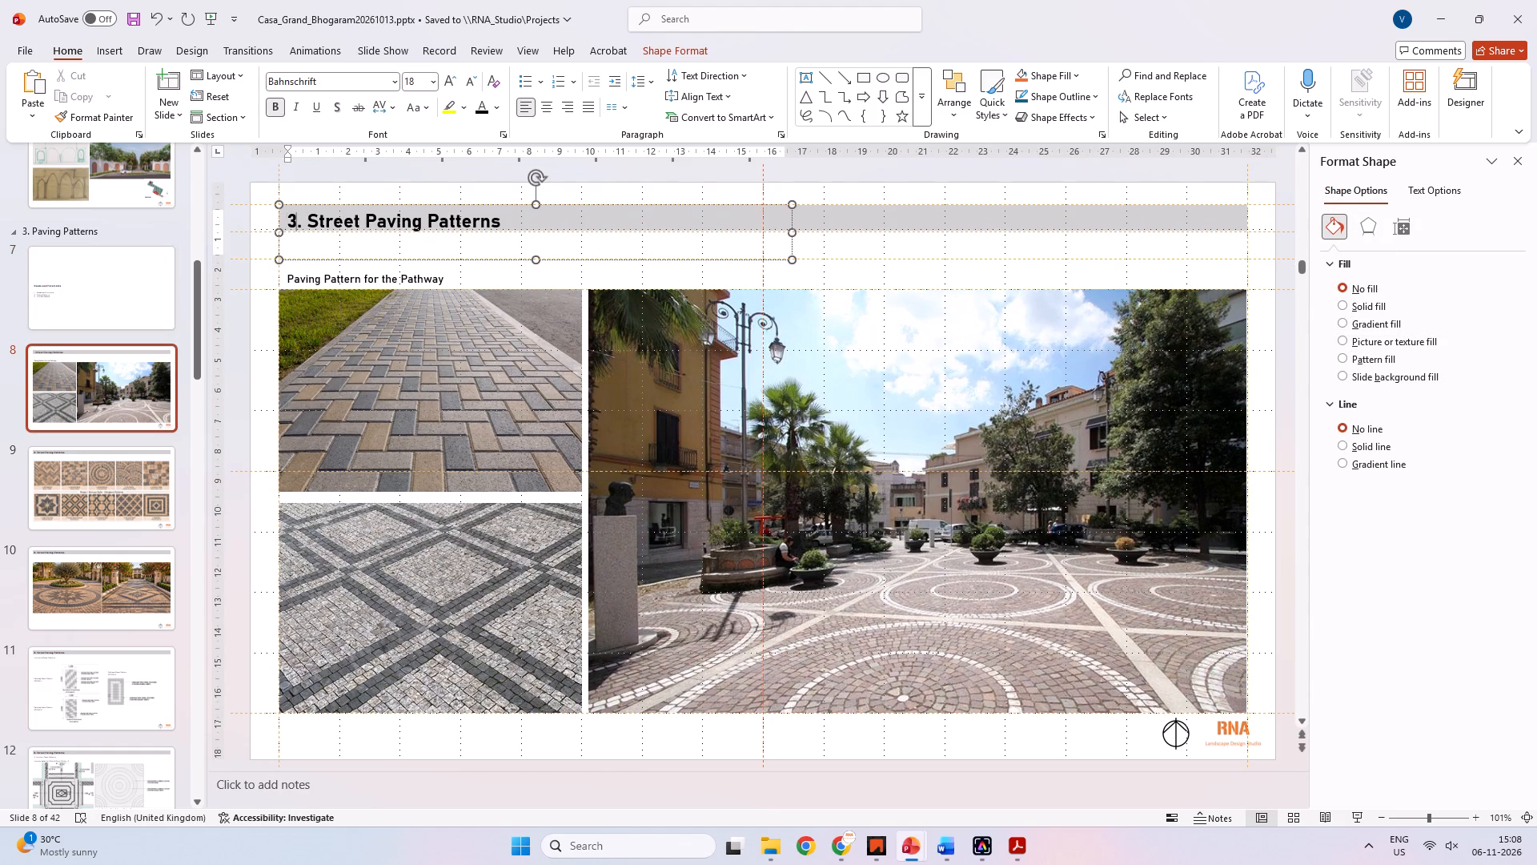
Replace the slide 8 heading text after the number with "Roads and Pavements".
key("Right")
key("Right")
key("Delete")
key("Delete")
key("Delete")
key("Delete")
key("Delete")
key("Delete")
key("Delete")
key("Delete")
key("Delete")
key("Delete")
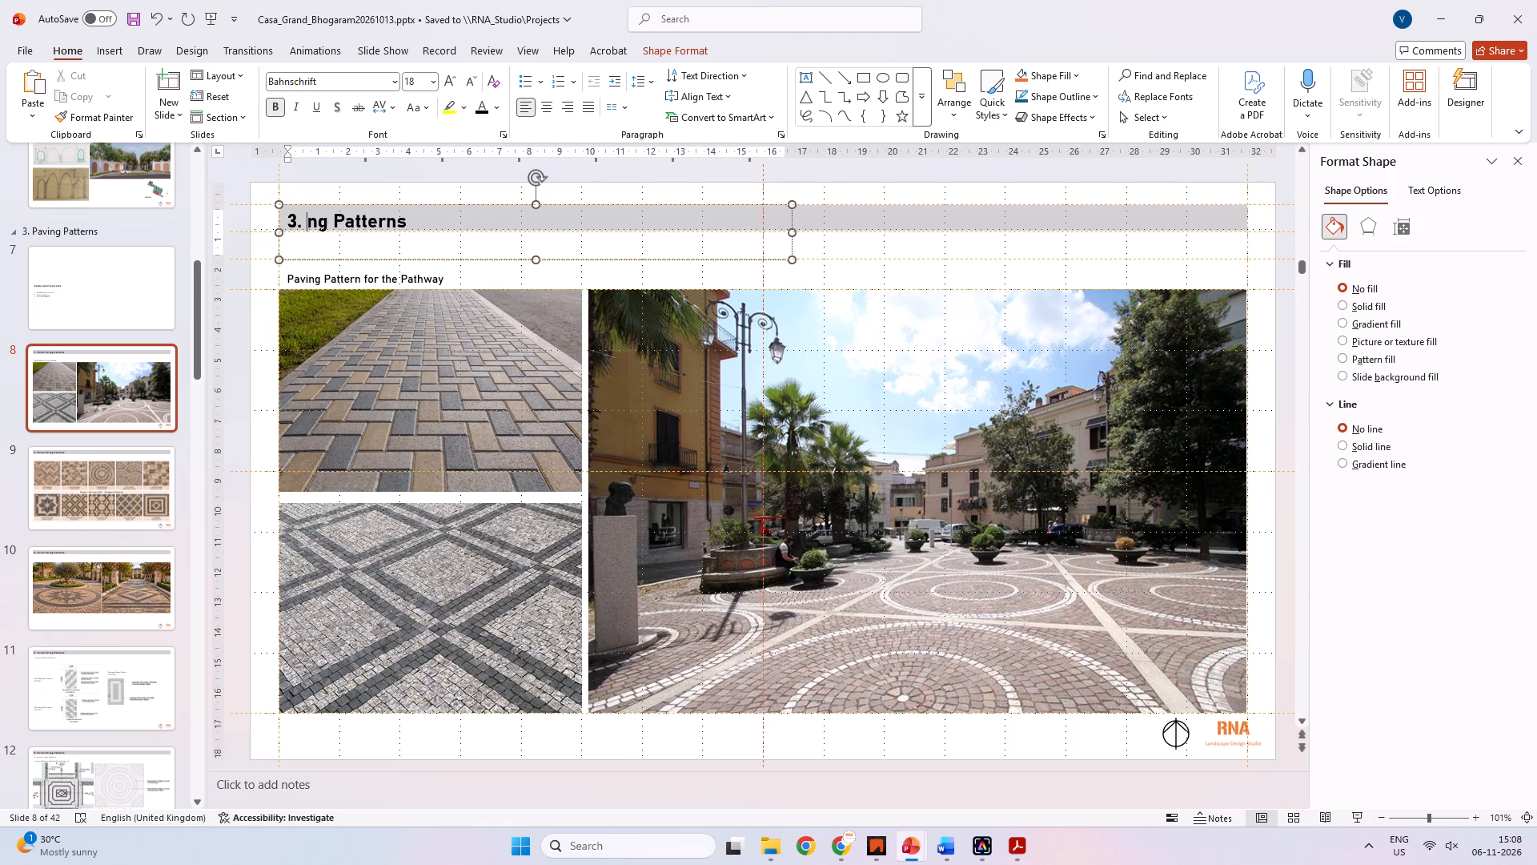
key("Delete")
key("Delete")
key("Delete")
key("Delete")
key("Delete")
key("Delete")
key("Delete")
key("Delete")
key("Delete")
key("Delete")
key("Delete")
key("Delete")
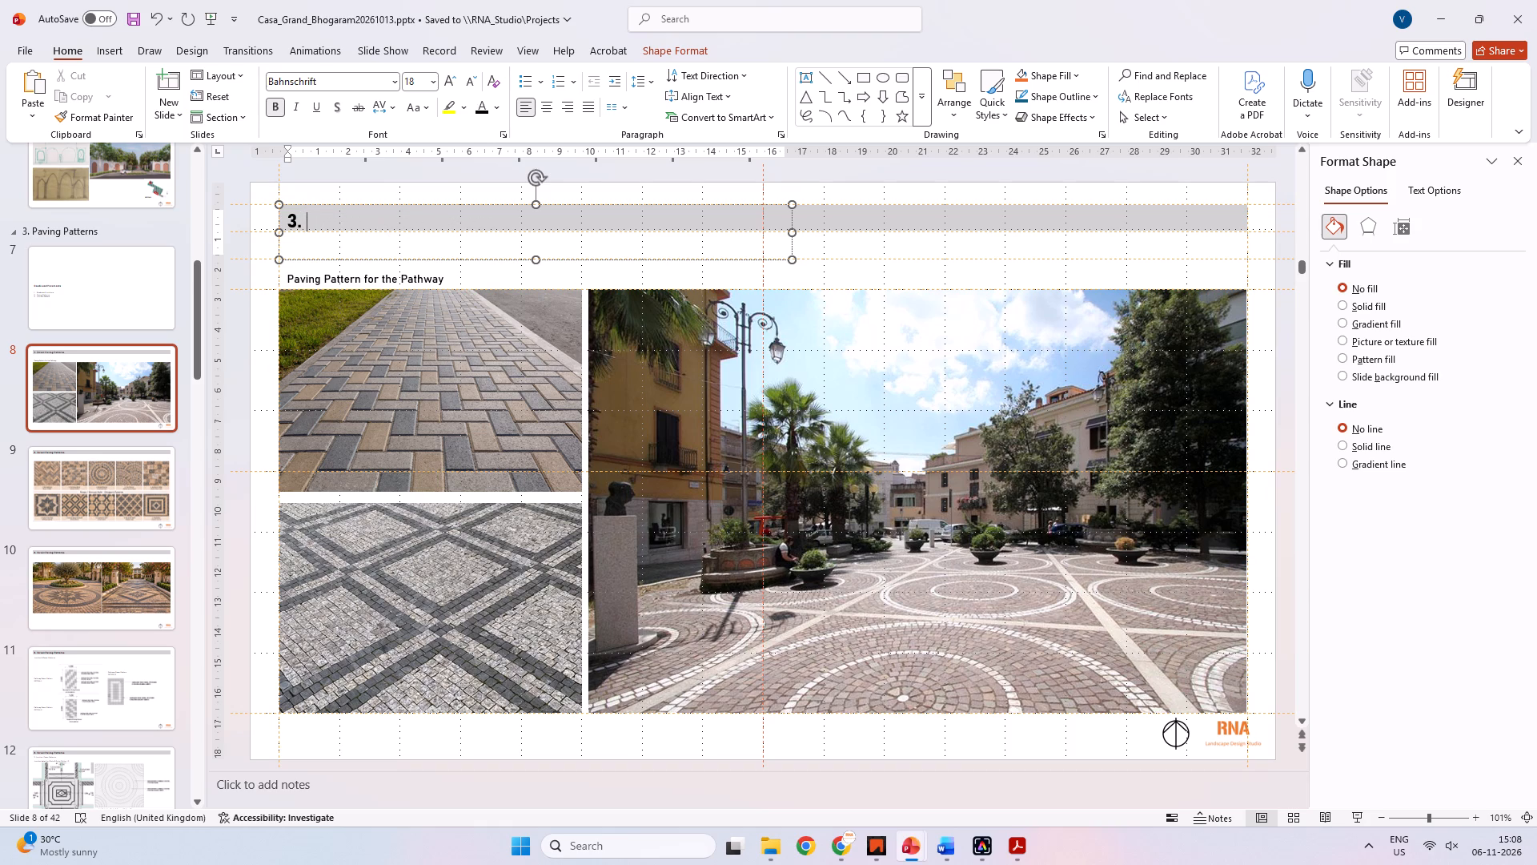
type("Roads and PAven")
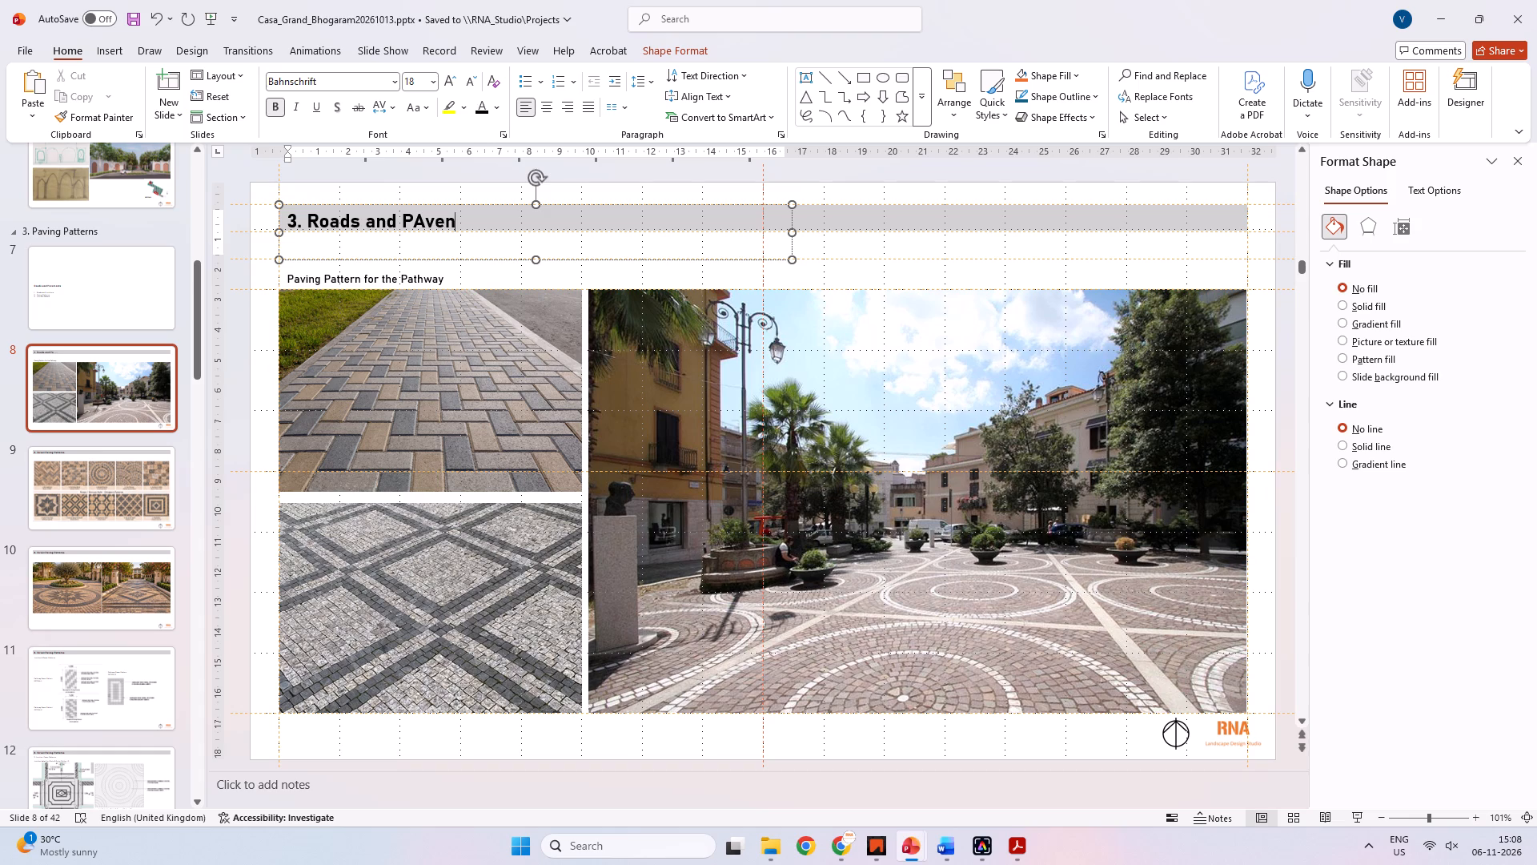
key("BackSpace")
type("ments")
key("space")
left_click(255, 257)
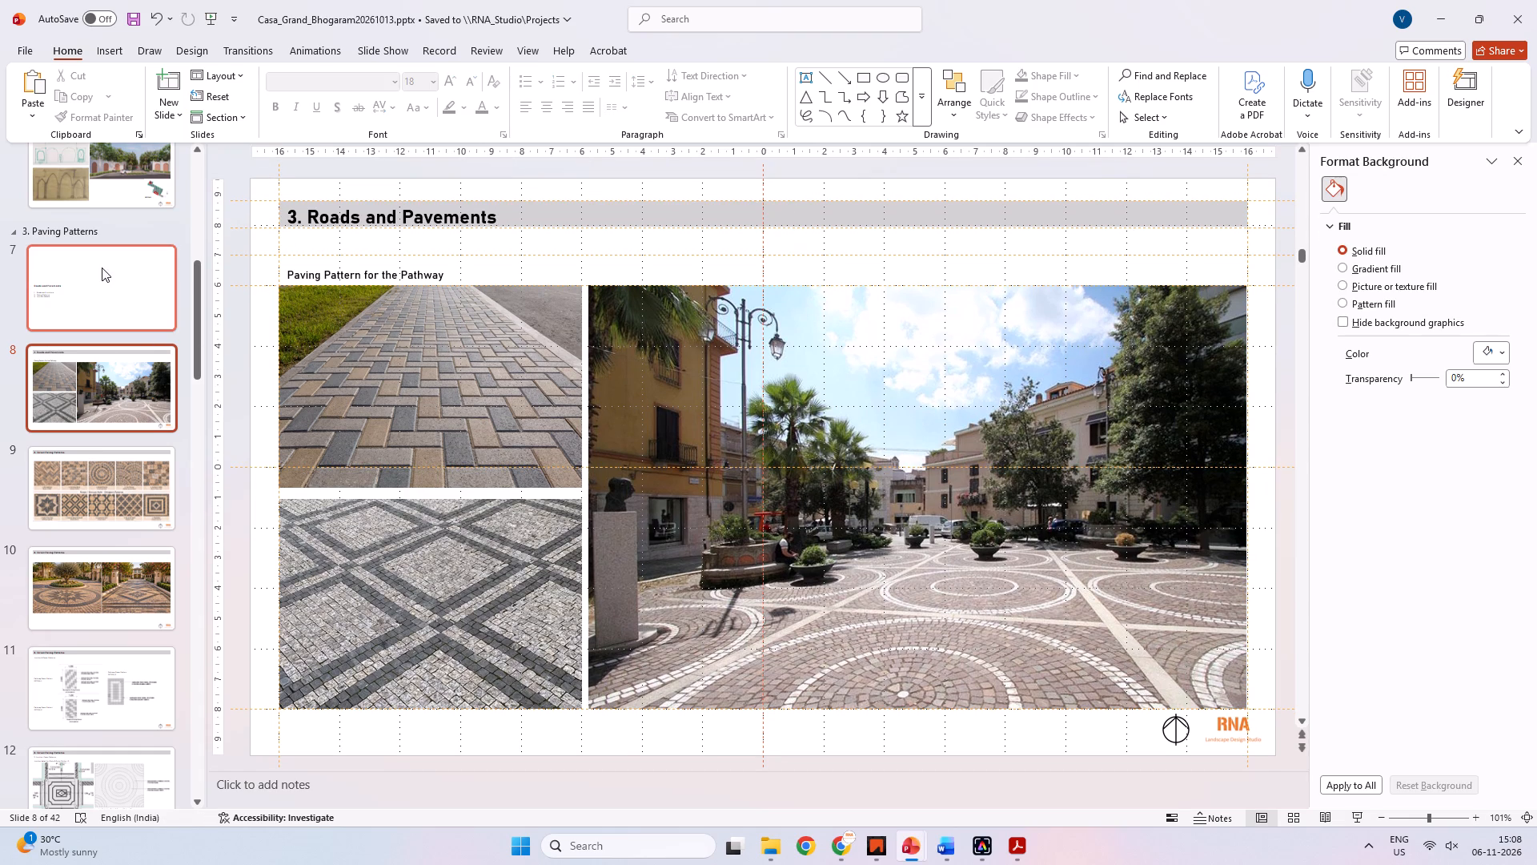
Delete the "8. Street Paving Patterns" heading from slides 9, 10, 11 and 12, keeping the grey title bars.
left_click(102, 265)
left_click(114, 338)
left_click(99, 346)
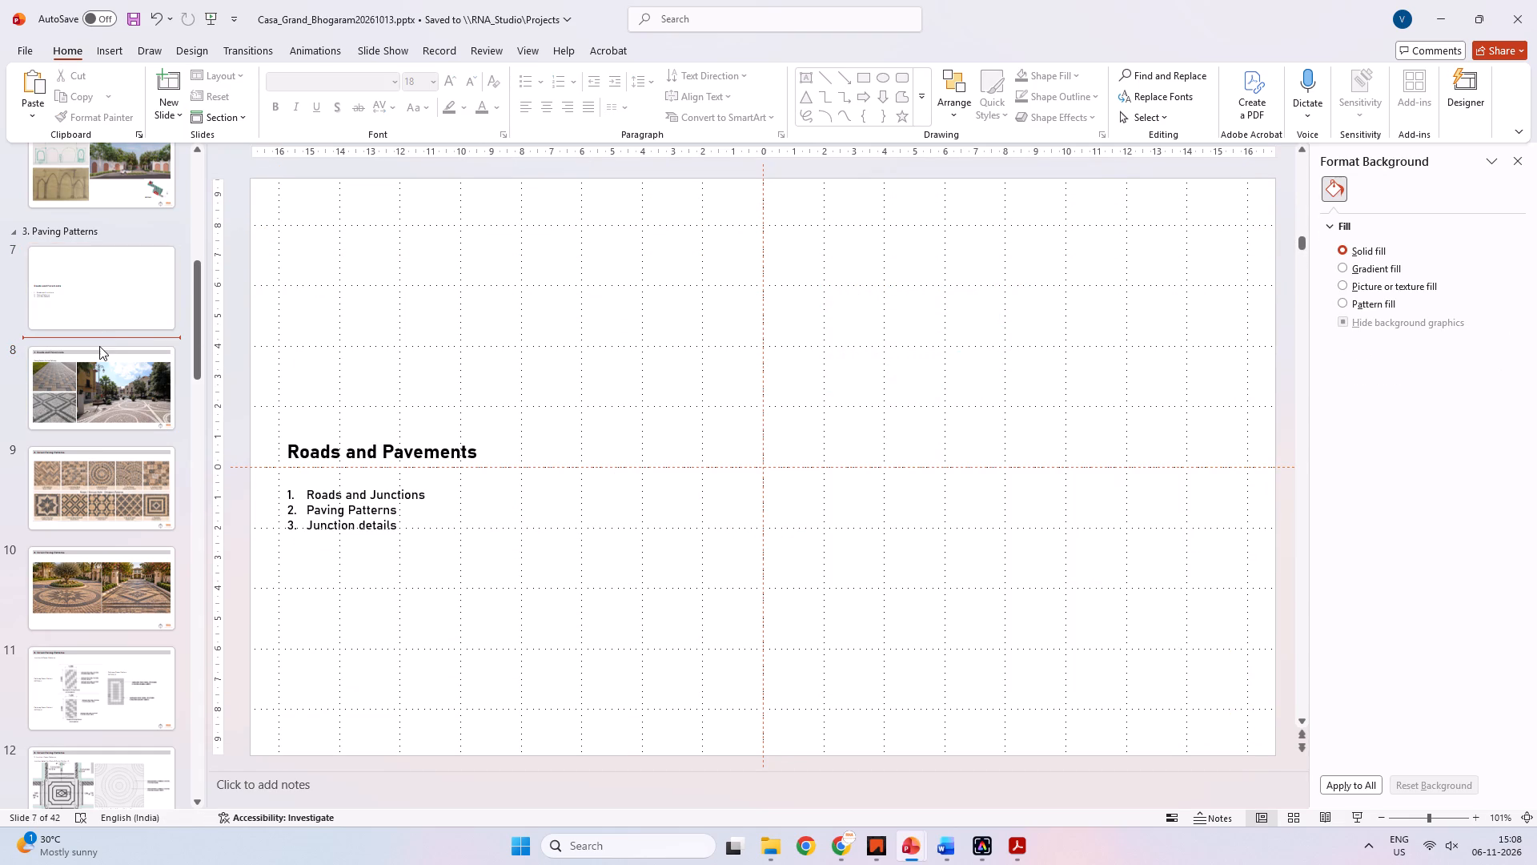
left_click(102, 384)
left_click(142, 384)
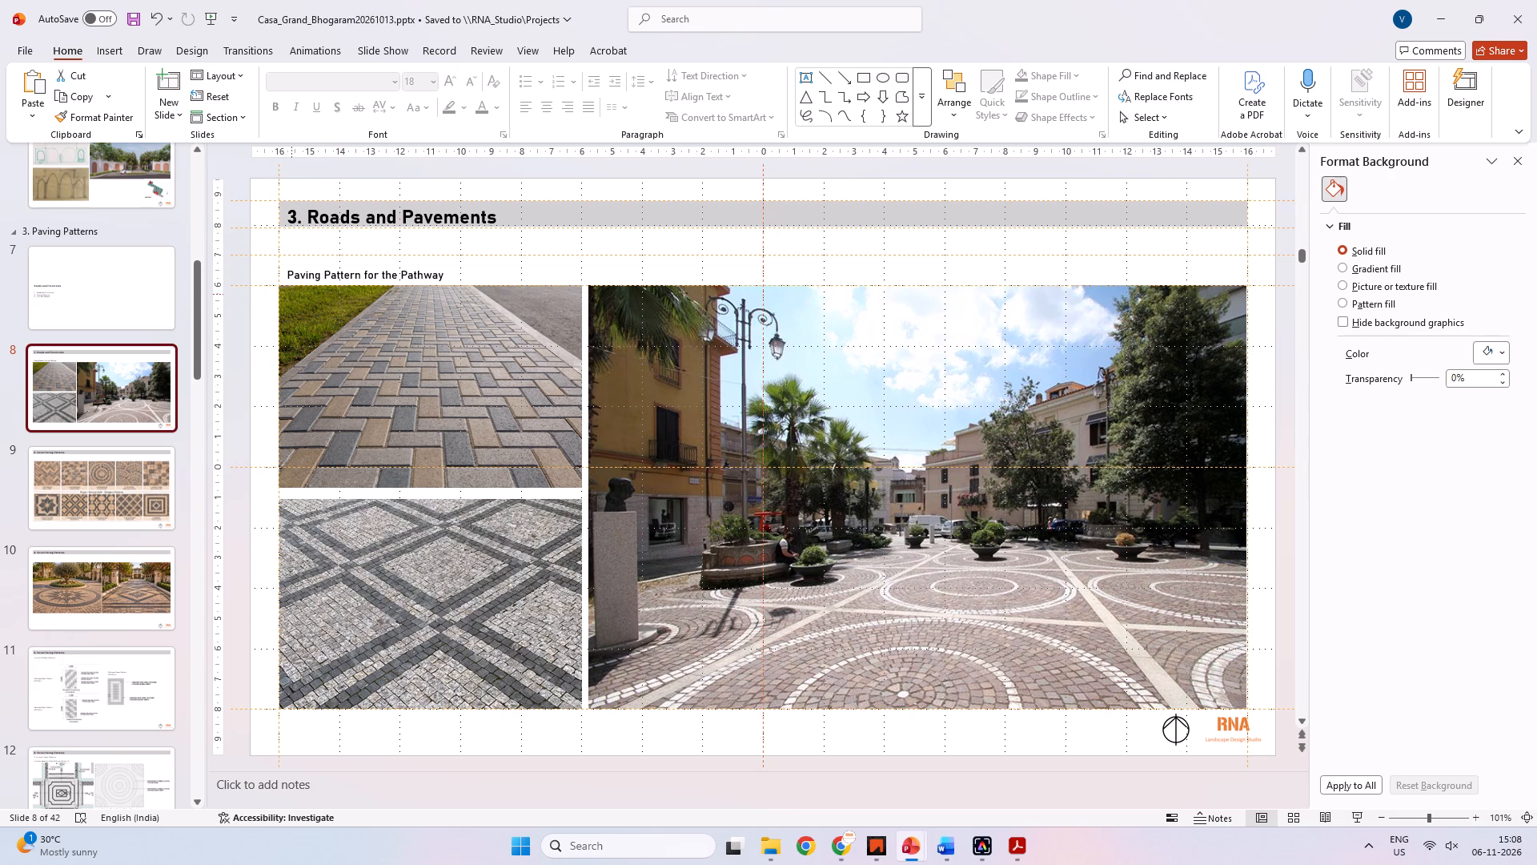
left_click(129, 474)
left_click(343, 230)
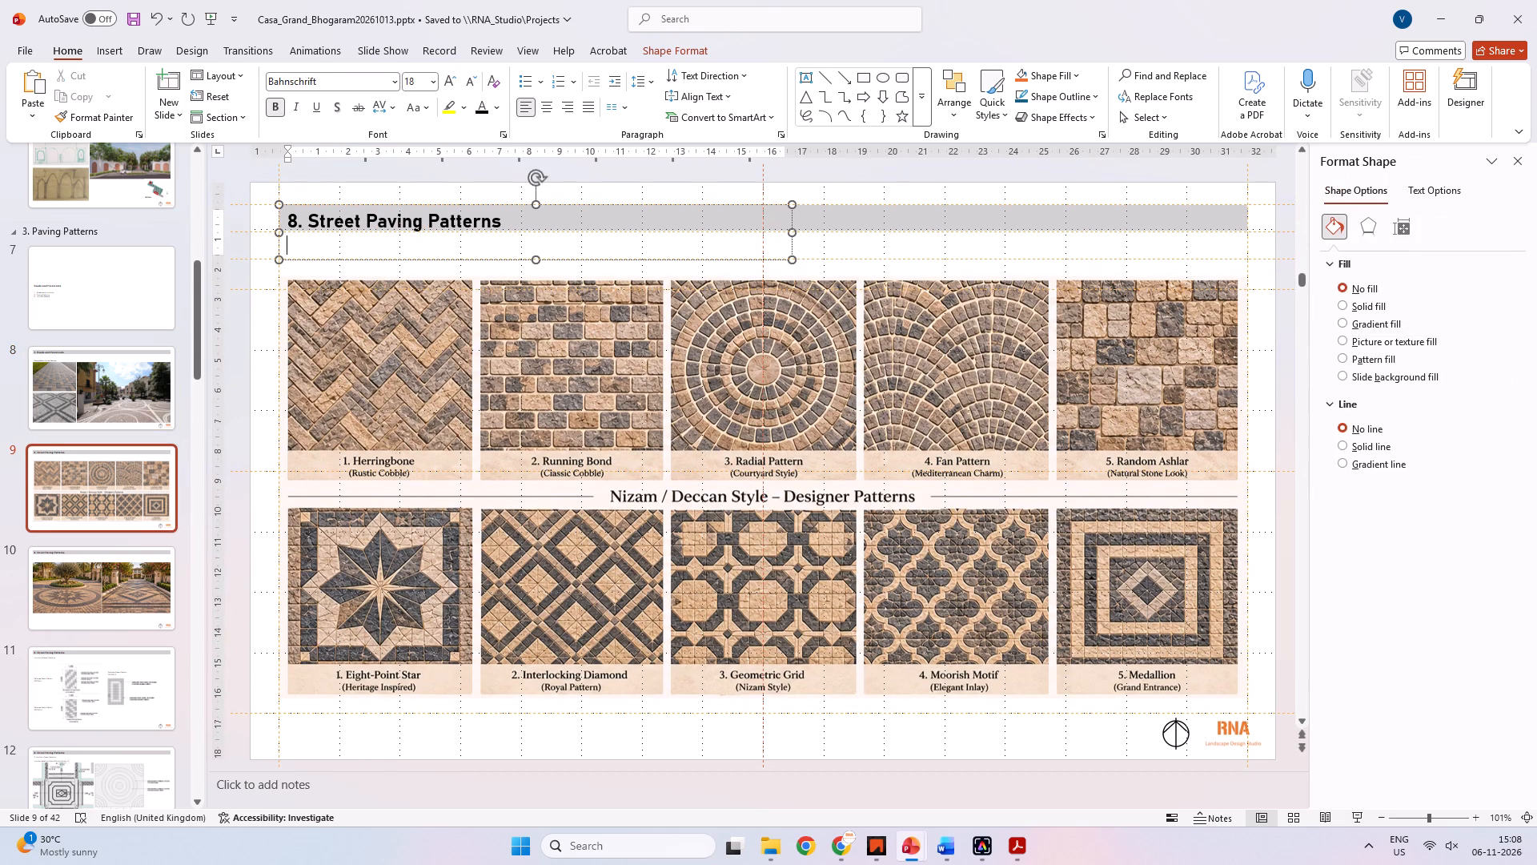
left_click(319, 261)
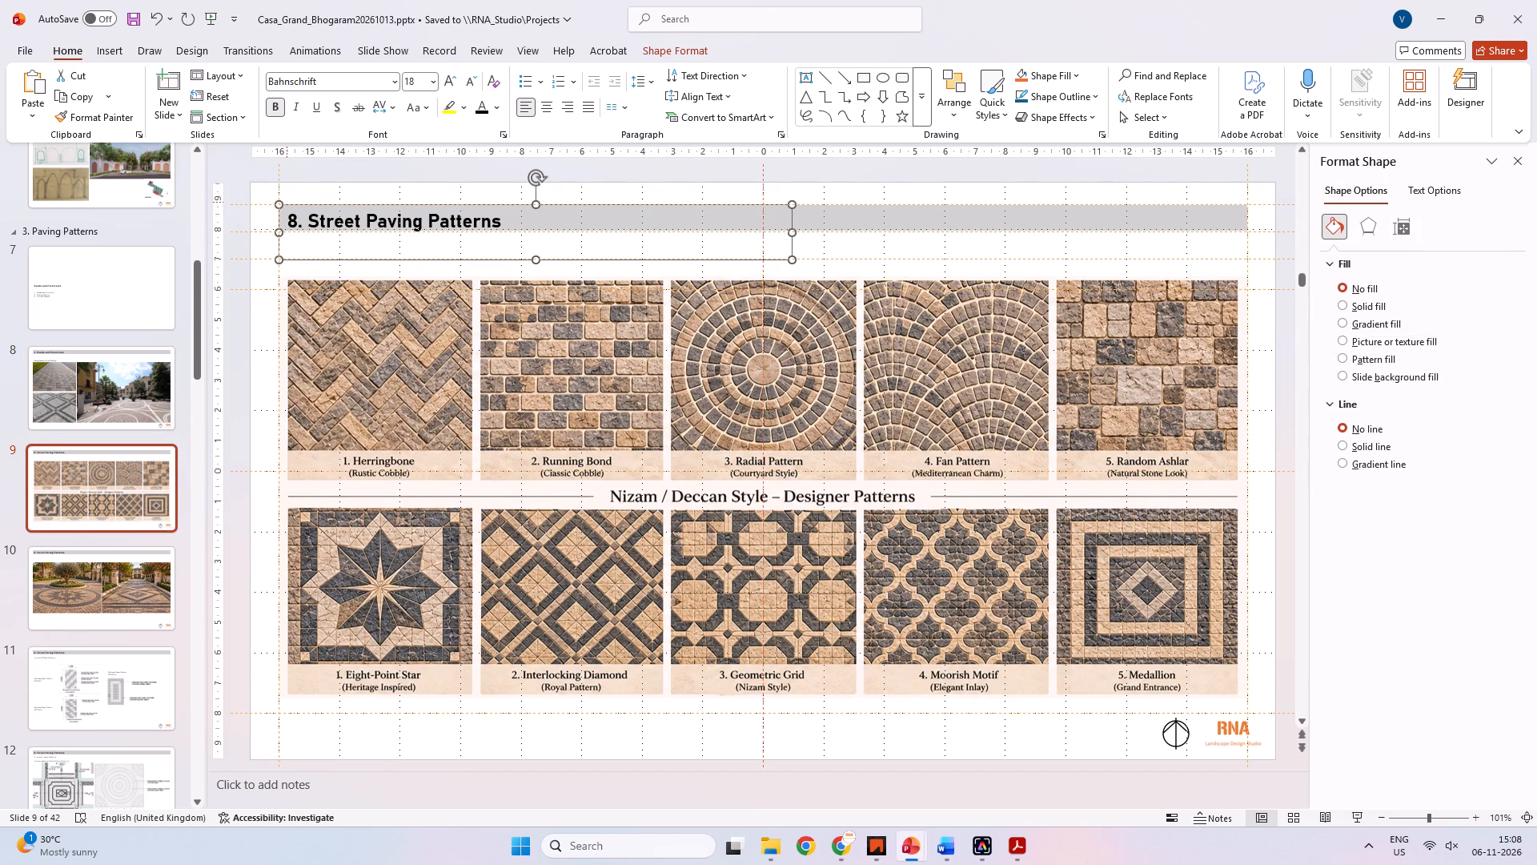
left_click(287, 204)
key("Delete")
left_click(131, 561)
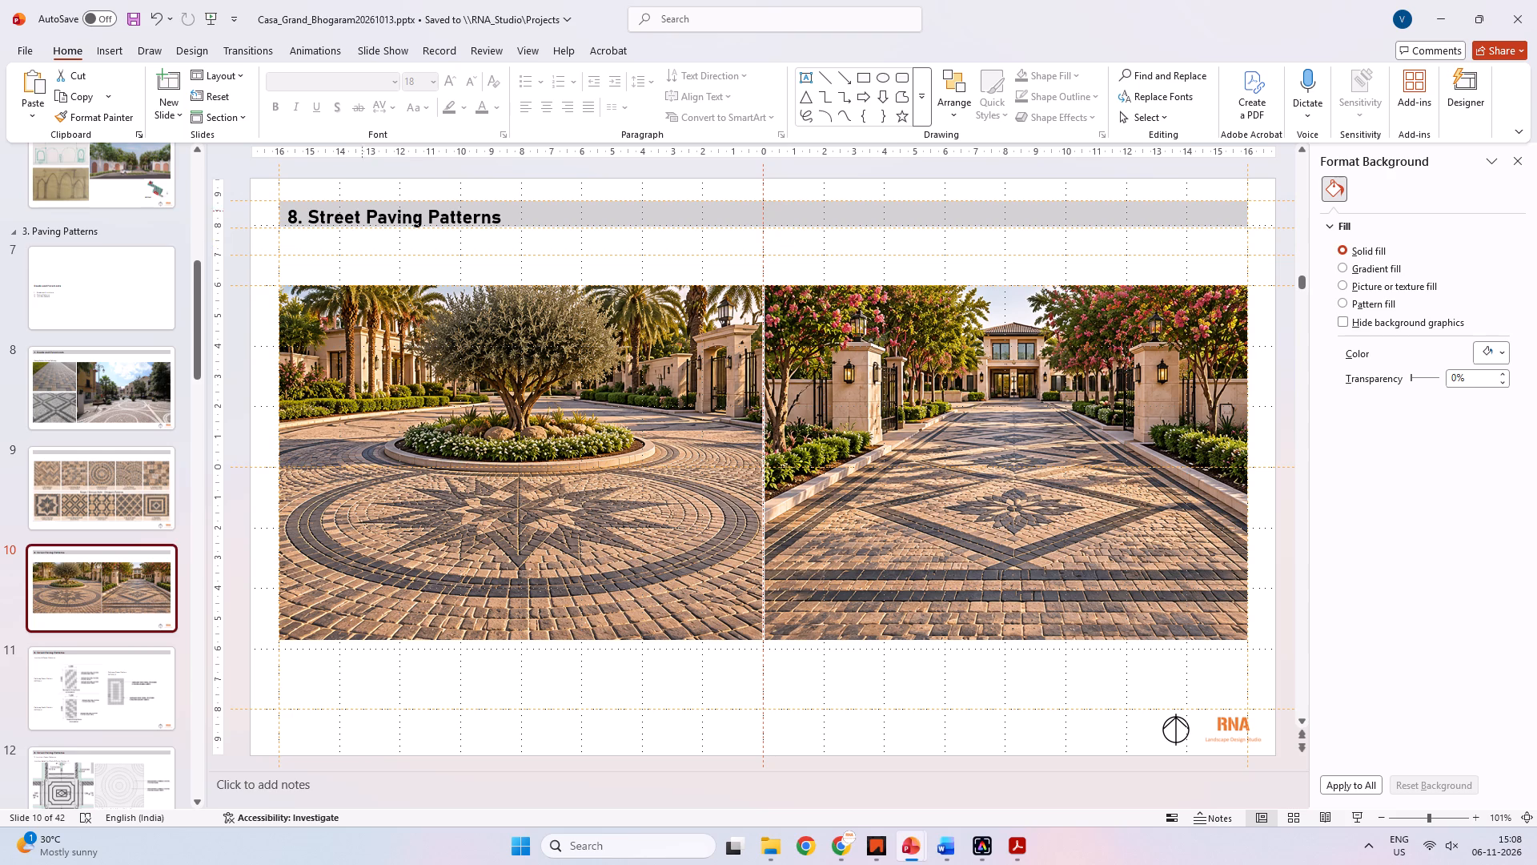
left_click(368, 201)
key("Delete")
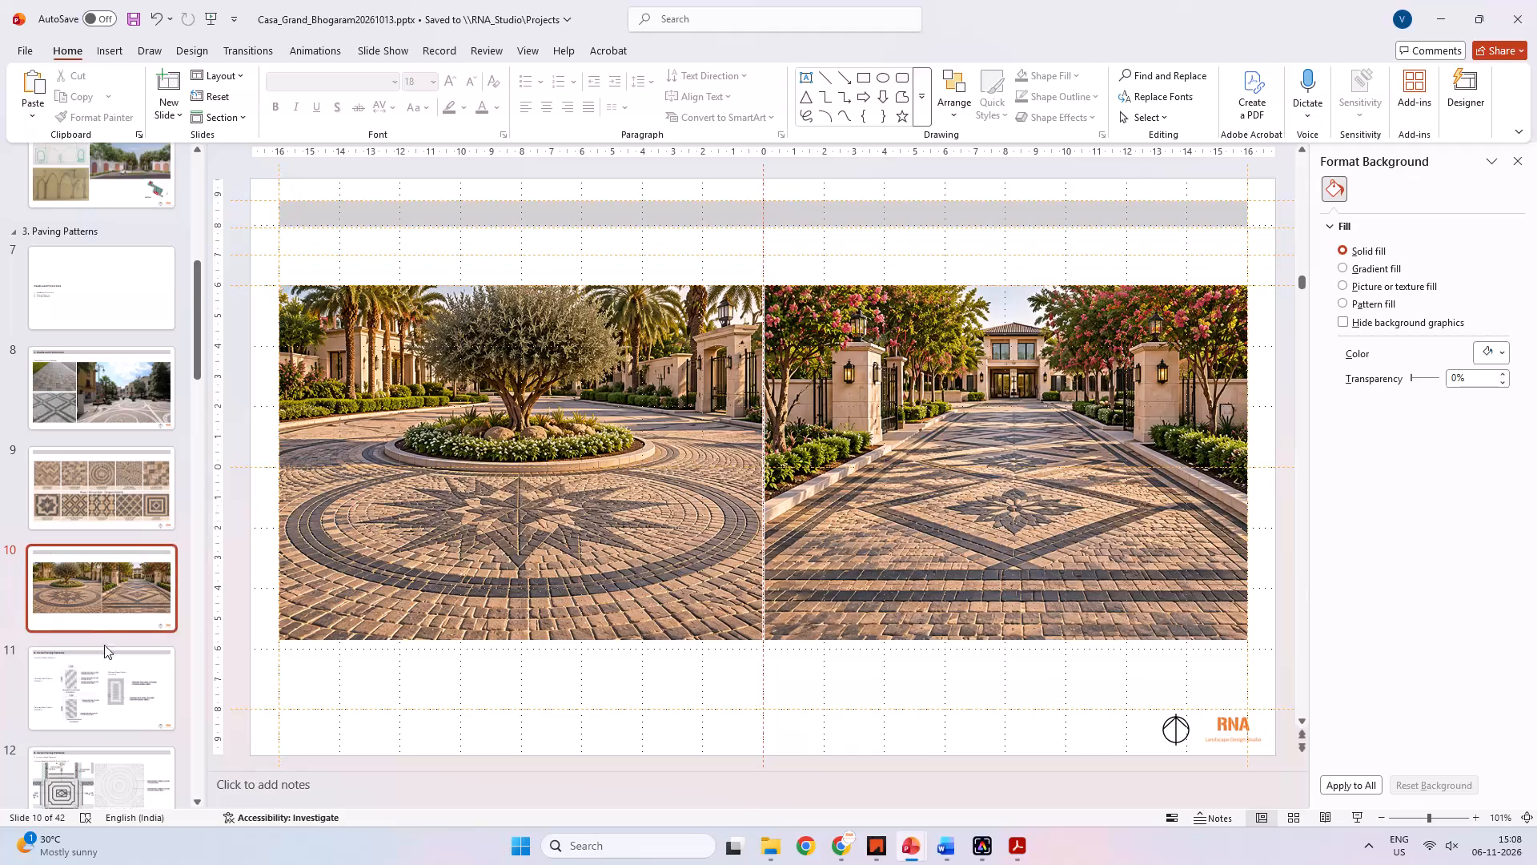
left_click(119, 675)
left_click(356, 200)
key("Delete")
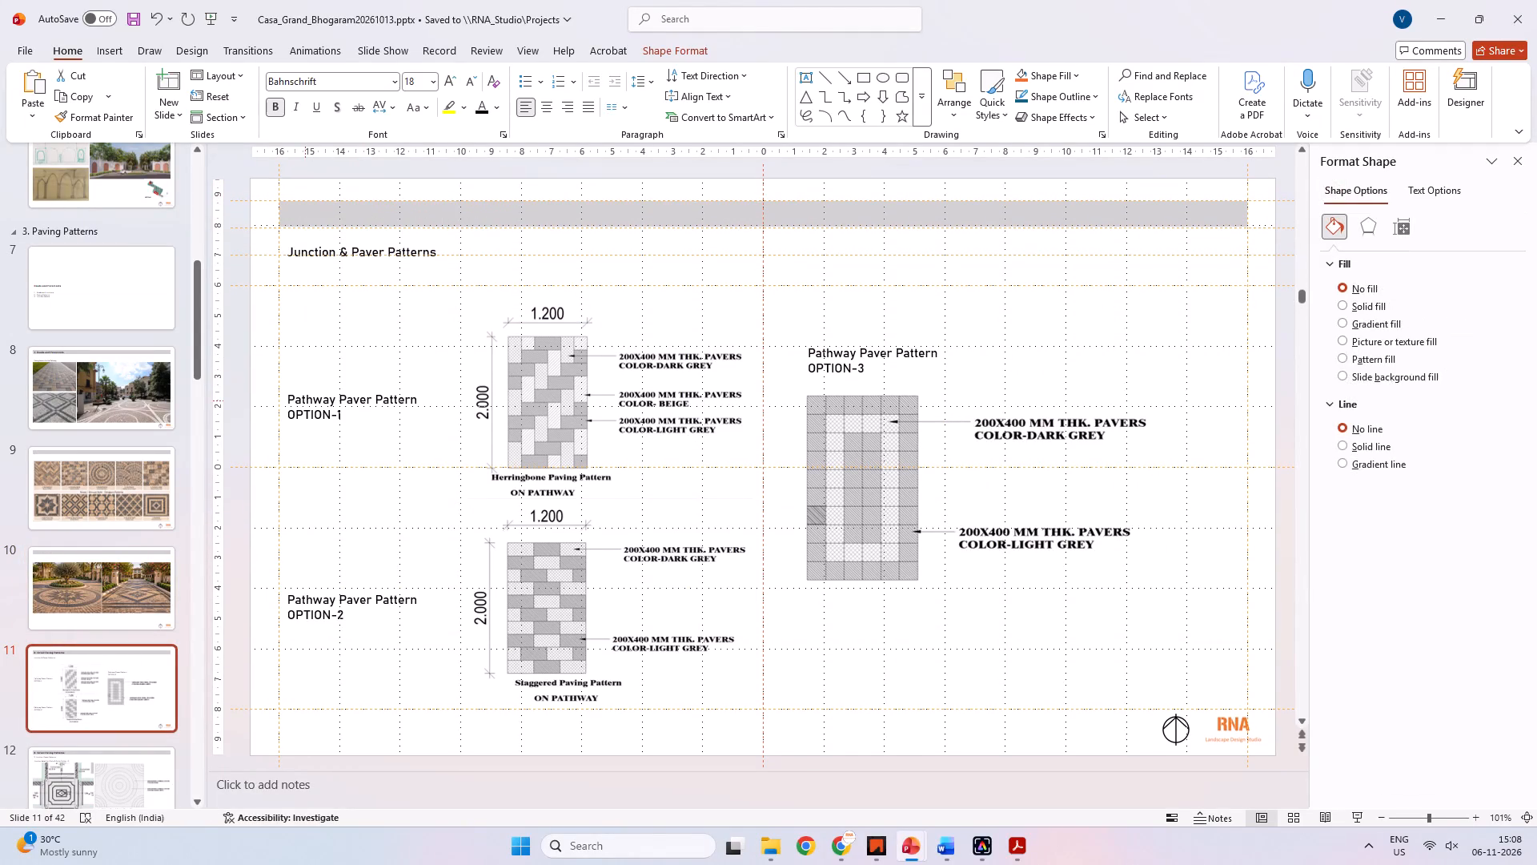
left_click(74, 774)
left_click(327, 202)
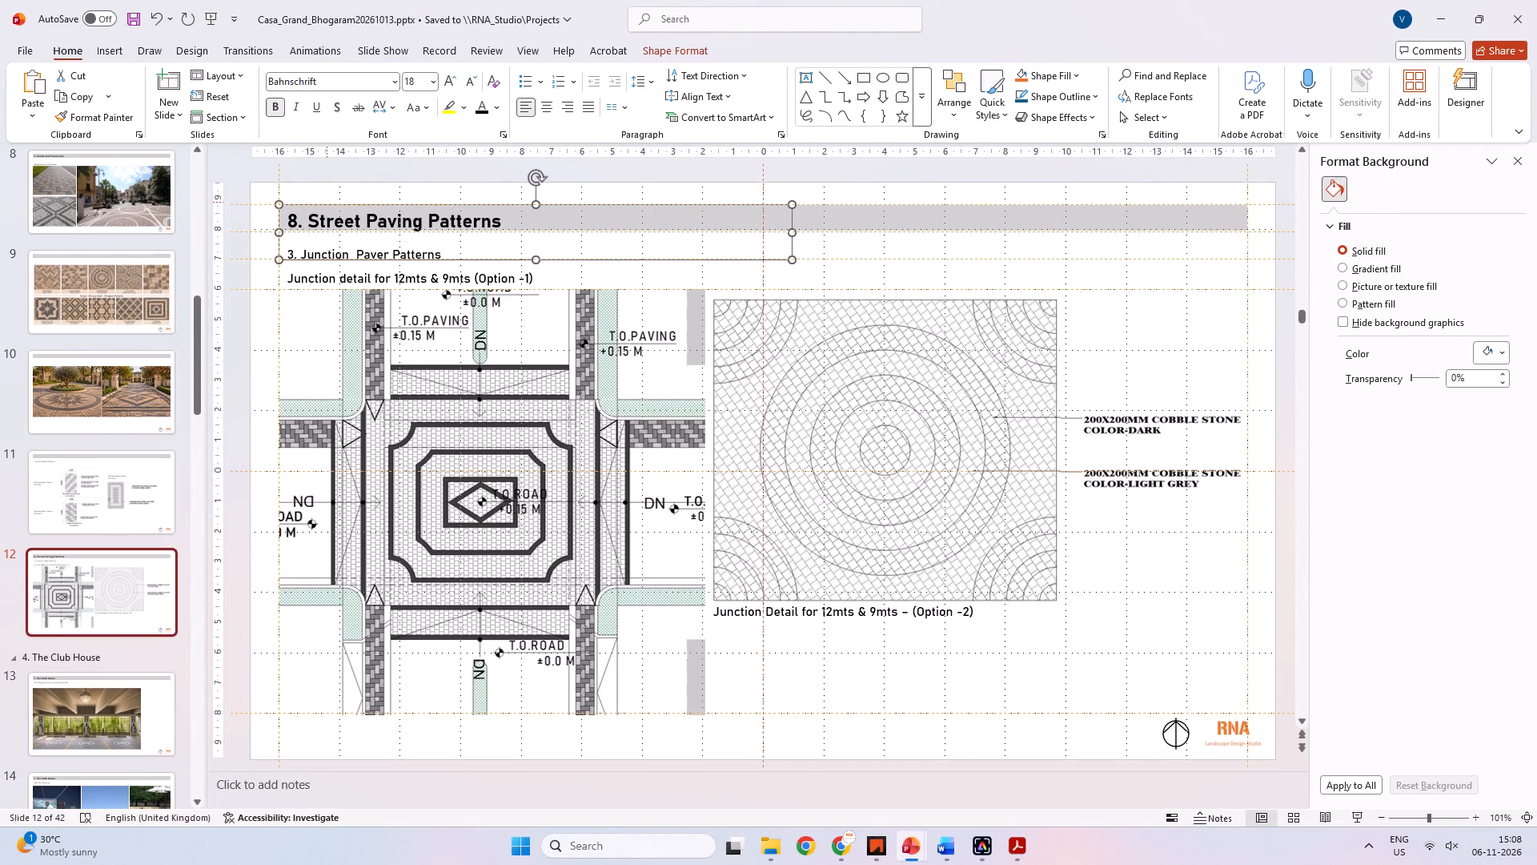
key("Delete")
Remove the empty second line from the "3. Roads and Pavements" heading box on slide 8.
scroll(88, 478, "up", 4)
left_click(98, 363)
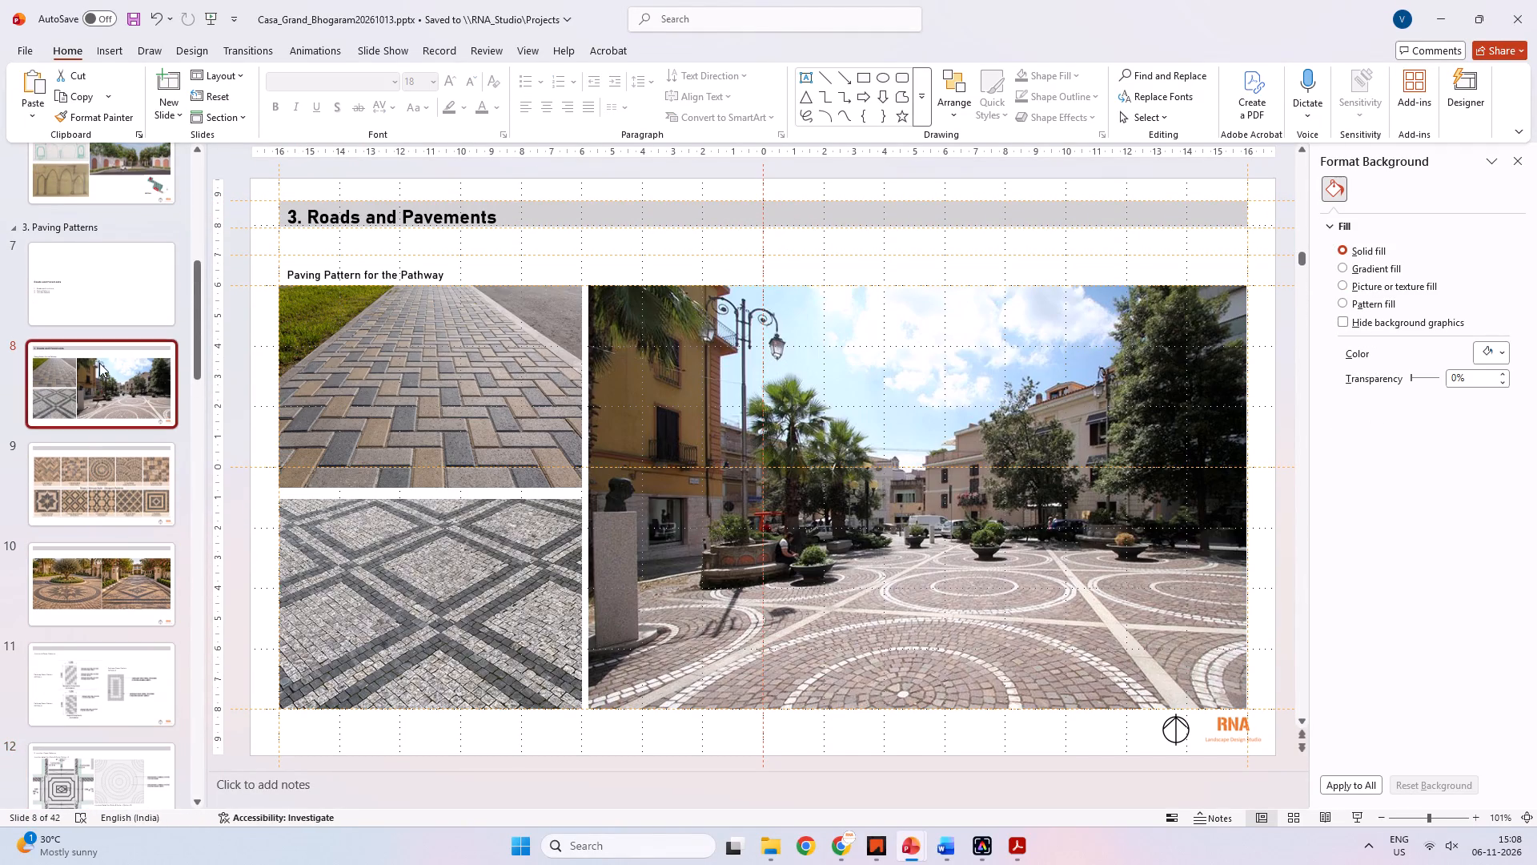
left_click(398, 235)
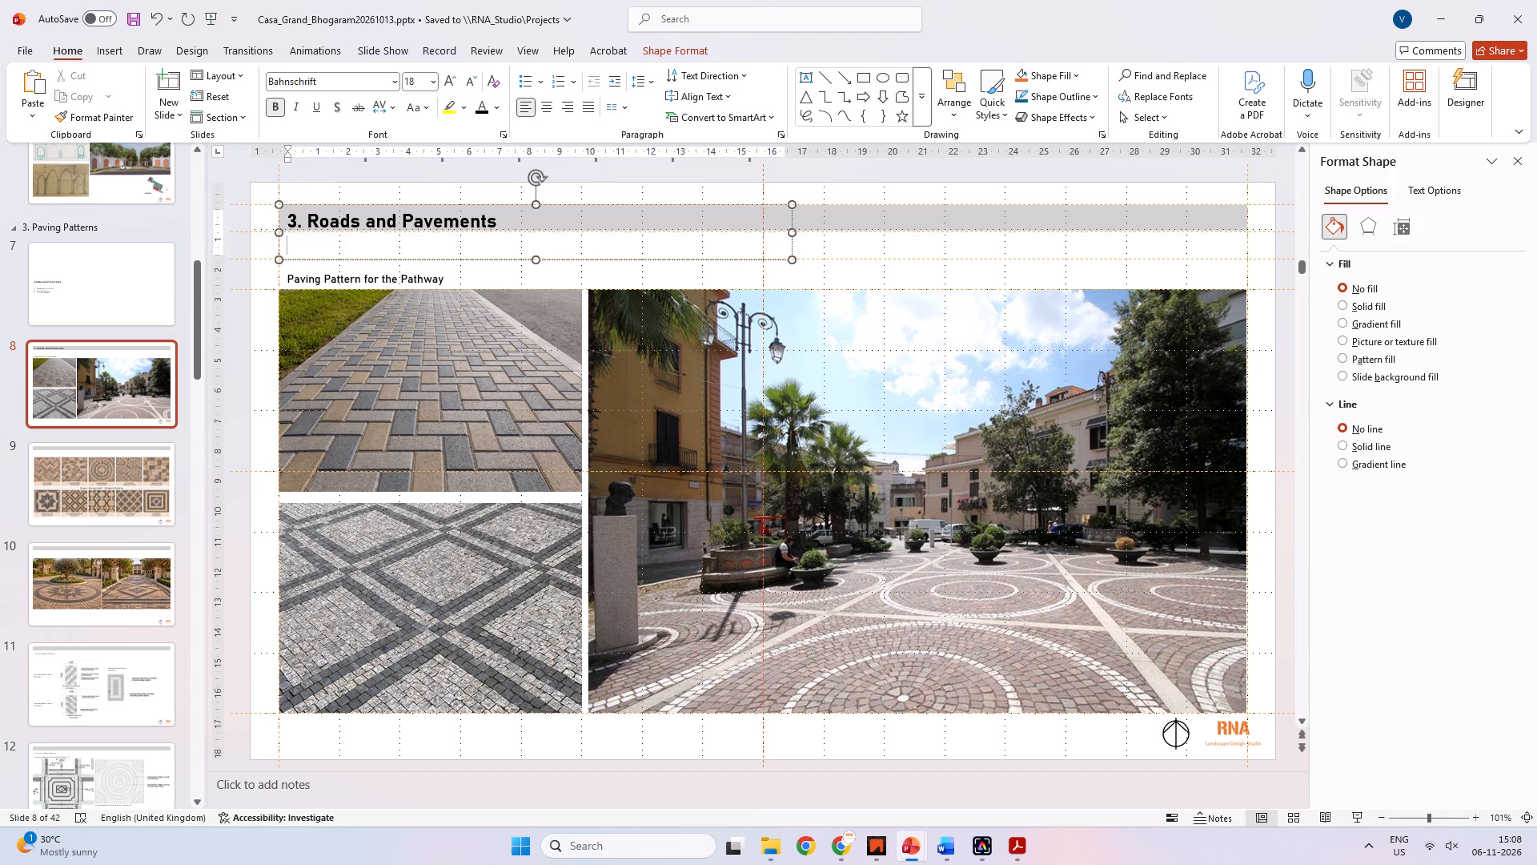
key("BackSpace")
Copy the "3. Roads and Pavements" heading from slide 8 onto slides 9, 10, 11 and 12.
left_click(406, 238)
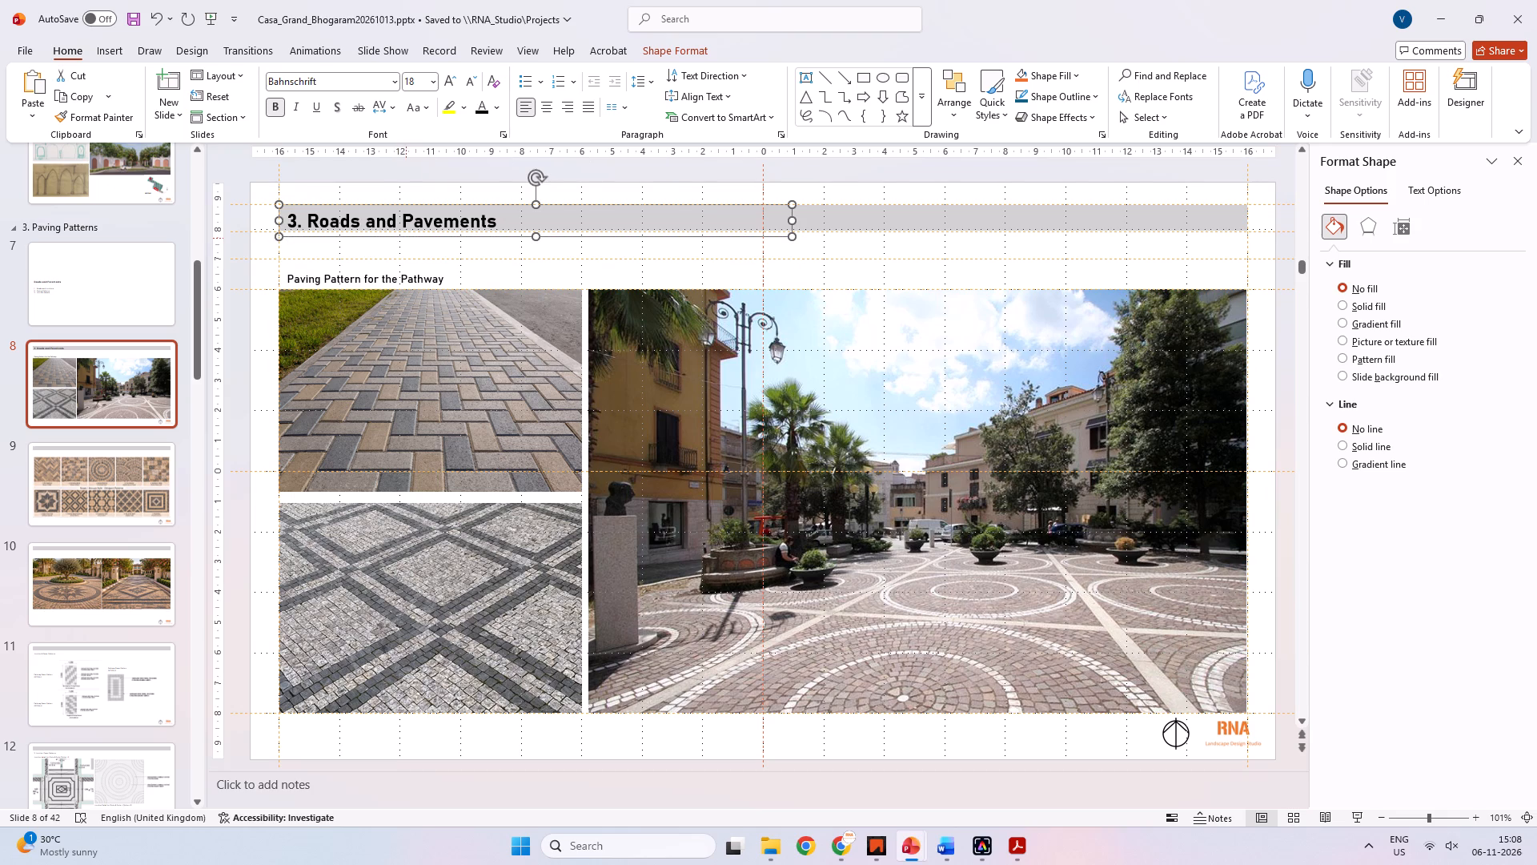
key("ctrl+c")
left_click(77, 509)
key("ctrl+v")
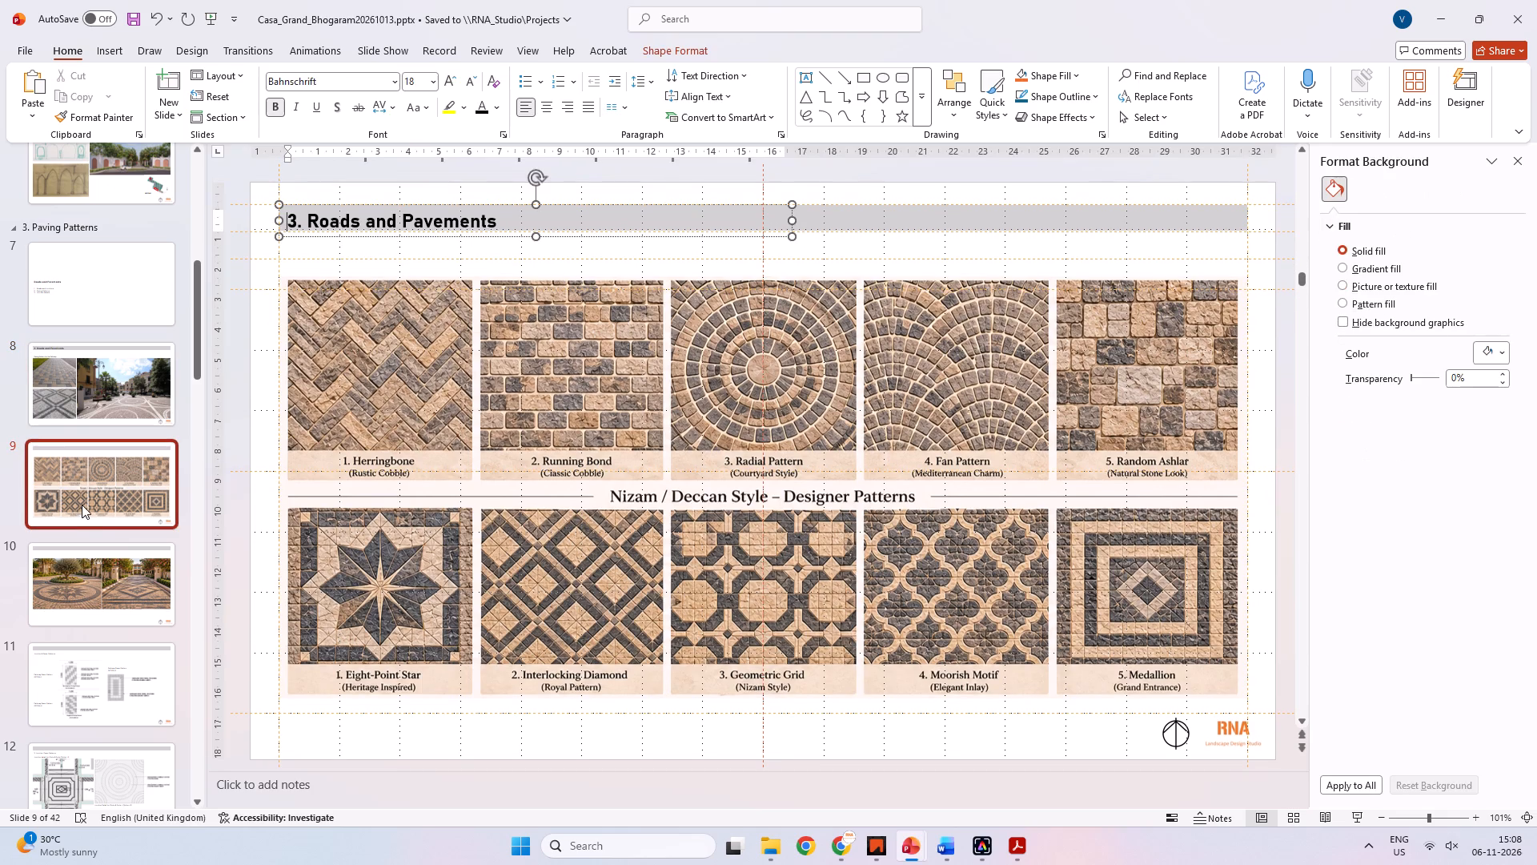
left_click(89, 590)
key("ctrl+v")
left_click(94, 662)
key("ctrl+v")
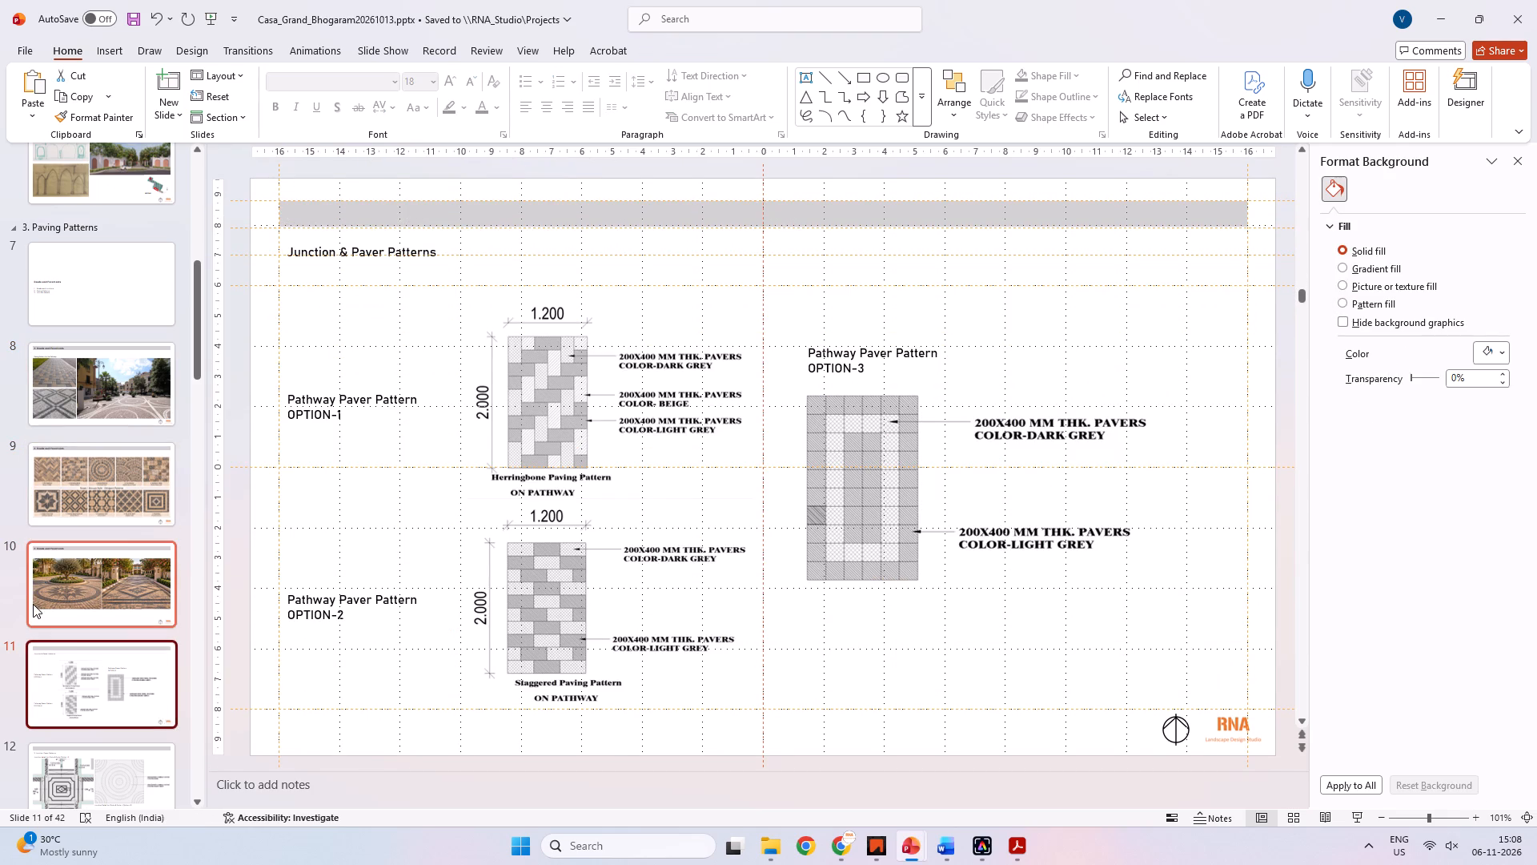
left_click(98, 694)
scroll(92, 725, "down", 2)
left_click(91, 696)
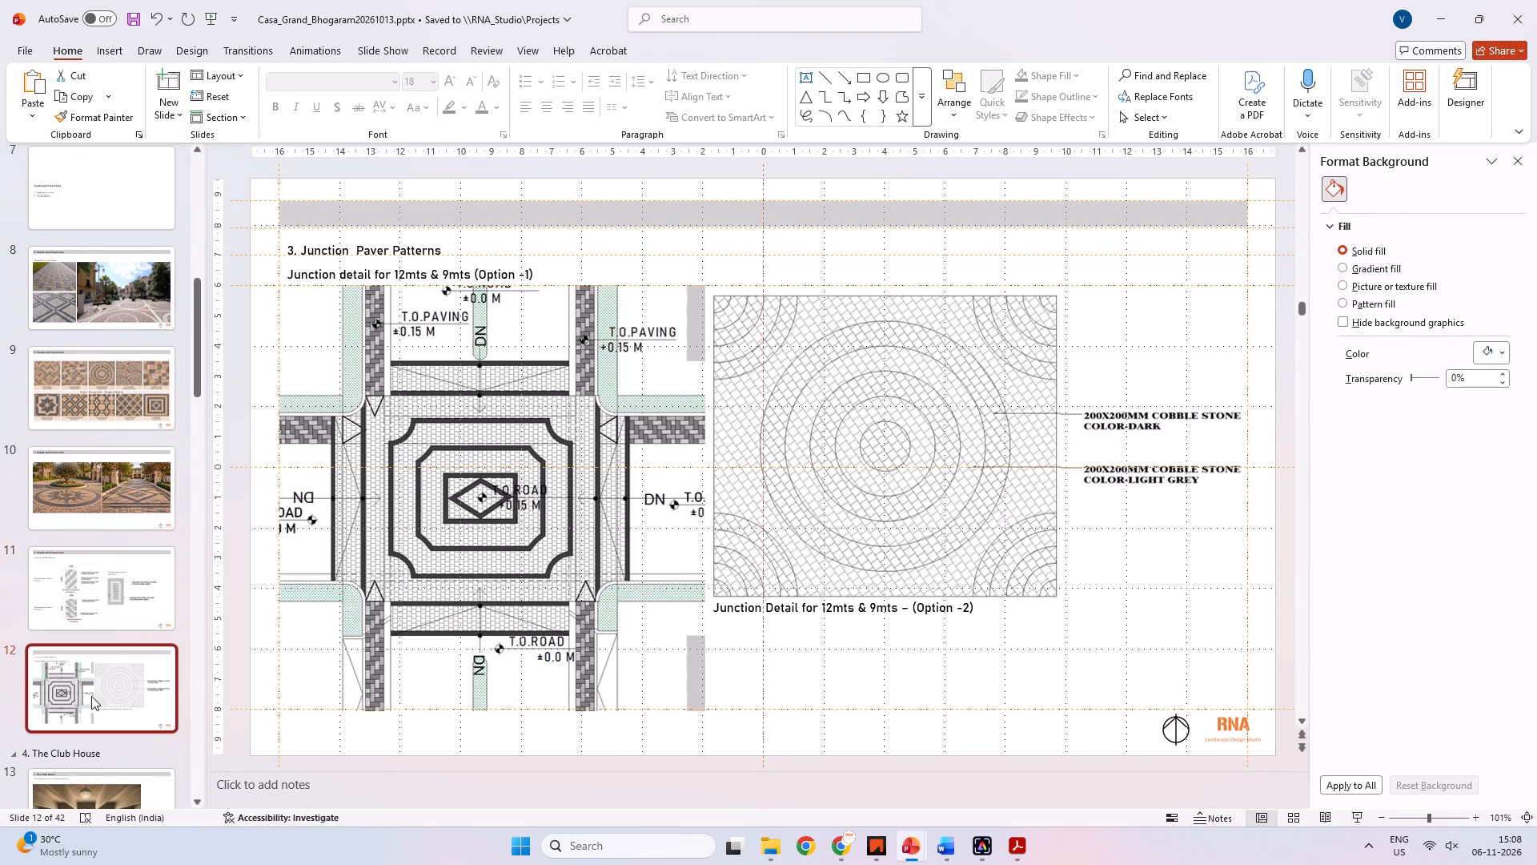
key("ctrl+v")
Duplicate slide 12, the junction paver patterns slide.
left_click(92, 793)
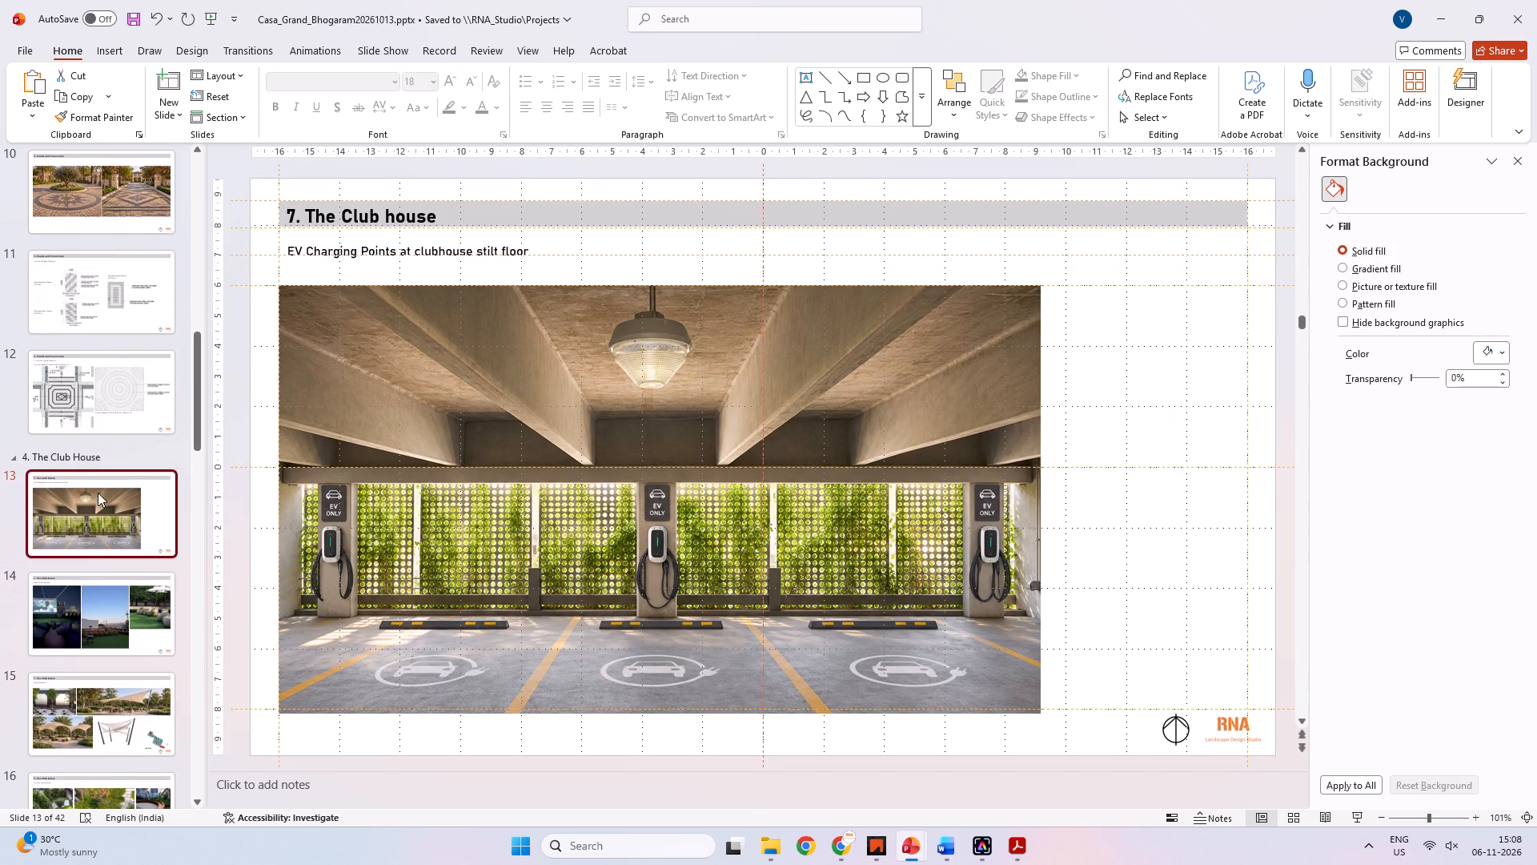
scroll(94, 403, "up", 12)
left_click(88, 409)
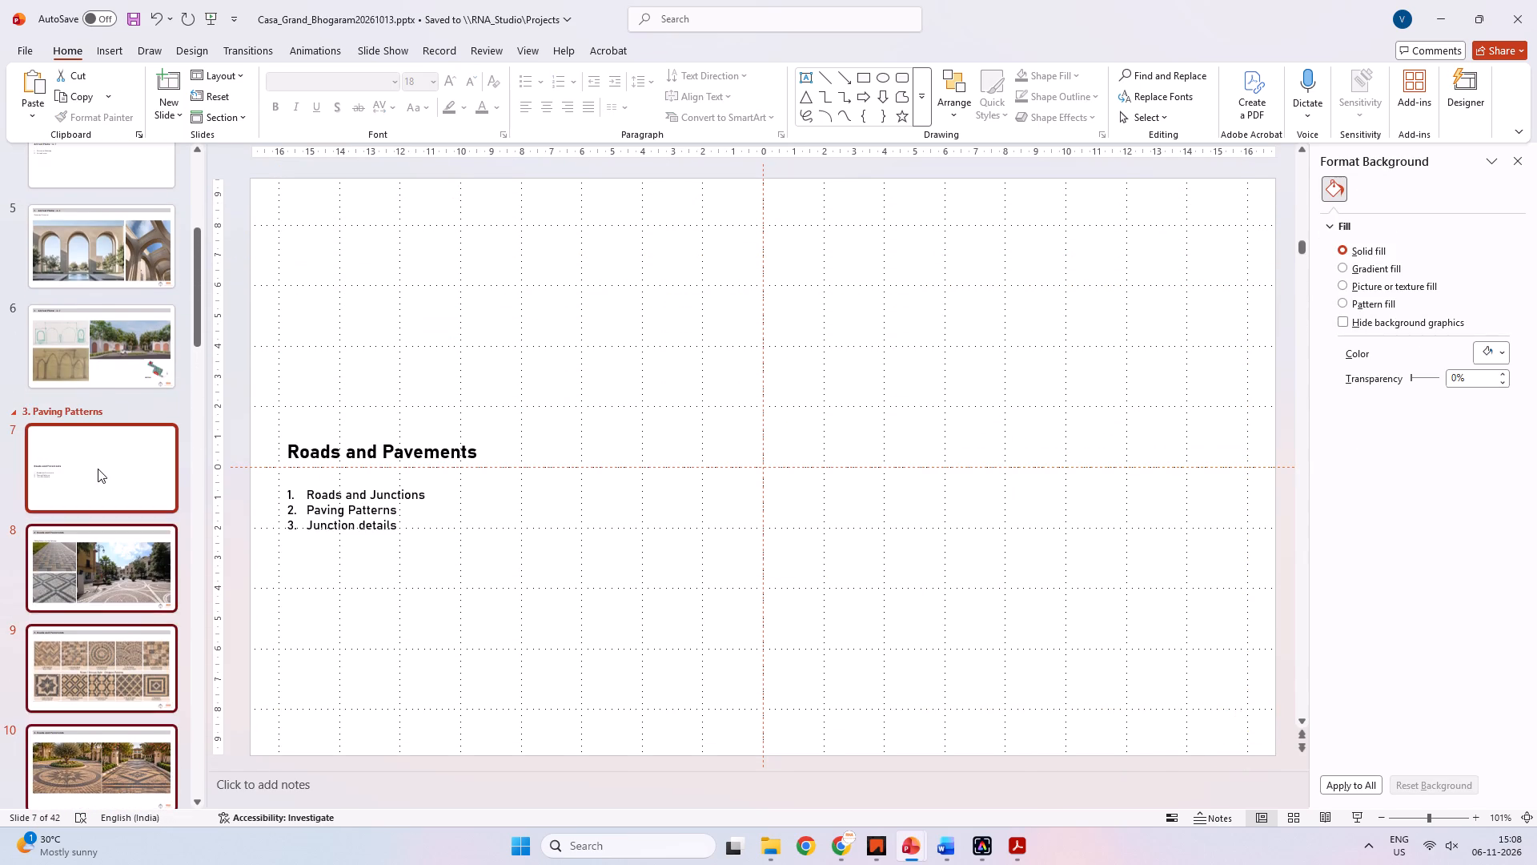
left_click(98, 469)
scroll(102, 517, "down", 4)
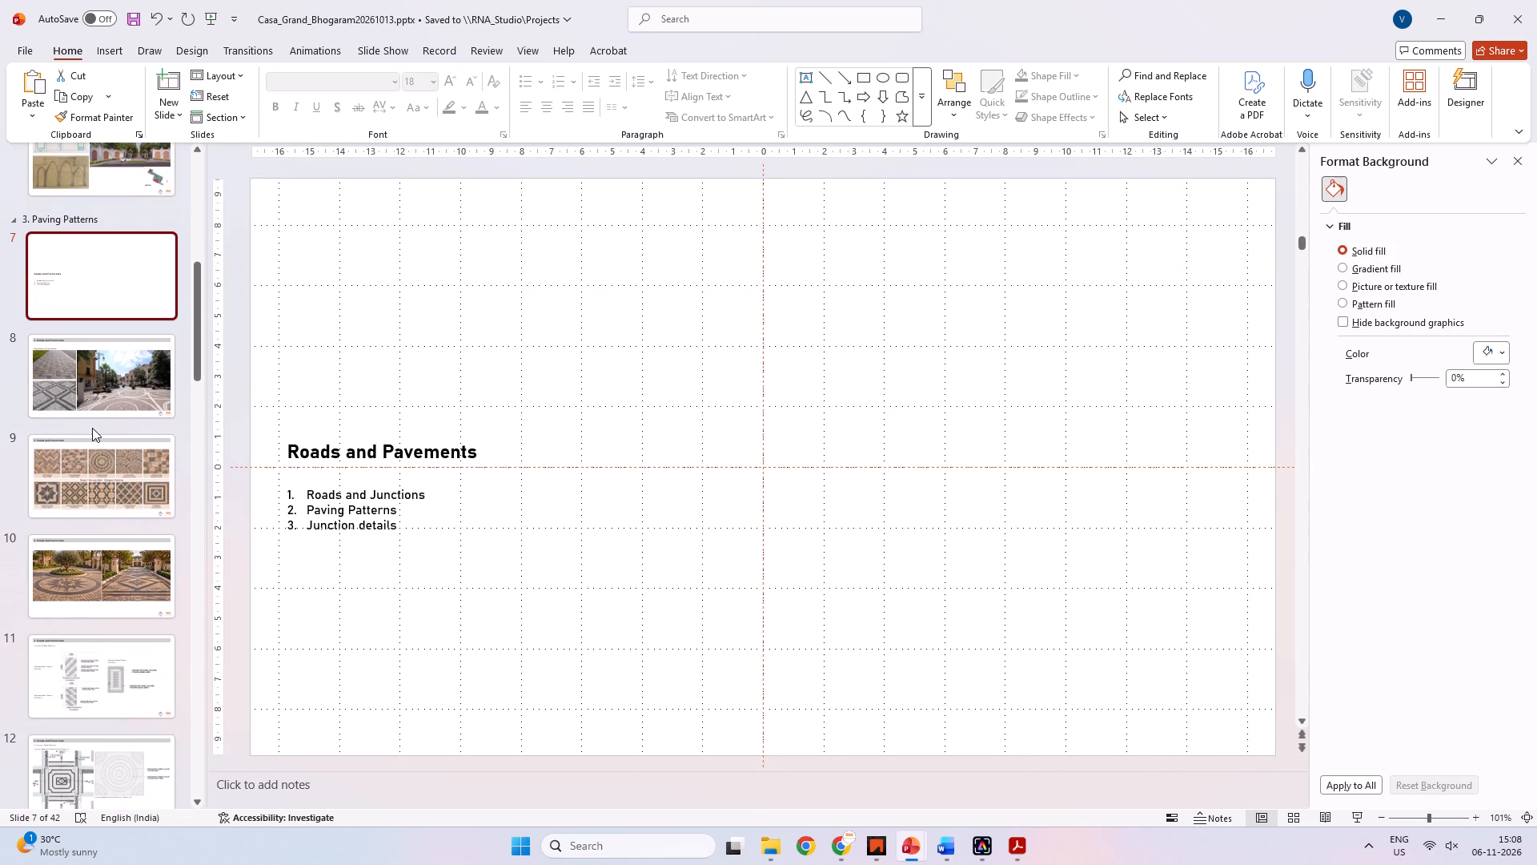
scroll(93, 429, "down", 3)
right_click(84, 621)
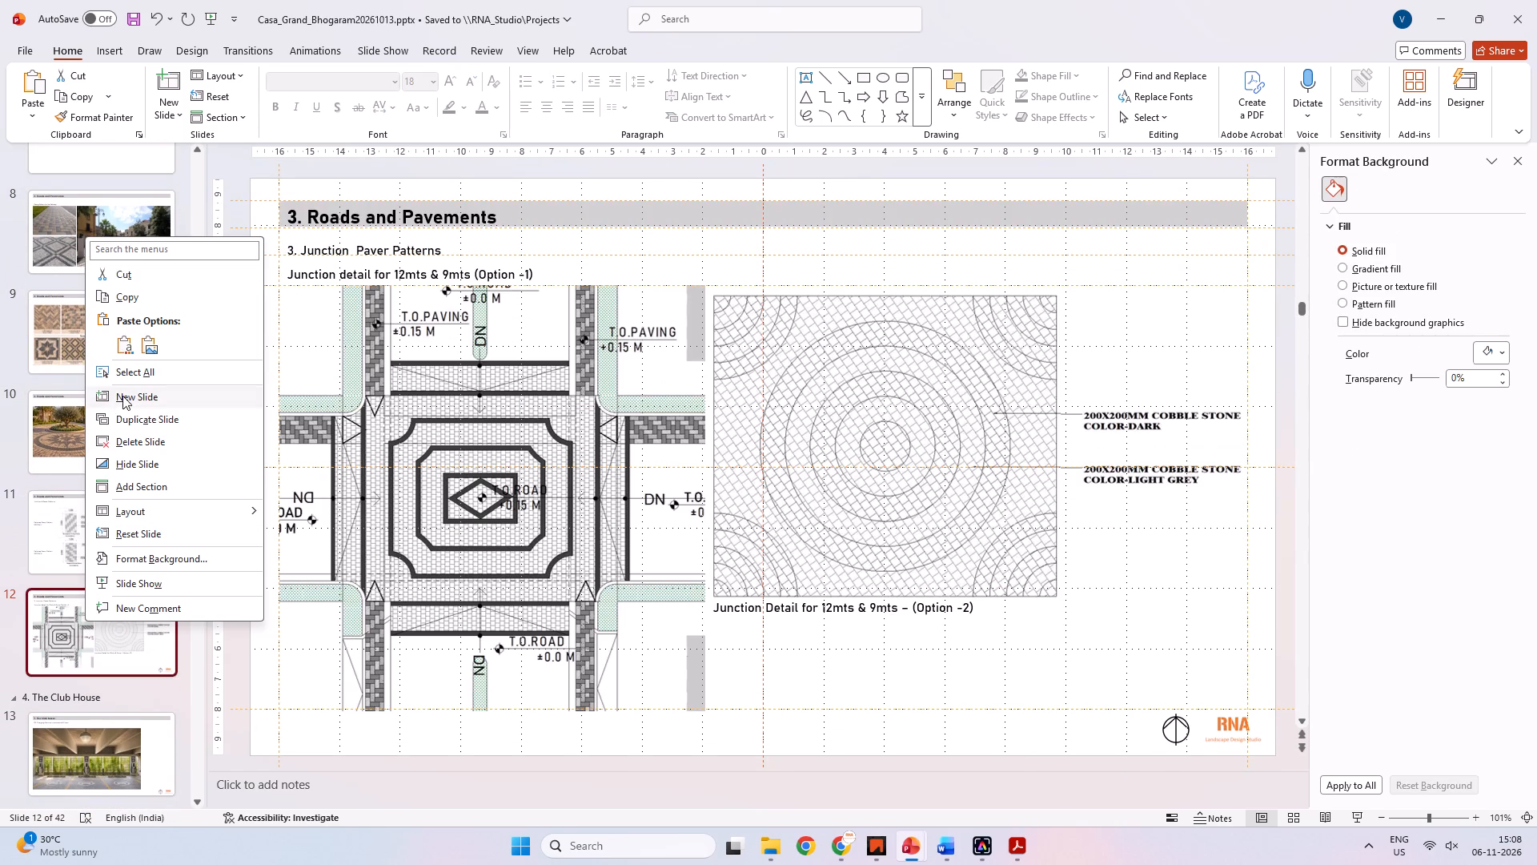
left_click(148, 421)
On the first copy, slide 12, delete both junction drawings and the Option -2 caption.
left_click(114, 642)
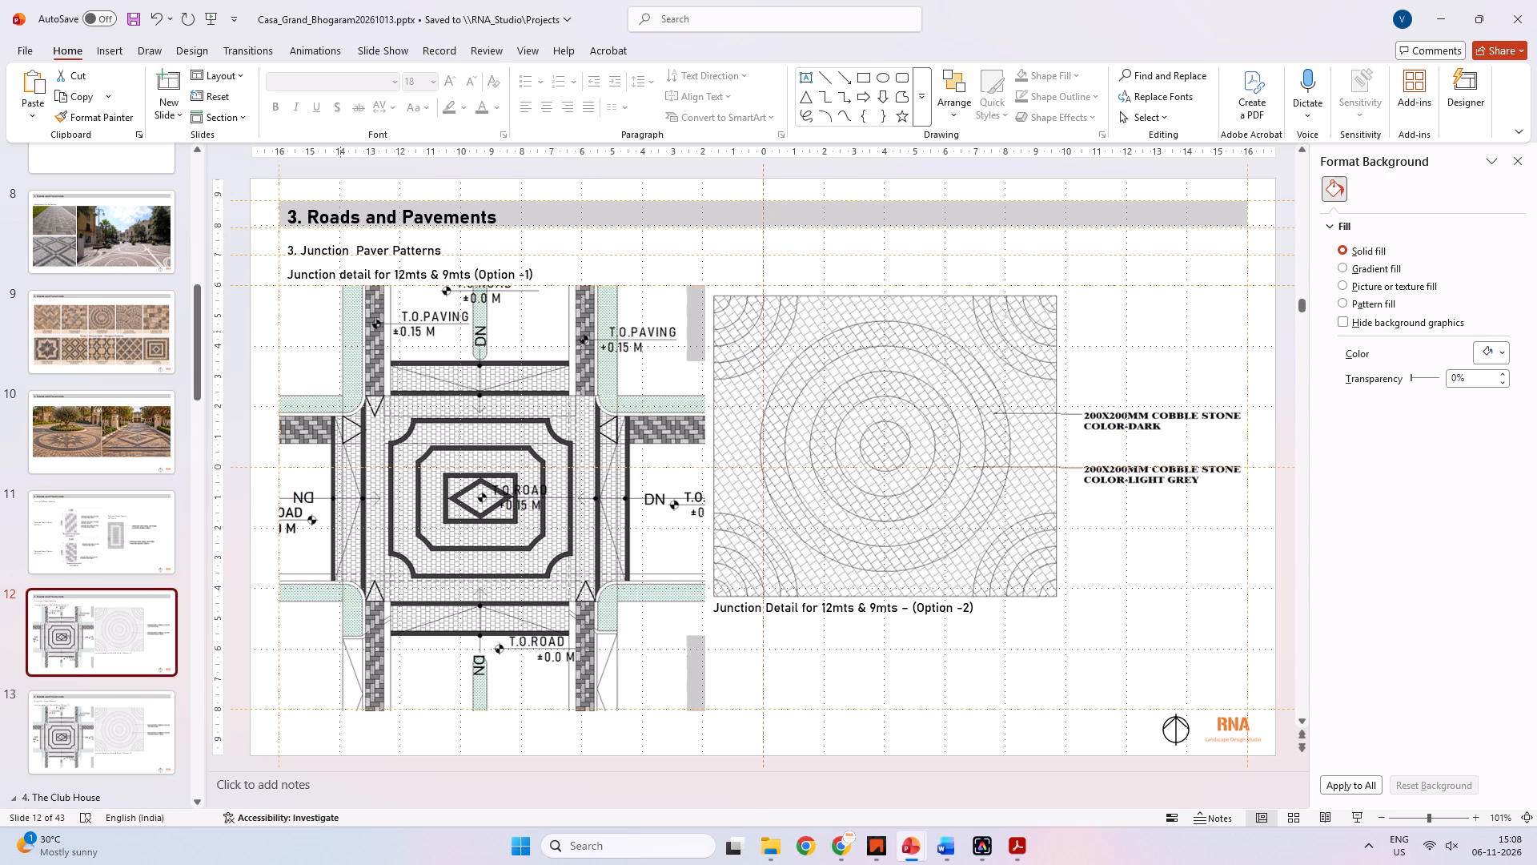
left_click(487, 396)
key("Delete")
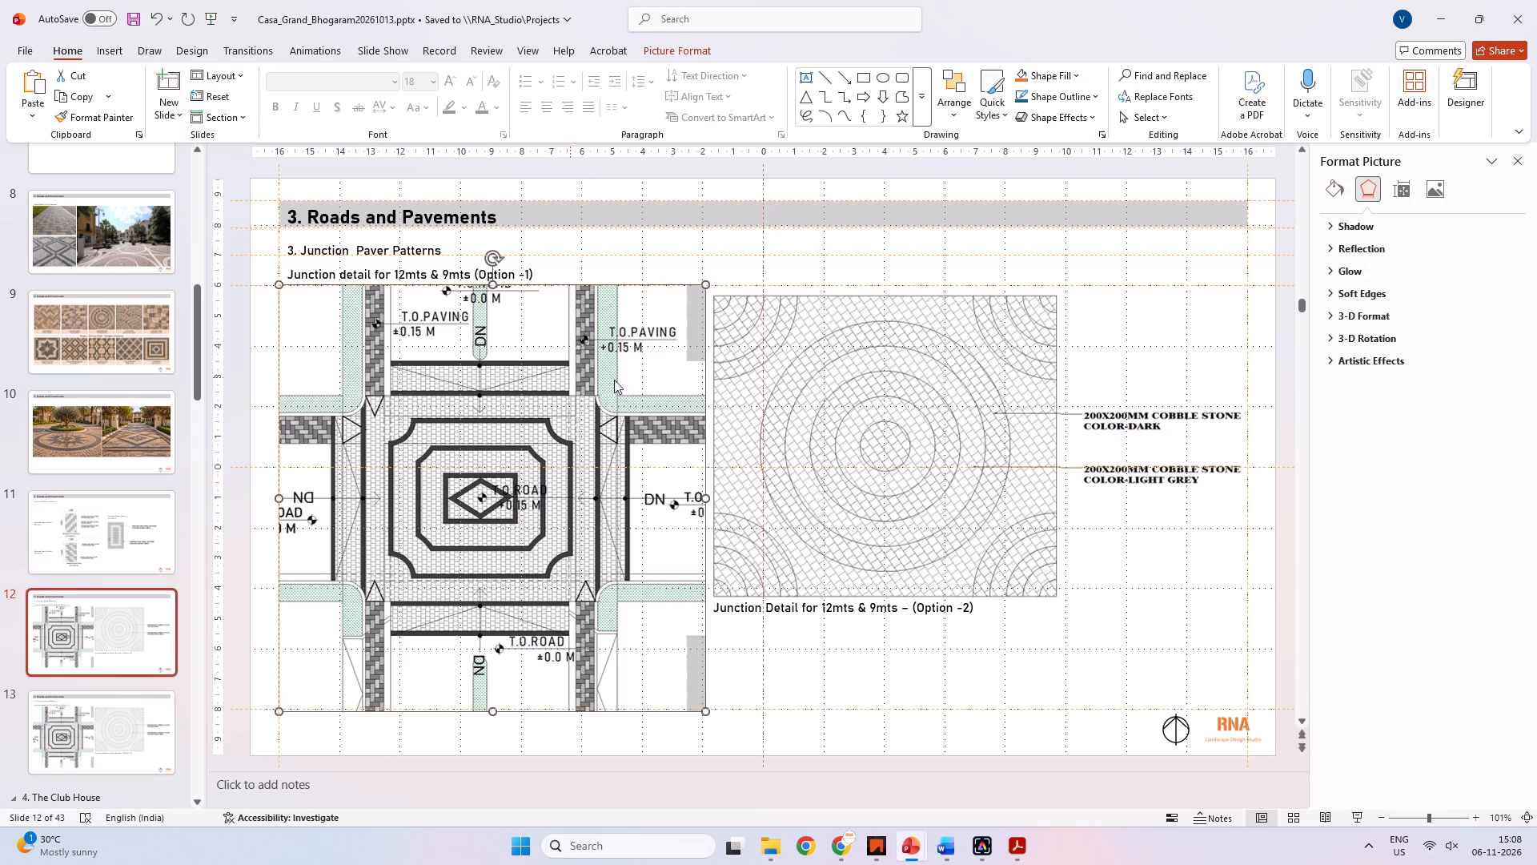
left_click(787, 398)
key("Delete")
left_click(795, 602)
left_click(795, 589)
left_click(791, 596)
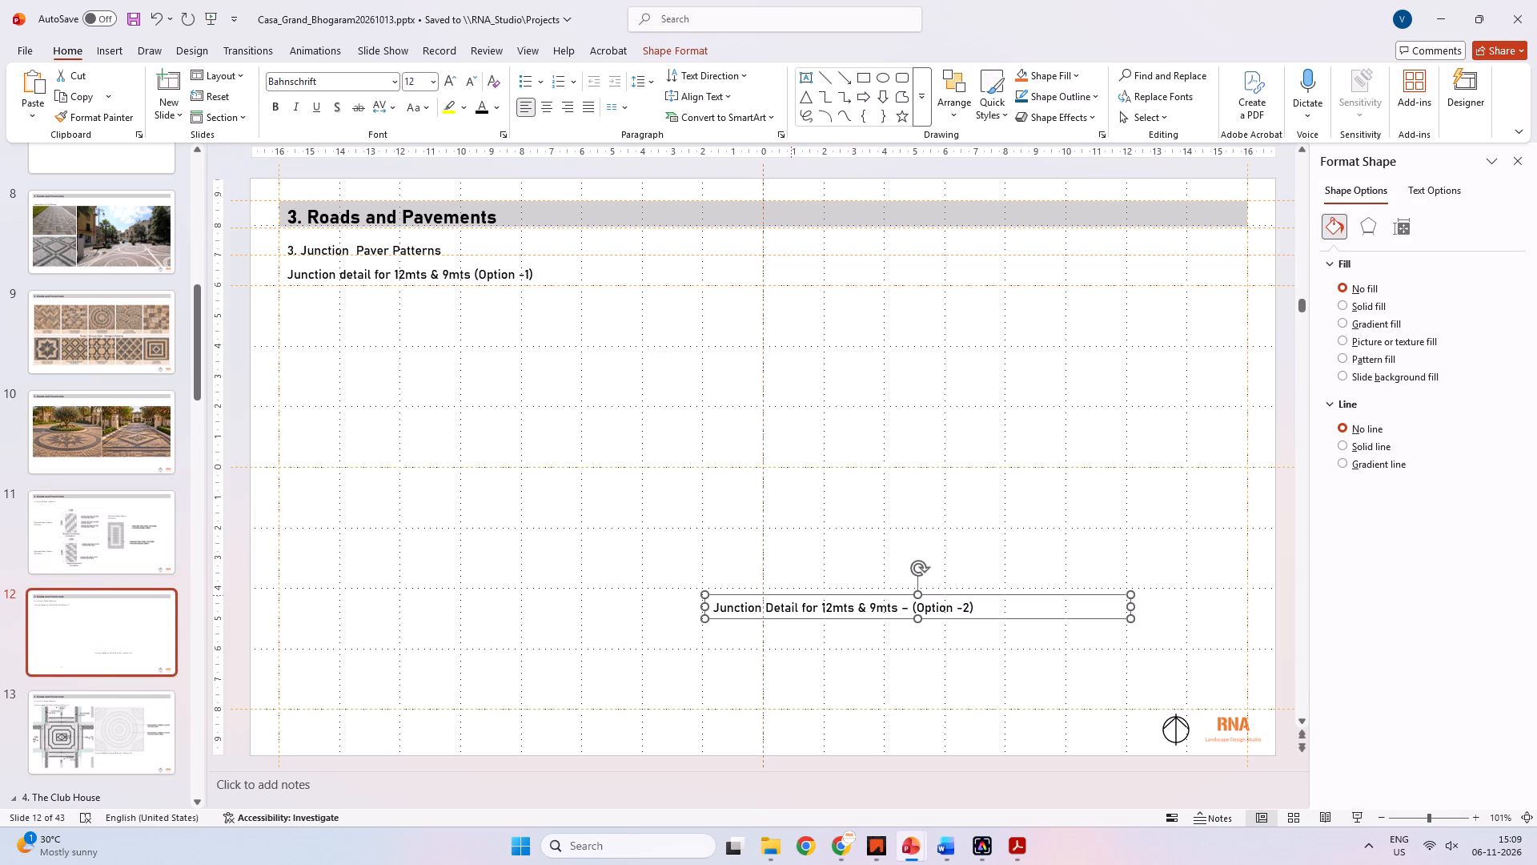
key("Delete")
On slide 12, replace the junction Option -1 caption text with "Arrival Area Pavement Pattern".
left_click(323, 271)
key("ctrl+a")
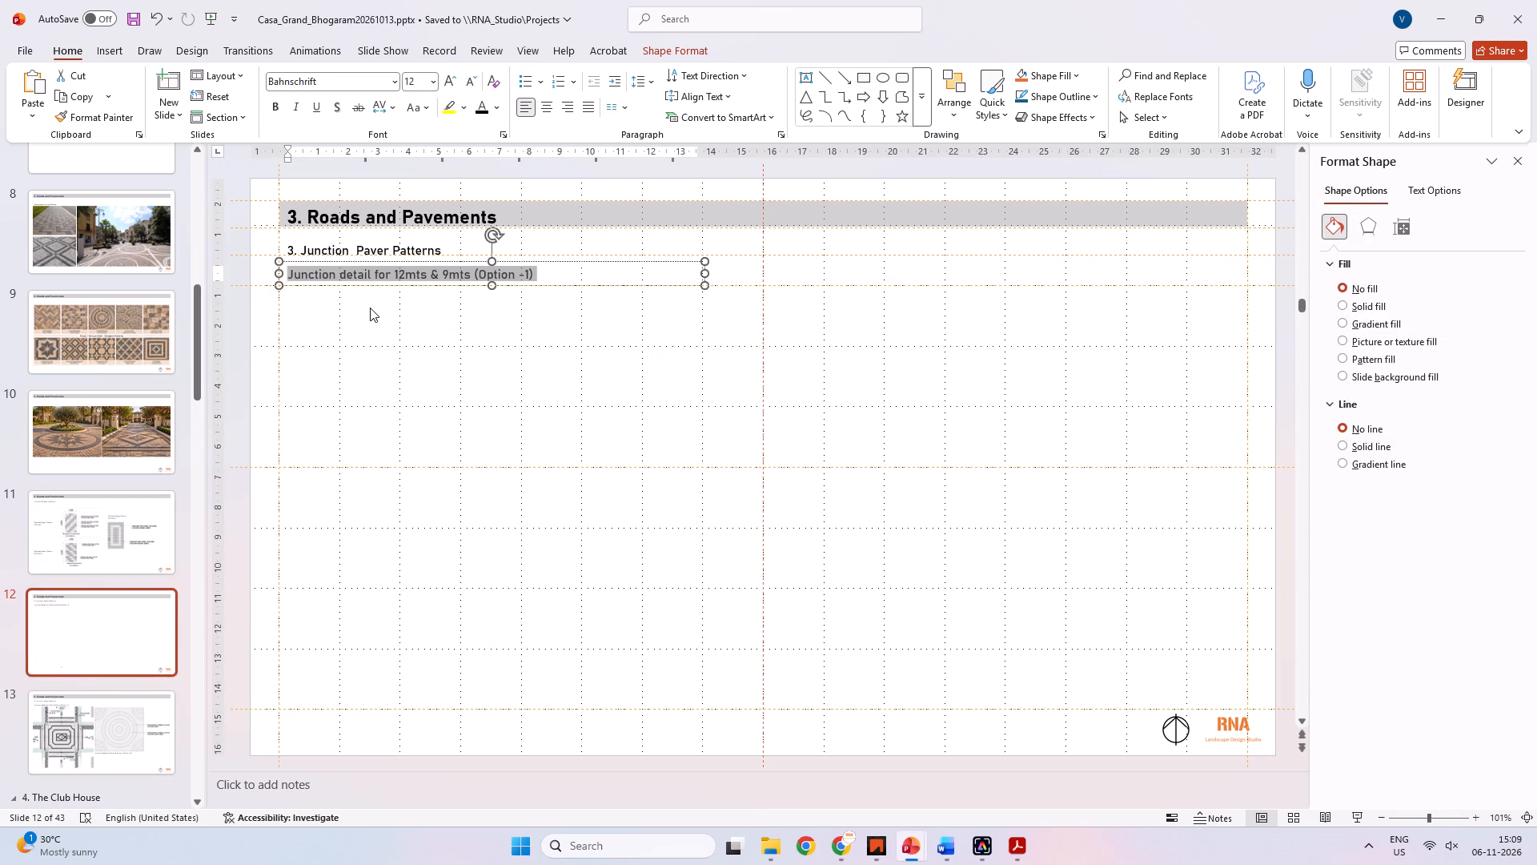
type("Arrival Area Pavem")
key("n")
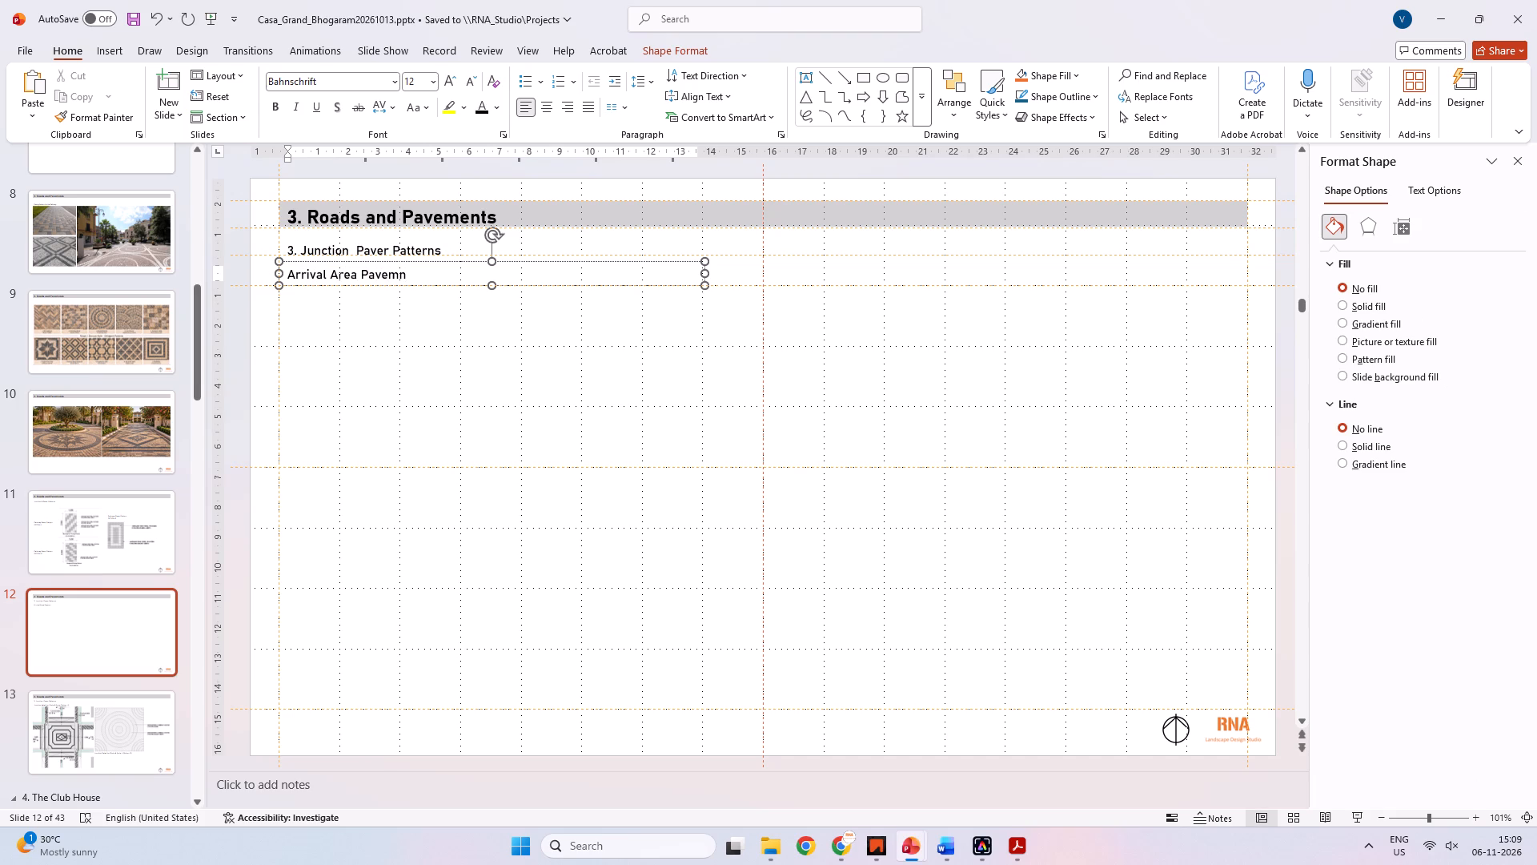
key("BackSpace")
type("enbt")
key("space")
key("BackSpace")
key("BackSpace")
key("BackSpace")
type("t PAtteren")
key("BackSpace")
key("BackSpace")
key("BackSpace")
key("BackSpace")
key("BackSpace")
key("BackSpace")
key("BackSpace")
type("attern")
key("space")
left_click(332, 376)
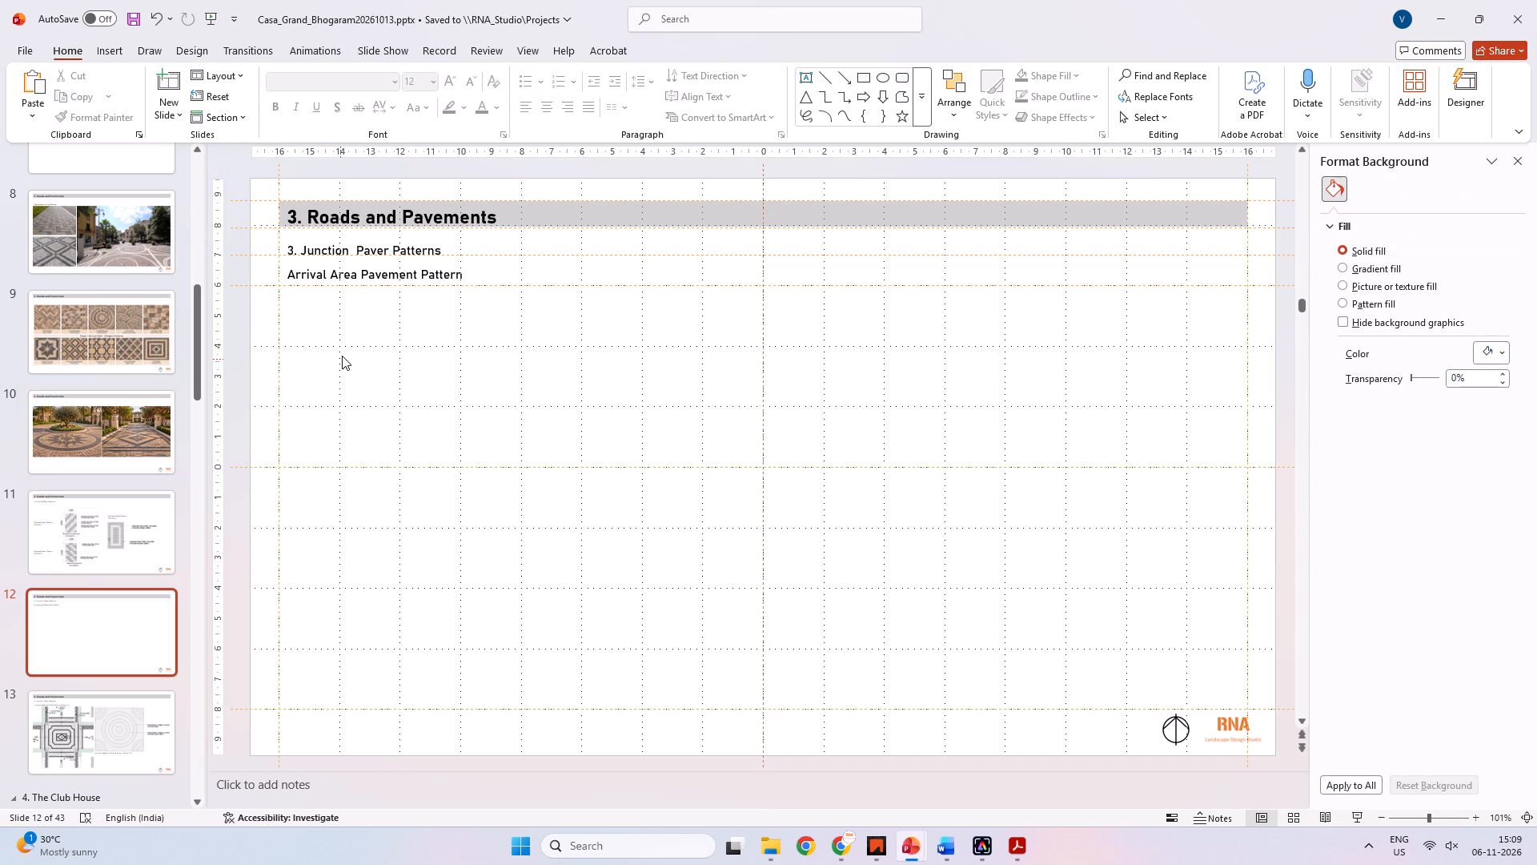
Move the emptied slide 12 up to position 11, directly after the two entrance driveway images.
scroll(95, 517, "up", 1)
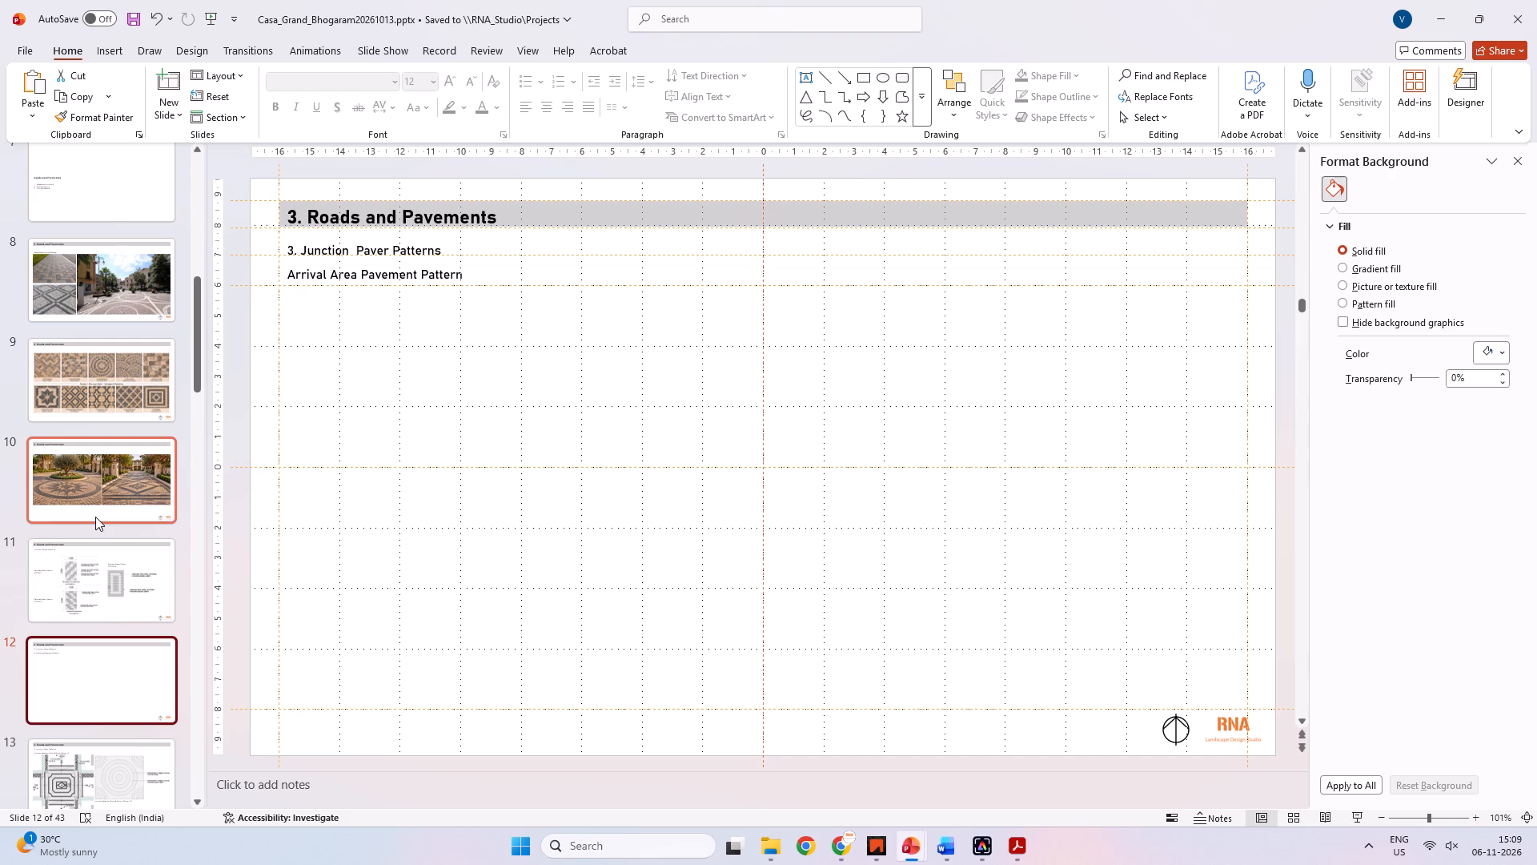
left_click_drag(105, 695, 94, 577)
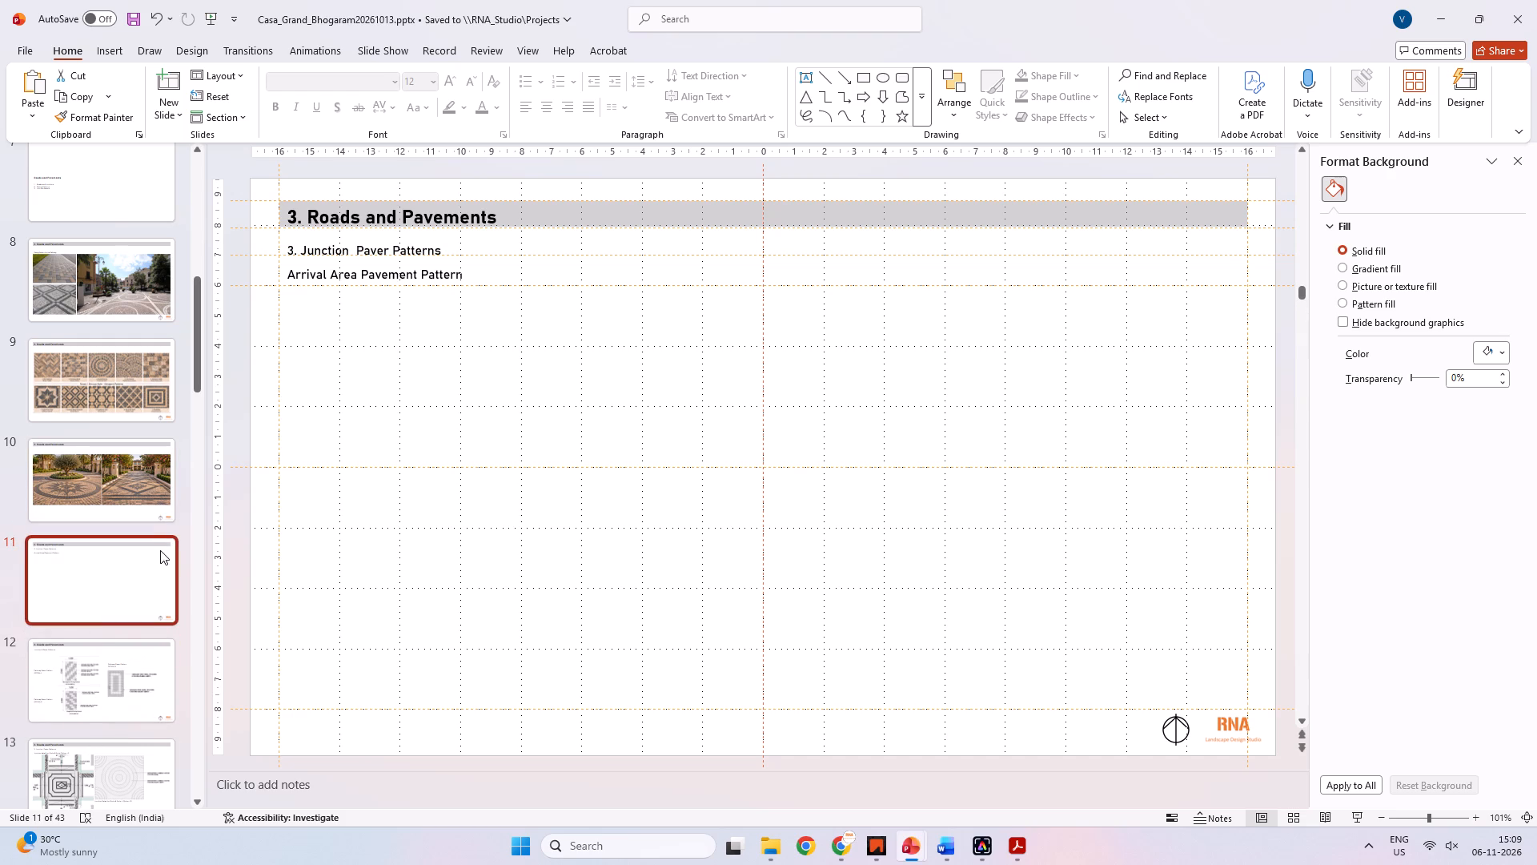
Copy the "Arrival Area Pavement Pattern" caption from slide 11 onto slide 10, above the entrance driveway images.
left_click(337, 288)
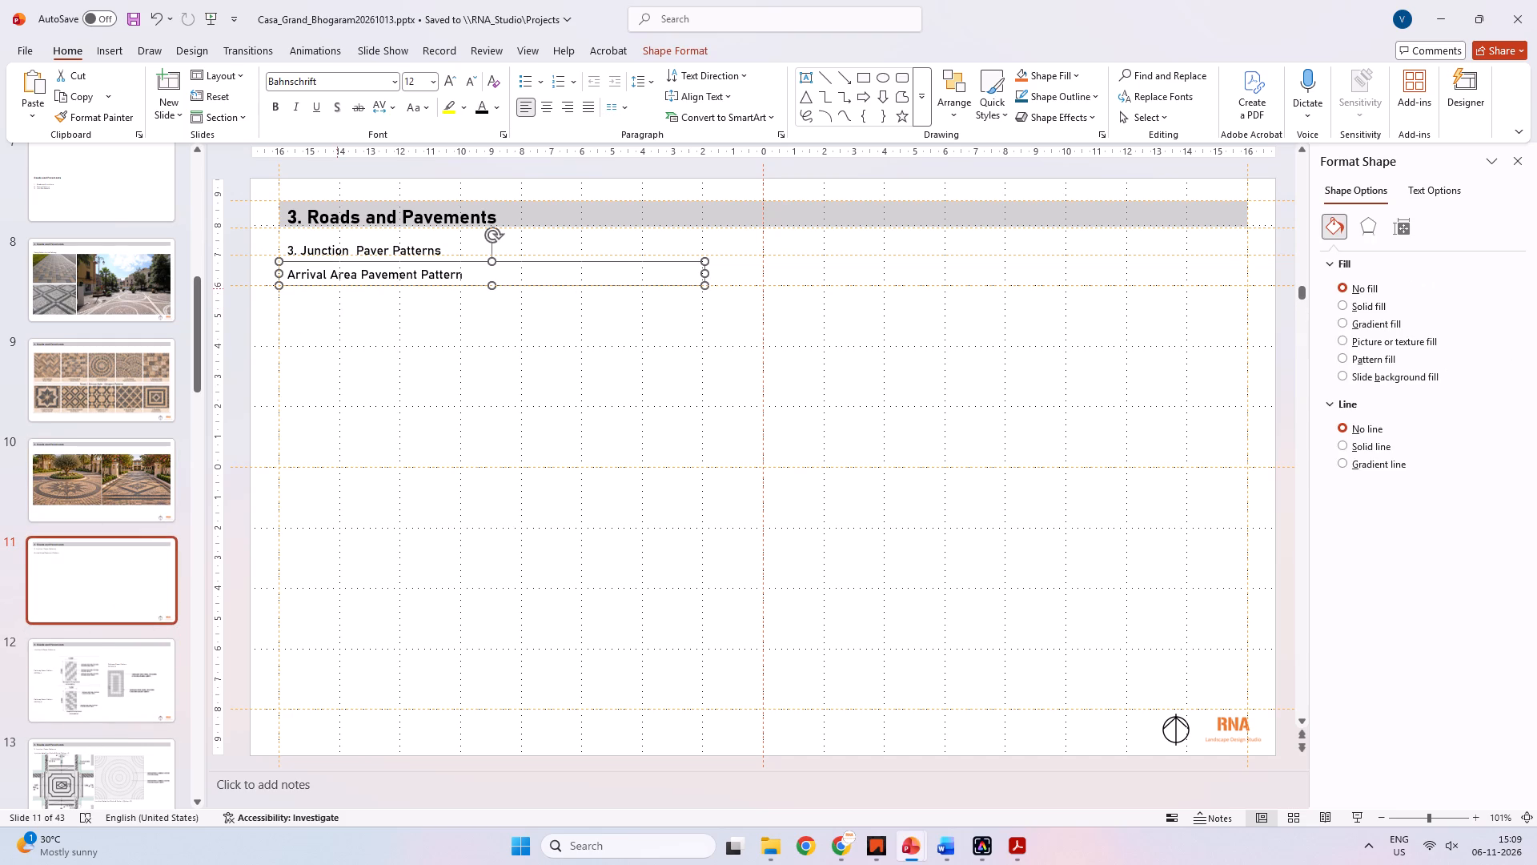
key("ctrl+c")
left_click(102, 496)
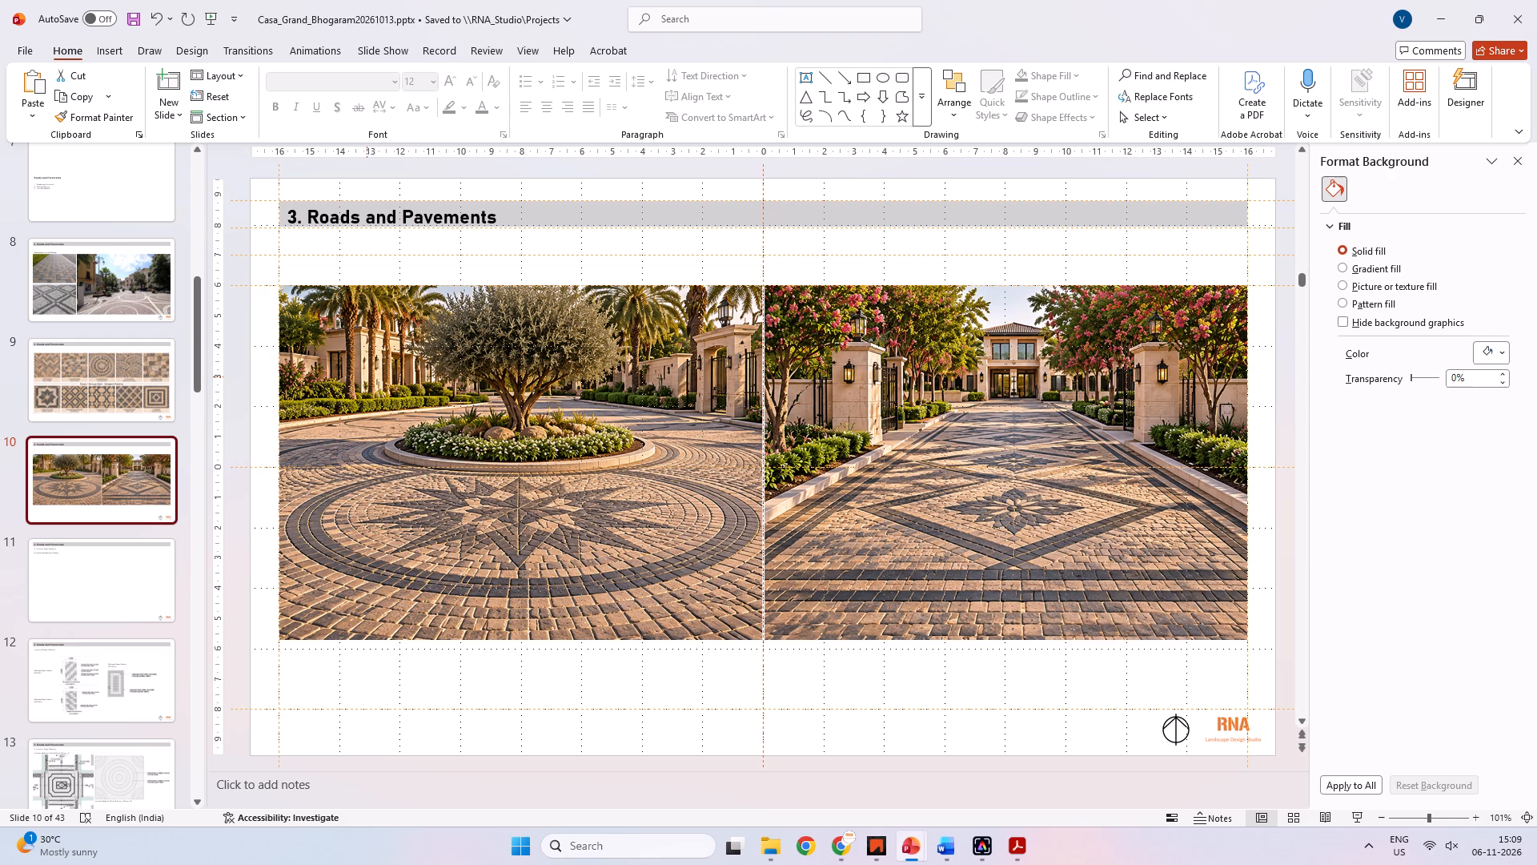
key("ctrl+v")
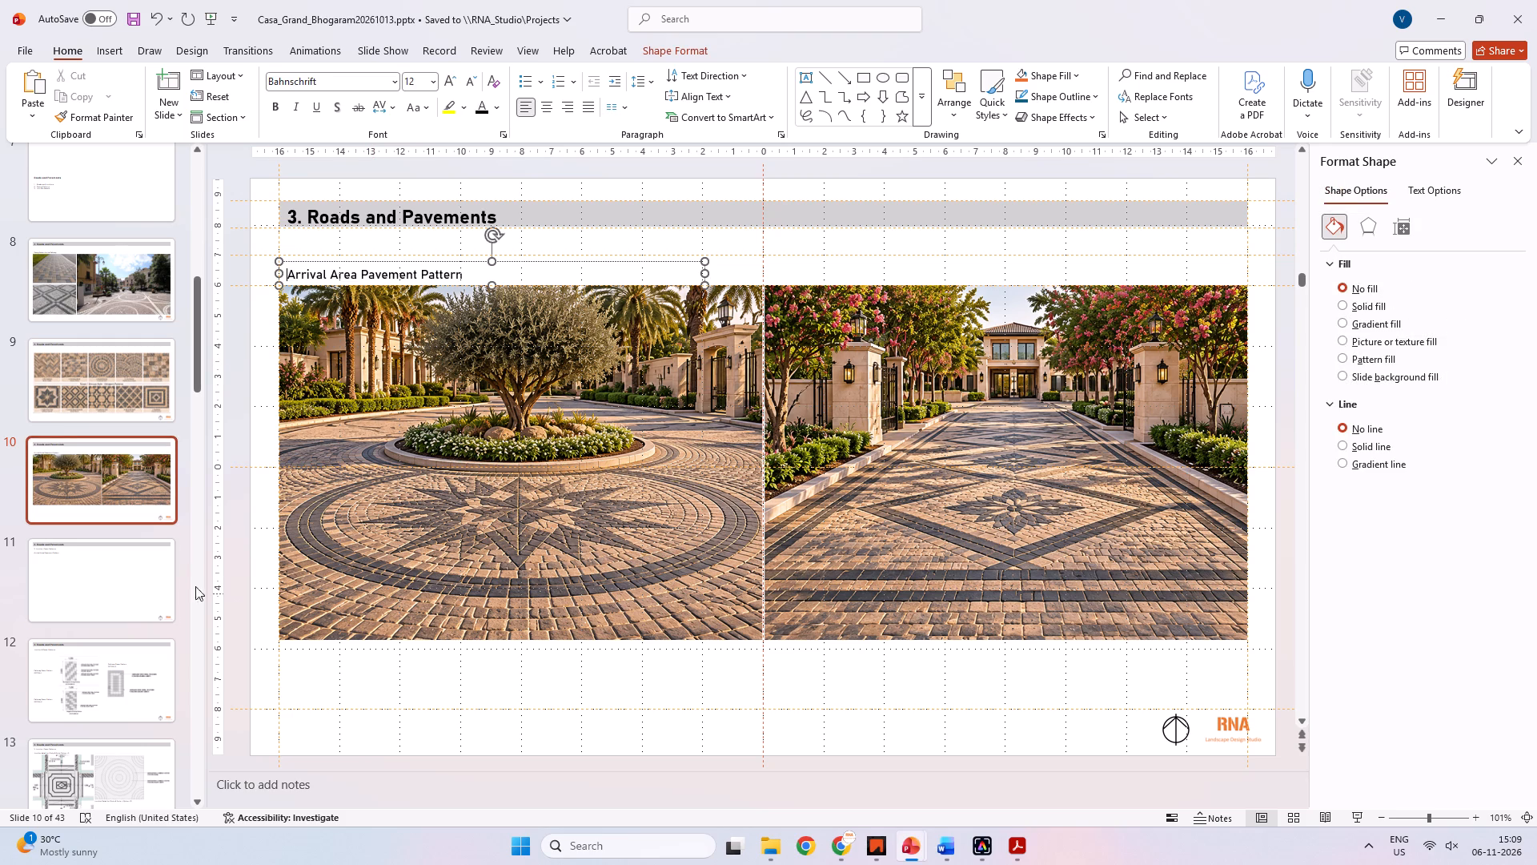
Delete slide 11, the emptied copy of the junction slide.
left_click(110, 560)
key("Delete")
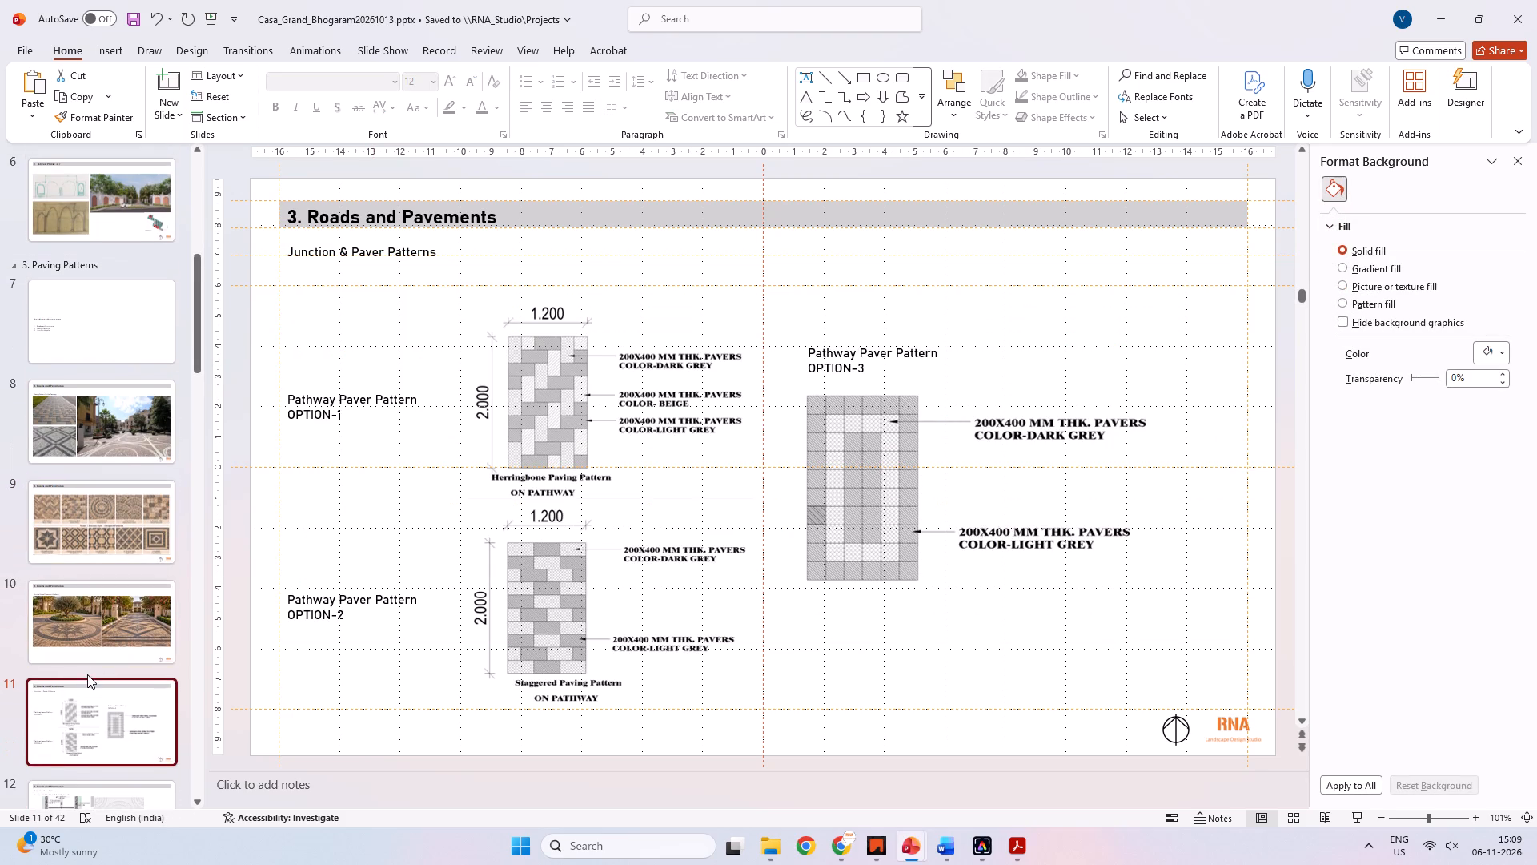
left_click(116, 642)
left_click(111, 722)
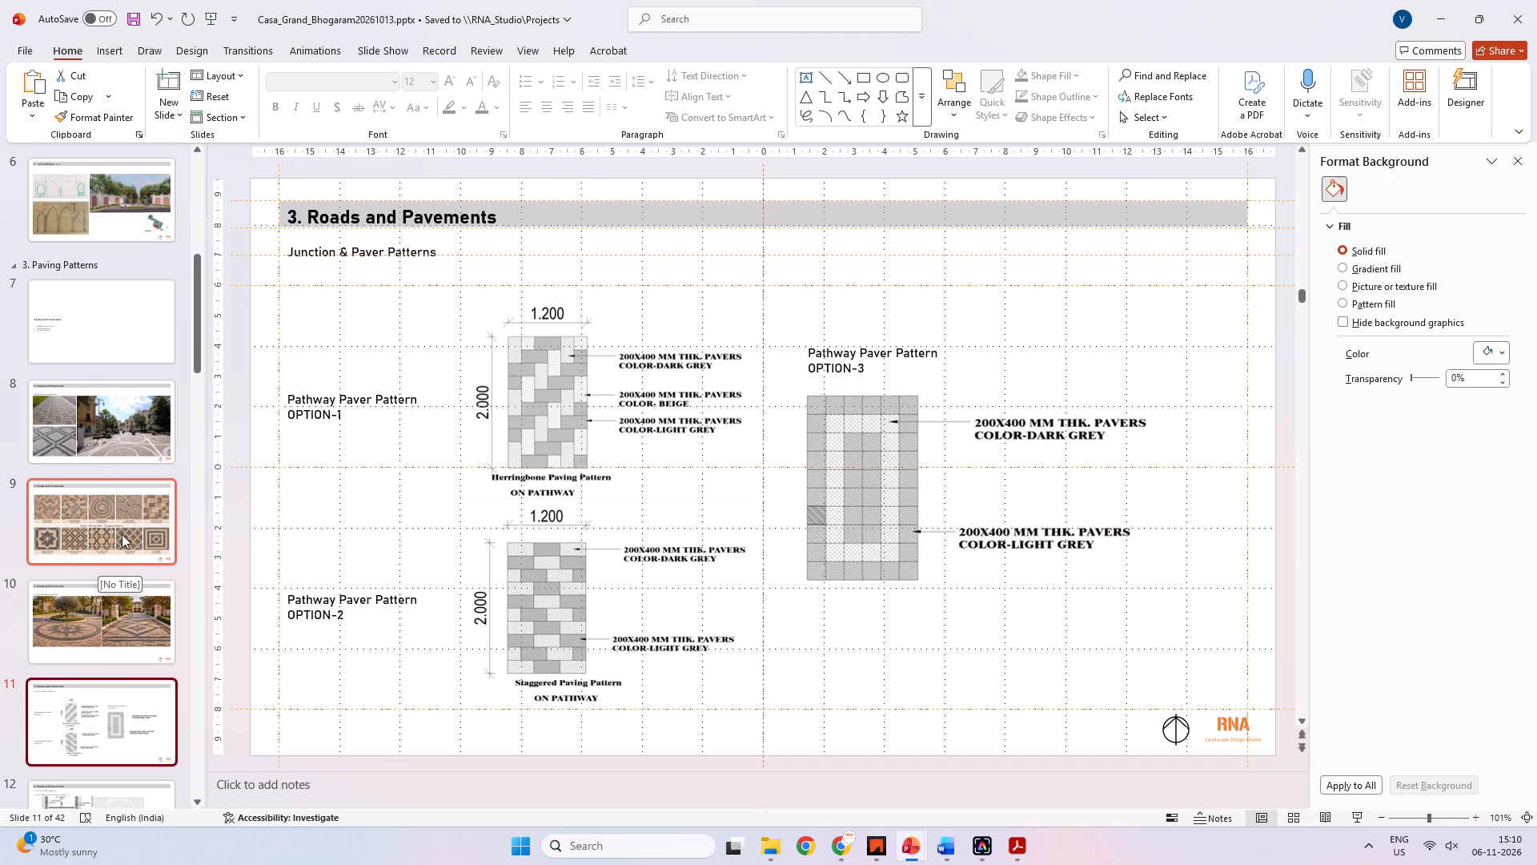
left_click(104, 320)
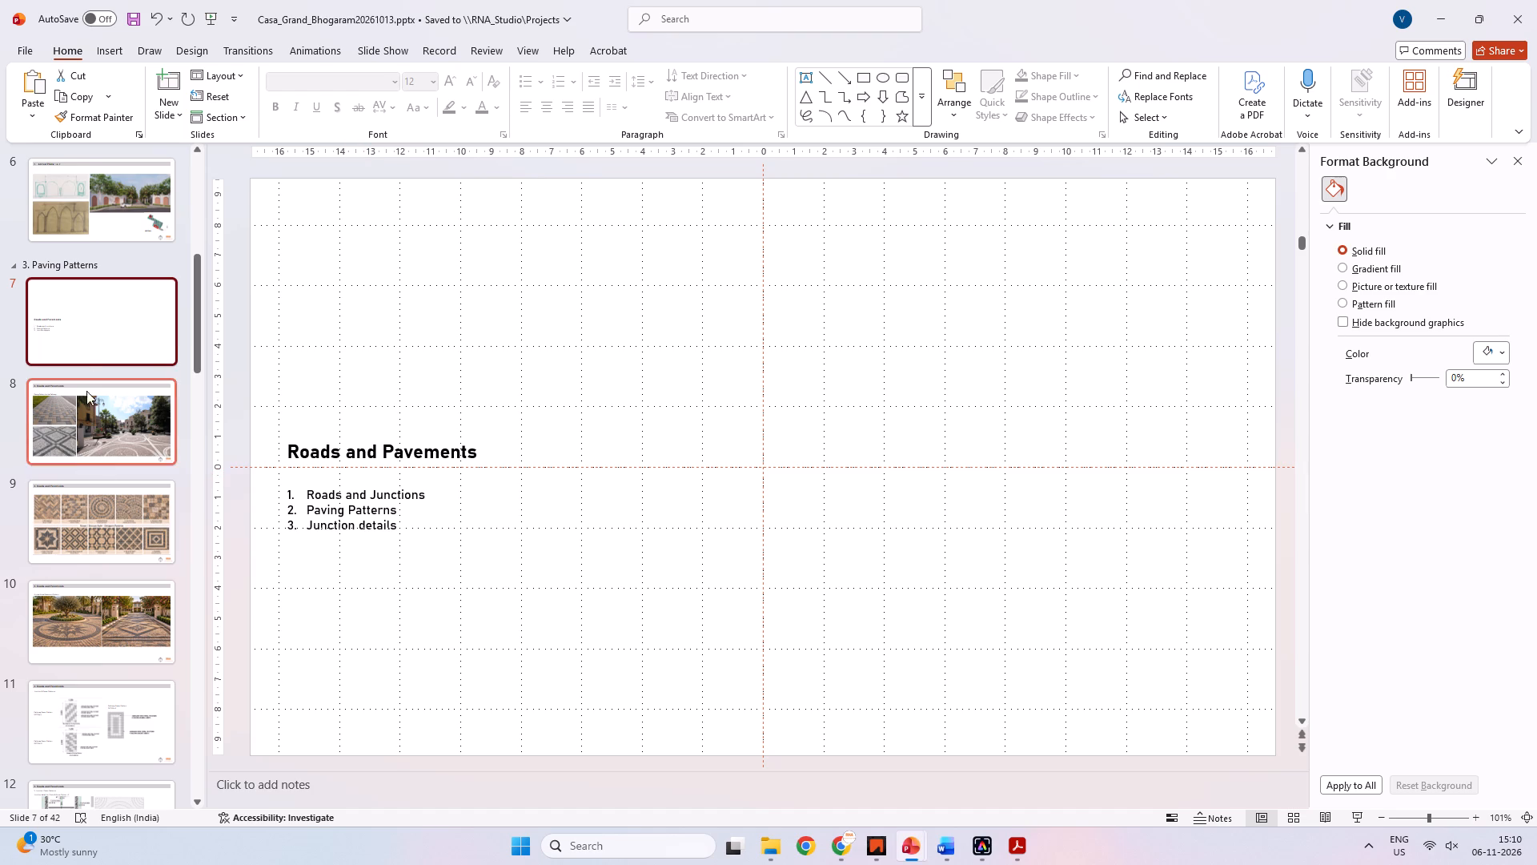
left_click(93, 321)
Switch to IIACAD, try to cancel the stuck print job, and end the IIACAD.exe process in Task Manager.
key("alt+Tab")
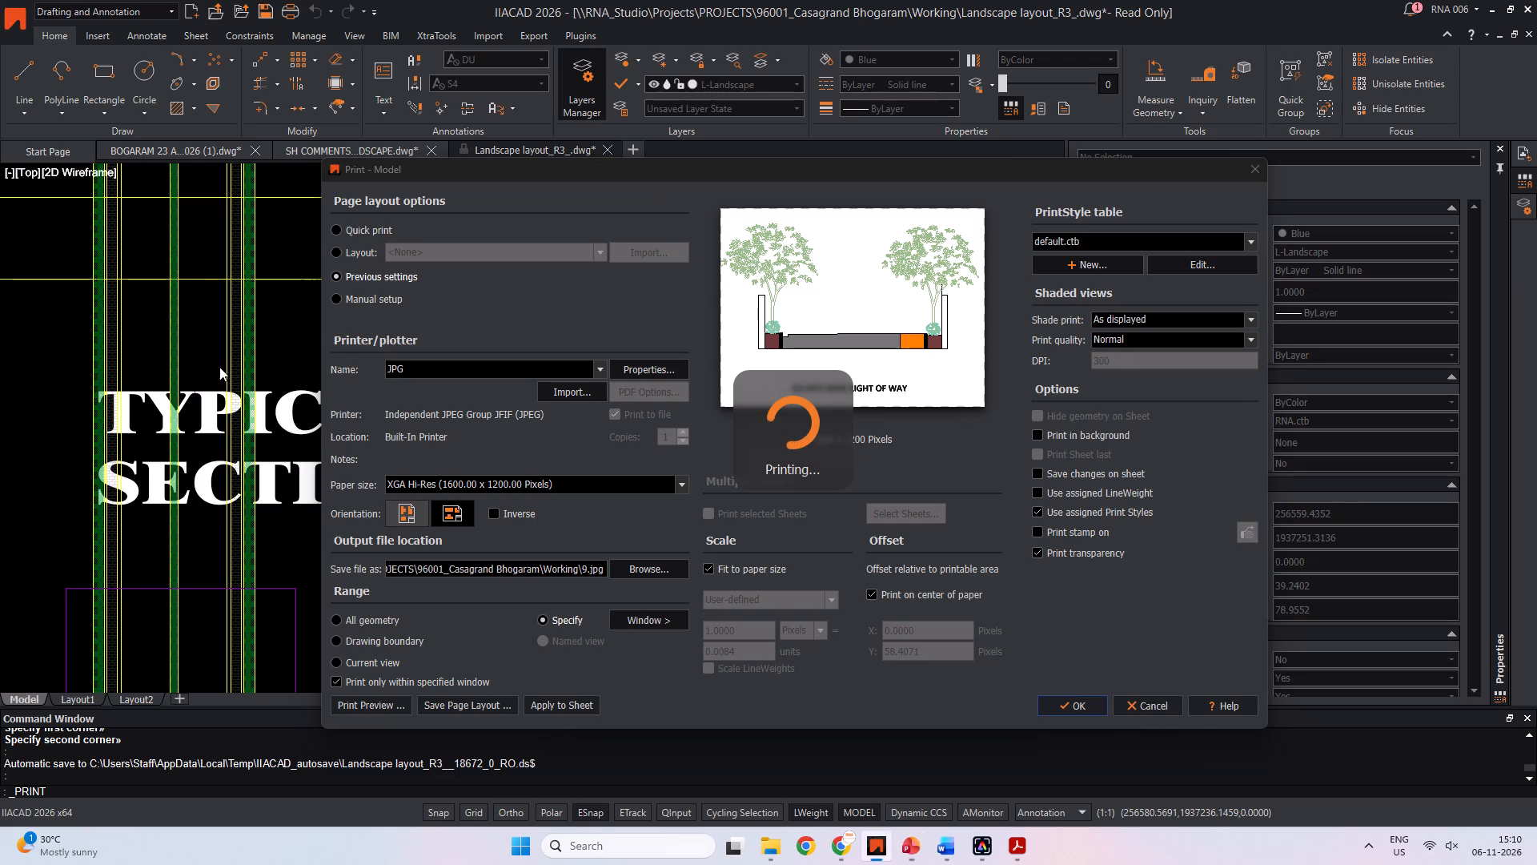
left_click(1247, 166)
key("Escape")
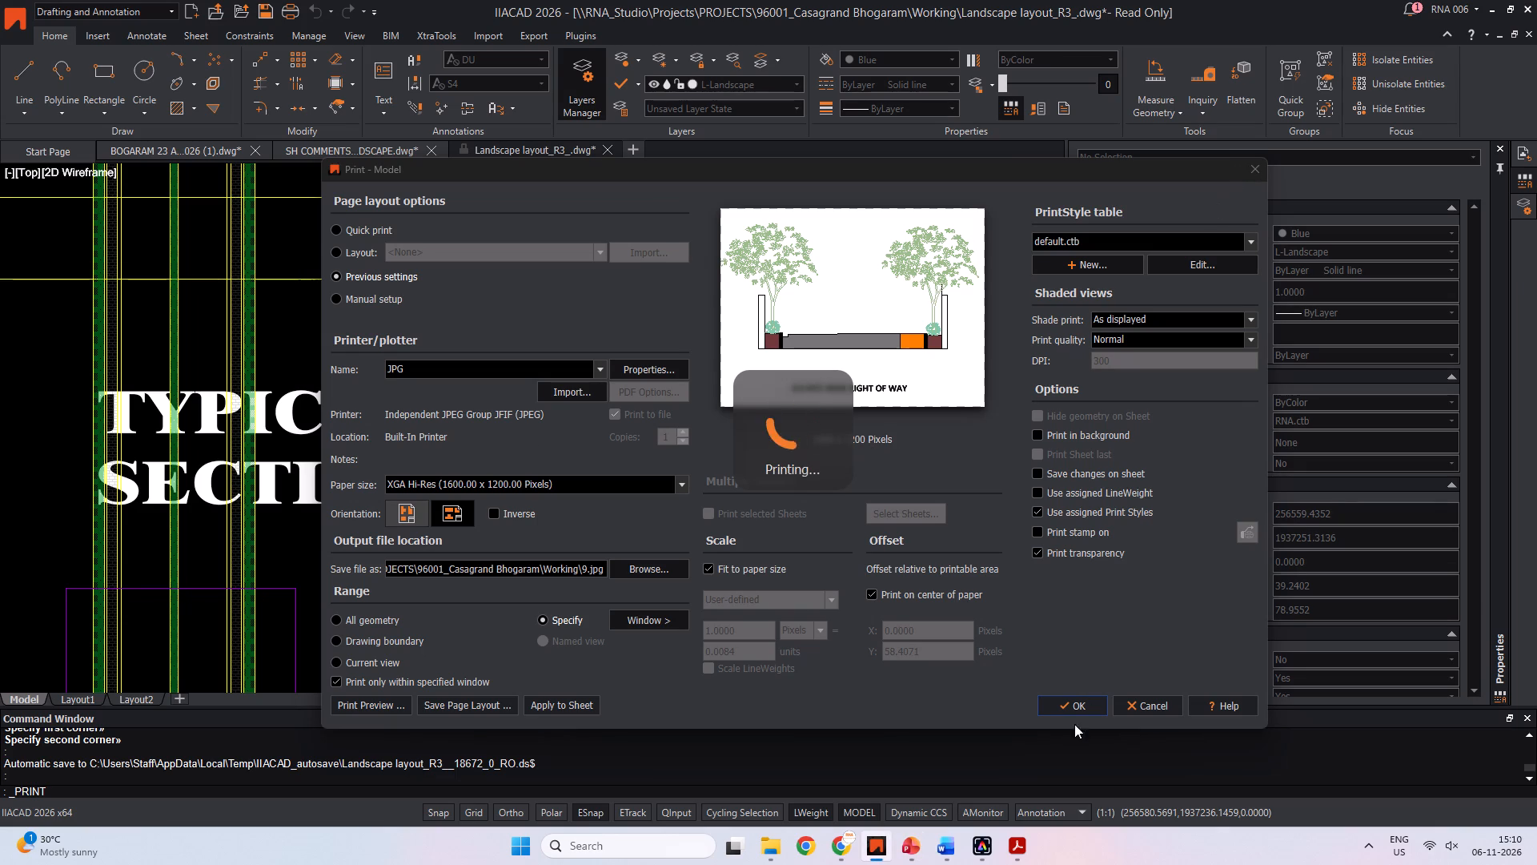
left_click(1143, 699)
key("ctrl+shift+Escape")
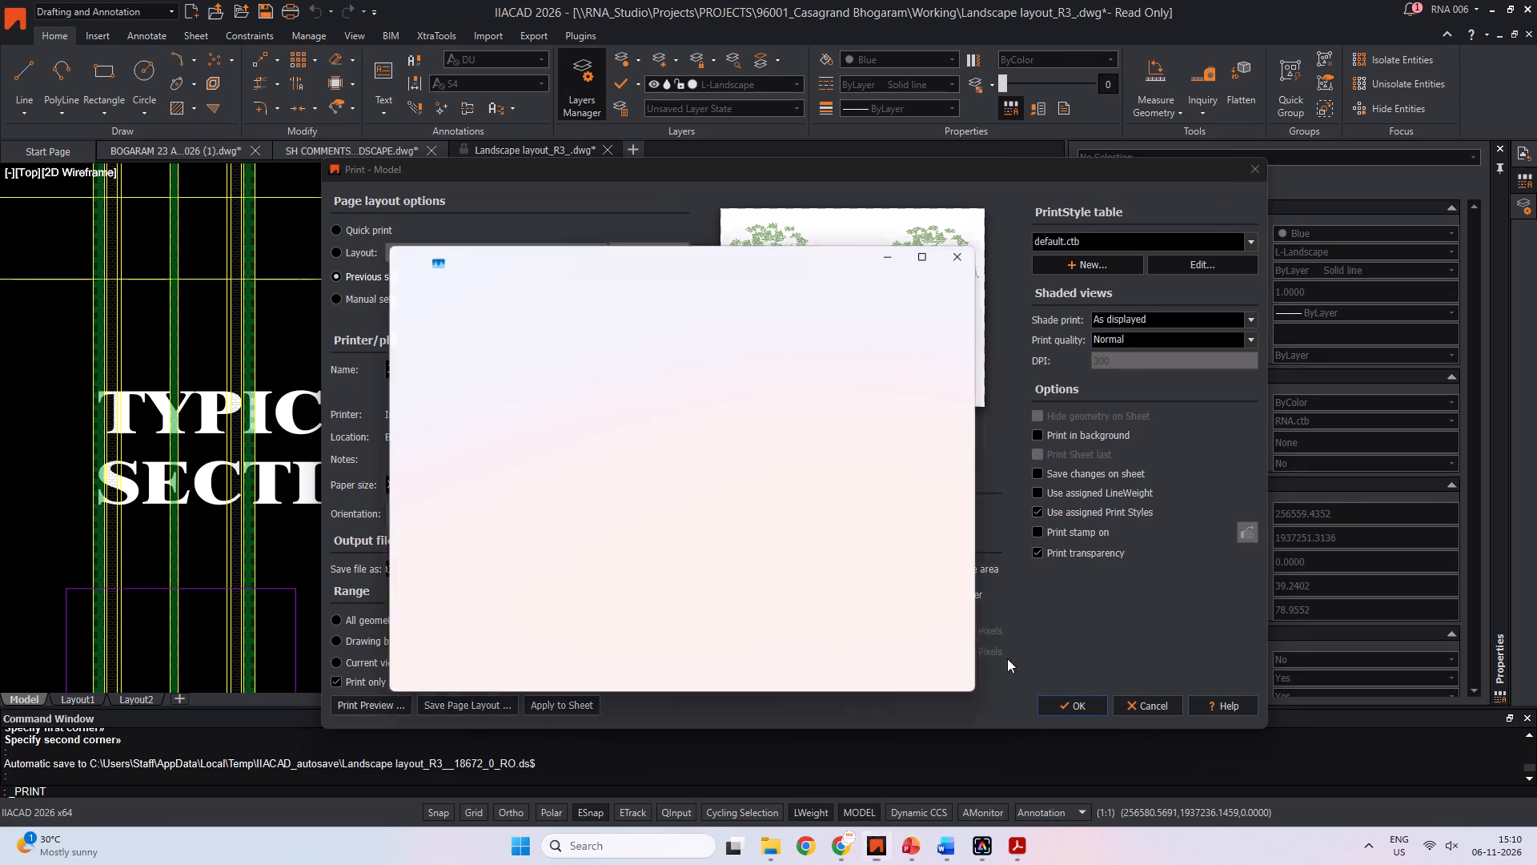
left_click(544, 369)
right_click(640, 374)
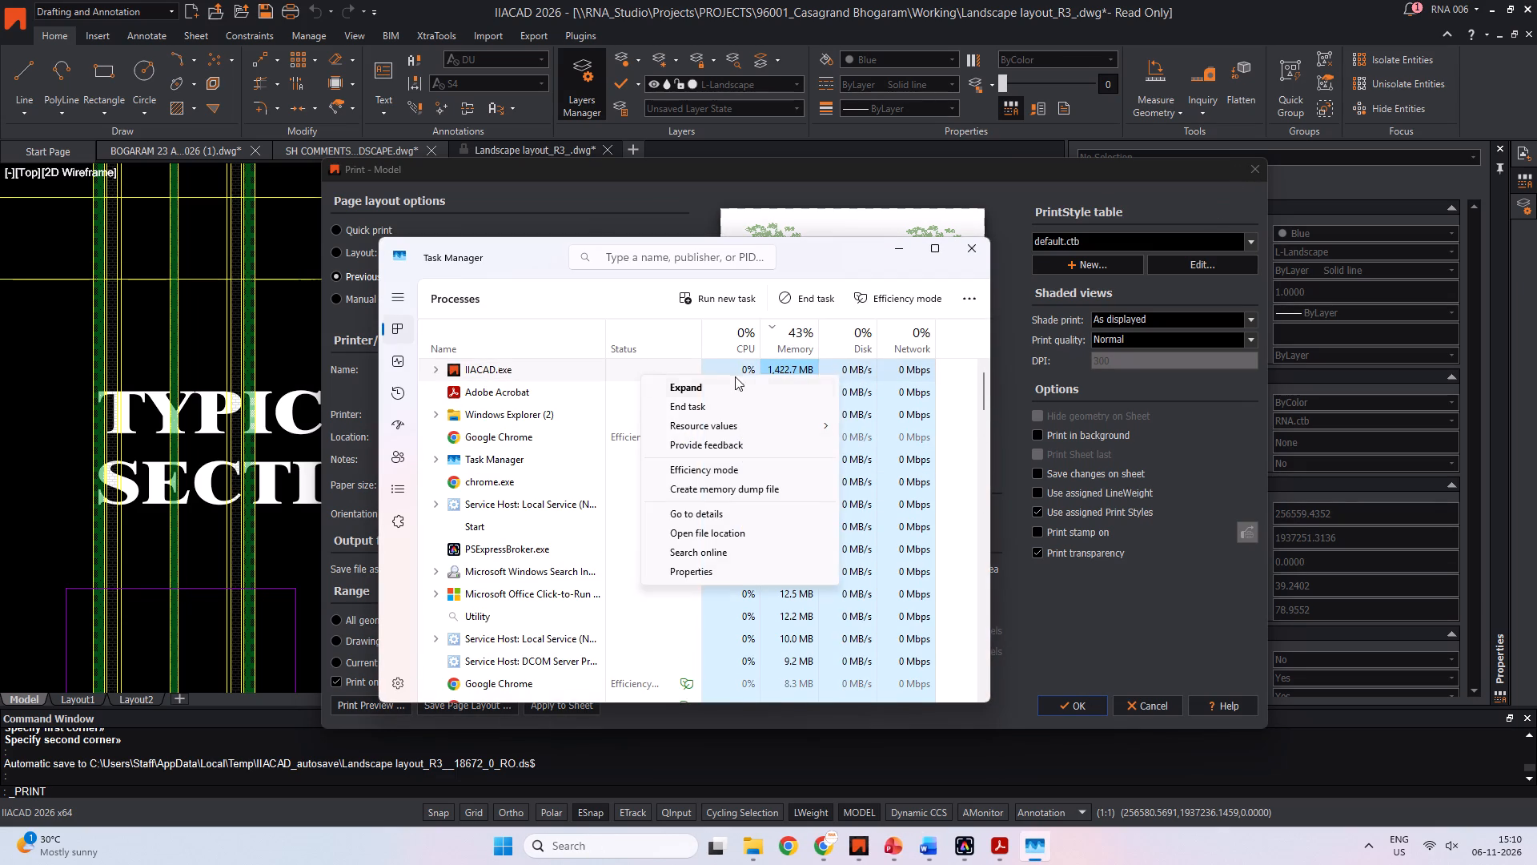
left_click(736, 401)
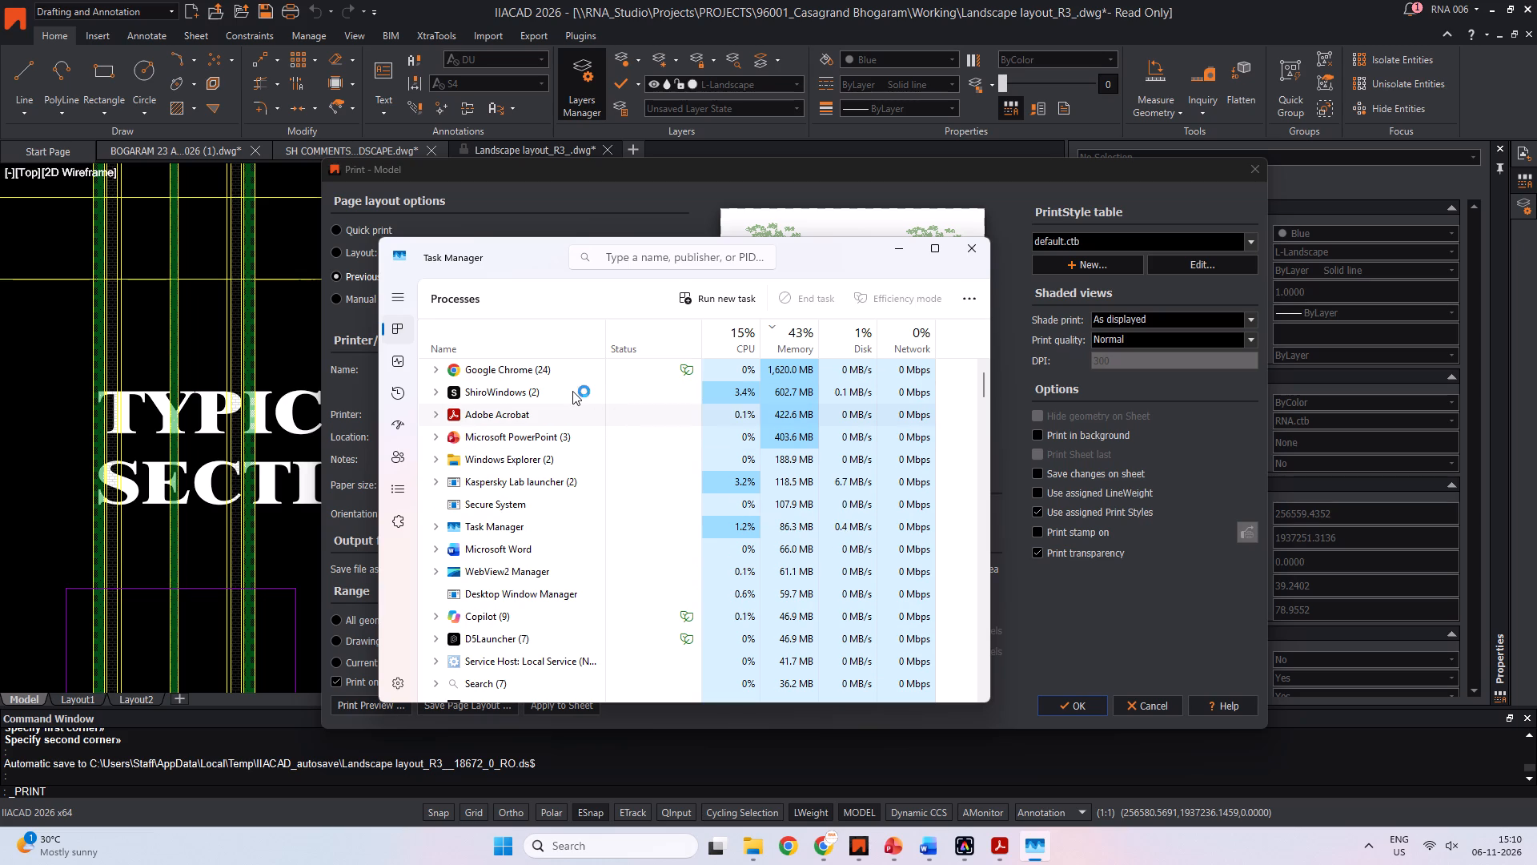
left_click(891, 248)
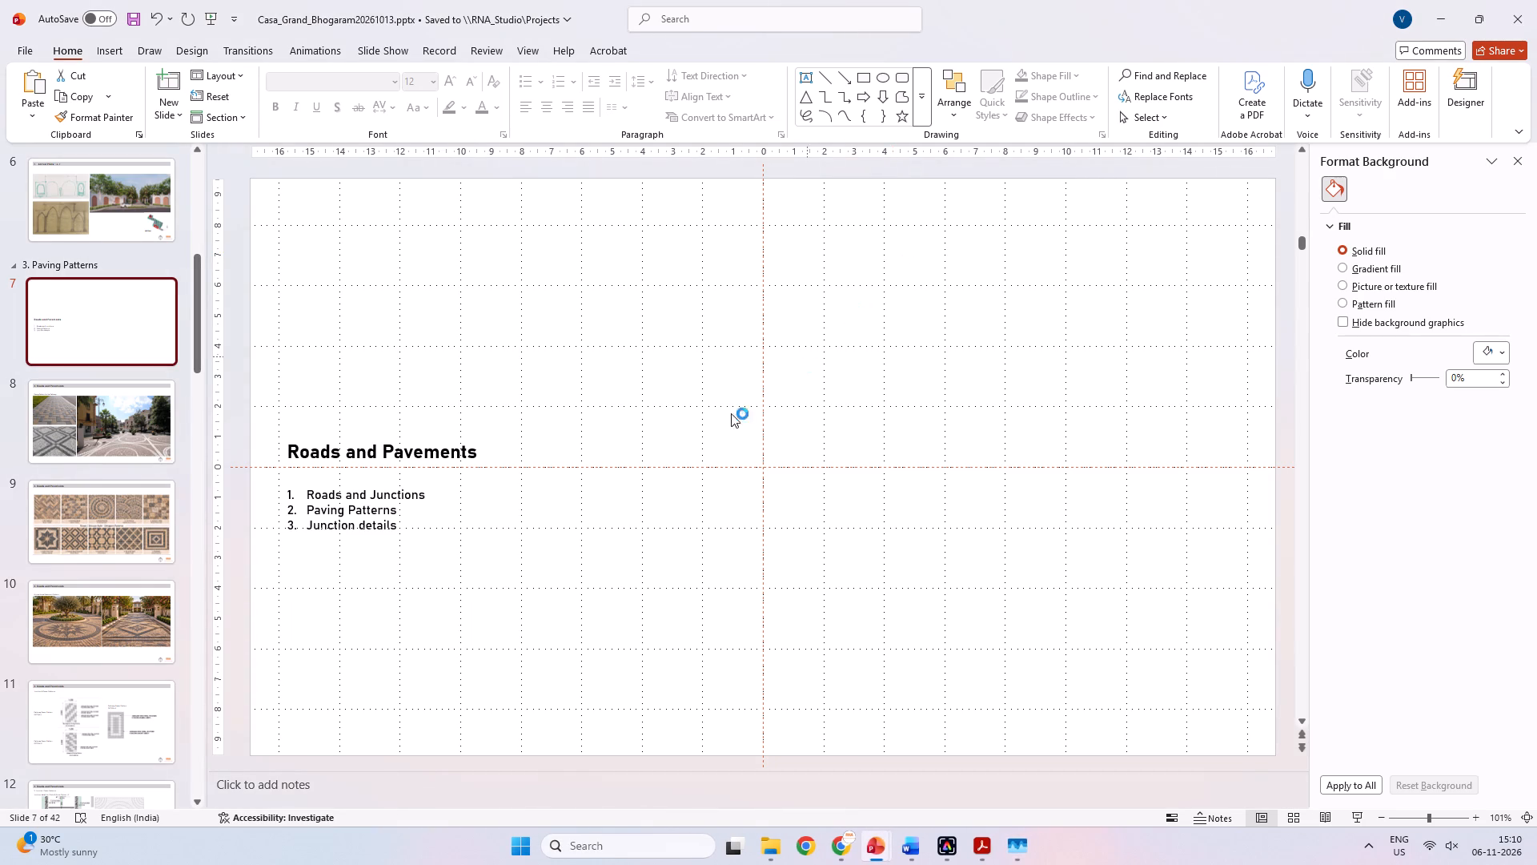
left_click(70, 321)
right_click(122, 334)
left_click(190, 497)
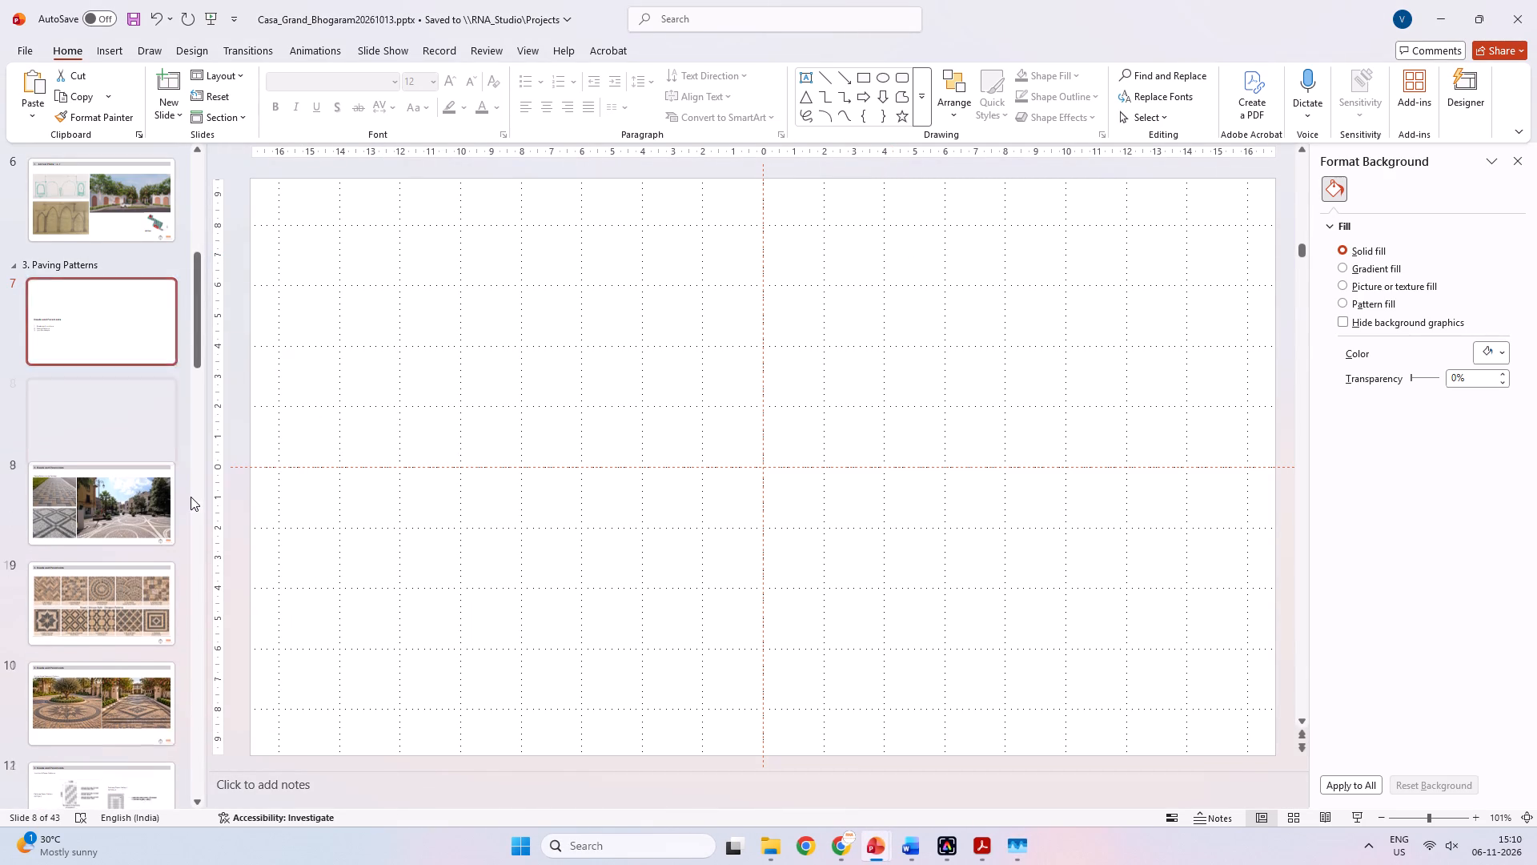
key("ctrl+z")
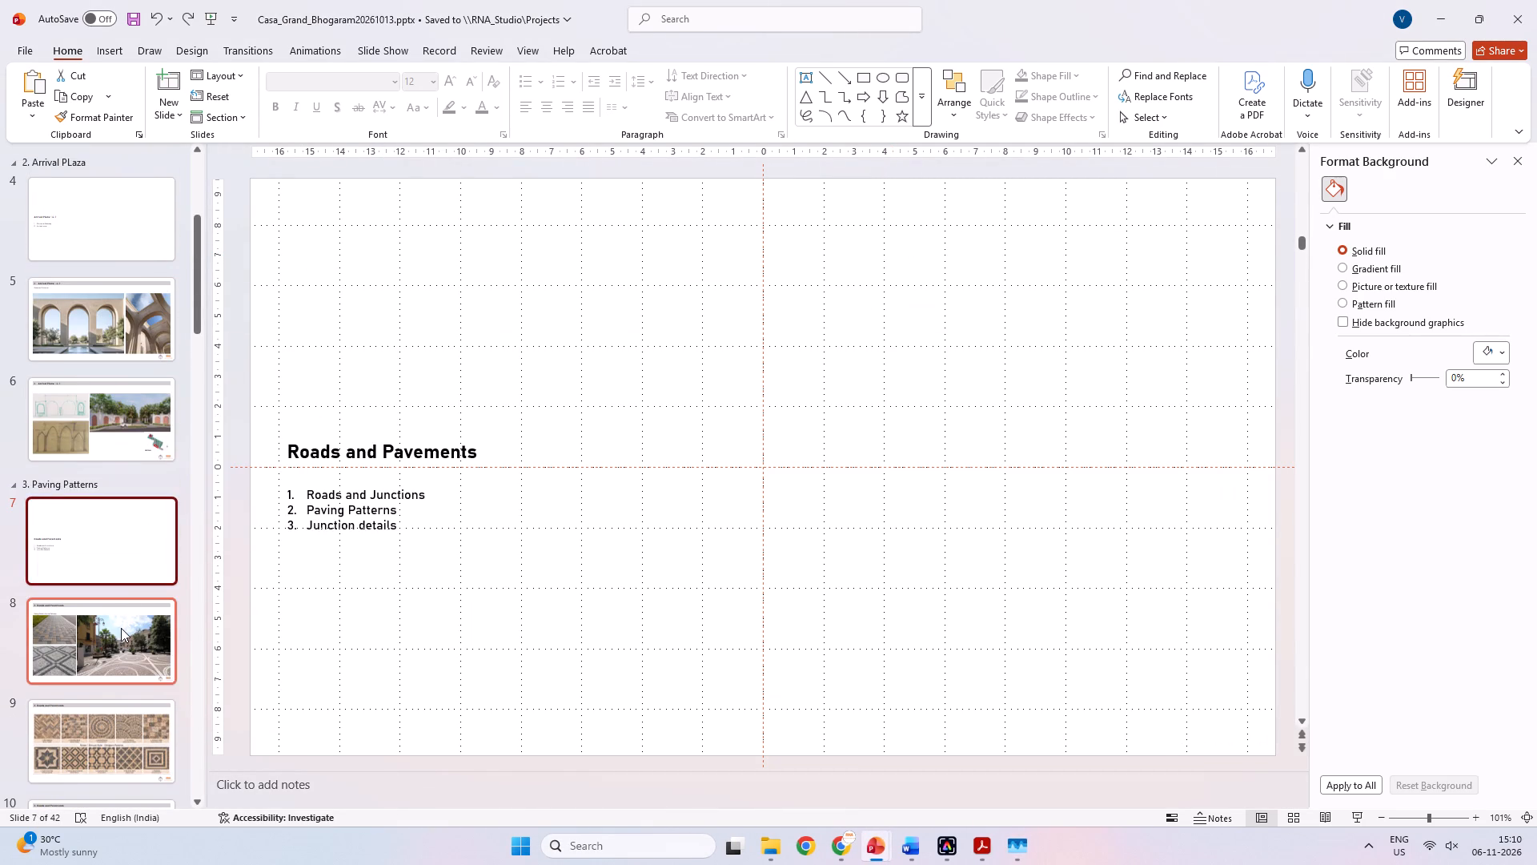
In PowerPoint, duplicate slide 8, the pathway paving pattern slide.
right_click(121, 630)
left_click(200, 432)
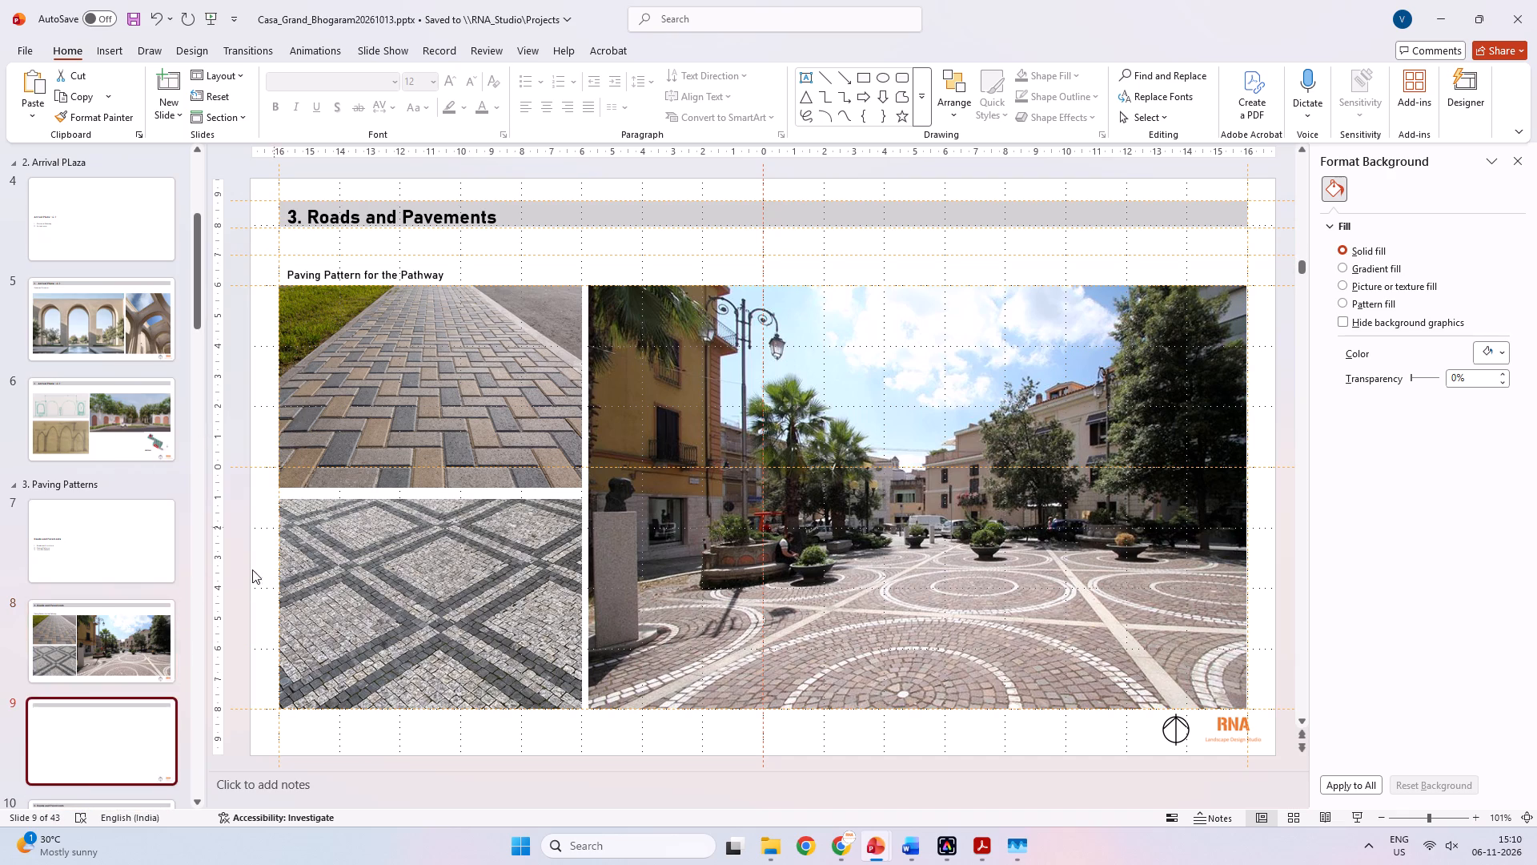
On the first copy, slide 8, delete the two paving photos and the large plaza photo.
left_click_drag(122, 638, 124, 620)
left_click(123, 639)
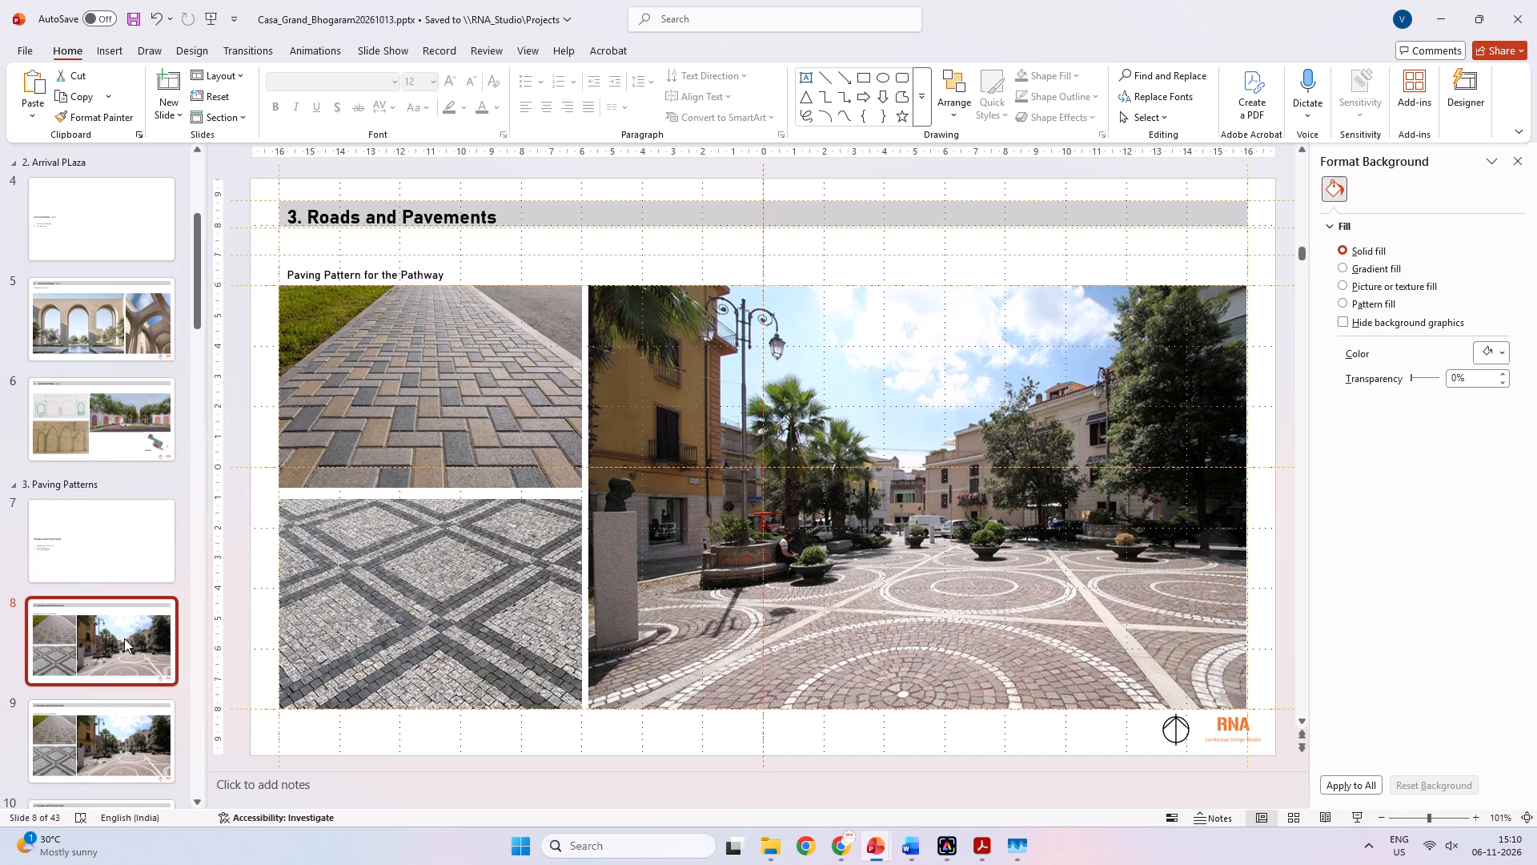
left_click(416, 491)
key("Delete")
left_click(451, 549)
key("Delete")
left_click(805, 504)
key("Delete")
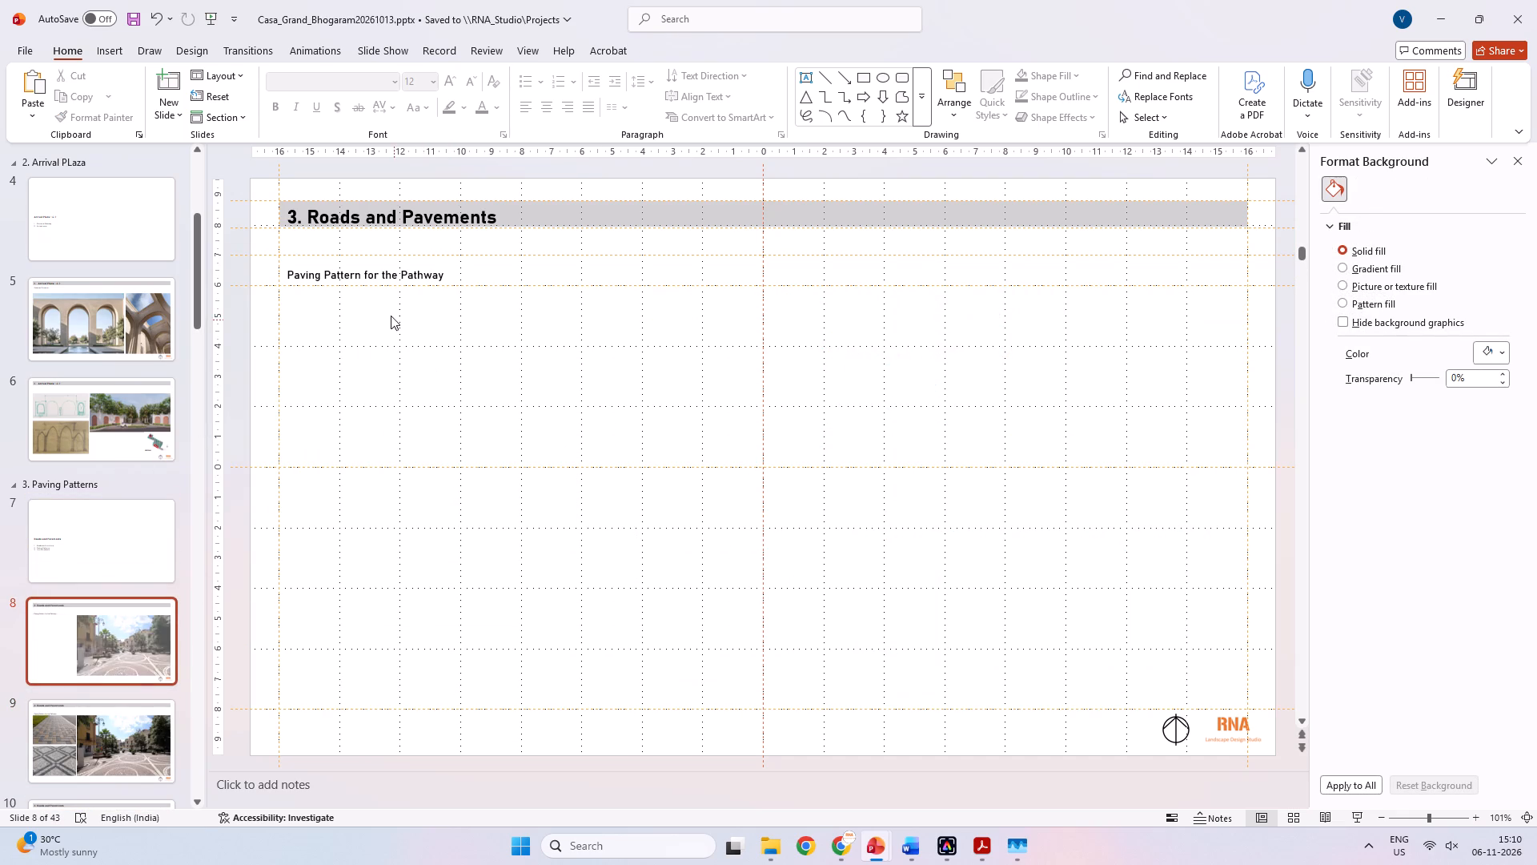
Change slide 8's "Paving Pattern for the Pathway" caption to "Right of way".
left_click(379, 280)
key("ctrl+a")
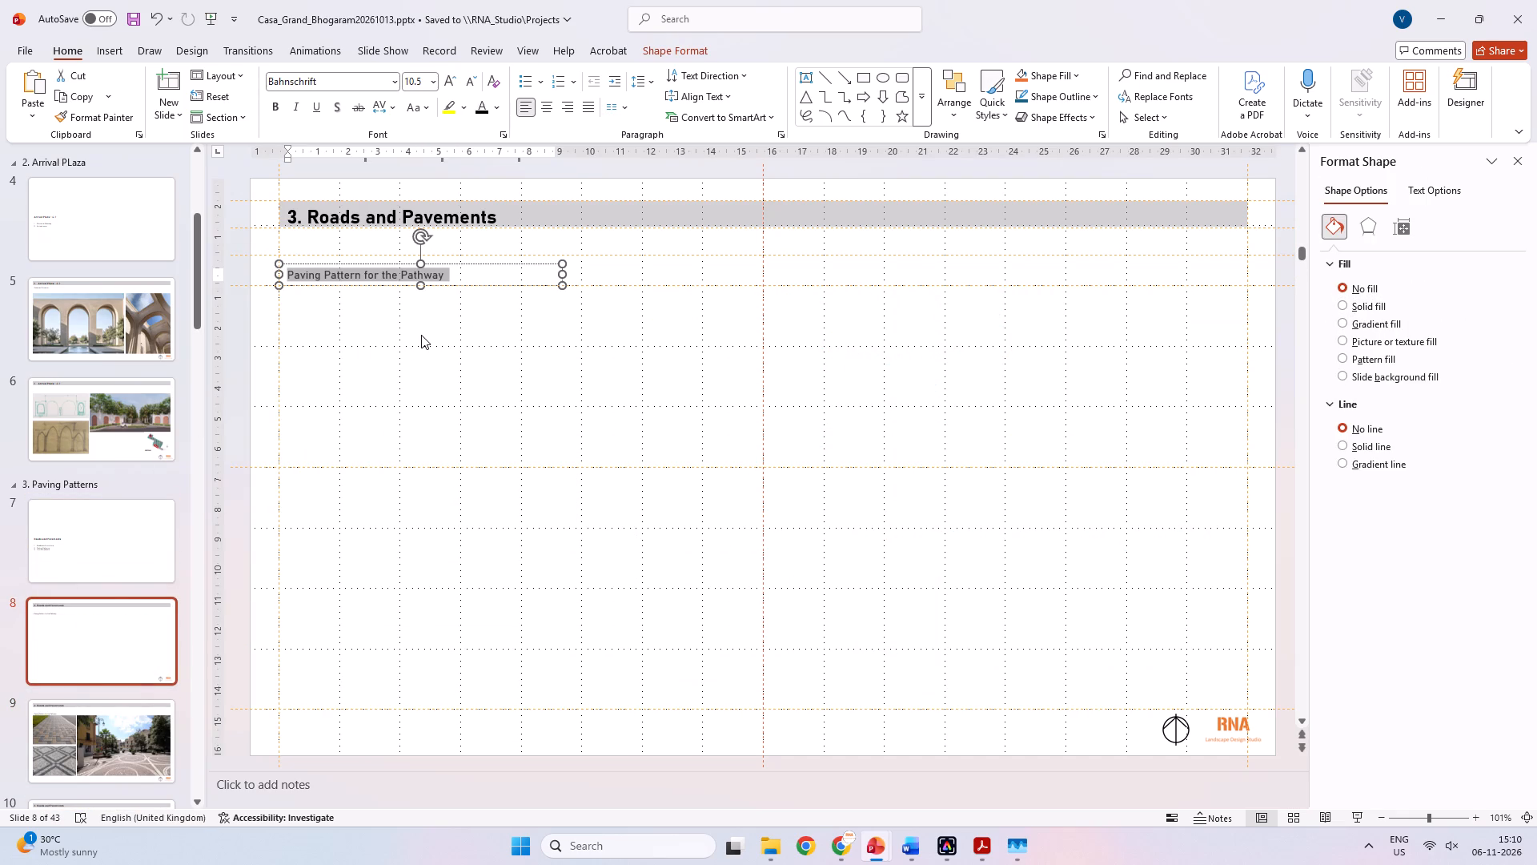
type("Right oF w")
key("BackSpace")
key("BackSpace")
key("BackSpace")
type("f wau")
key("space")
key("BackSpace")
key("BackSpace")
type("y")
key("space")
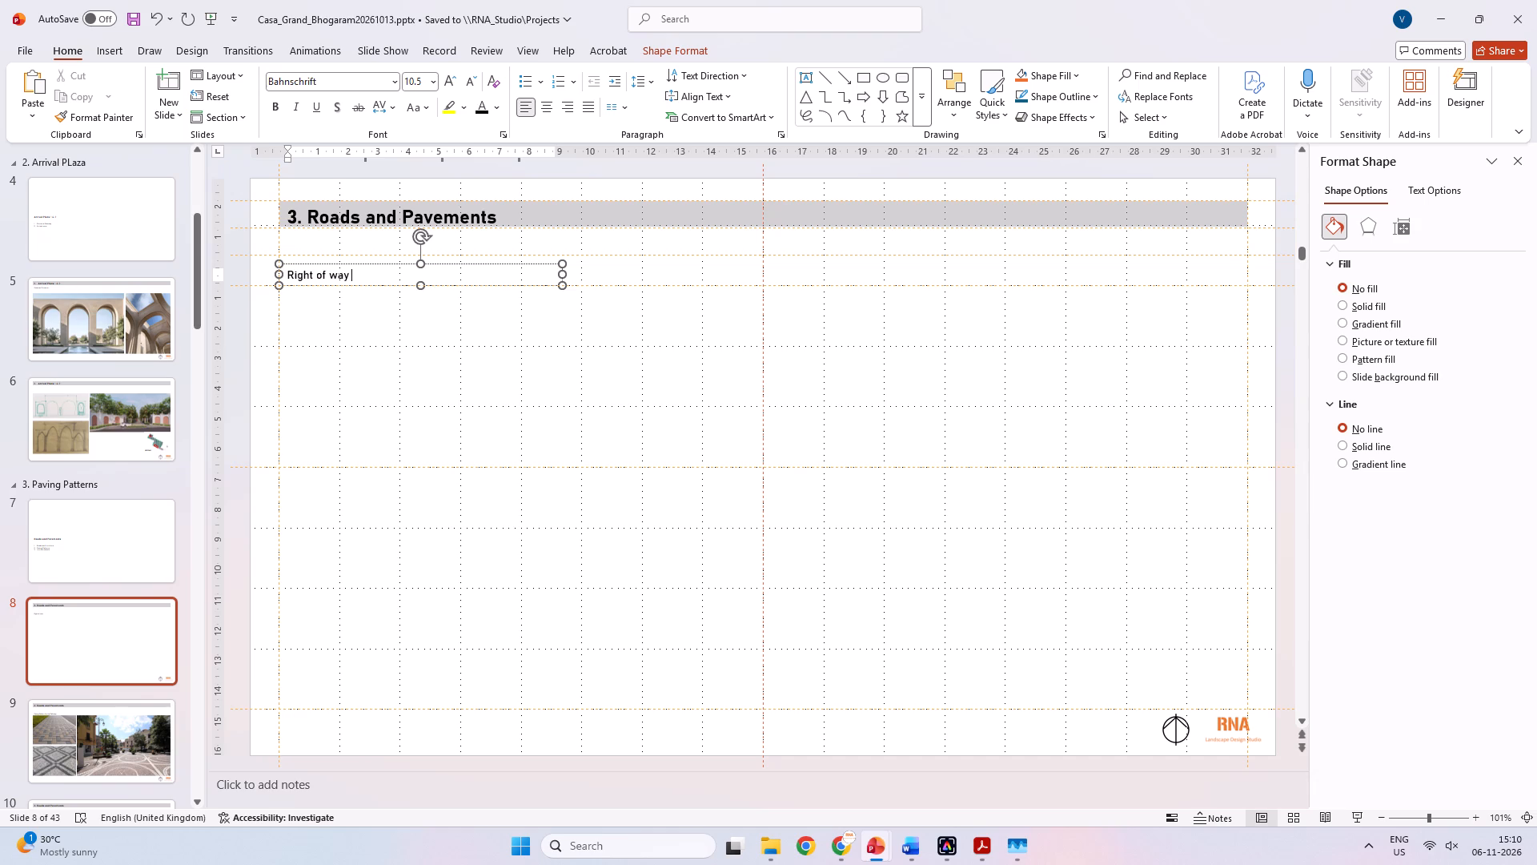
left_click(423, 367)
Check the 96001_Casagrand Bhogaram project's Working folder in File Explorer for exported road section images.
key("alt+Tab")
key("alt+Tab")
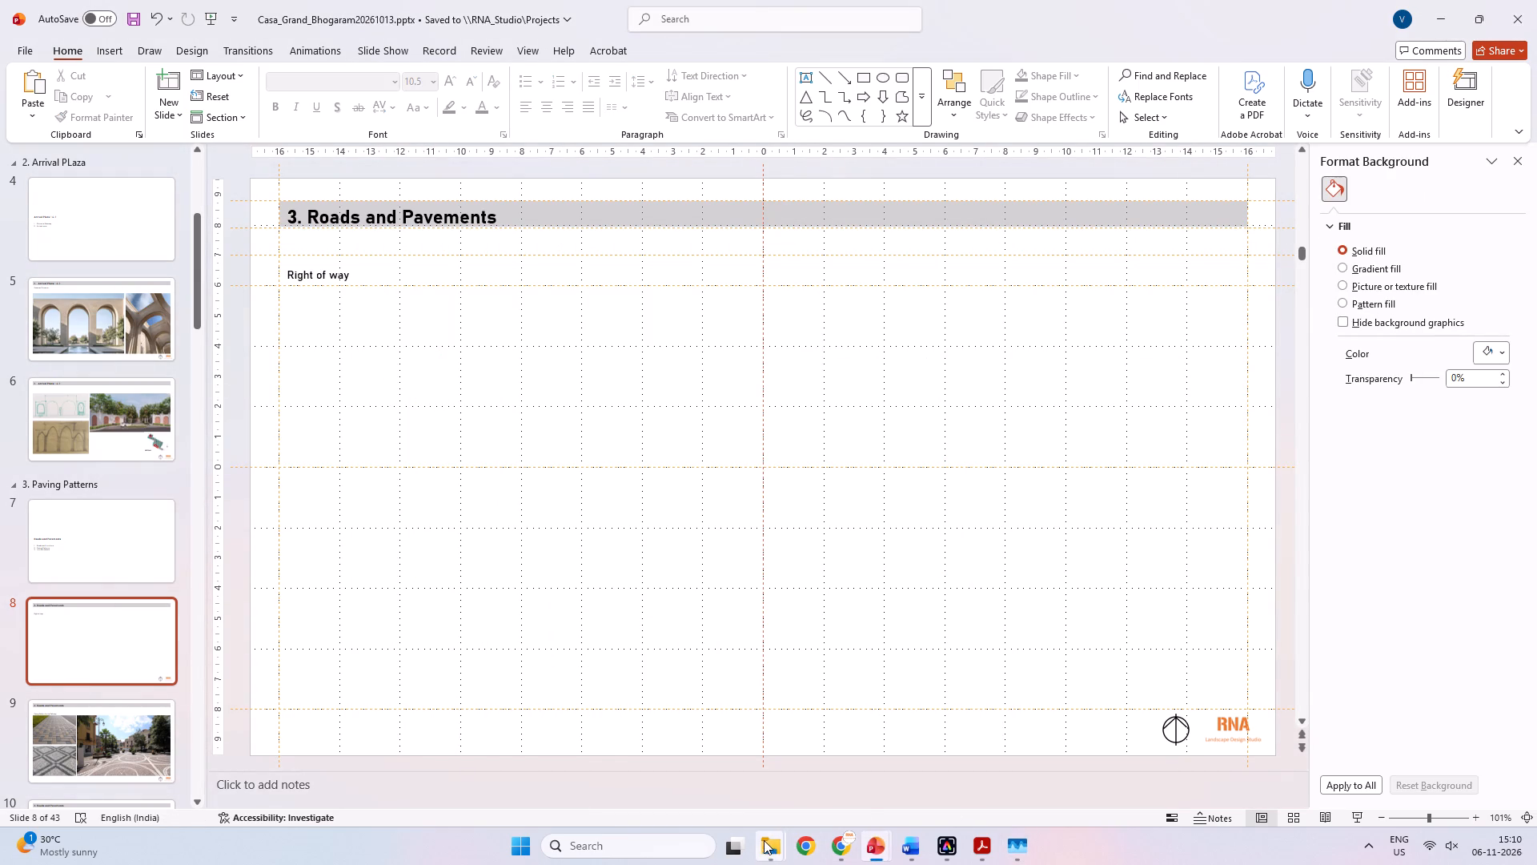
left_click(764, 840)
left_click(854, 752)
left_click(627, 572)
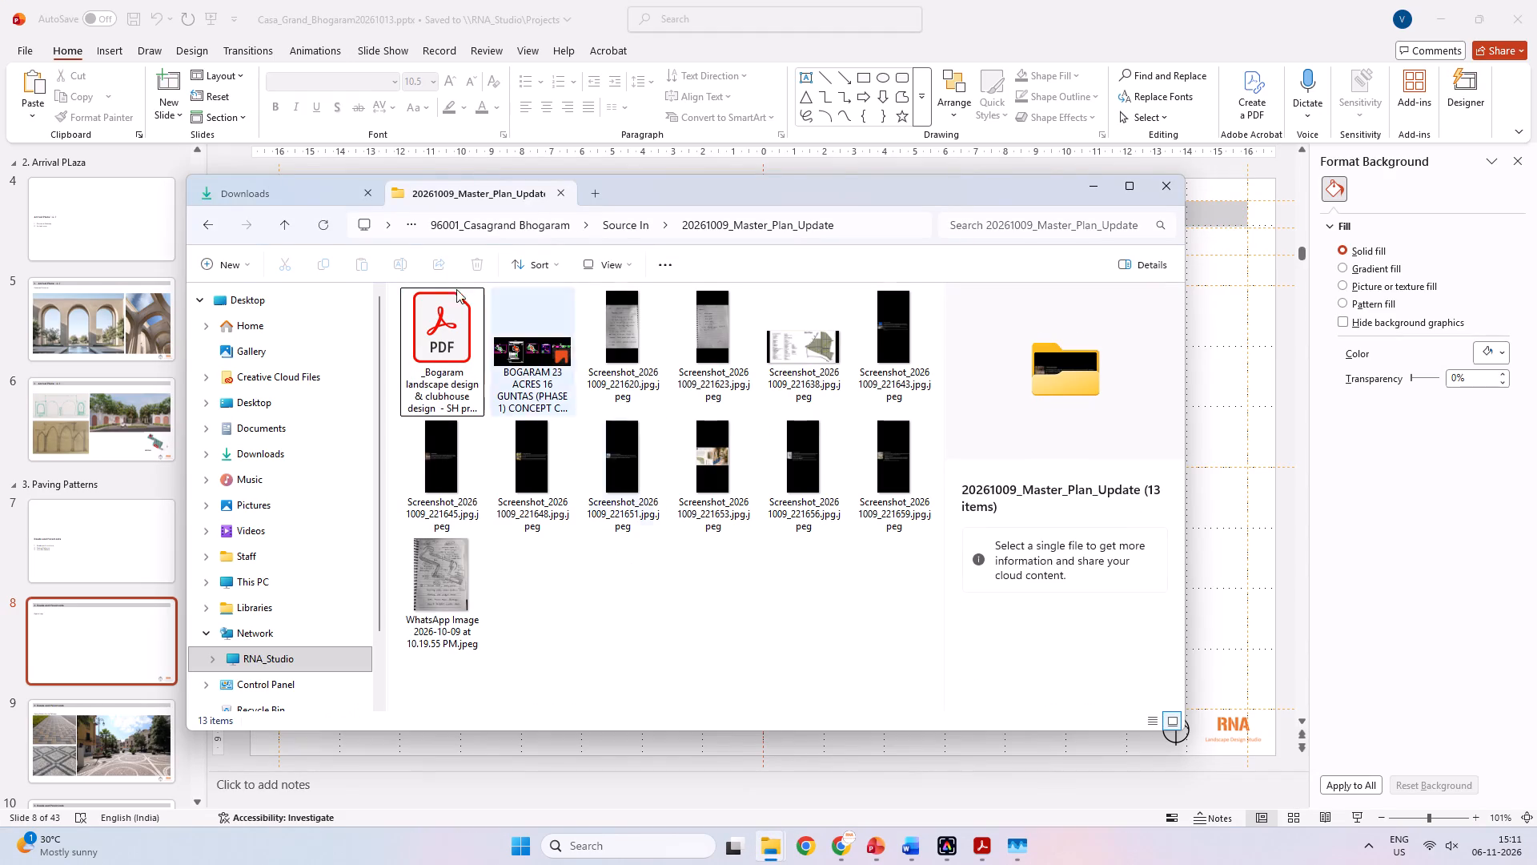
left_click(283, 224)
left_click(283, 224)
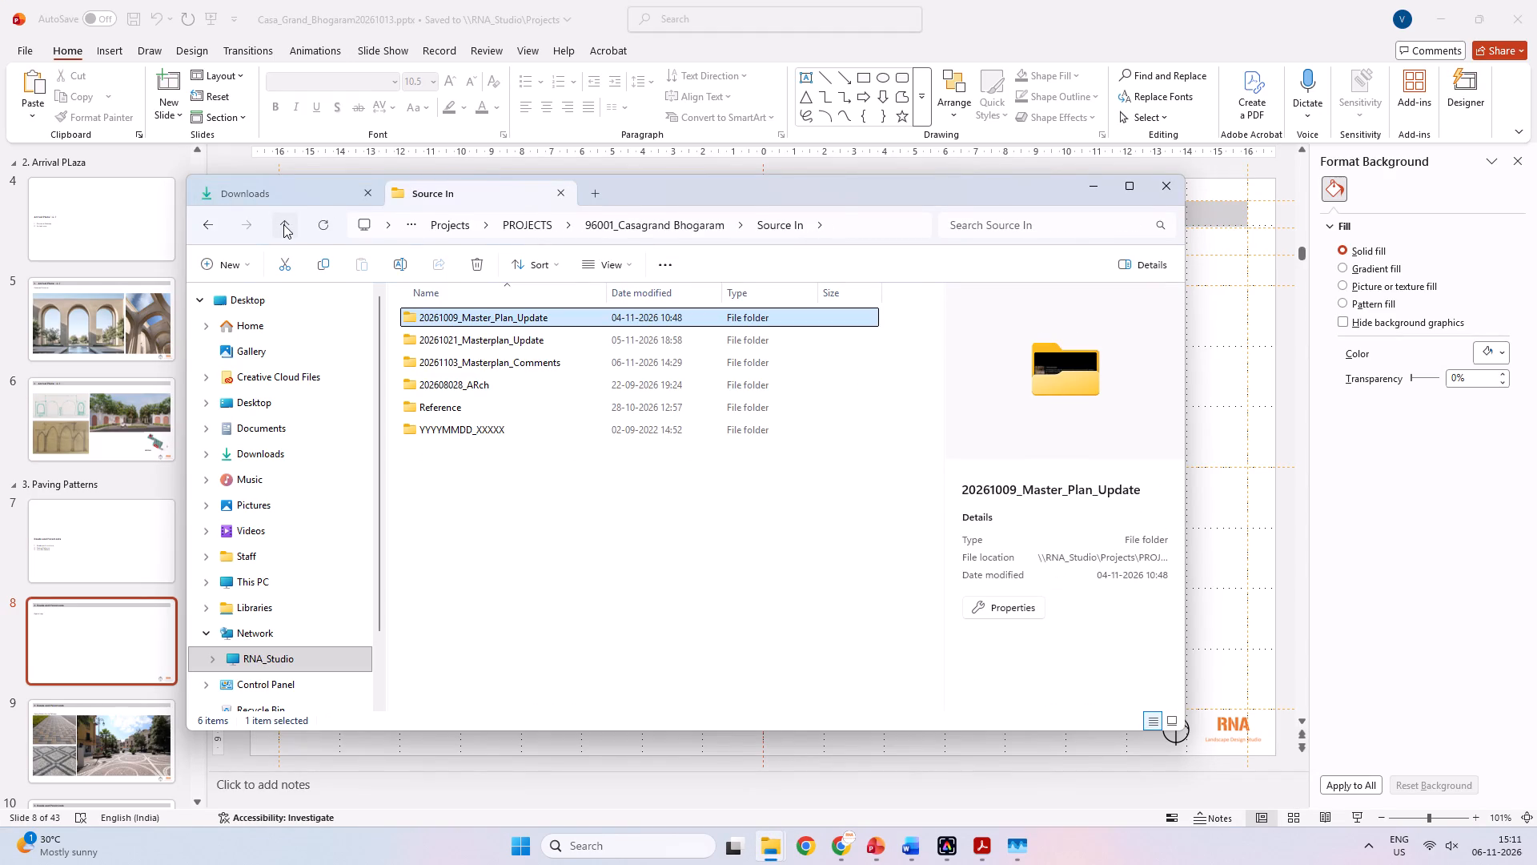
double_click(450, 538)
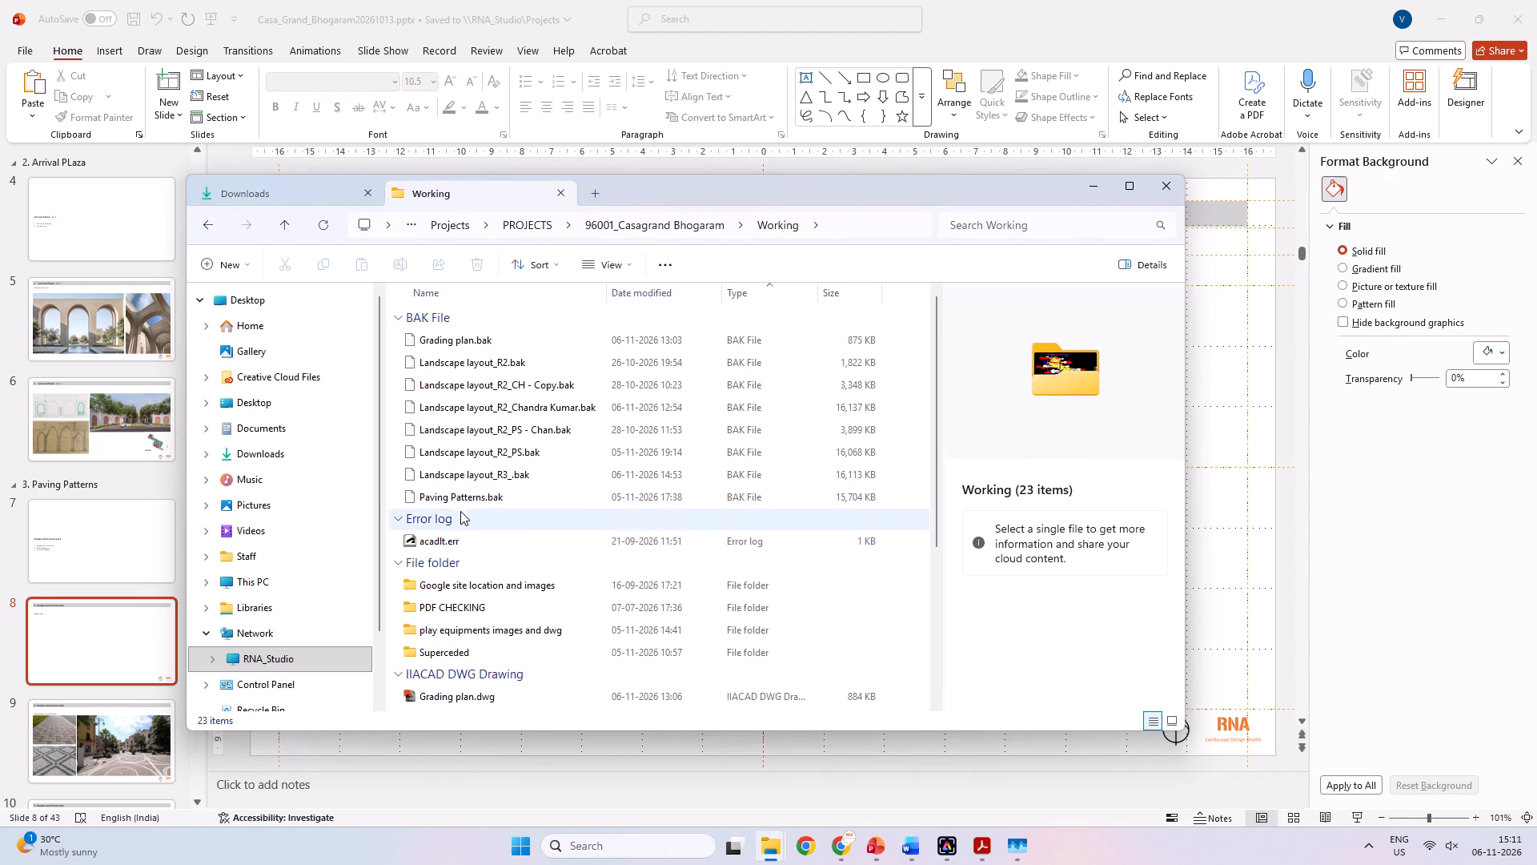
scroll(460, 518, "down", 13)
left_click(475, 650)
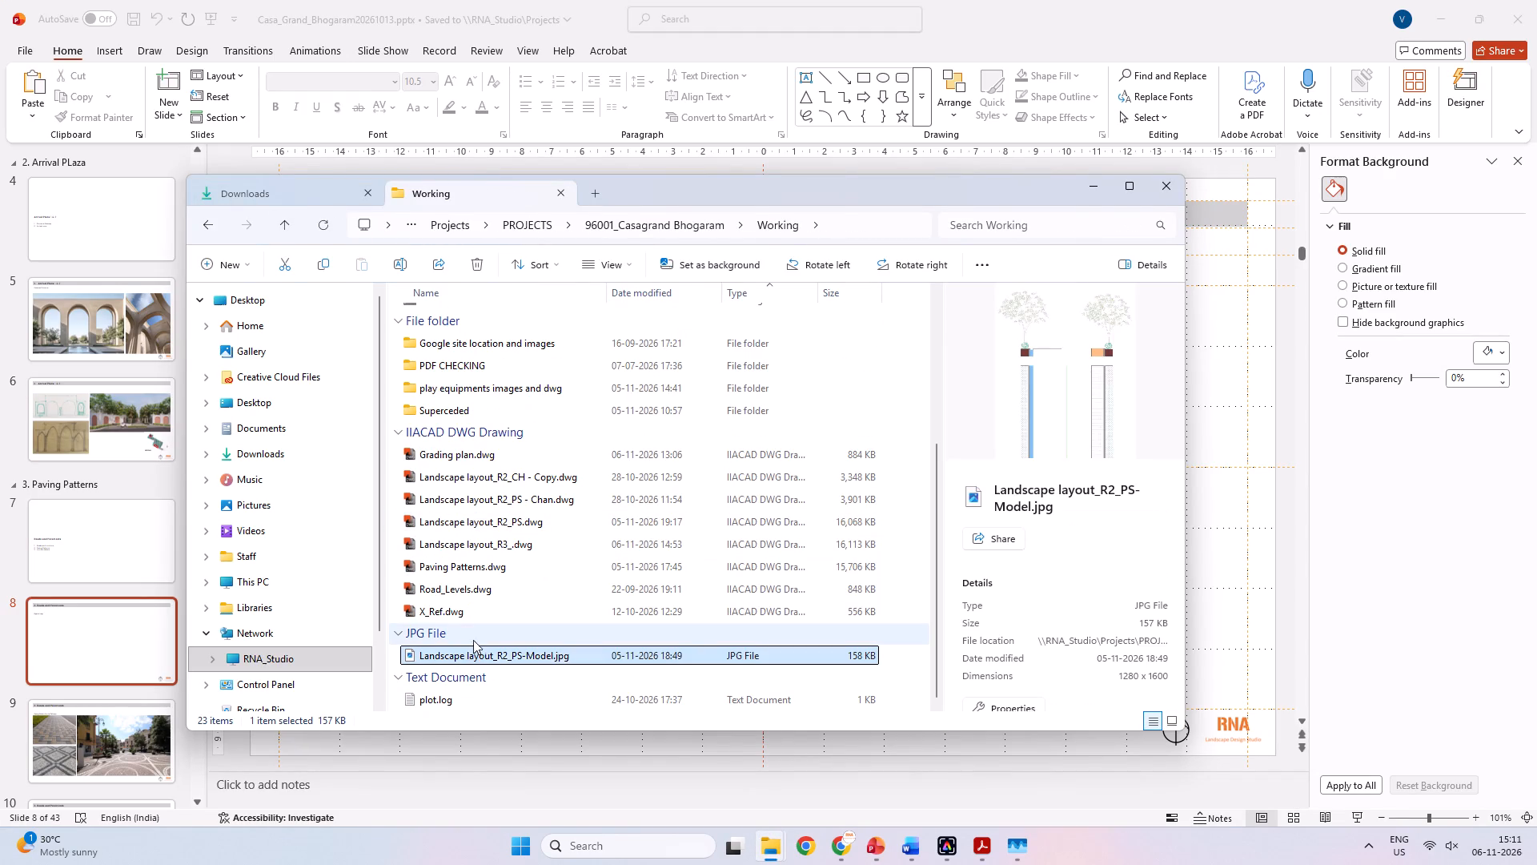
left_click(297, 223)
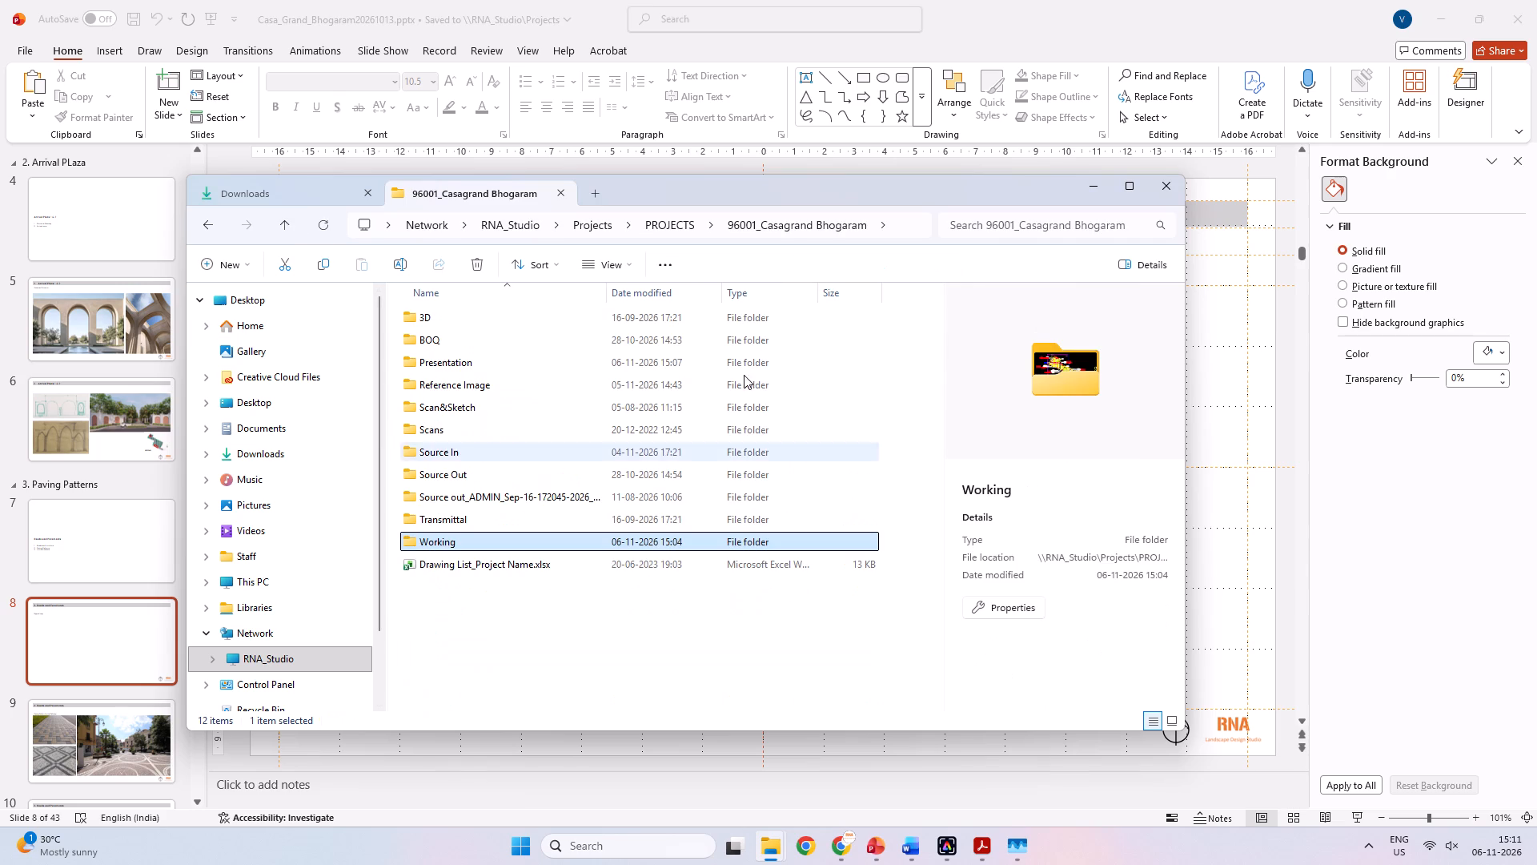
left_click(1089, 188)
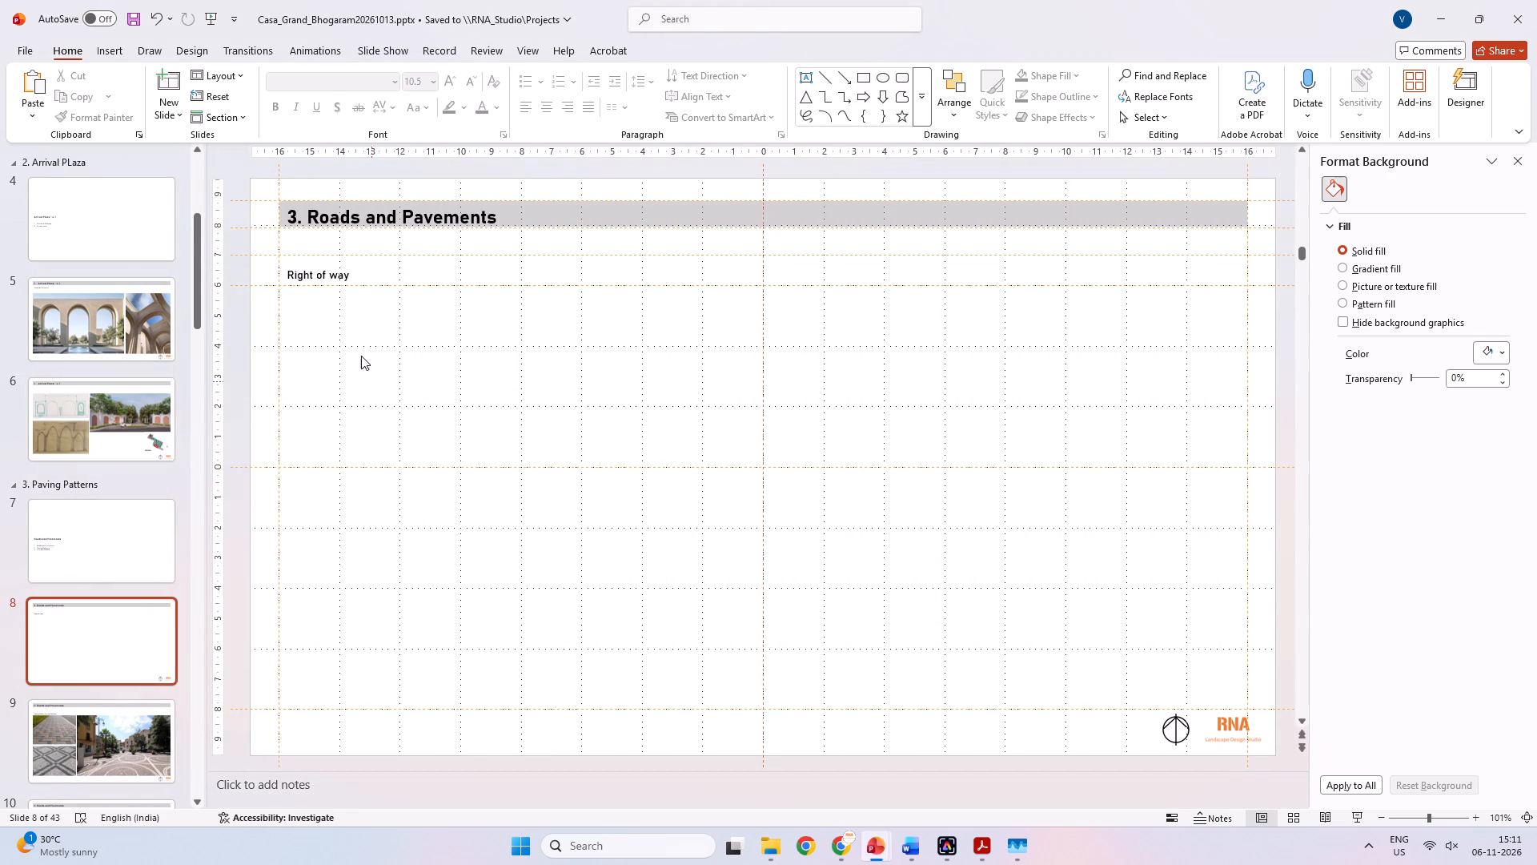
Switch to the desktop and launch the IIACAD 2026 x64 drafting program from its shortcut.
key("alt+Tab")
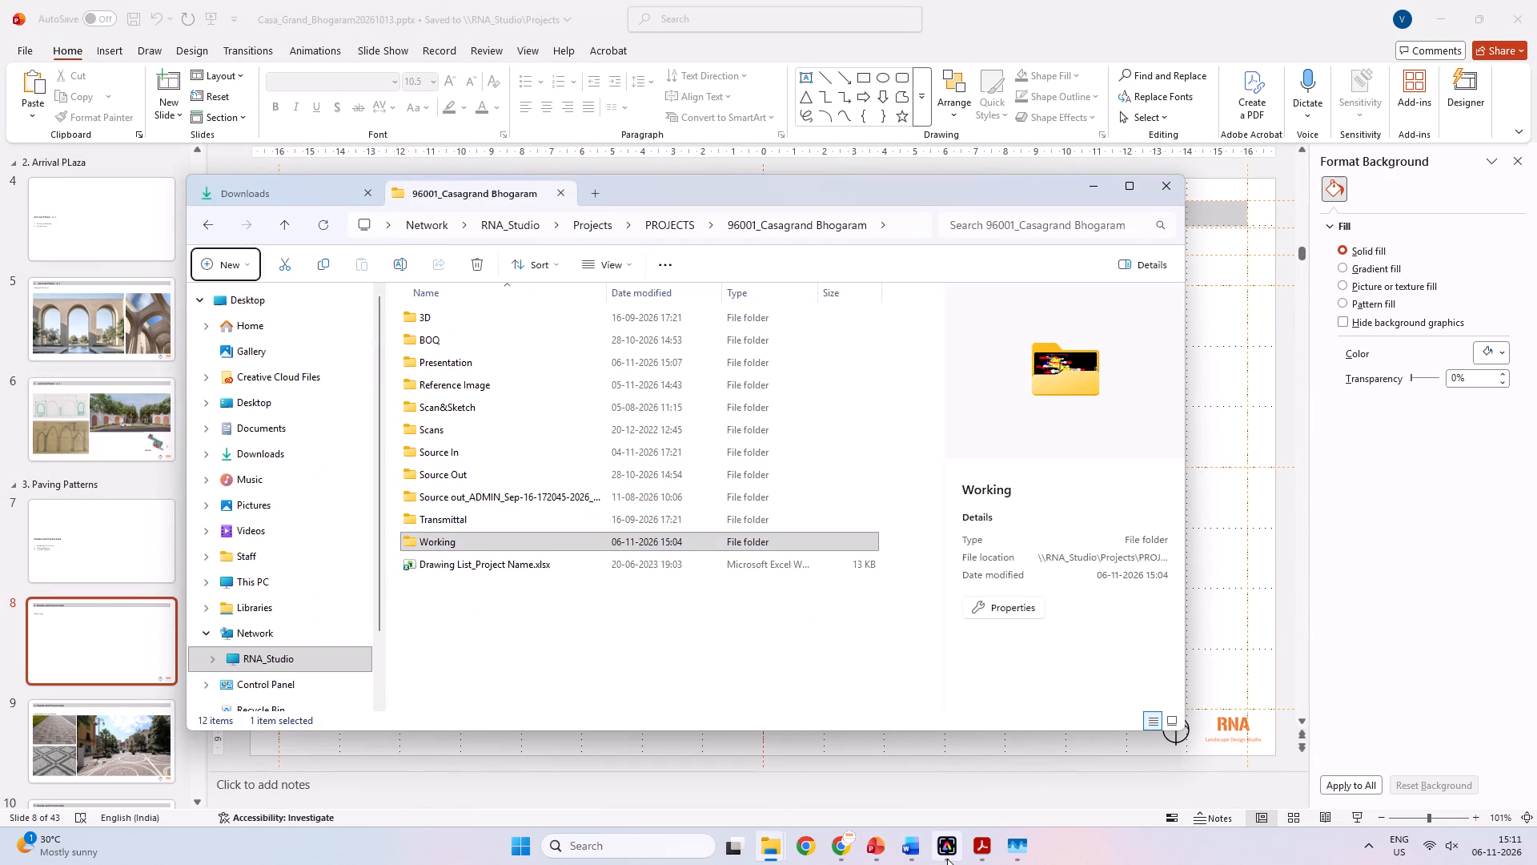
left_click(1536, 864)
left_click(1536, 864)
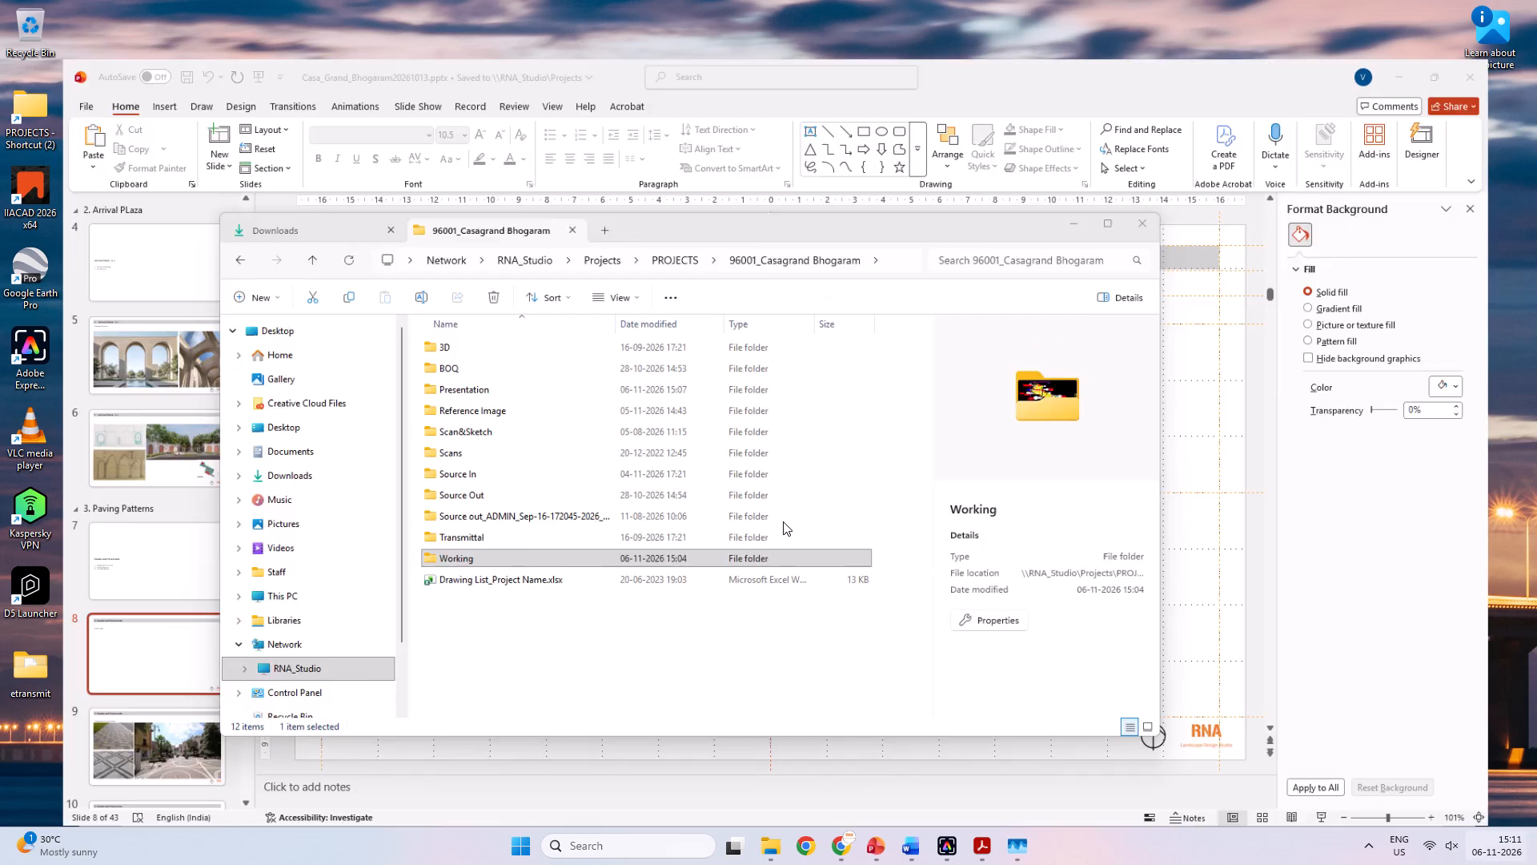
double_click(19, 173)
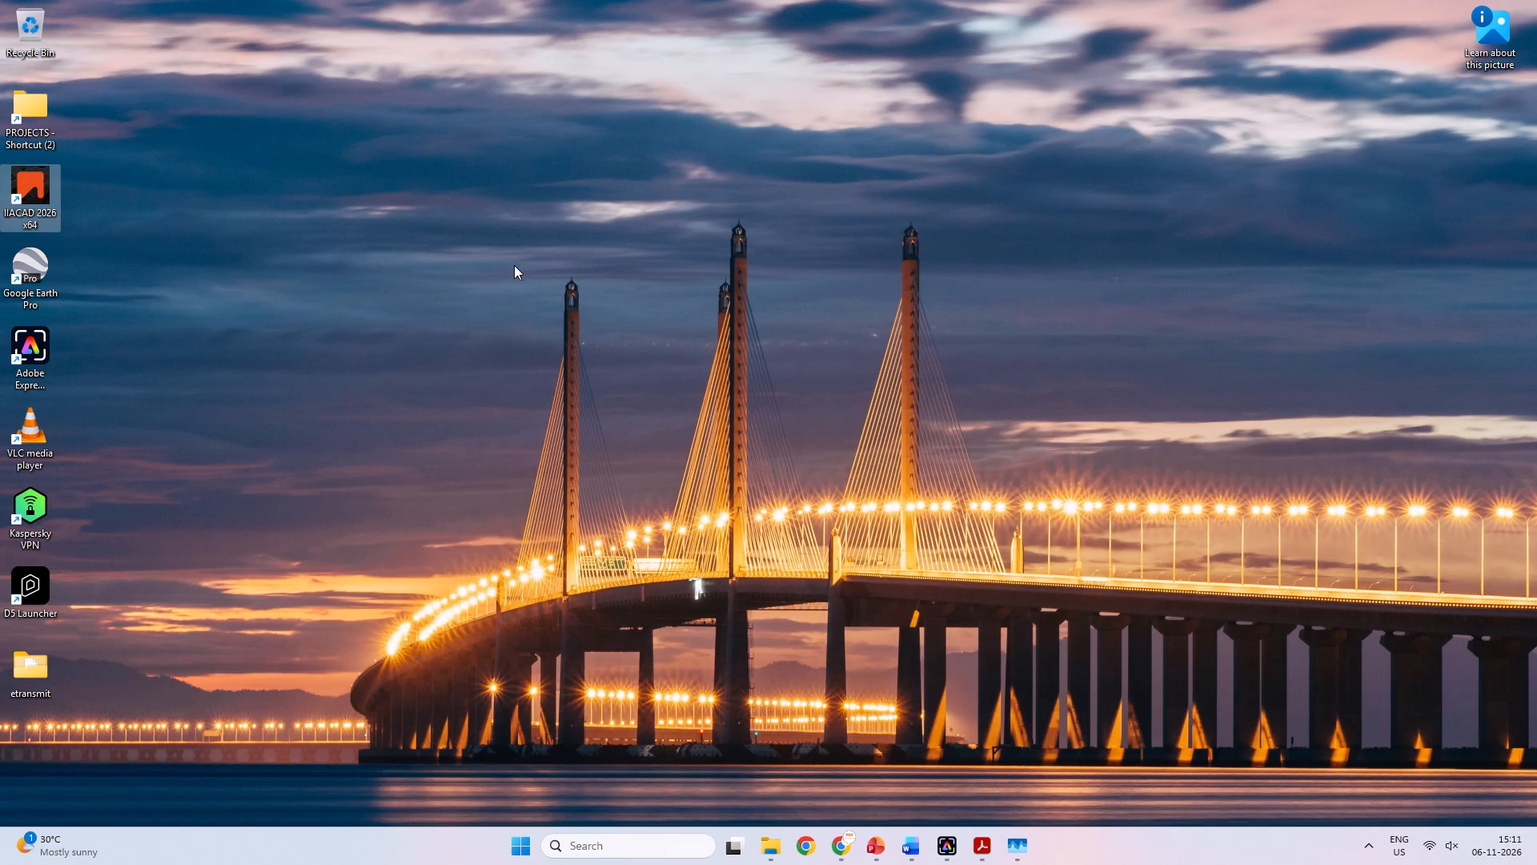
right_click(26, 189)
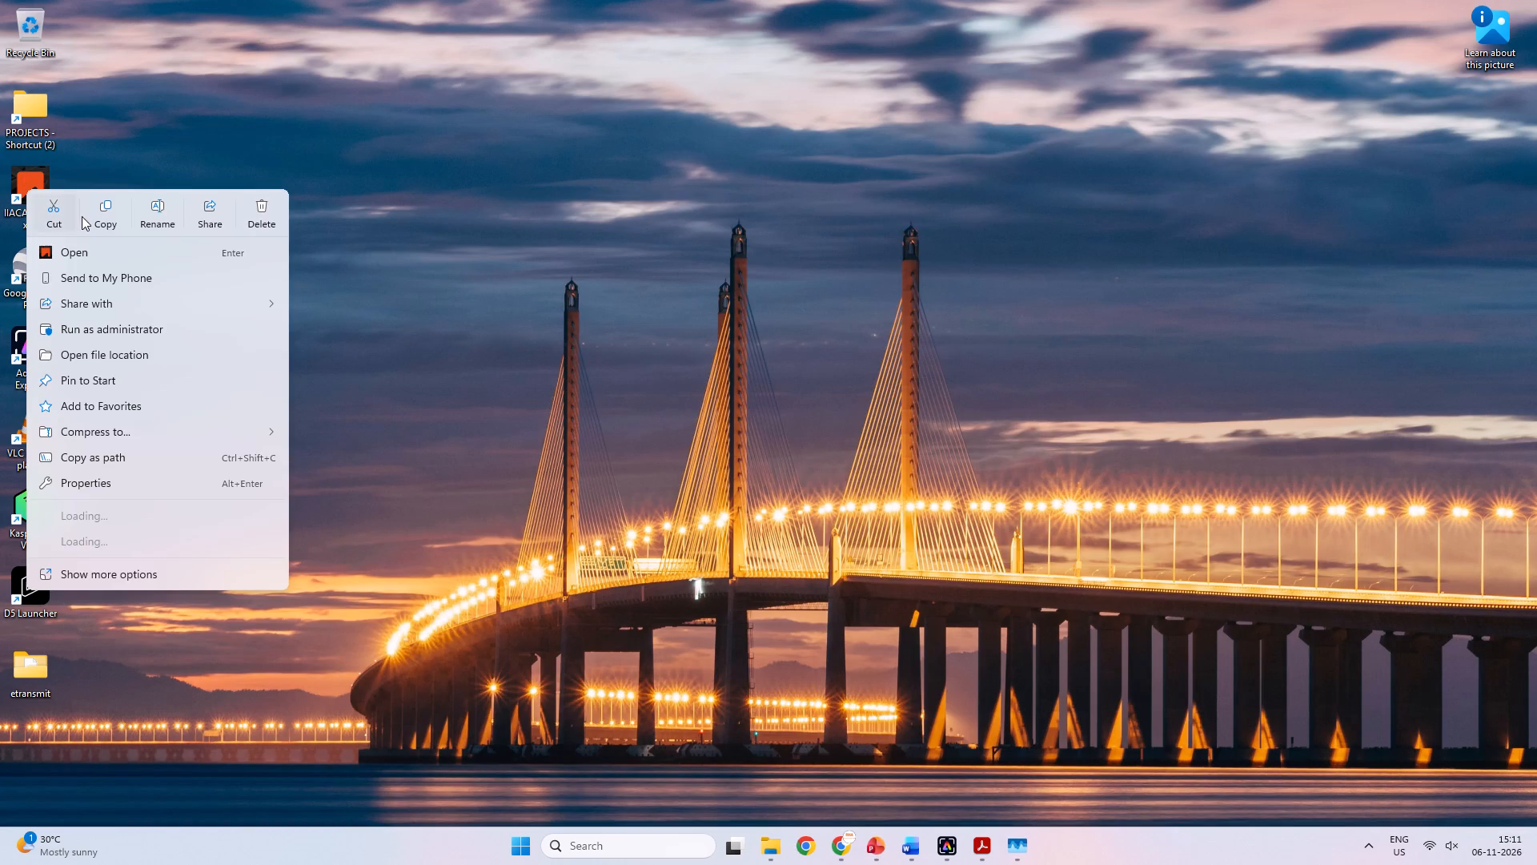
left_click(91, 246)
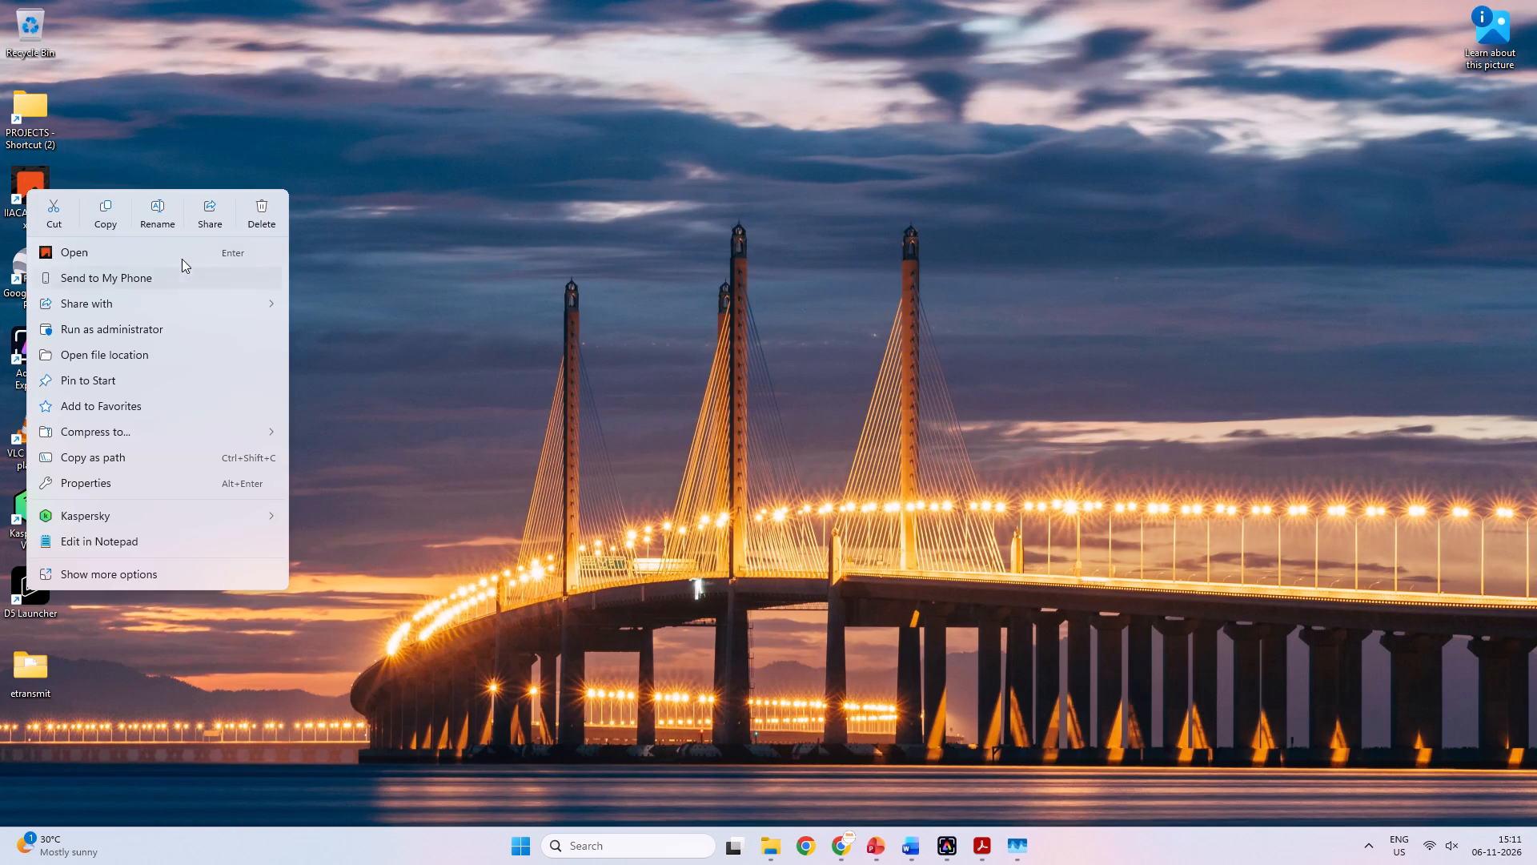
left_click(182, 259)
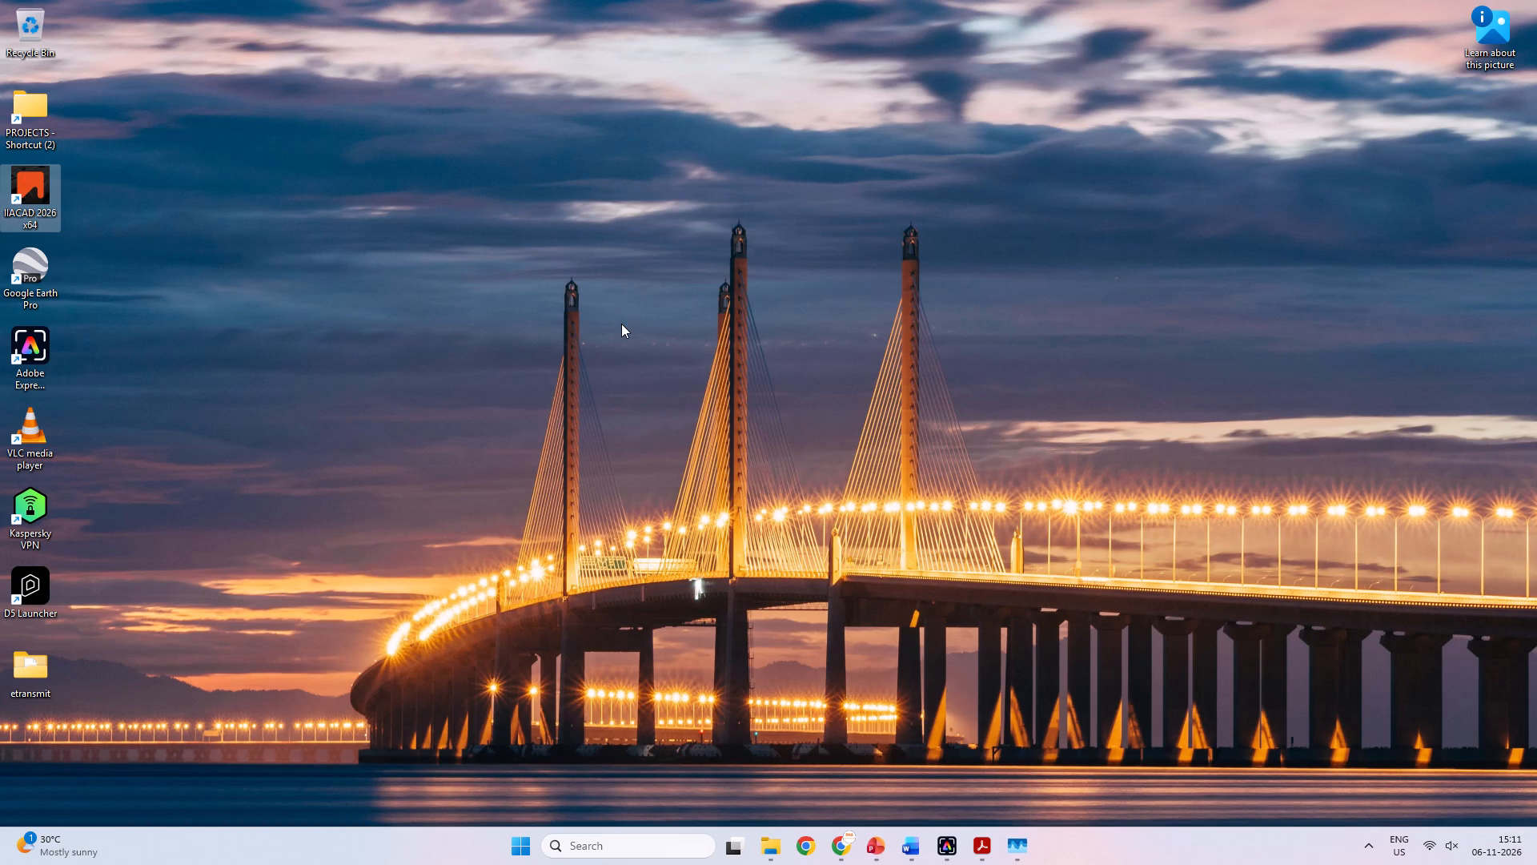